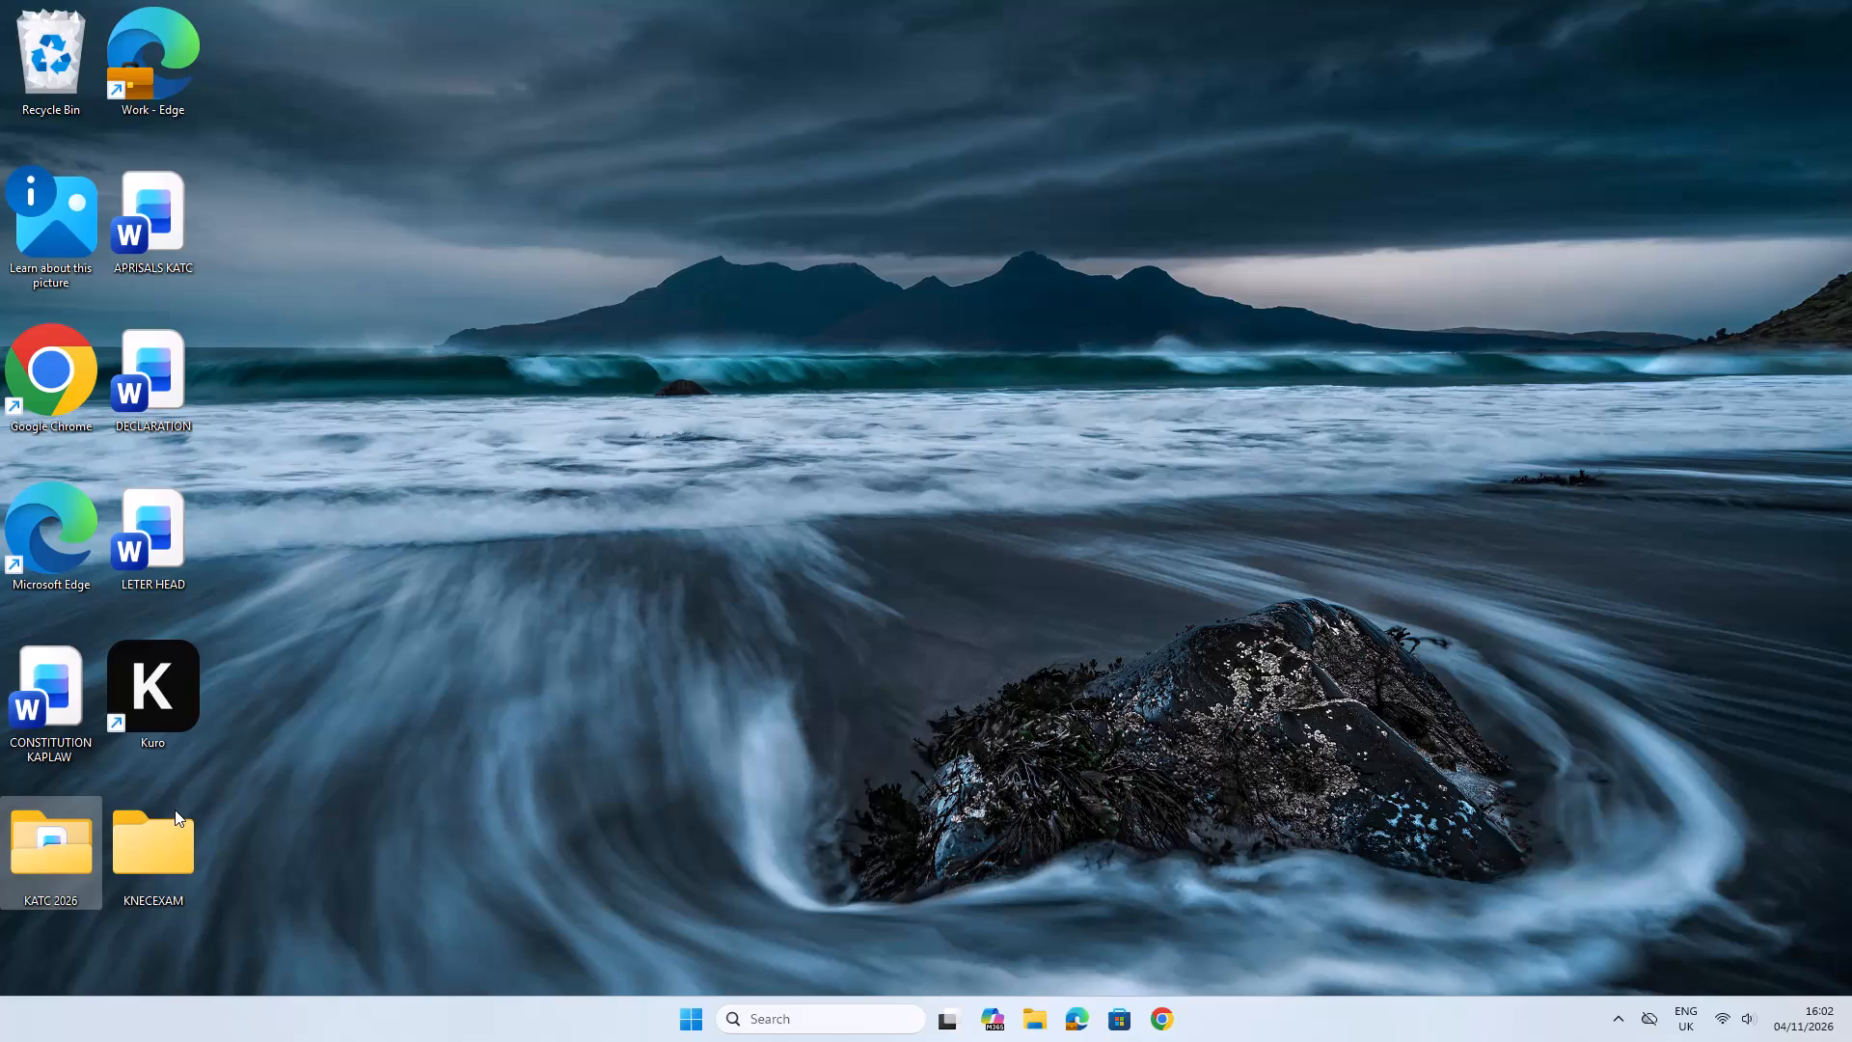
Launch Kuro from its desktop shortcut.
click(177, 718)
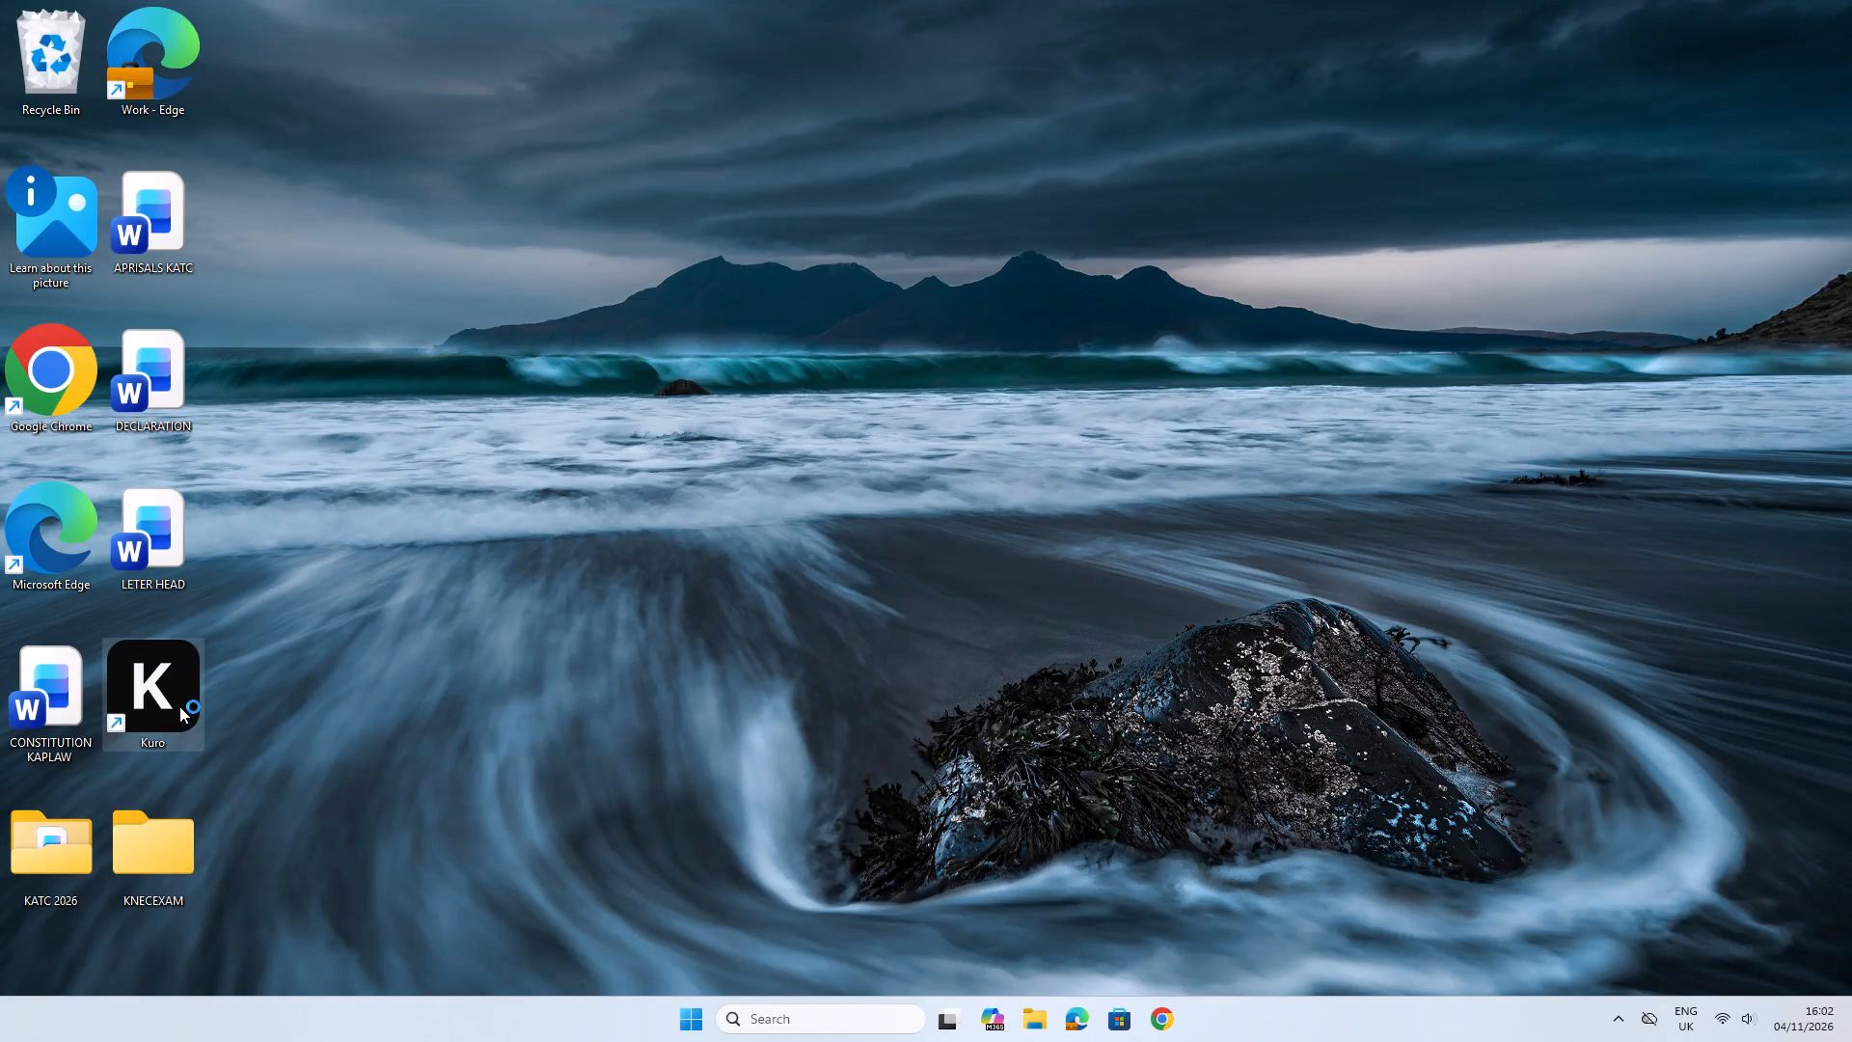
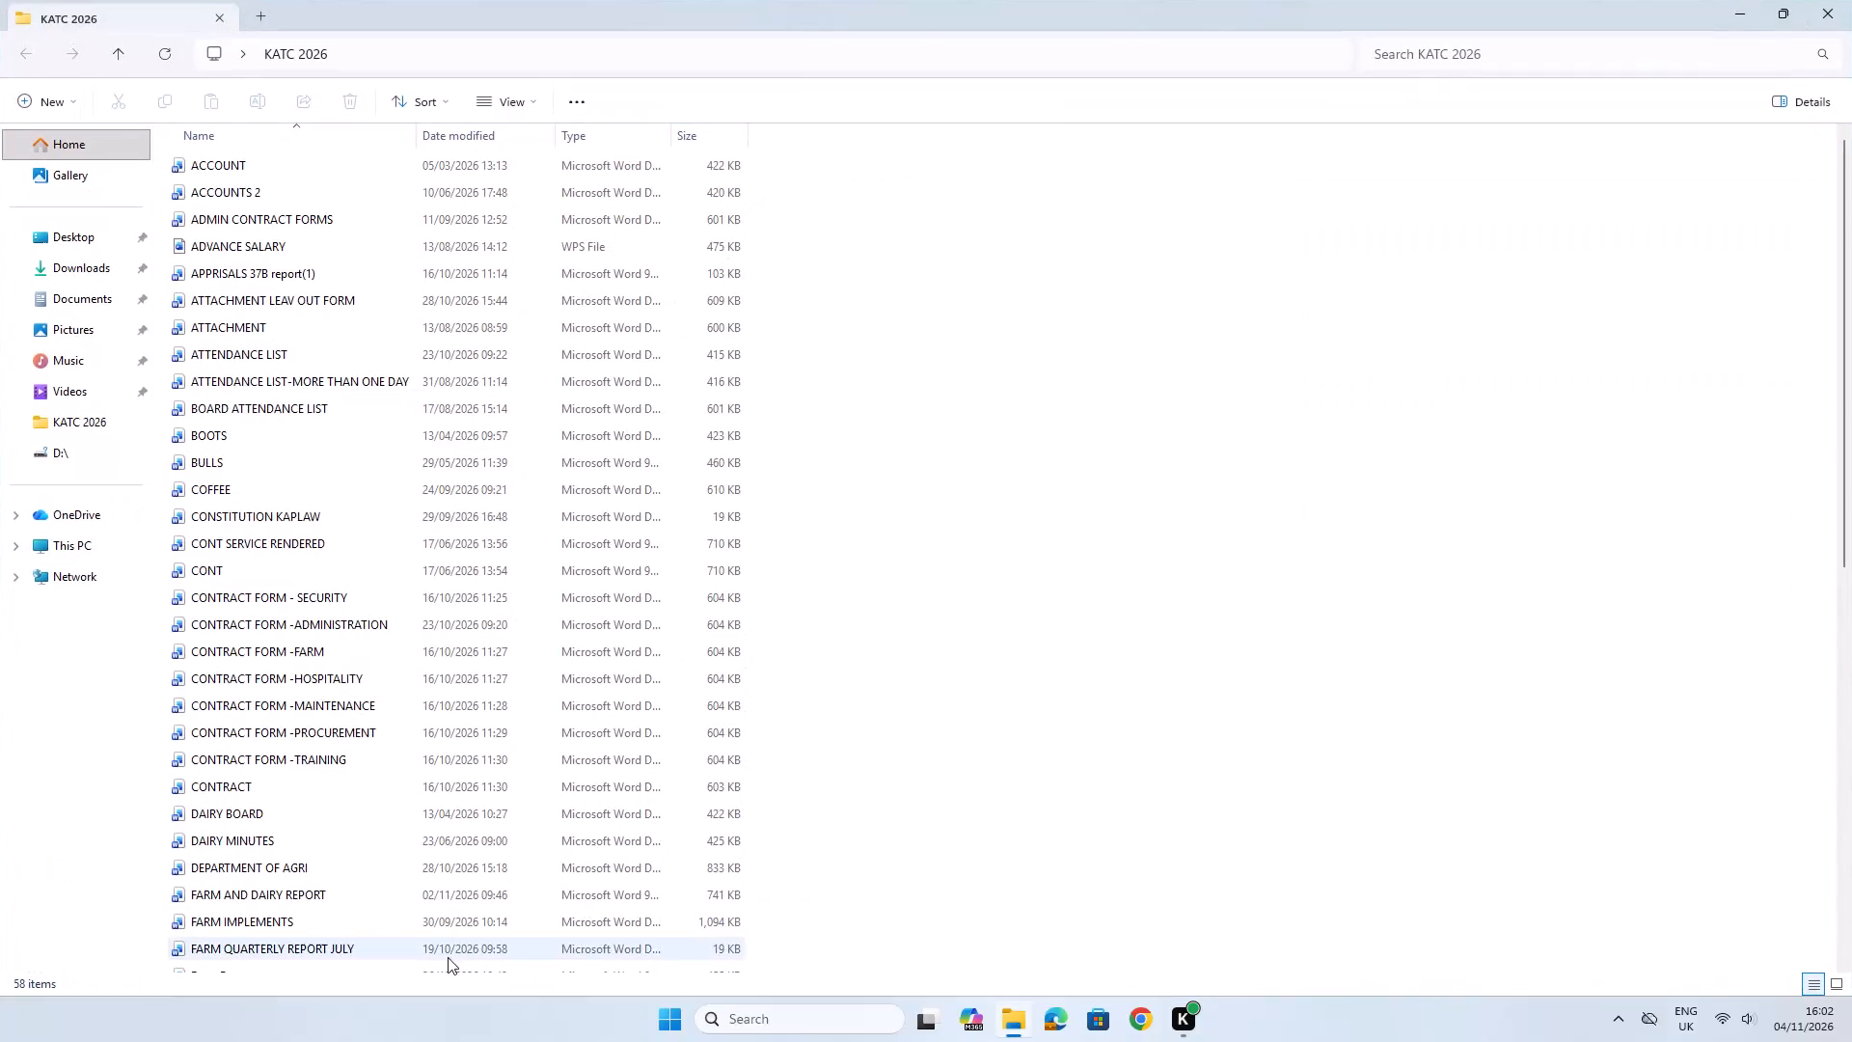
Open the MACHINERY REPORT document from the KATC 2026 folder.
scroll(669, 884, down, 1)
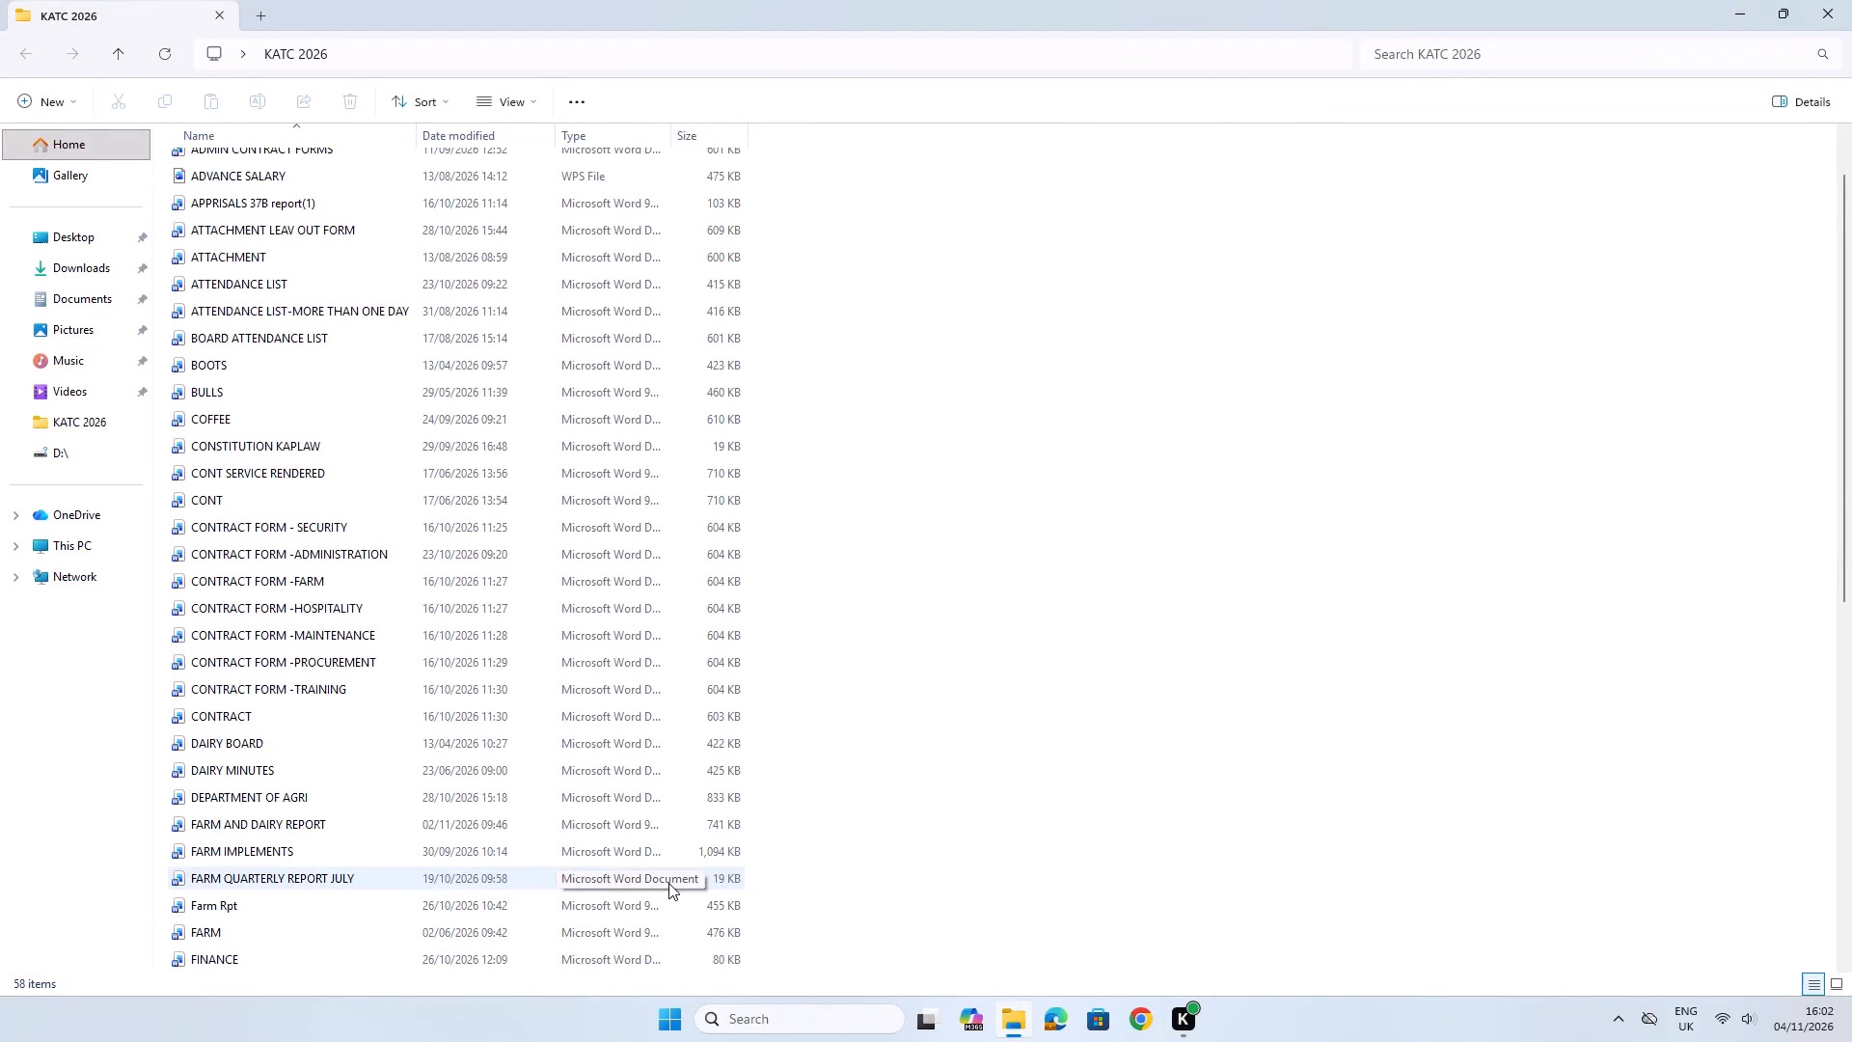
scroll(650, 889, down, 1)
scroll(500, 913, down, 2)
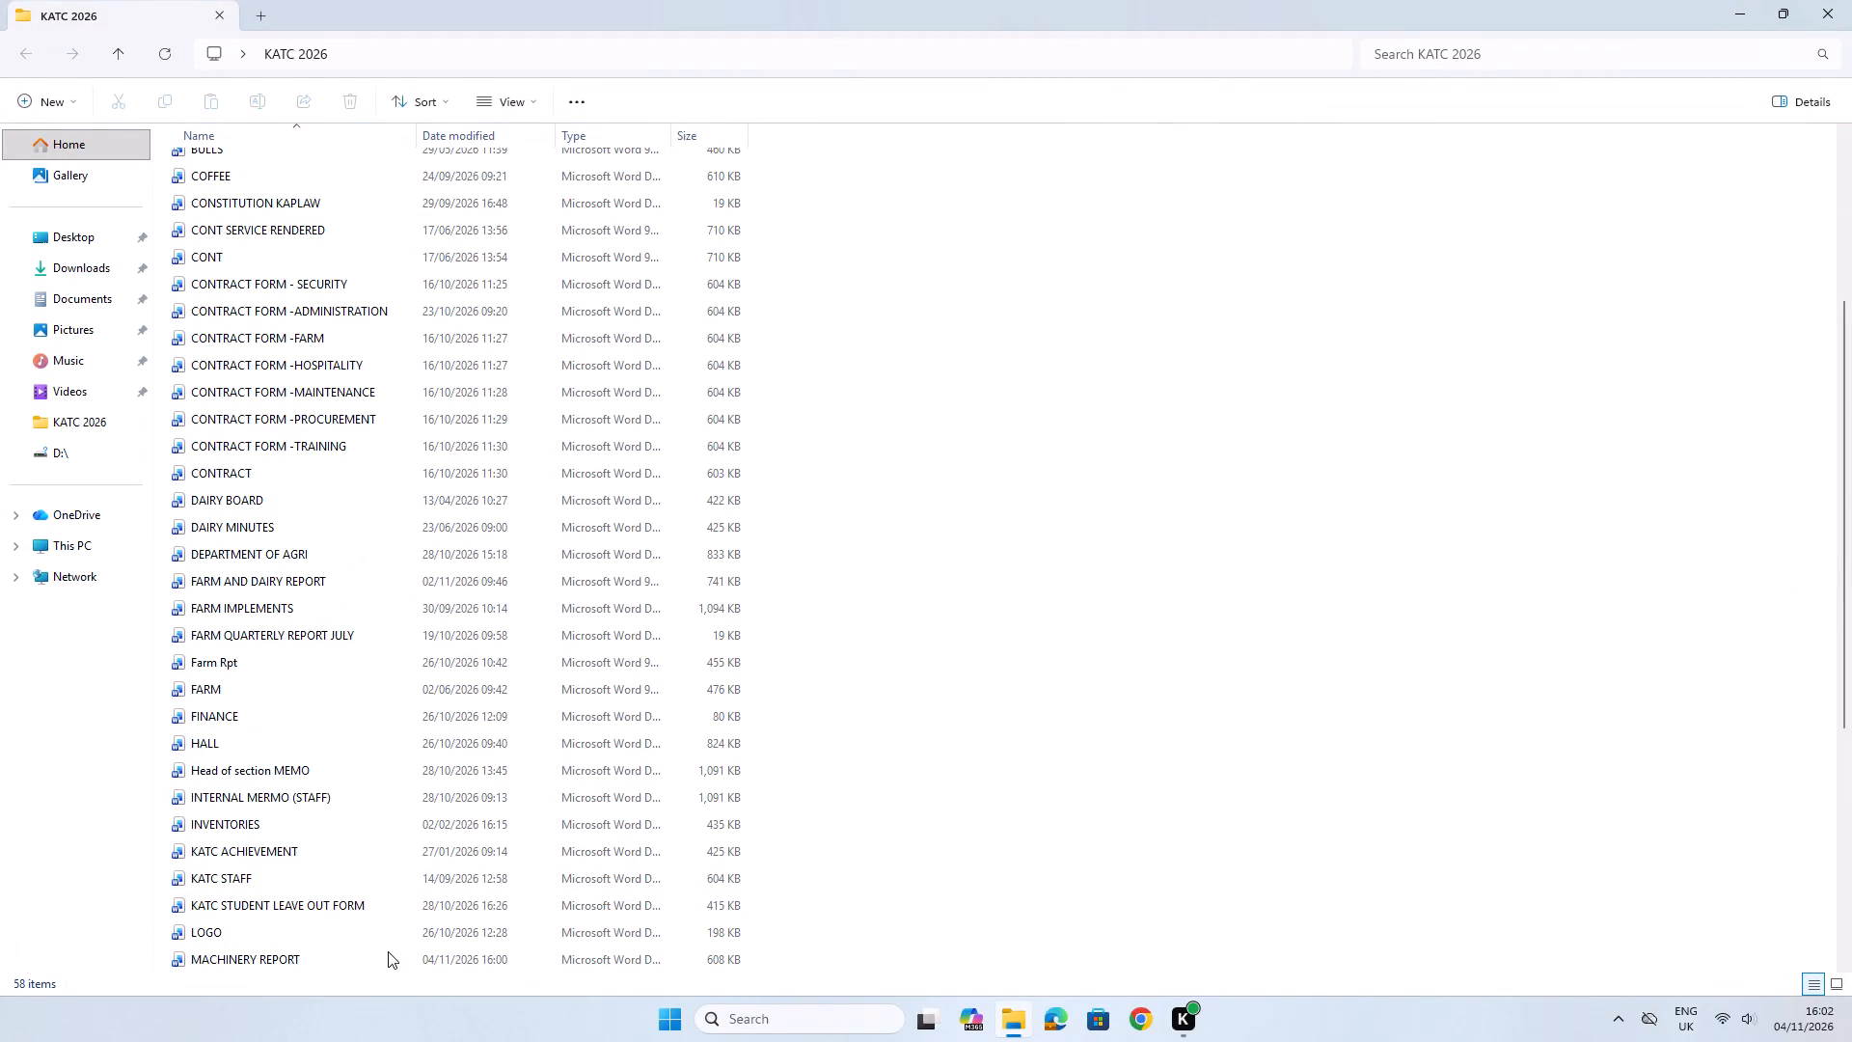
double_click(385, 953)
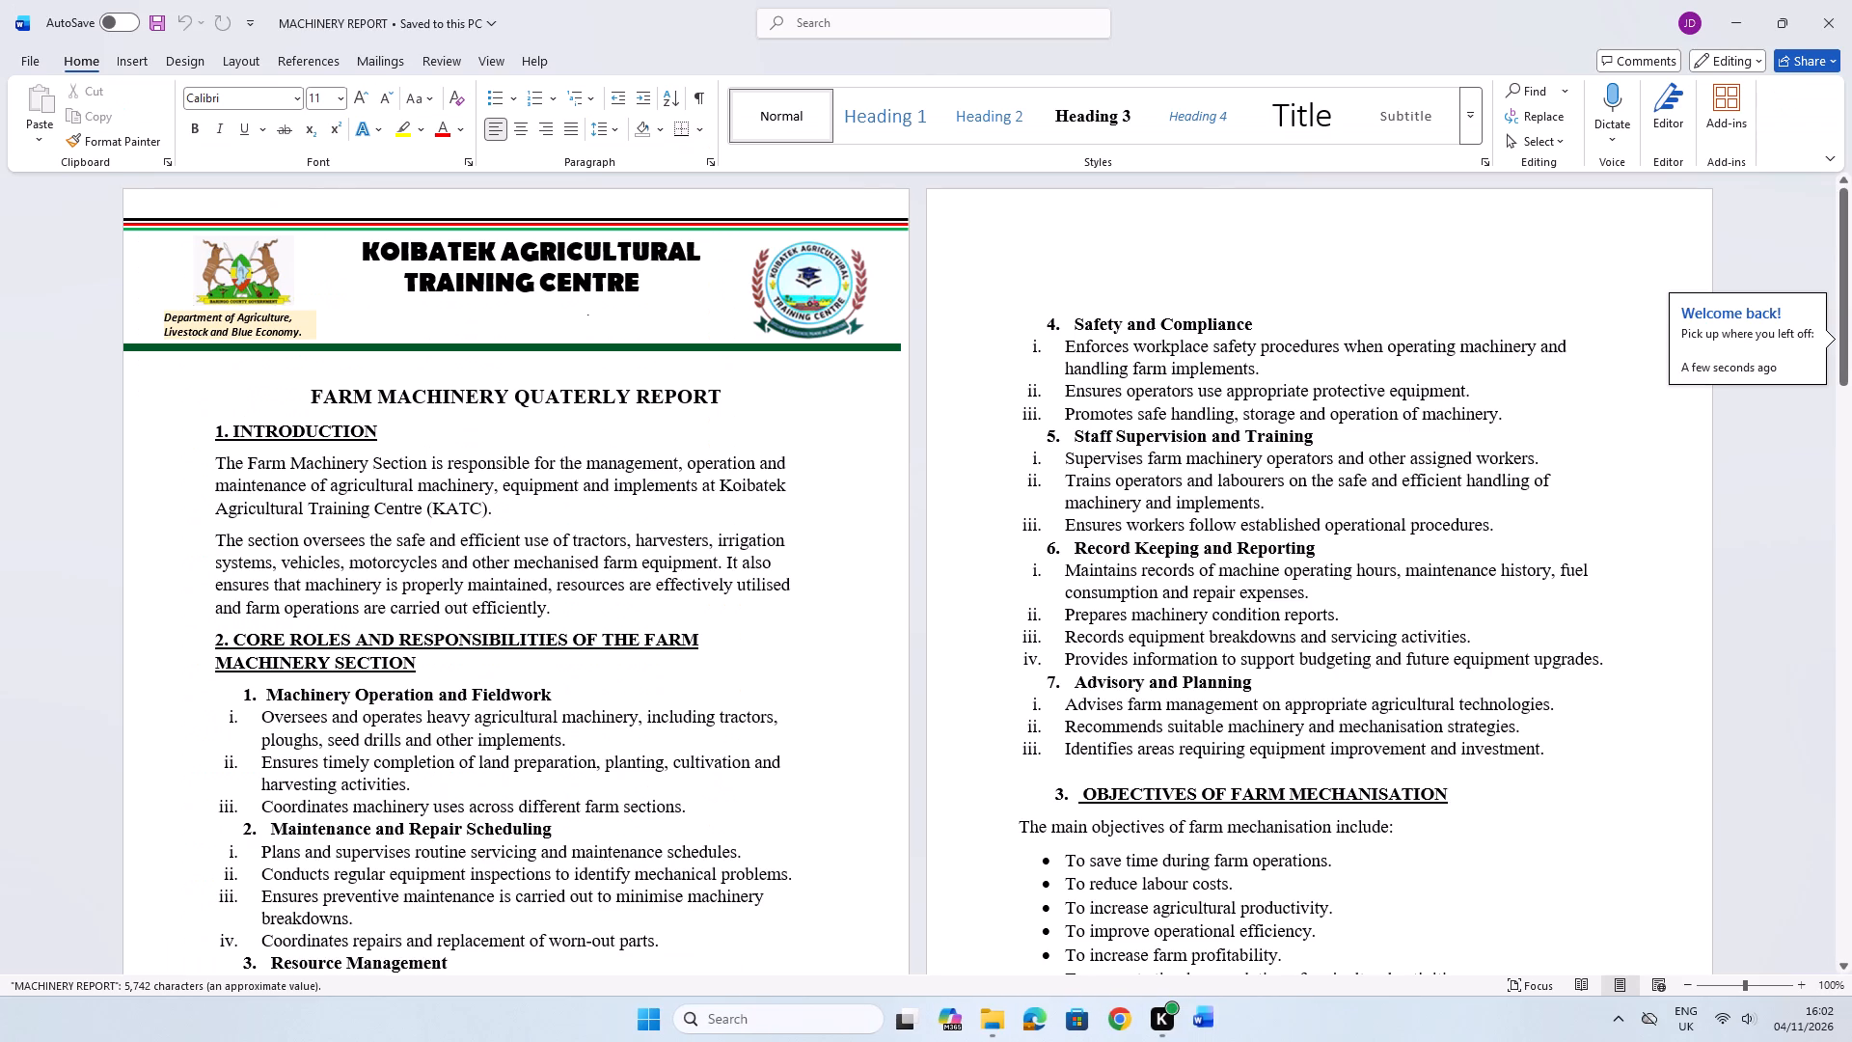
Change the document view to Print Layout with the pages in a single column.
scroll(1236, 741, down, 4)
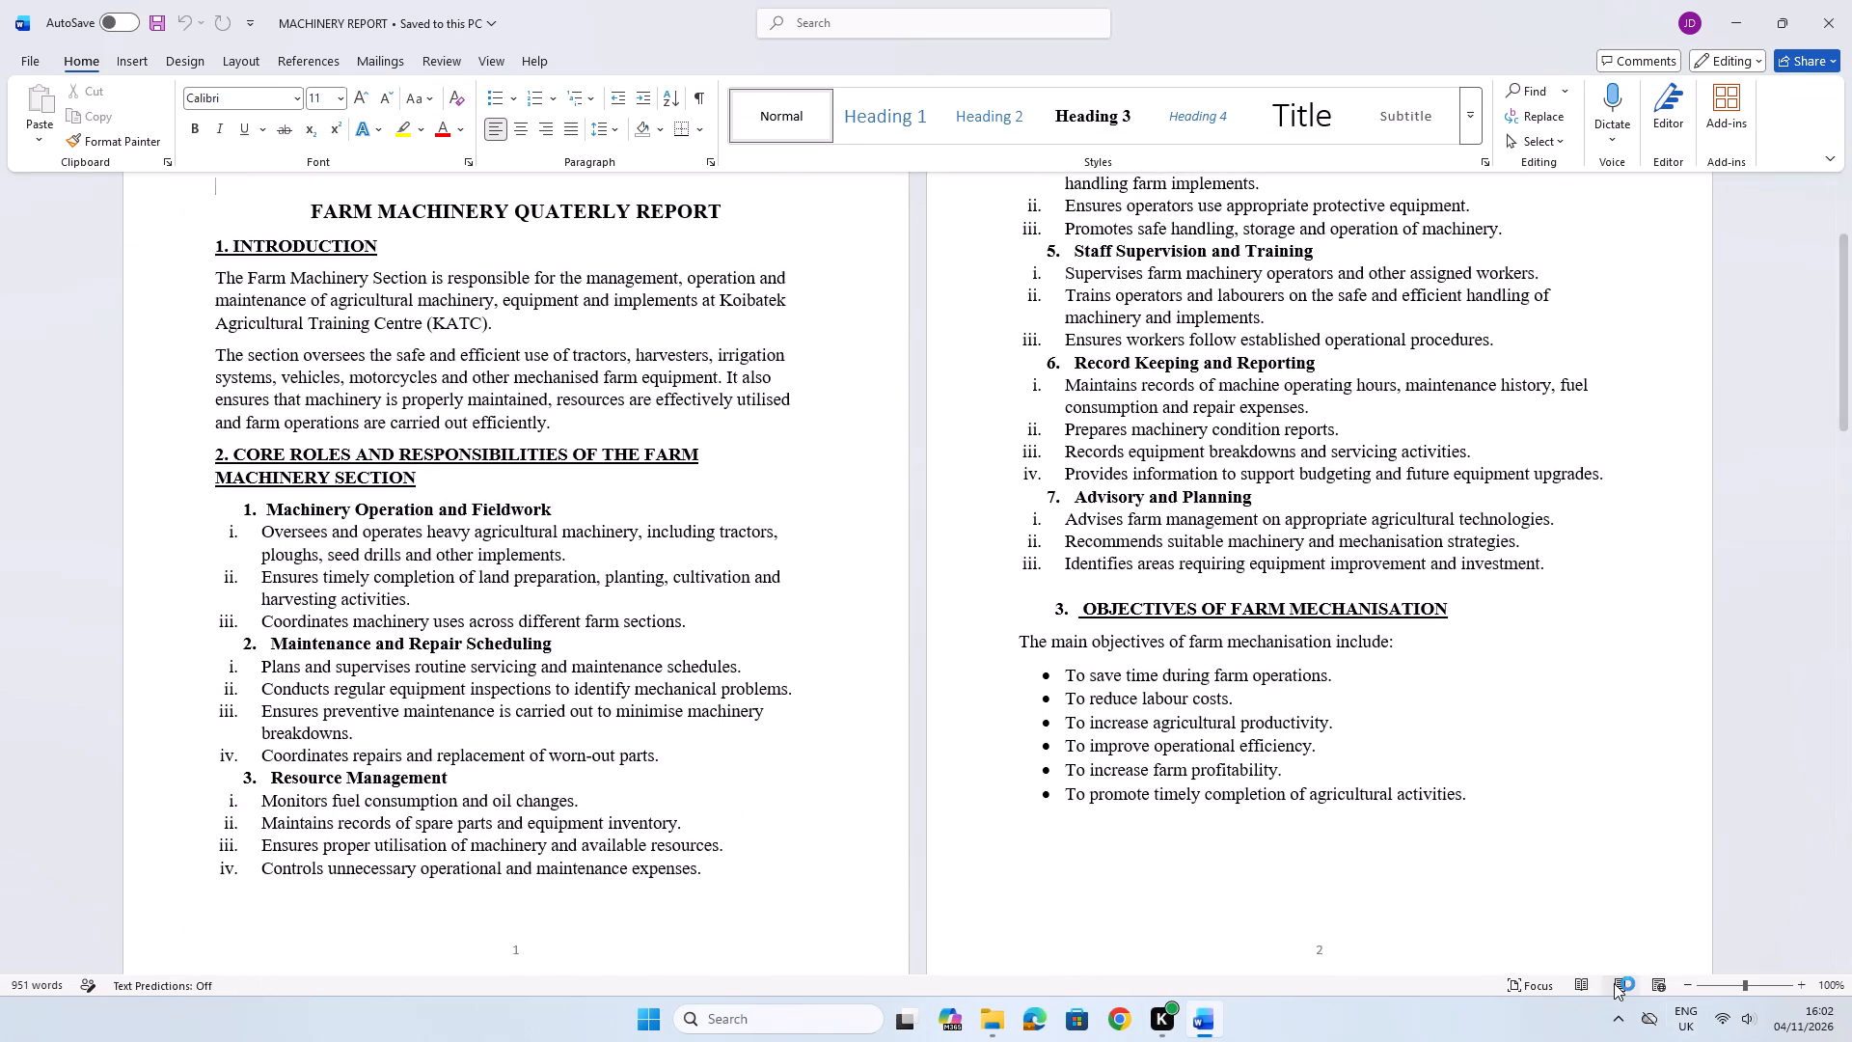
click(1614, 983)
click(1587, 983)
click(1627, 983)
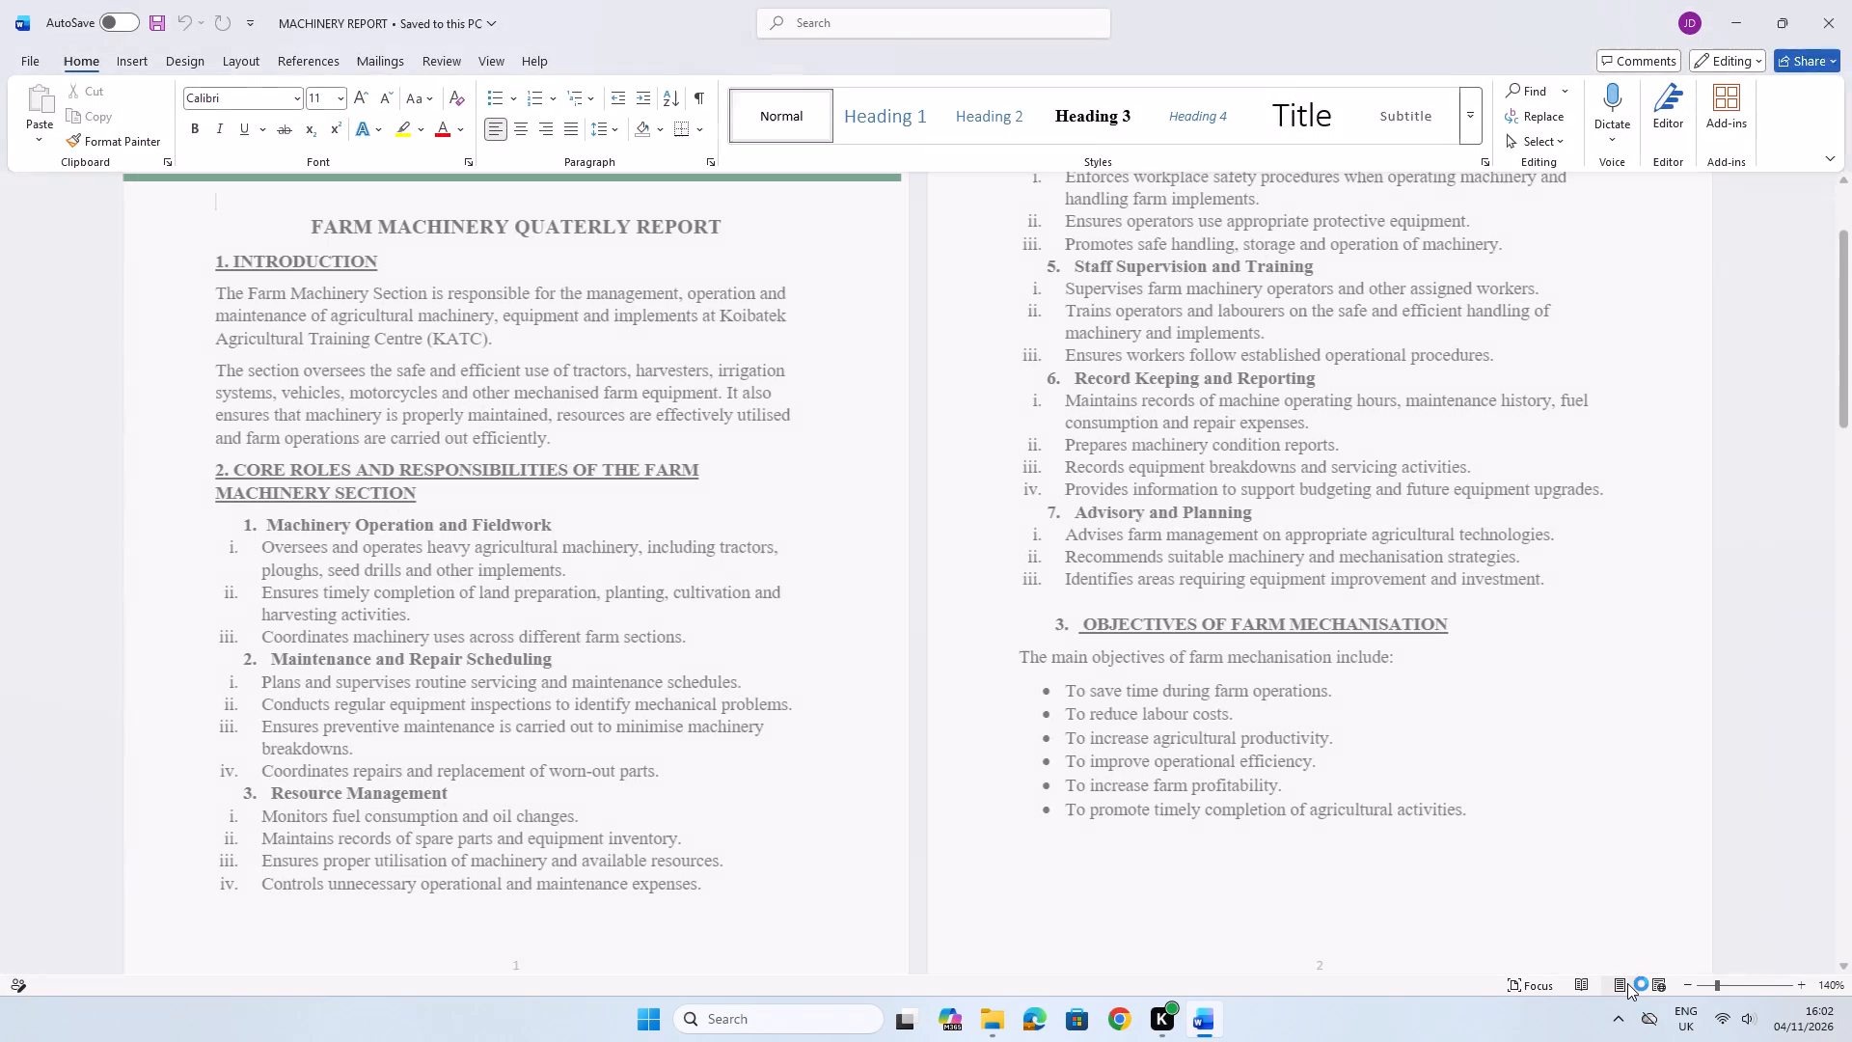
click(1627, 983)
click(1665, 981)
click(1609, 981)
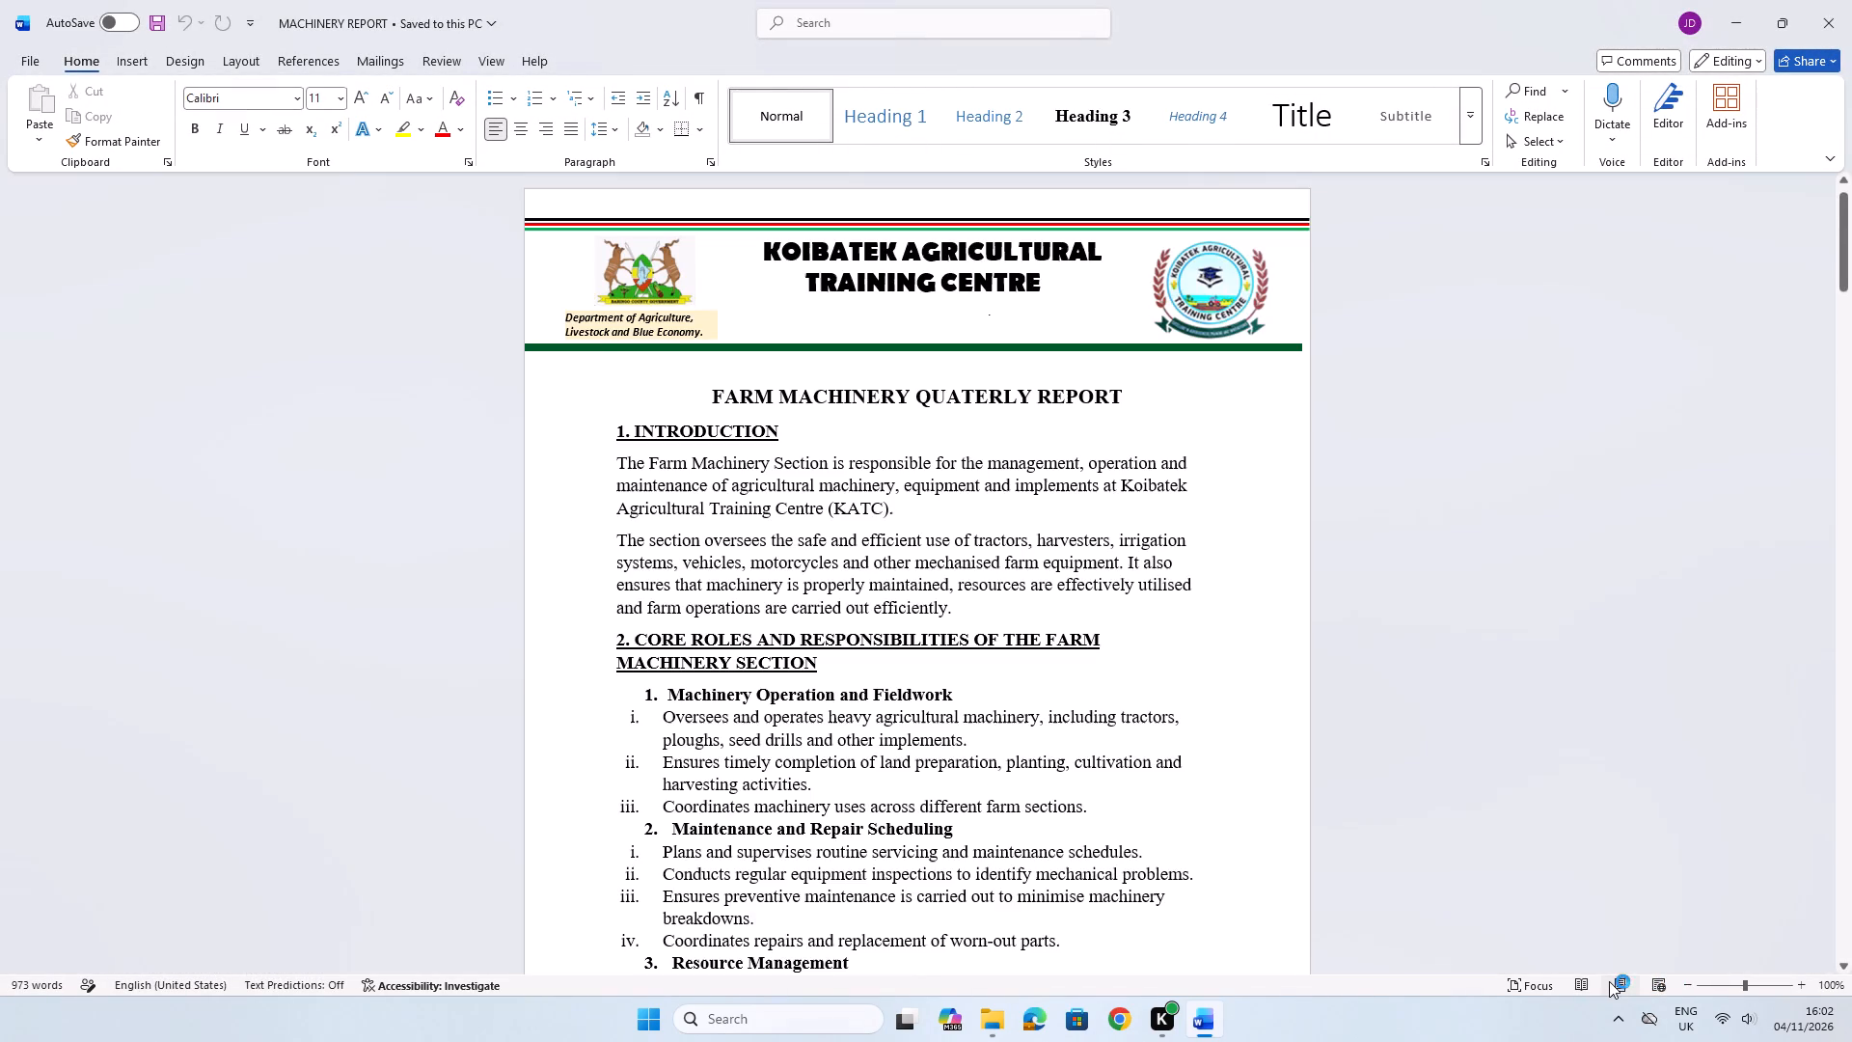
Read through the report from the mechanisation objectives and inventory table down to the note before section 5.0.
scroll(1239, 792, down, 20)
scroll(1239, 792, down, 9)
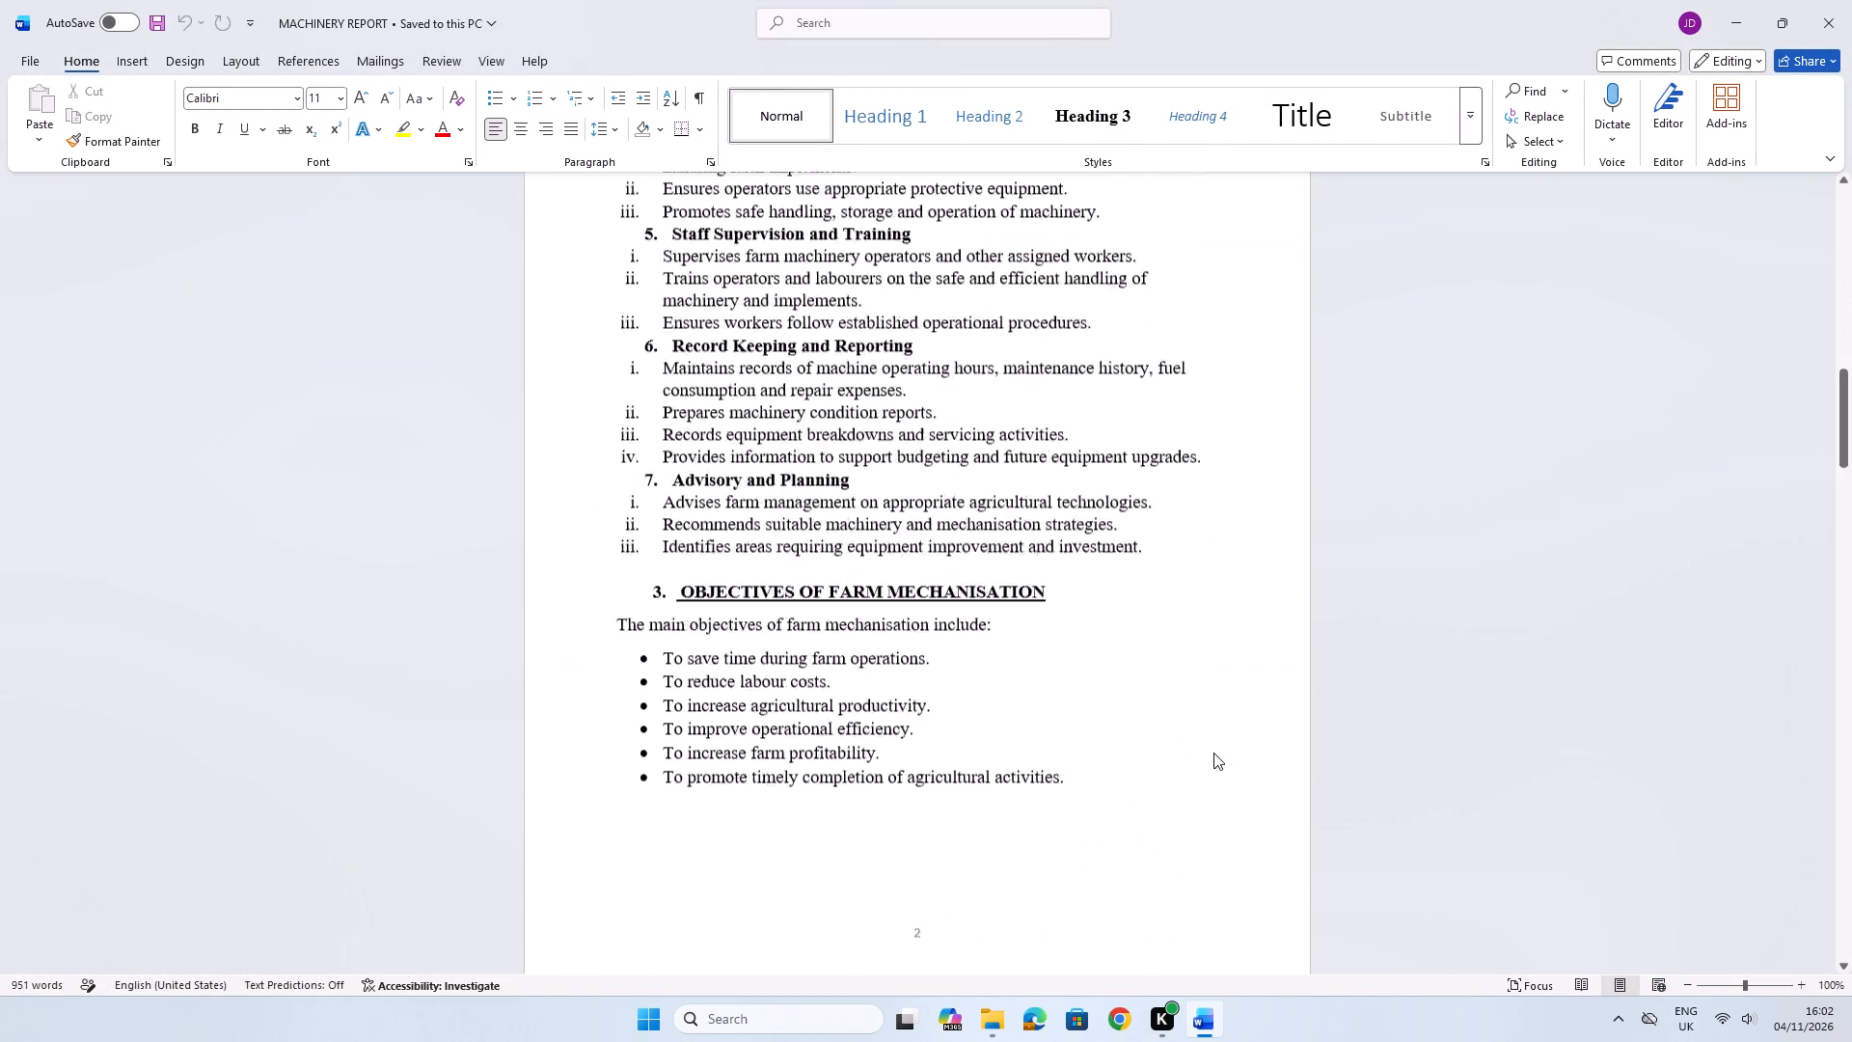
scroll(1213, 753, down, 6)
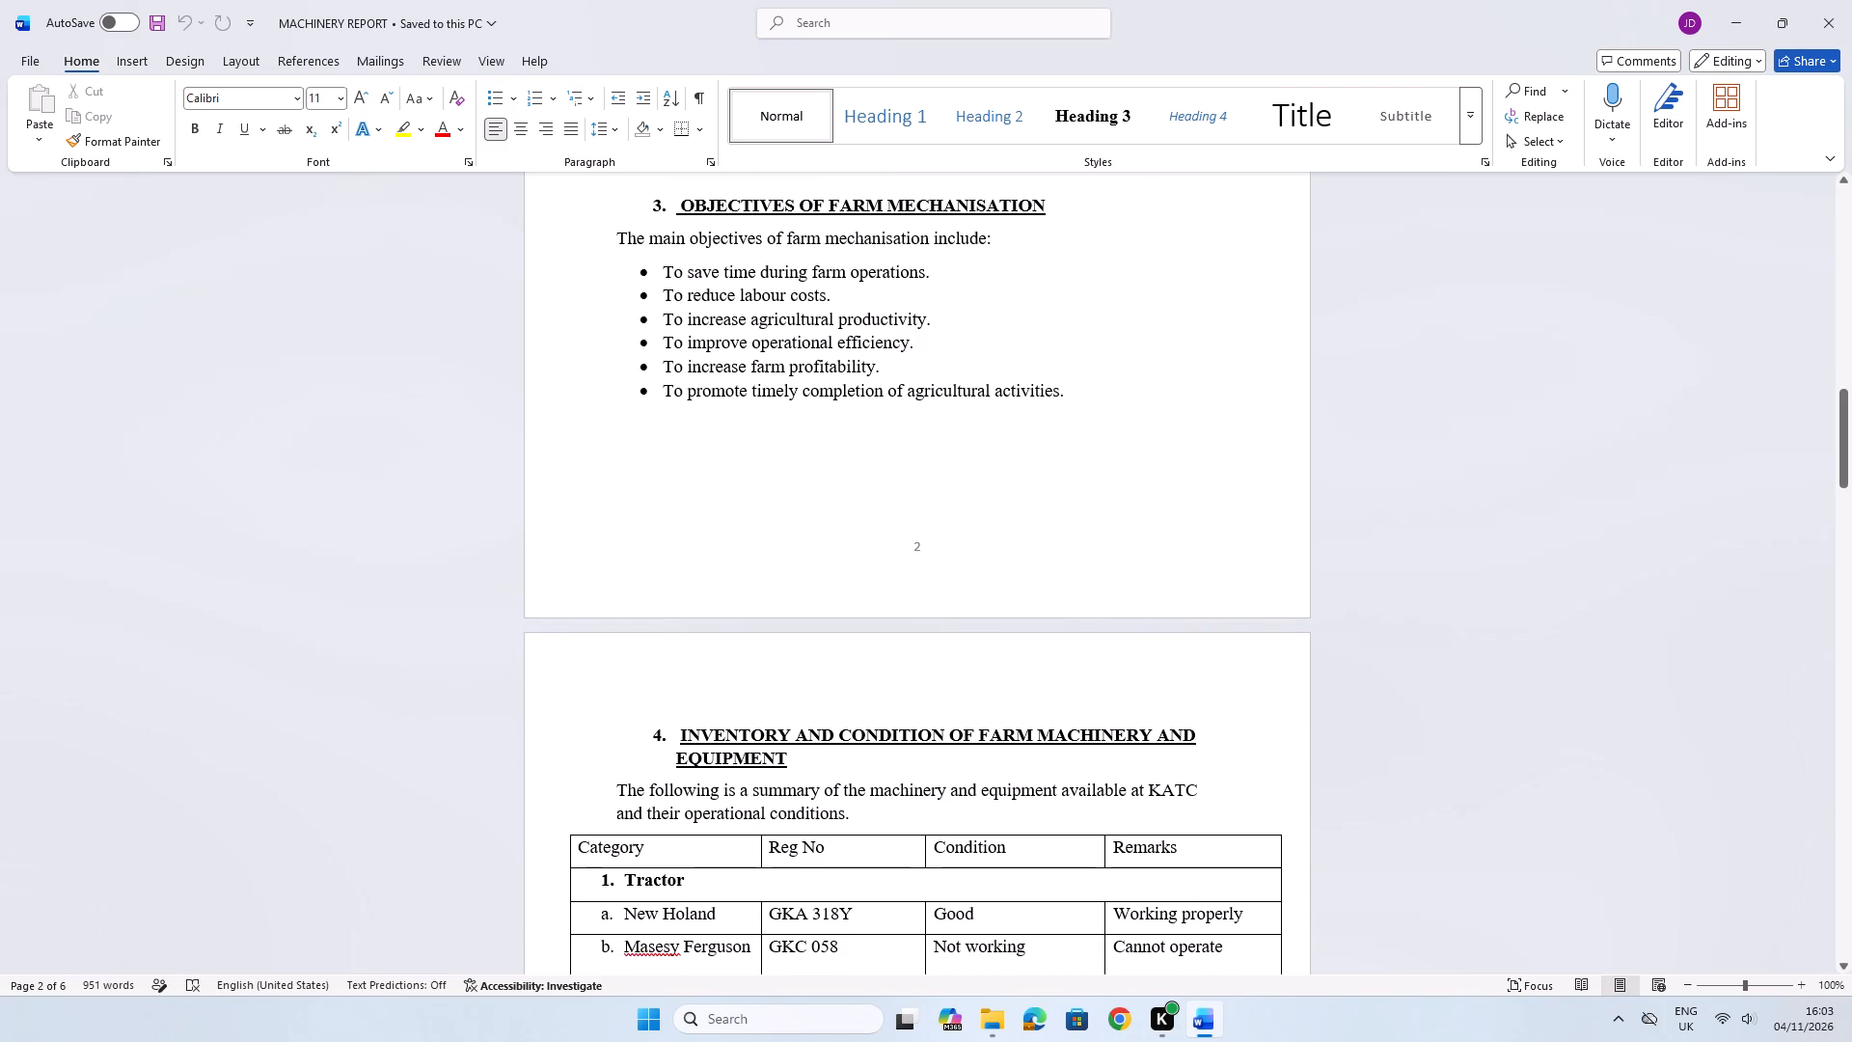
scroll(1210, 685, down, 4)
scroll(1091, 694, down, 5)
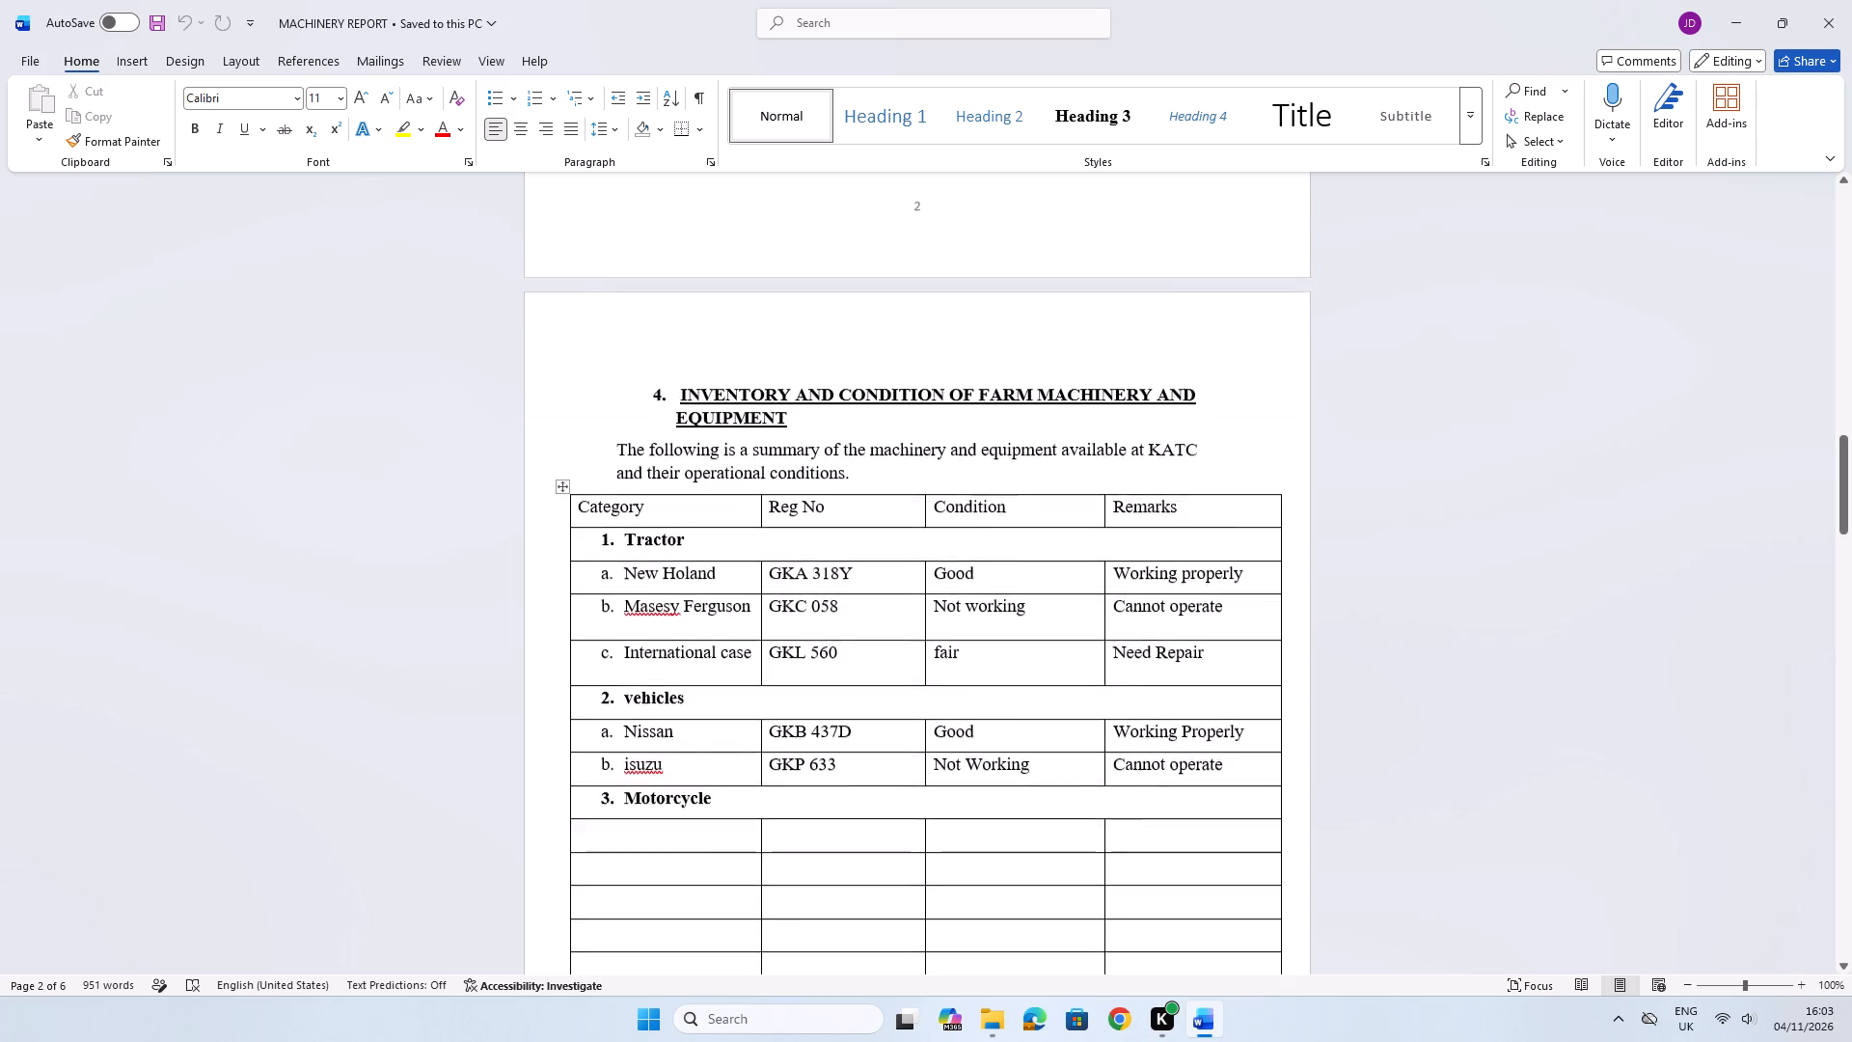
scroll(1091, 694, down, 4)
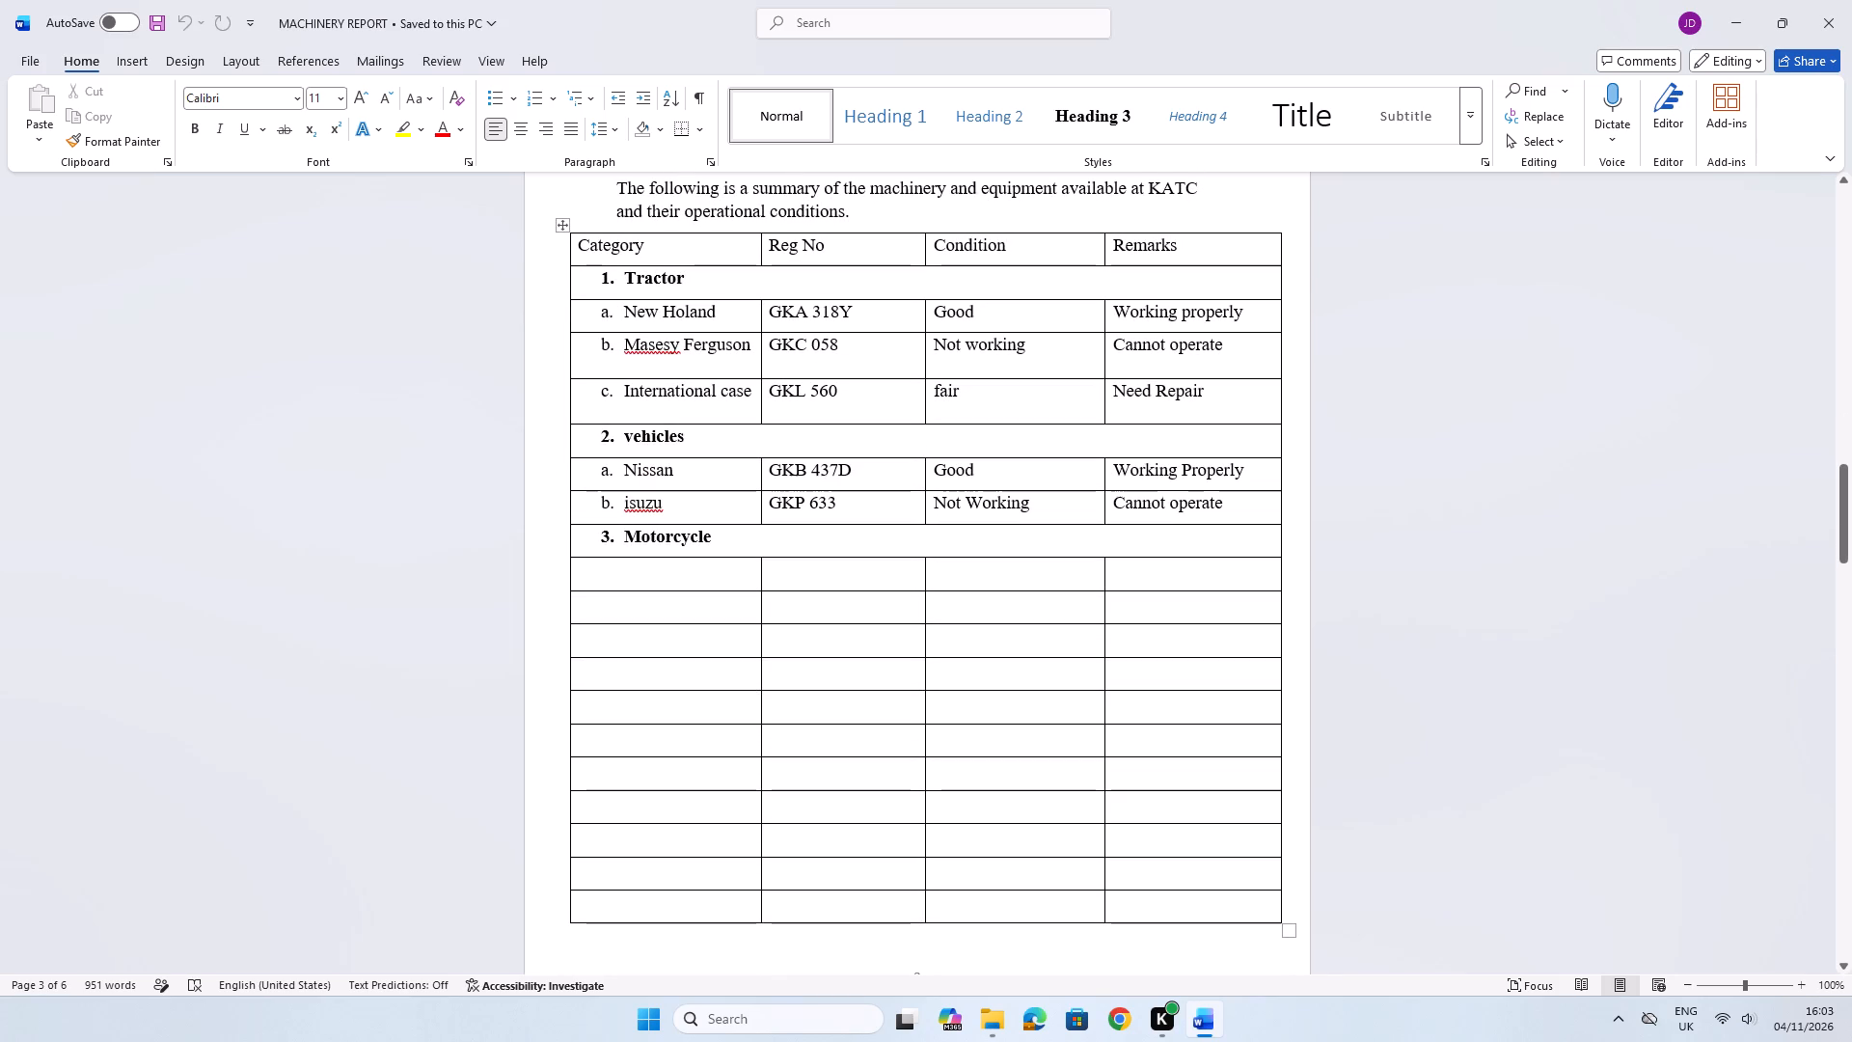
scroll(943, 625, down, 12)
scroll(1030, 703, down, 1)
scroll(742, 623, down, 1)
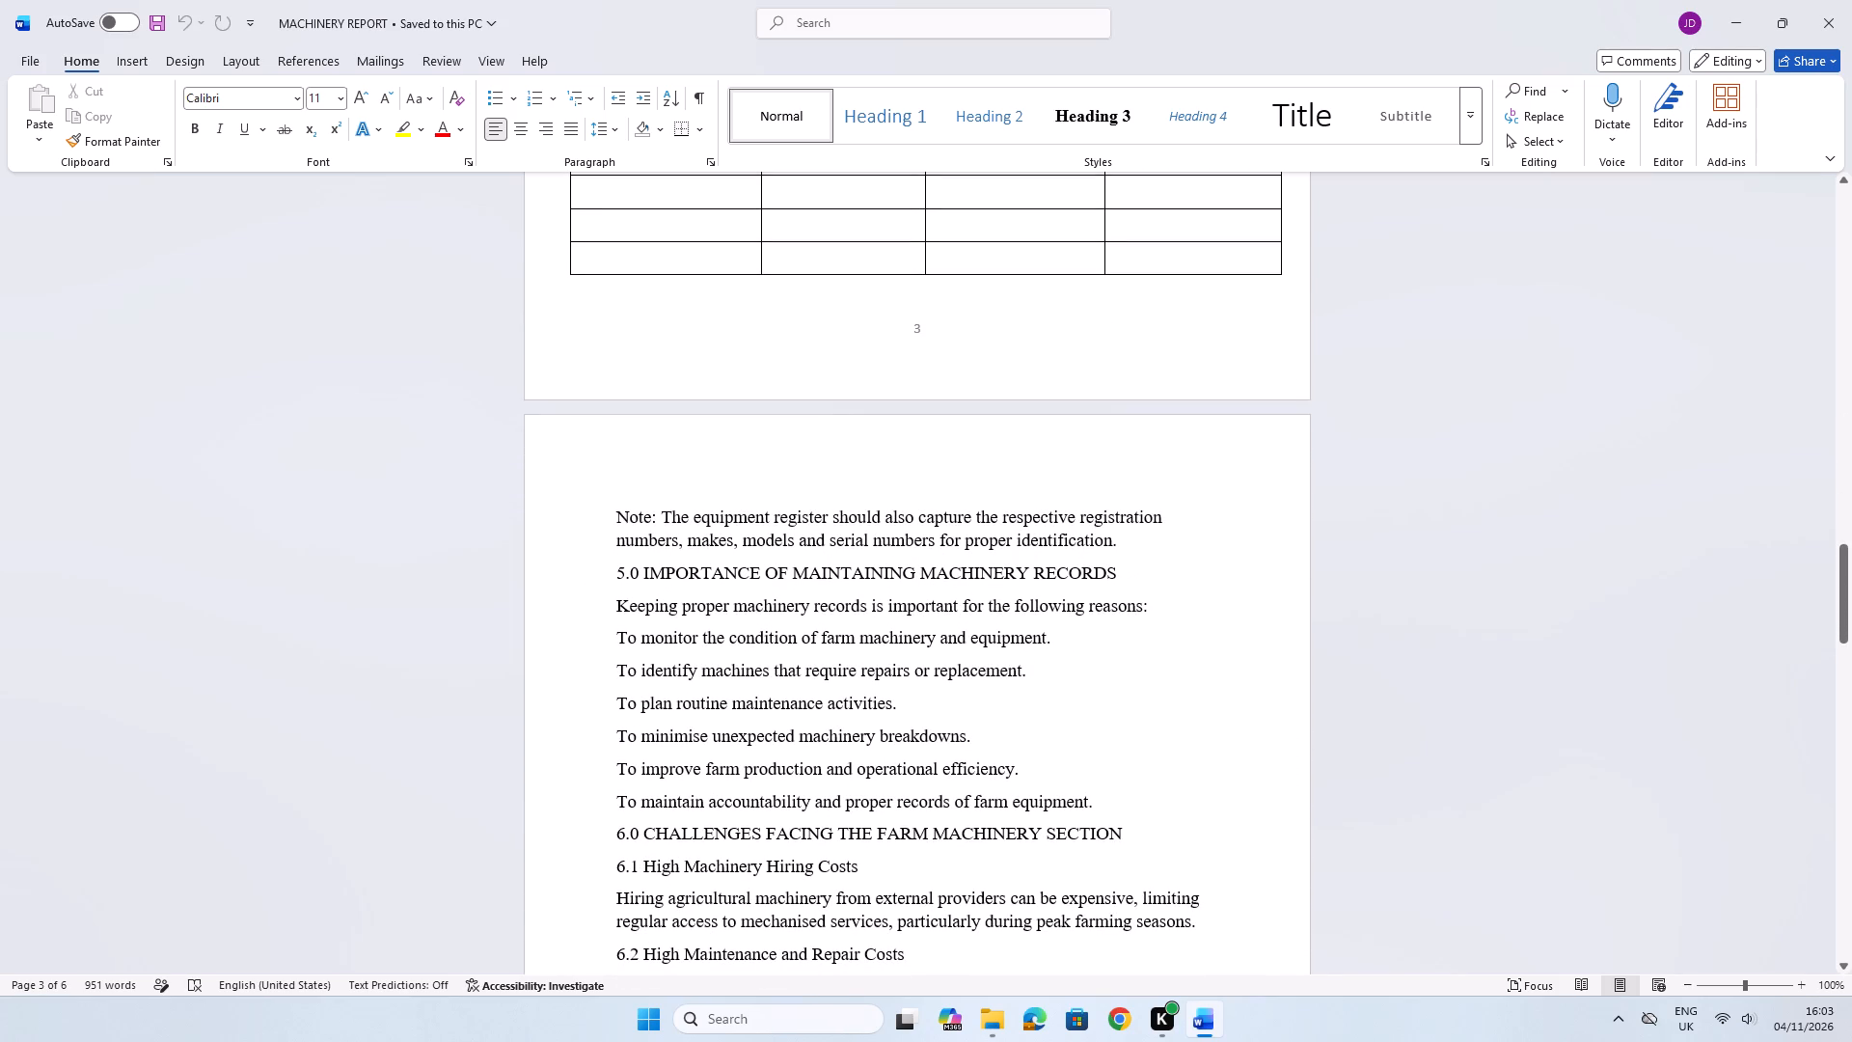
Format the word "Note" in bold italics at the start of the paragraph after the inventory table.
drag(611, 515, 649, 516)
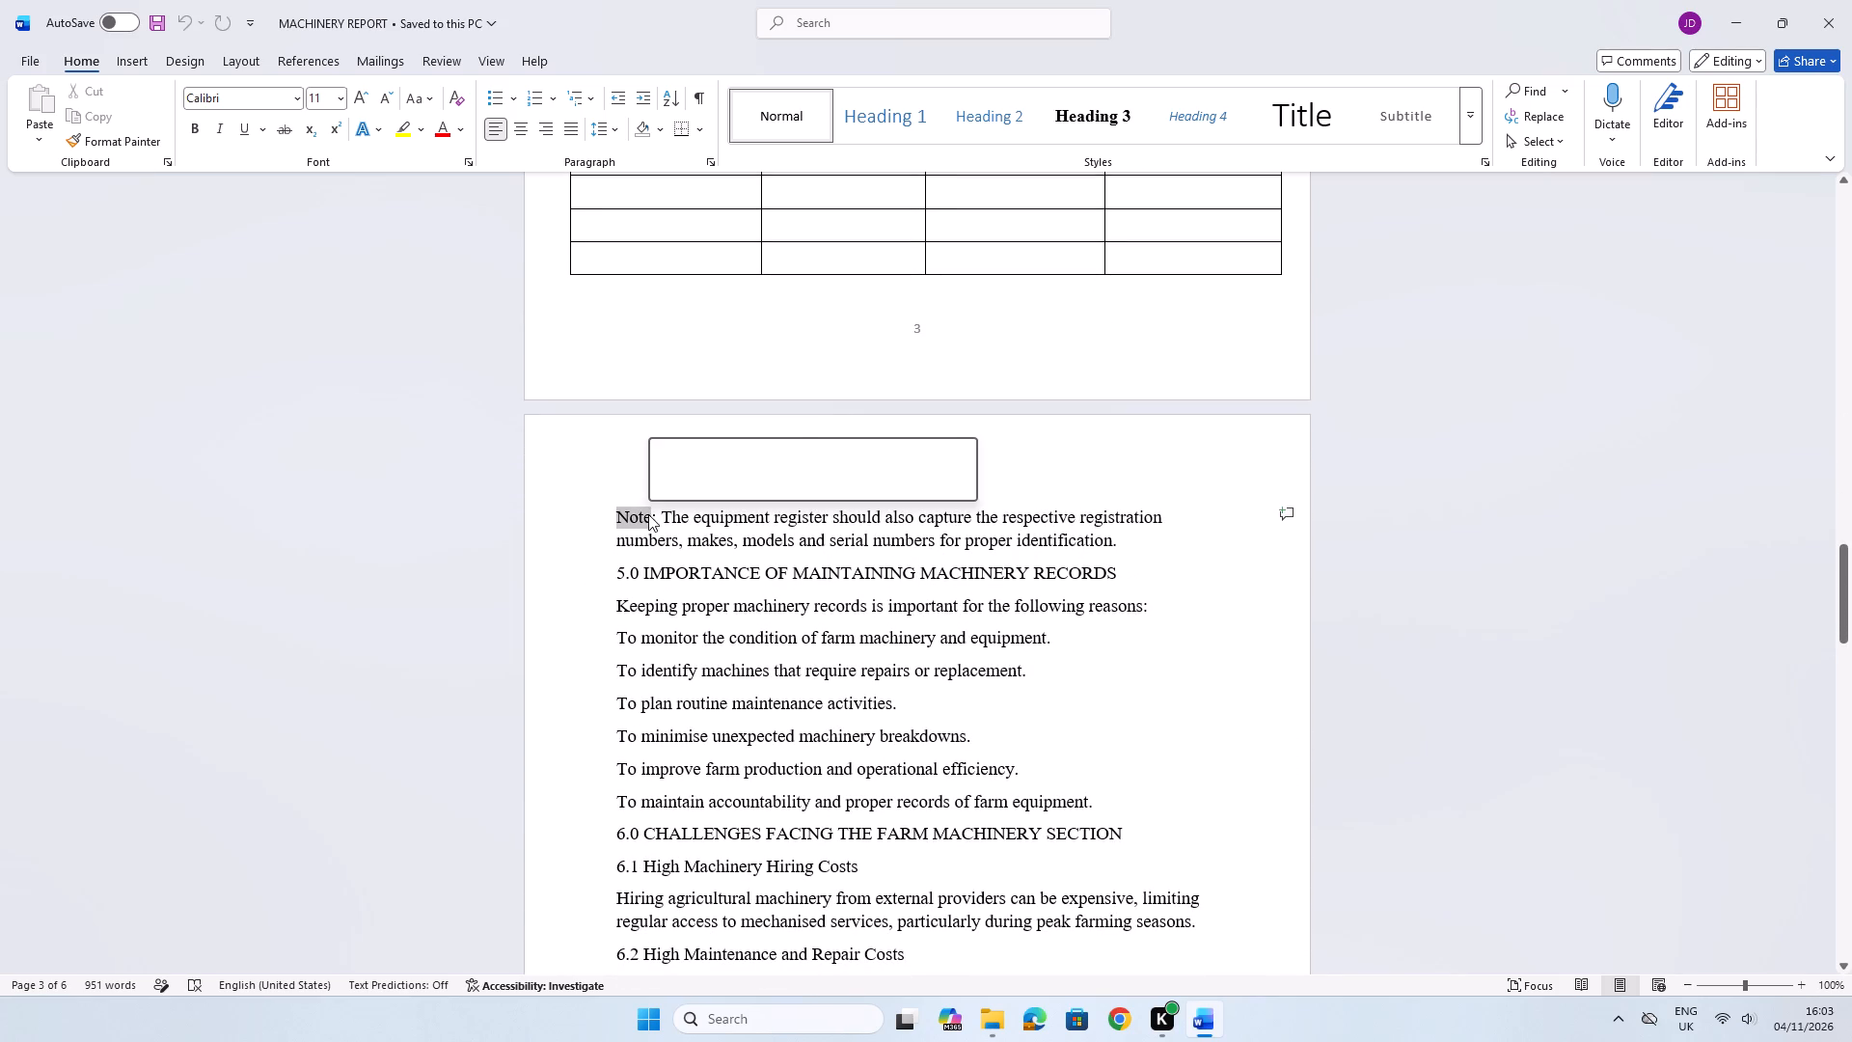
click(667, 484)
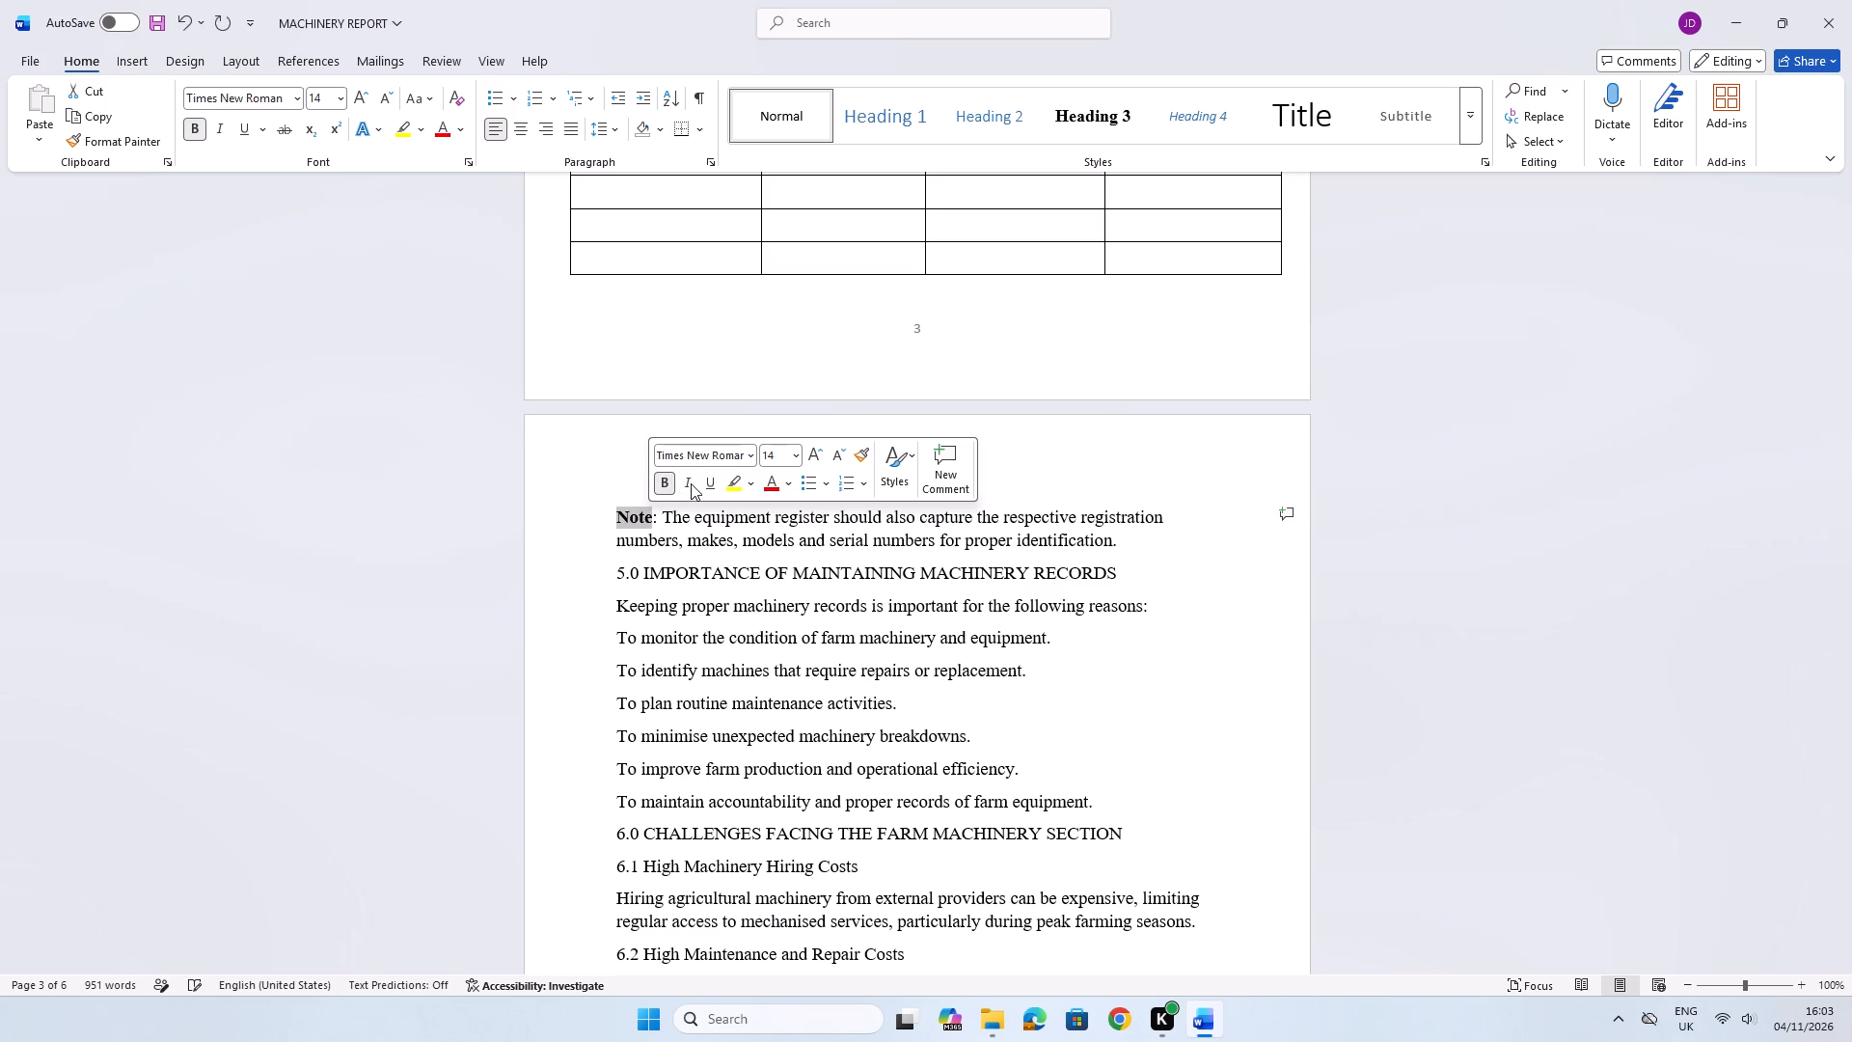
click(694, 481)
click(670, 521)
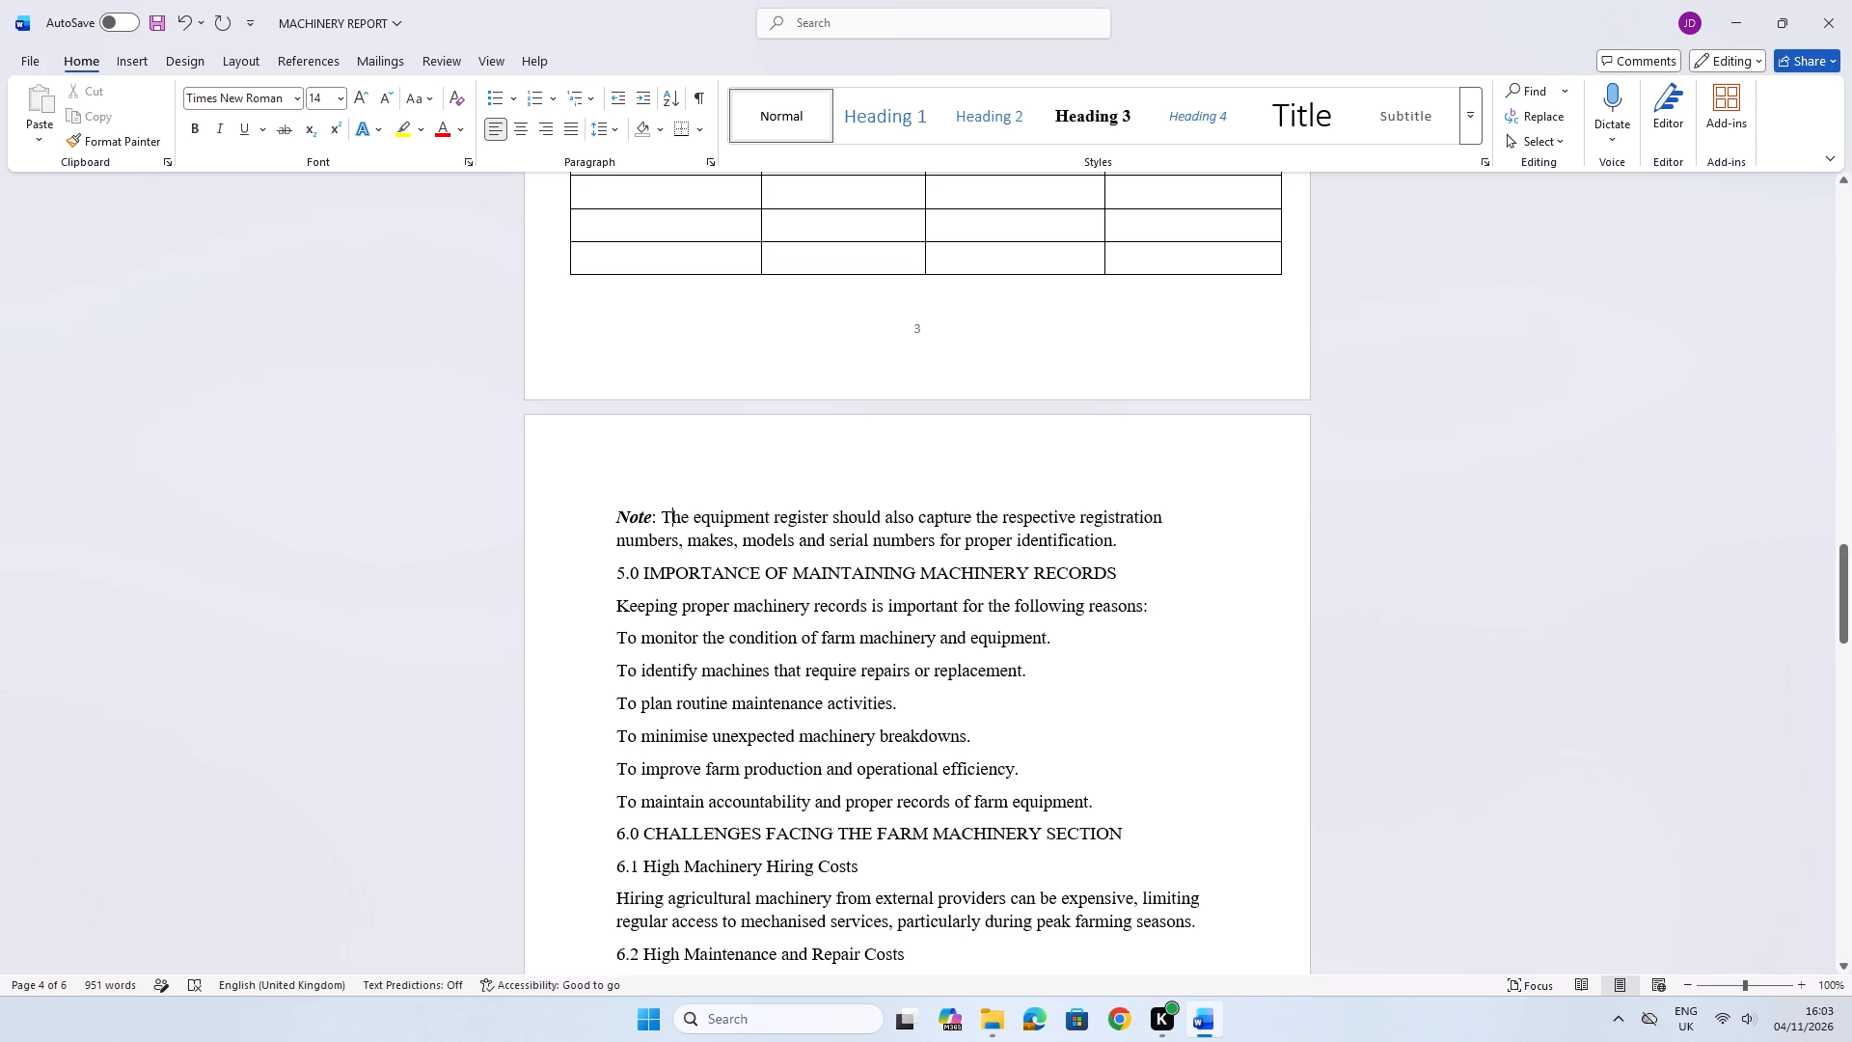
Delete the whole "Note" paragraph about the equipment register above the section 5.0 heading.
scroll(983, 598, down, 4)
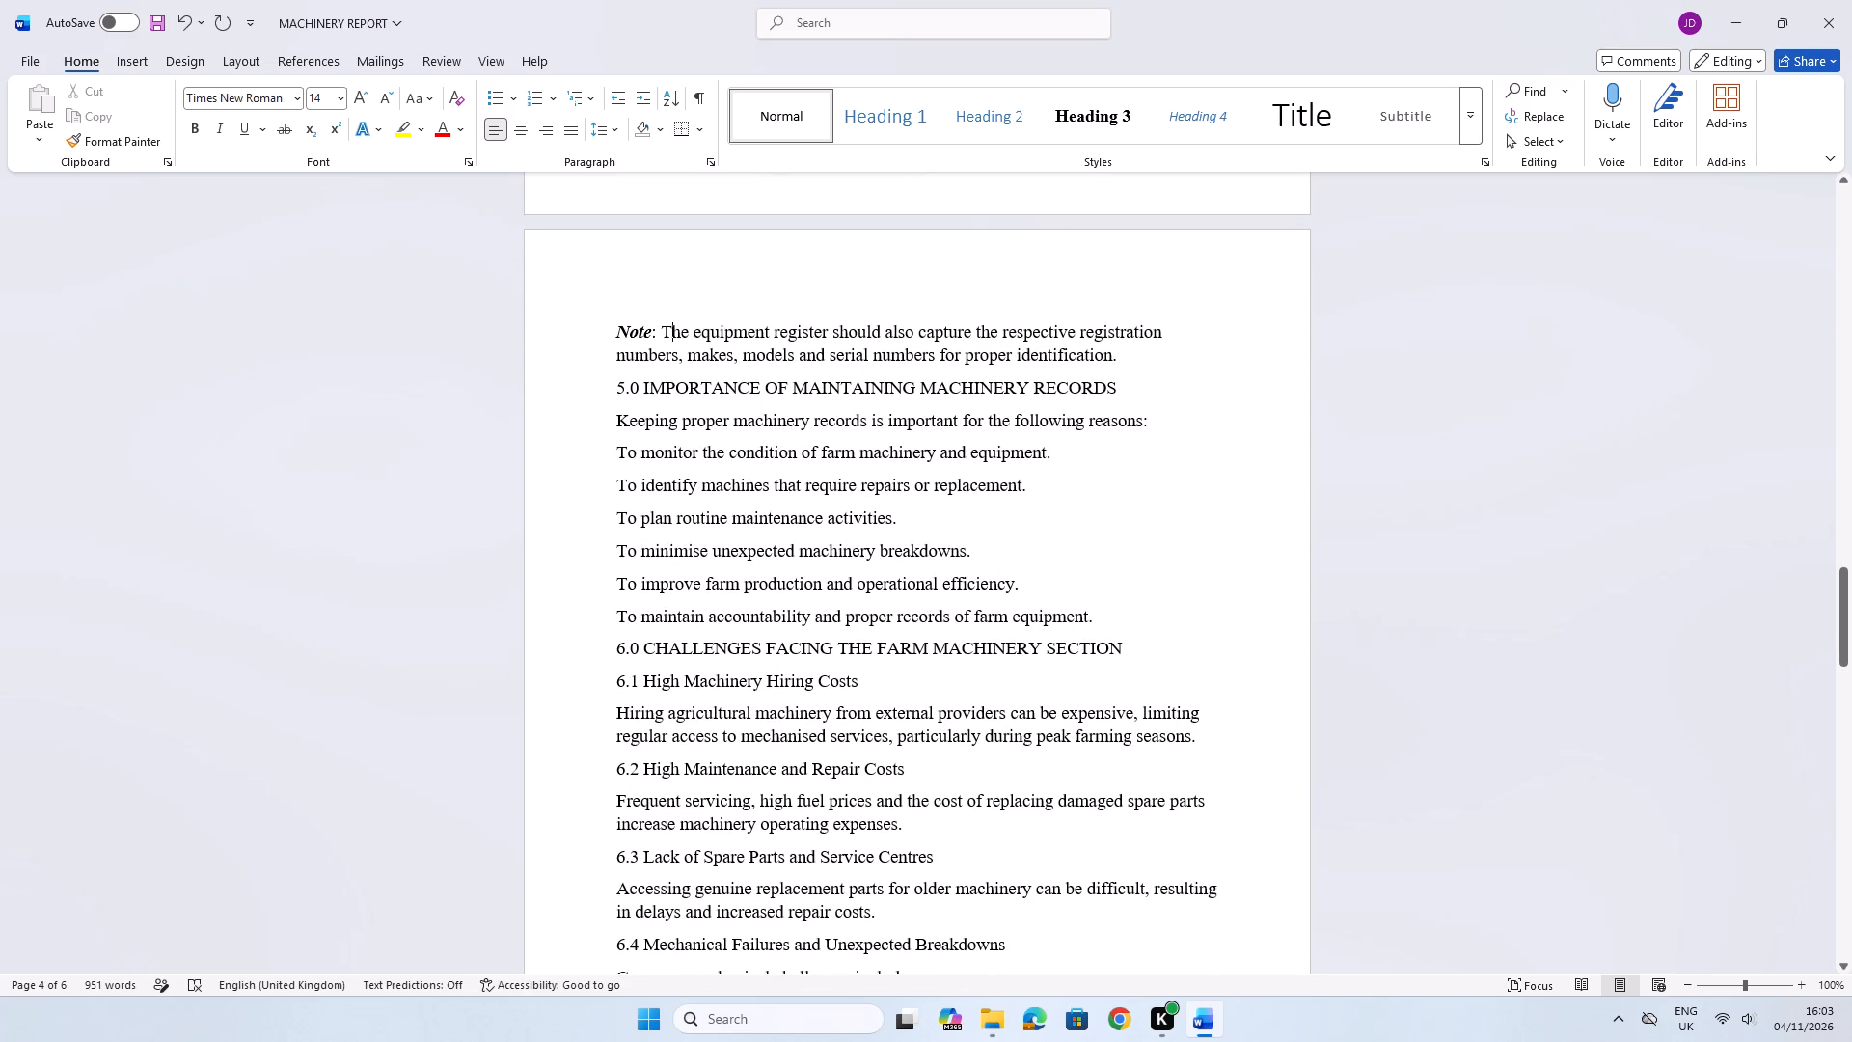
drag(1119, 358, 606, 337)
key(BackSpace)
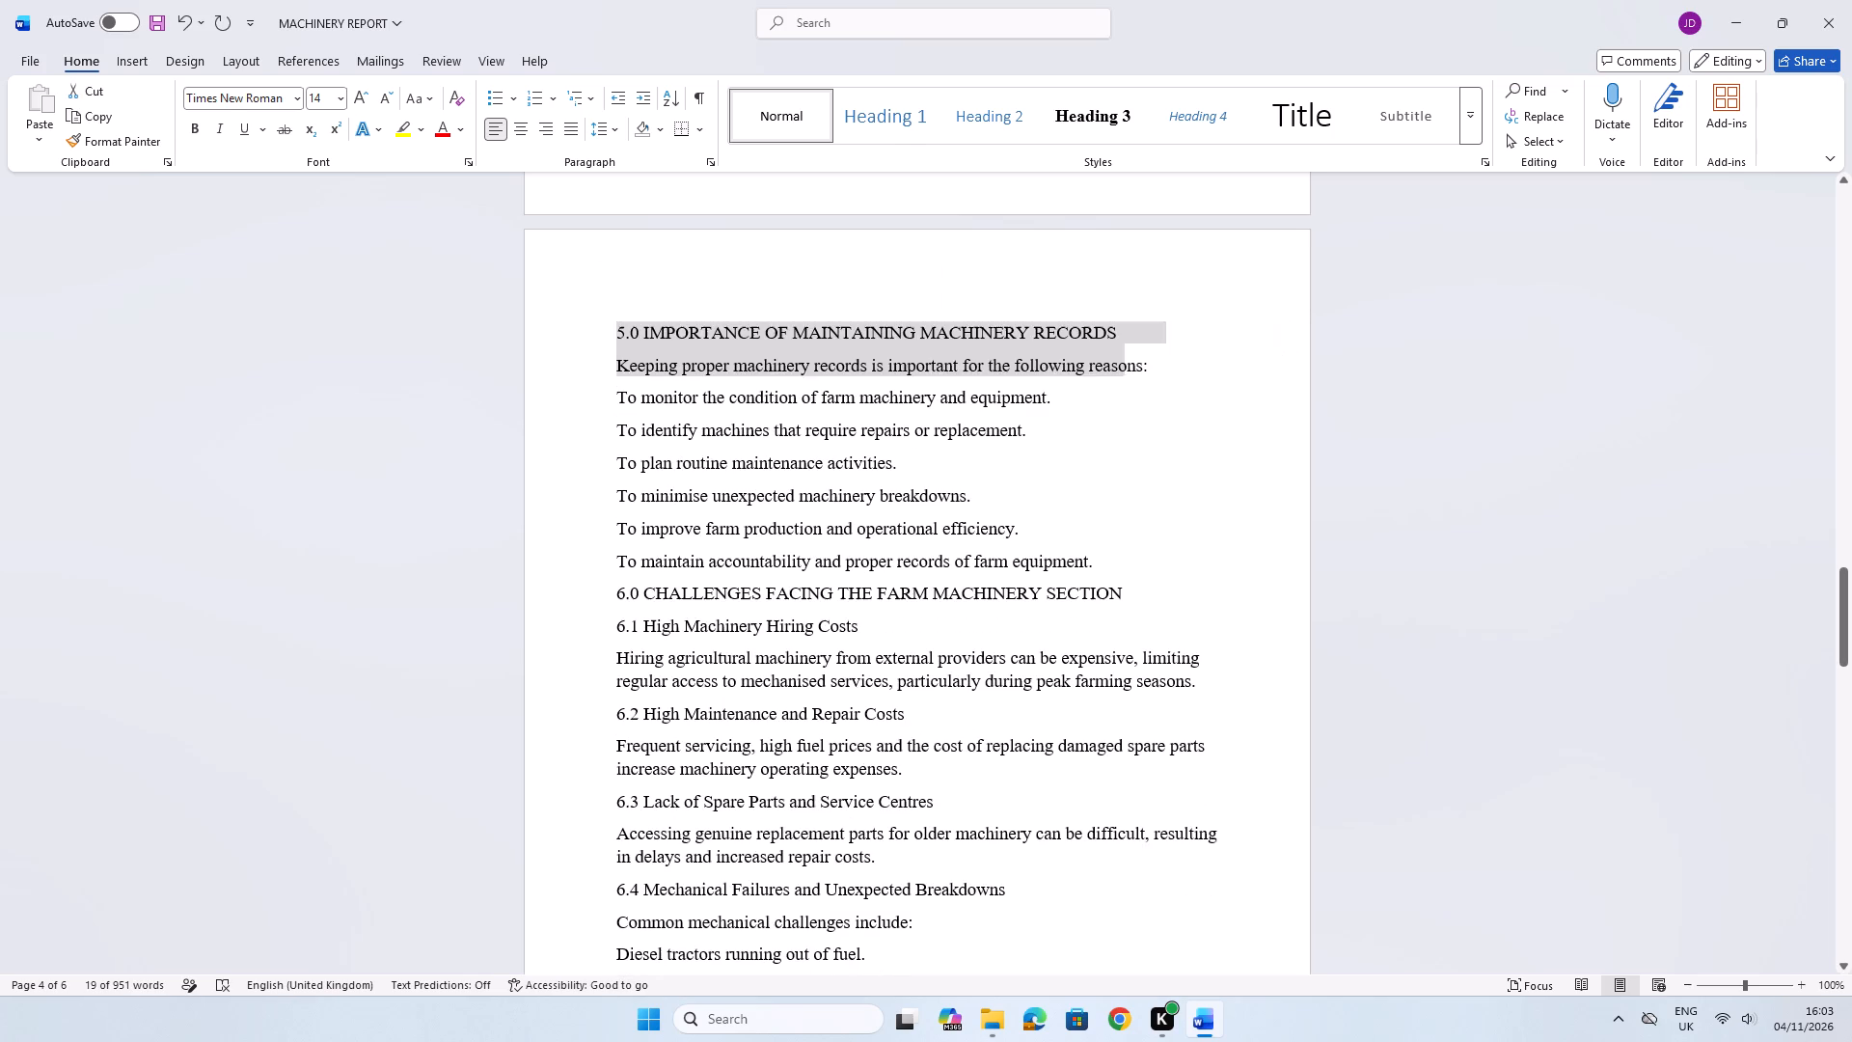
Review the section 4 heading and the machinery inventory table.
scroll(632, 337, up, 2)
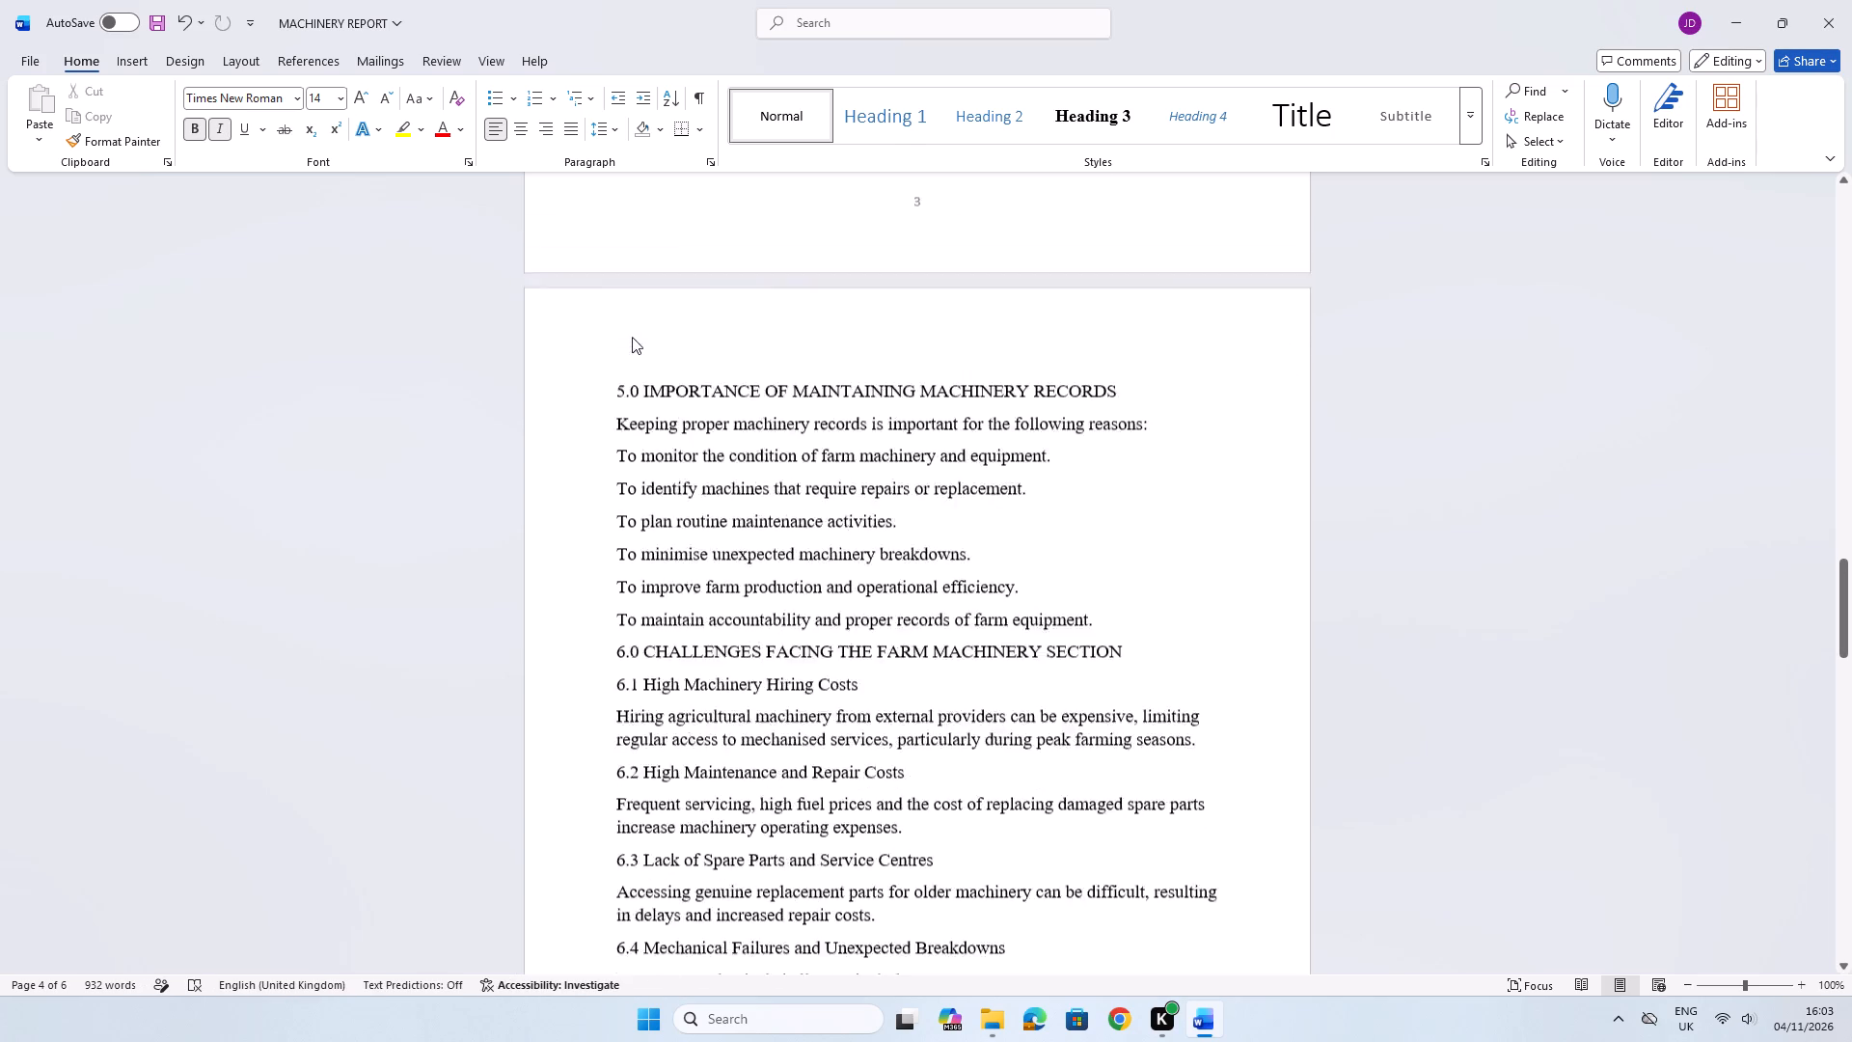
scroll(632, 337, up, 20)
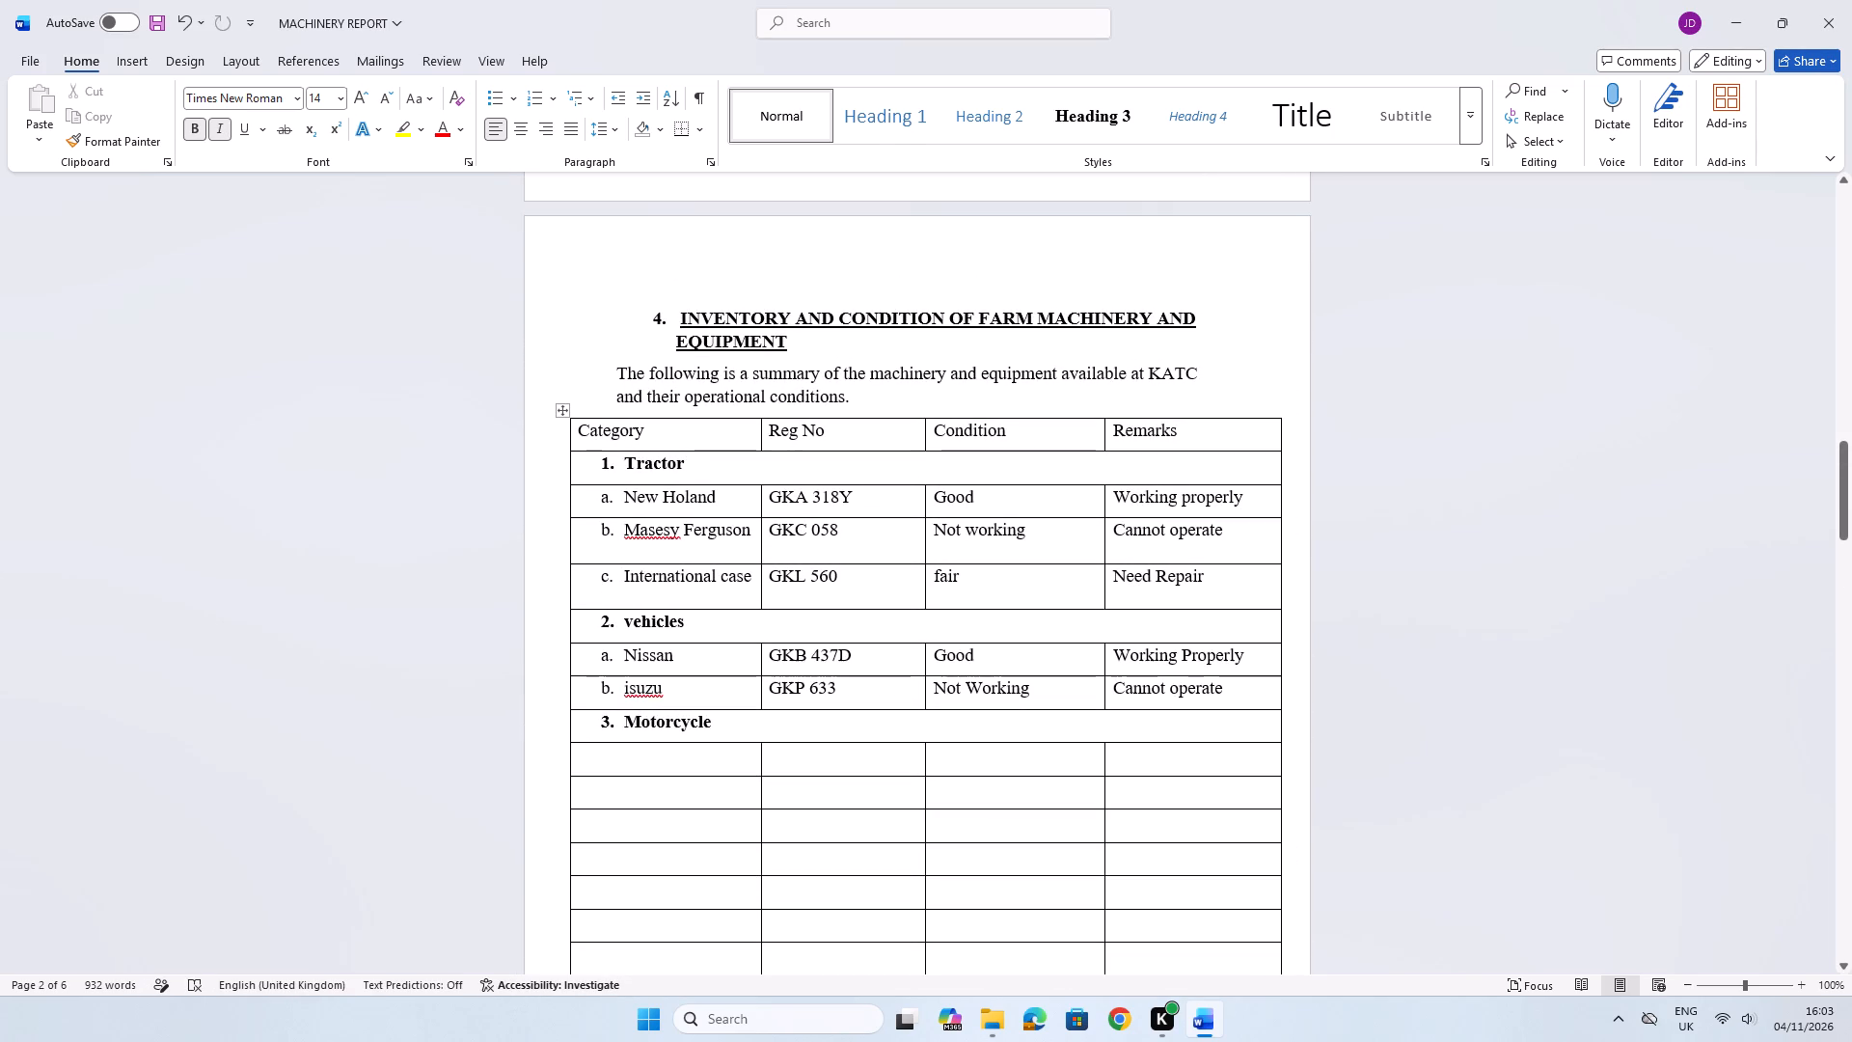
scroll(694, 470, up, 6)
scroll(693, 462, down, 8)
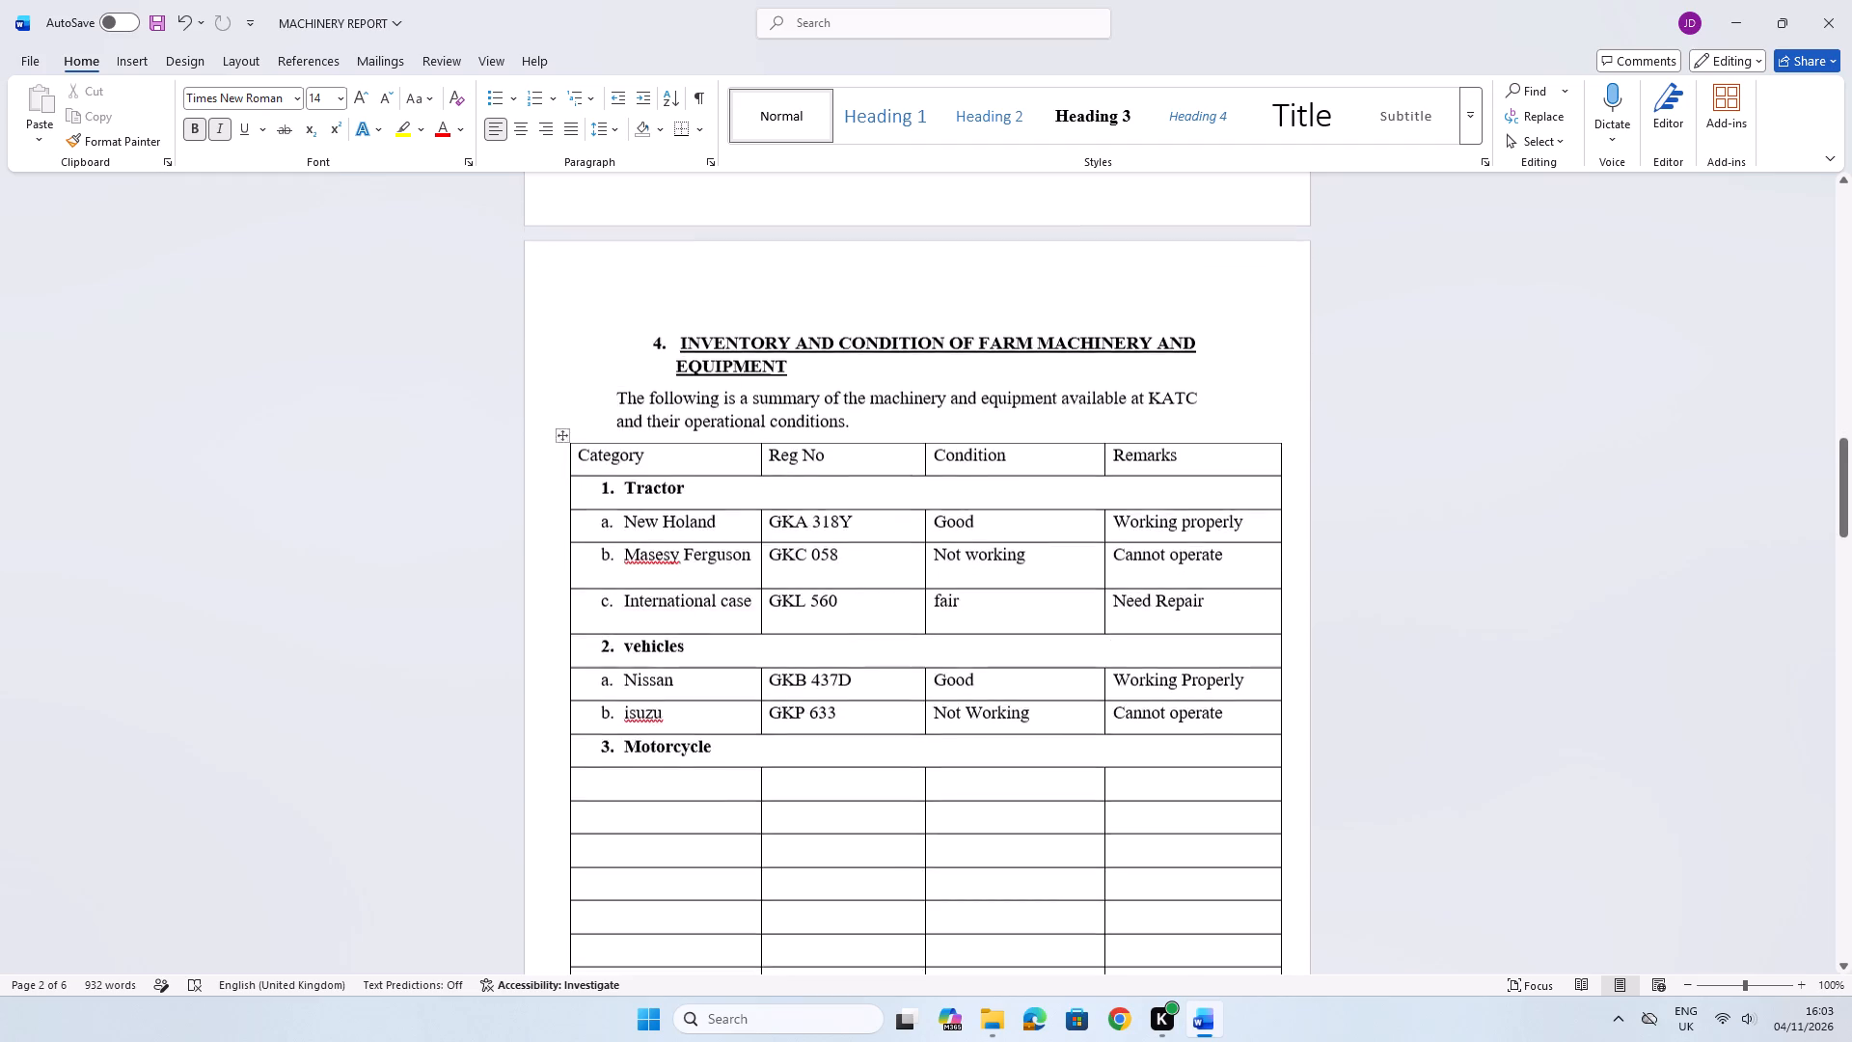
scroll(693, 462, down, 14)
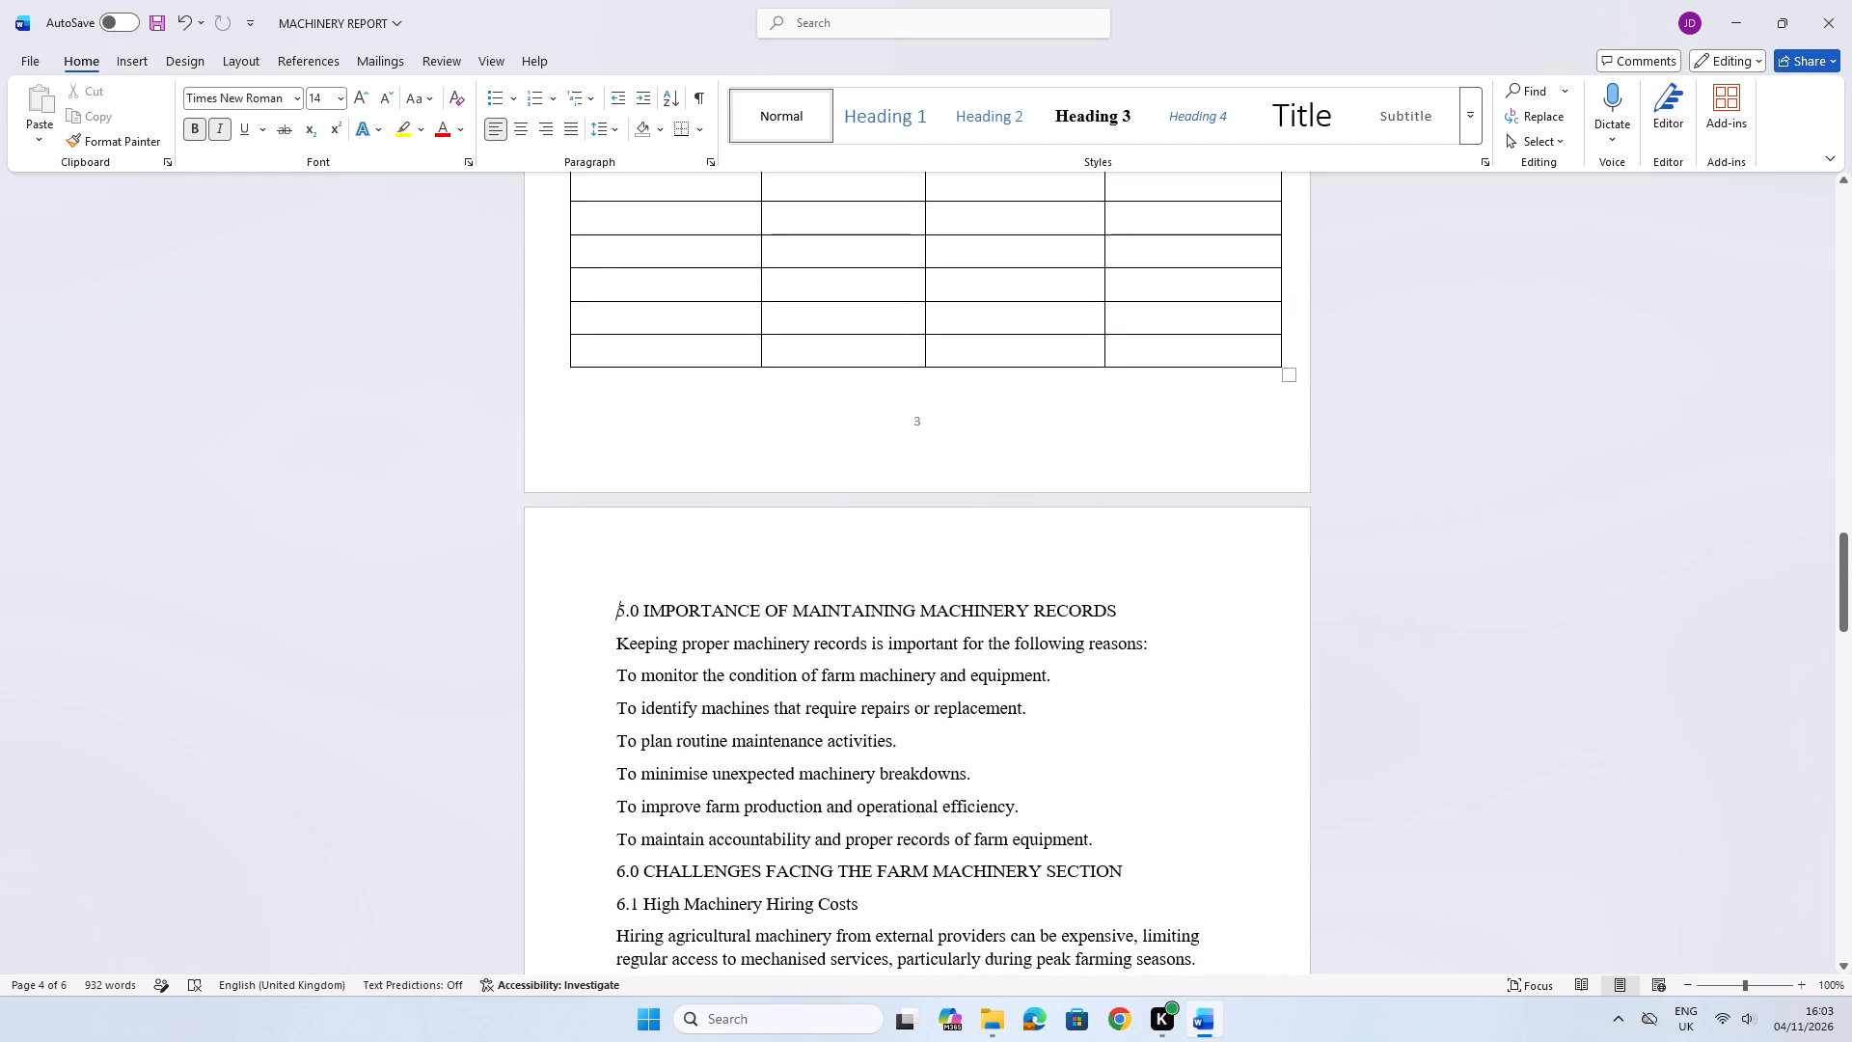
Shorten the "5.0" prefix of the IMPORTANCE OF MAINTAINING MACHINERY RECORDS heading to "5." as an automatic list number.
drag(1128, 610, 679, 592)
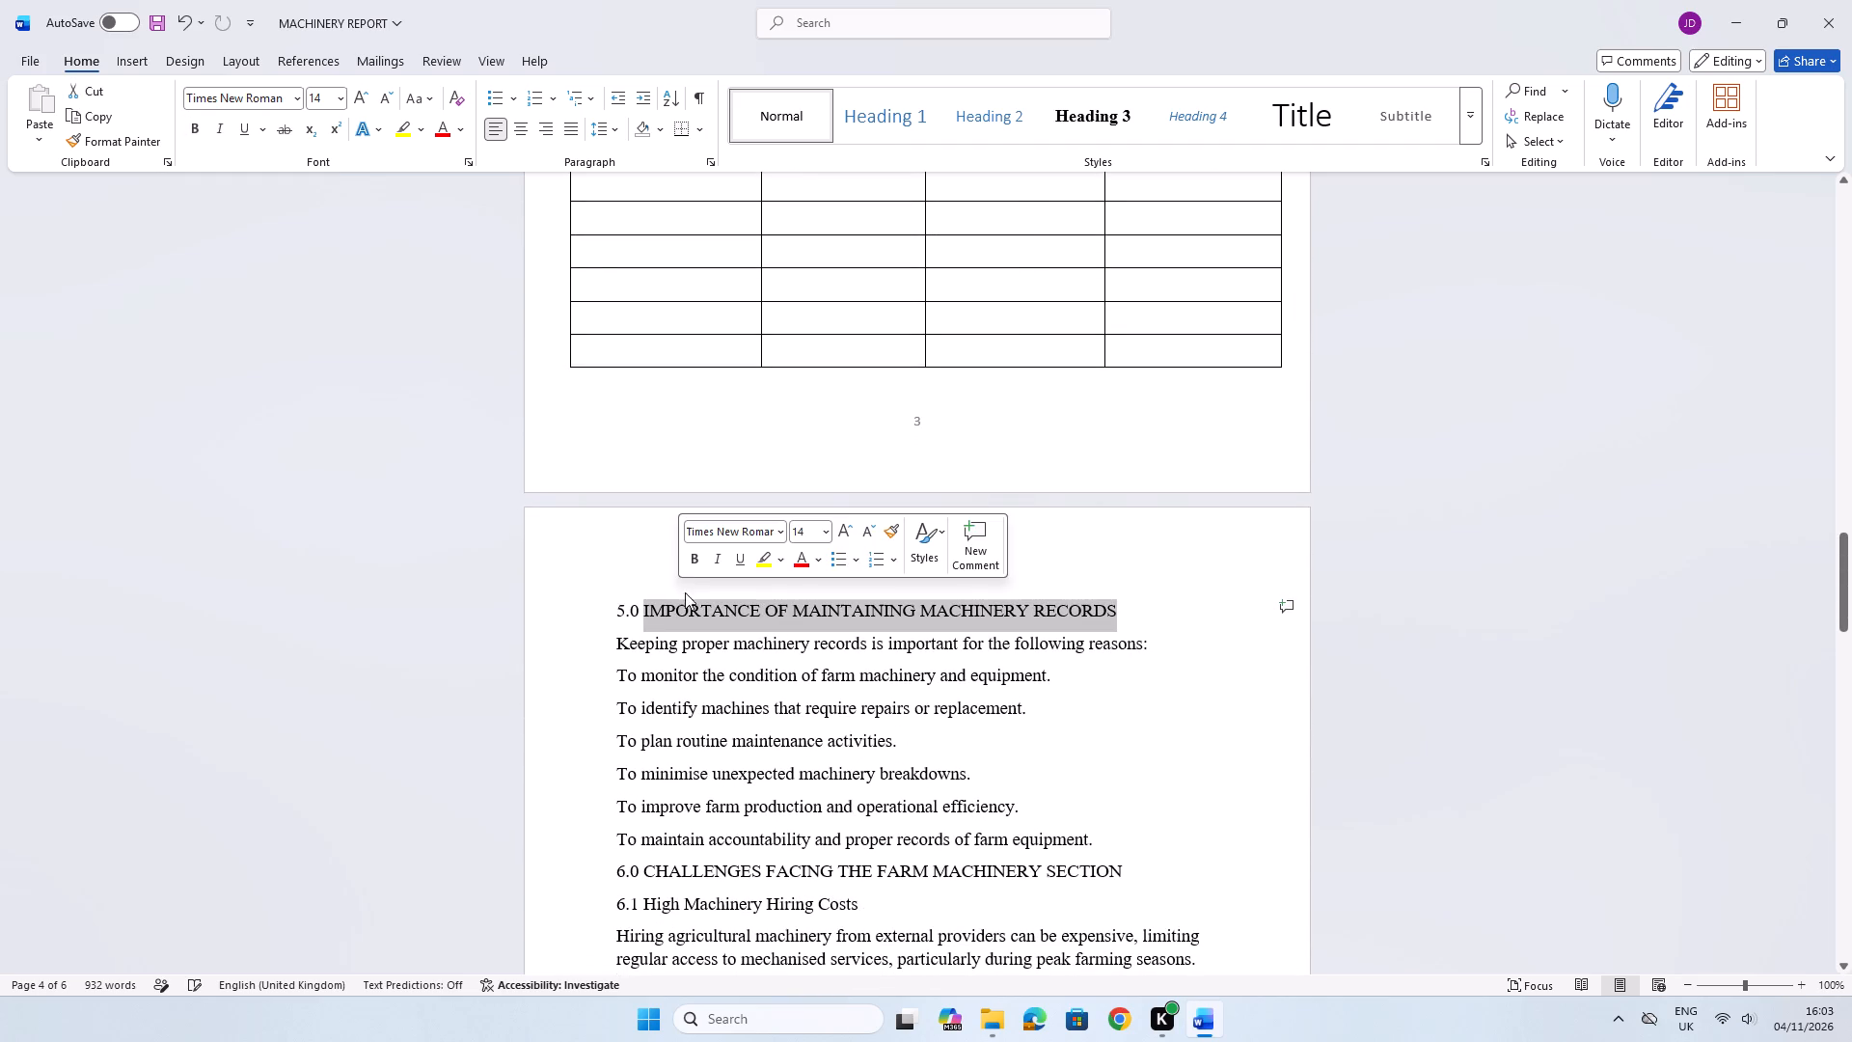
click(624, 570)
click(640, 609)
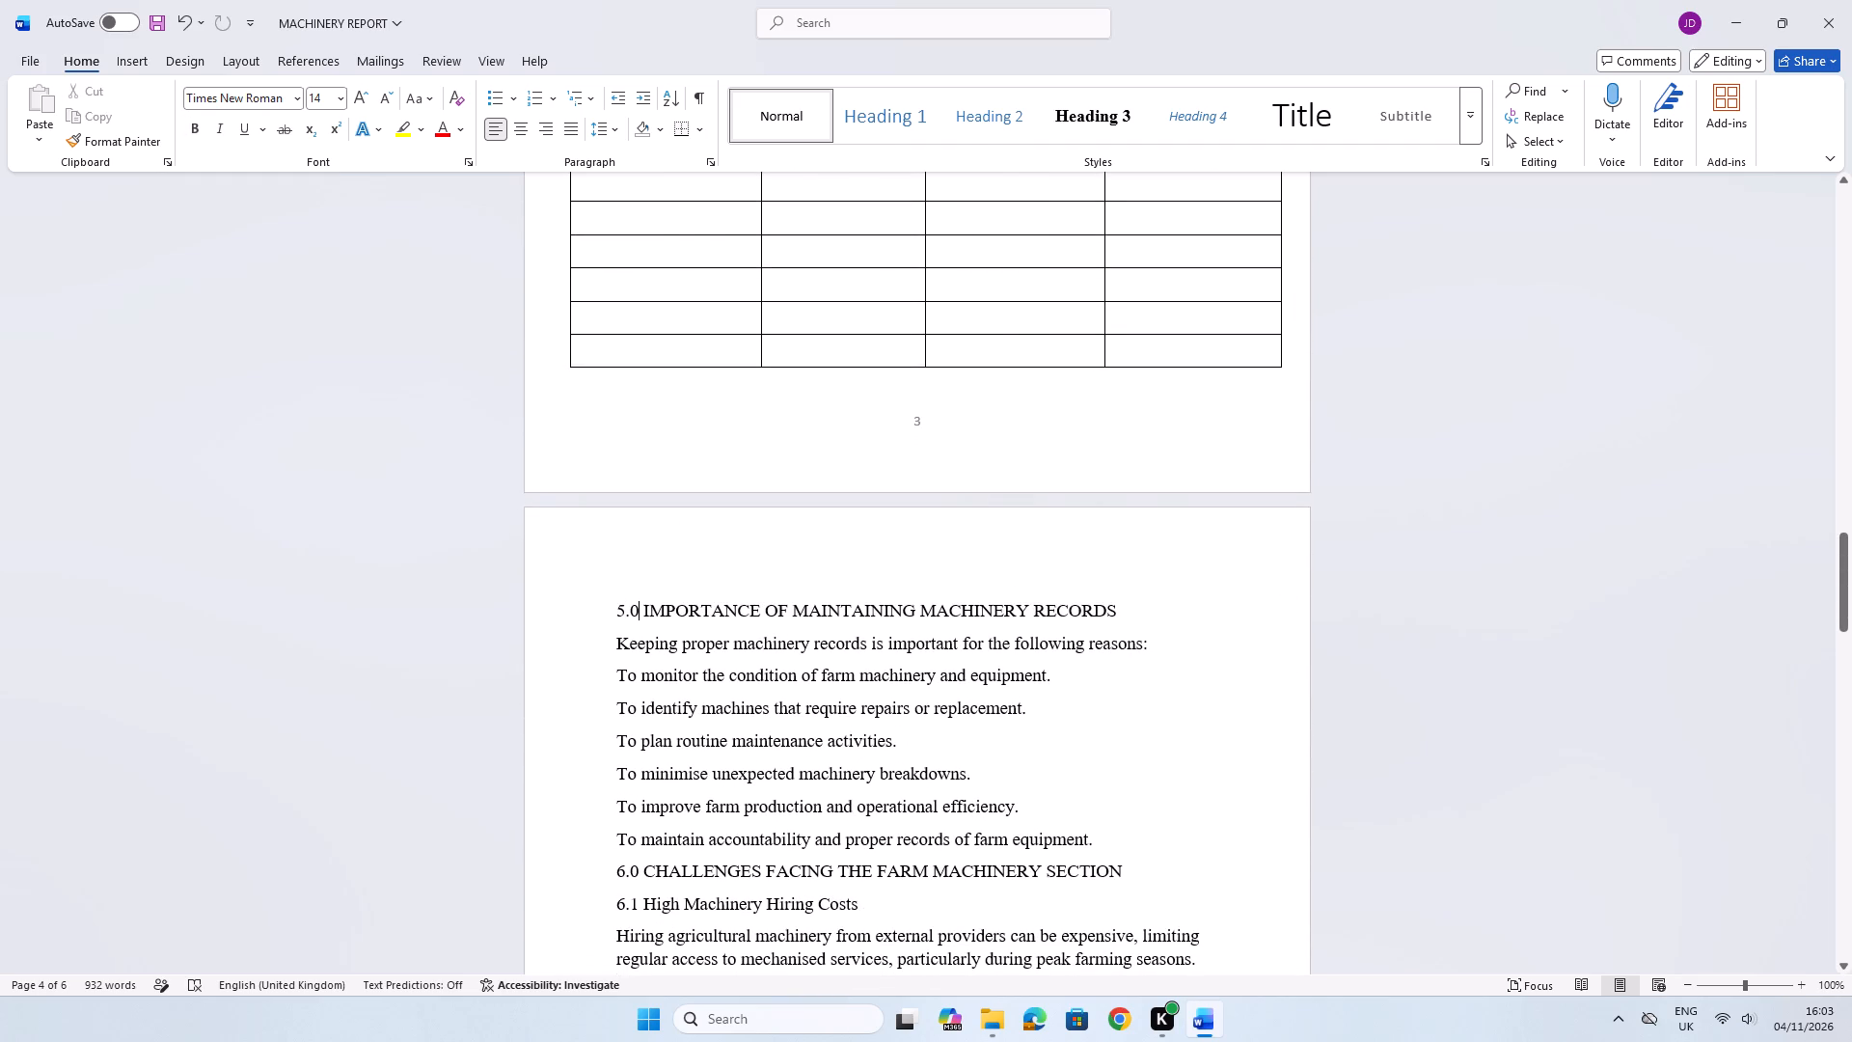
key(BackSpace)
key(space)
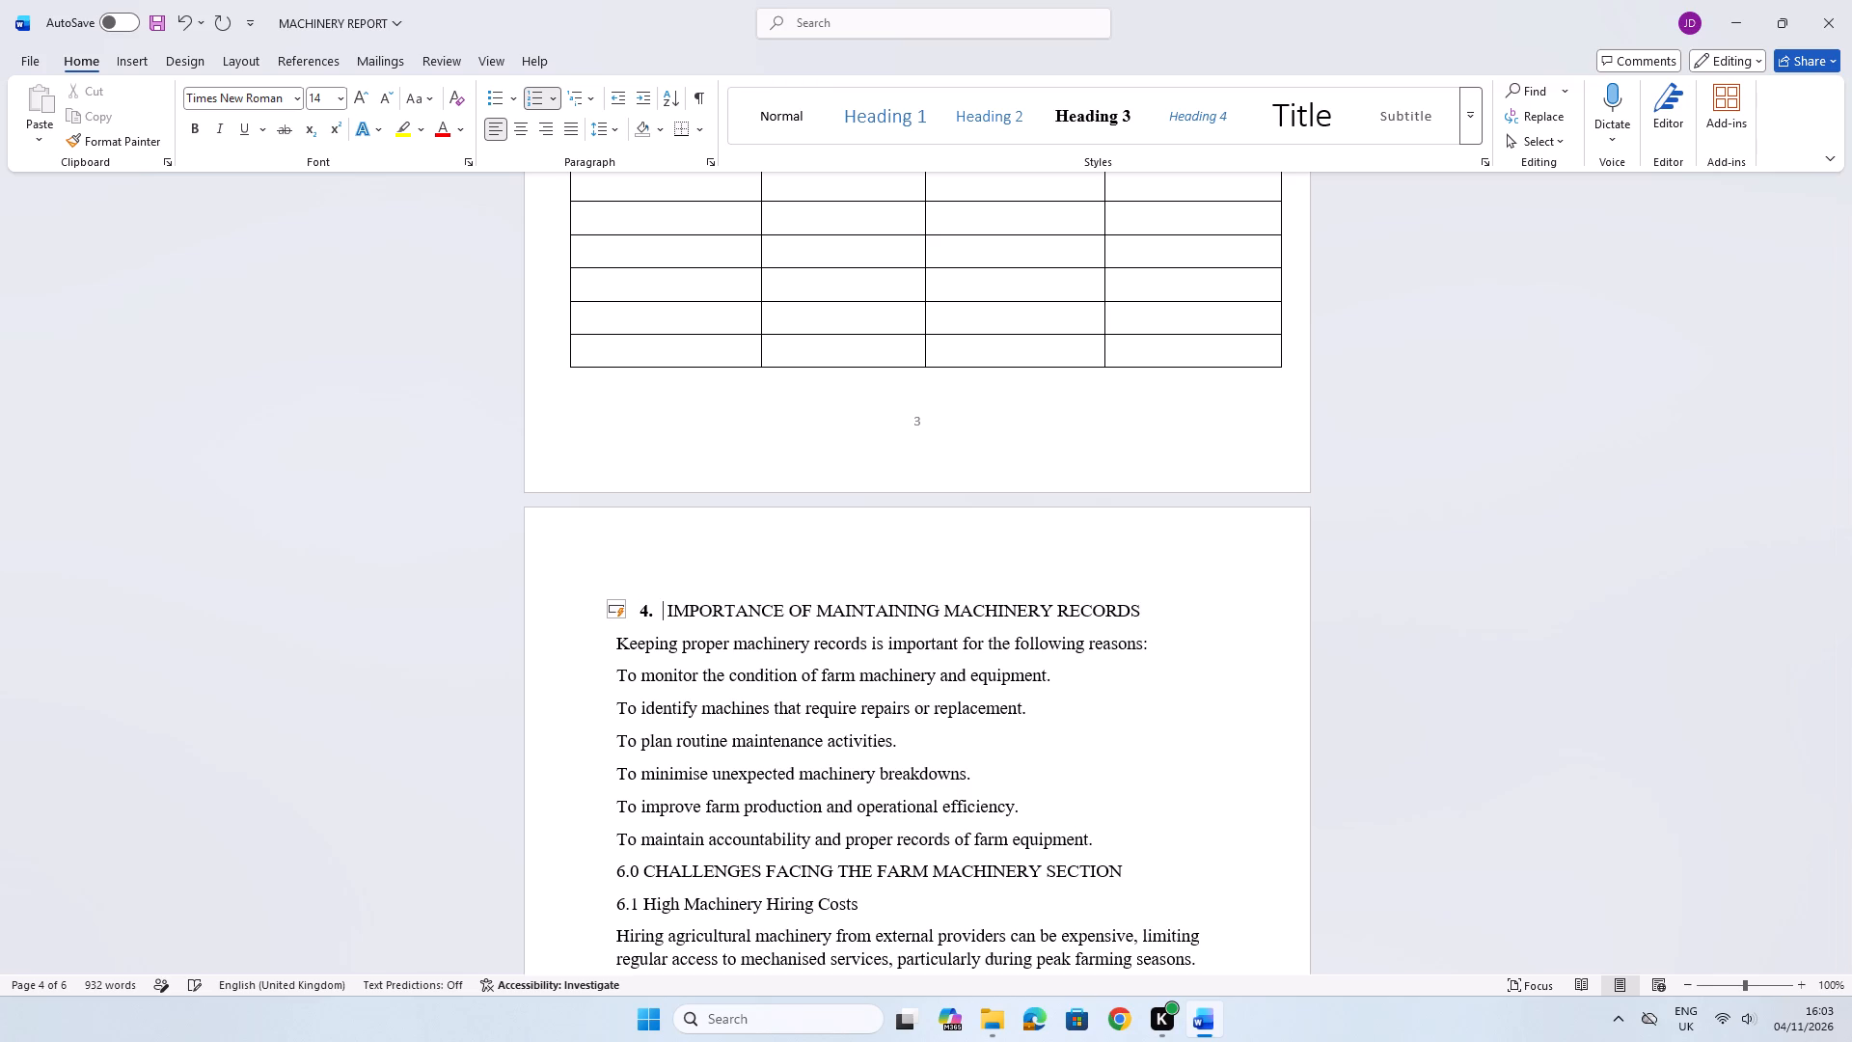
Remove the automatic number from the IMPORTANCE OF MAINTAINING MACHINERY RECORDS heading and pull the heading up directly below the inventory table.
scroll(691, 630, up, 3)
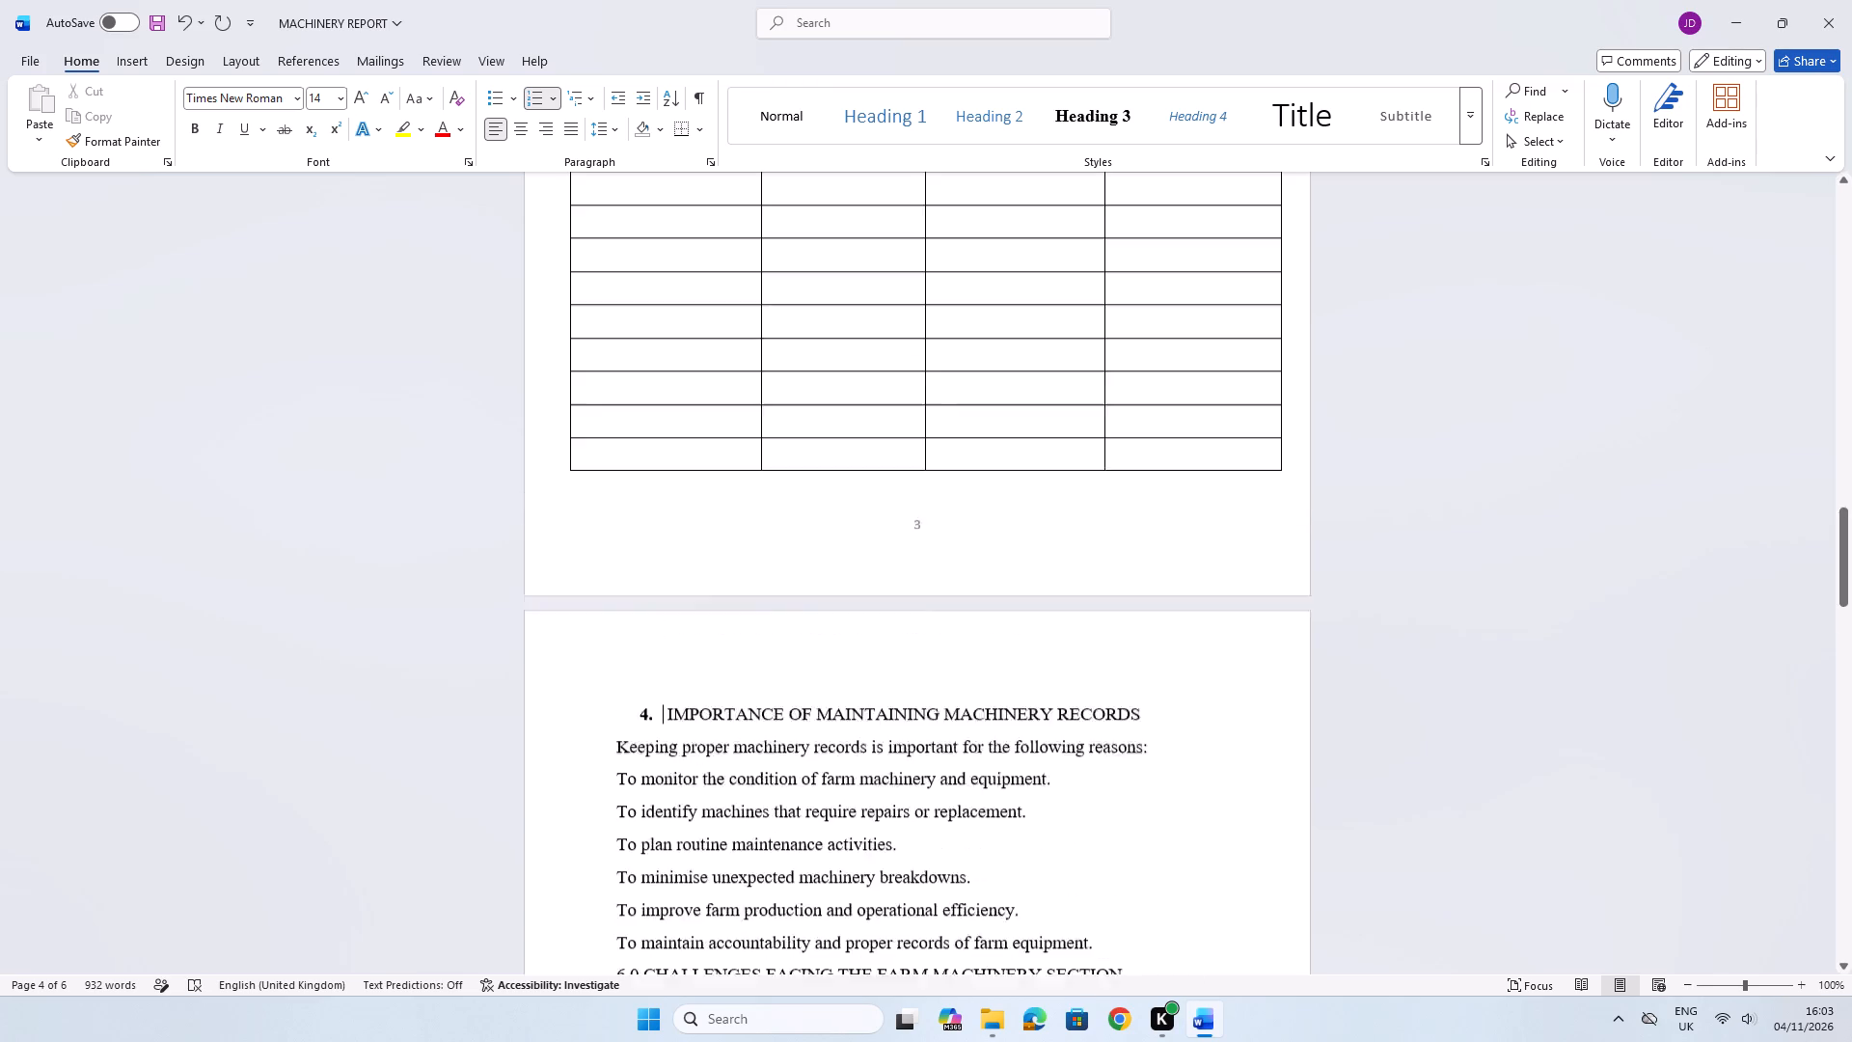
scroll(692, 630, up, 15)
scroll(692, 630, down, 8)
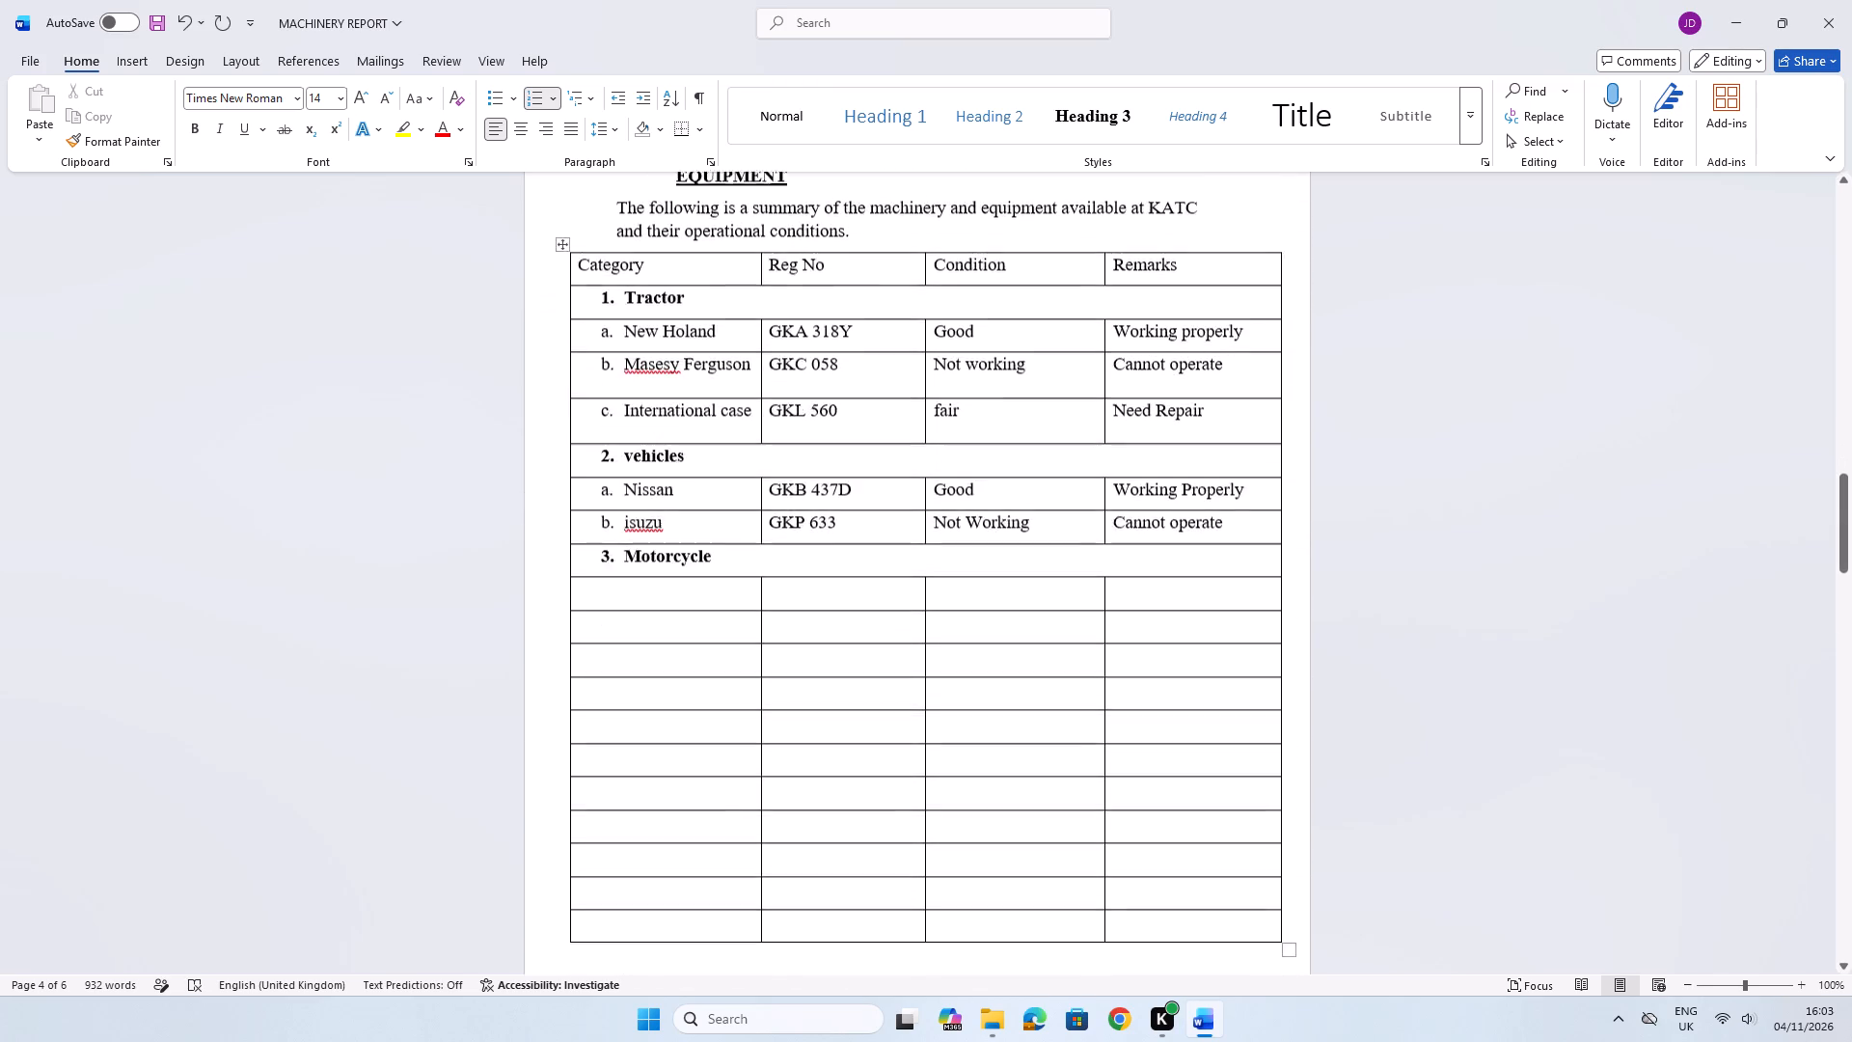
scroll(692, 630, down, 9)
click(645, 659)
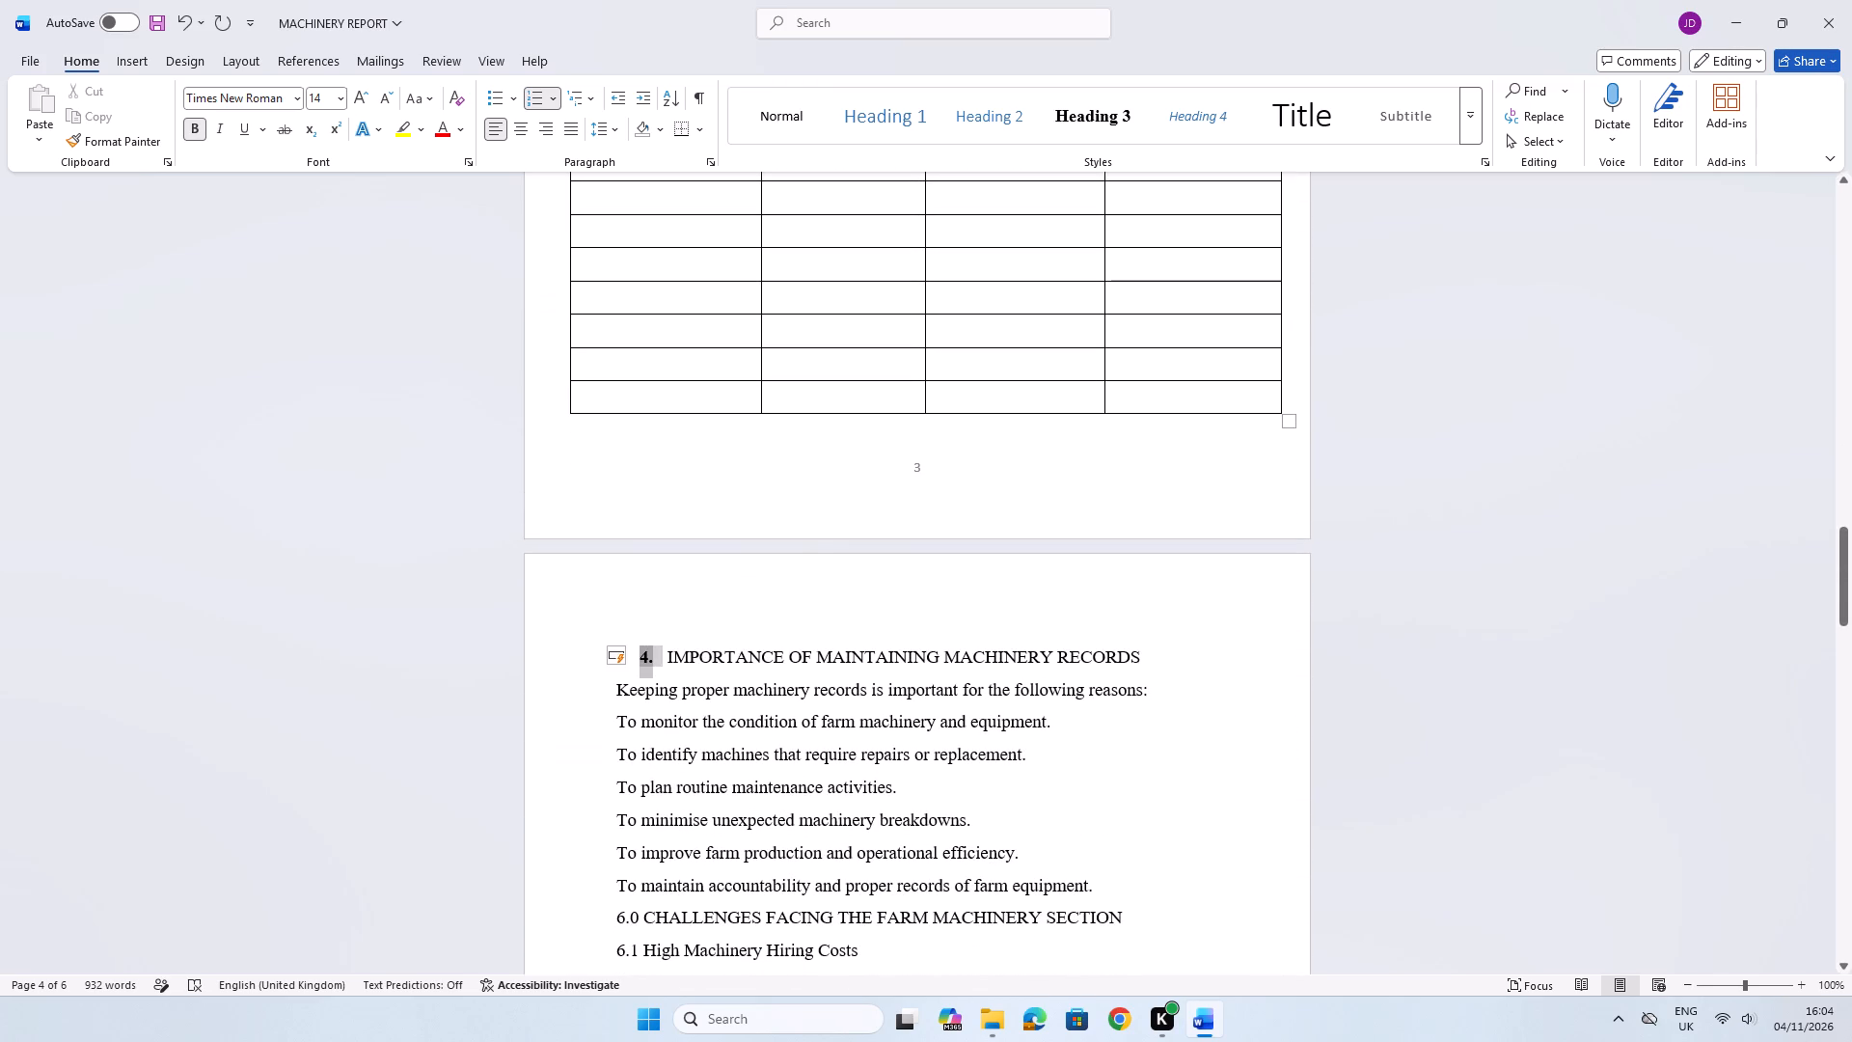
key(BackSpace)
key(BackSpace)
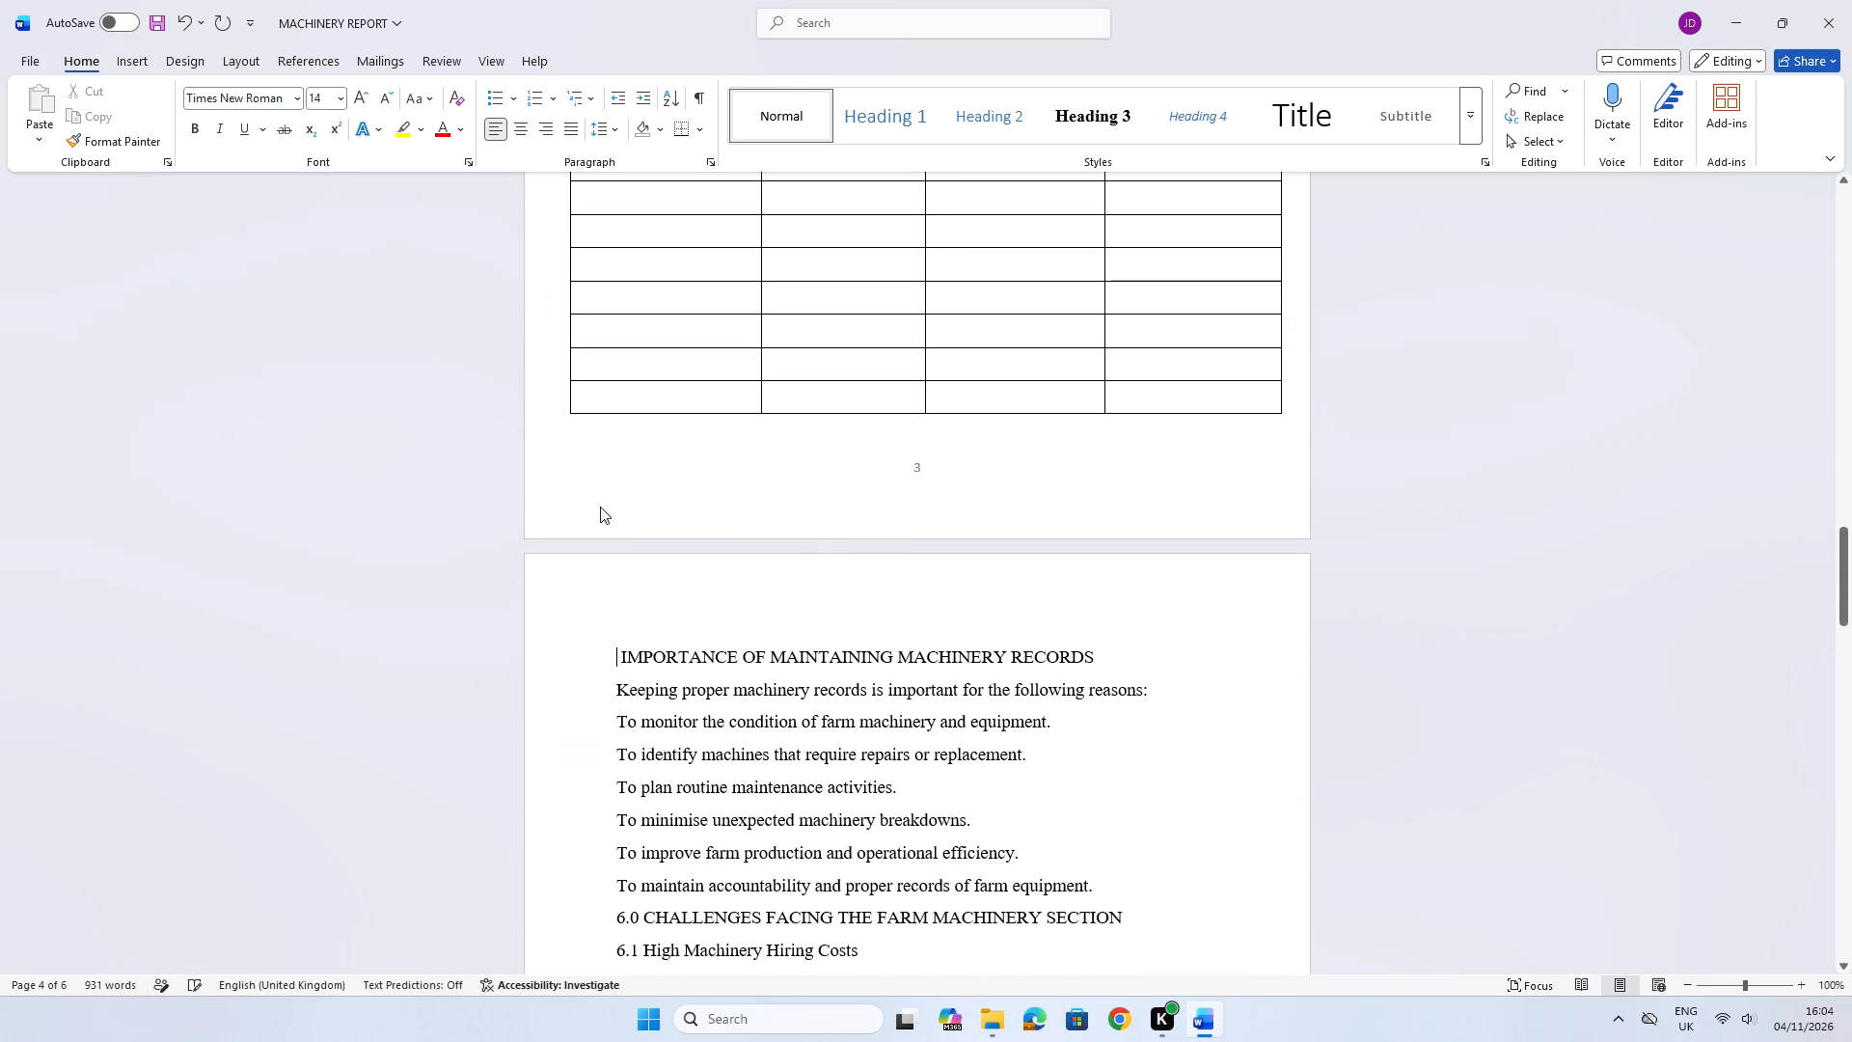
key(BackSpace)
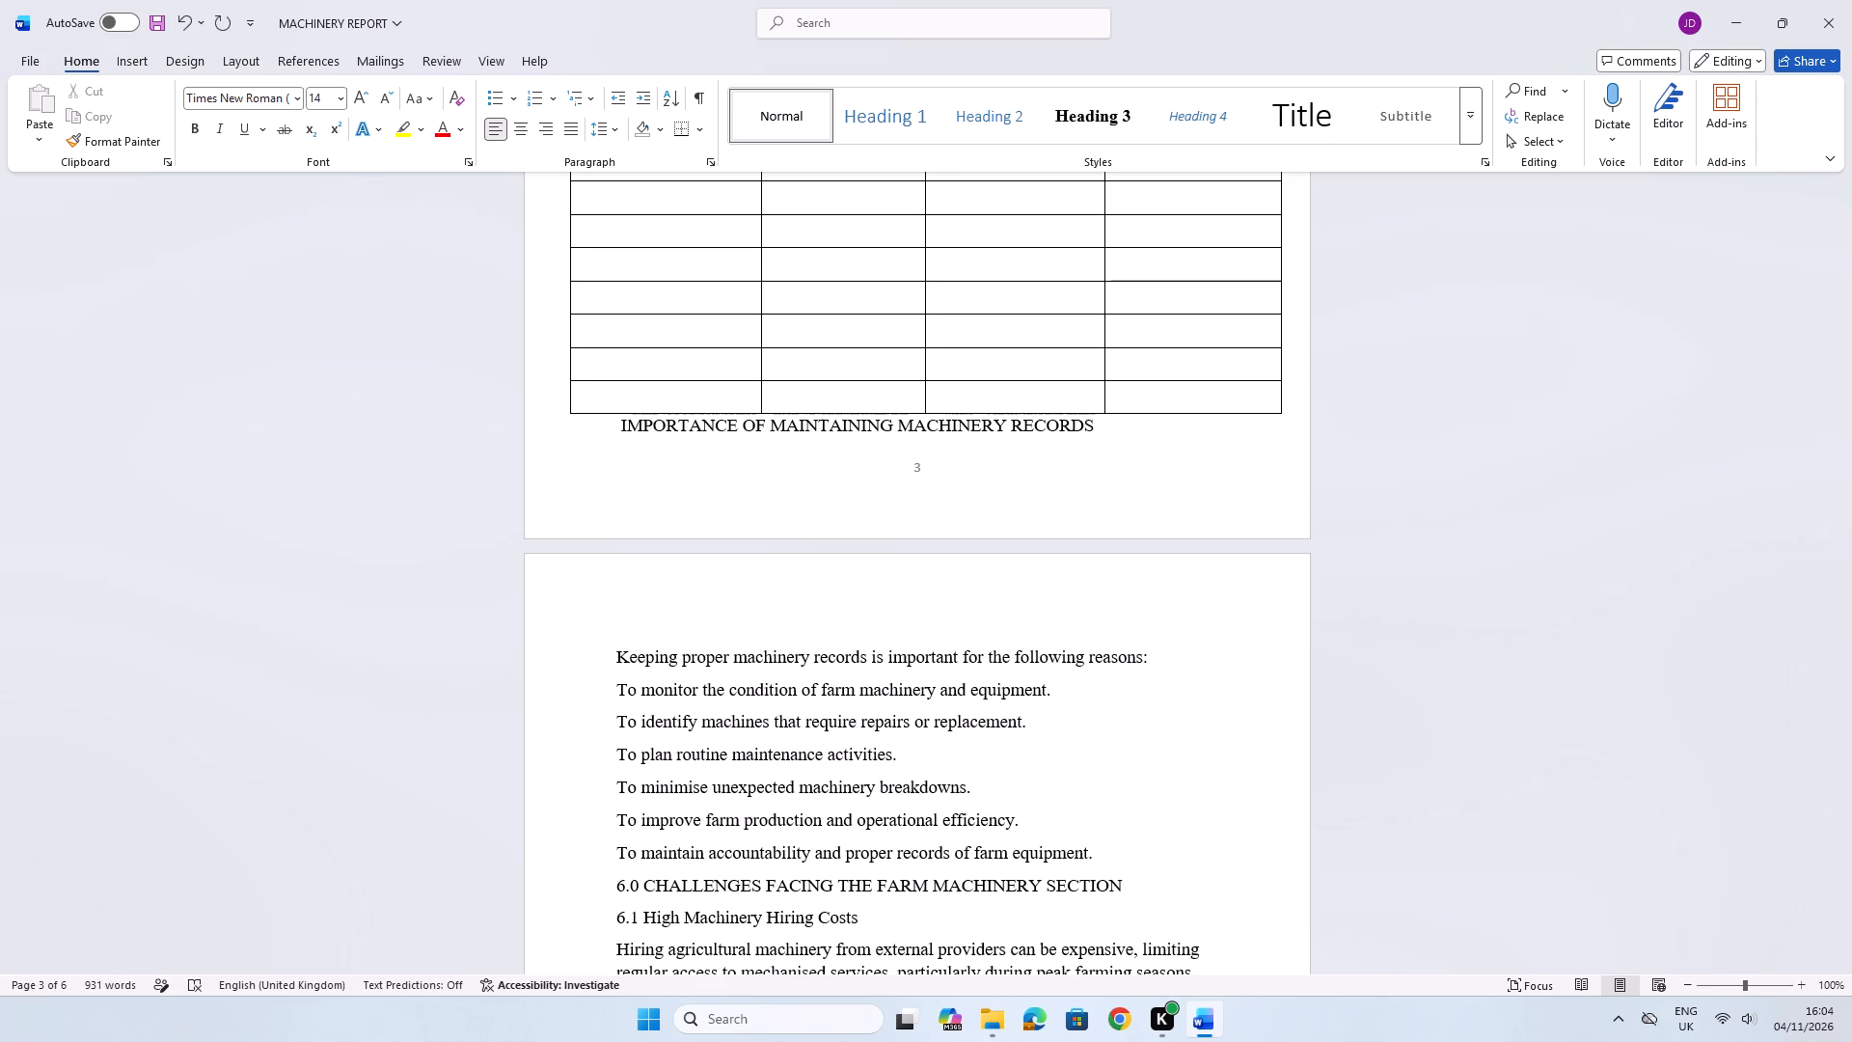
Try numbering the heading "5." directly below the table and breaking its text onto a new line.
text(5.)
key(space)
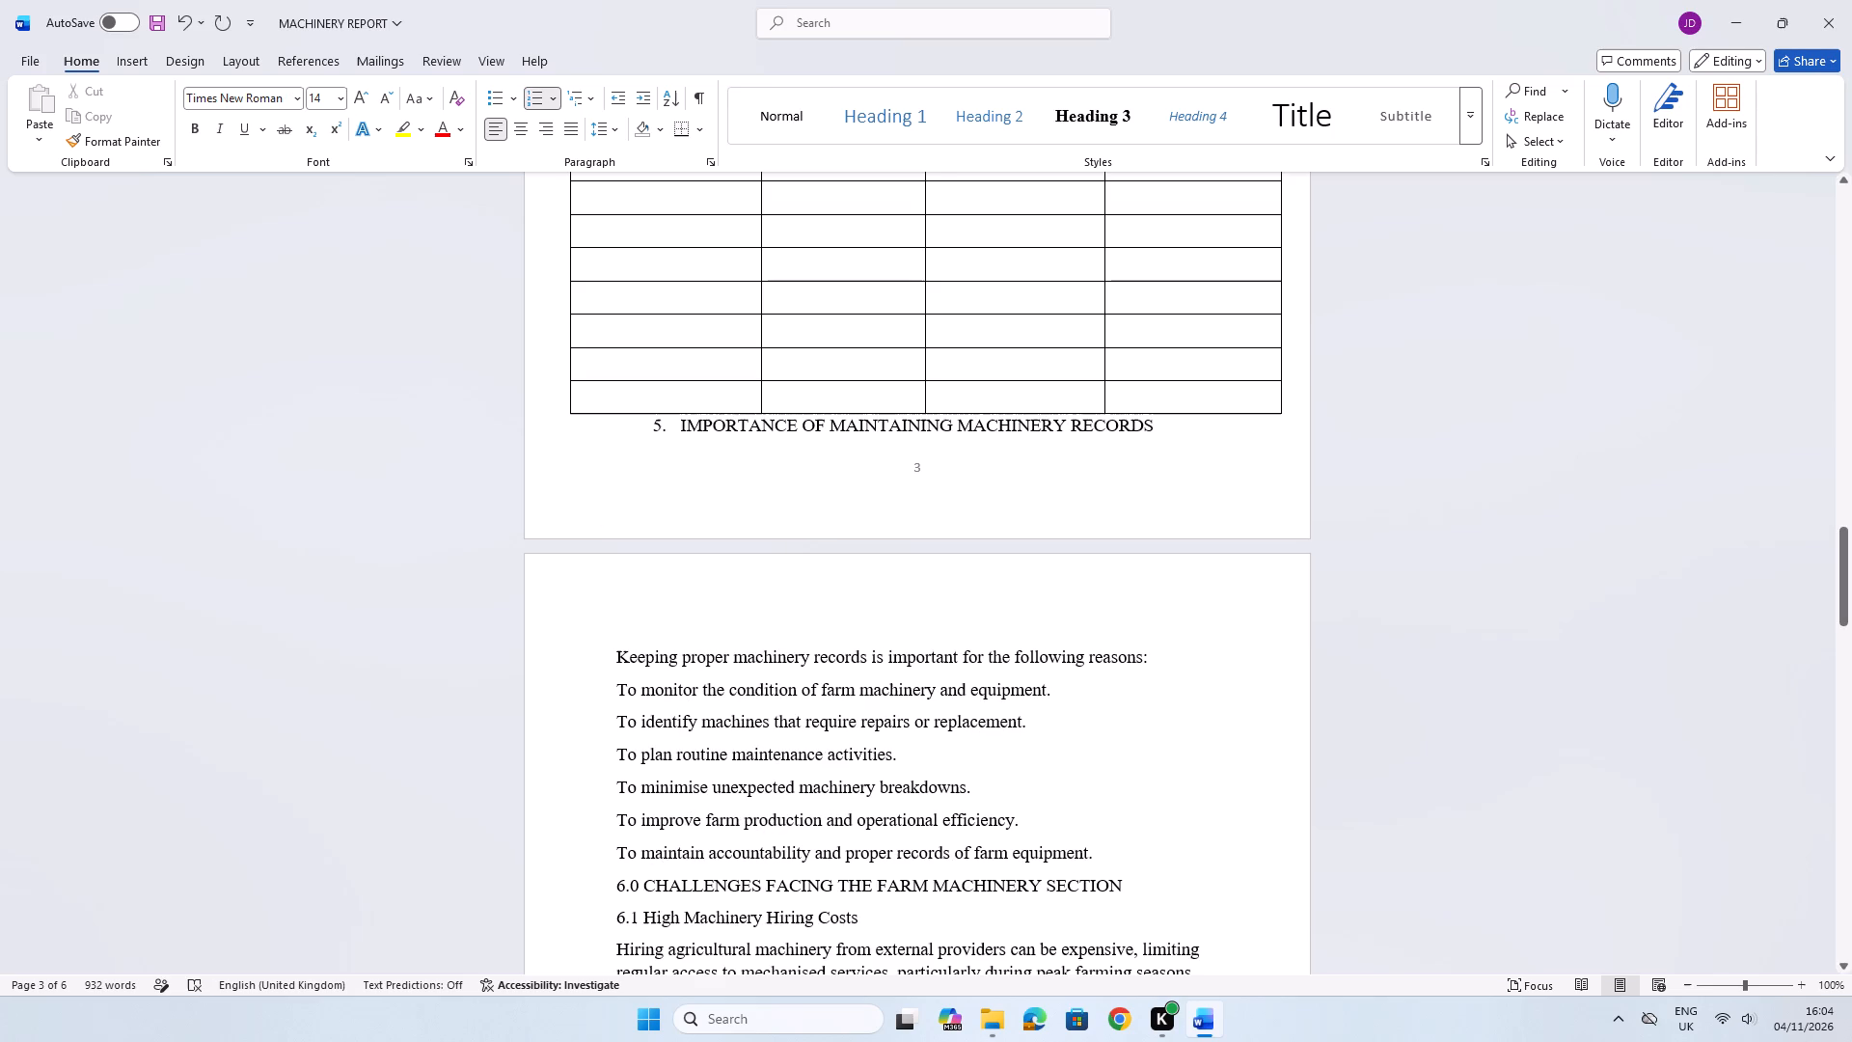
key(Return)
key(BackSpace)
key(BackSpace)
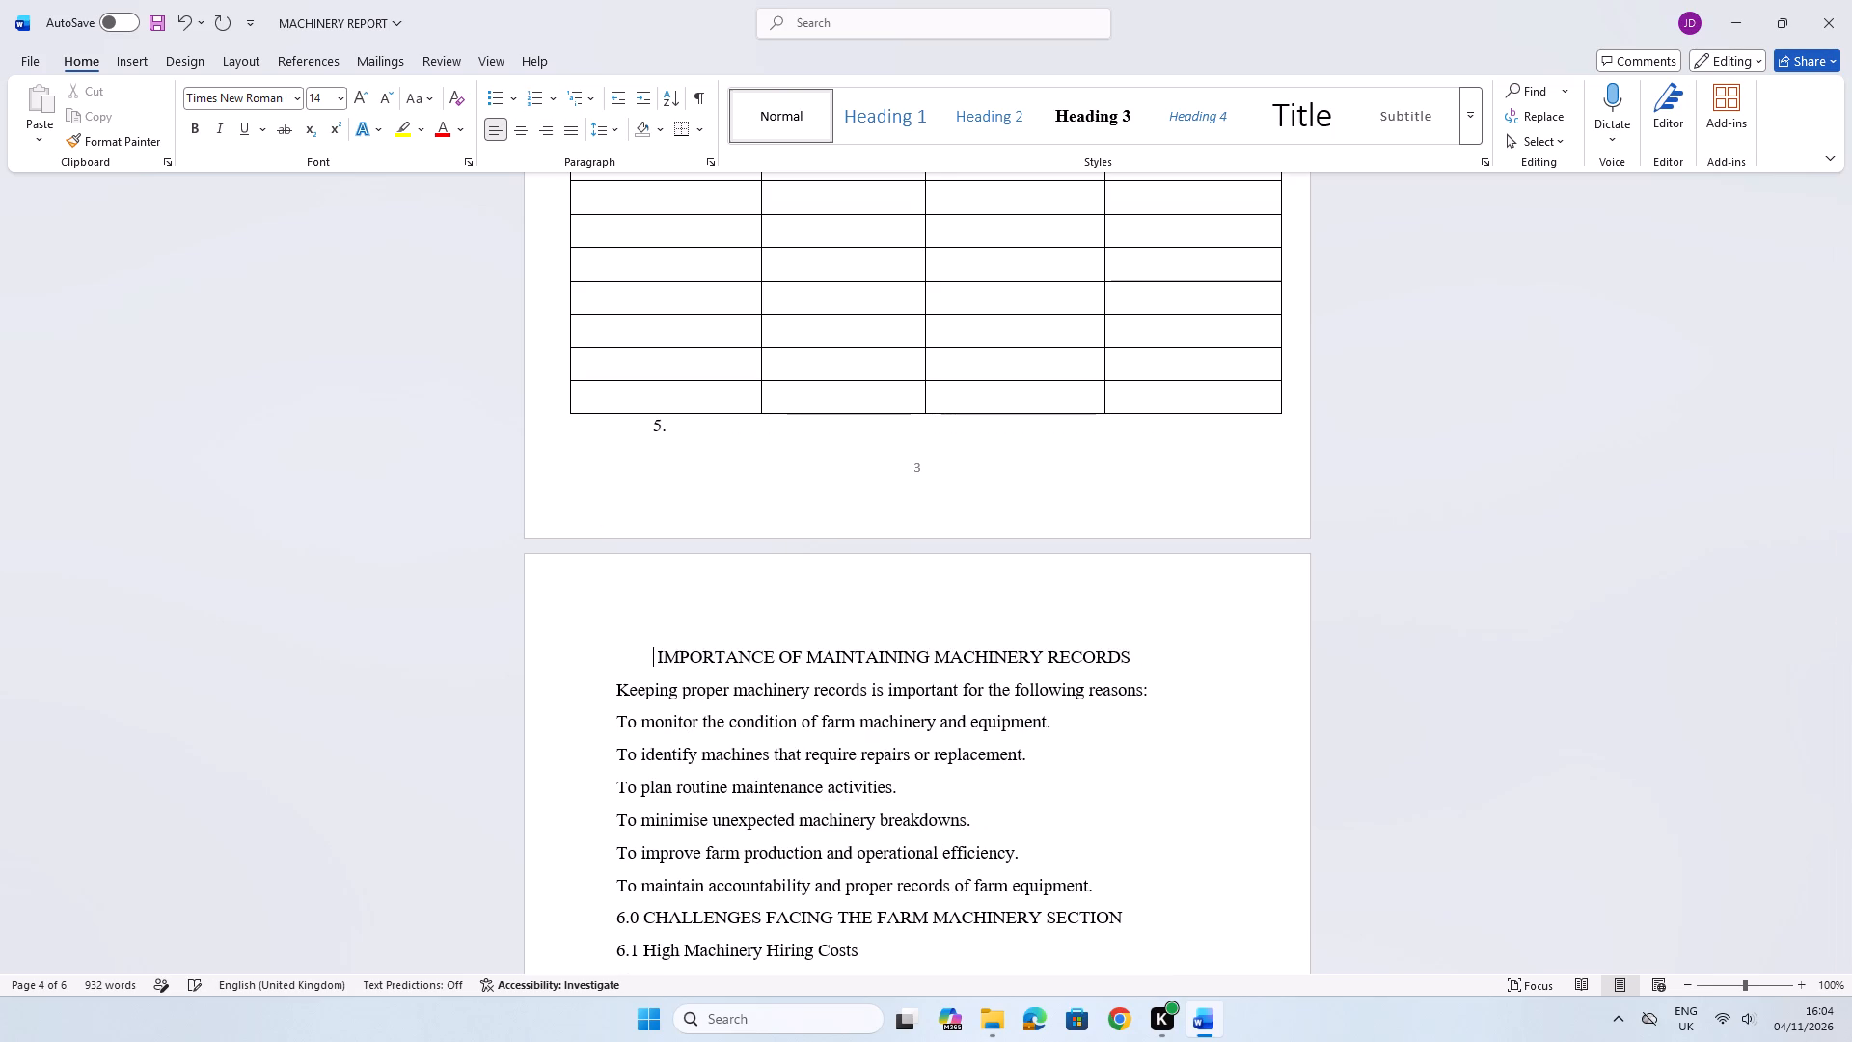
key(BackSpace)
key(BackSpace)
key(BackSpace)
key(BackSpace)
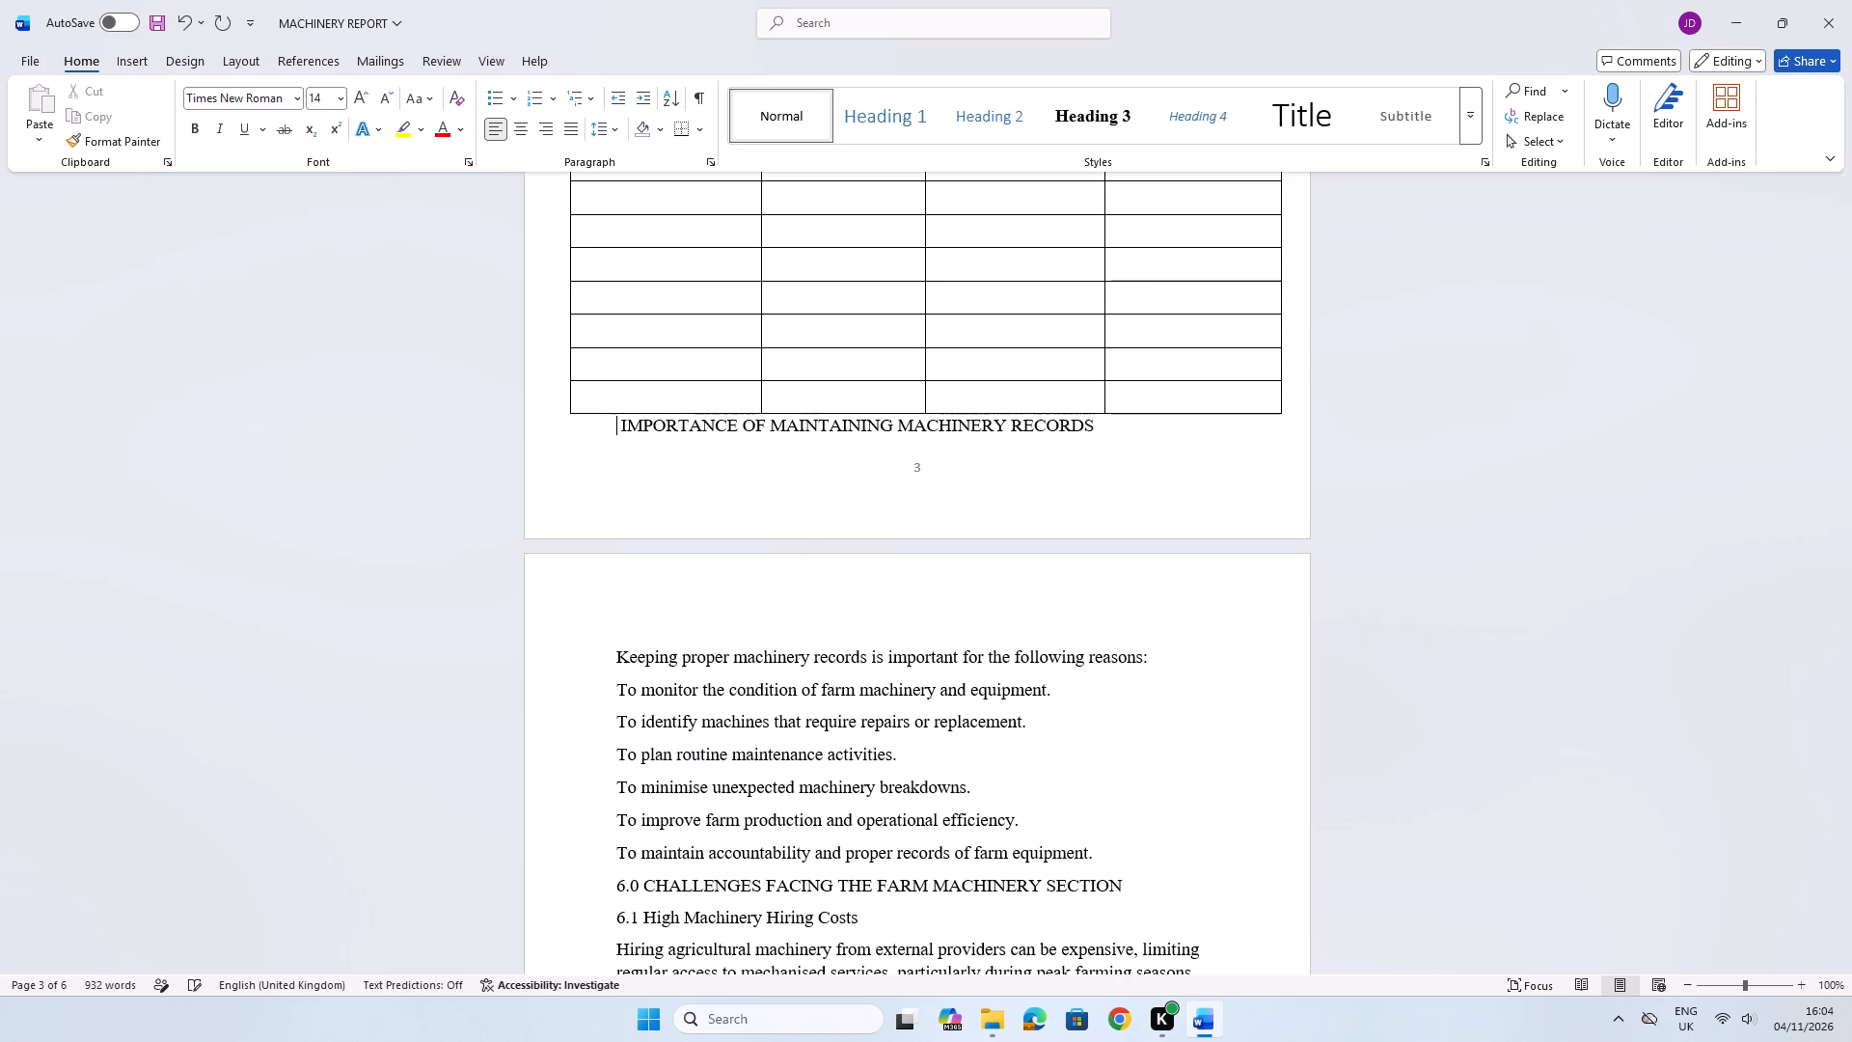
Move the IMPORTANCE OF MAINTAINING MACHINERY RECORDS heading onto a new line and prefix it with "5." as a list number.
key(Return)
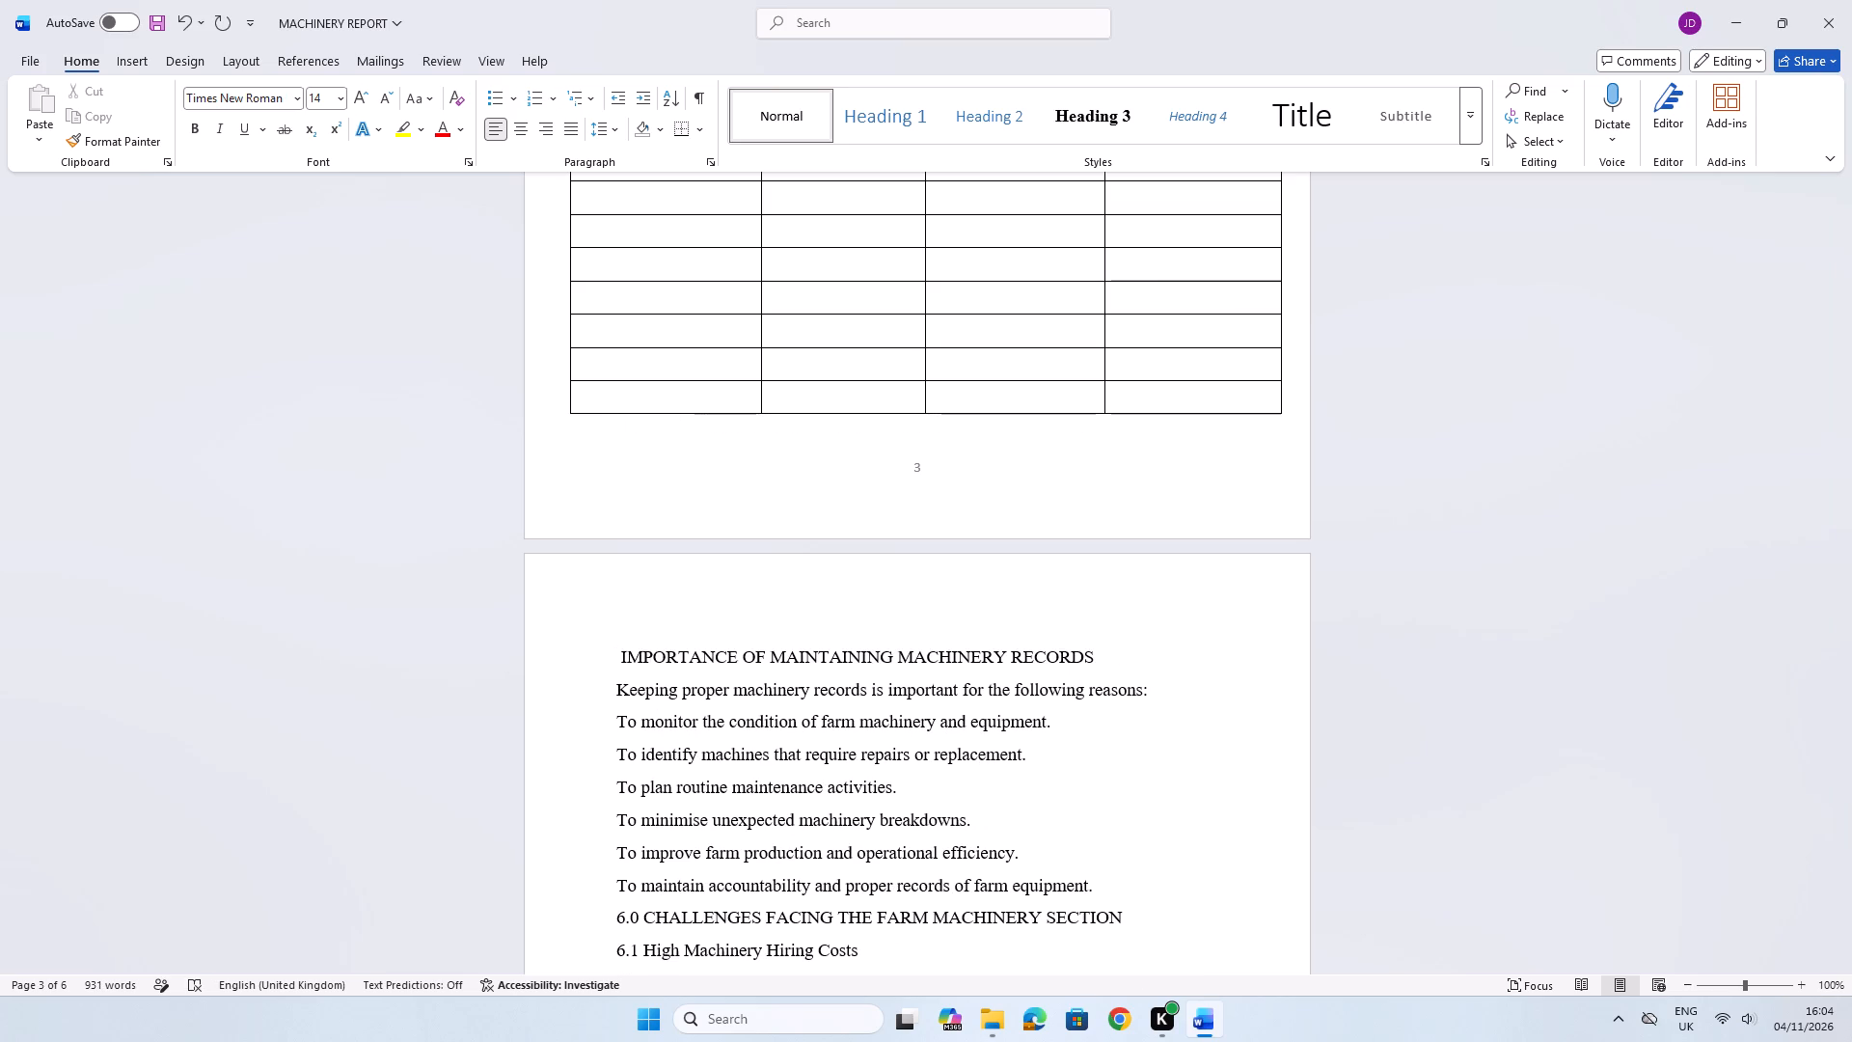
text(5.)
key(space)
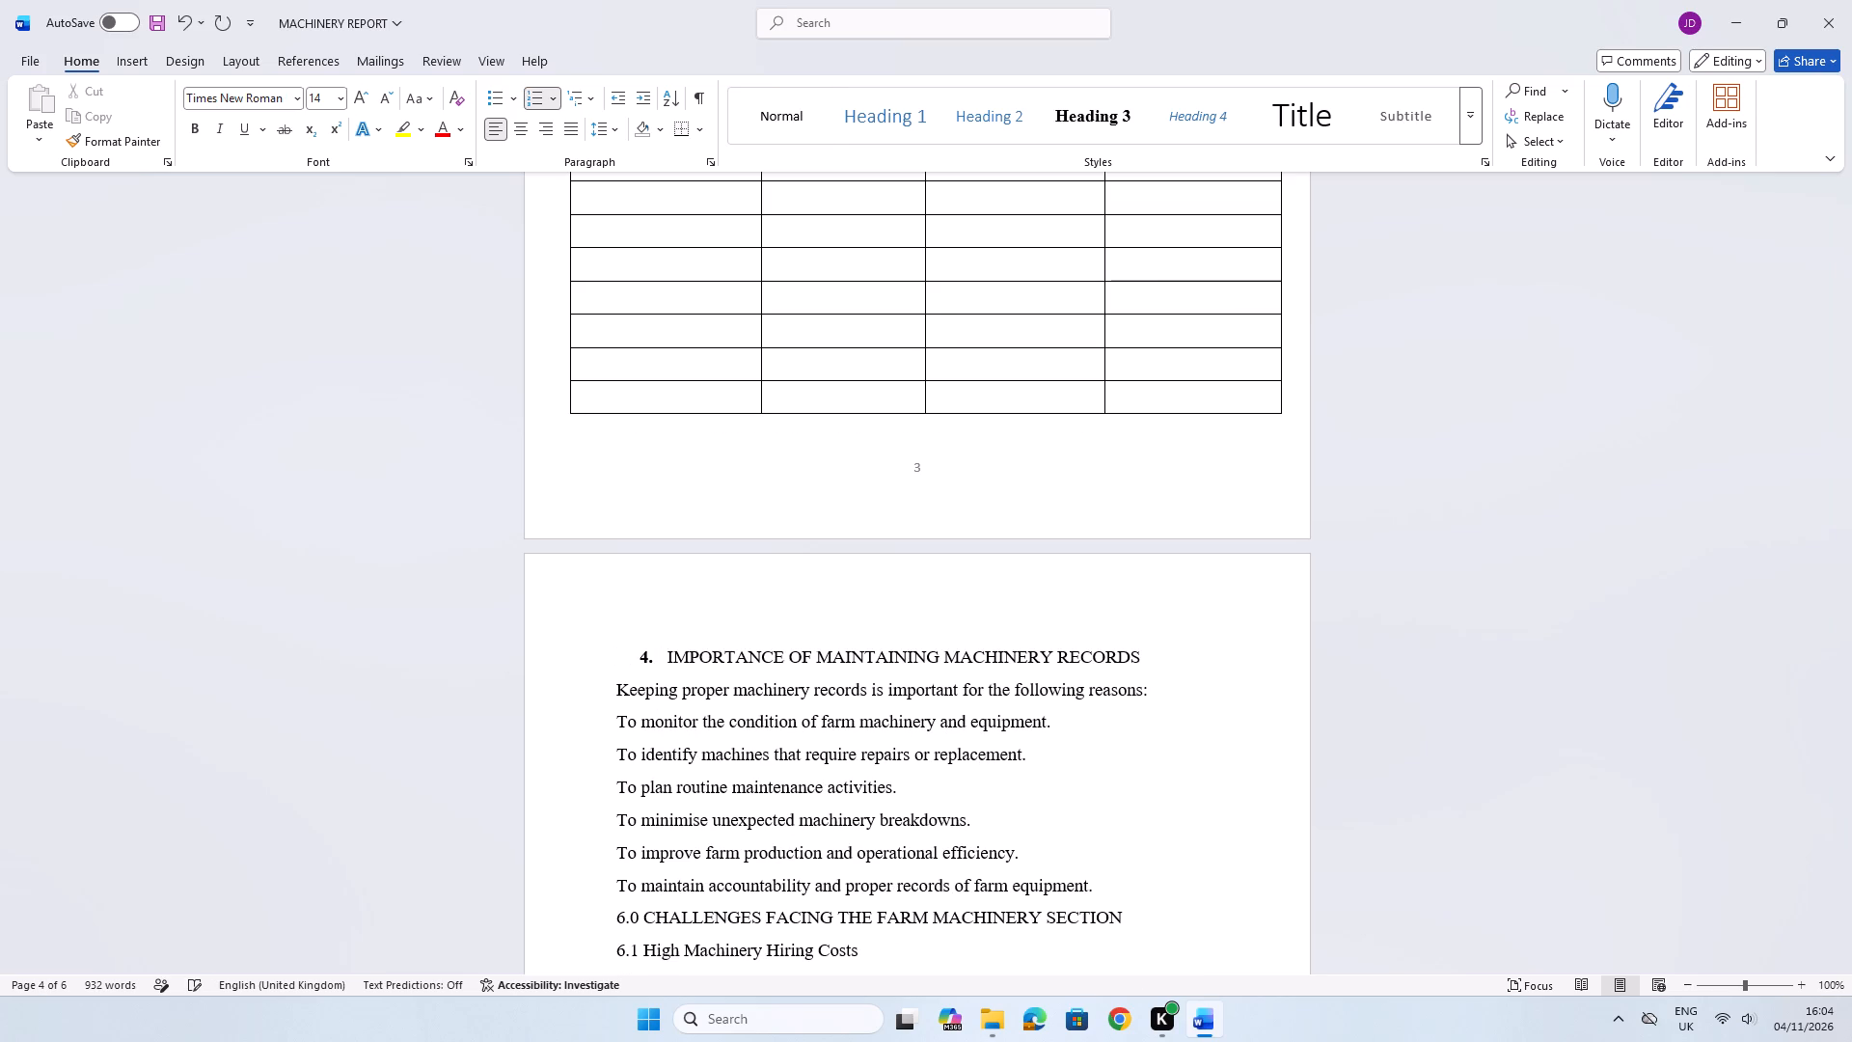
Replace the automatic number of the IMPORTANCE OF MAINTAINING MACHINERY RECORDS heading with "5." as a list number.
click(644, 663)
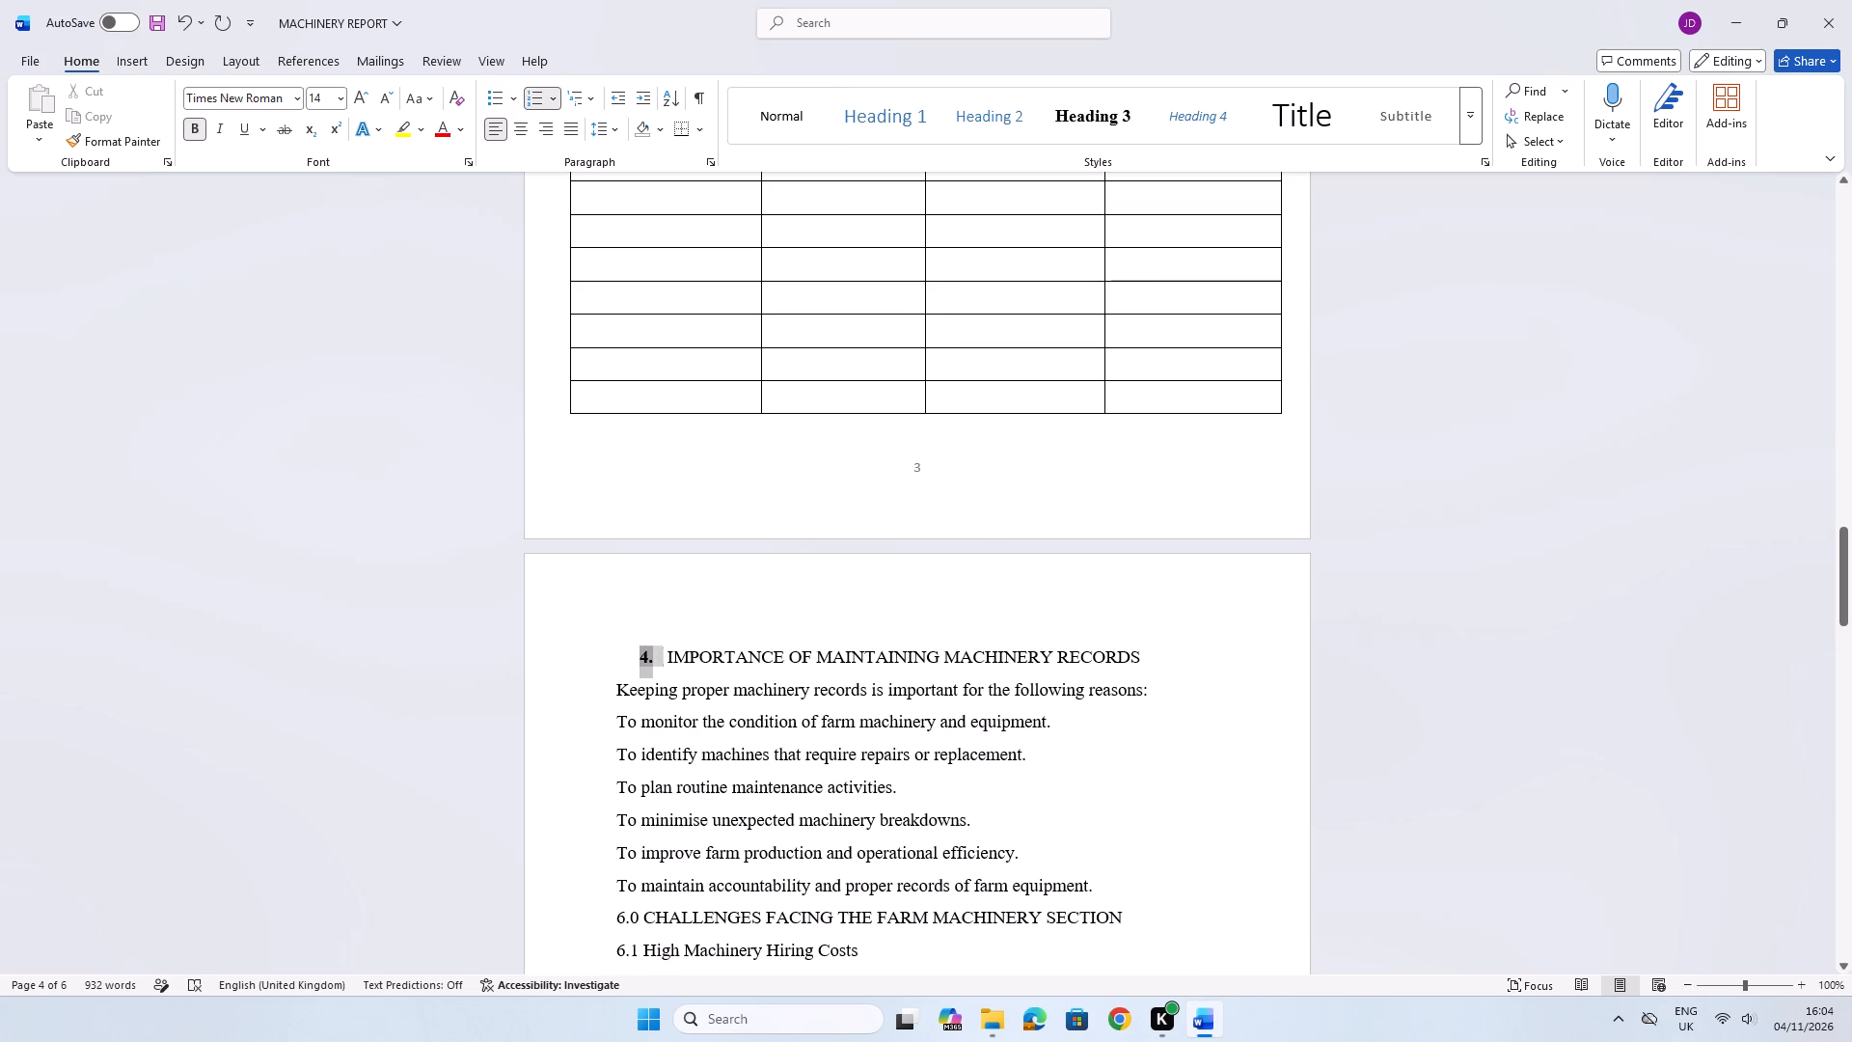
click(644, 662)
key(5)
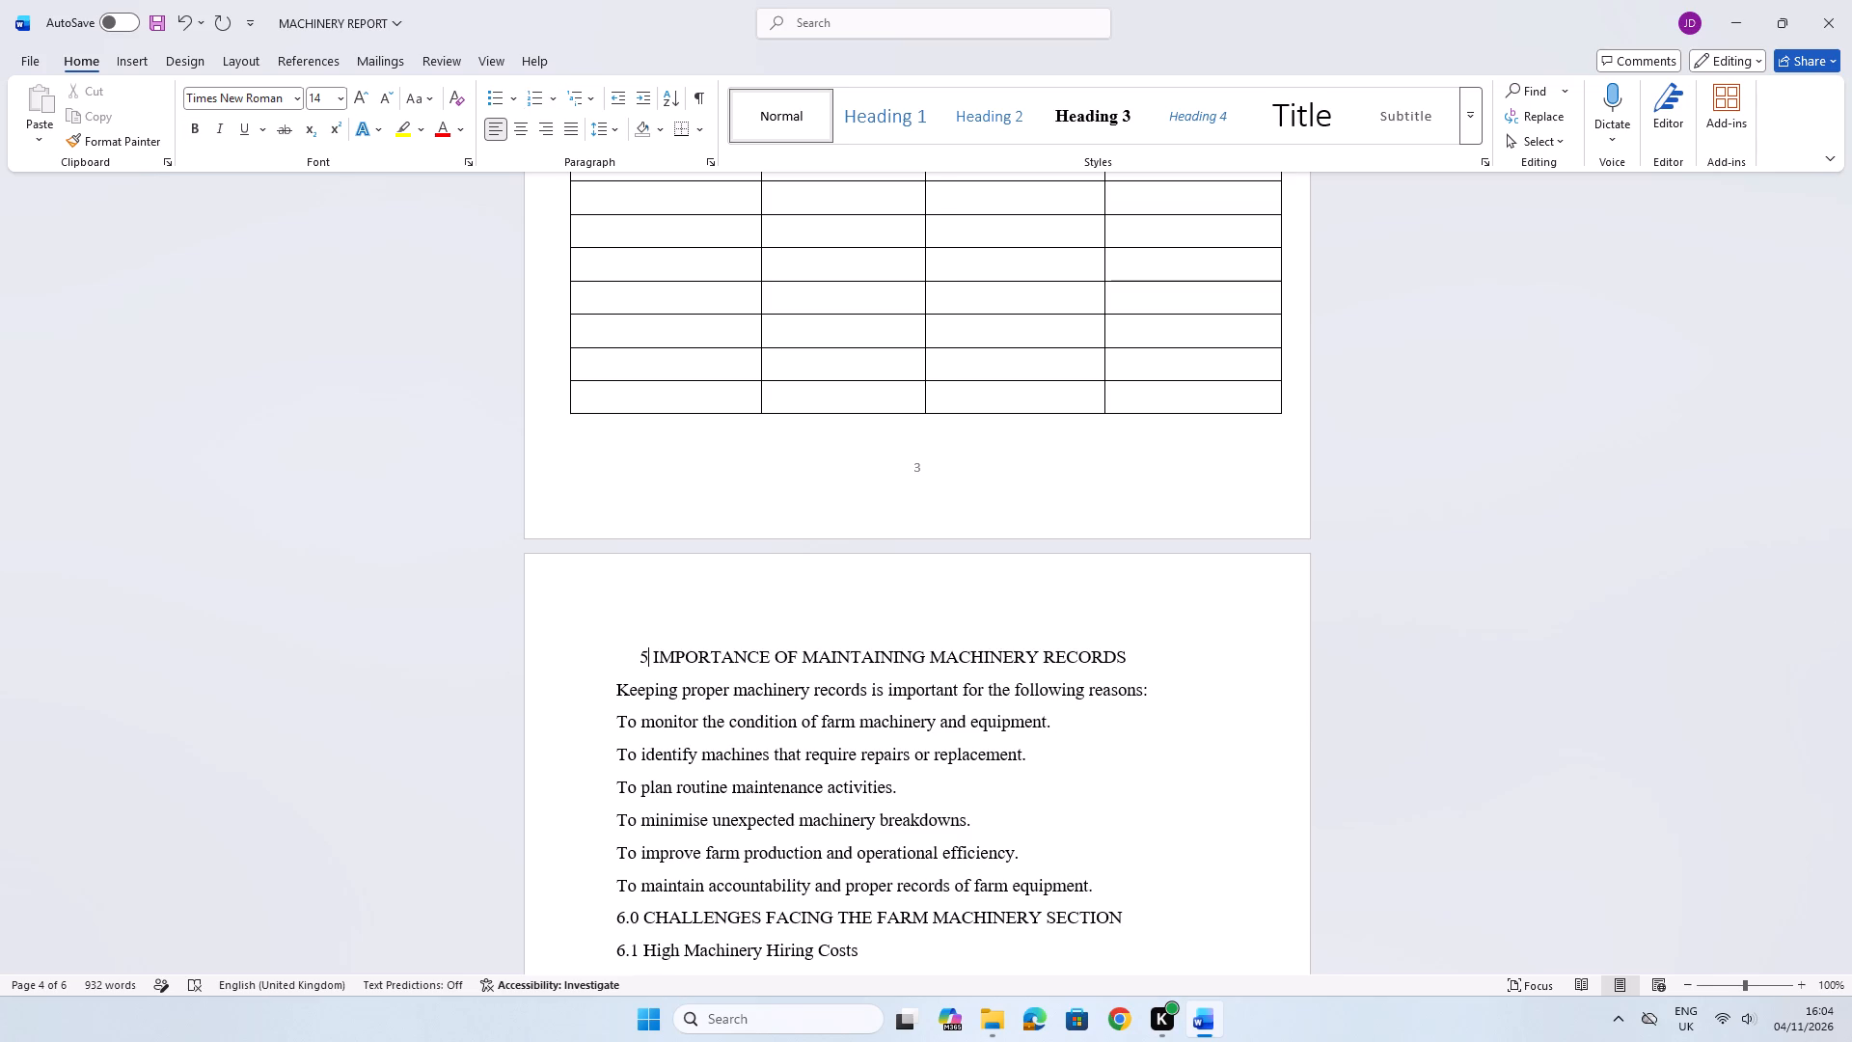
text(.)
key(space)
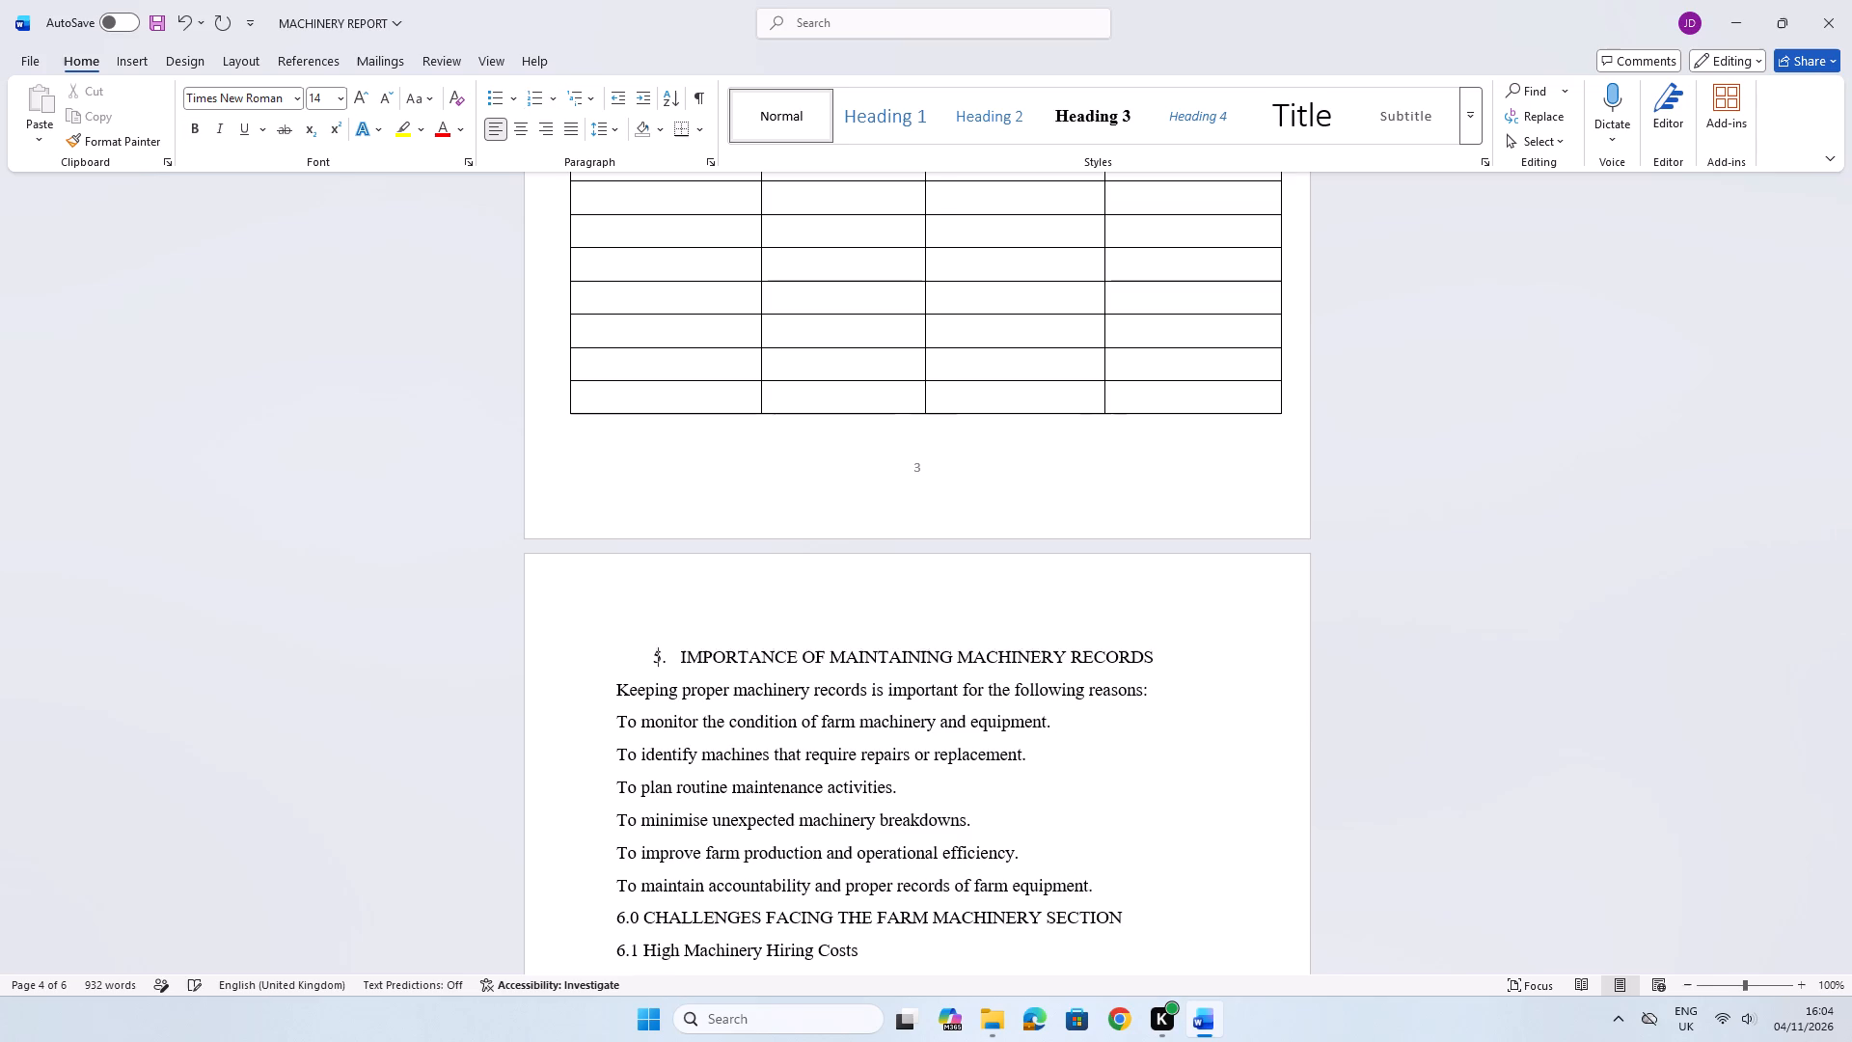
Make the IMPORTANCE OF MAINTAINING MACHINERY RECORDS heading text bold and underlined.
drag(642, 660, 843, 667)
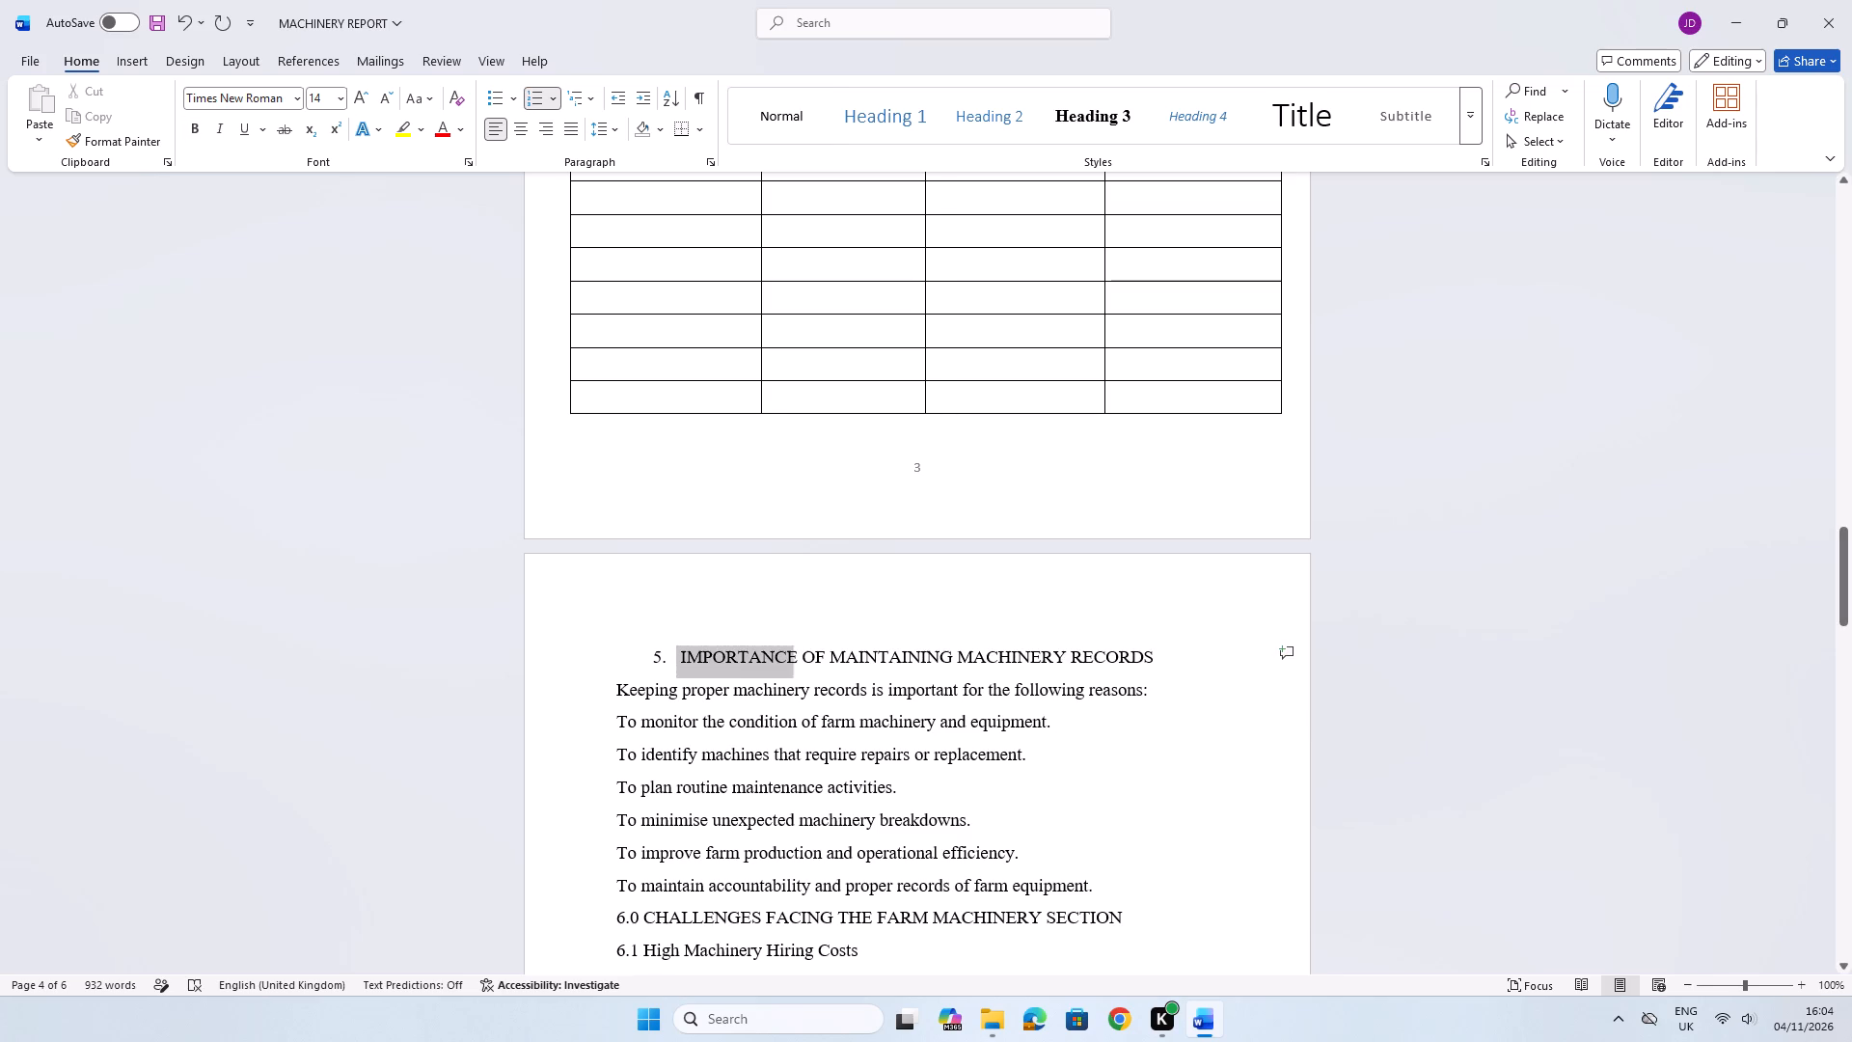
drag(843, 667, 1117, 666)
click(1128, 628)
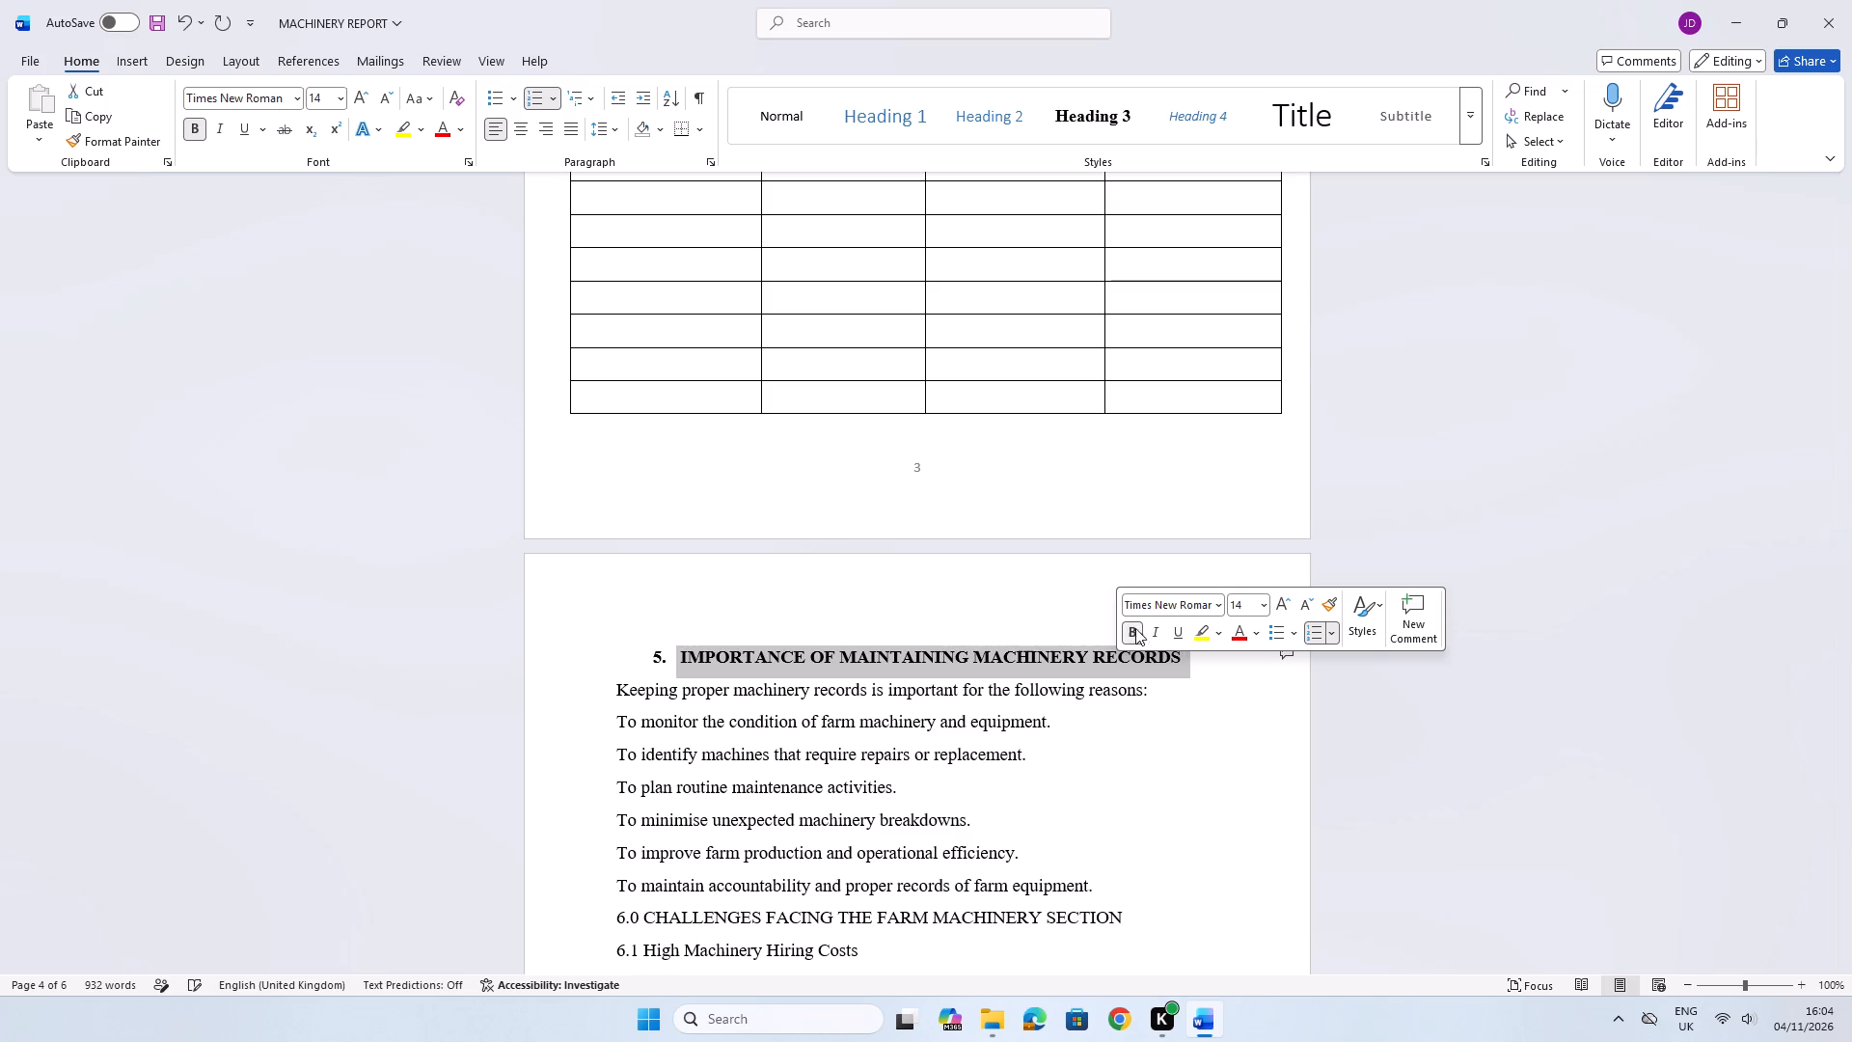
click(1178, 630)
click(1173, 710)
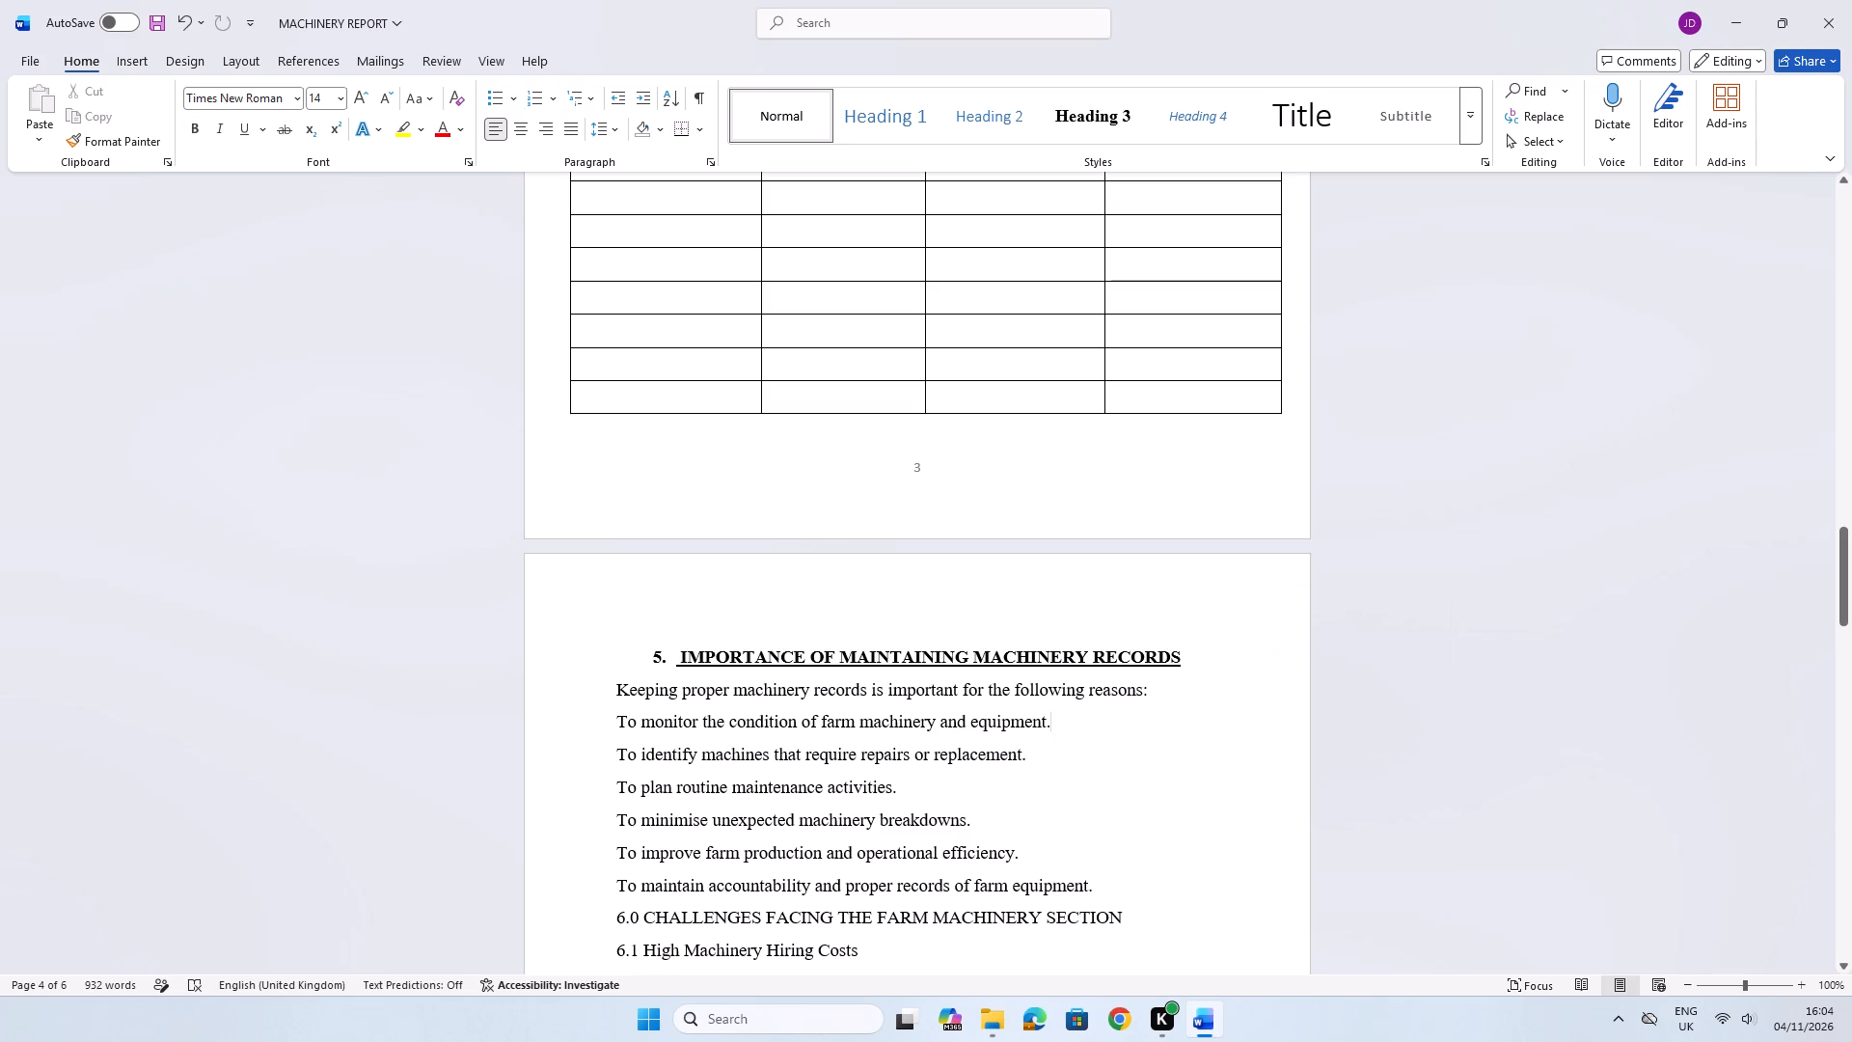
Format the six reasons in section 5, from "To monitor the condition" to "To maintain accountability", as a check-mark bulleted list.
scroll(1060, 694, down, 2)
scroll(793, 608, down, 1)
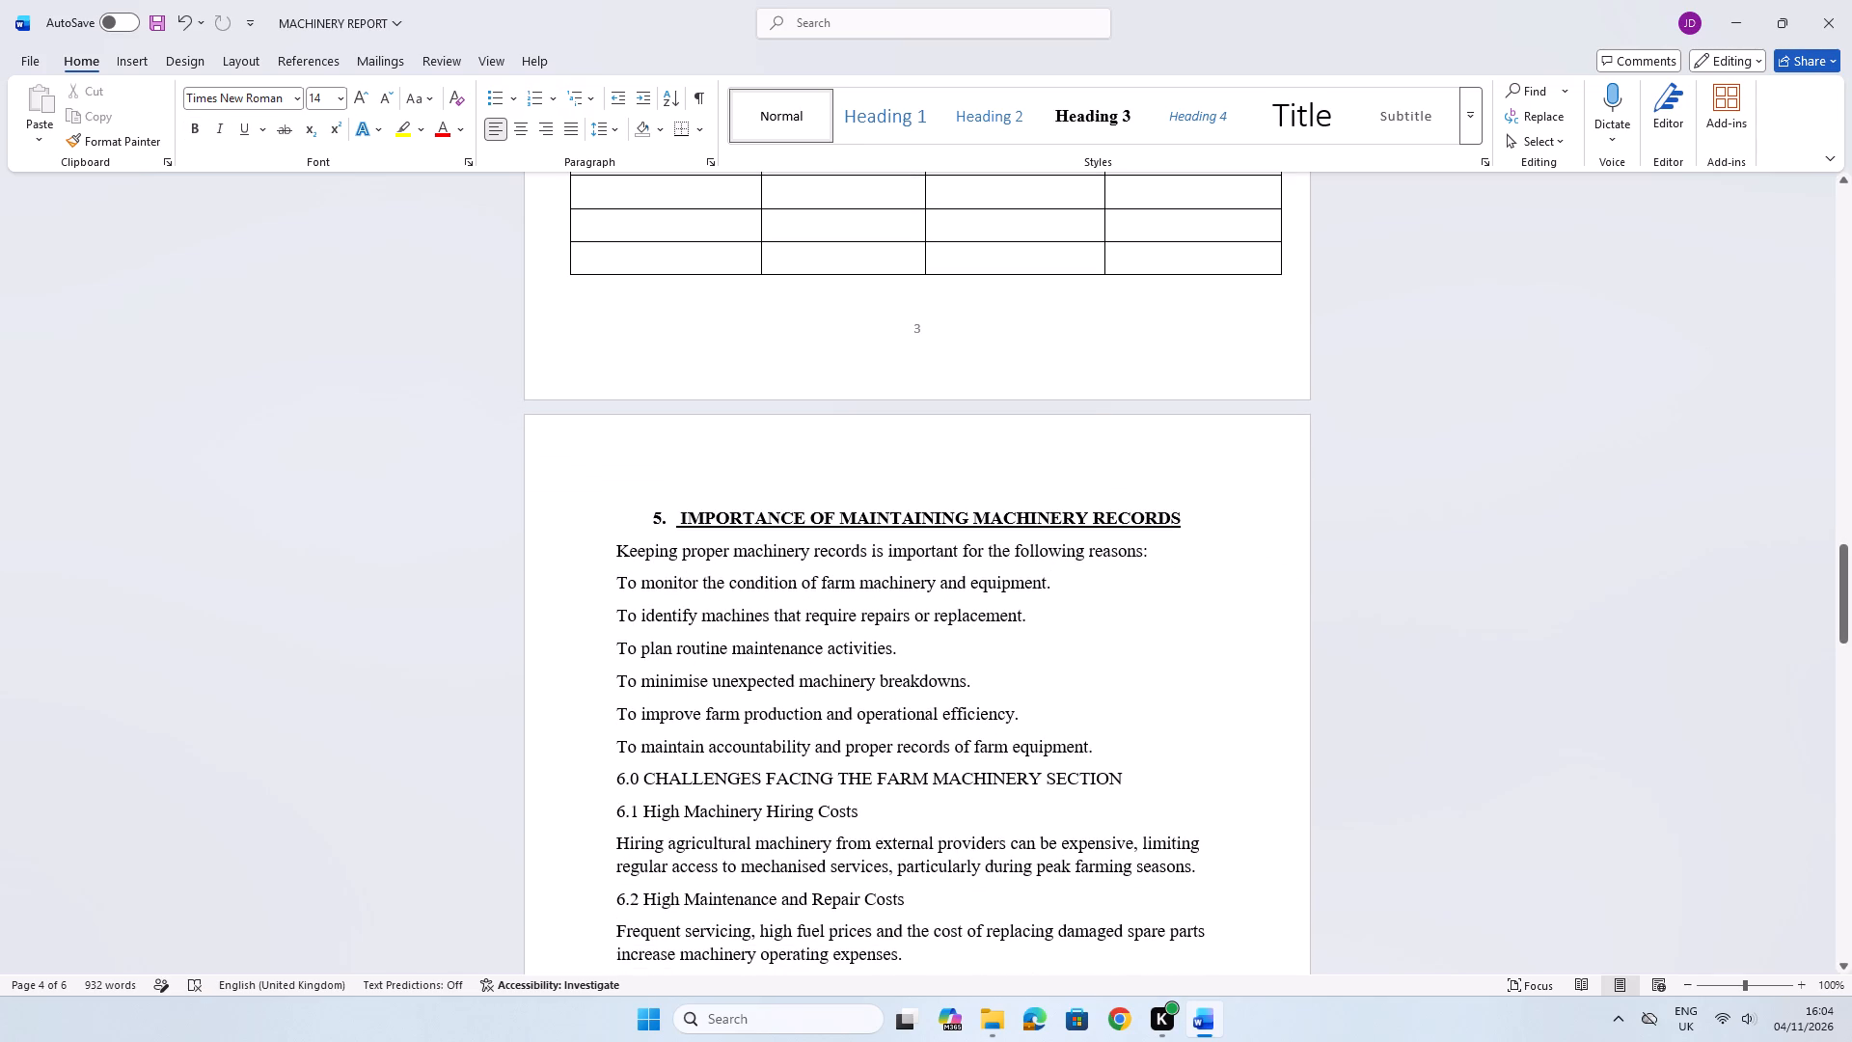
drag(617, 579, 938, 760)
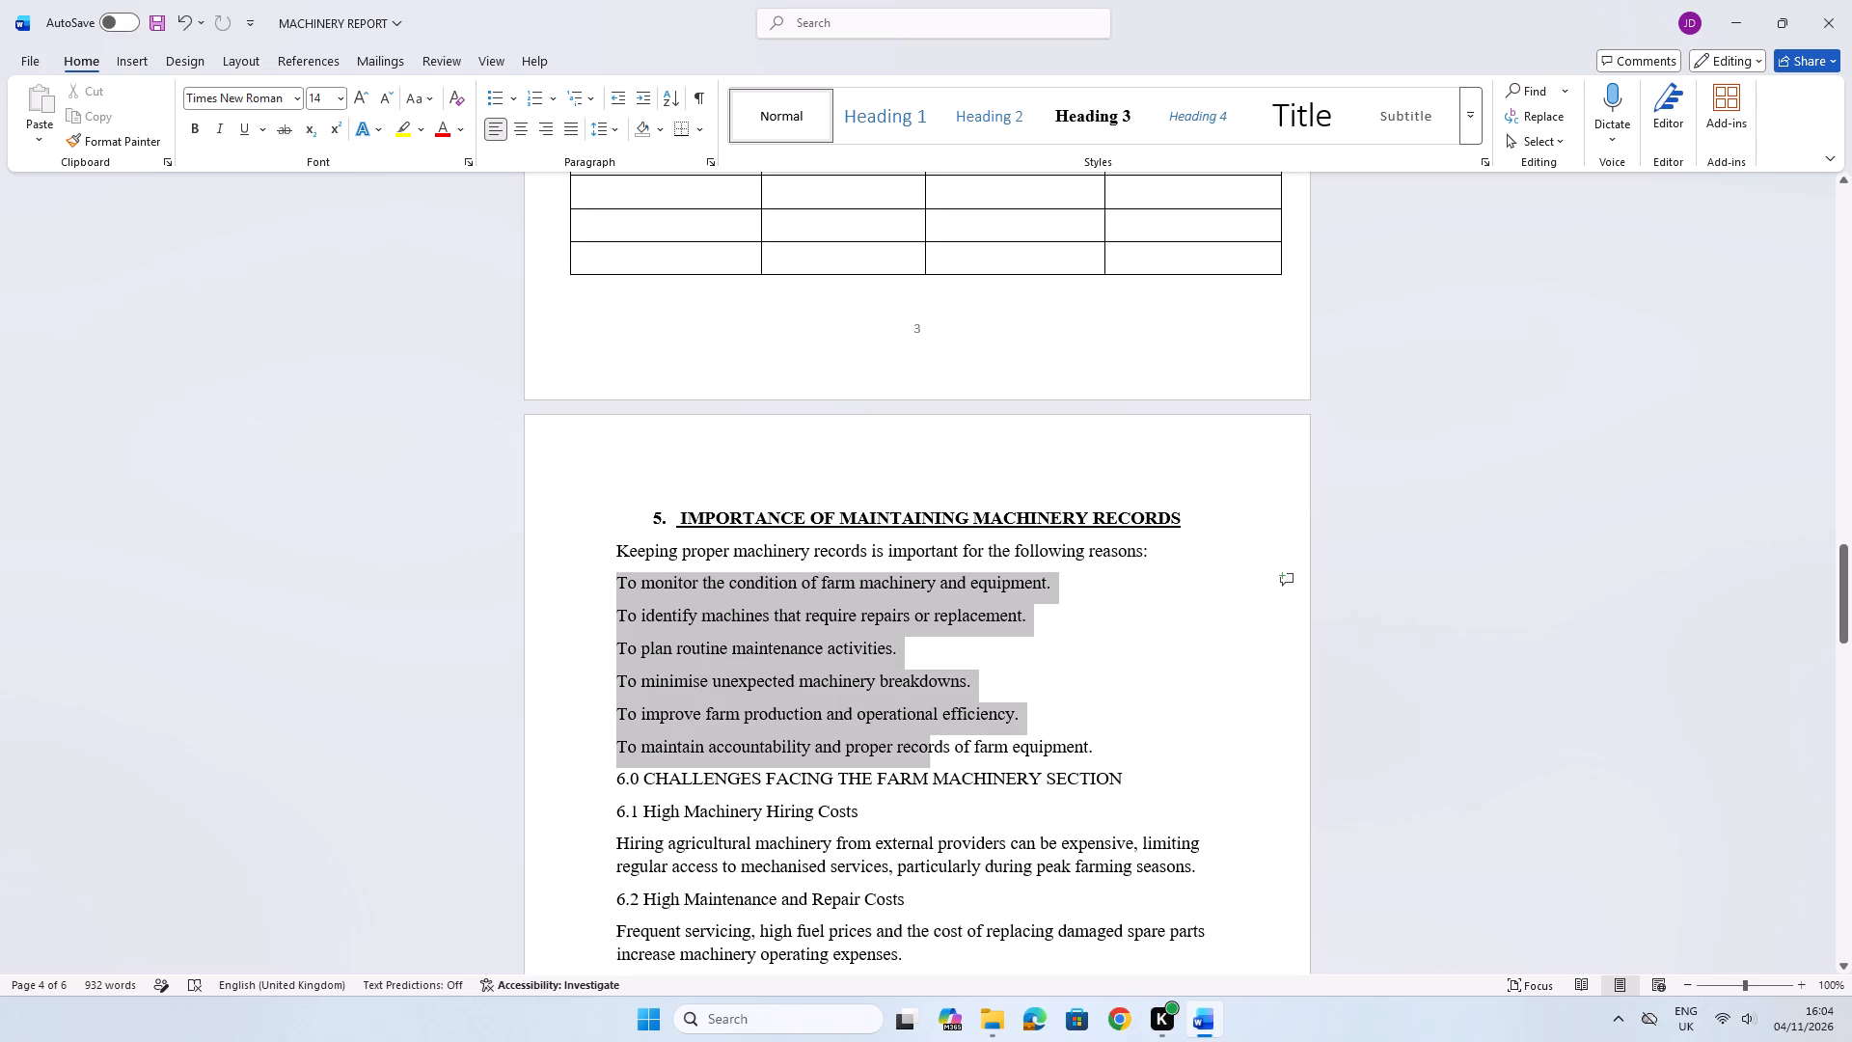
drag(938, 760, 1106, 758)
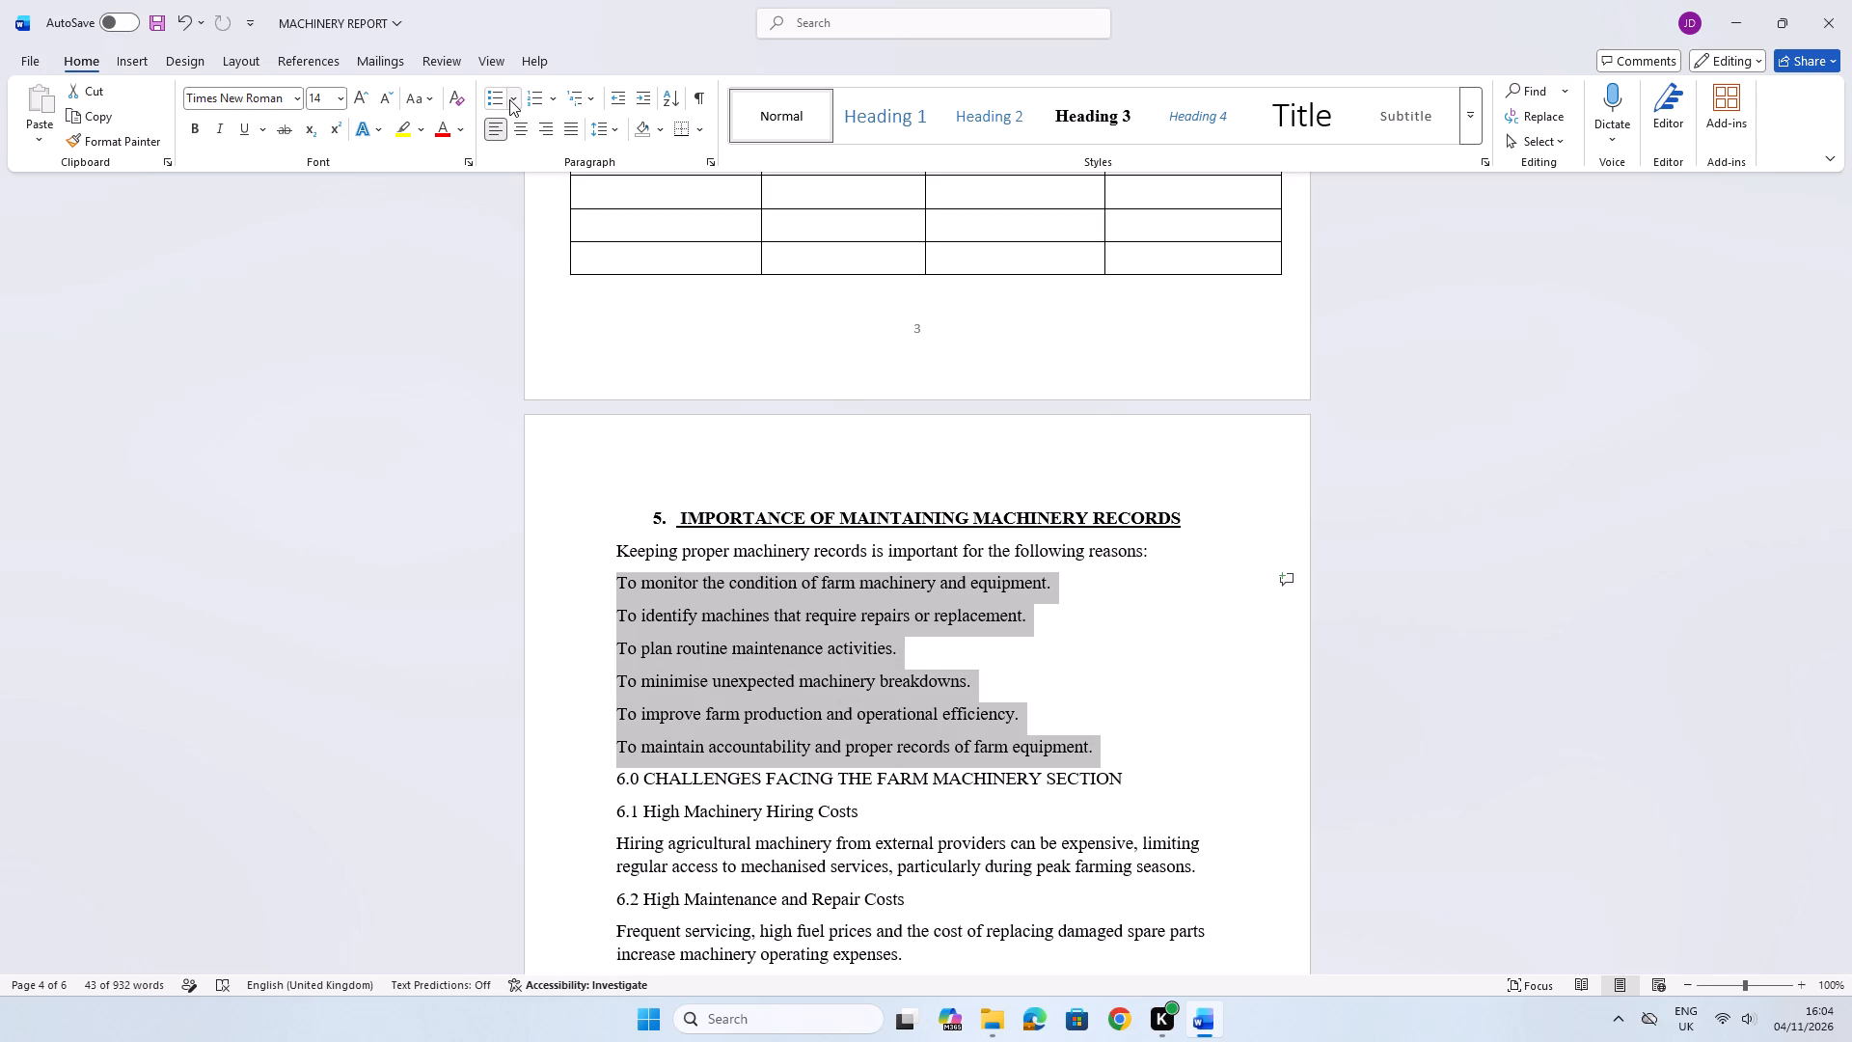
click(509, 99)
click(544, 198)
click(1176, 674)
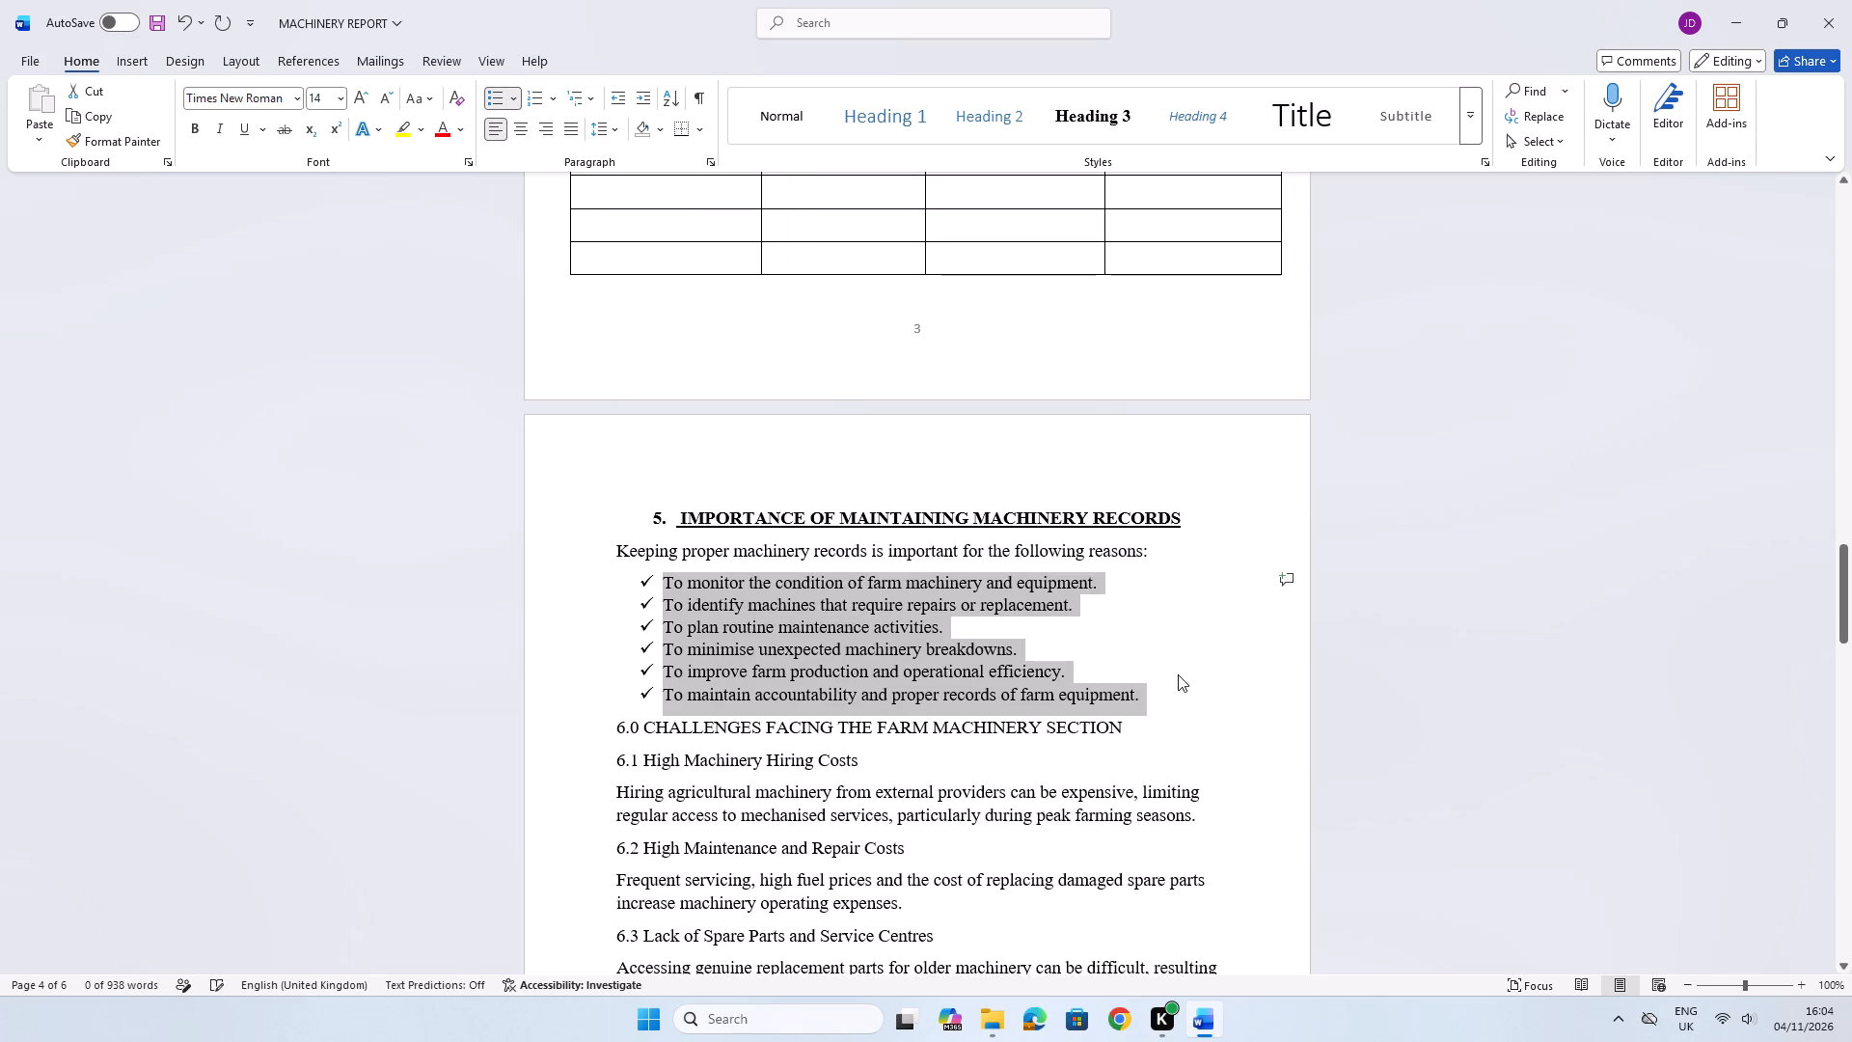
Replace the "6.0" prefix of the CHALLENGES FACING THE FARM MACHINERY SECTION heading with "6." as an automatic list number.
scroll(892, 635, down, 1)
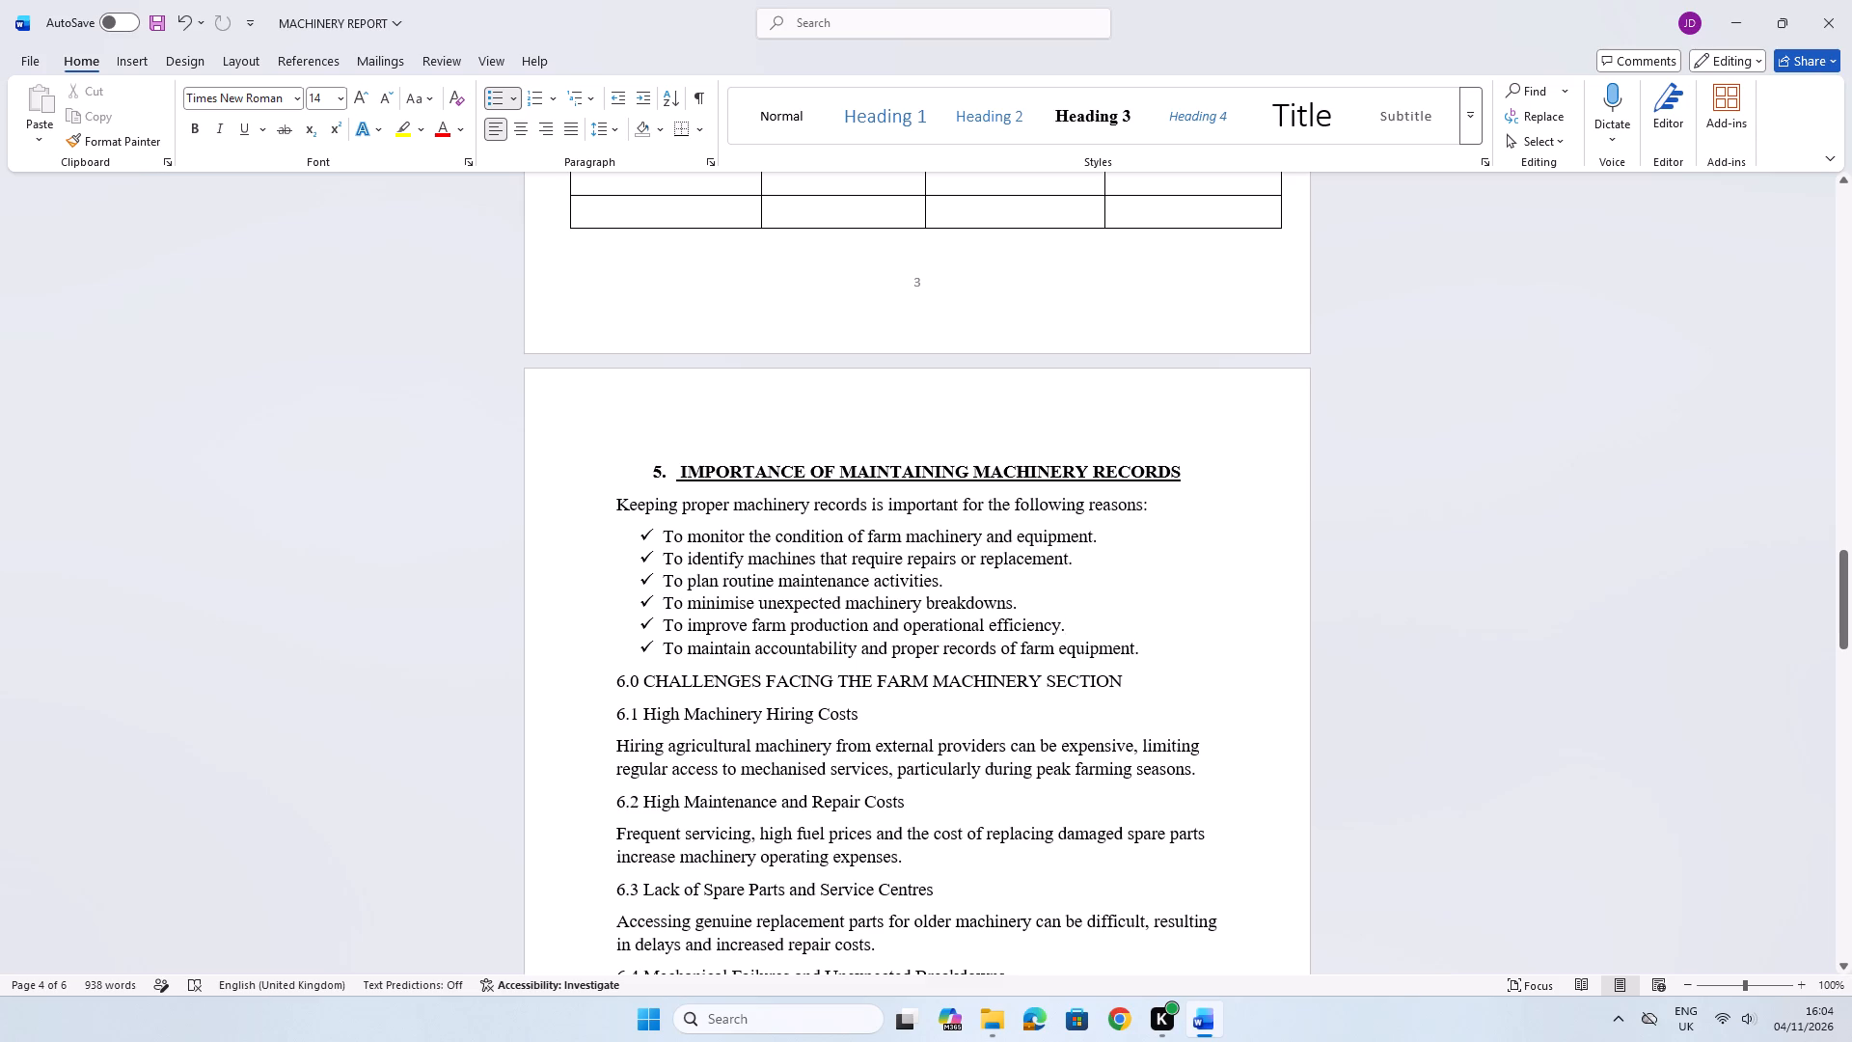
scroll(962, 529, down, 2)
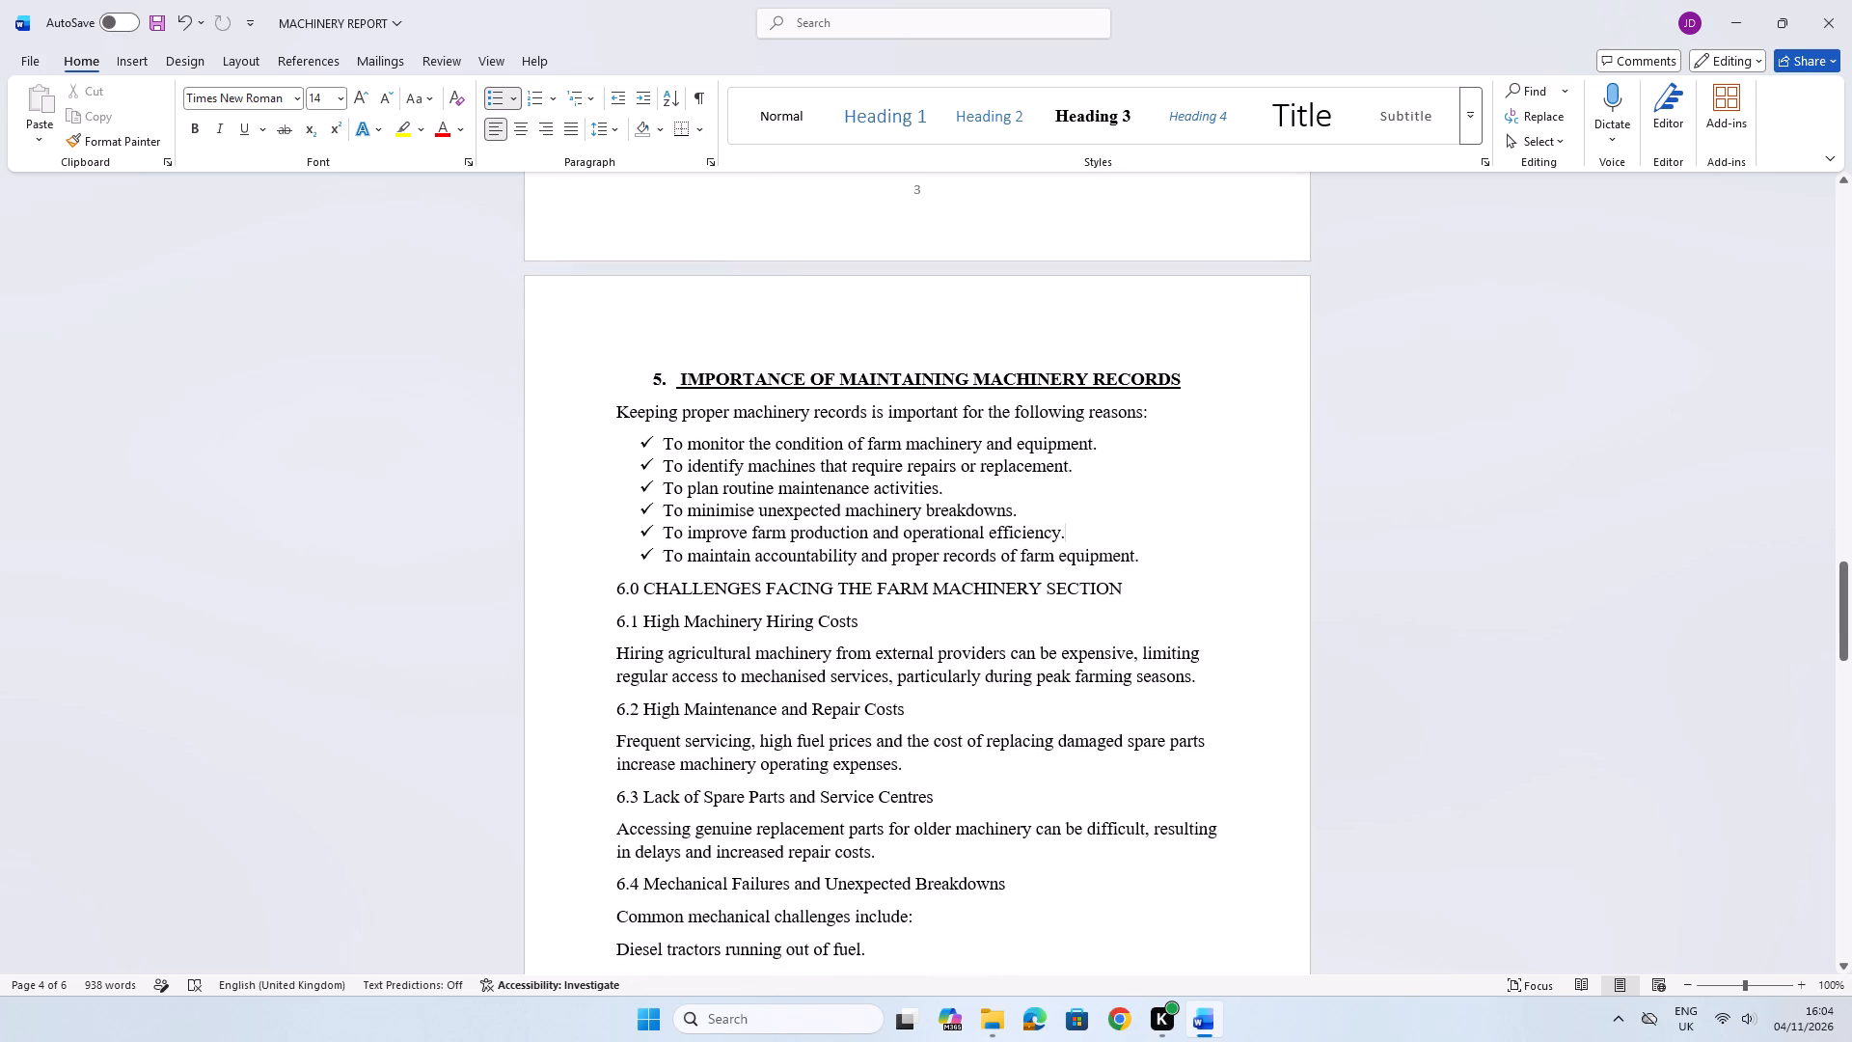
click(638, 589)
key(BackSpace)
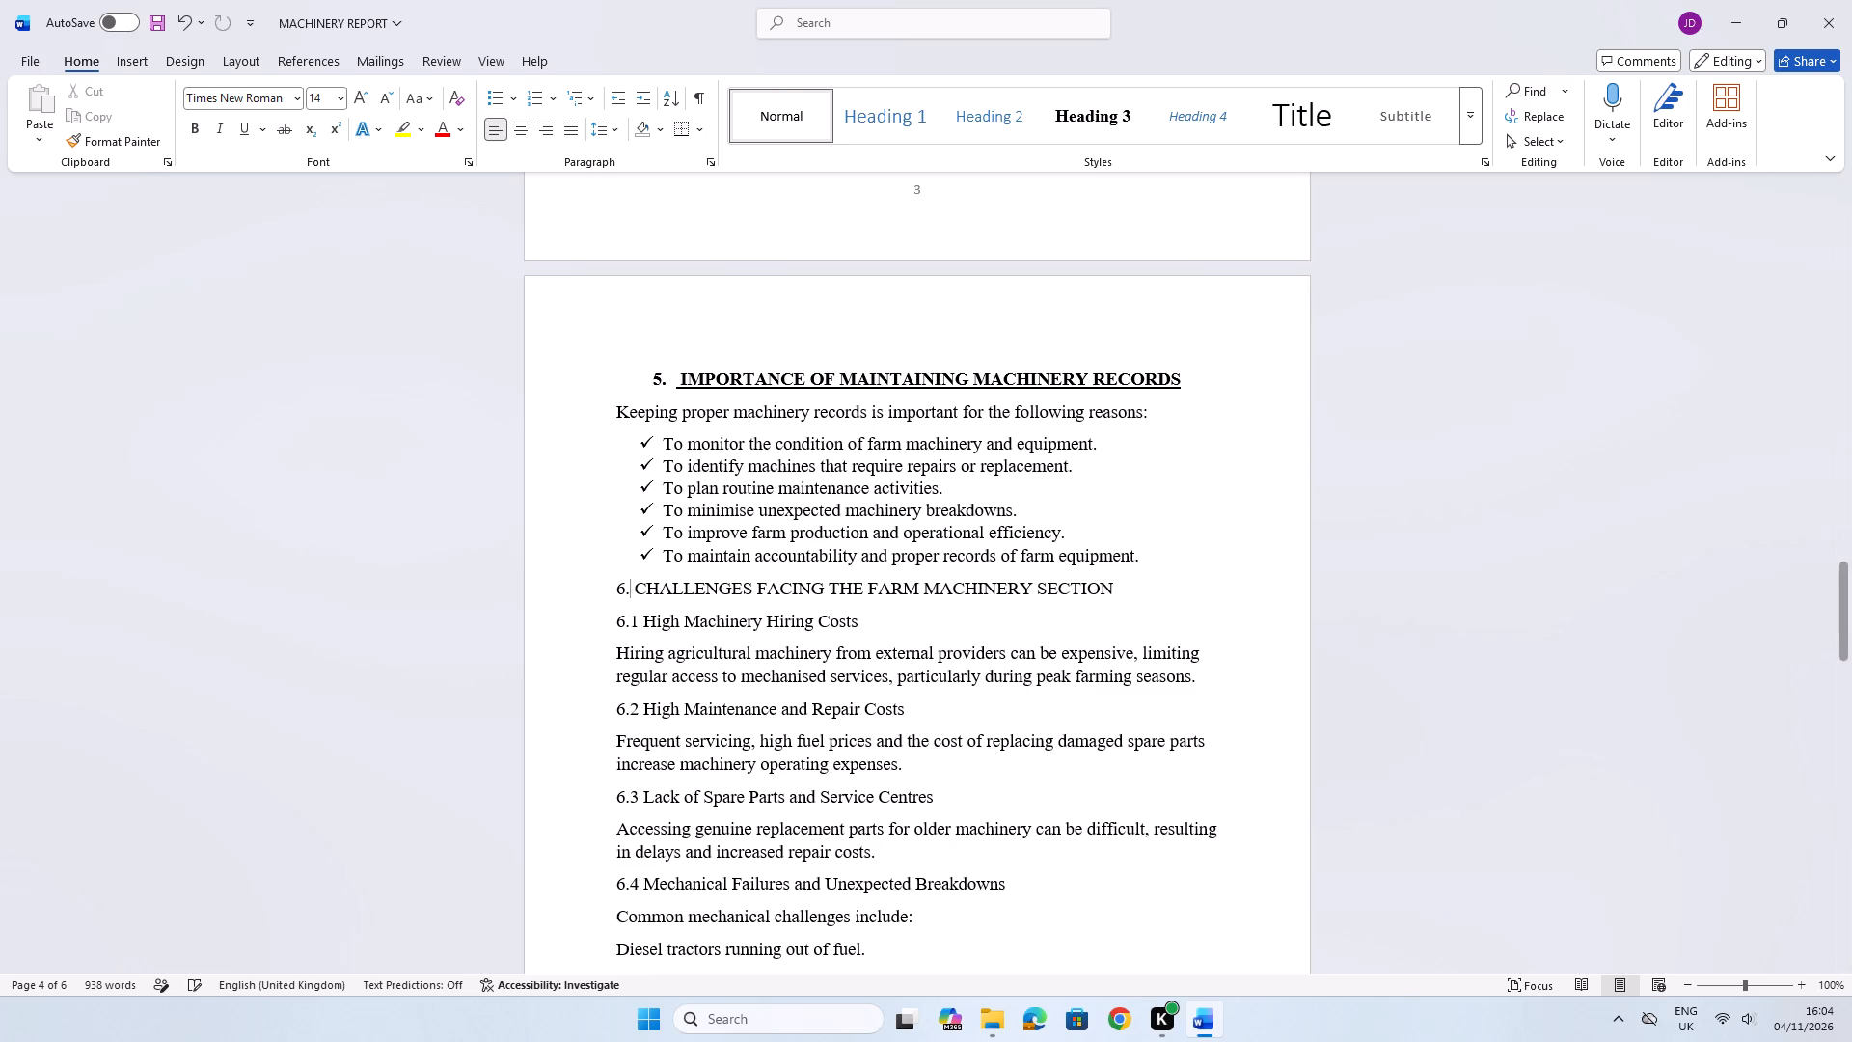
key(space)
key(BackSpace)
key(BackSpace)
key(BackSpace)
key(BackSpace)
key(Return)
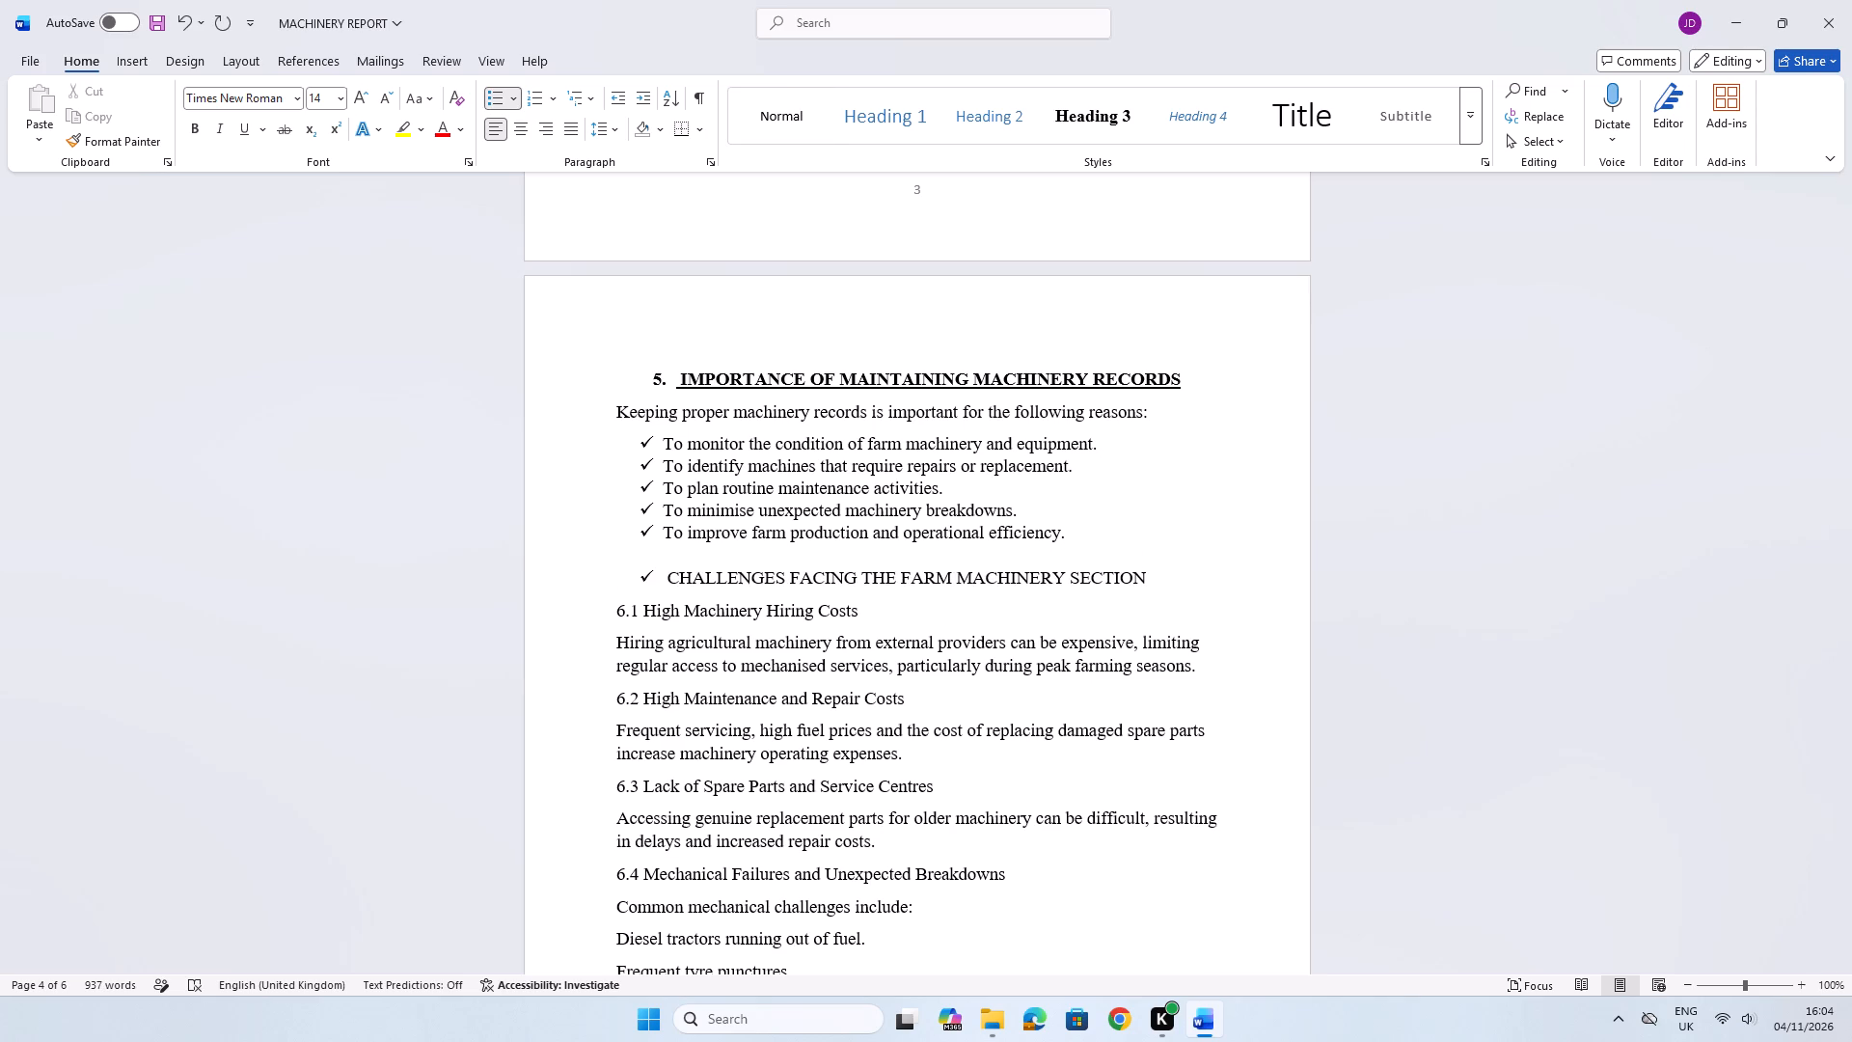
key(BackSpace)
key(BackSpace)
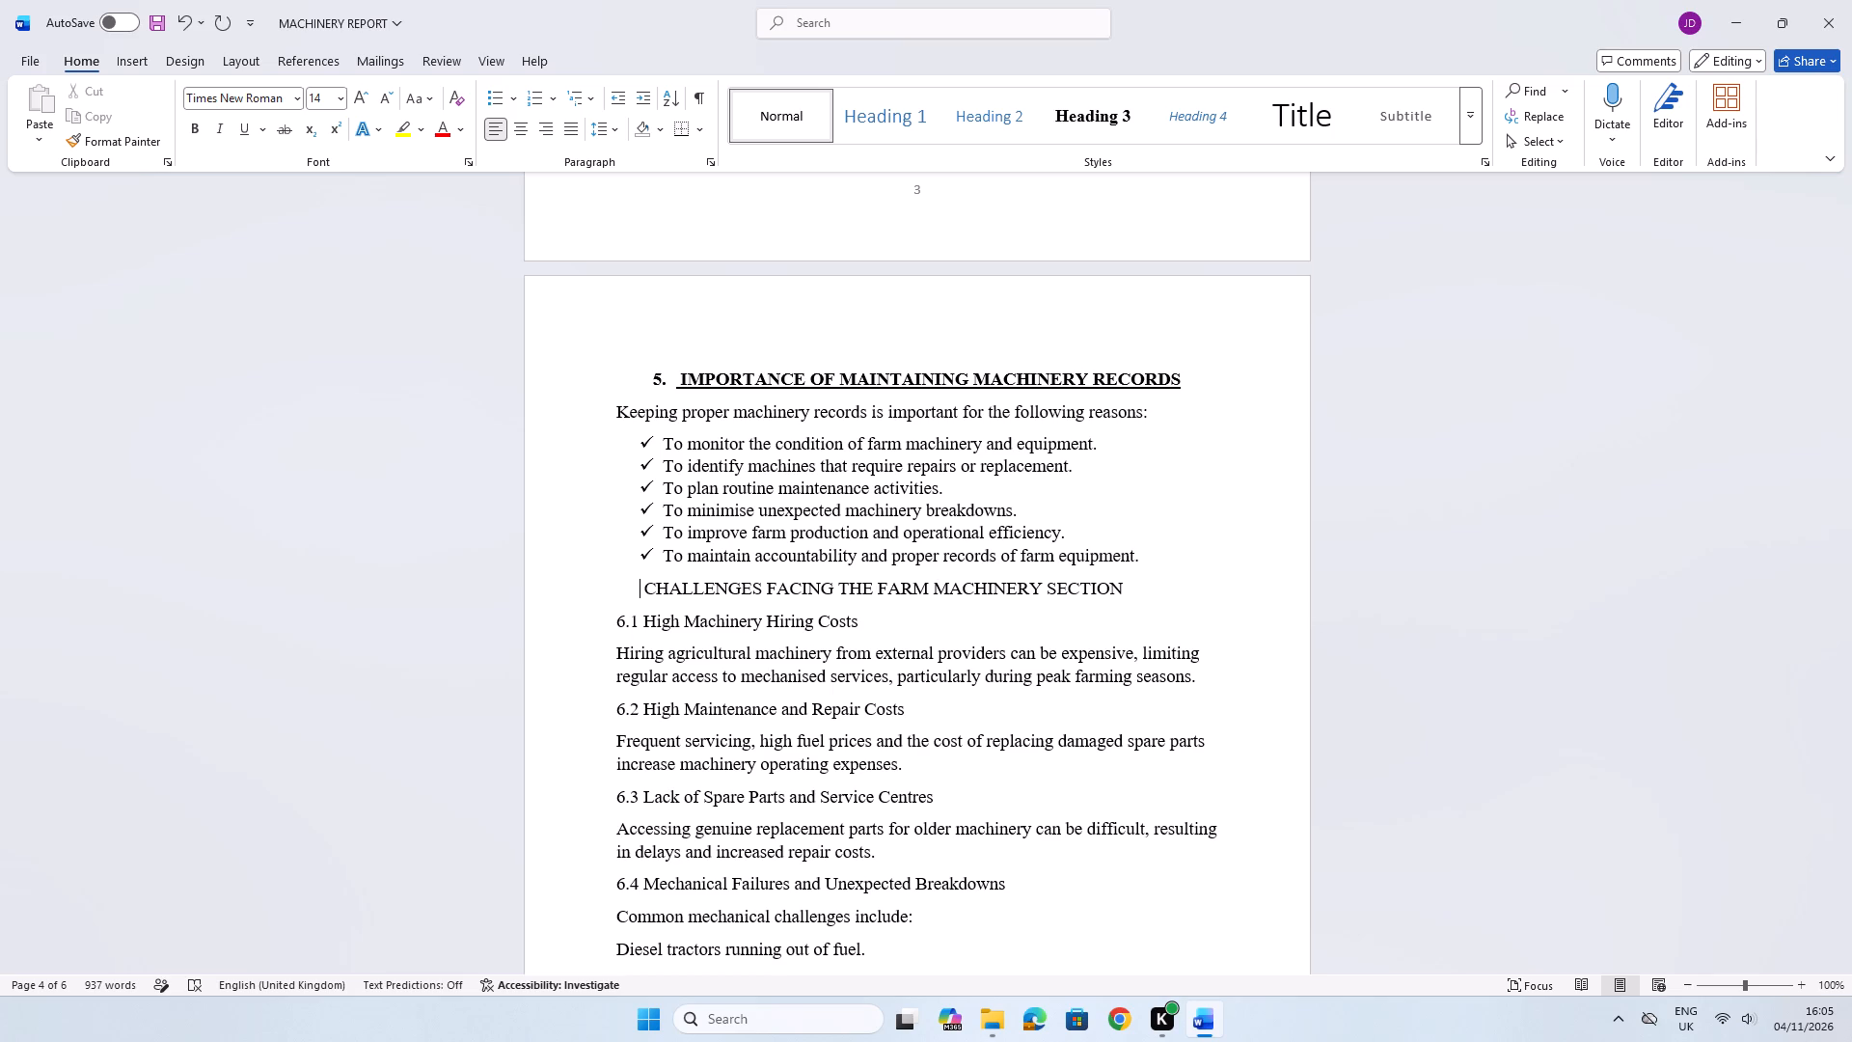
text(6.)
key(space)
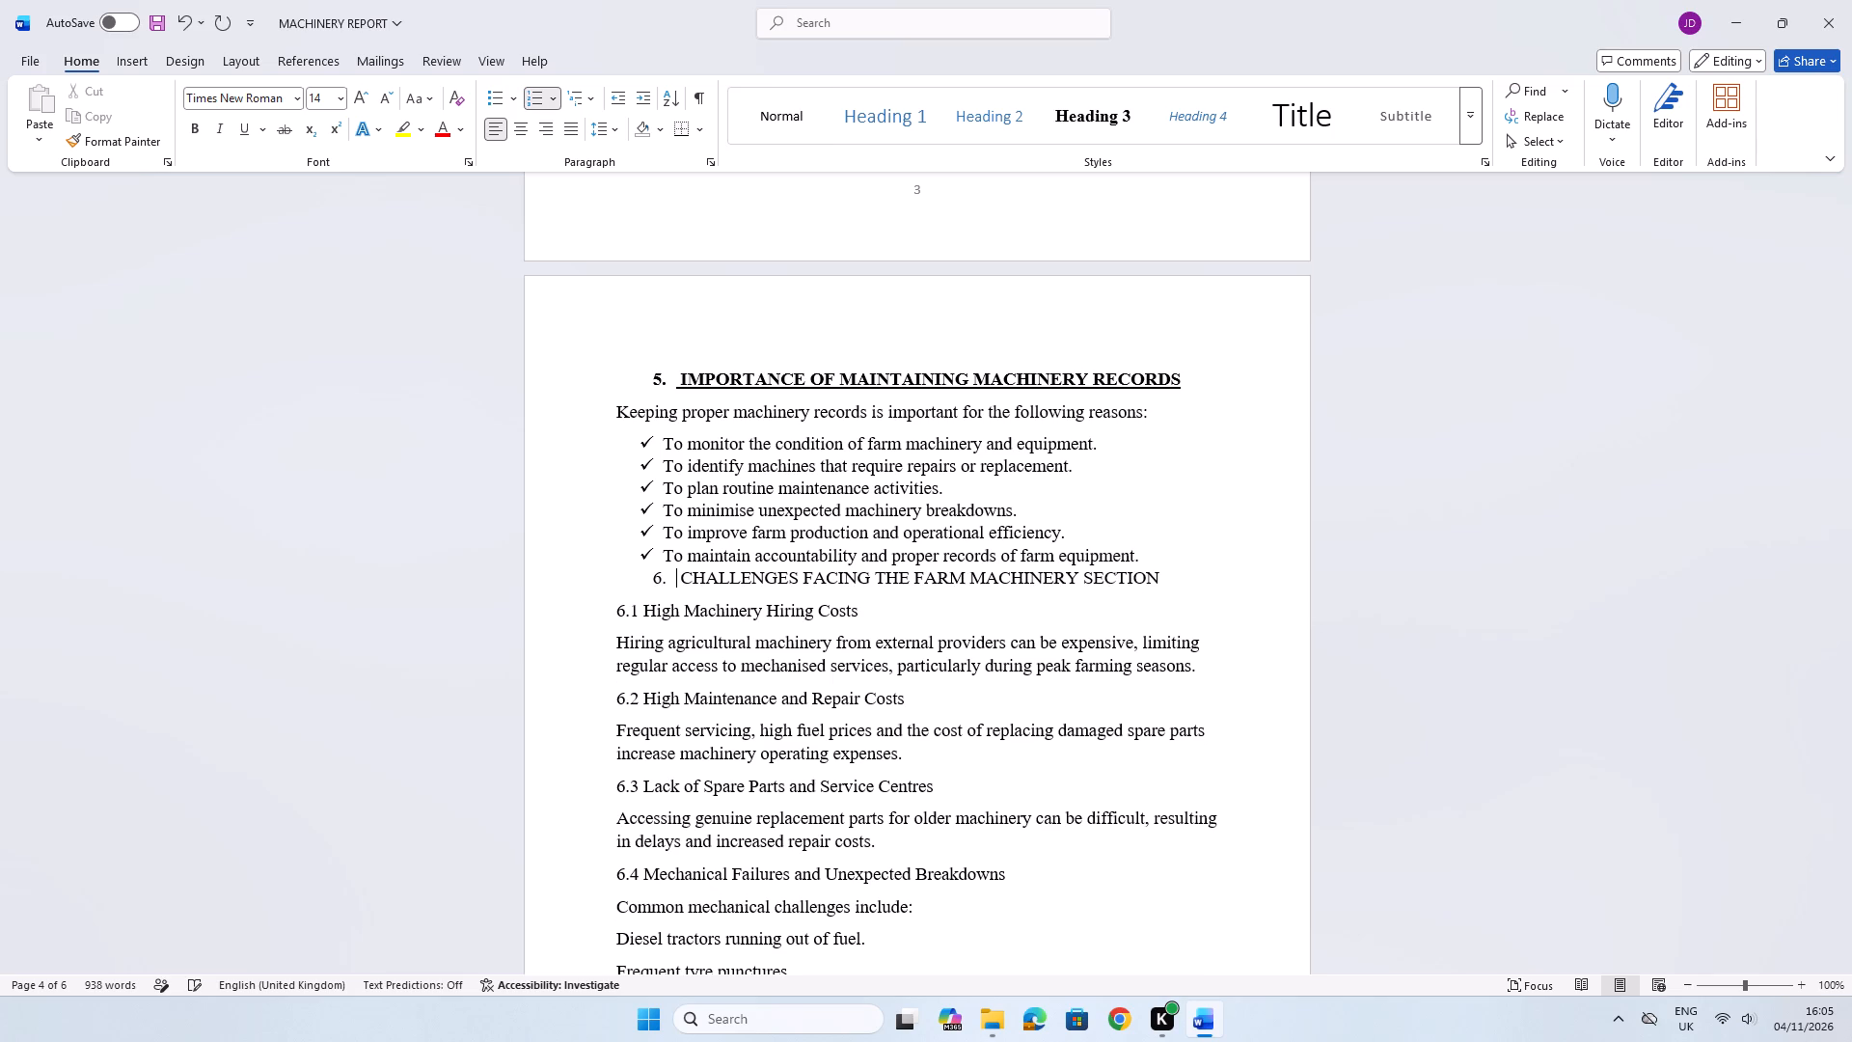
Insert an unbulleted blank line between the last check-mark item and the CHALLENGES FACING THE FARM MACHINERY SECTION heading.
click(1153, 555)
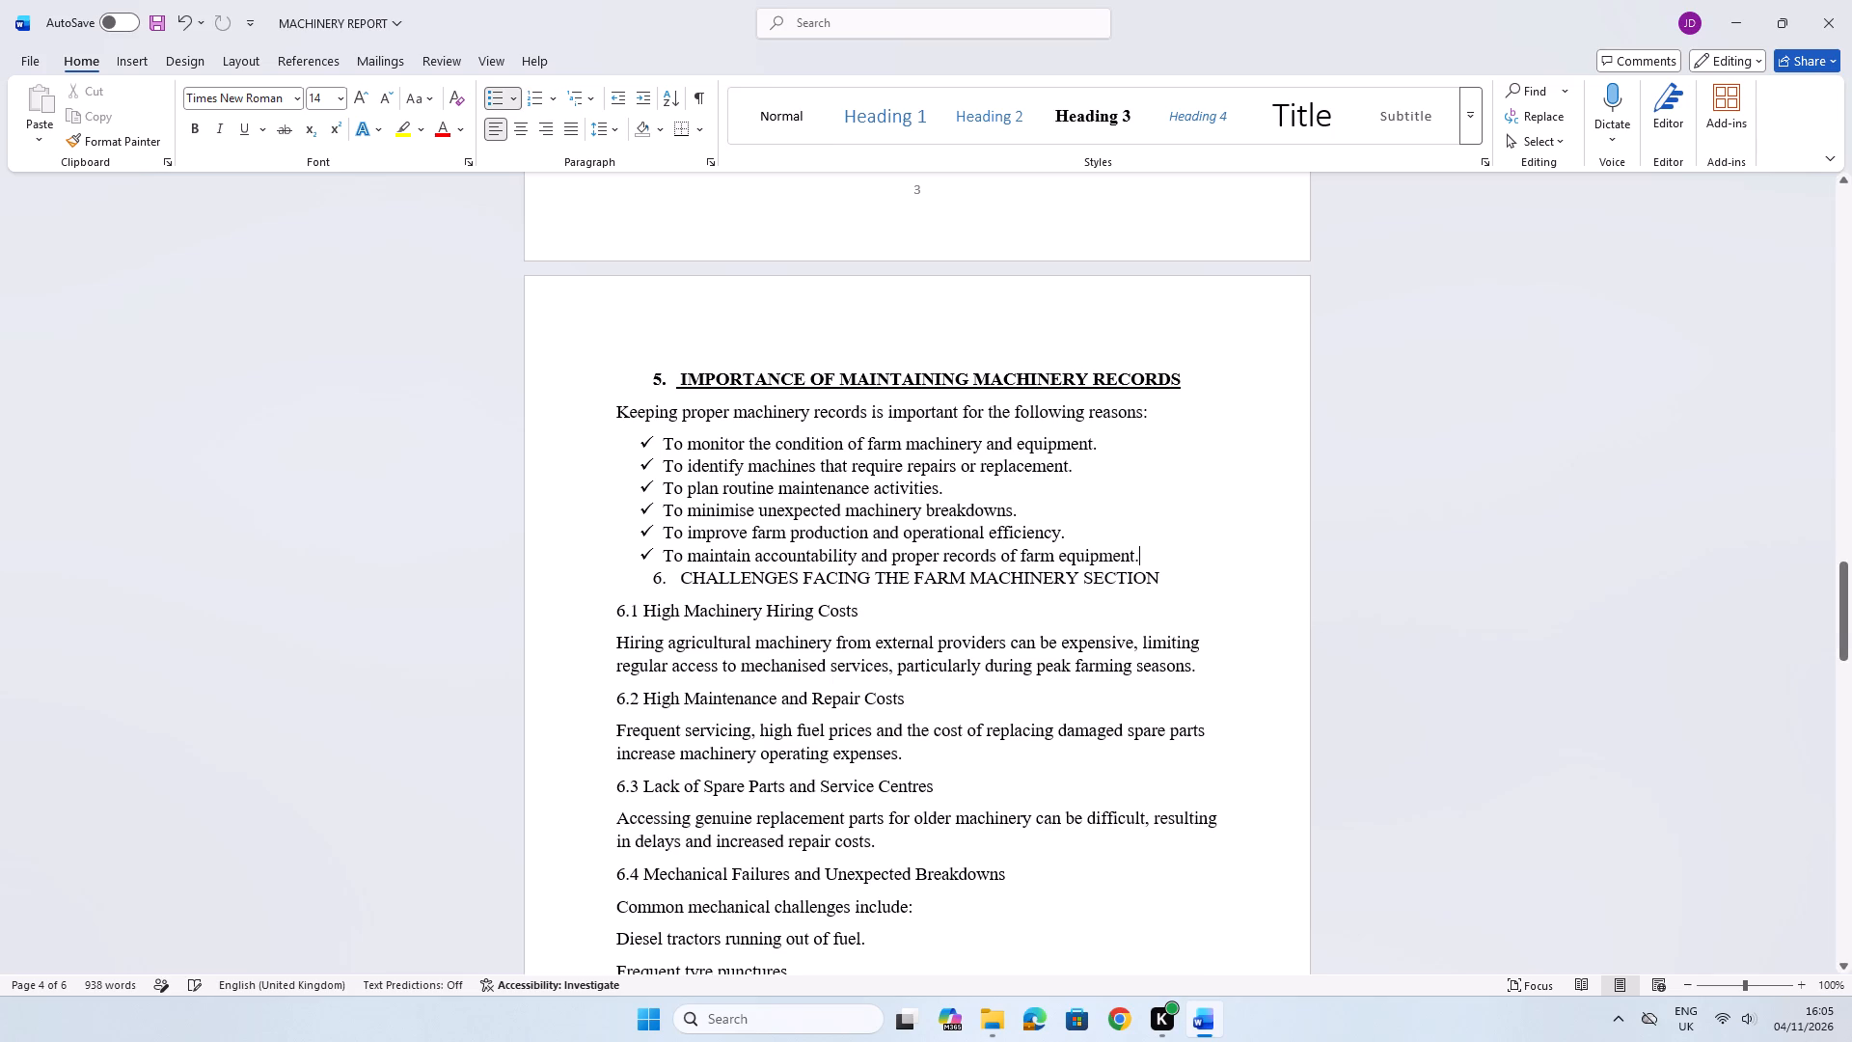
key(Return)
key(BackSpace)
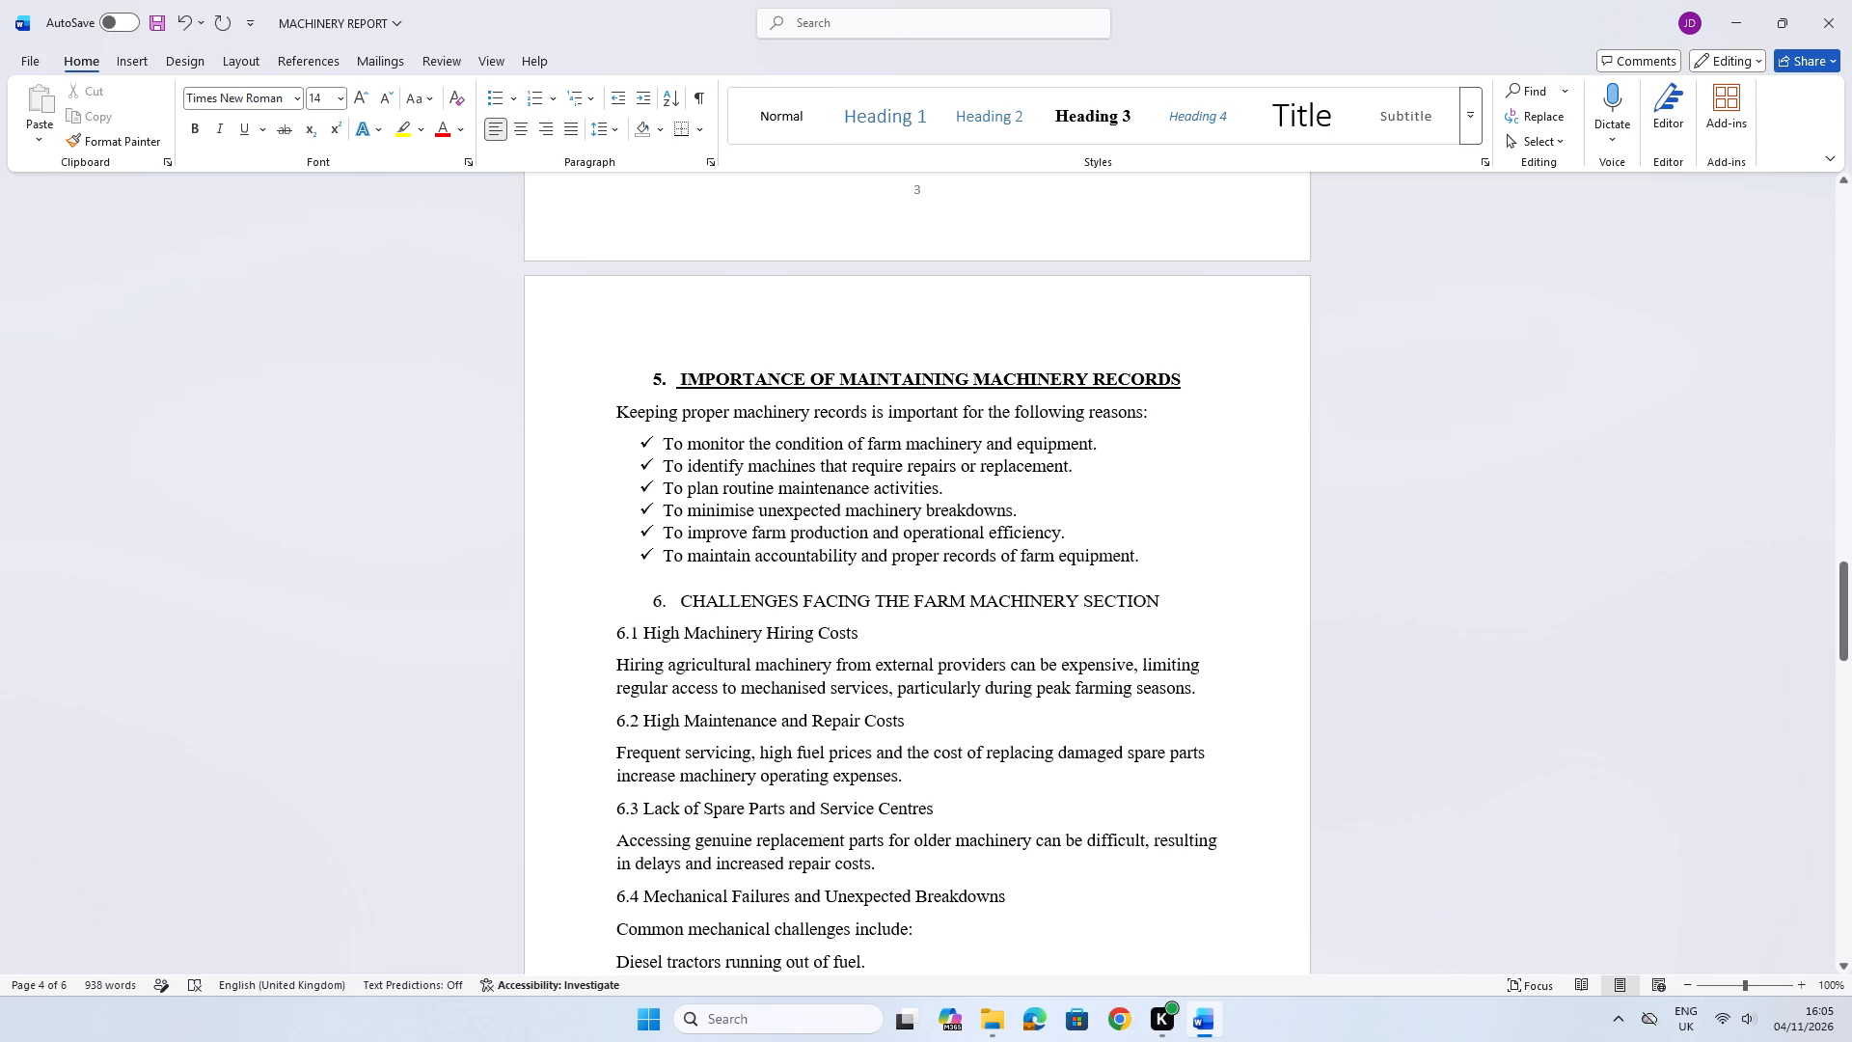
Make the CHALLENGES FACING THE FARM MACHINERY SECTION heading text bold and underlined.
click(658, 599)
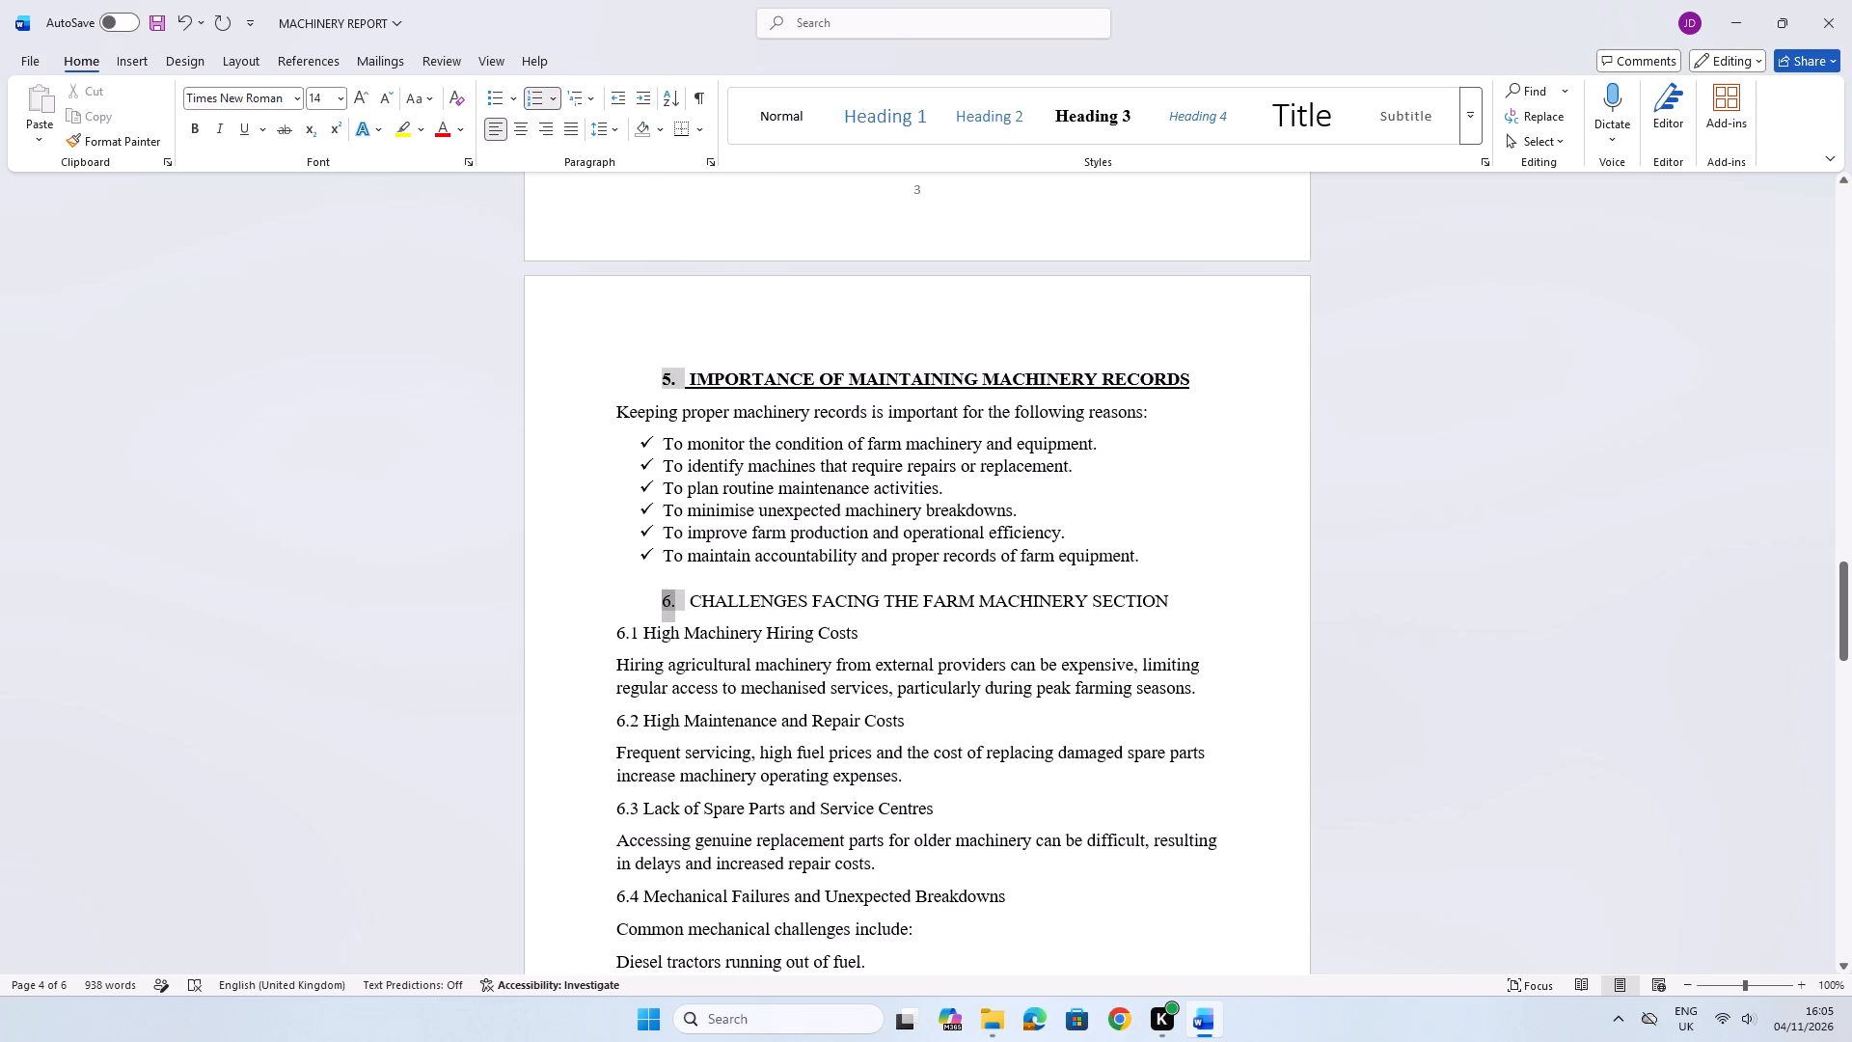
drag(1189, 602, 646, 595)
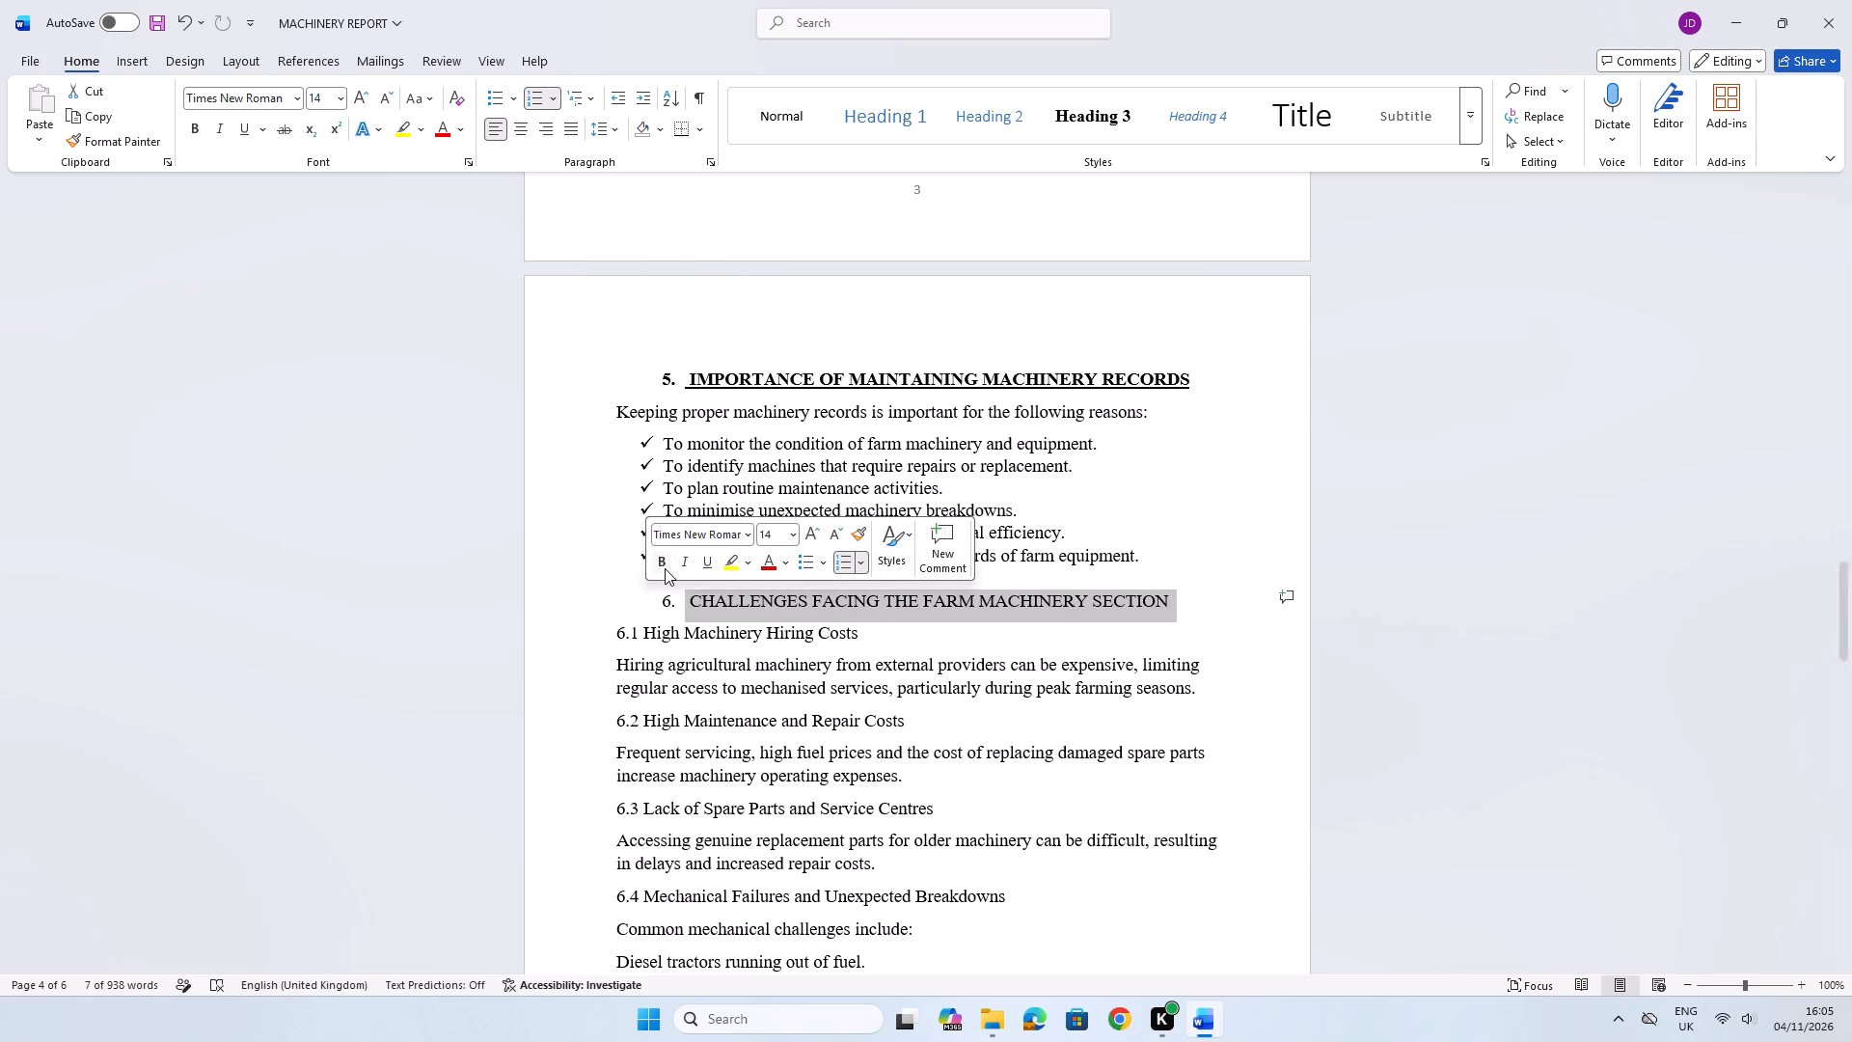
click(662, 564)
click(719, 640)
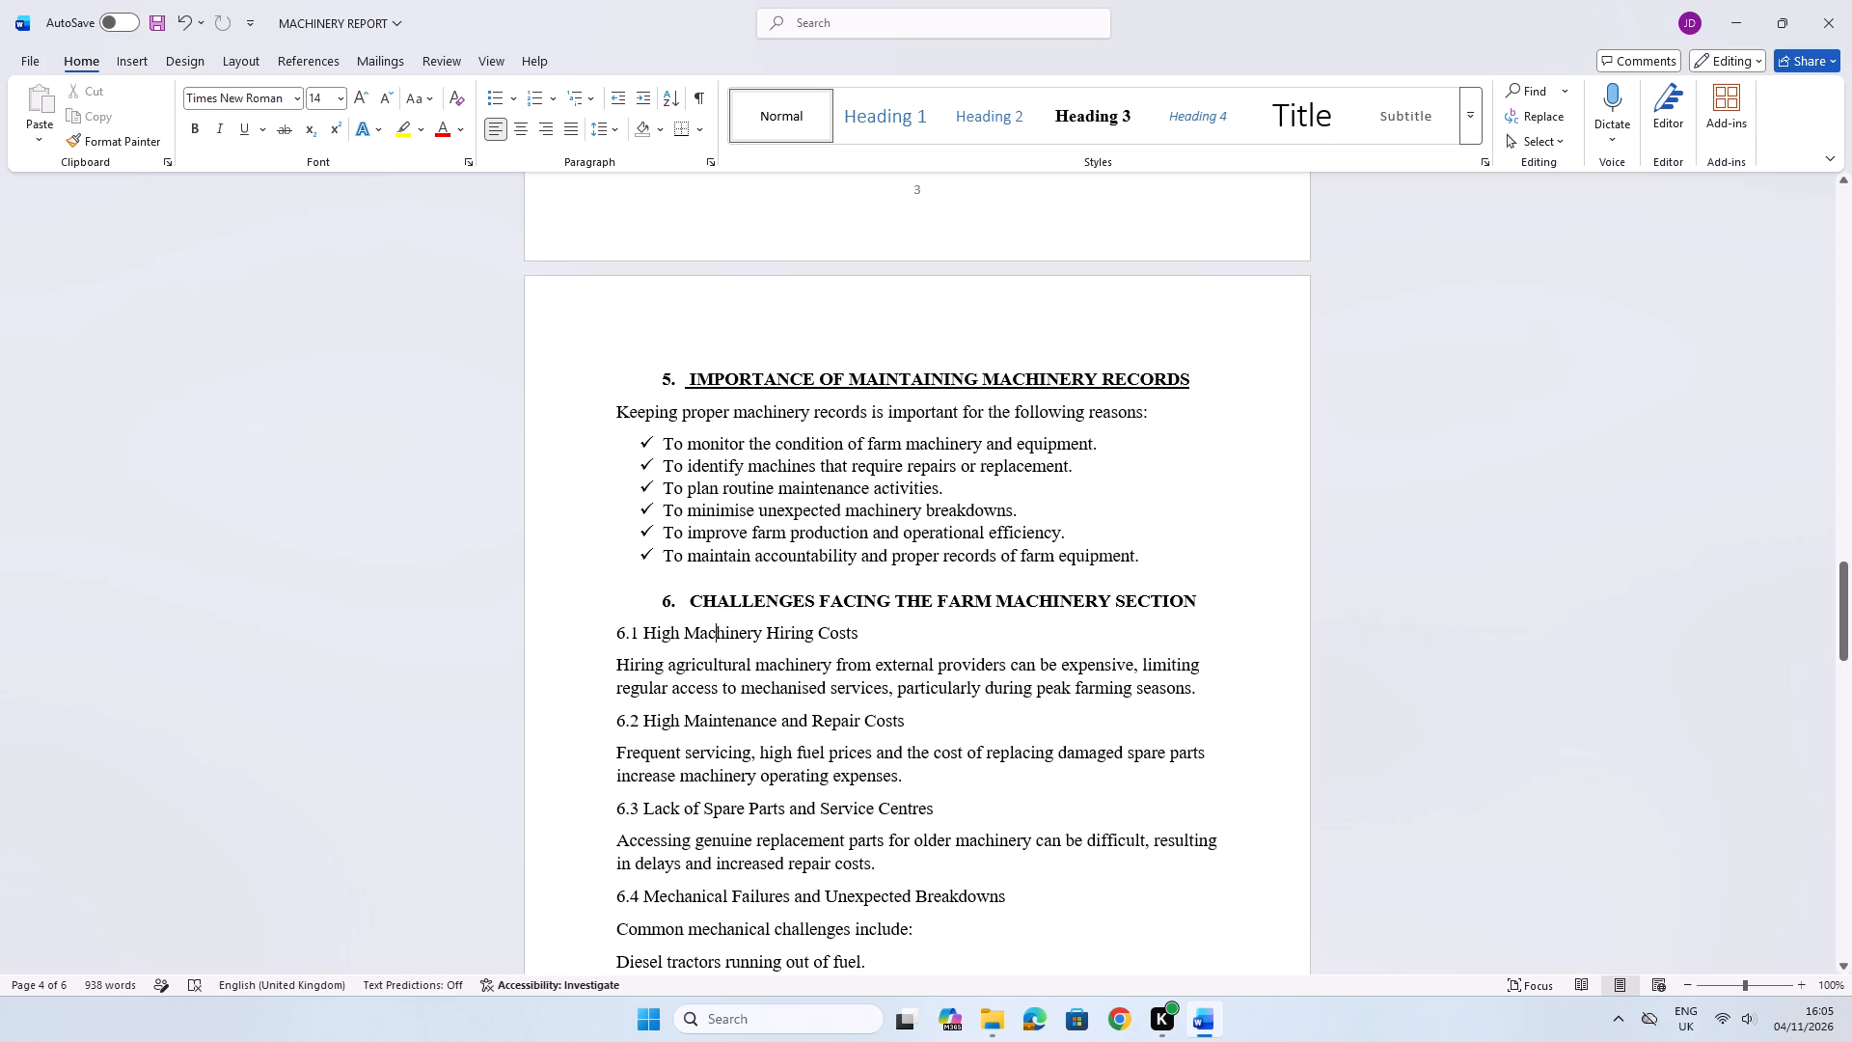
drag(1212, 601, 645, 579)
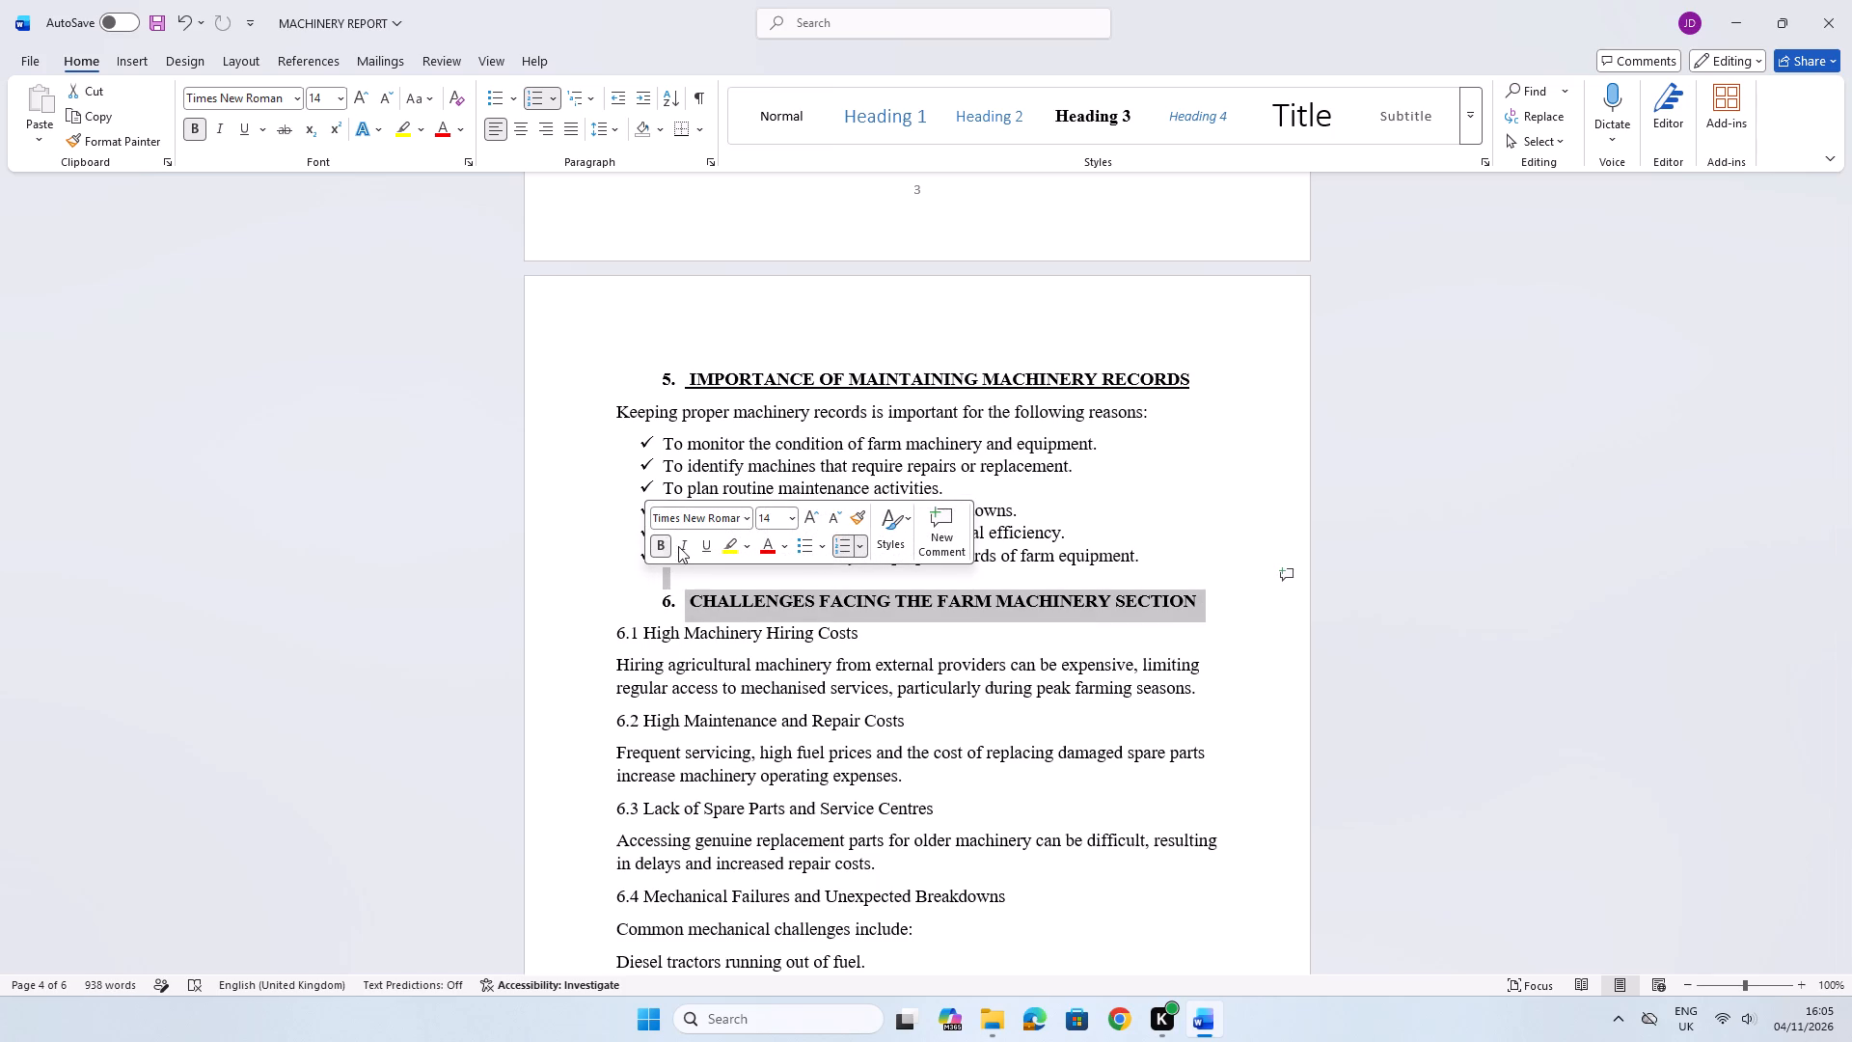
click(700, 544)
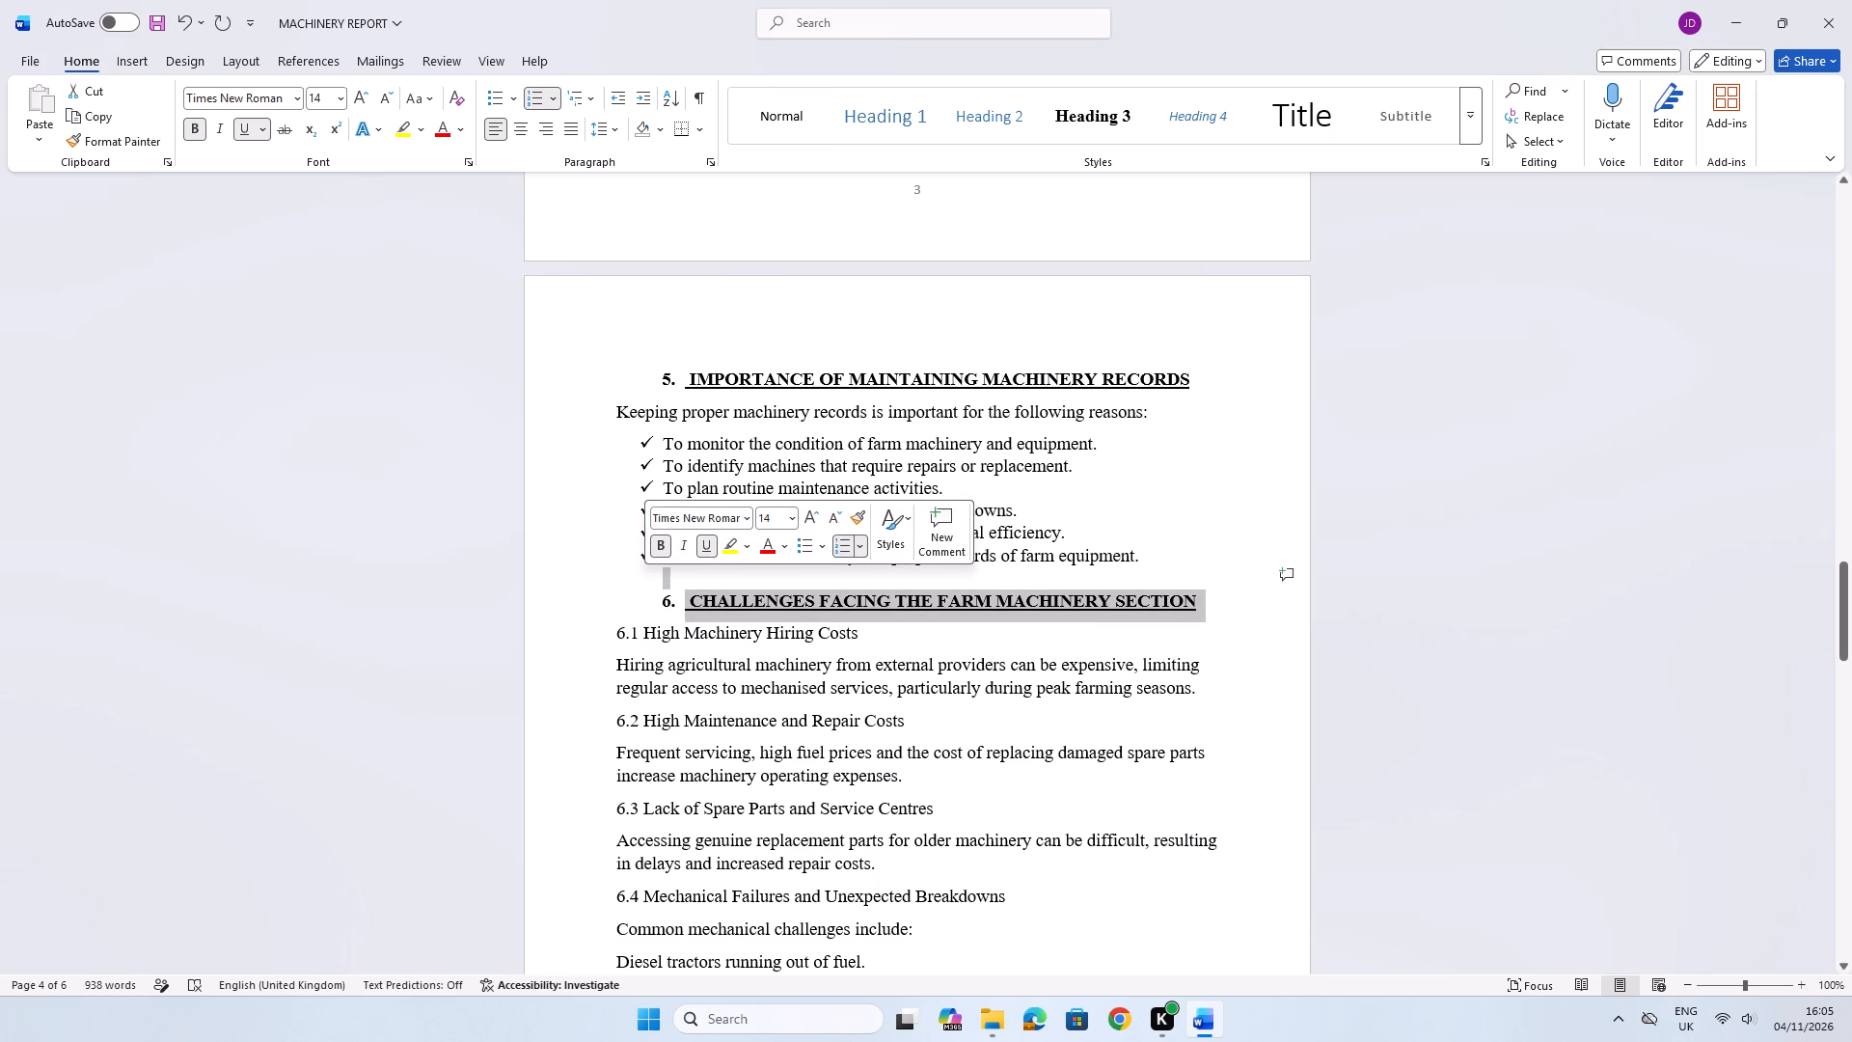
click(1054, 629)
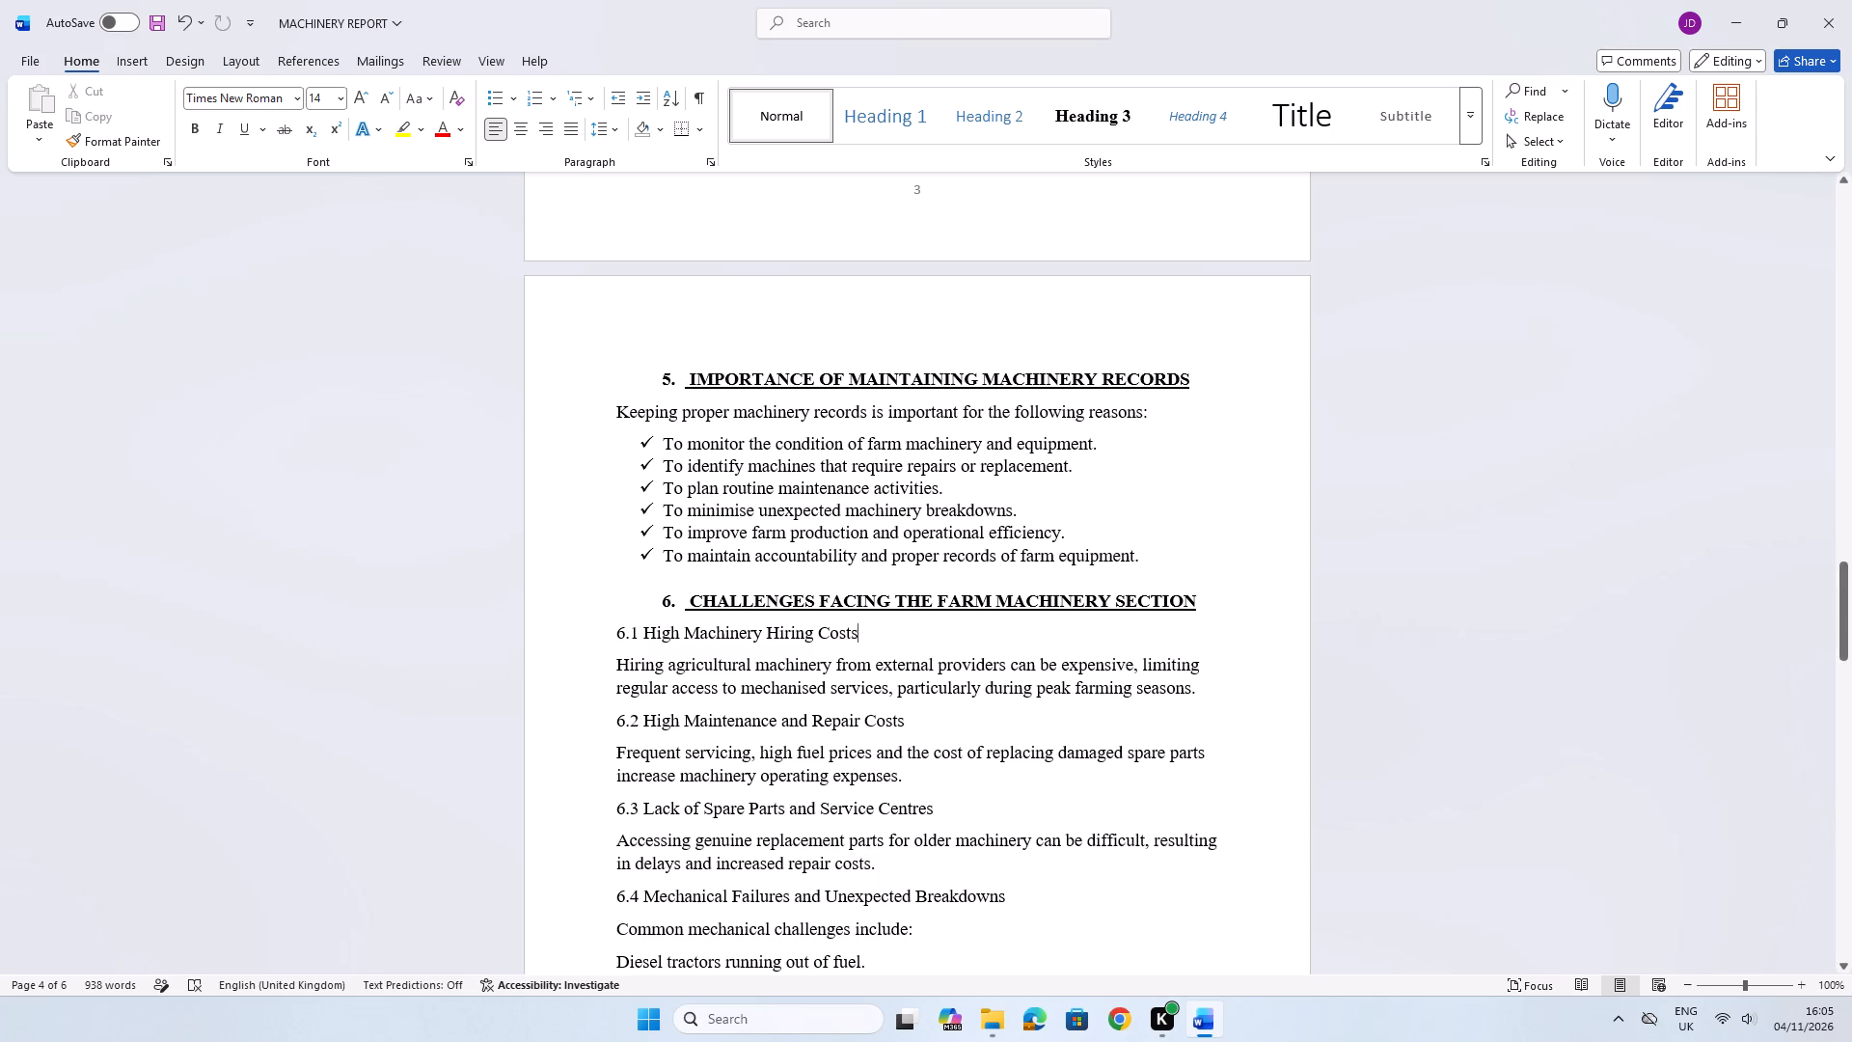
Replace the "6.1" prefix of the High Machinery Hiring Costs subheading with "1." as an automatic list number.
click(642, 633)
key(BackSpace)
key(BackSpace)
key(BackSpace)
key(BackSpace)
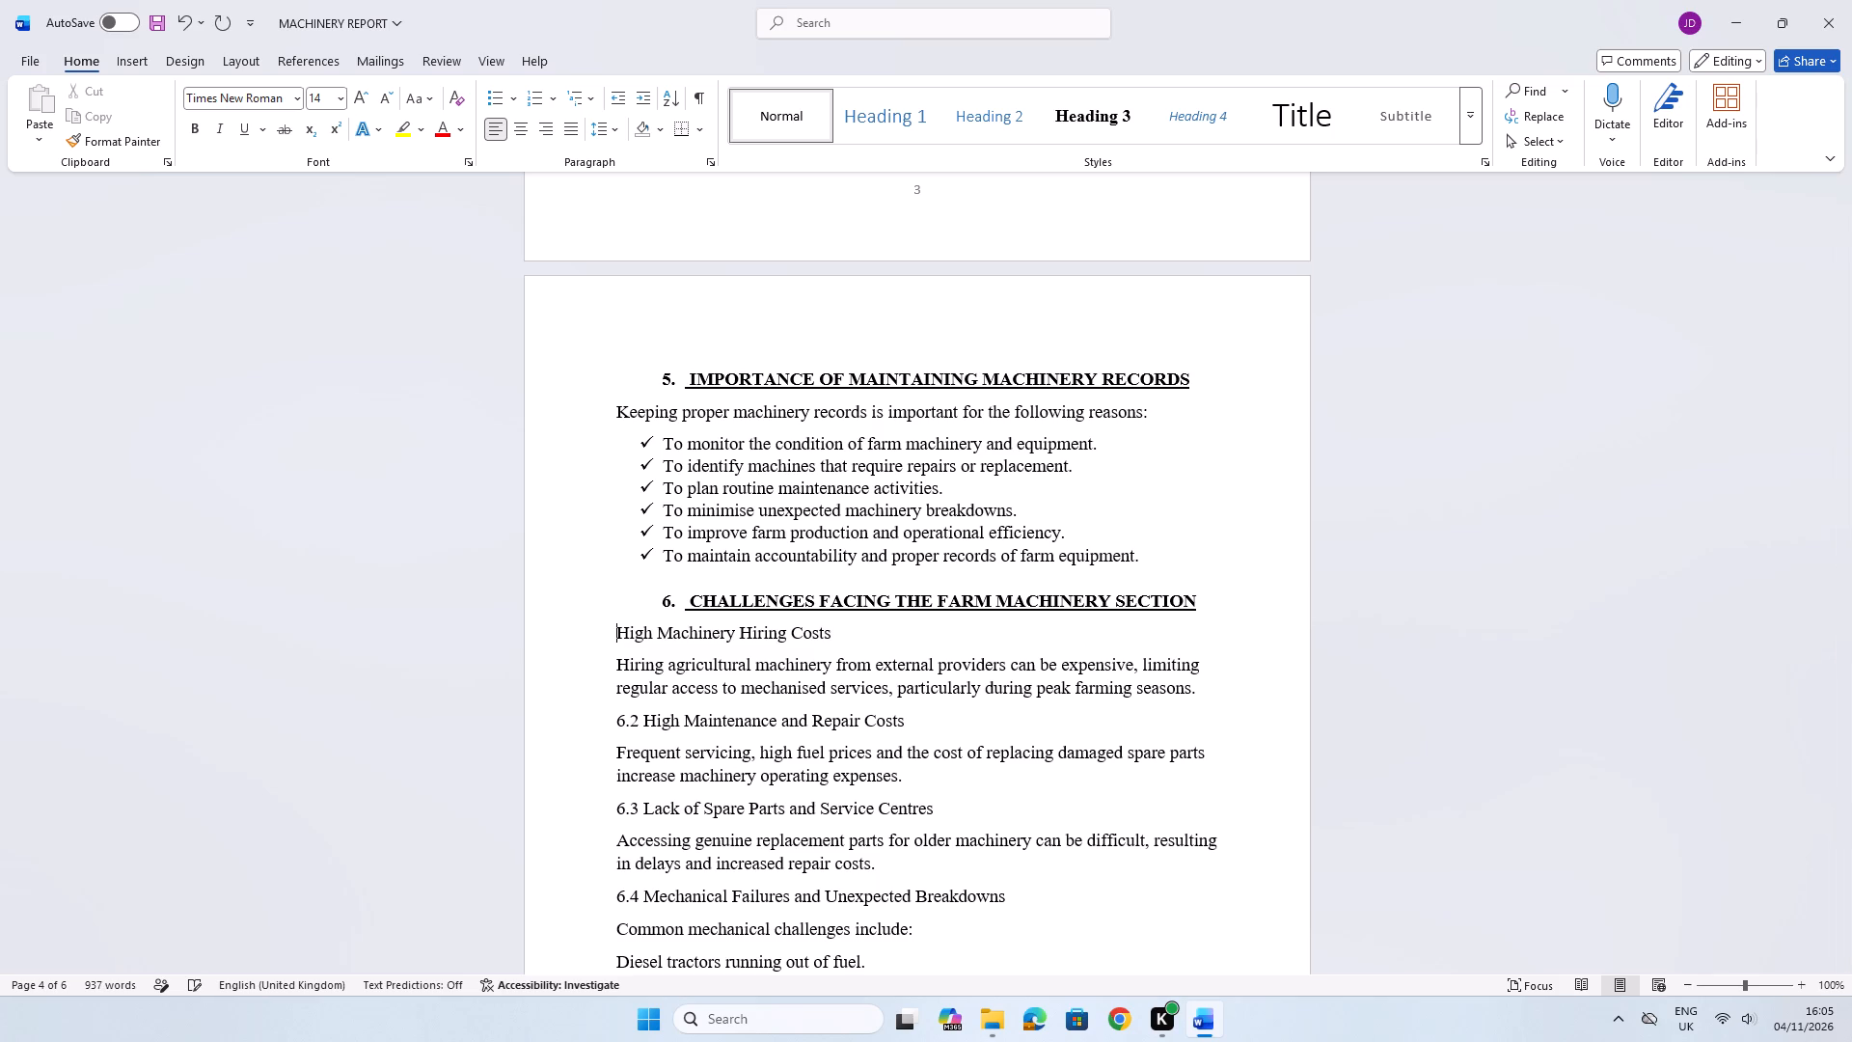
key(BackSpace)
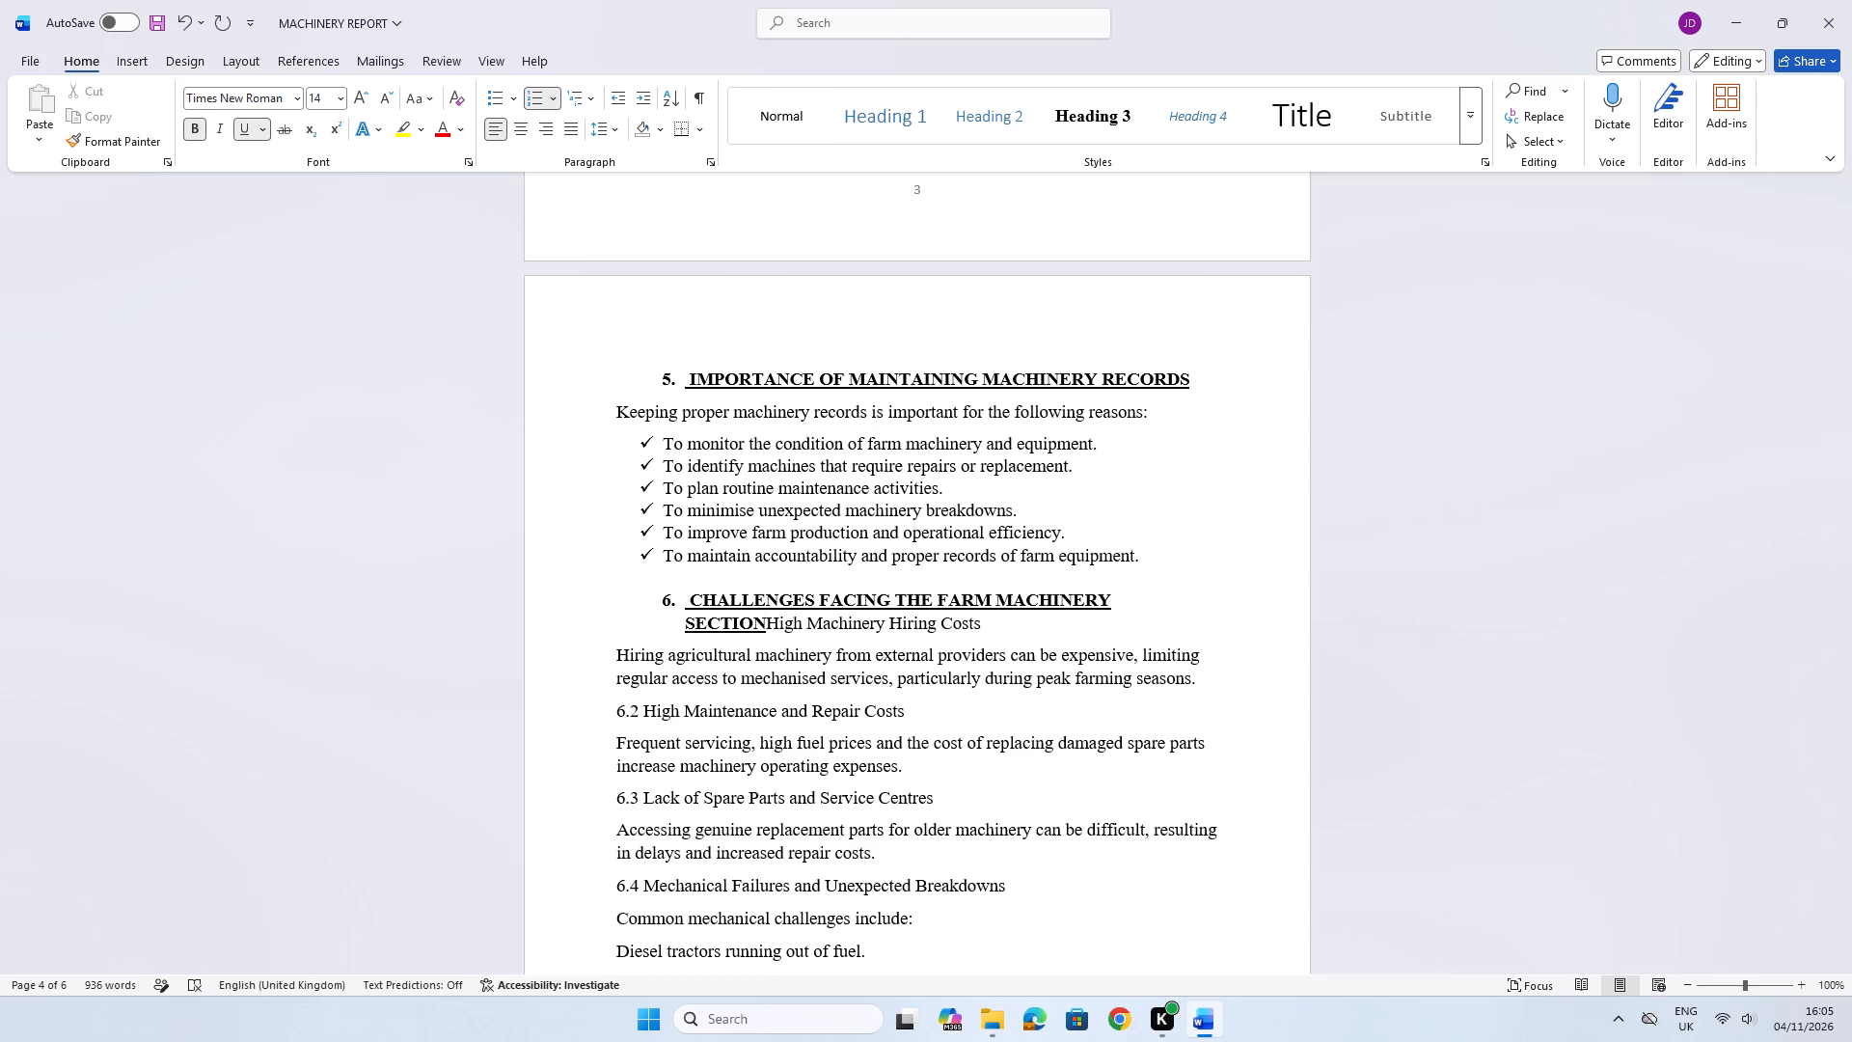
key(Return)
key(BackSpace)
key(BackSpace)
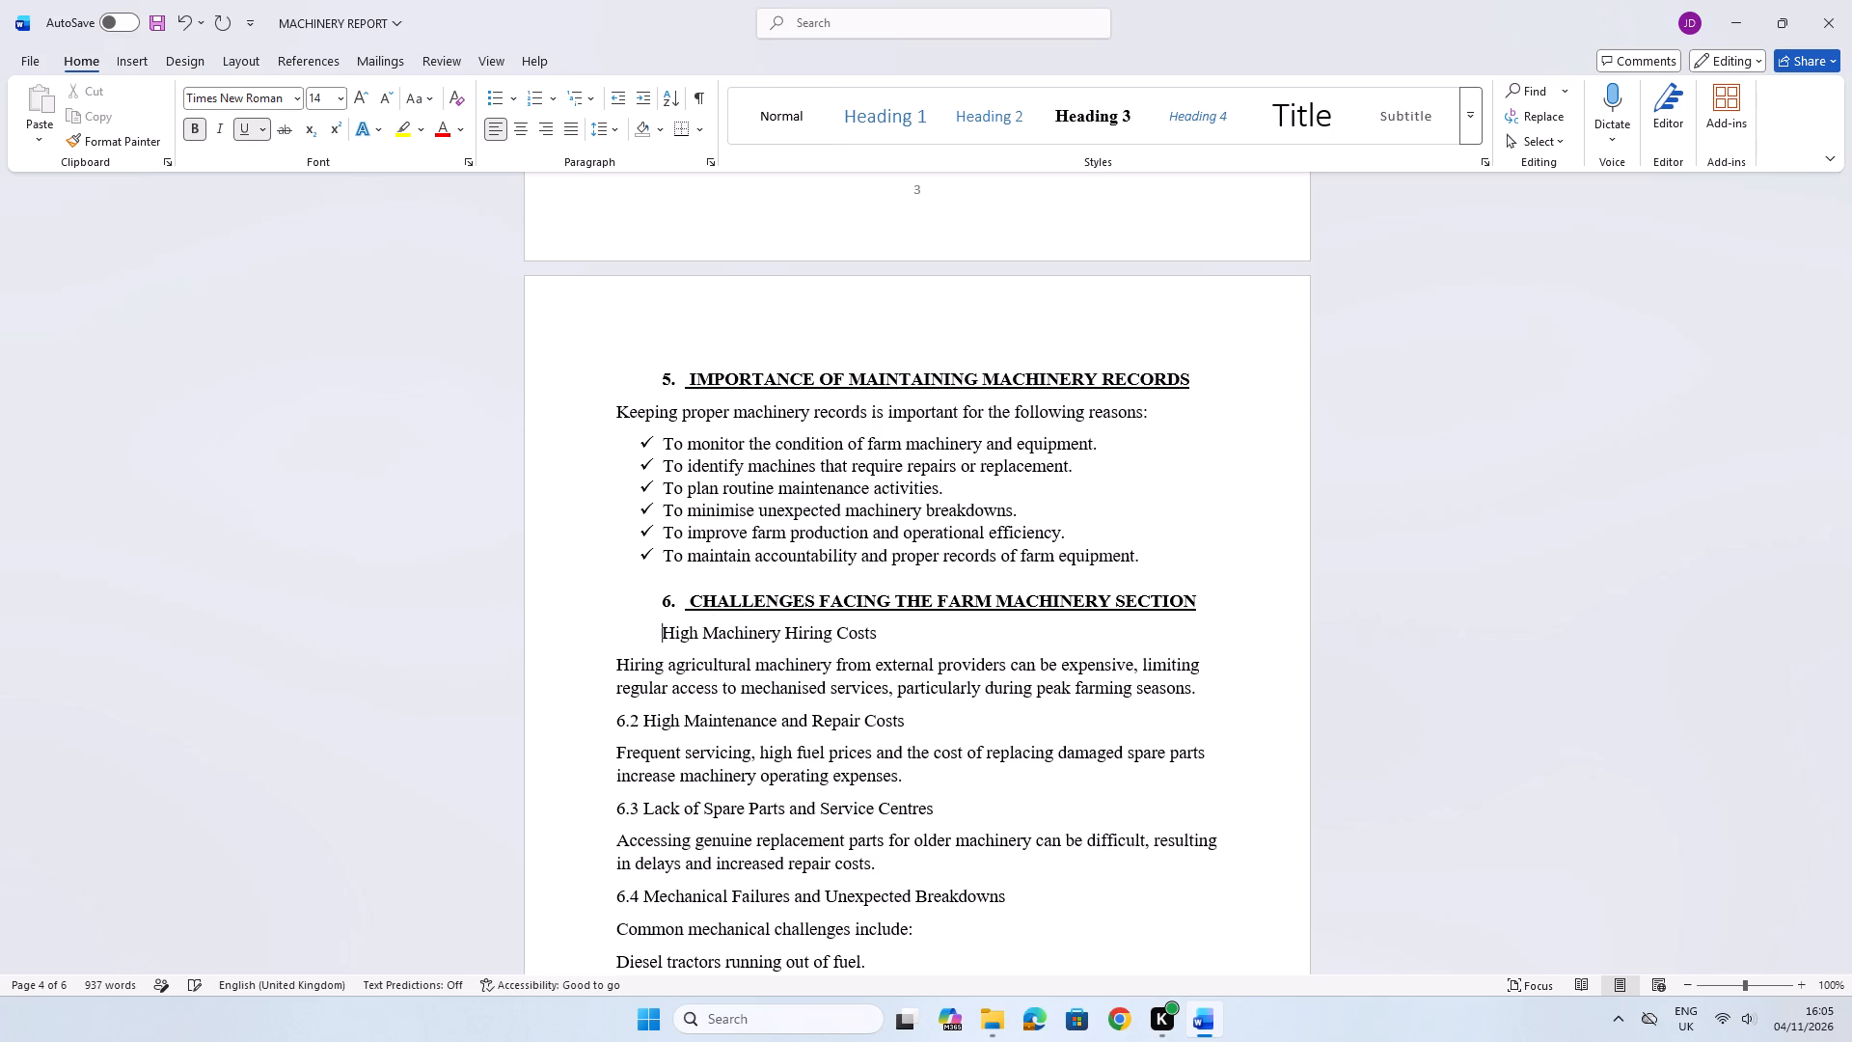
key(BackSpace)
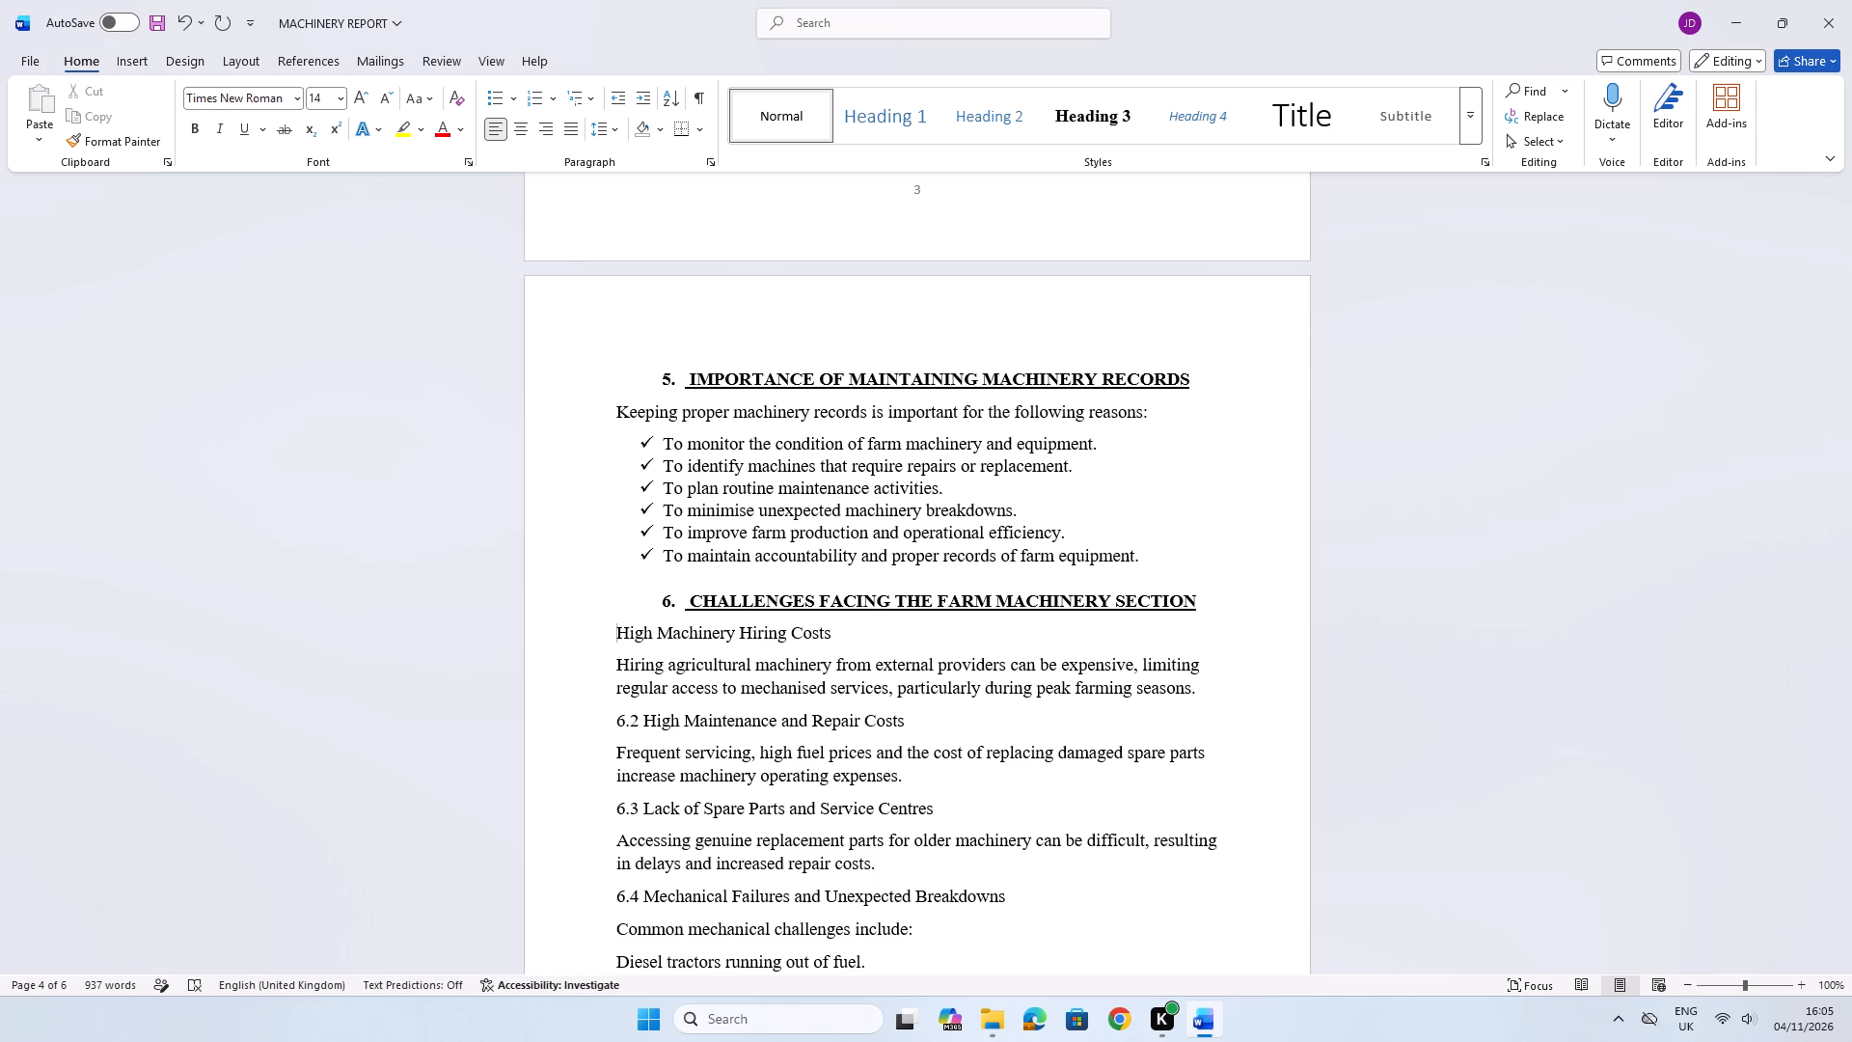
text(1.)
key(space)
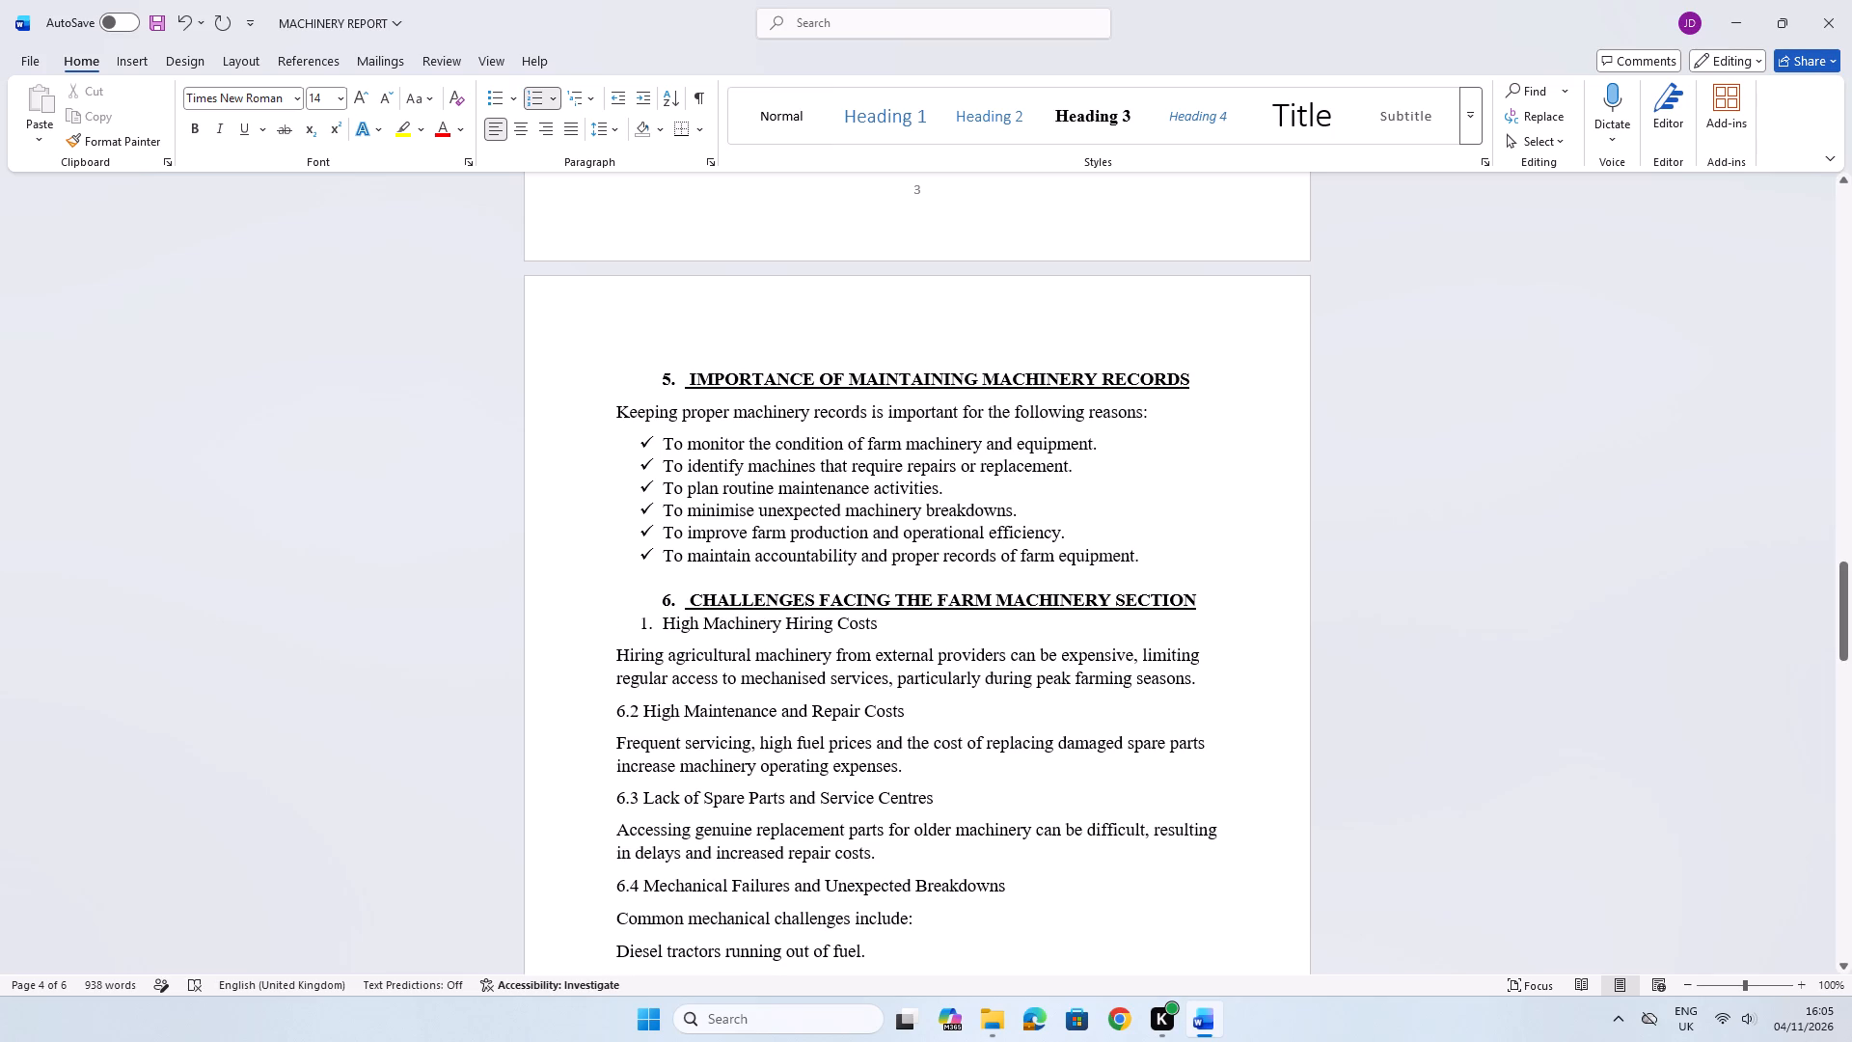
Replace the "6.2" prefix of the High Maintenance and Repair Costs subheading with "2." as an automatic list number.
click(647, 716)
key(BackSpace)
key(BackSpace)
key(BackSpace)
key(BackSpace)
key(BackSpace)
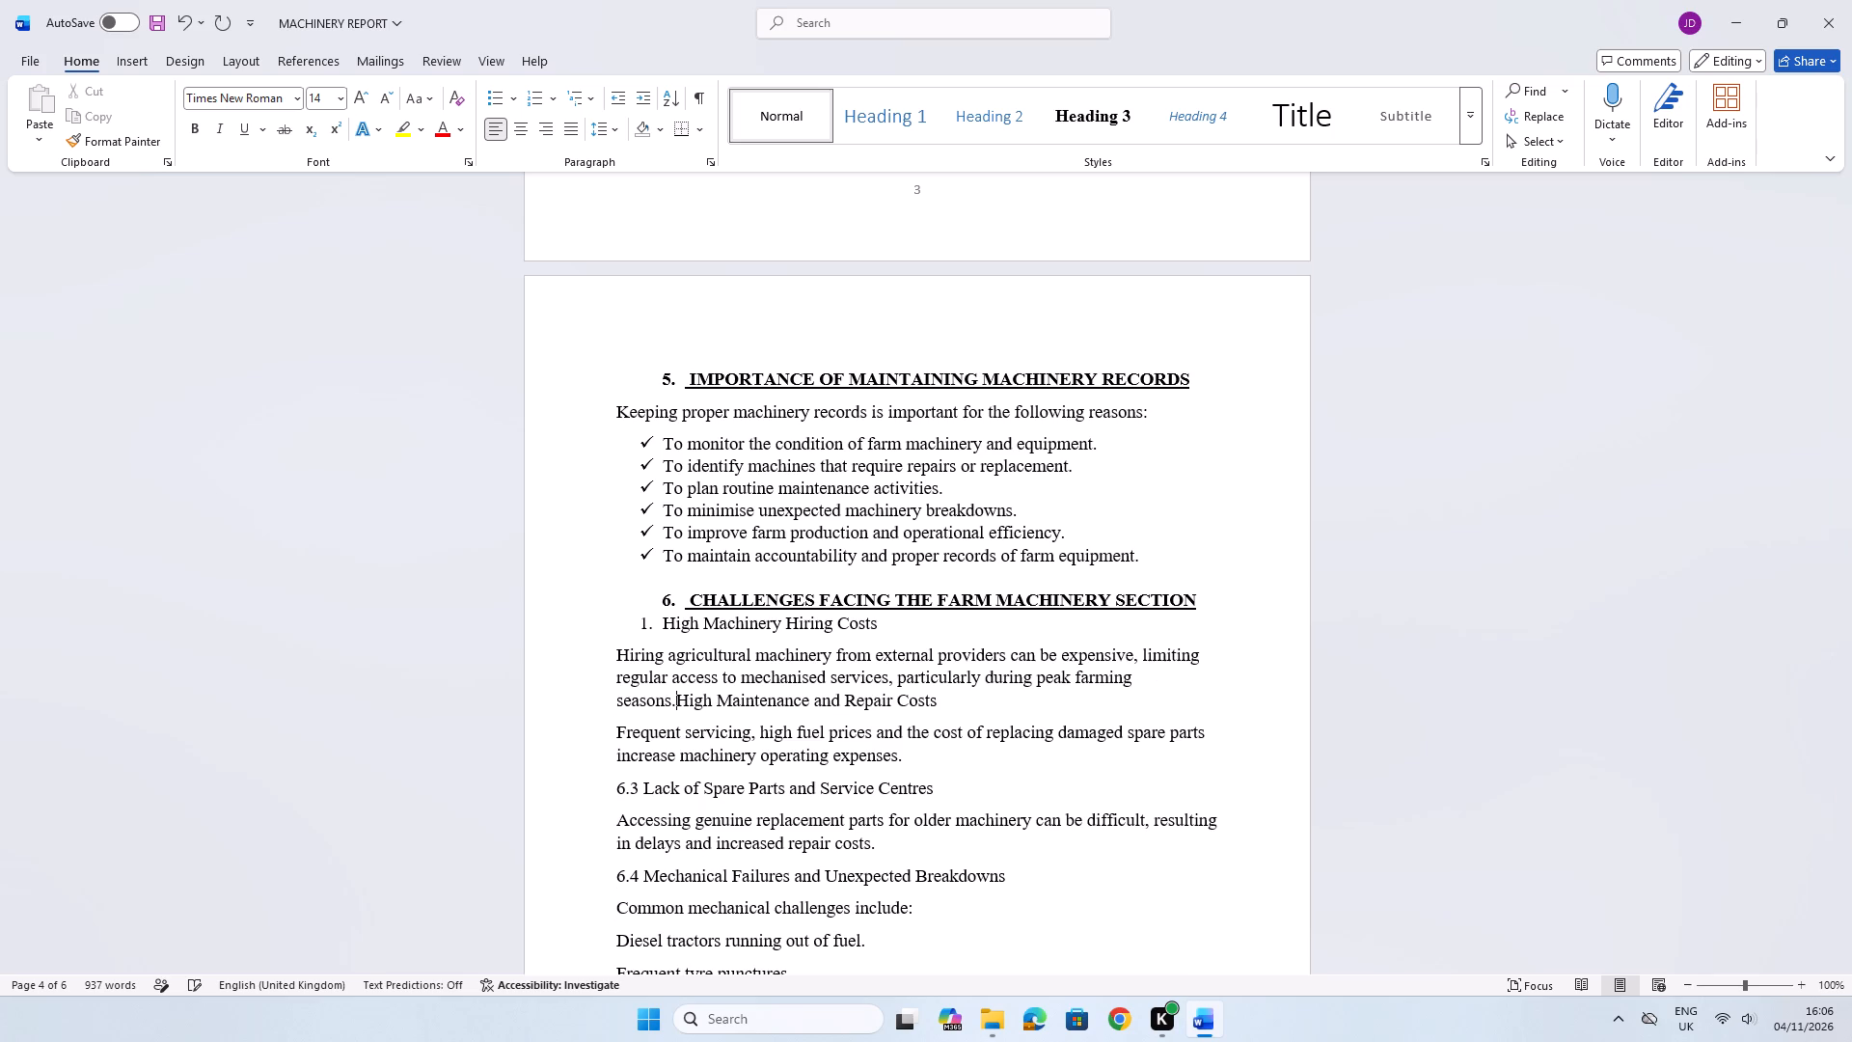
key(Return)
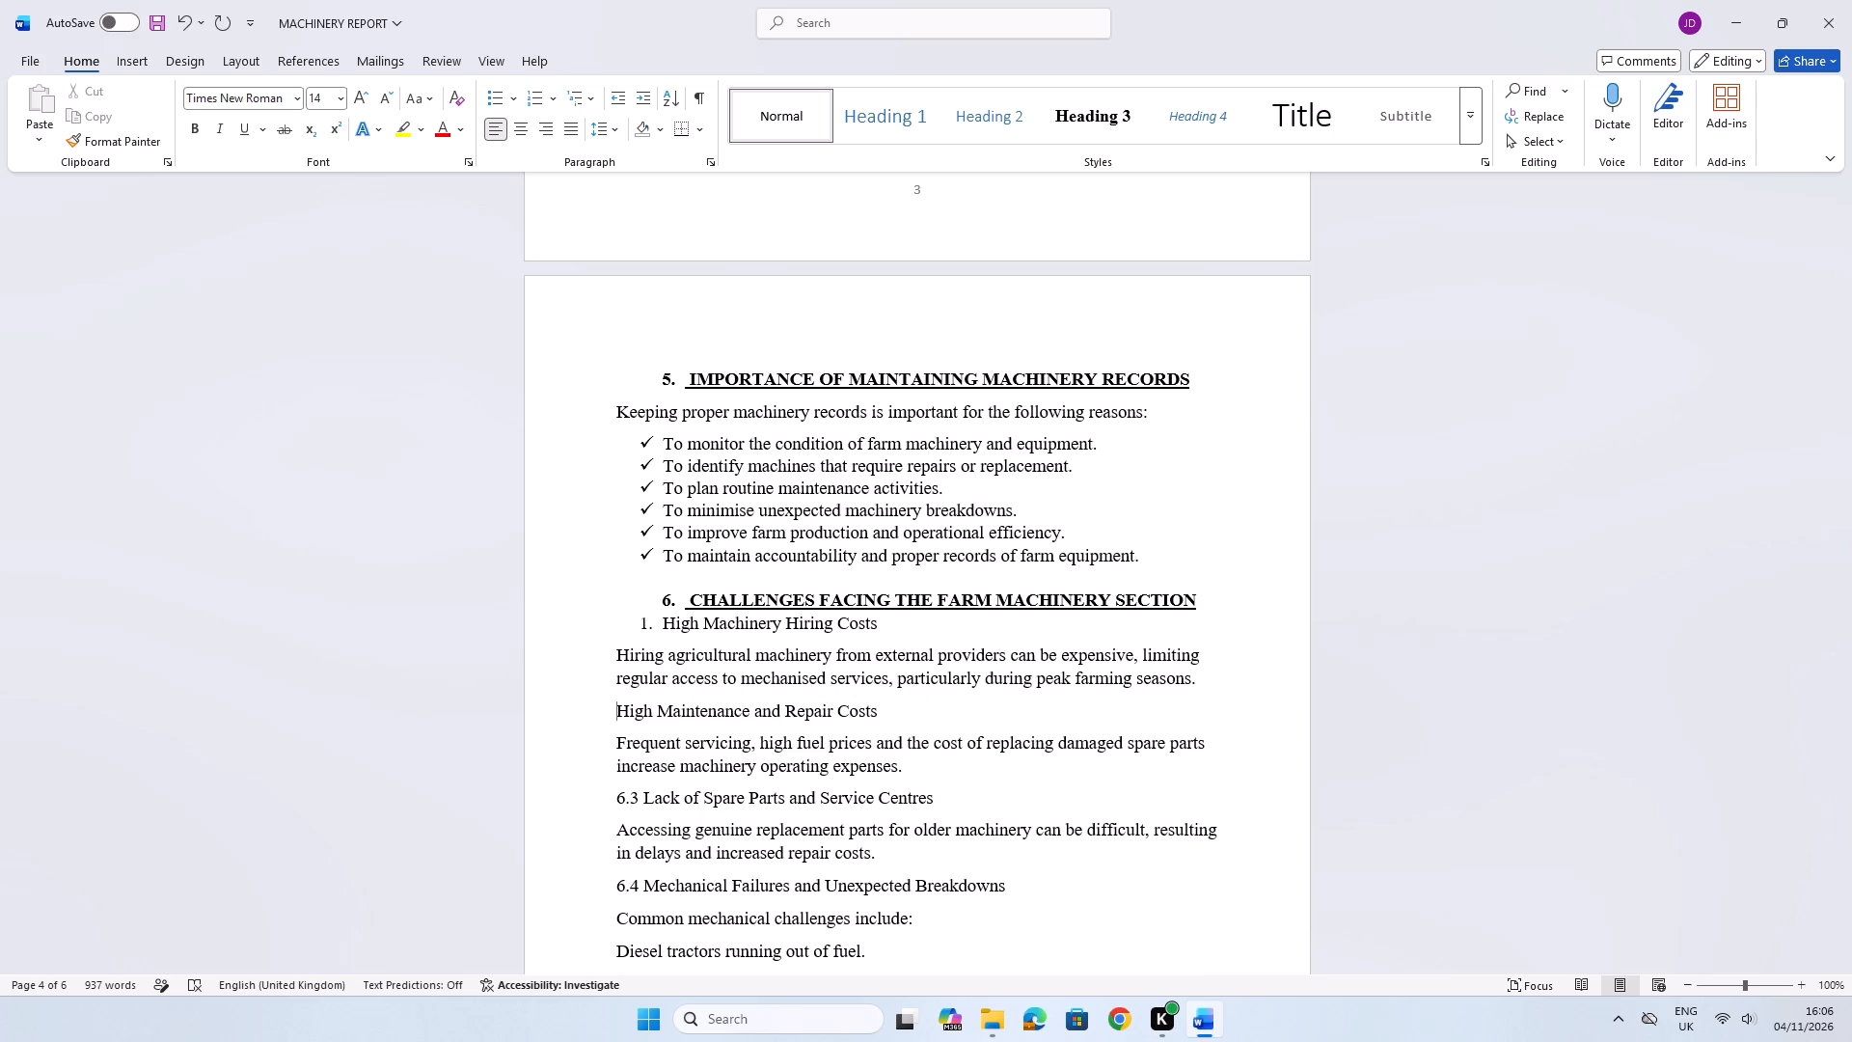
text(2.)
key(space)
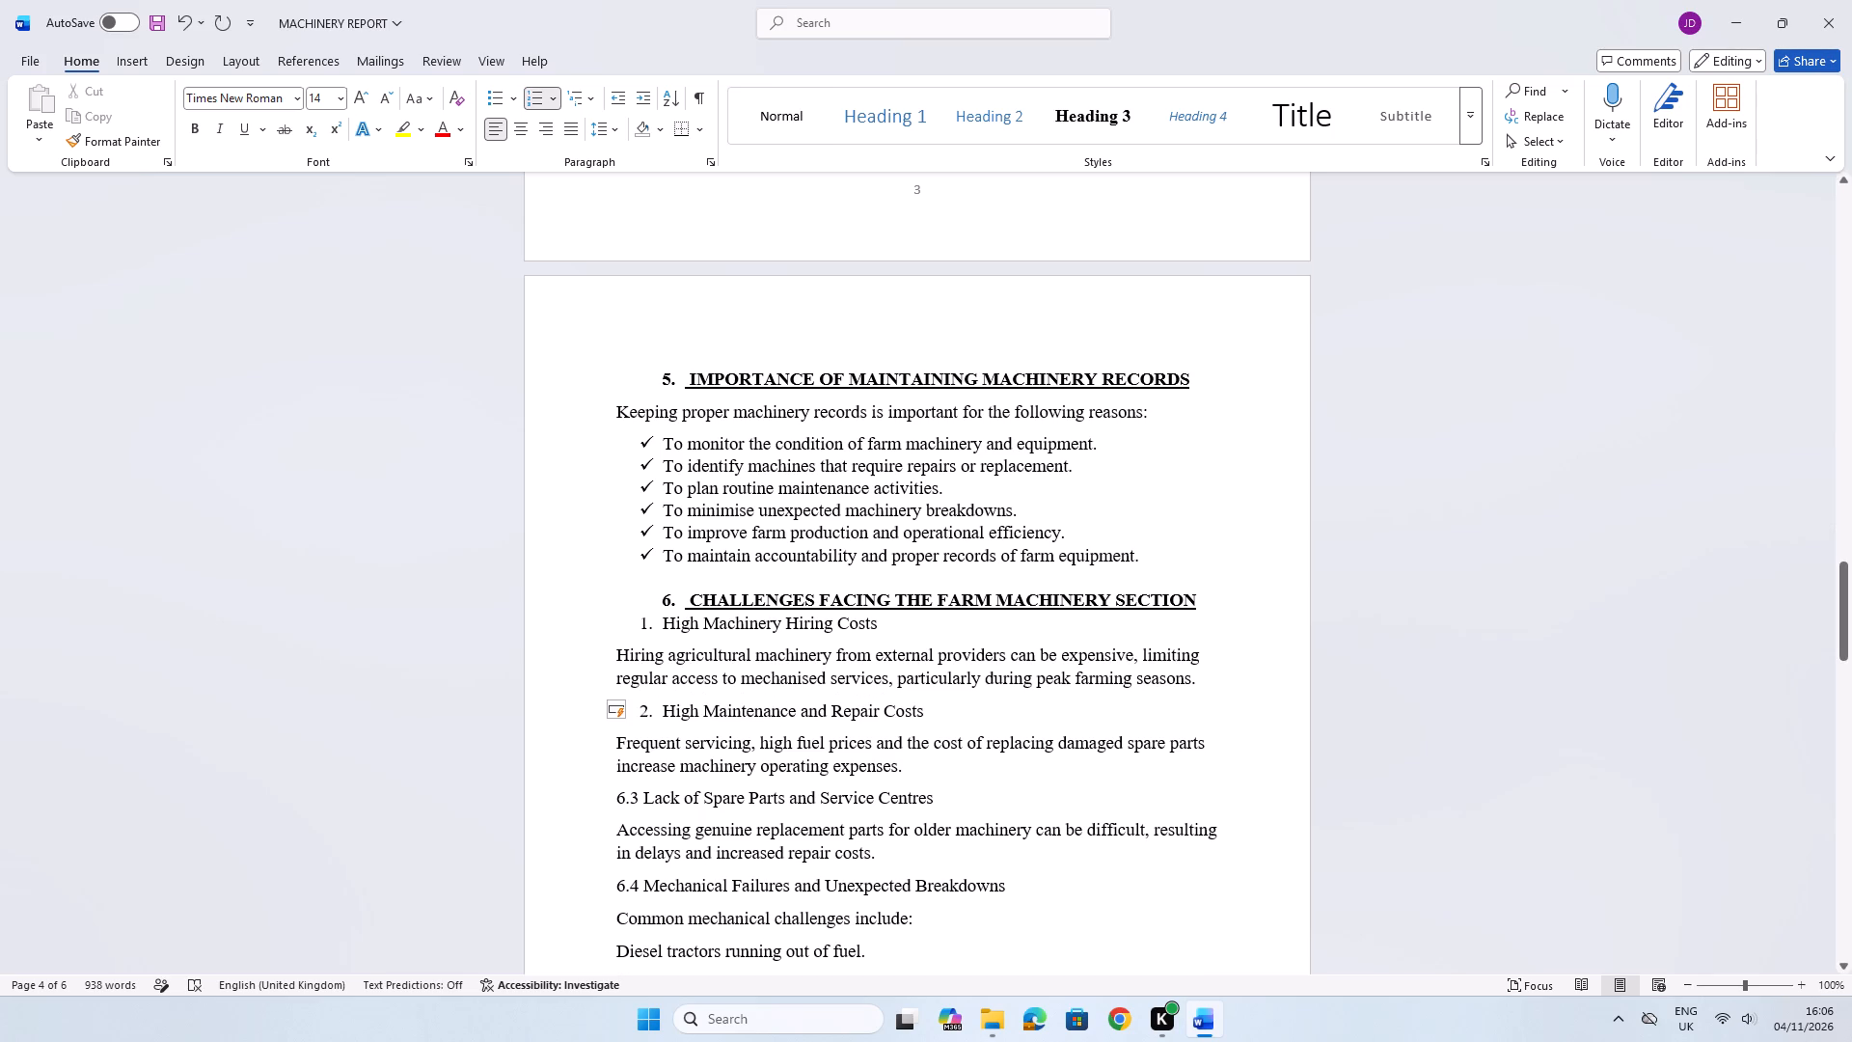
Insert an unnumbered blank line between the CHALLENGES FACING THE FARM MACHINERY SECTION heading and its first subheading.
click(1217, 594)
key(Return)
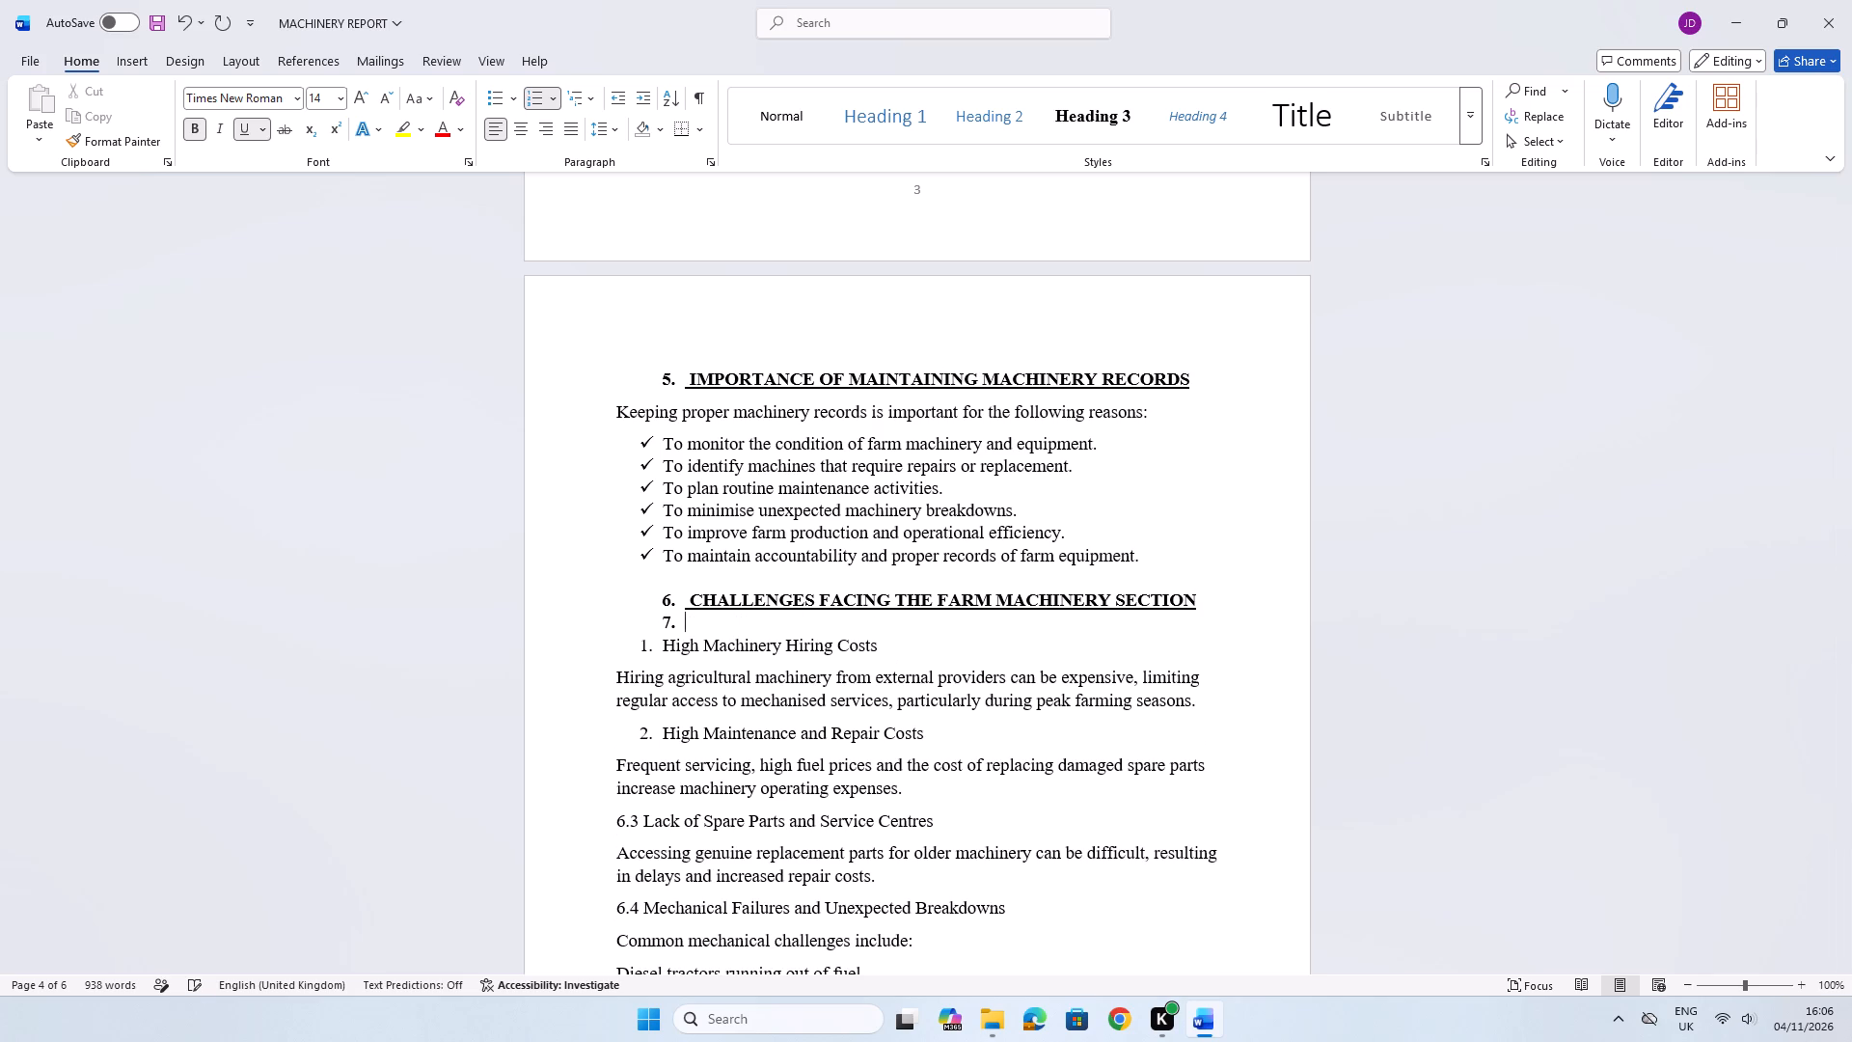
key(BackSpace)
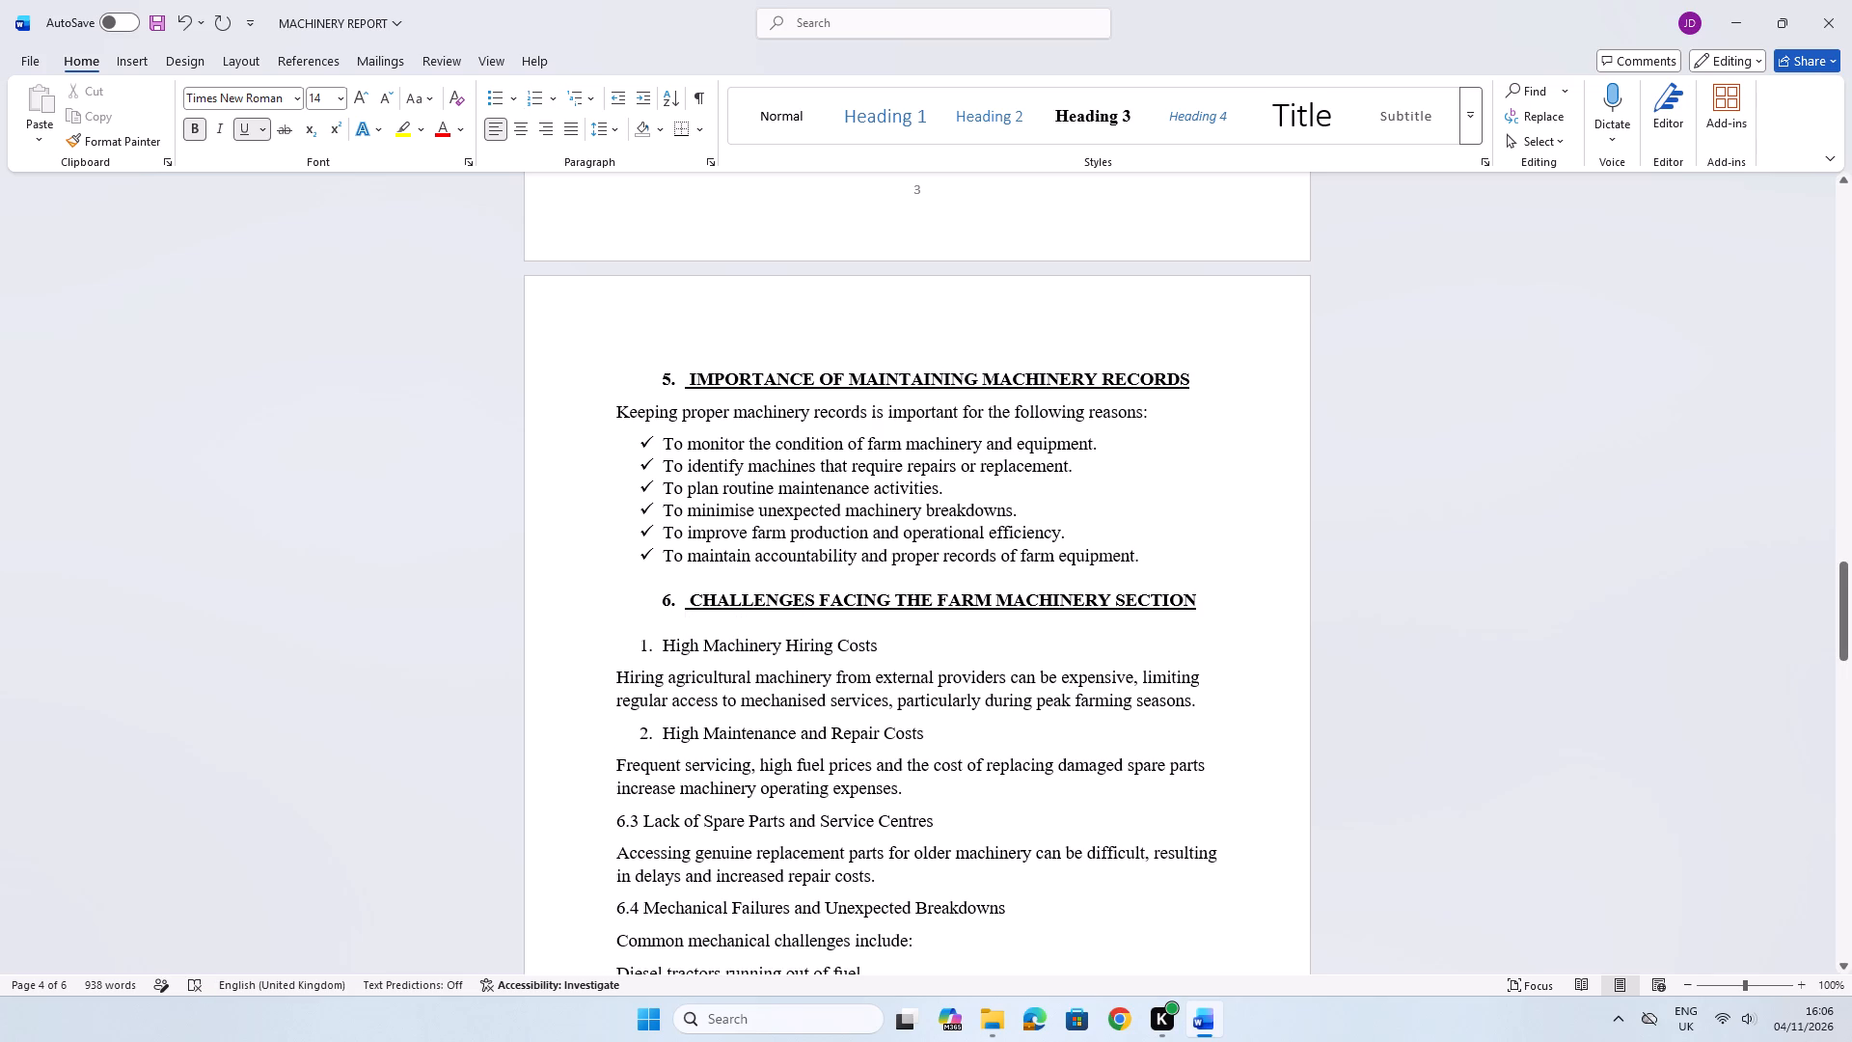
Replace the "6.3" prefix of the Lack of Spare Parts and Service Centres subheading with "3." as an automatic list number.
scroll(866, 663, down, 2)
click(641, 729)
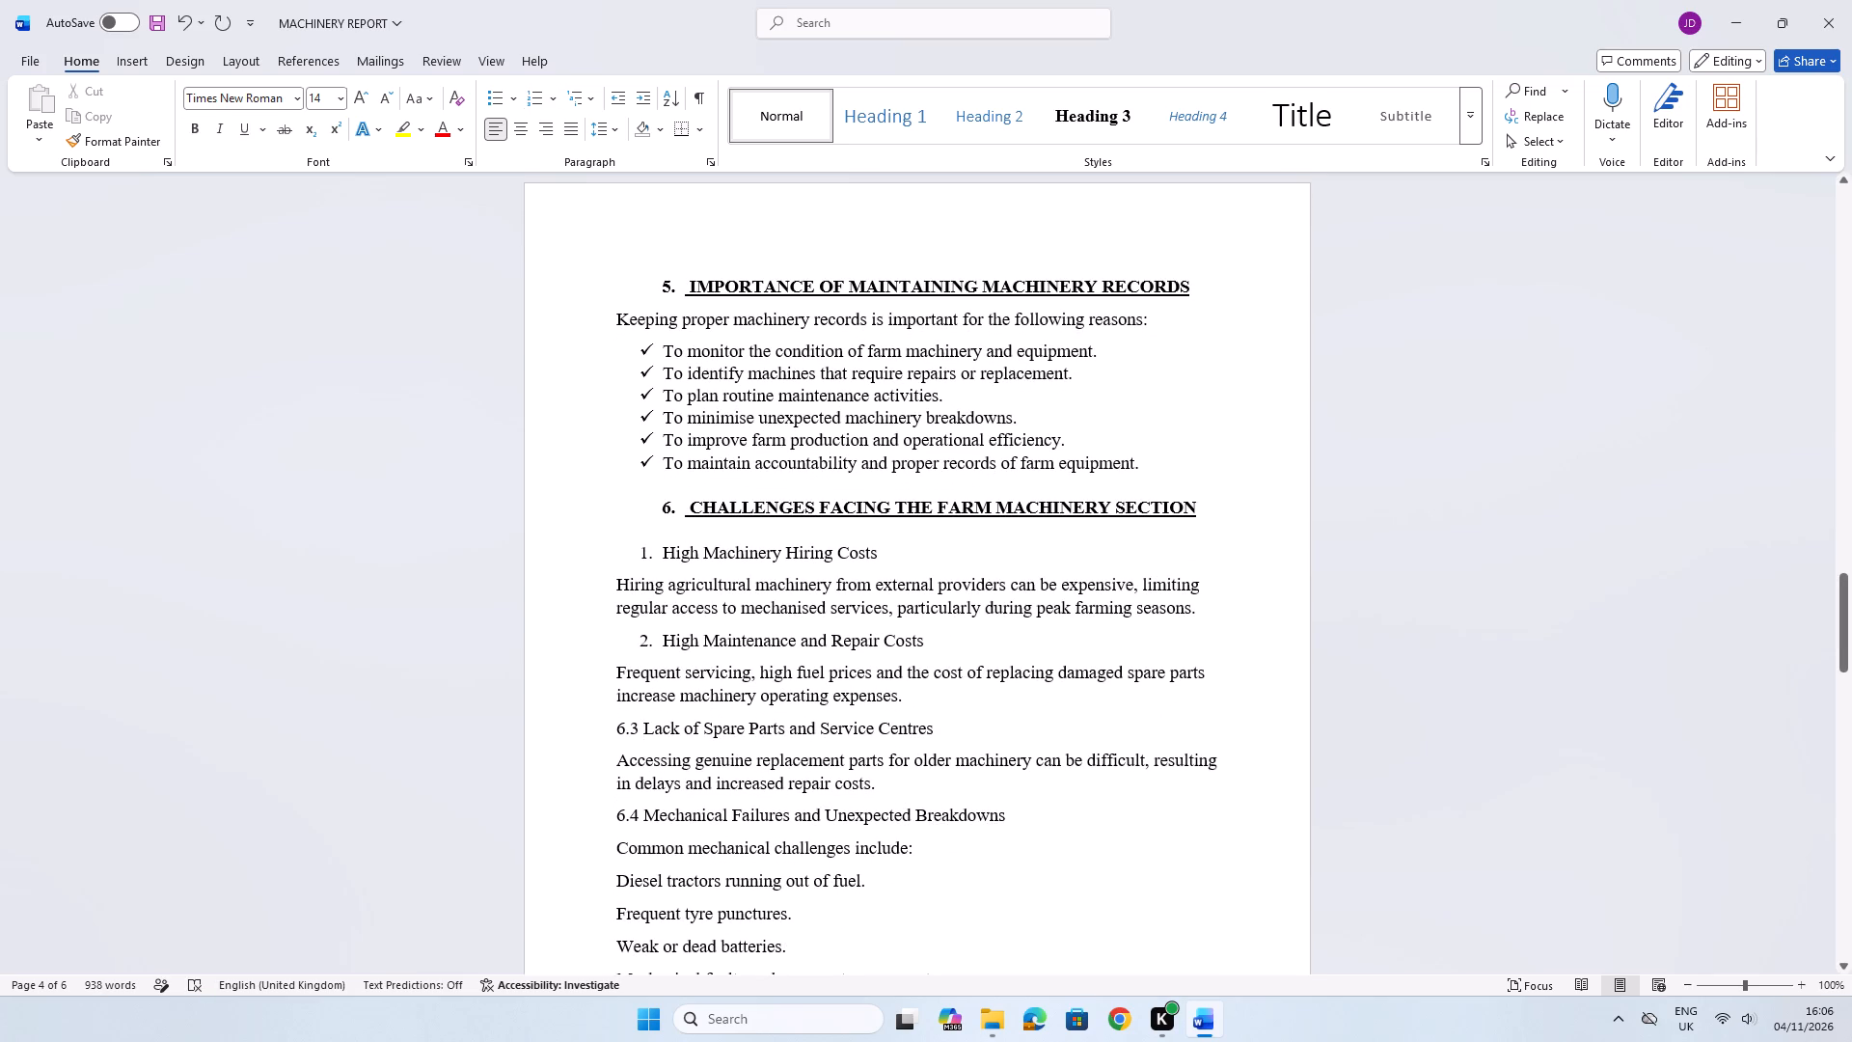
key(BackSpace)
key(BackSpace)
key(BackSpace)
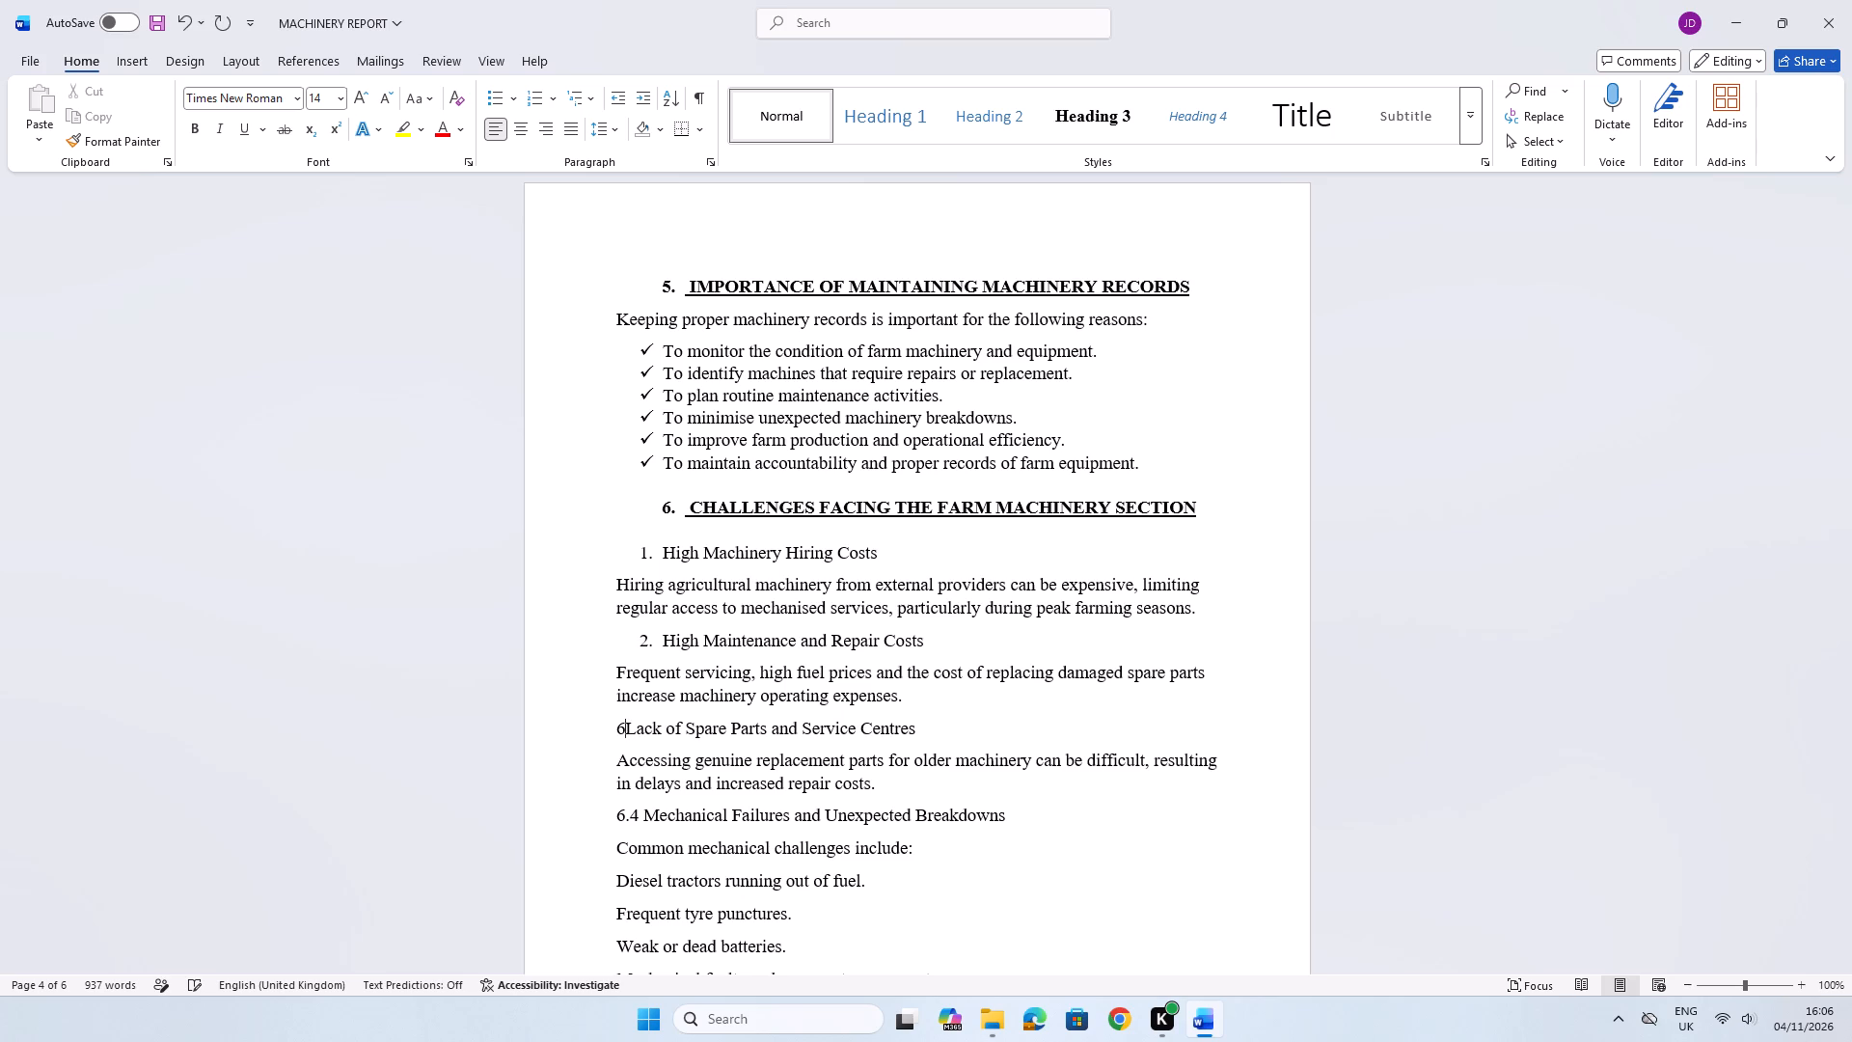
key(BackSpace)
key(BackSpace)
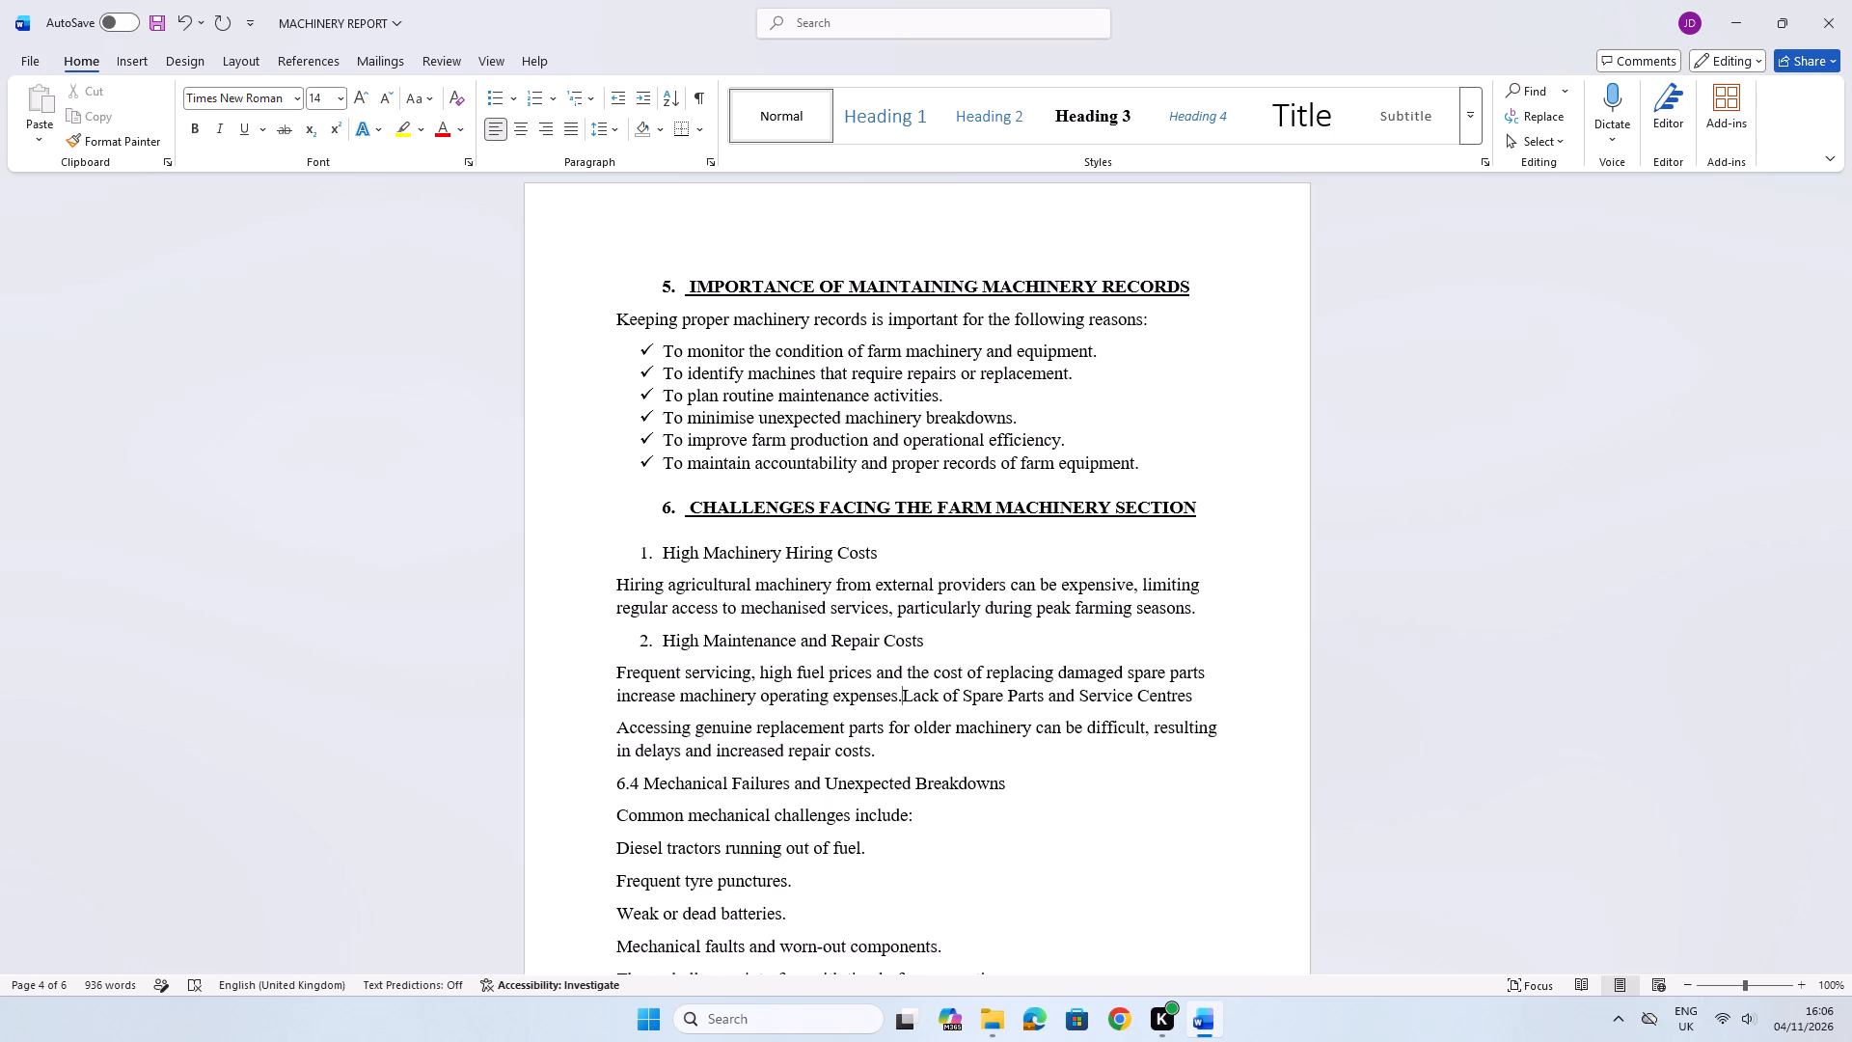
key(Return)
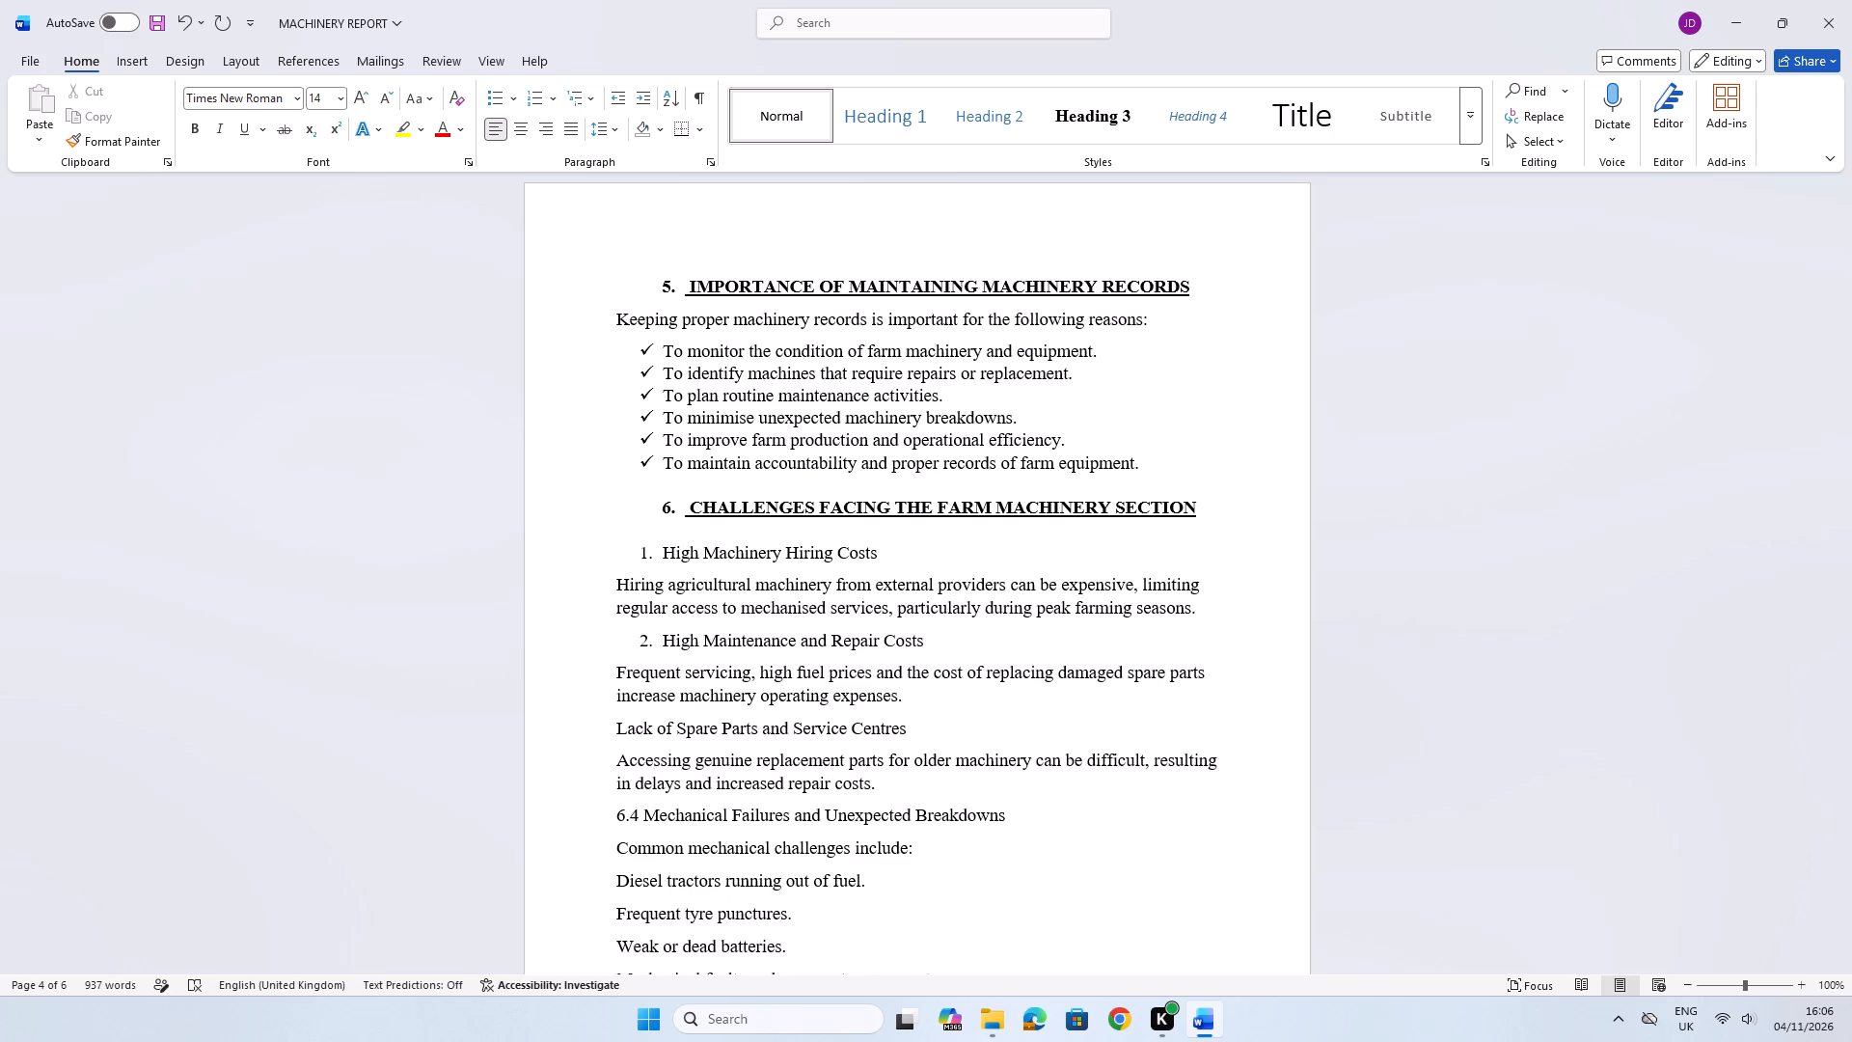
text(3.)
key(space)
Replace the "6.4" prefix of the Mechanical Failures and Unexpected Breakdowns subheading with "4." as an automatic list number.
scroll(641, 729, down, 1)
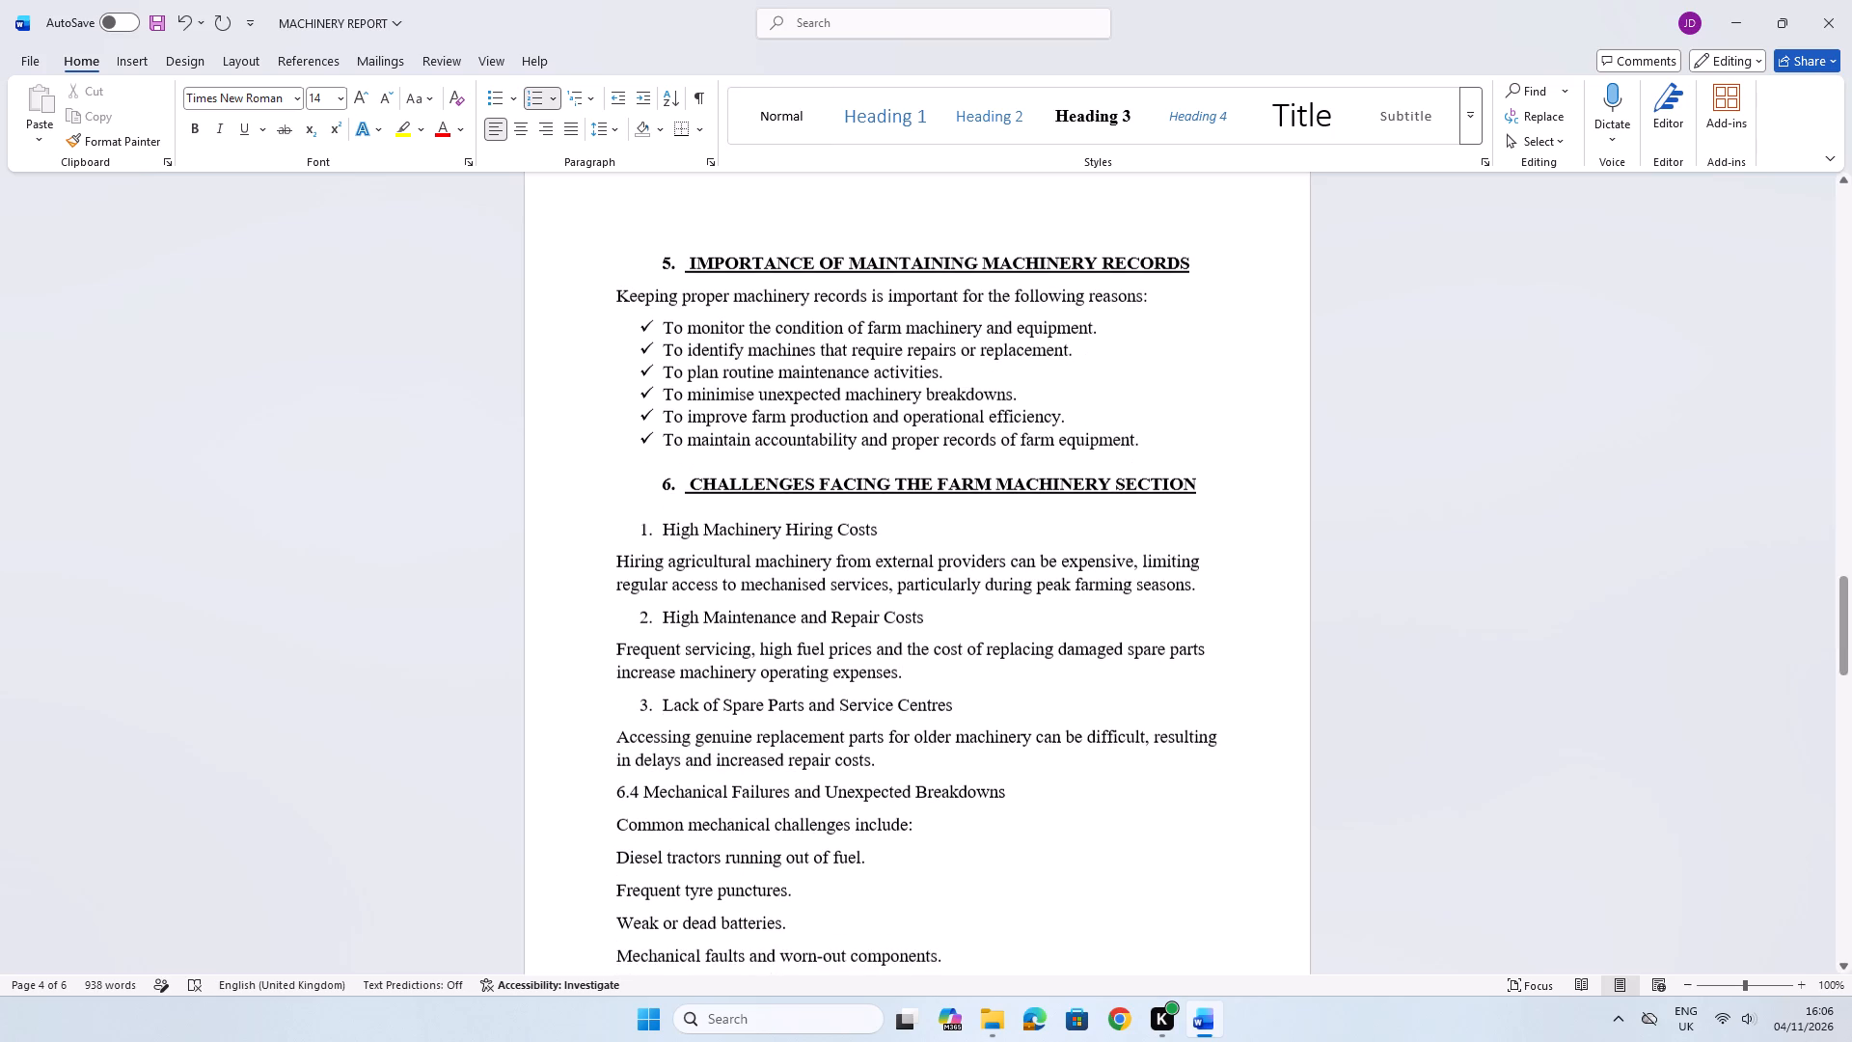
click(635, 773)
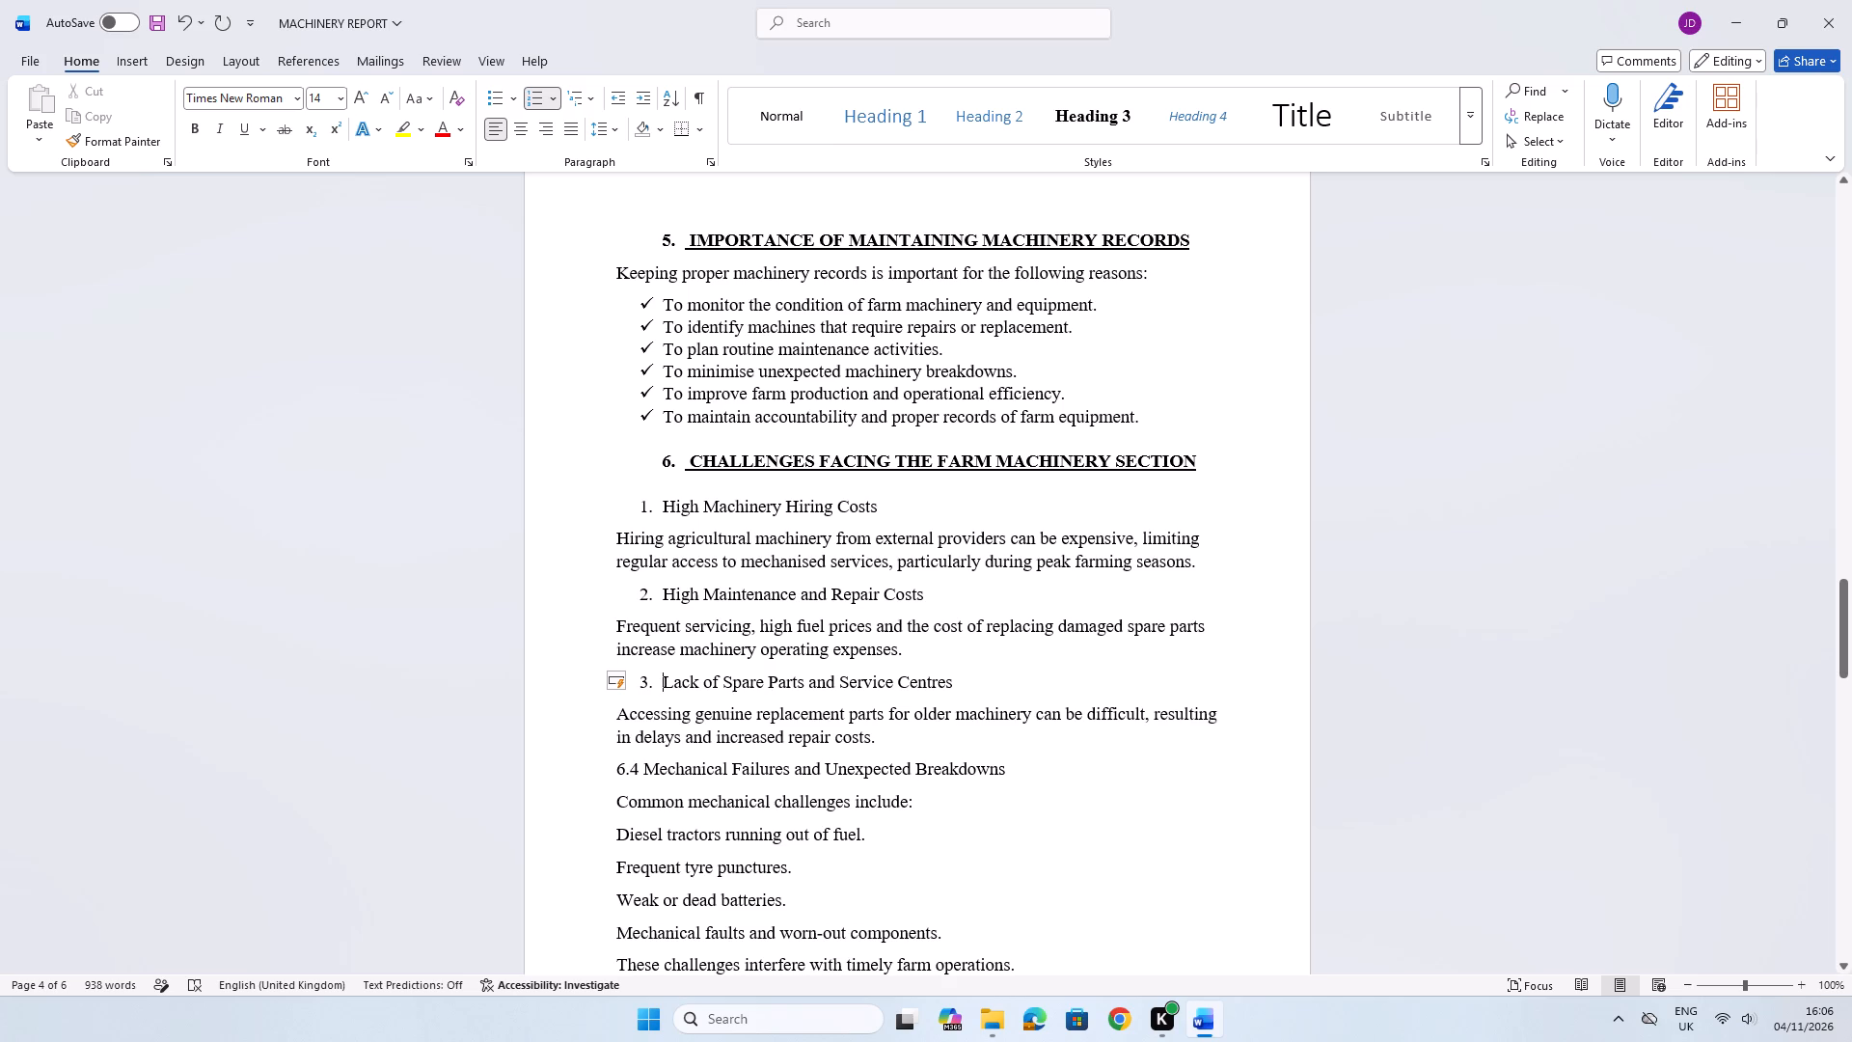
key(BackSpace)
key(BackSpace)
key(BackSpace)
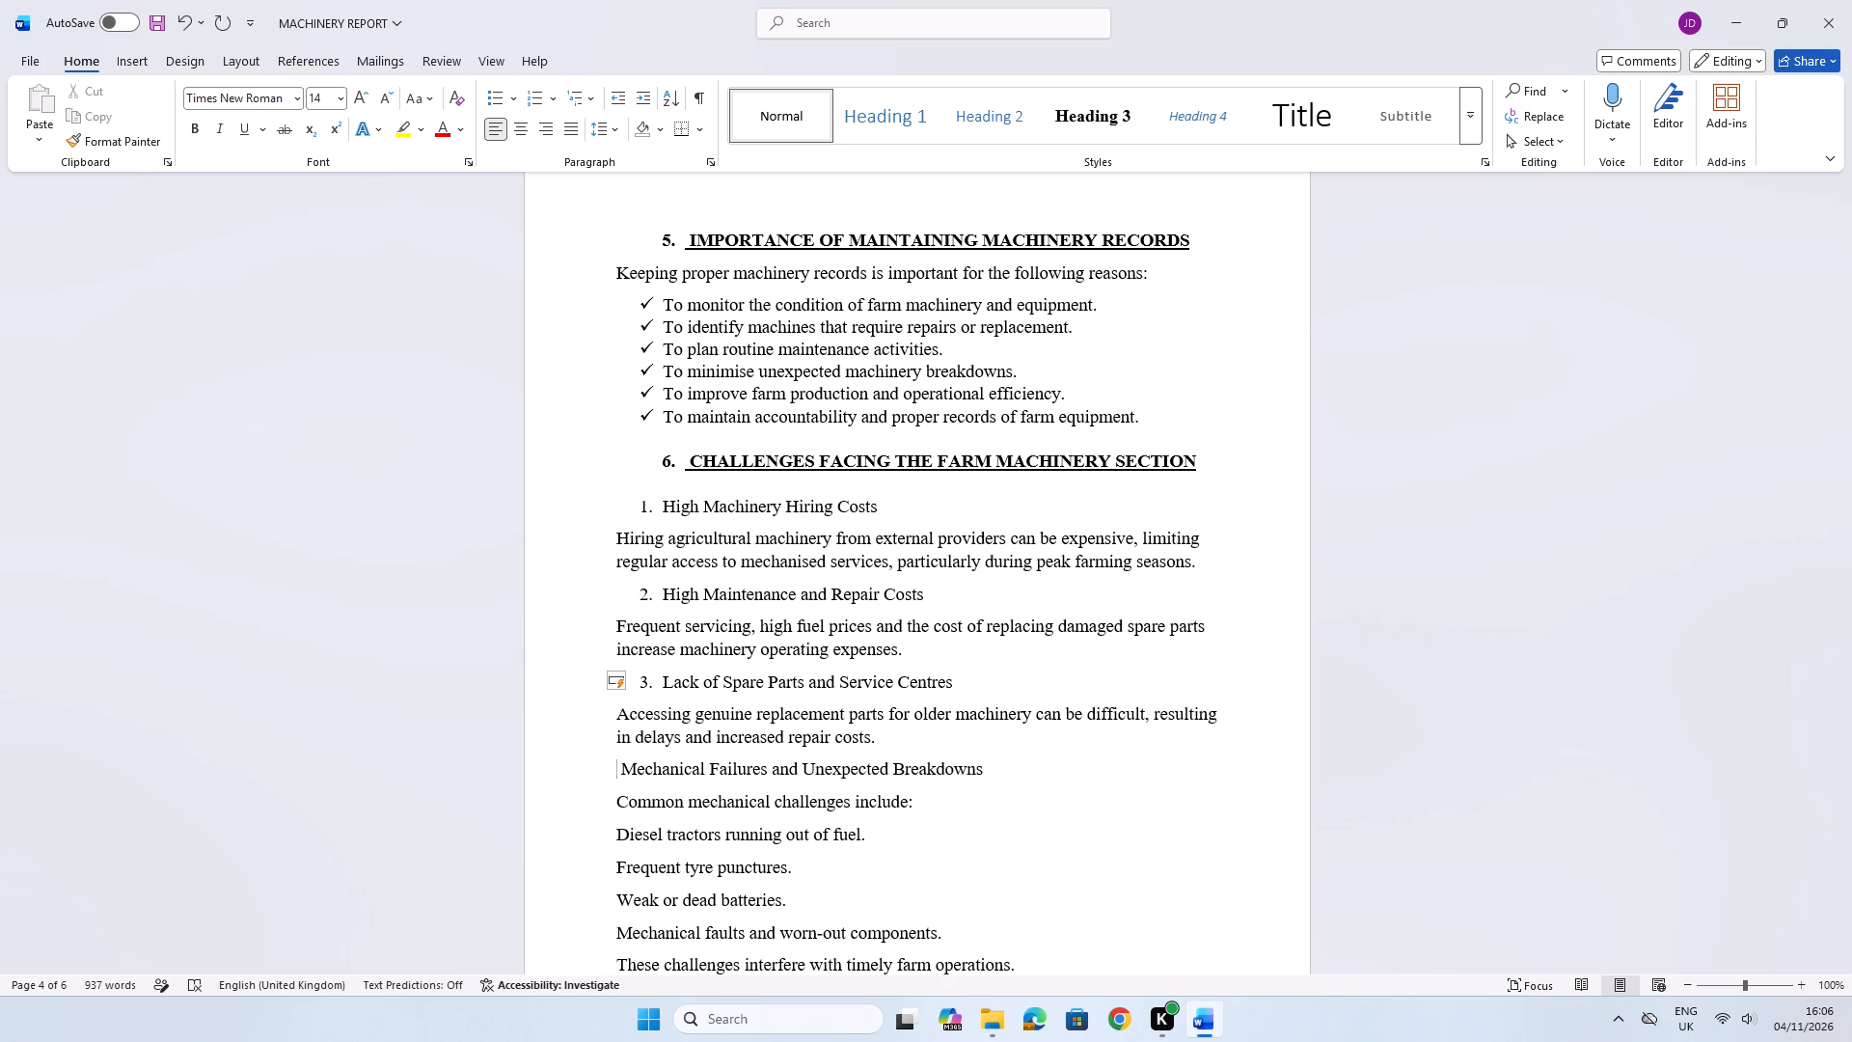
text(4.)
key(space)
Make the High Machinery Hiring Costs subheading text in section 6 bold.
scroll(694, 759, down, 1)
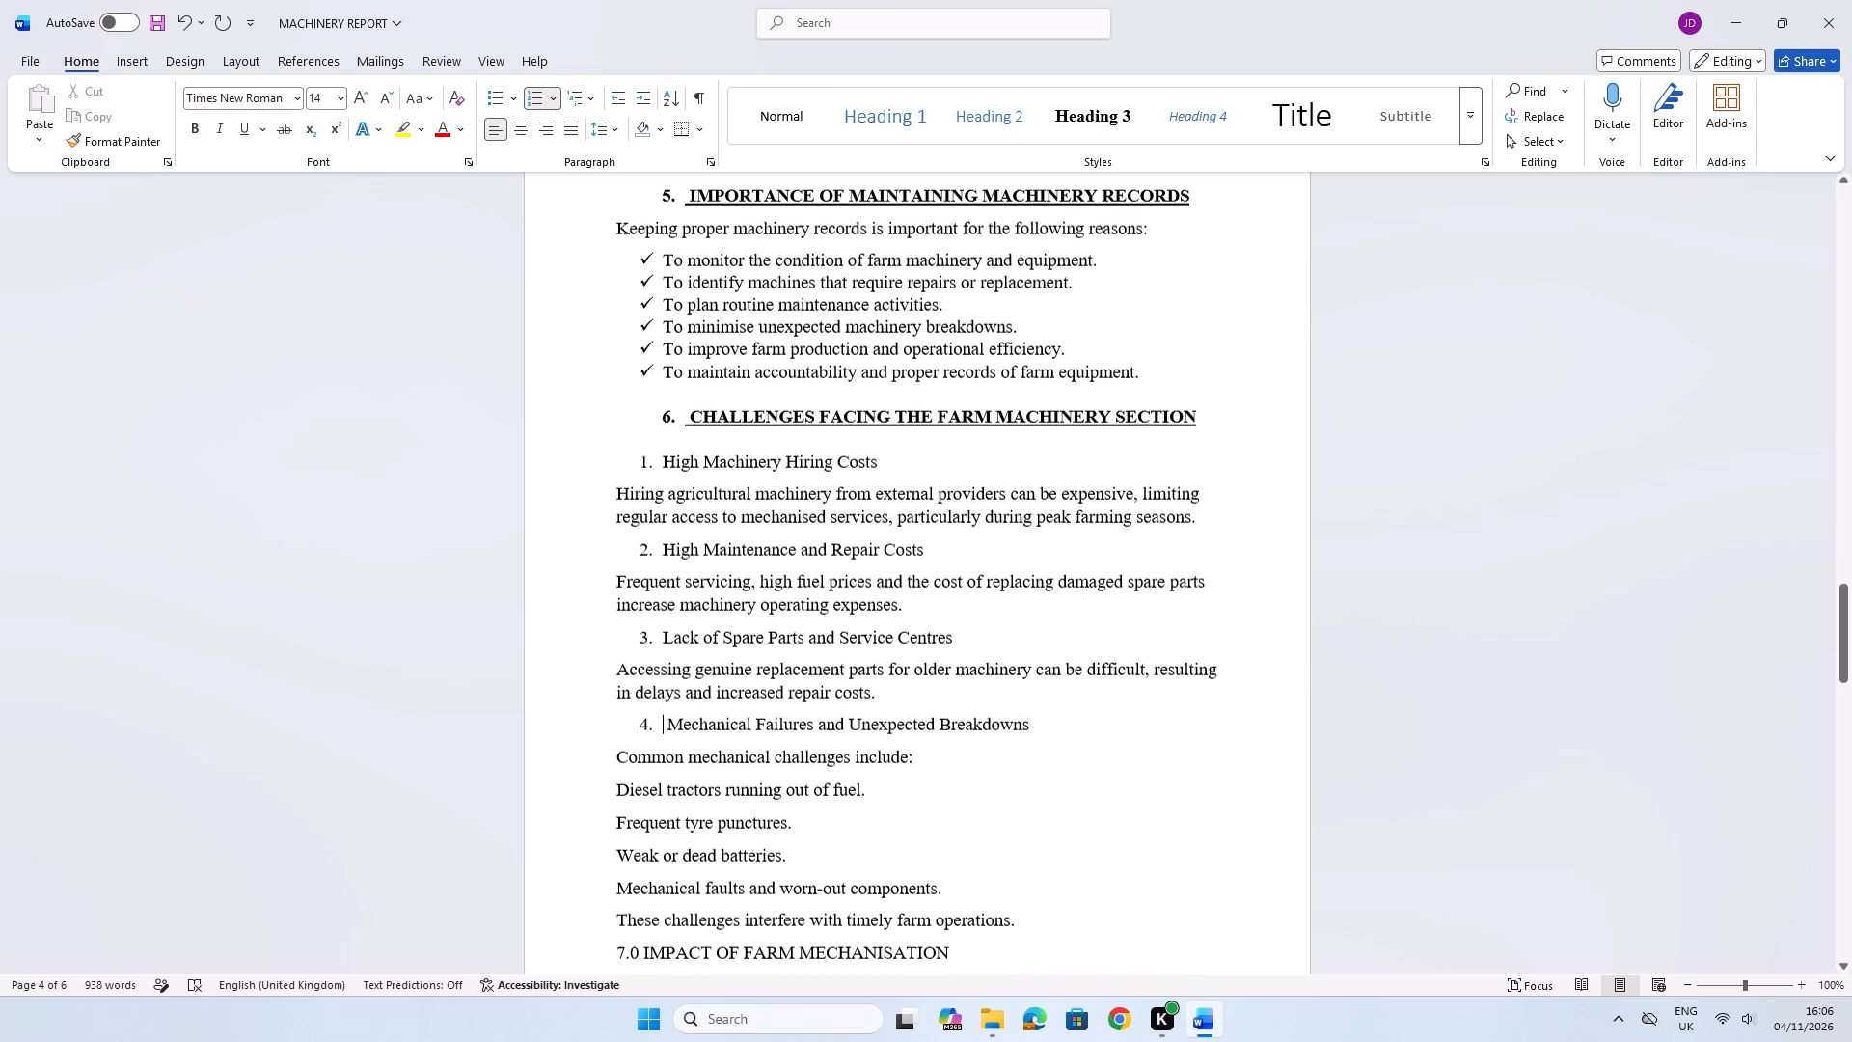
drag(890, 459, 618, 452)
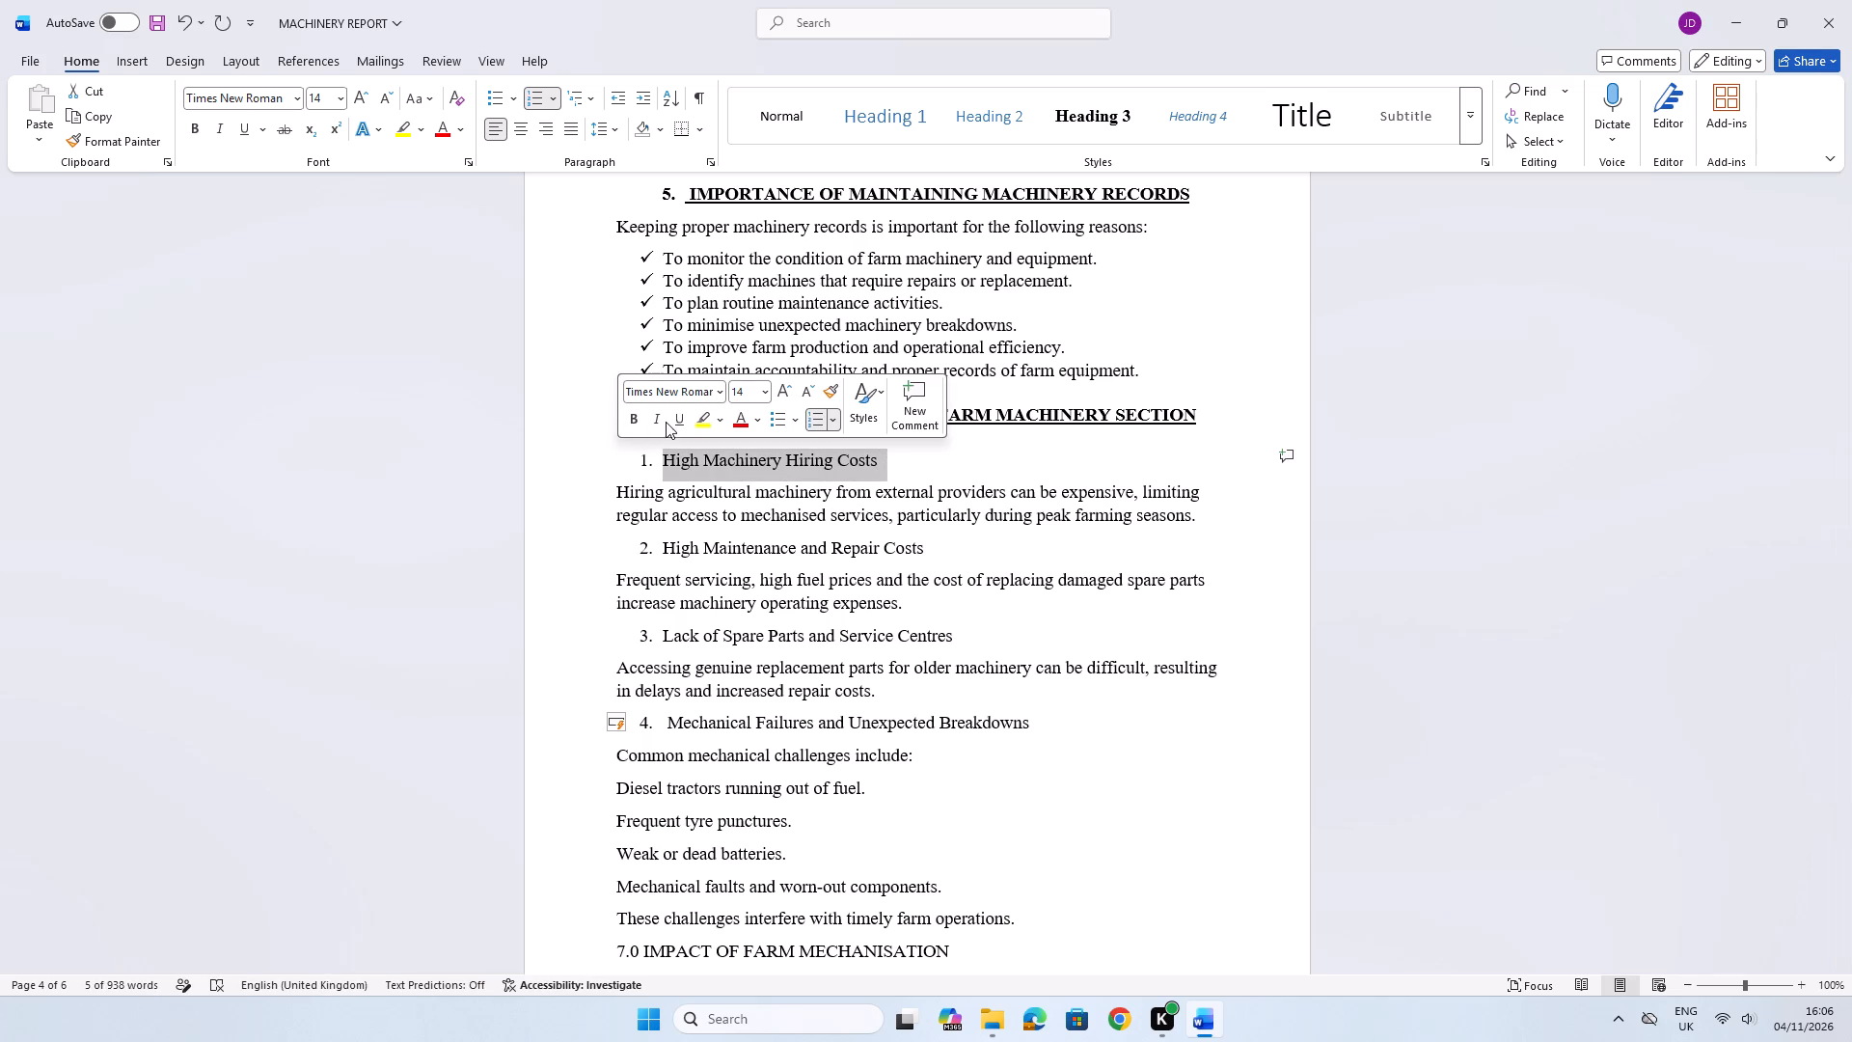
click(932, 451)
scroll(925, 593, down, 3)
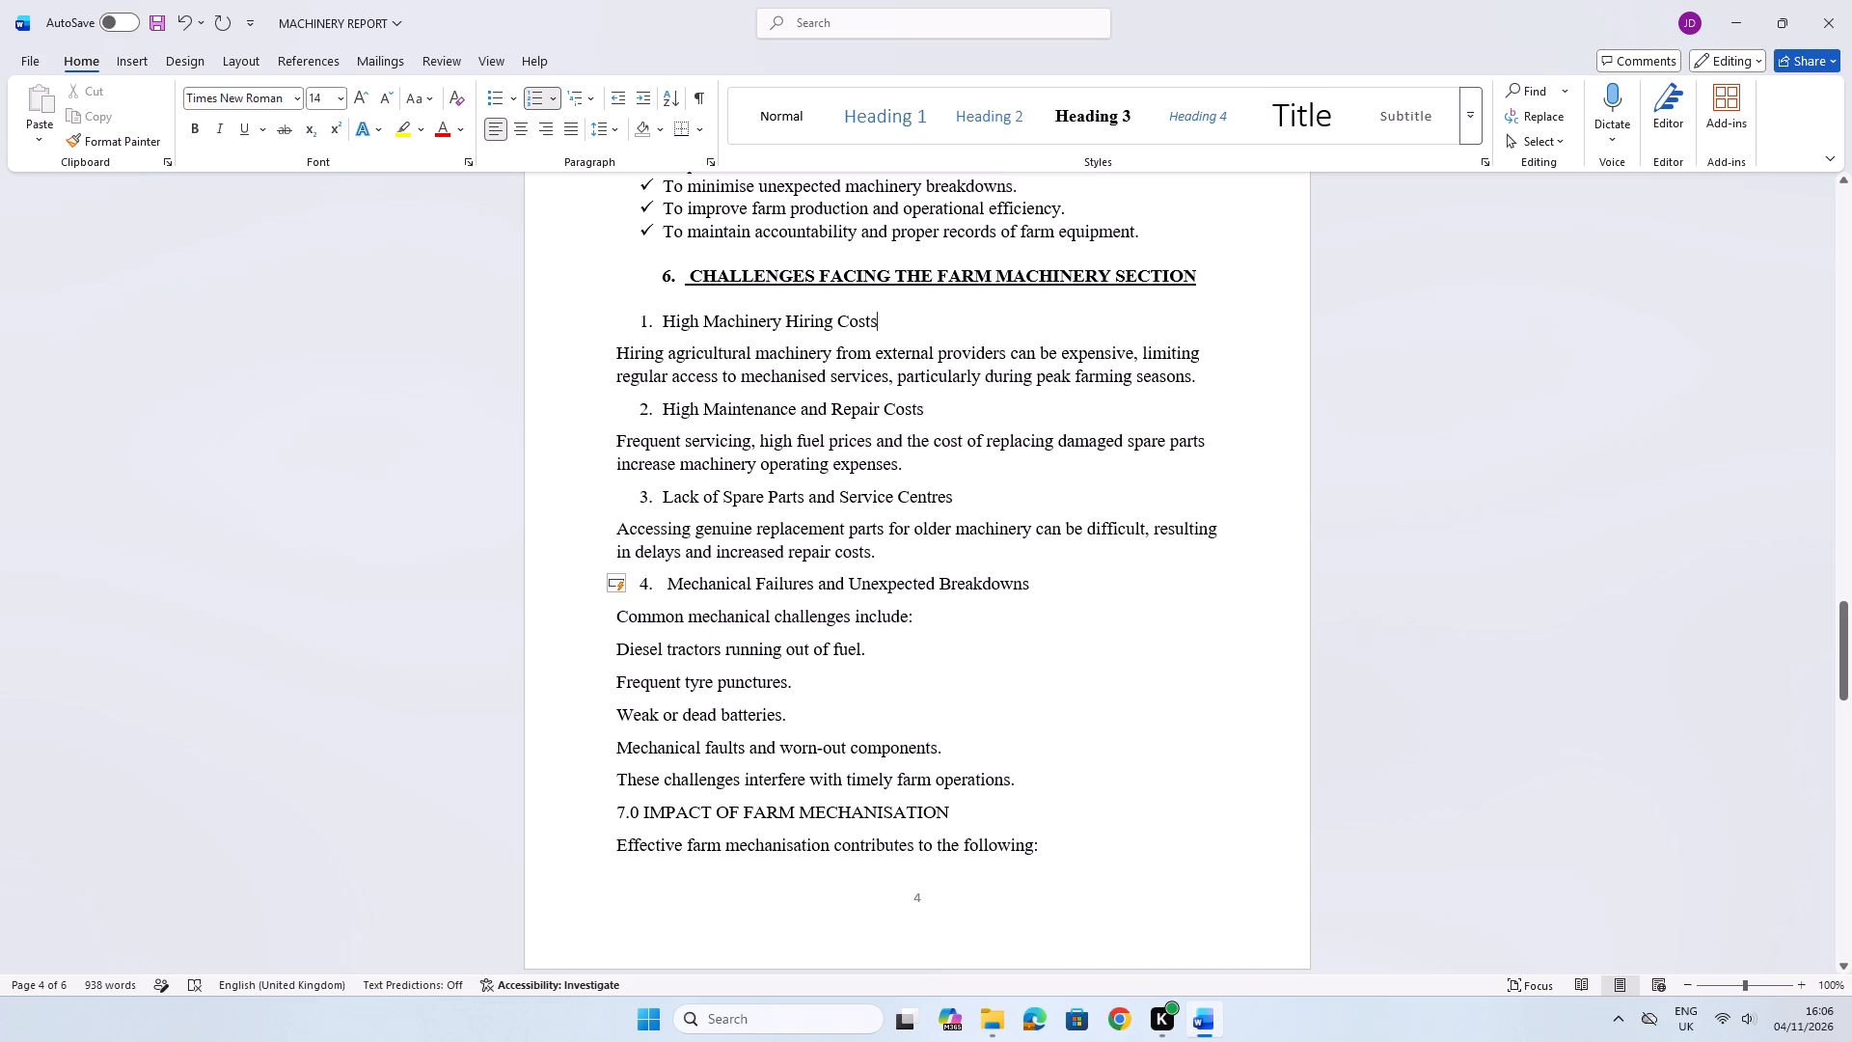
scroll(715, 641, up, 1)
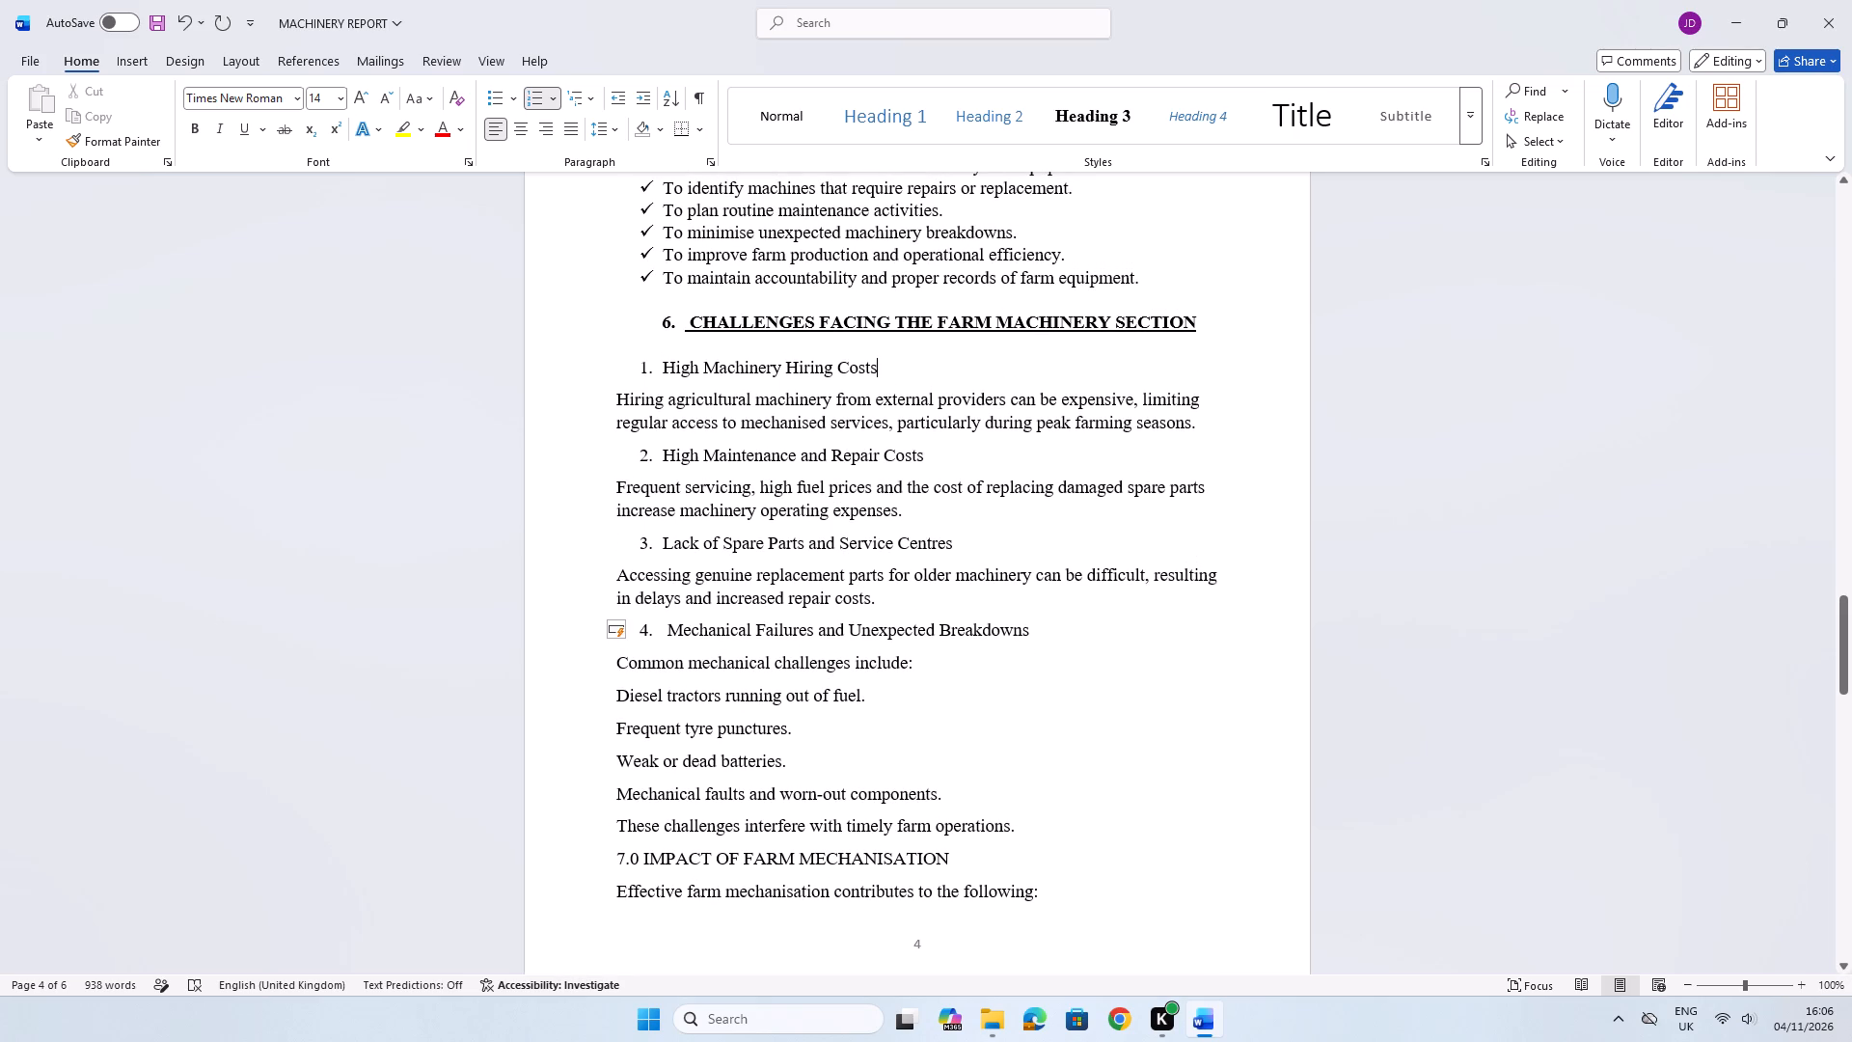
drag(887, 368, 661, 369)
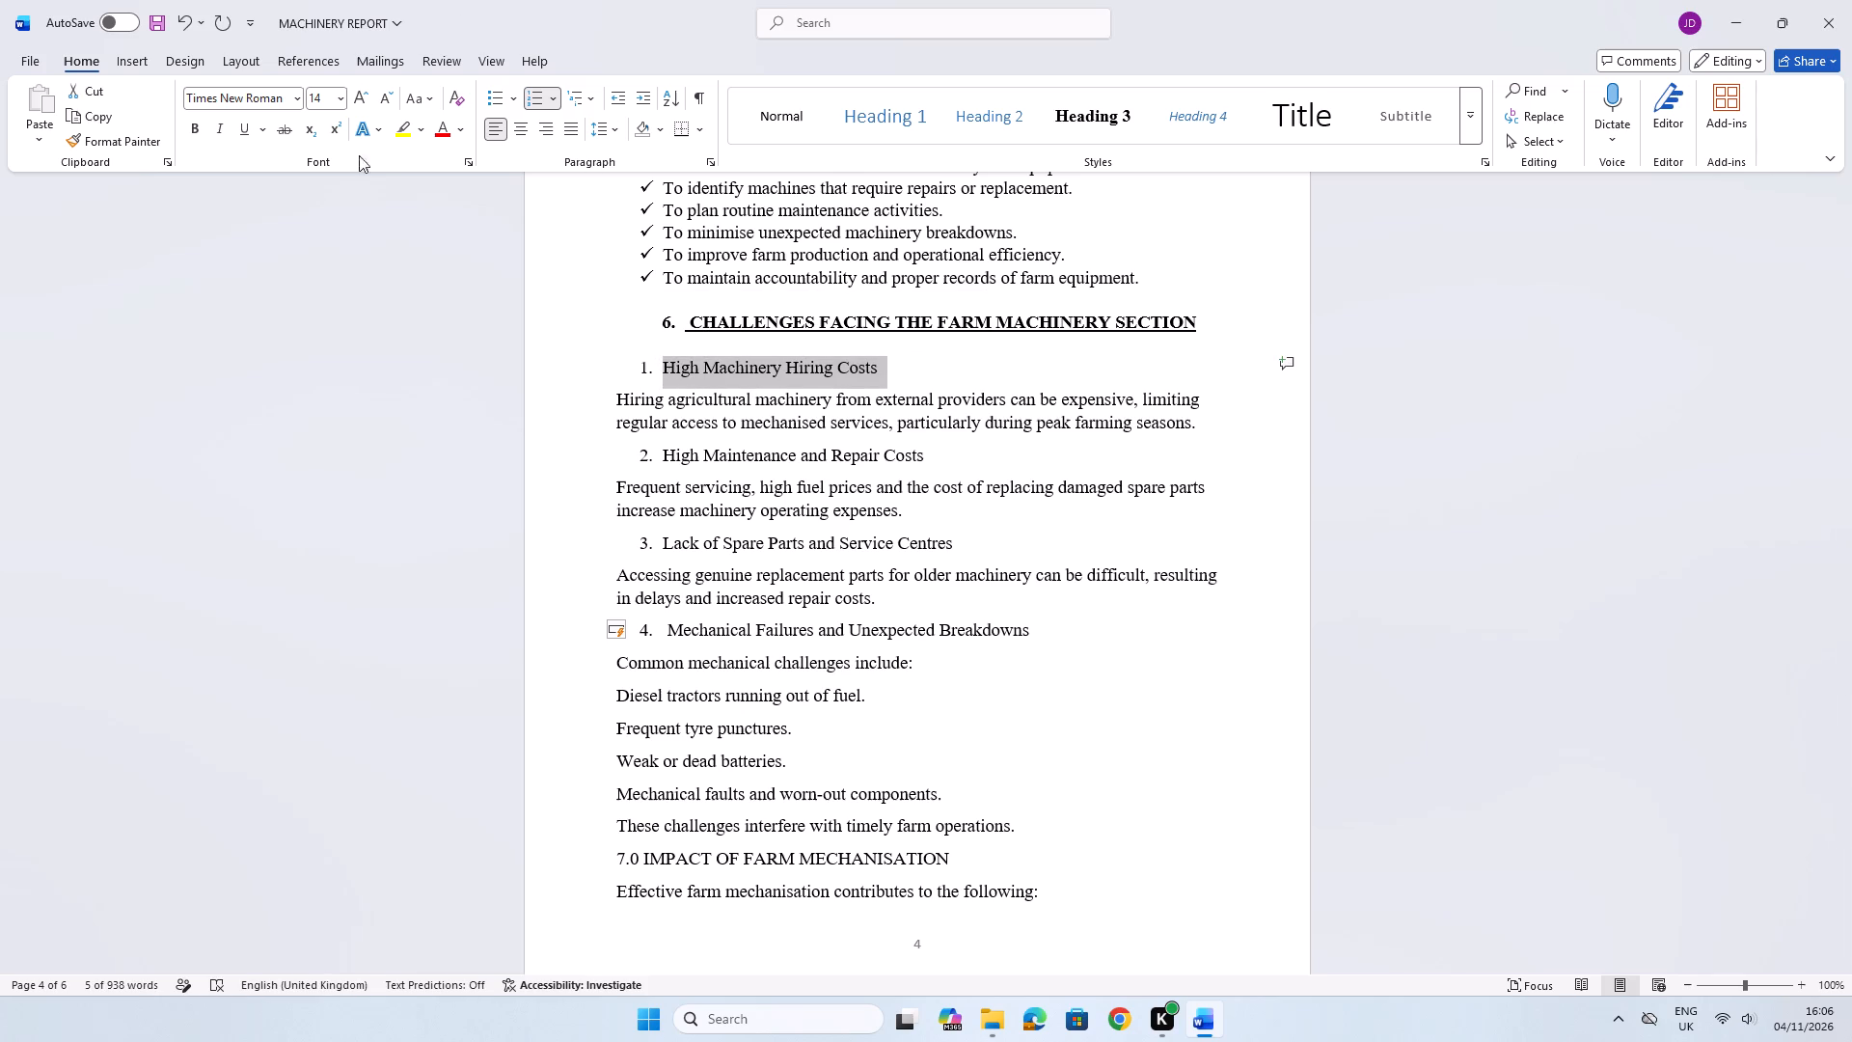
click(192, 130)
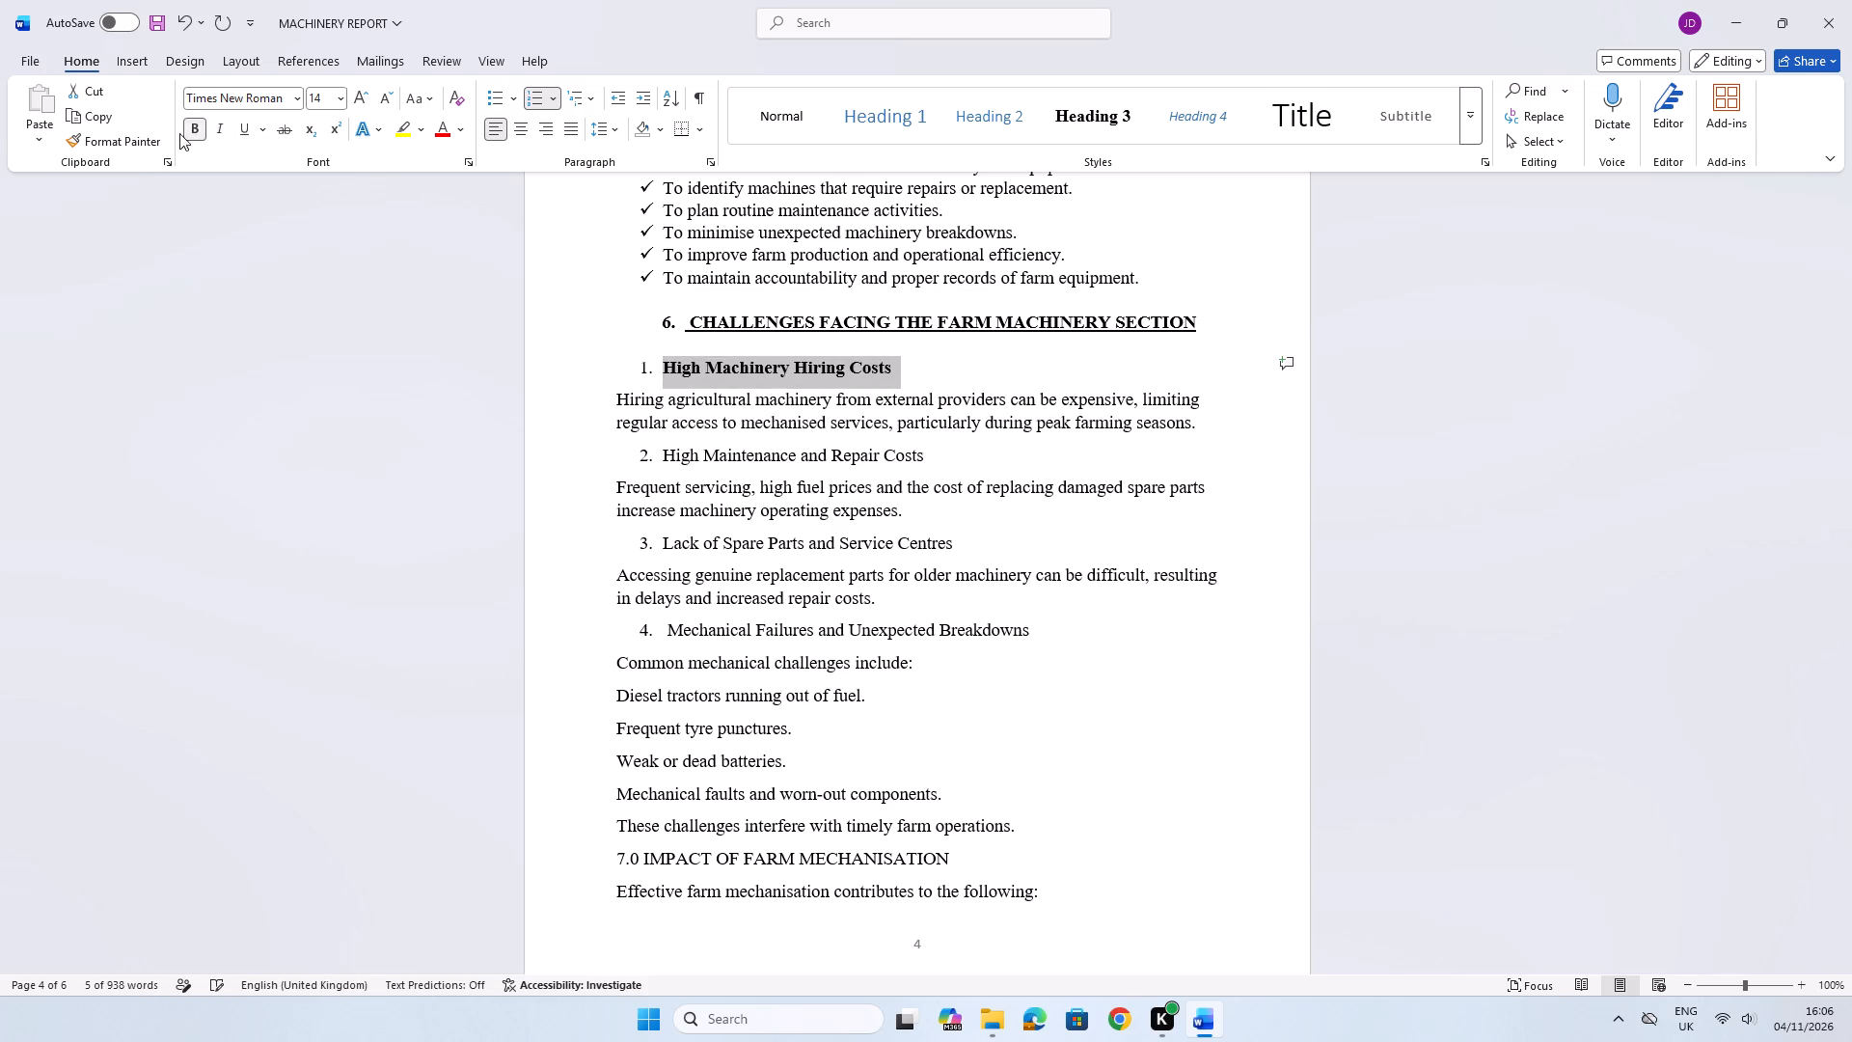
Make the text of subheadings 2, 3 and 4 in section 6 bold, from High Maintenance to Mechanical Failures.
drag(929, 455, 680, 465)
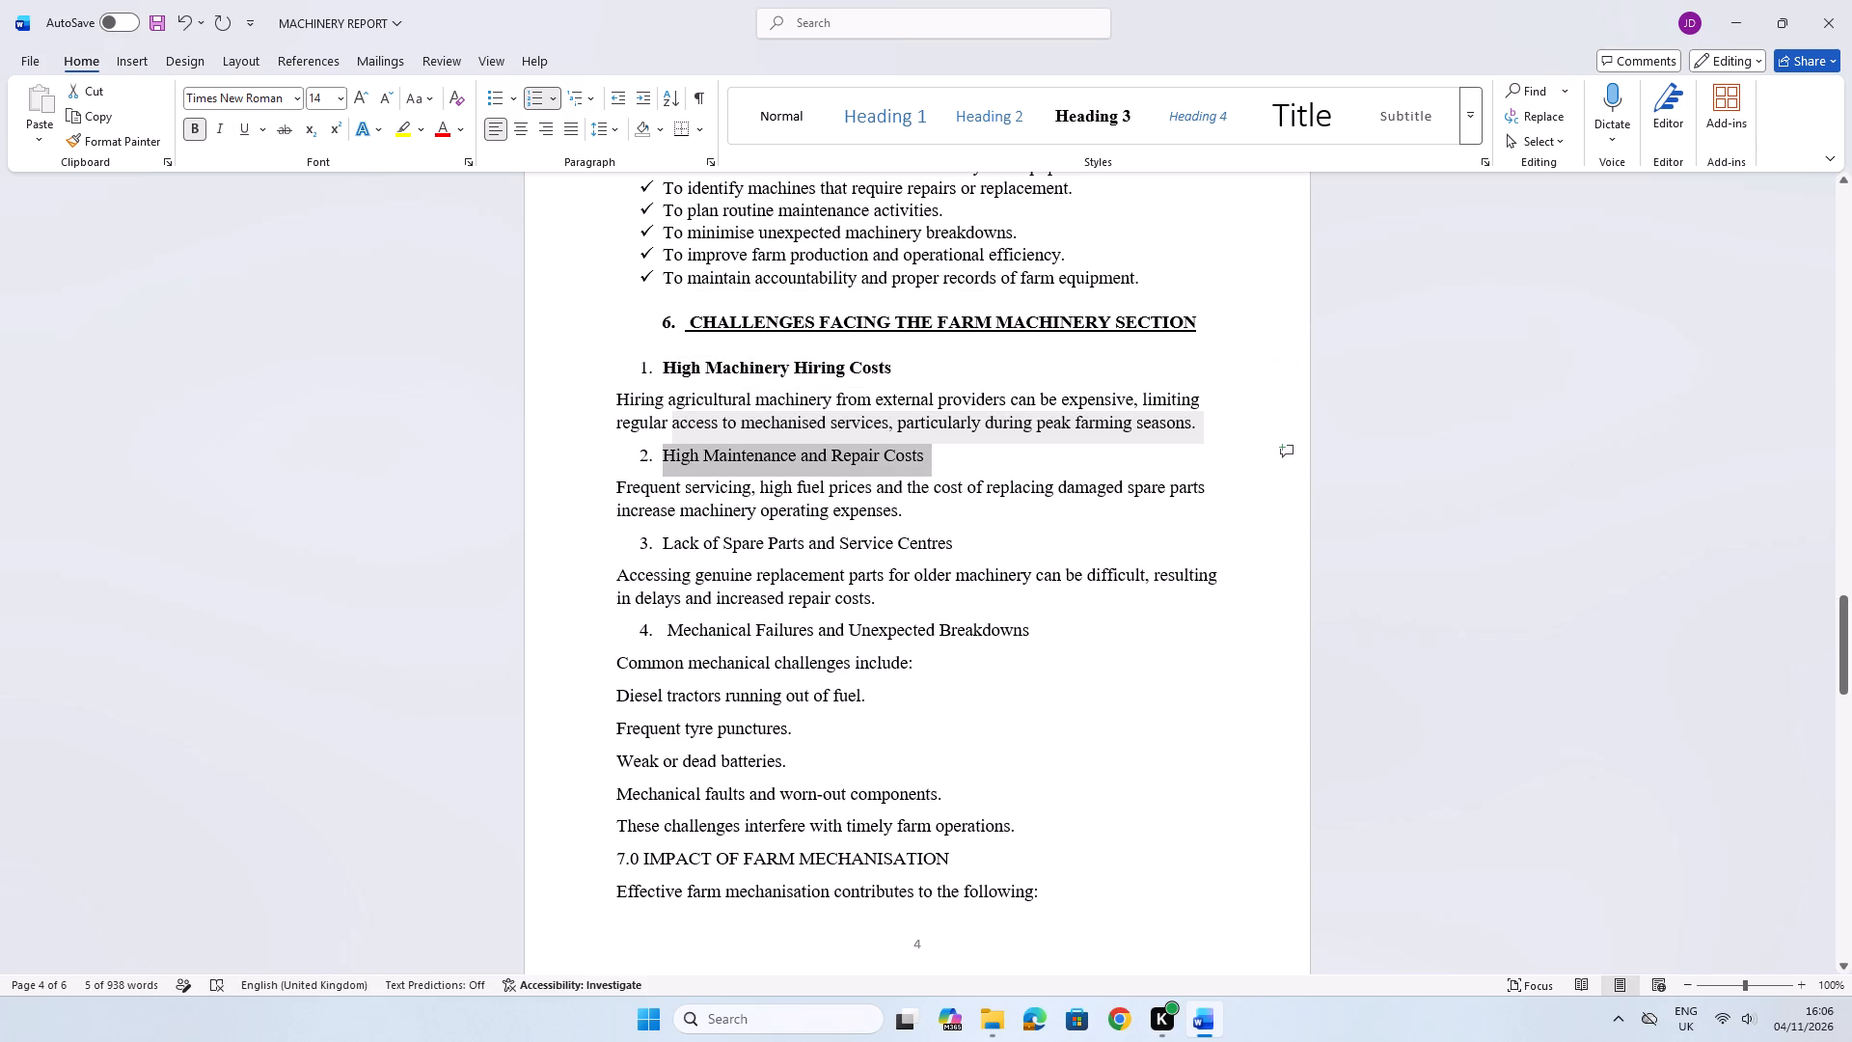
drag(680, 465, 667, 463)
click(675, 428)
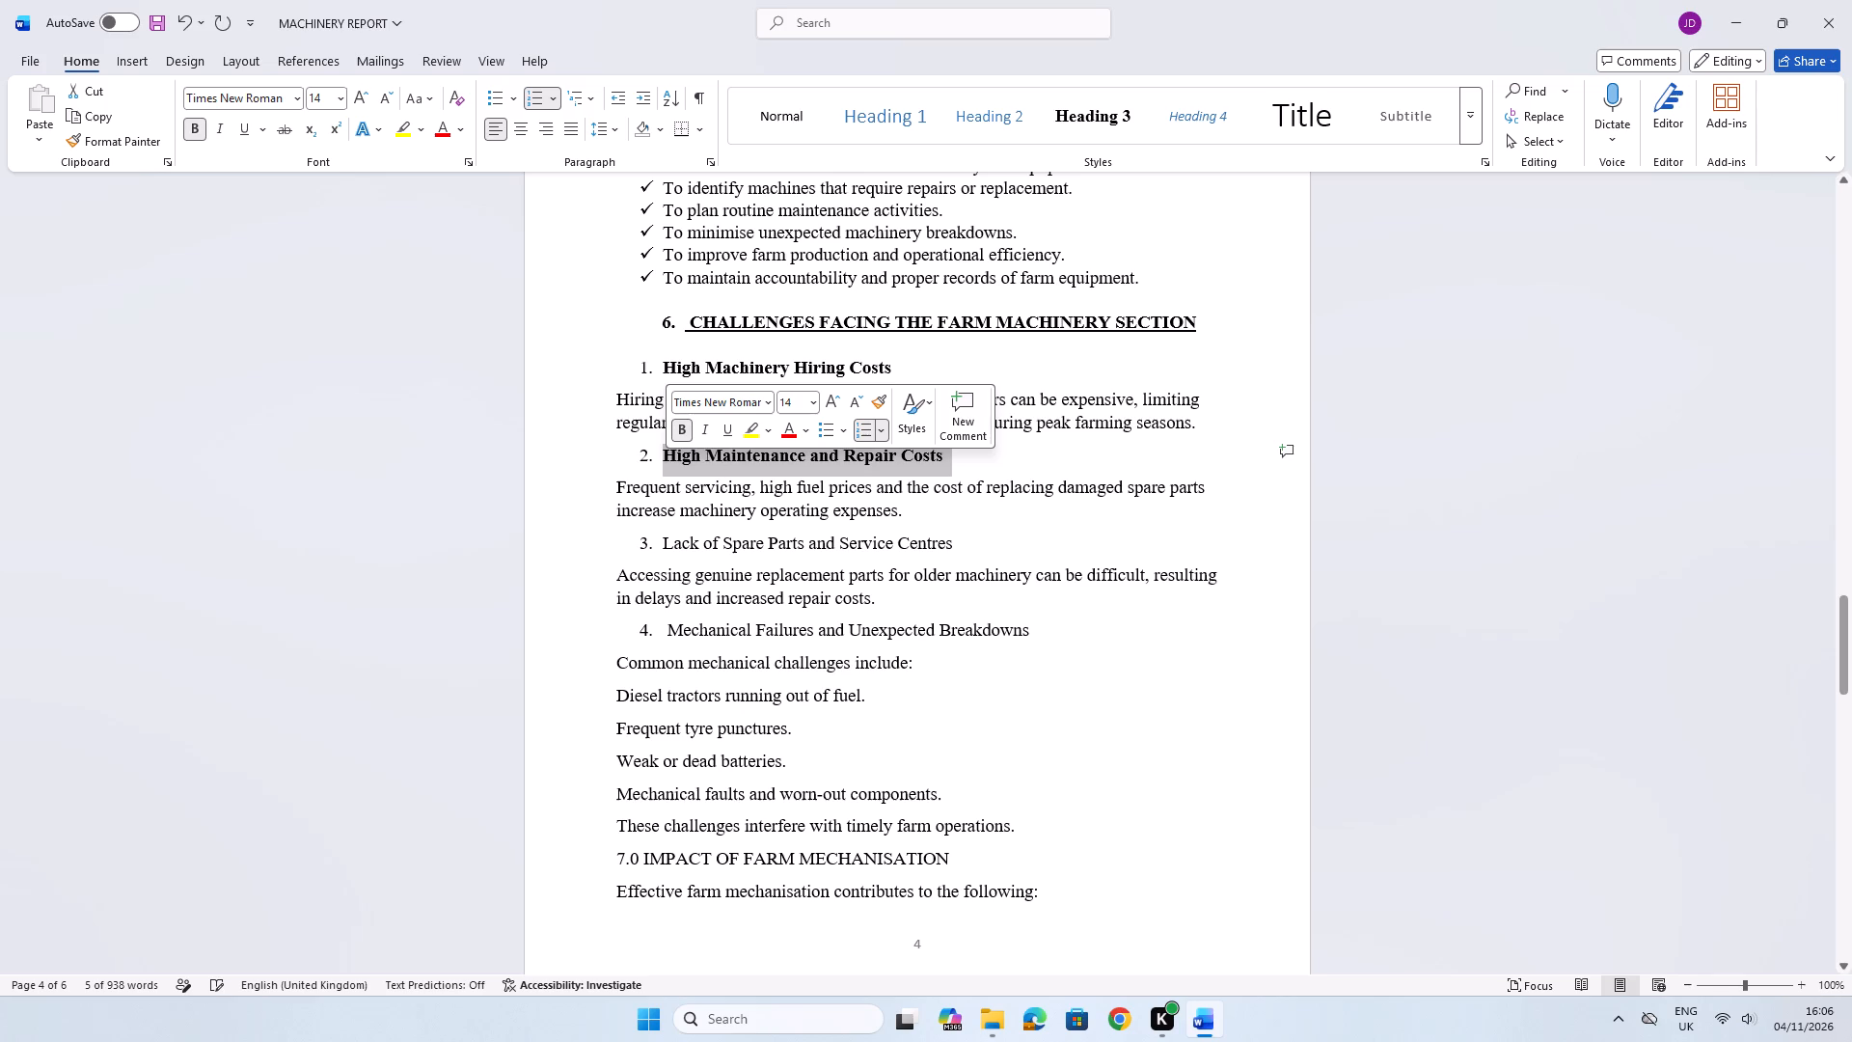
drag(948, 545, 680, 540)
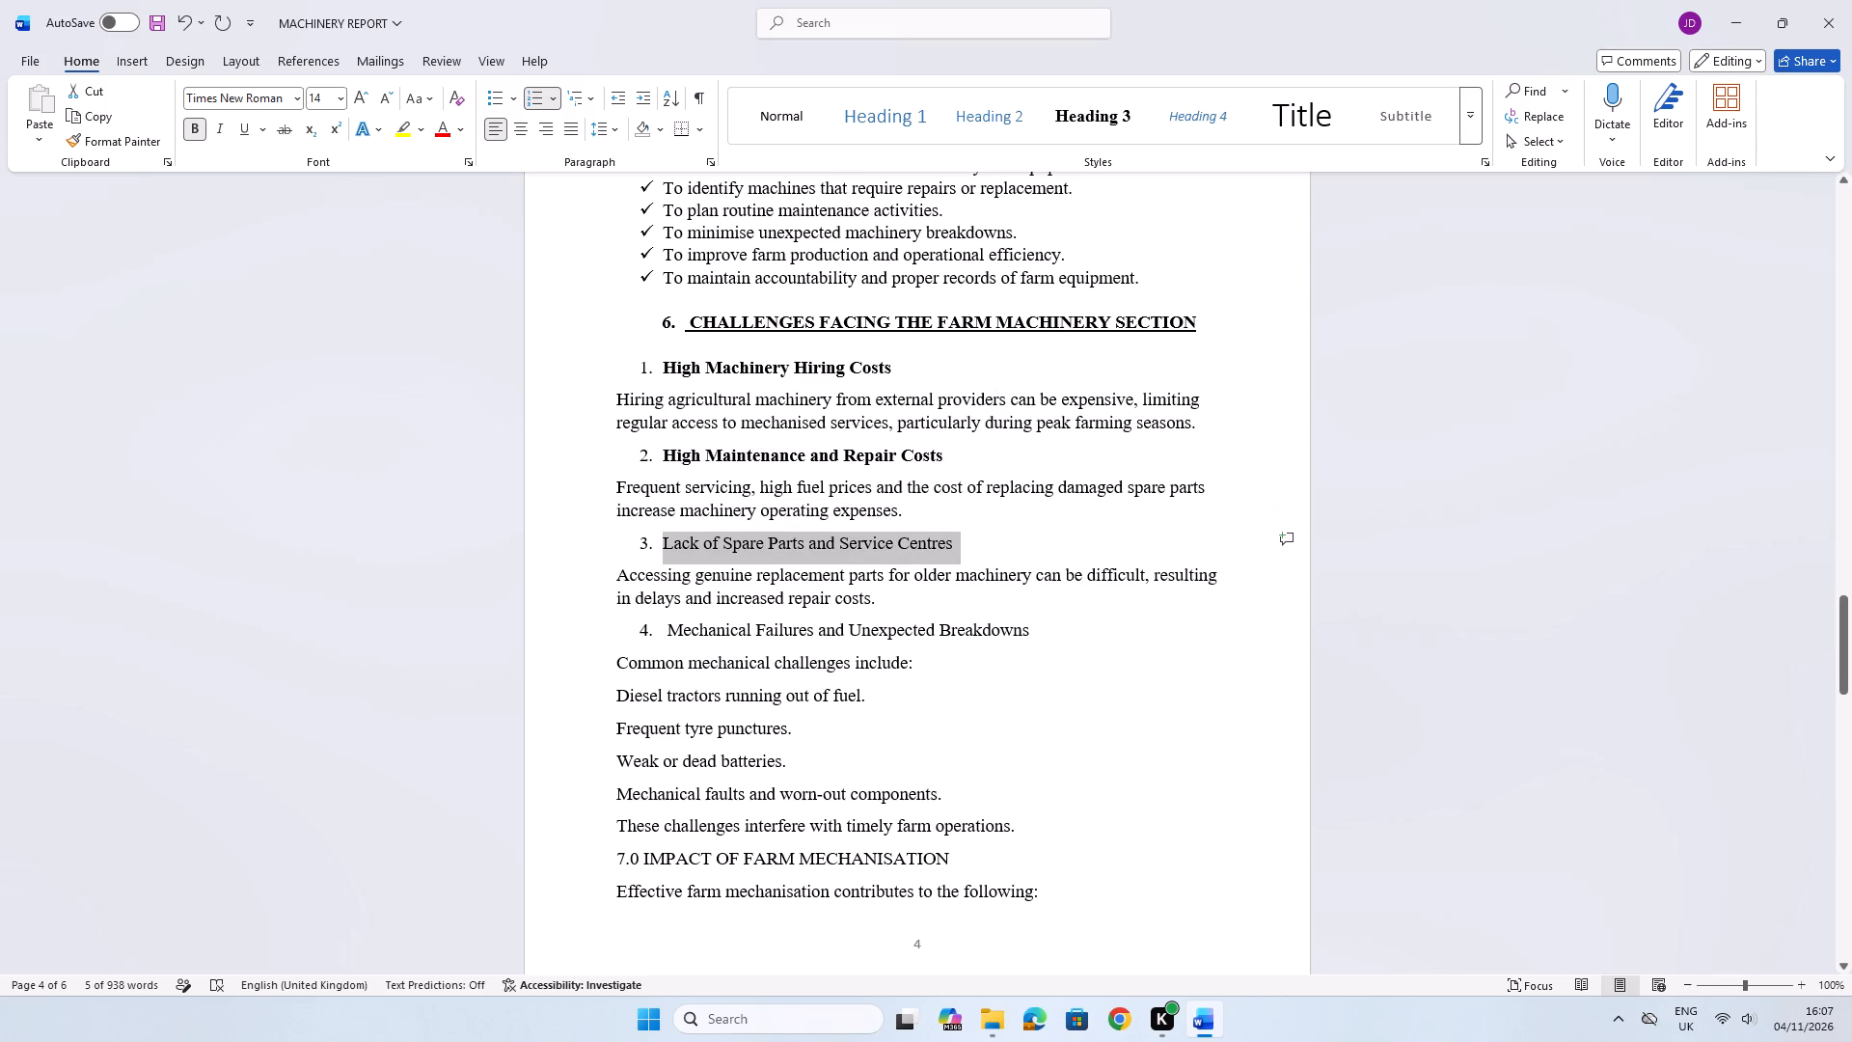
drag(680, 540, 680, 541)
click(686, 501)
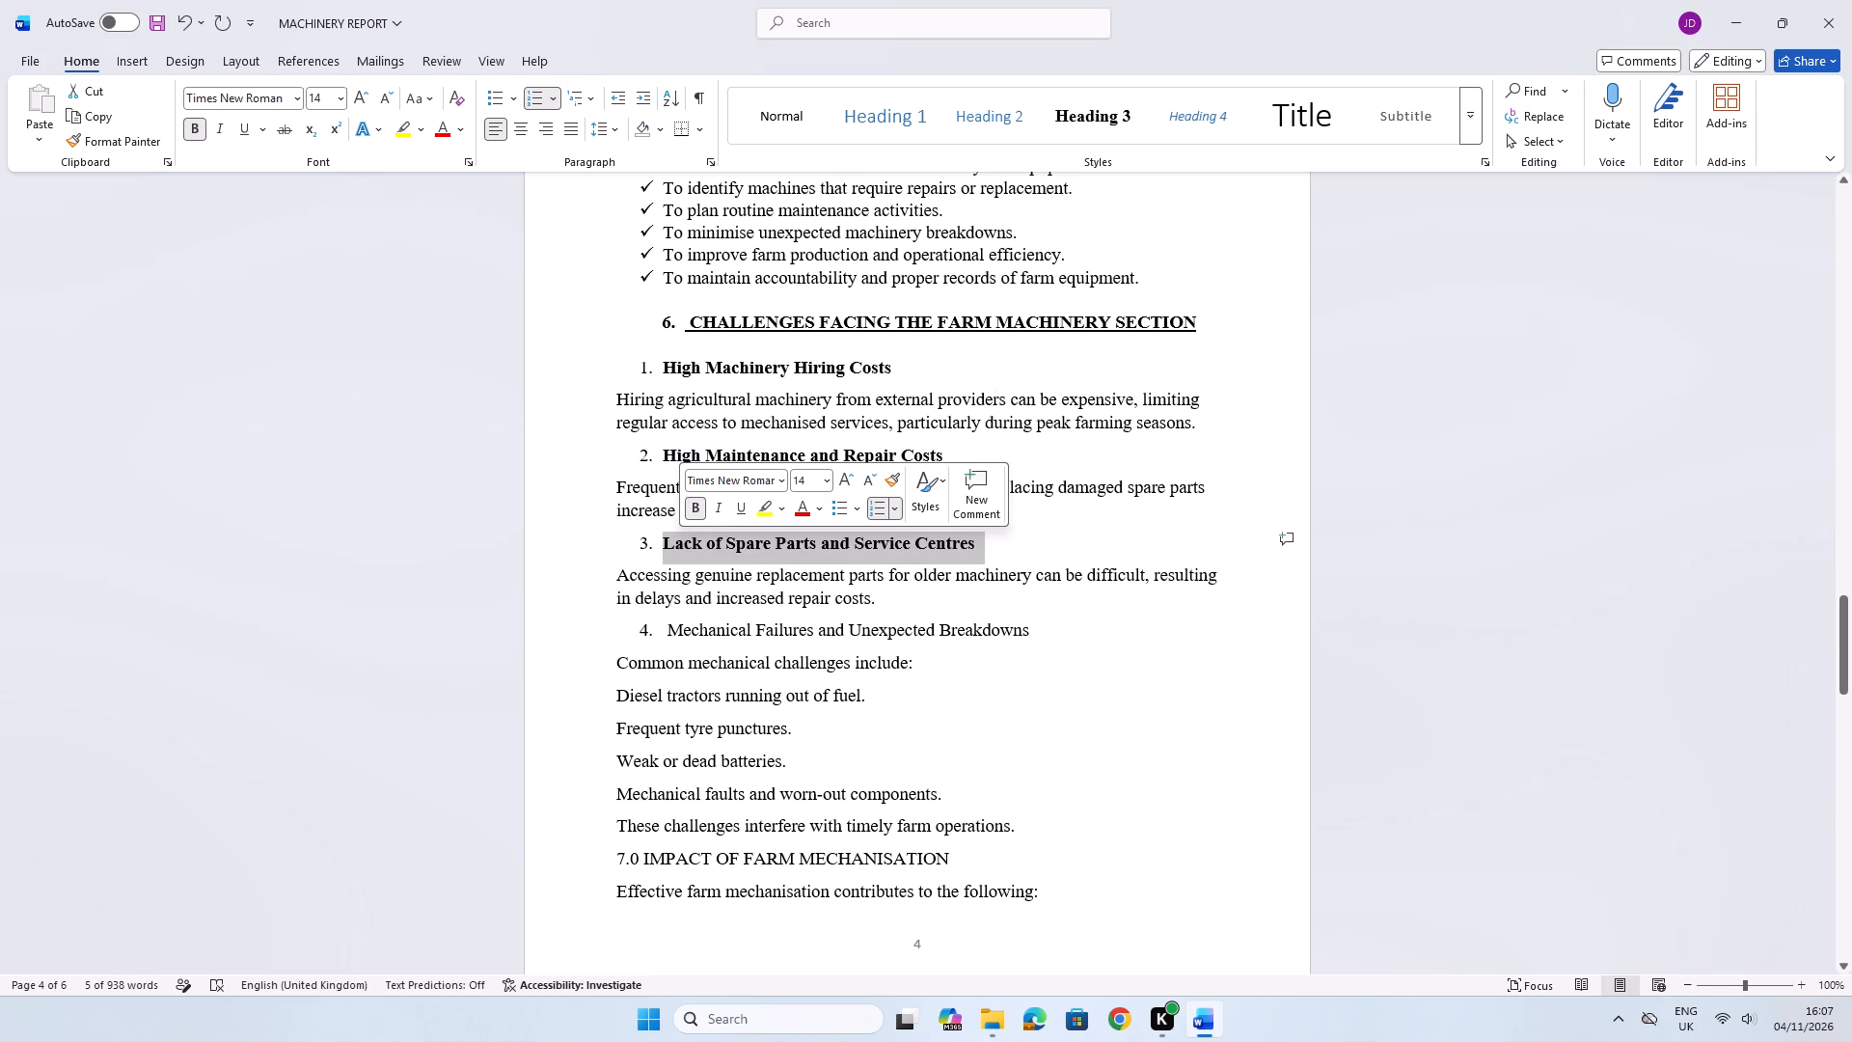
drag(1035, 631, 790, 632)
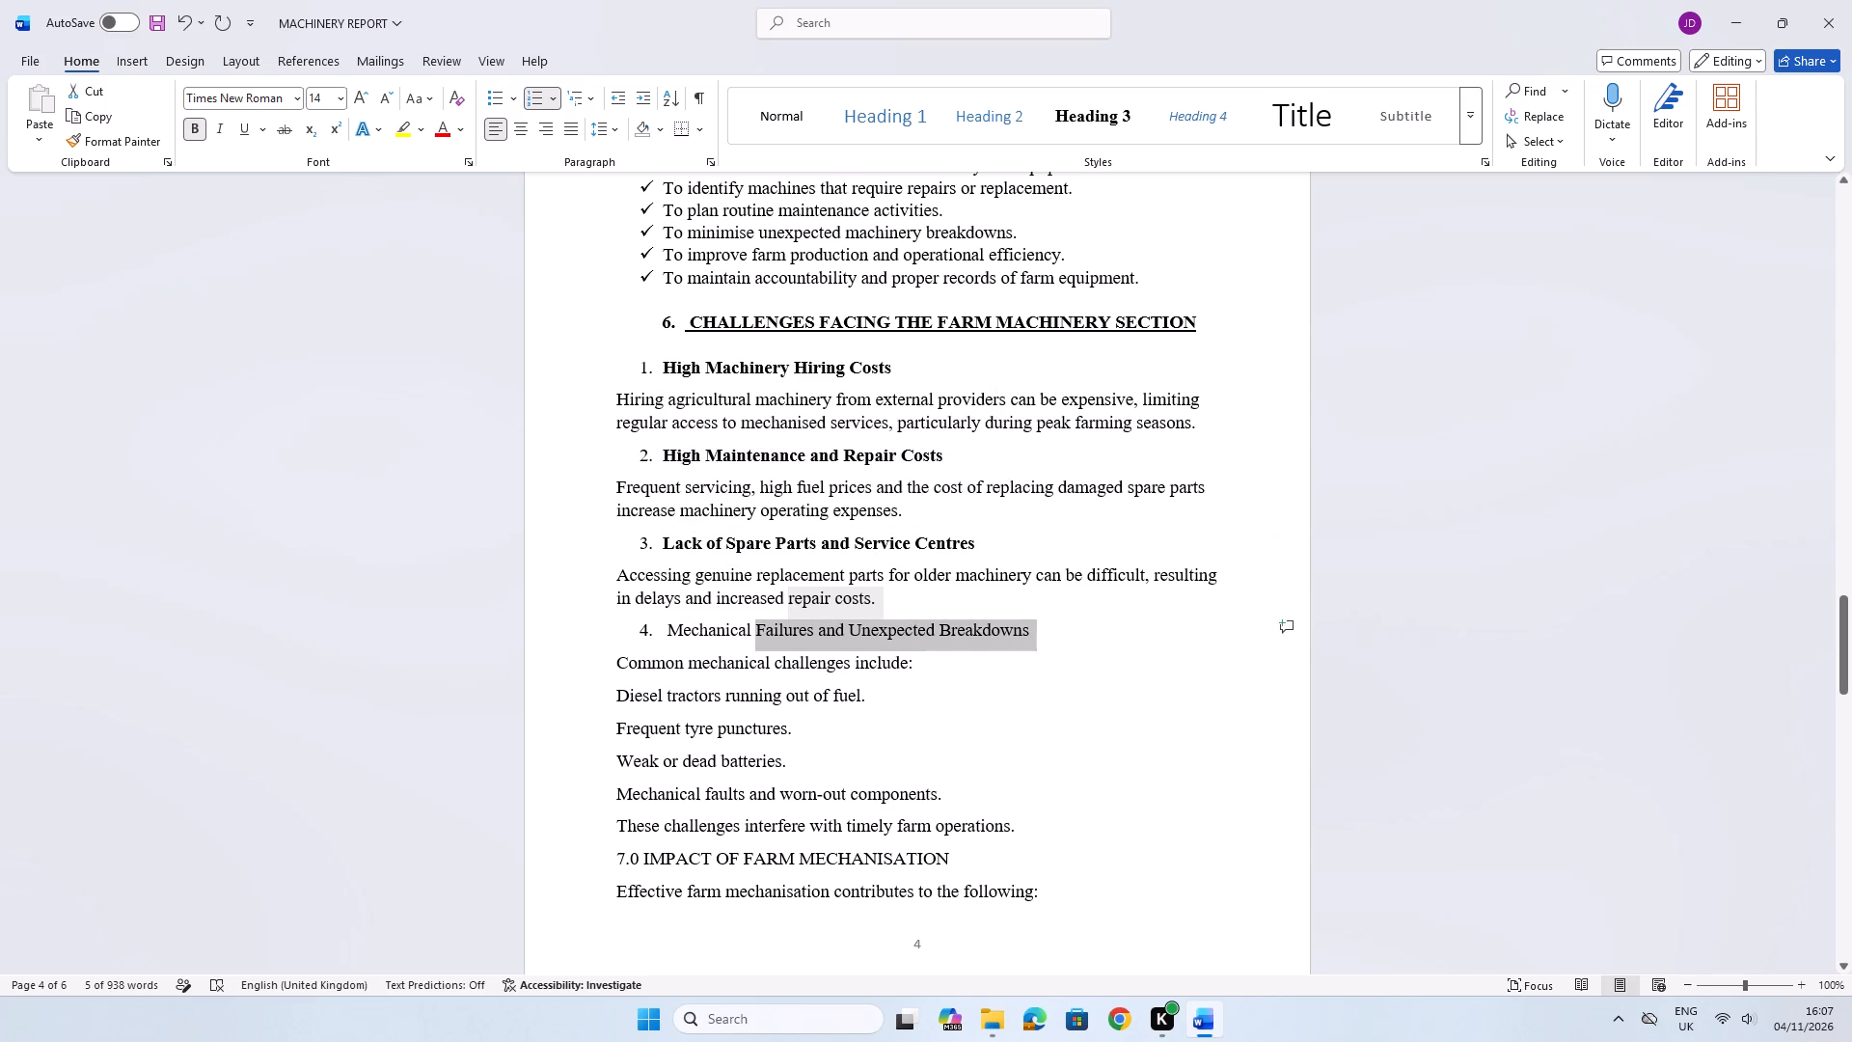
drag(790, 632, 702, 633)
click(717, 600)
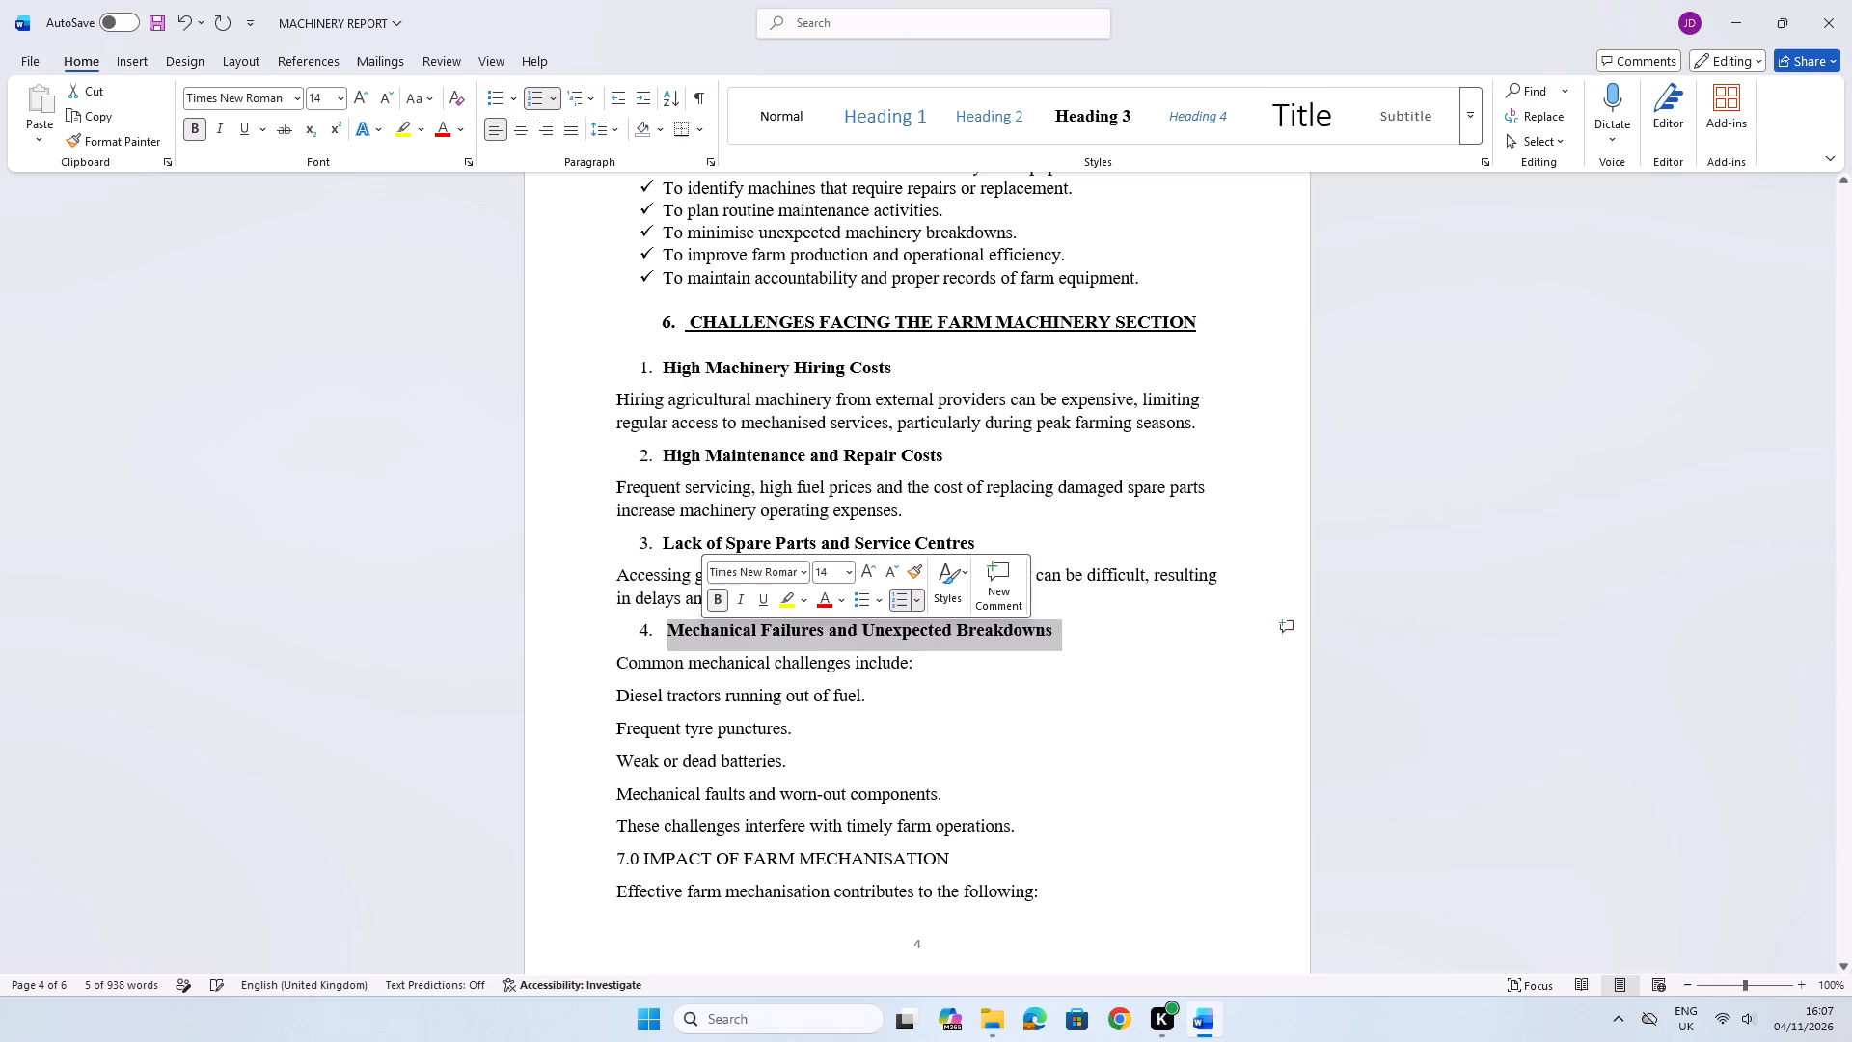
click(872, 717)
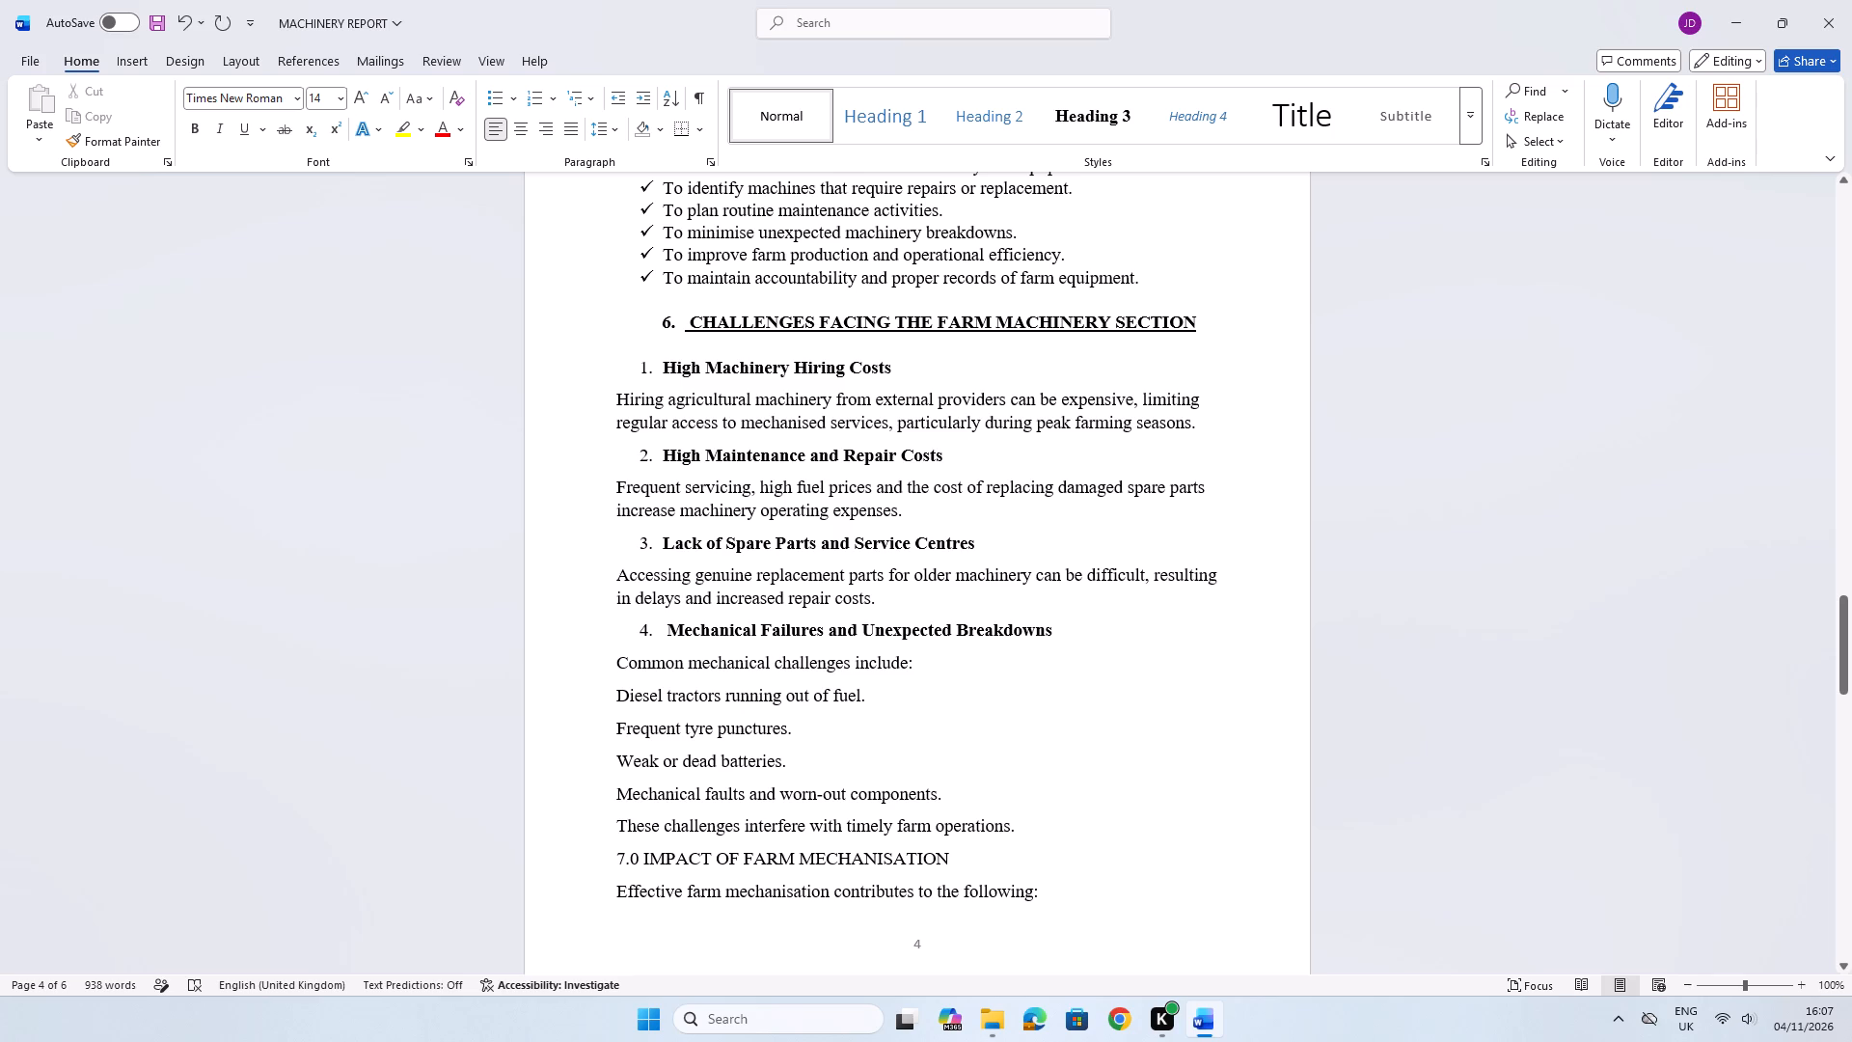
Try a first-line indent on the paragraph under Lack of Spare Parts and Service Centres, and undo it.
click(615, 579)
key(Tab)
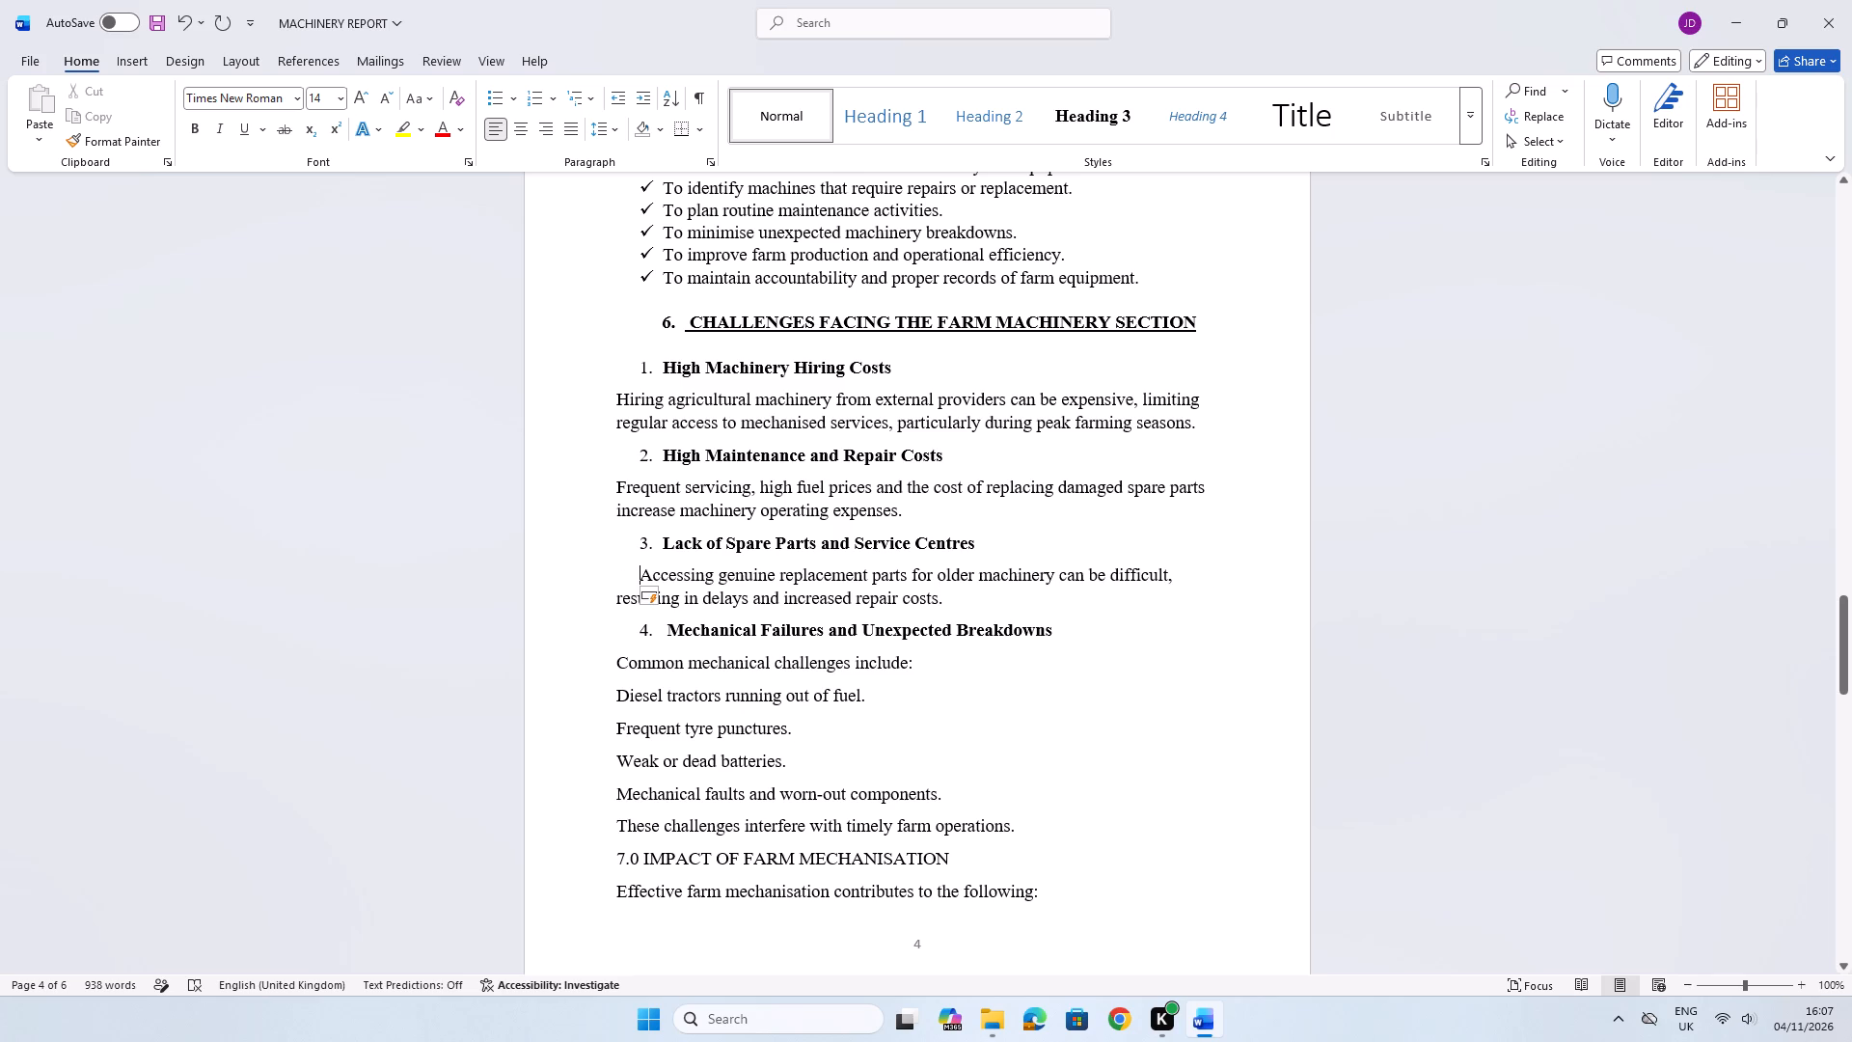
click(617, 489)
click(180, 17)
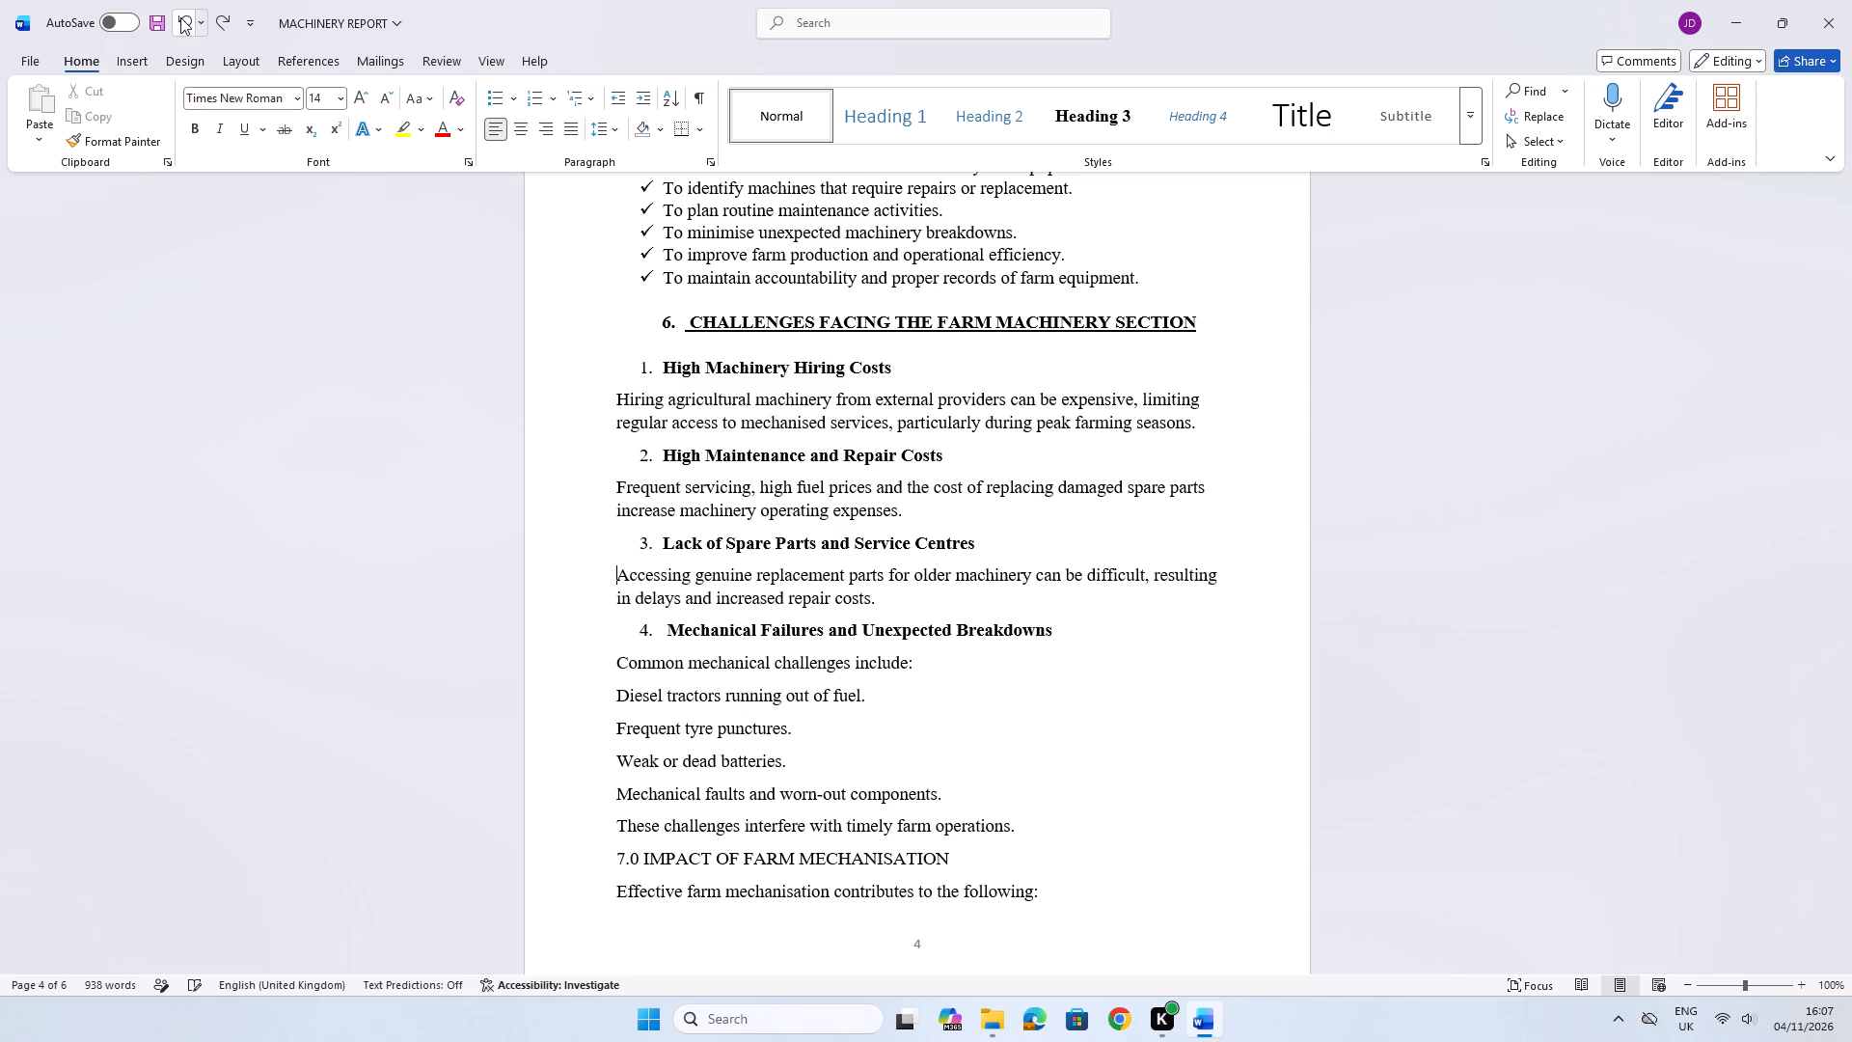
Save the report document.
click(159, 22)
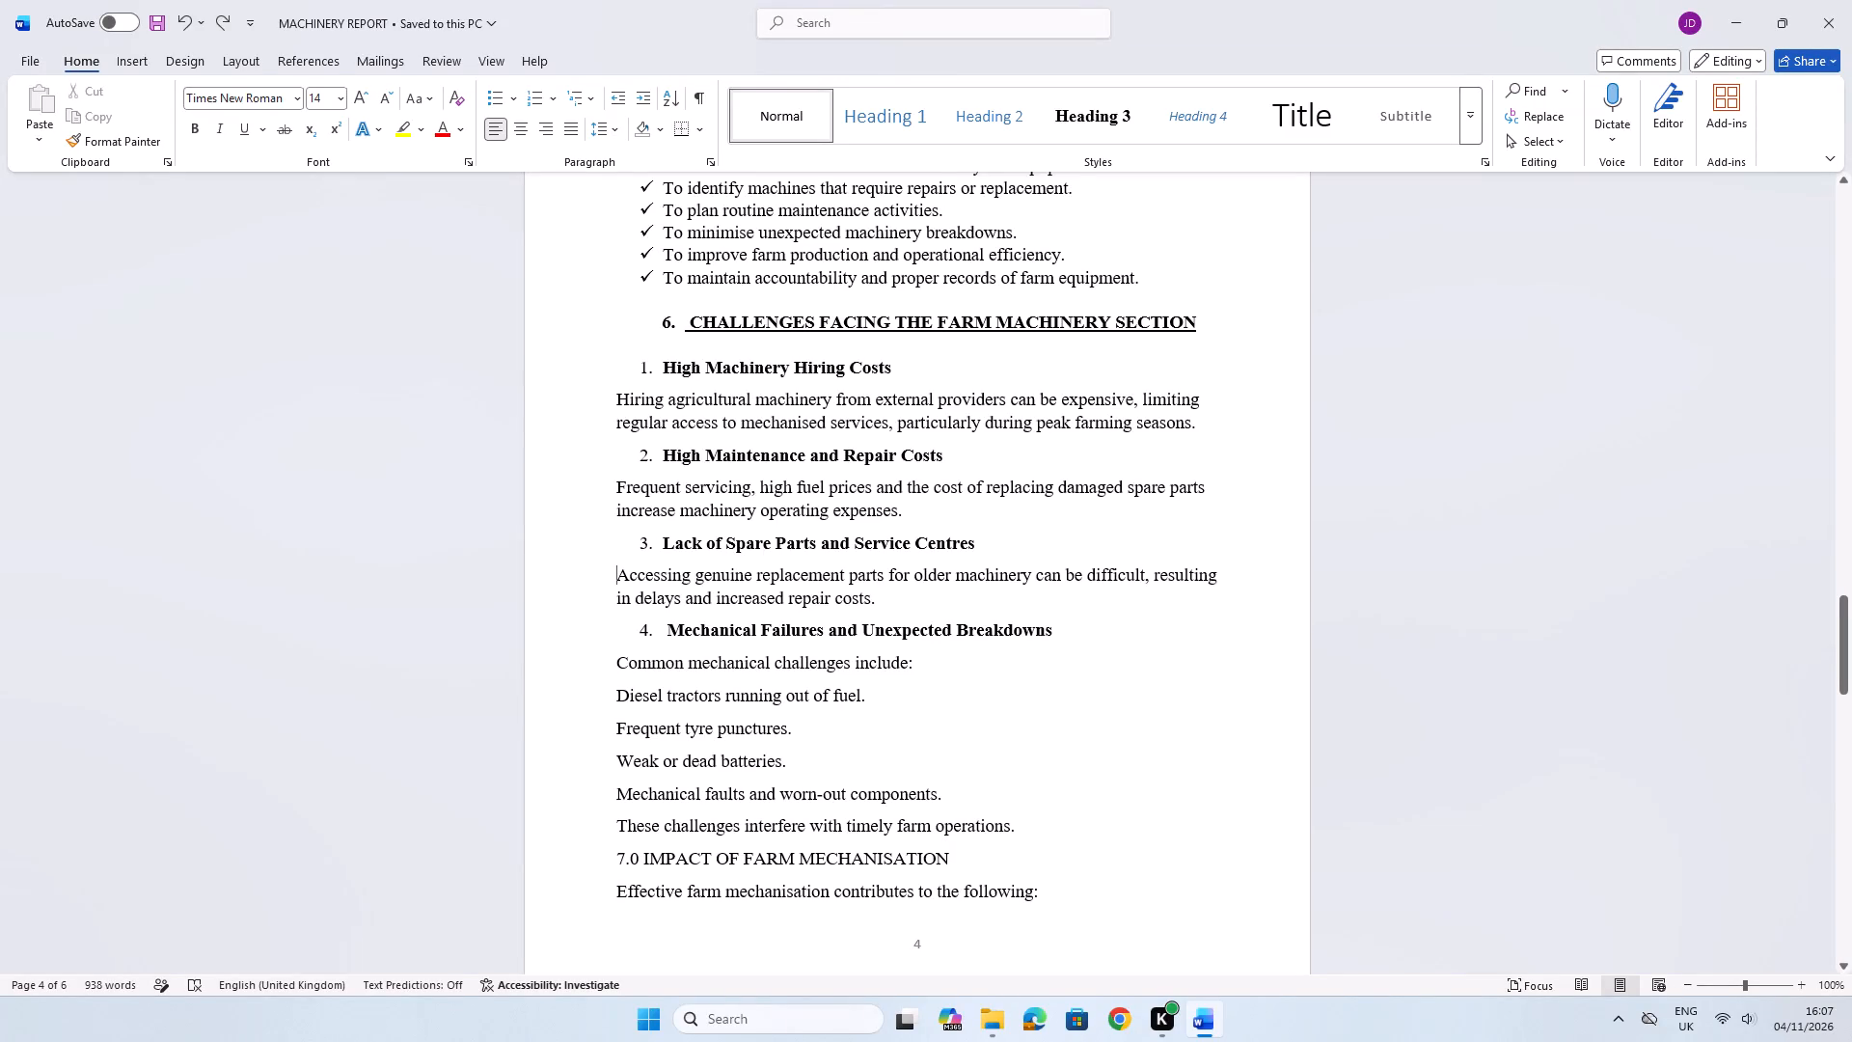
Apply check-mark bullets to the lines under Mechanical Failures and Unexpected Breakdowns, from Common mechanical challenges to These challenges interfere with timely farm operations.
scroll(1089, 560, down, 1)
scroll(982, 562, down, 2)
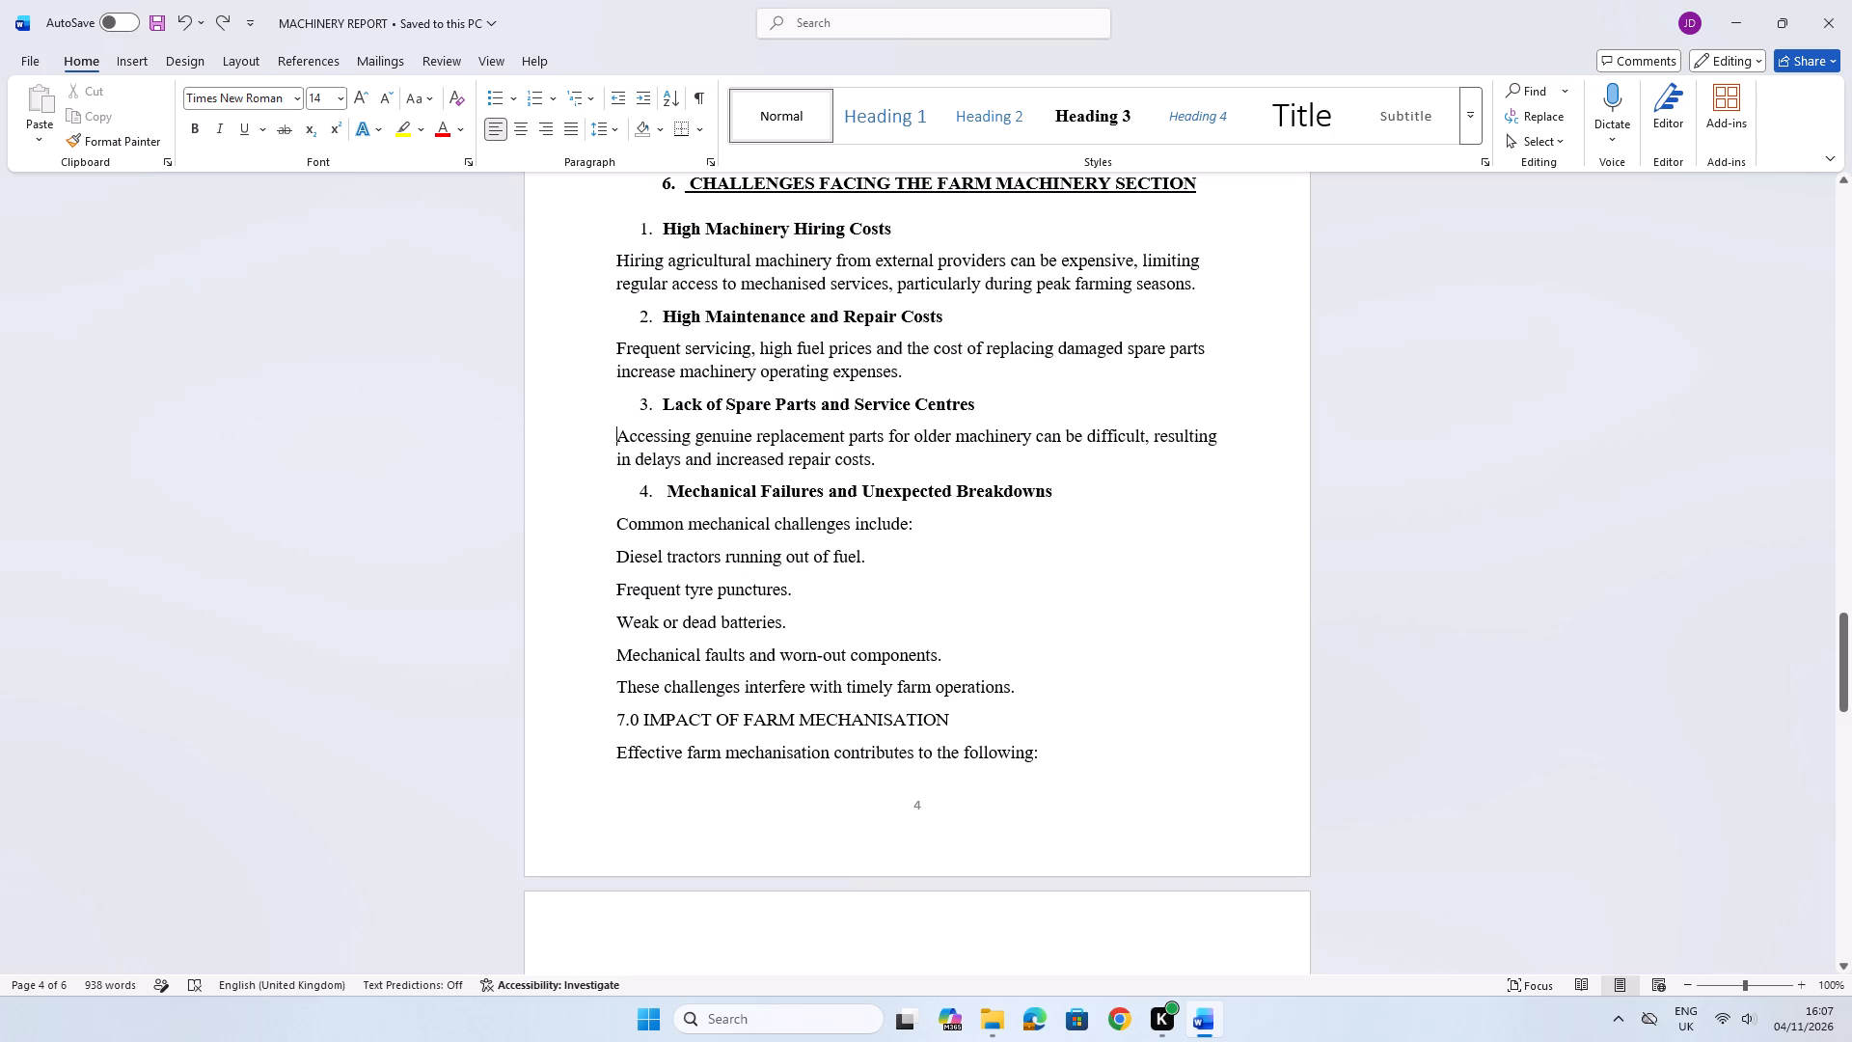
drag(614, 528, 761, 688)
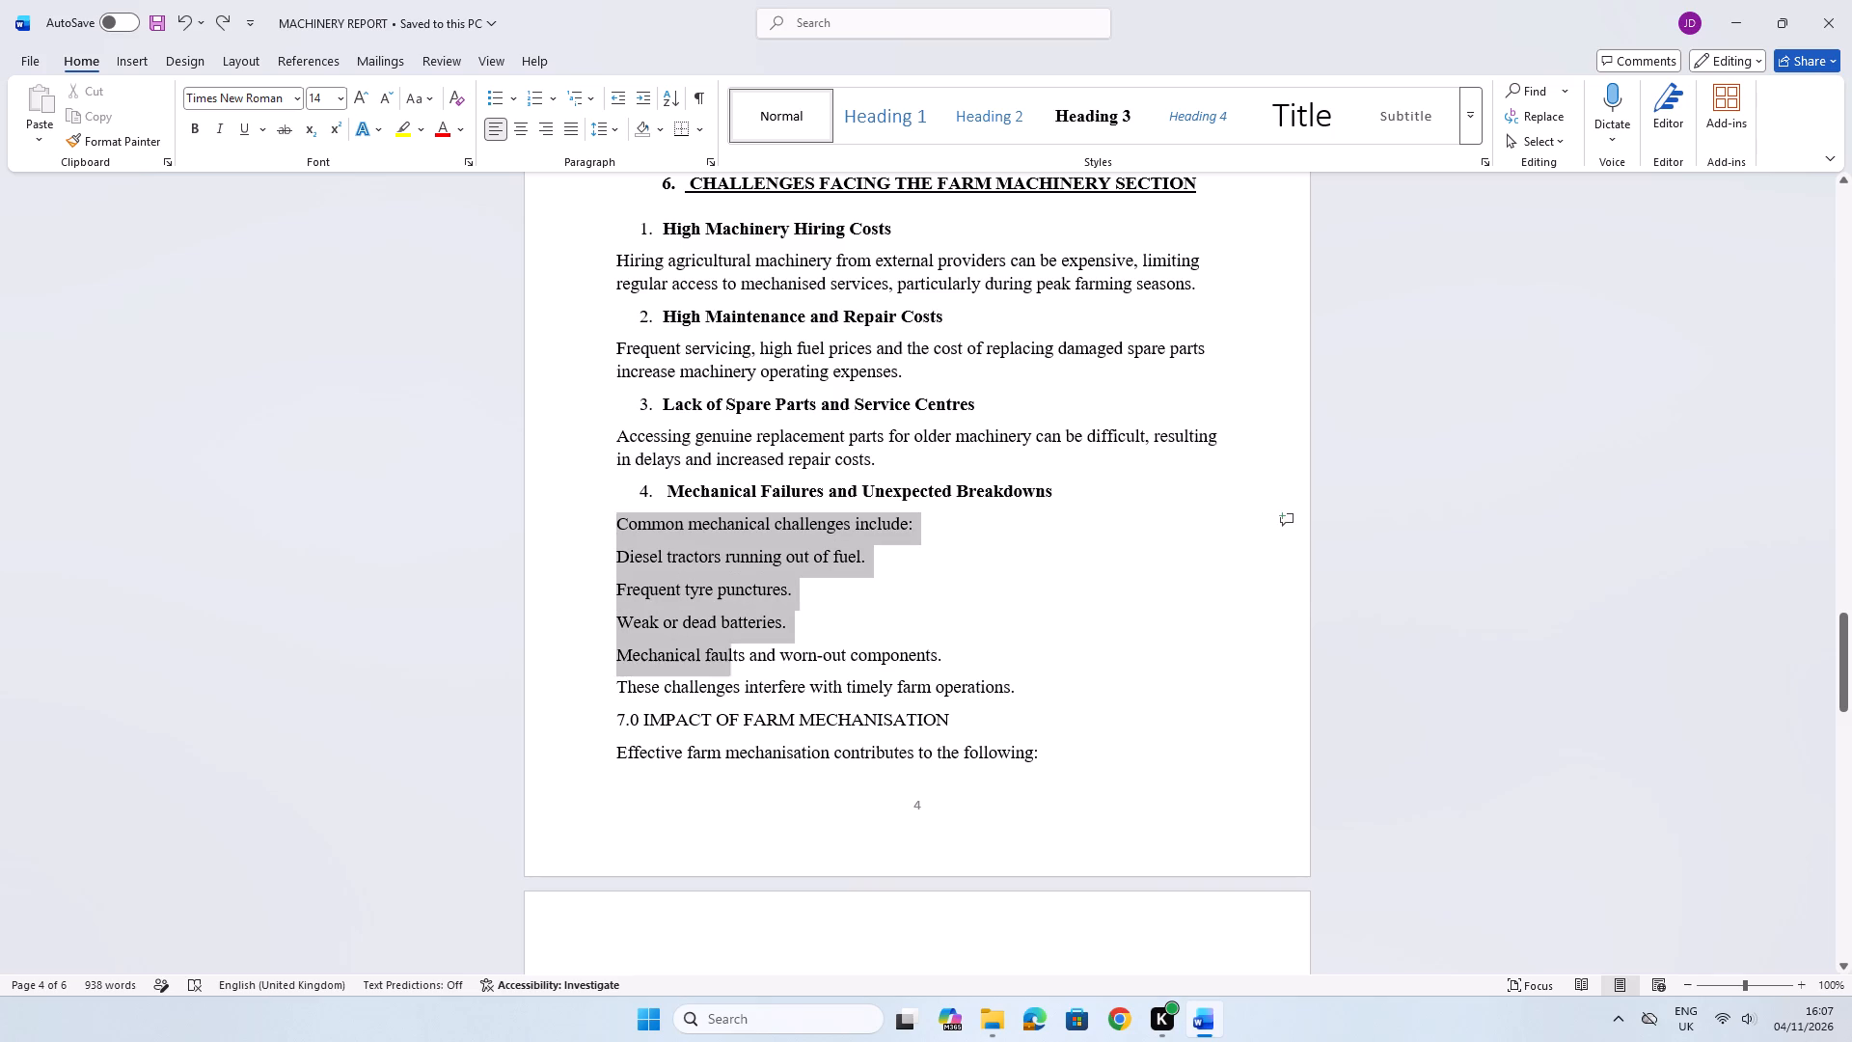
drag(761, 688, 1013, 682)
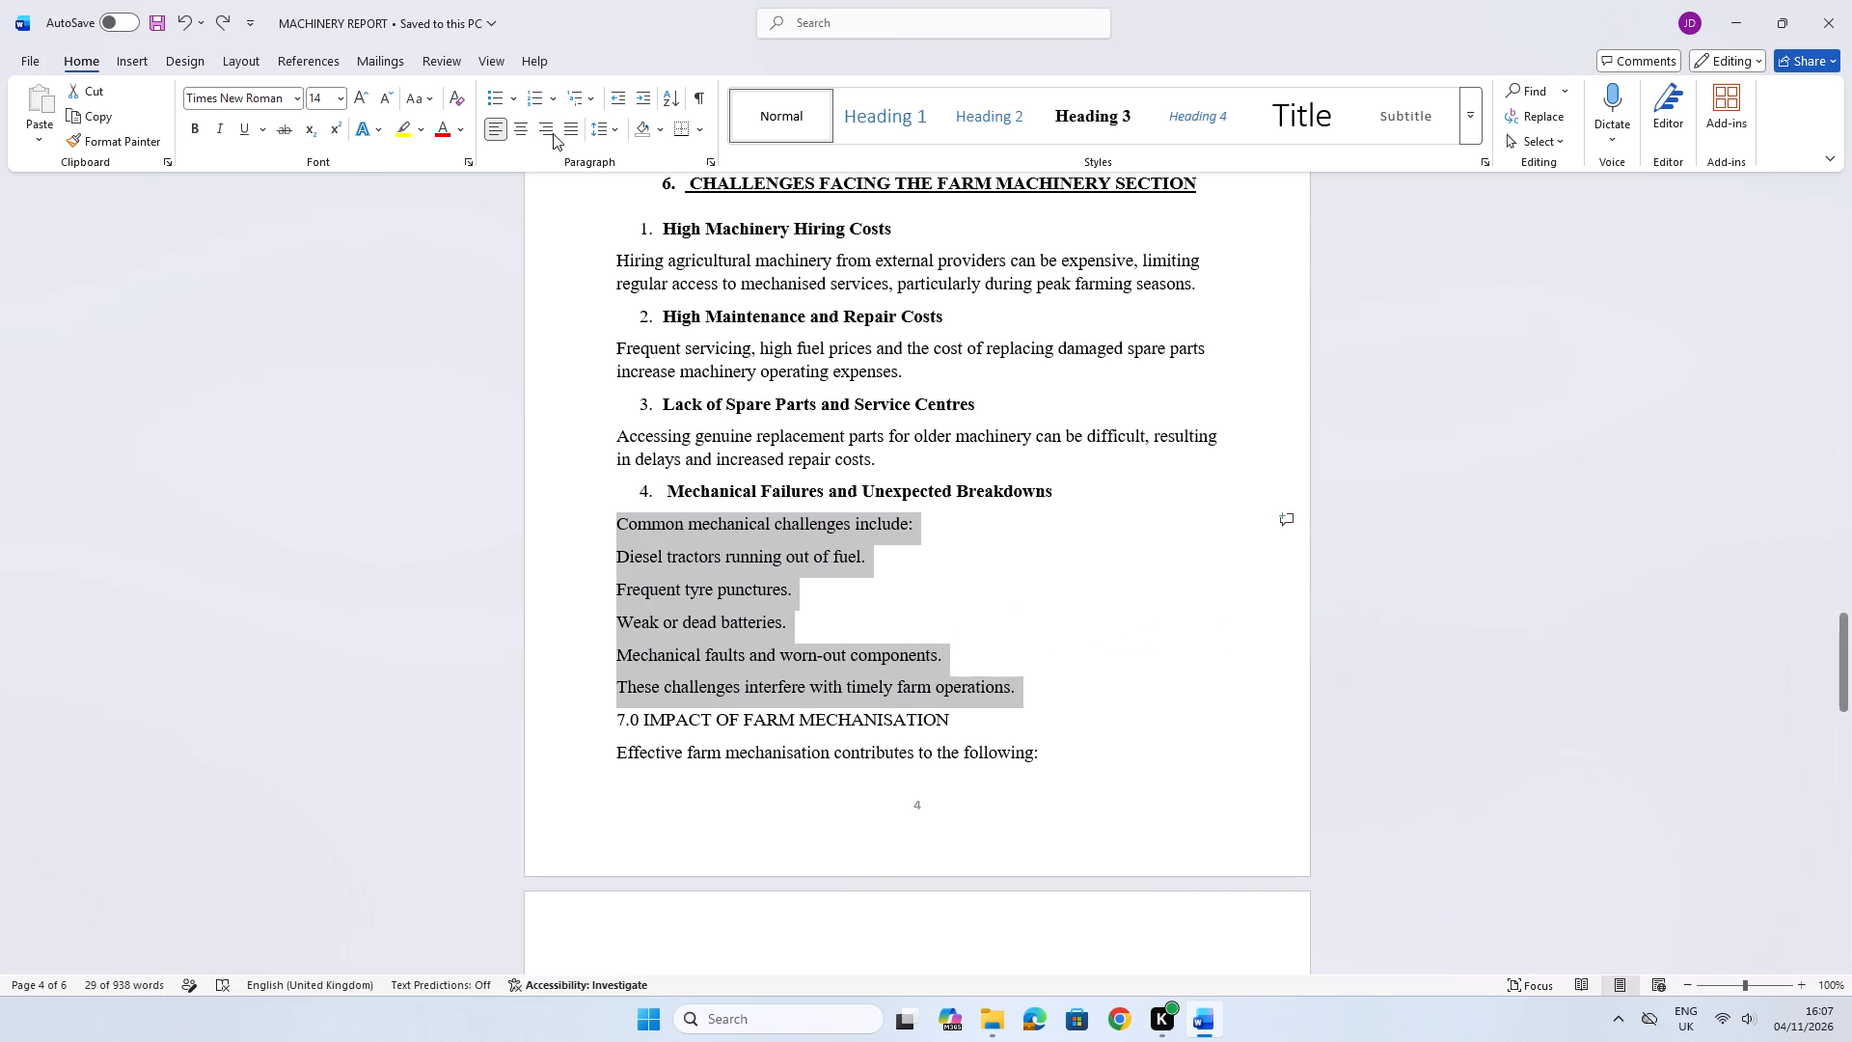
click(515, 99)
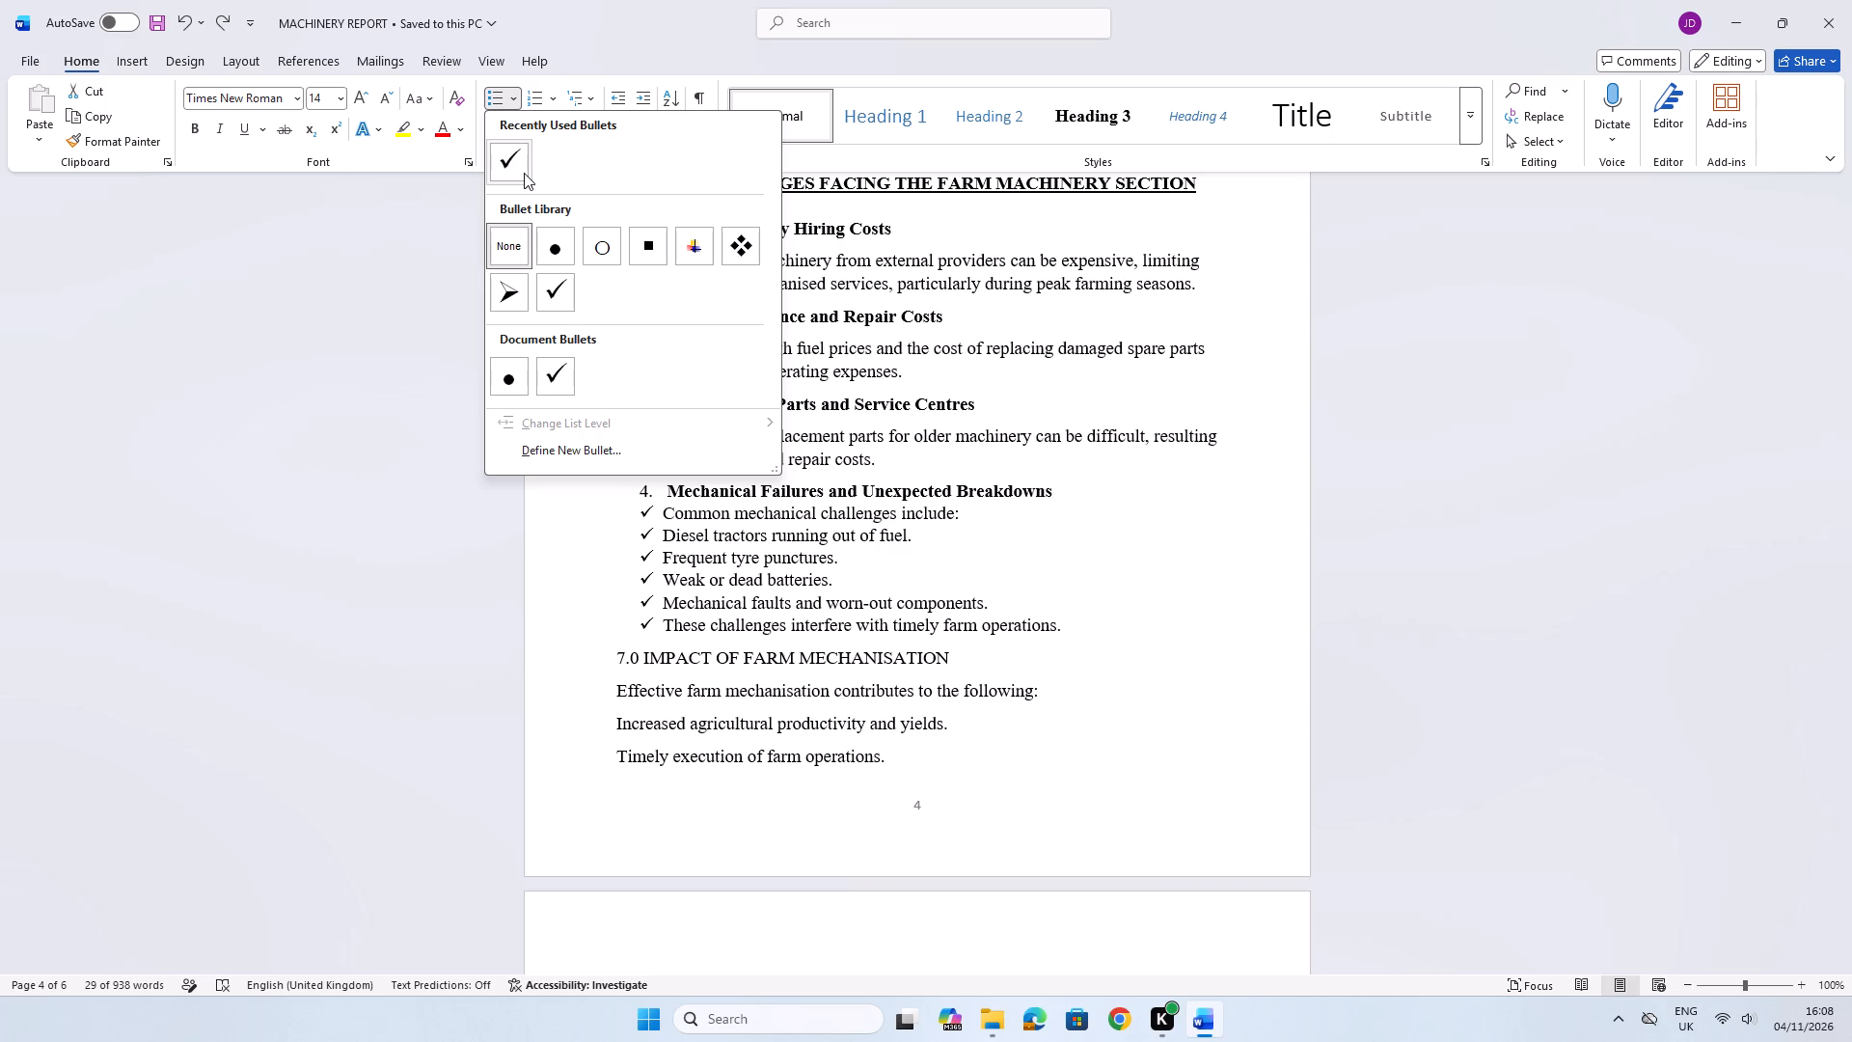
click(524, 173)
click(1207, 582)
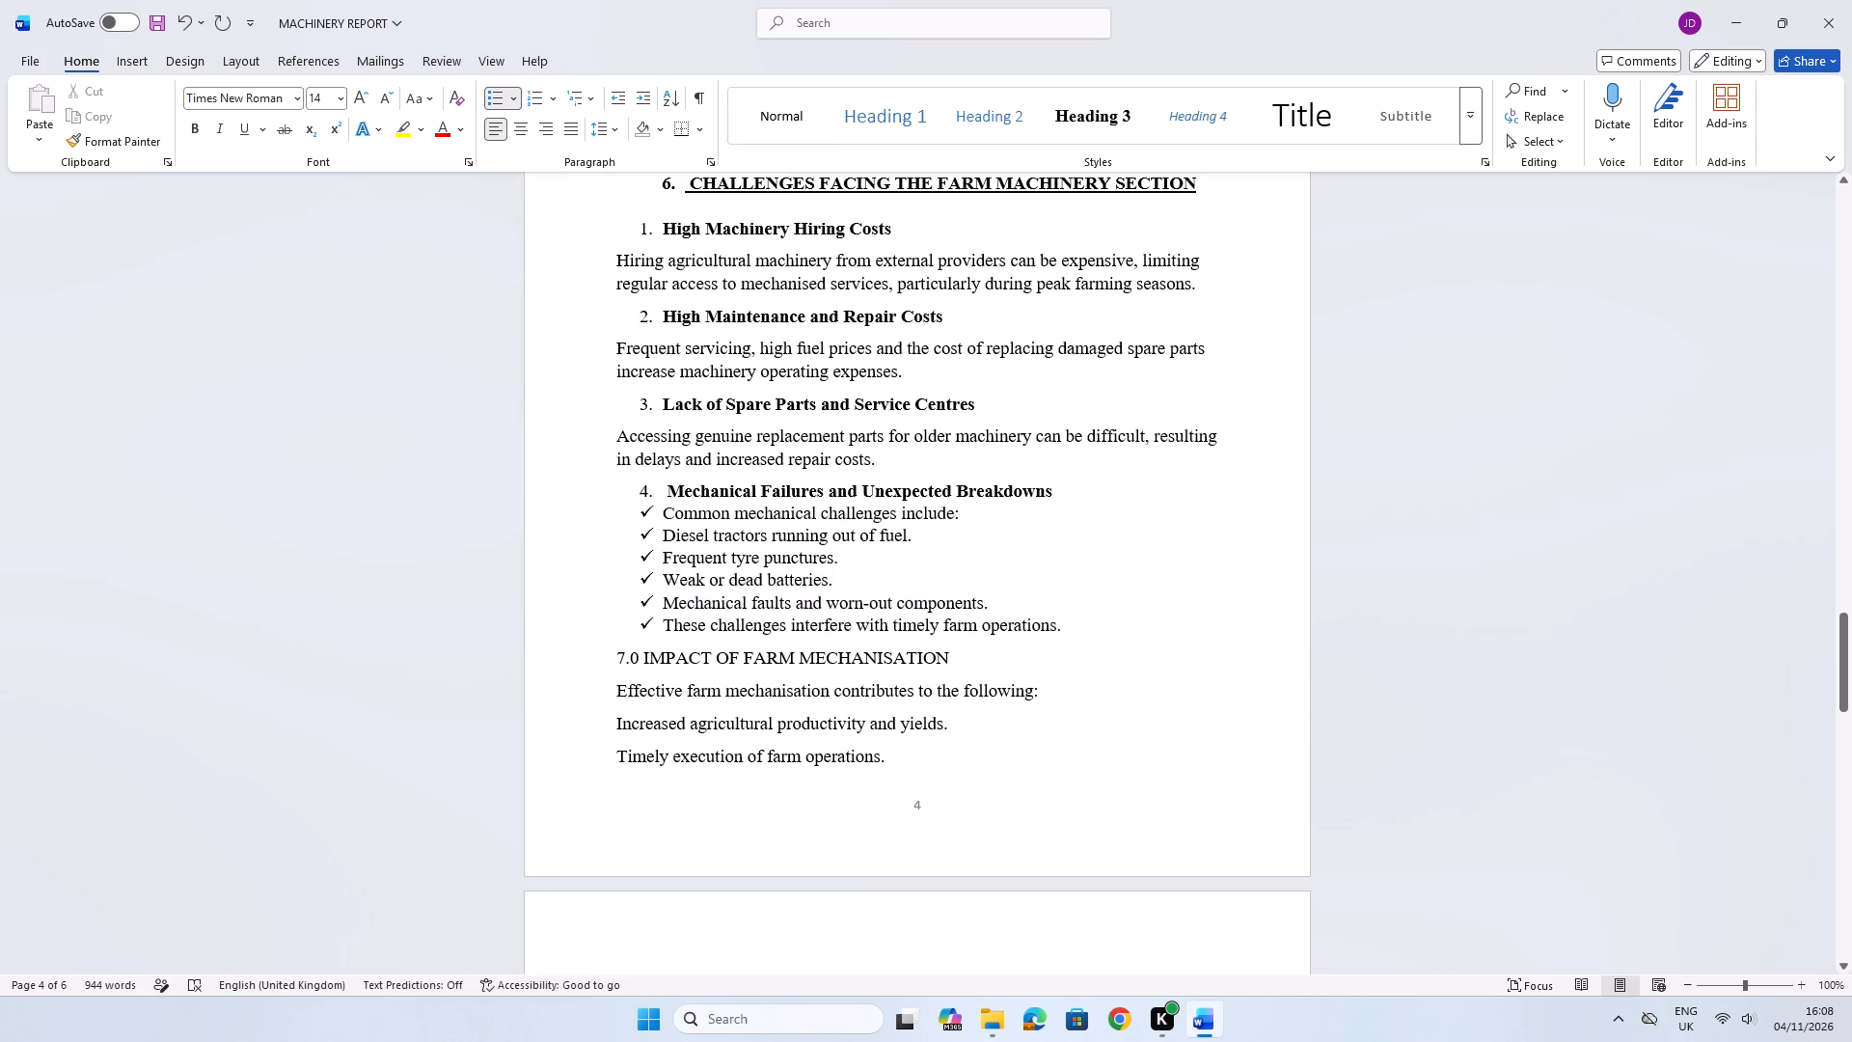
Insert blank lines after the last bullet of section 6 to push the section 7 heading onto the following page.
scroll(1095, 555, down, 2)
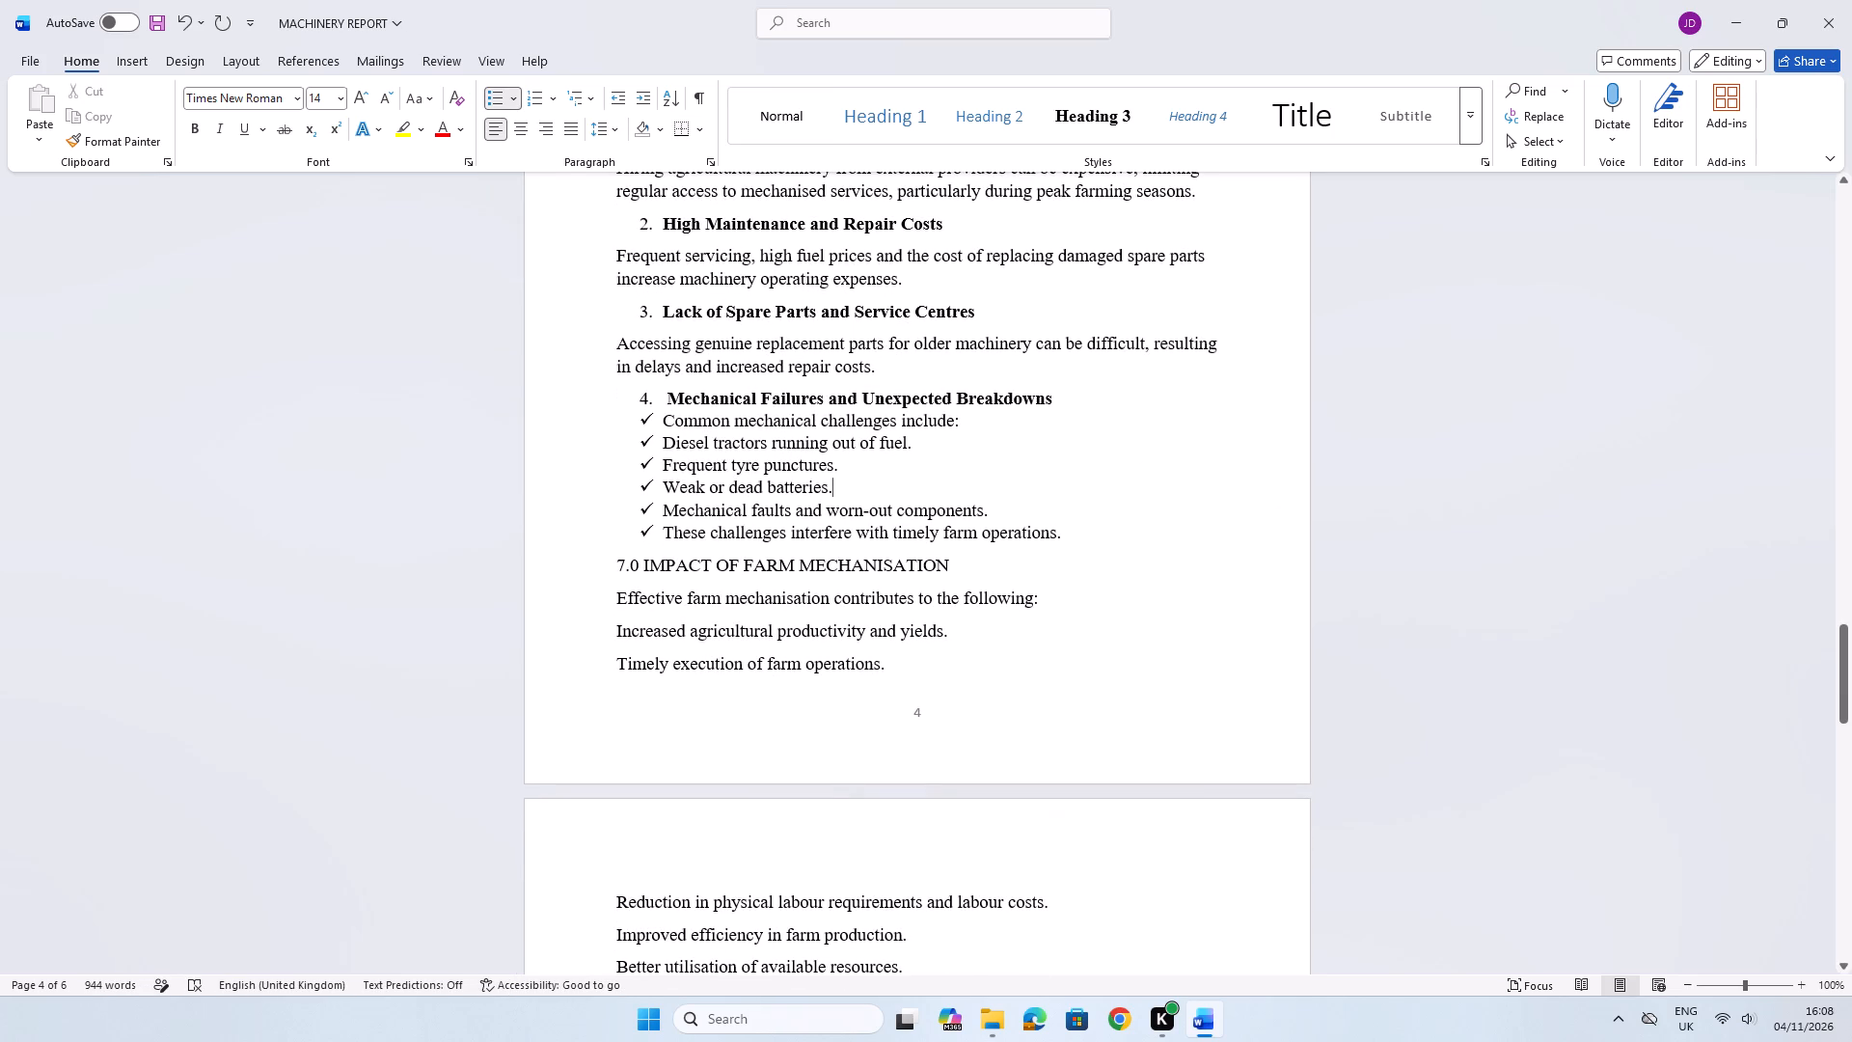
click(980, 561)
click(1074, 548)
key(Return)
key(Return)
key(Return)
key(Return)
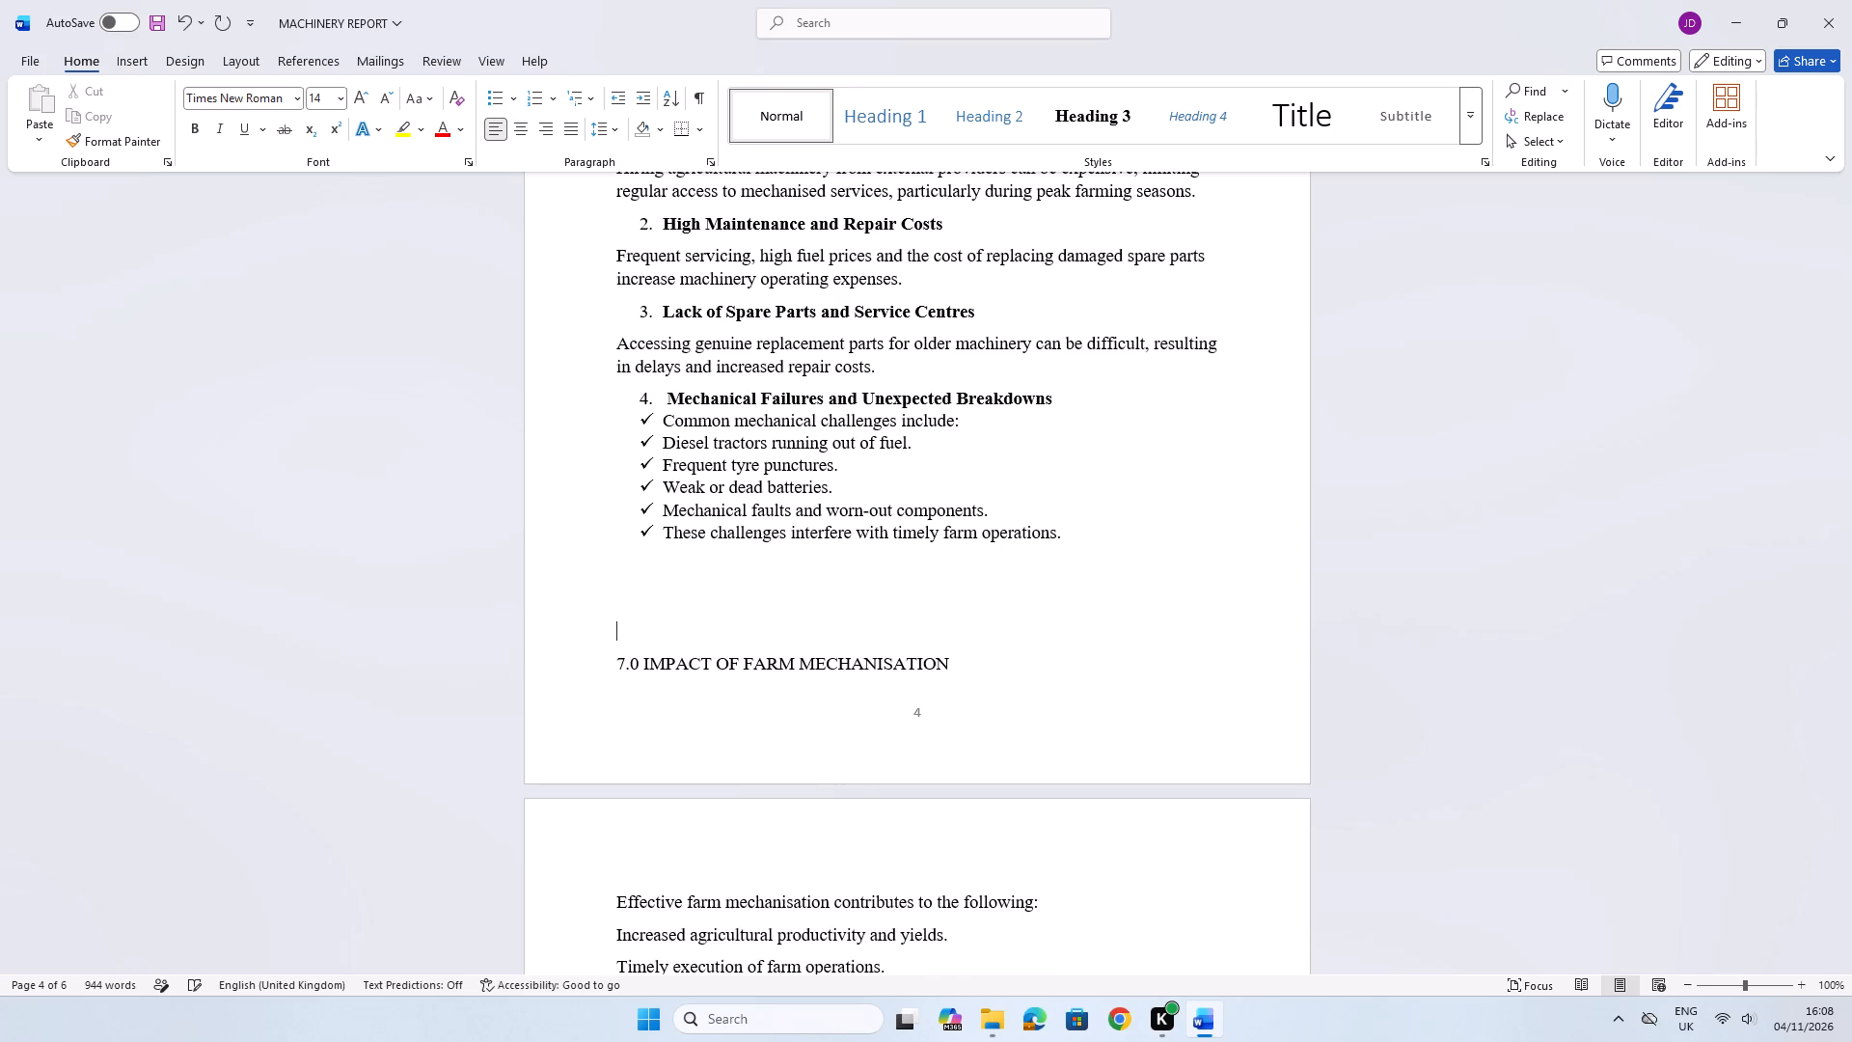
key(Return)
Change the 7.0 prefix of the IMPACT OF FARM MECHANISATION heading to an automatic list number 7.
scroll(1126, 160, down, 2)
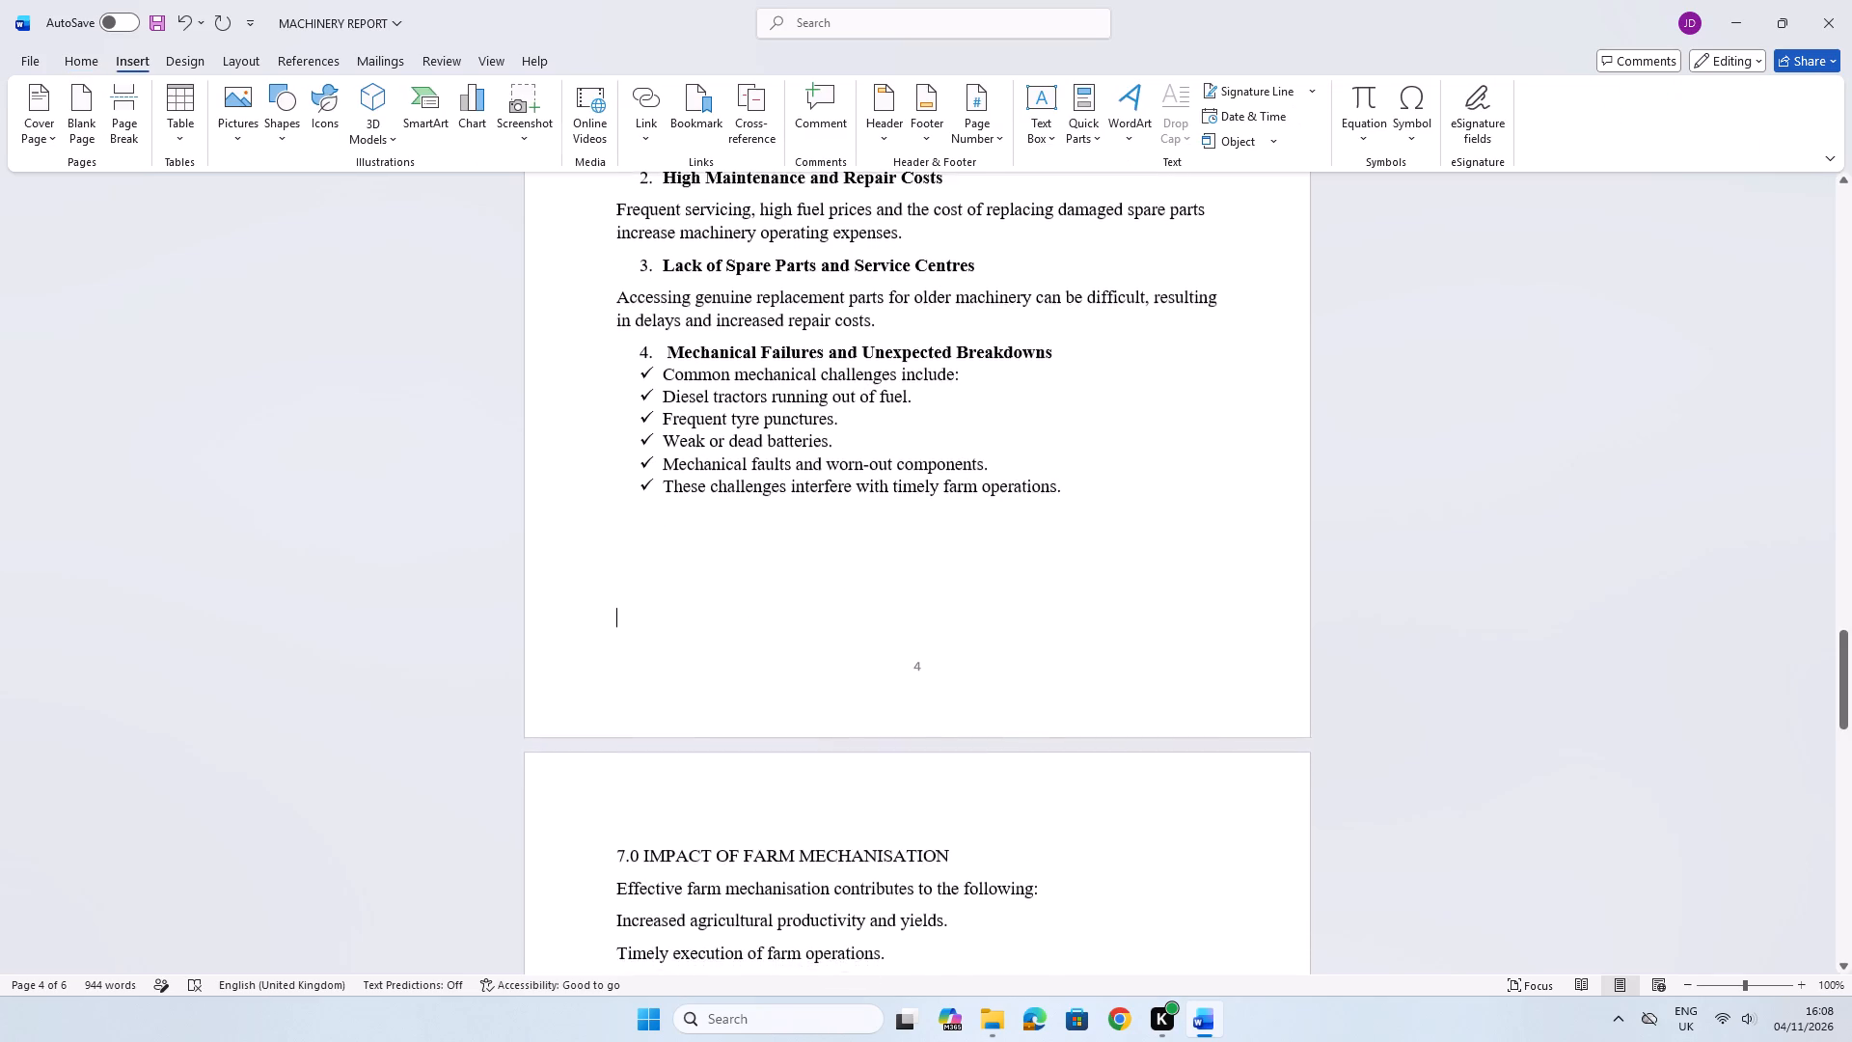
scroll(1058, 259, down, 2)
scroll(946, 506, down, 1)
scroll(789, 601, up, 11)
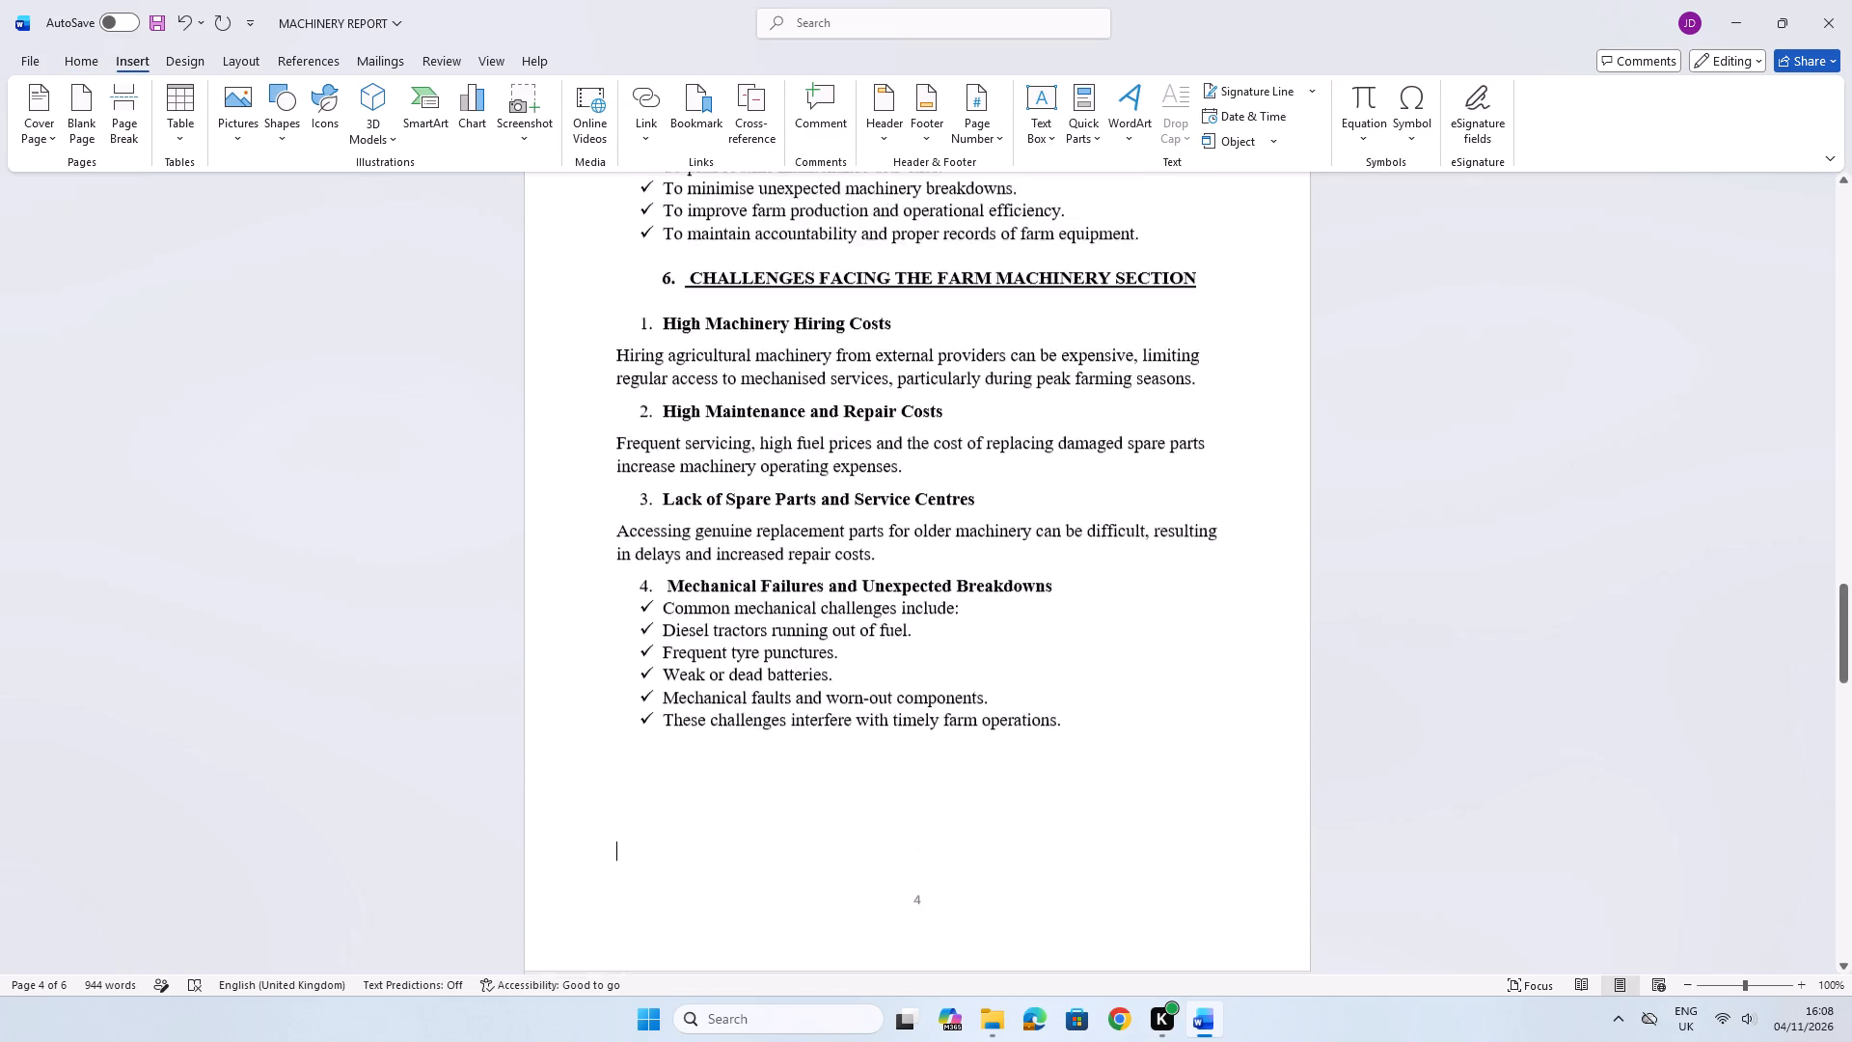
scroll(787, 565, up, 1)
scroll(784, 551, down, 15)
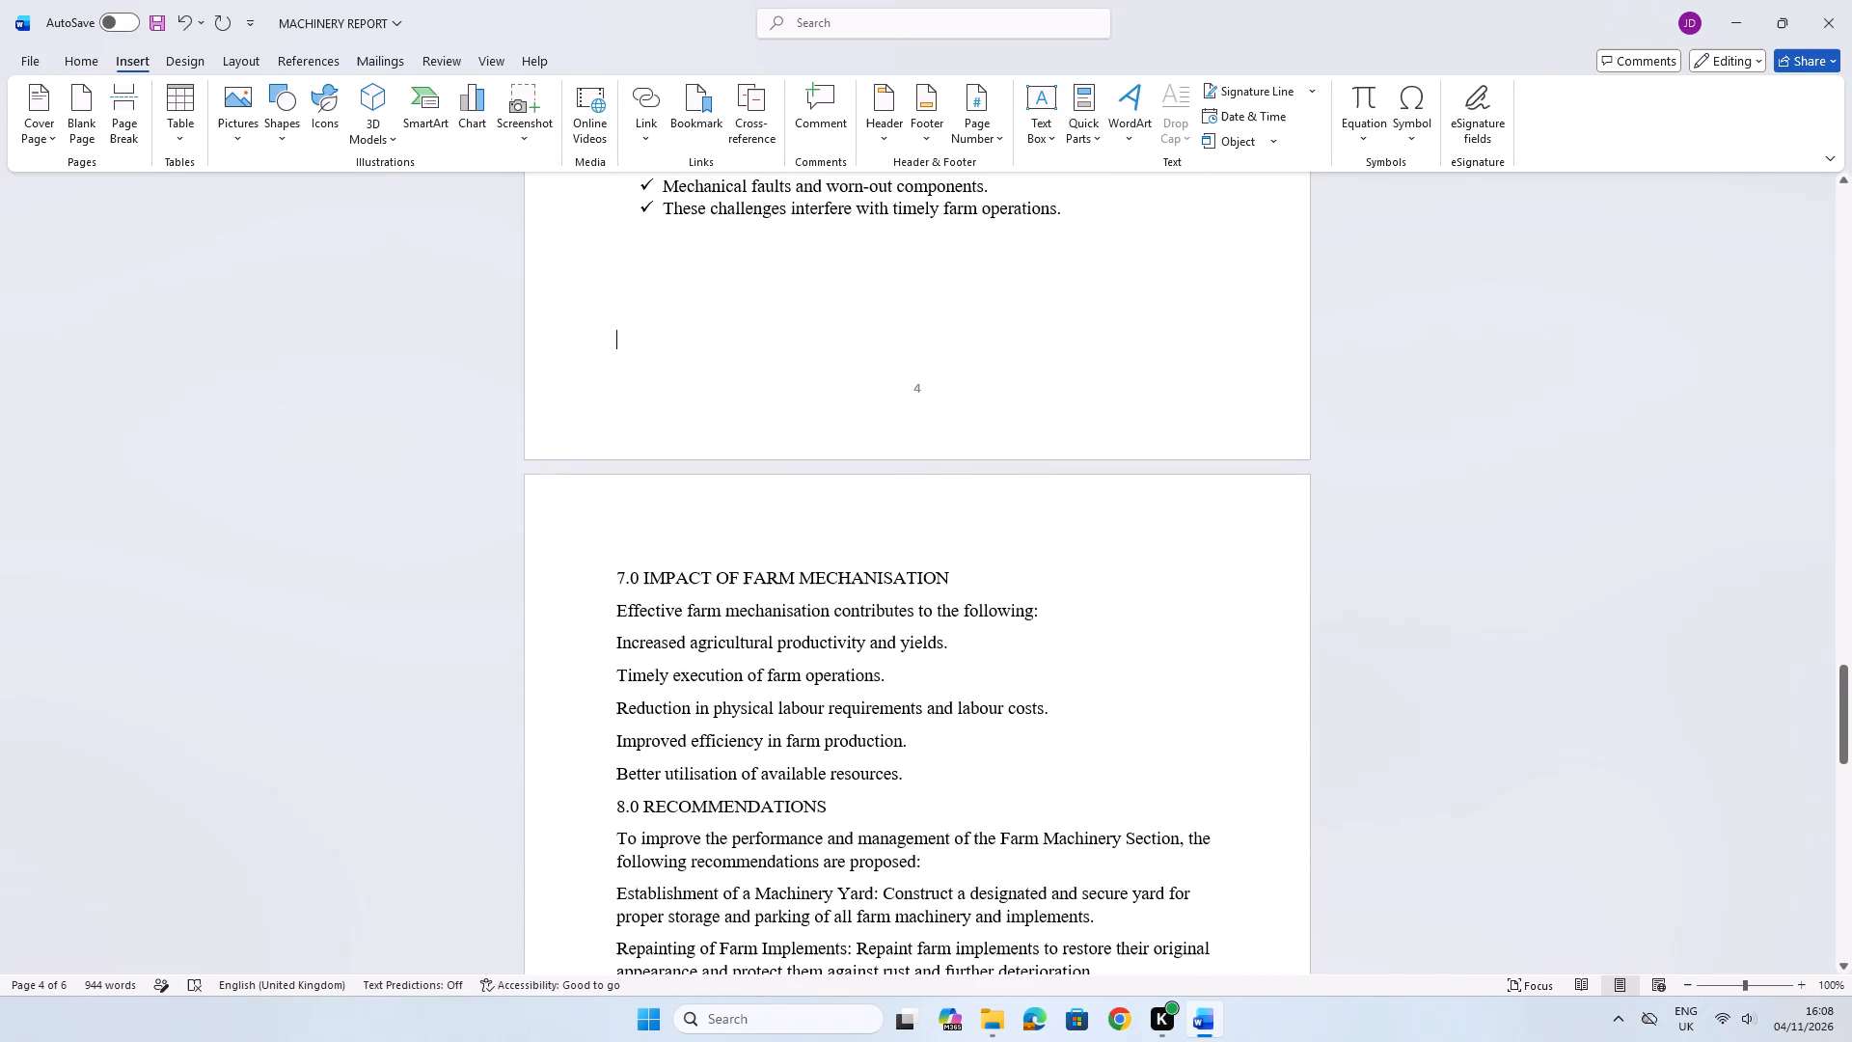
click(637, 577)
key(BackSpace)
key(BackSpace)
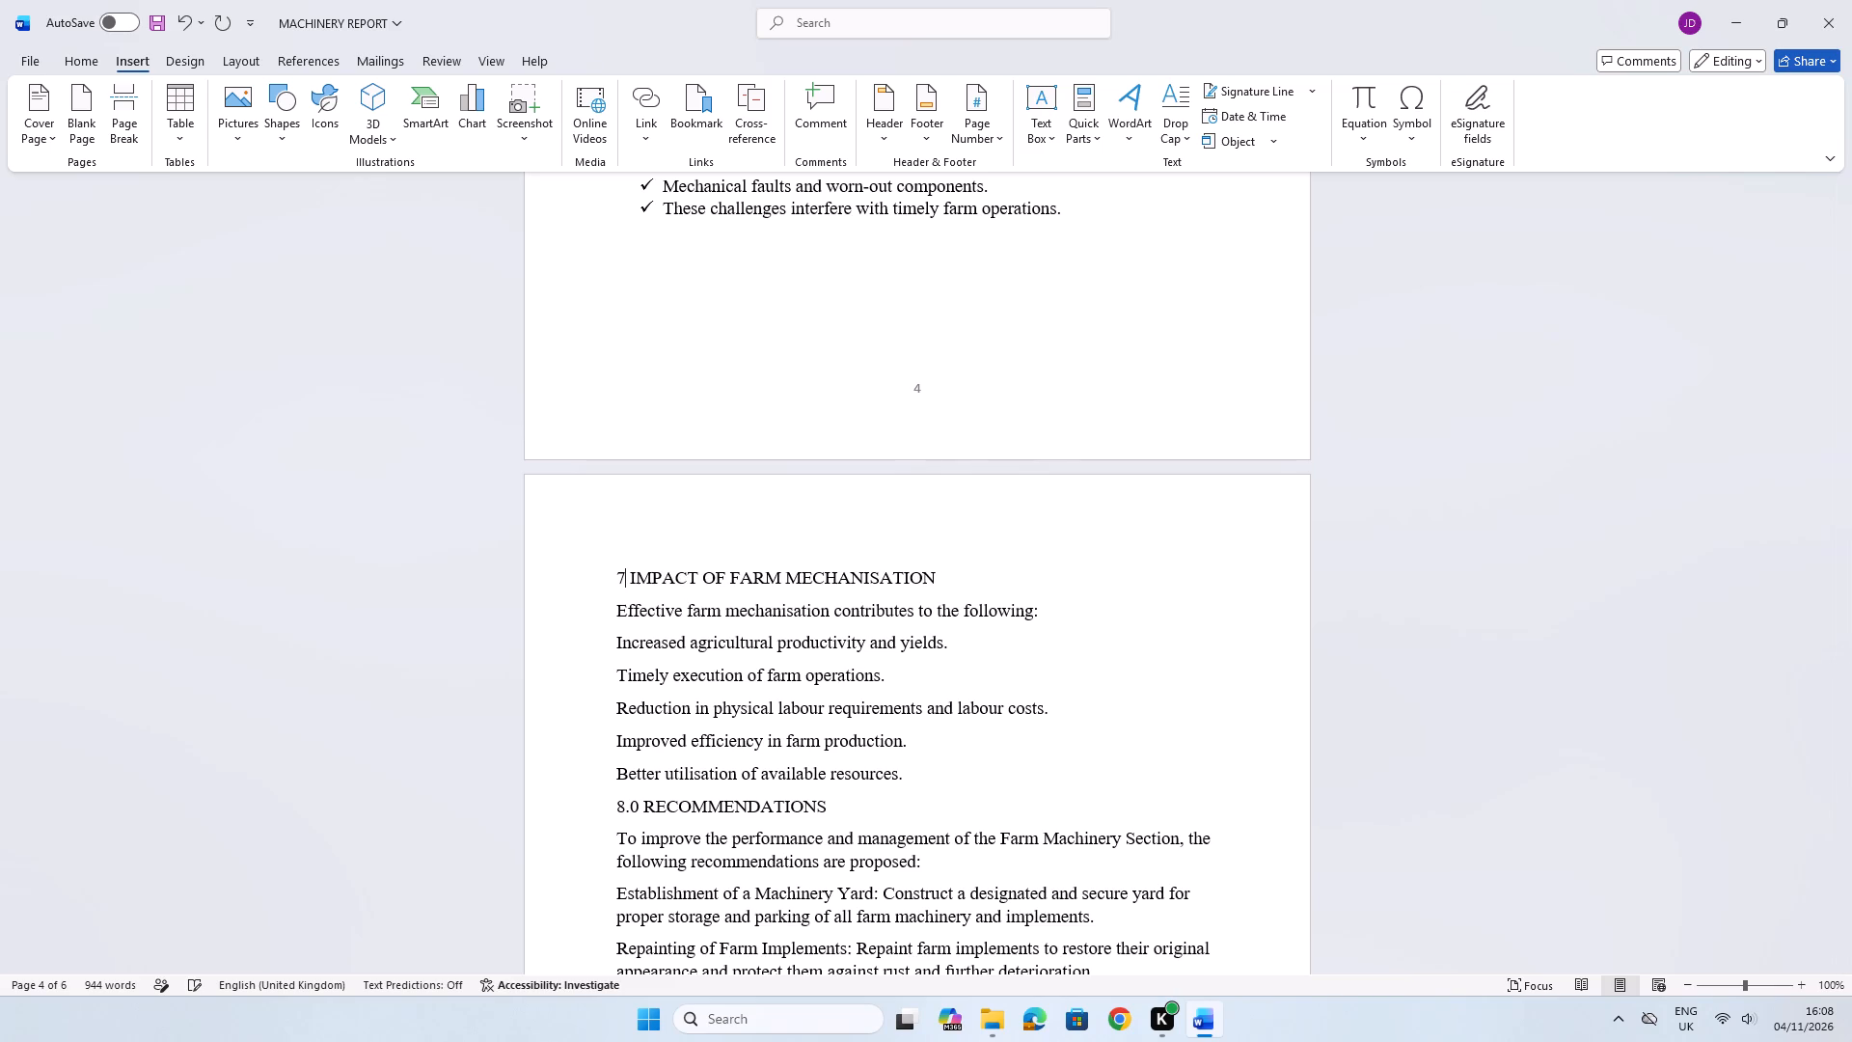
text(.)
key(space)
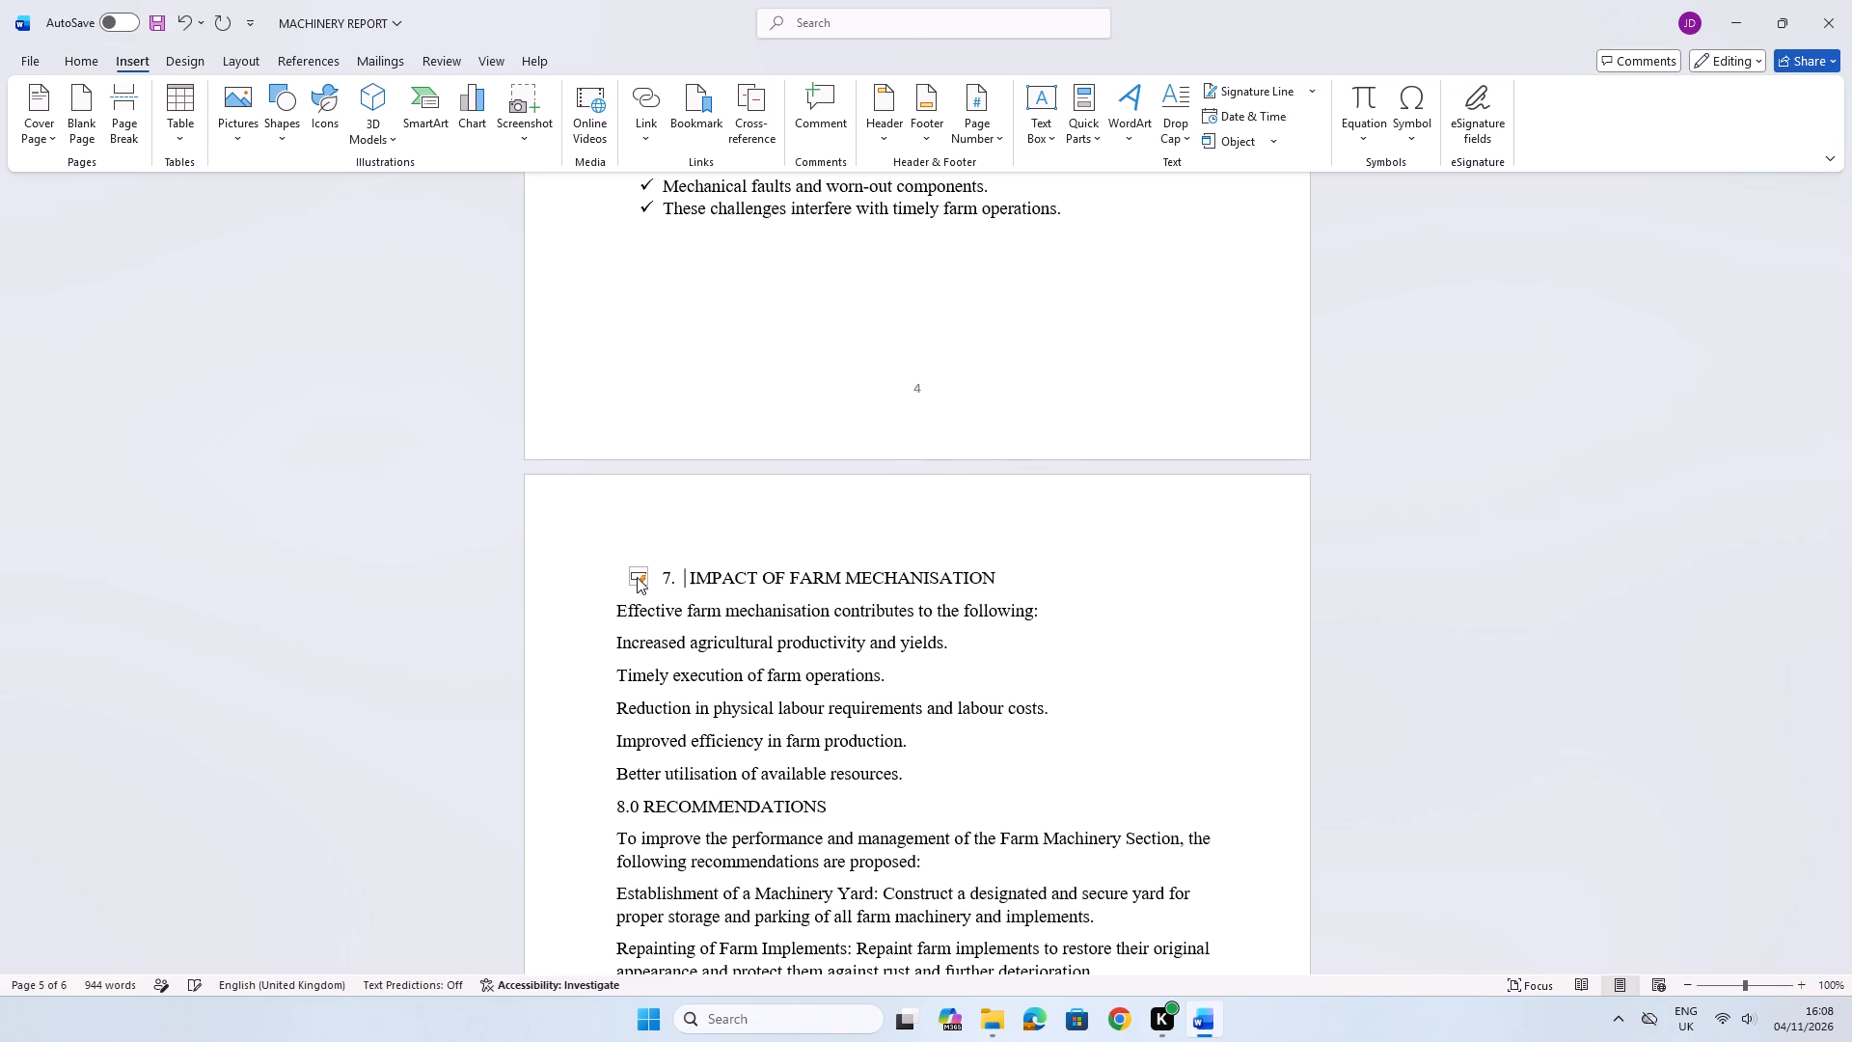
Underline and bold the section 7 heading IMPACT OF FARM MECHANISATION.
drag(1000, 584, 727, 577)
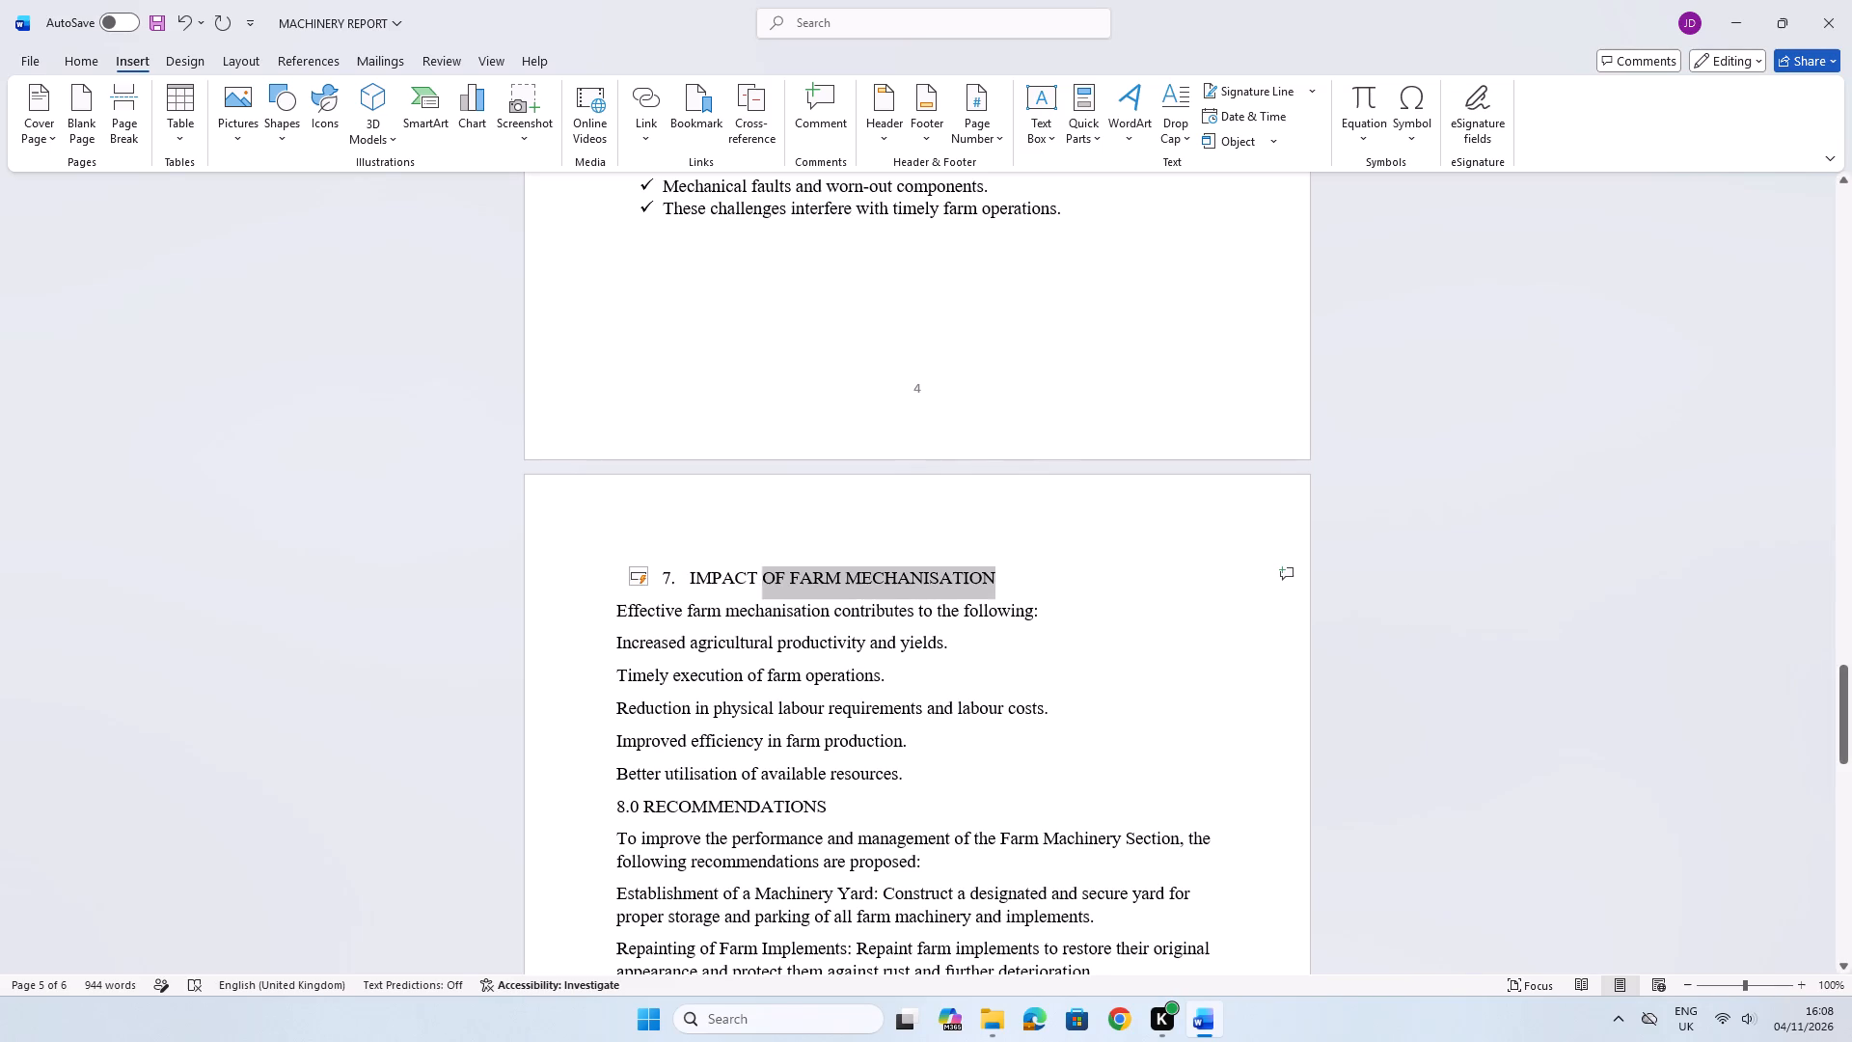
drag(727, 577, 673, 579)
click(737, 544)
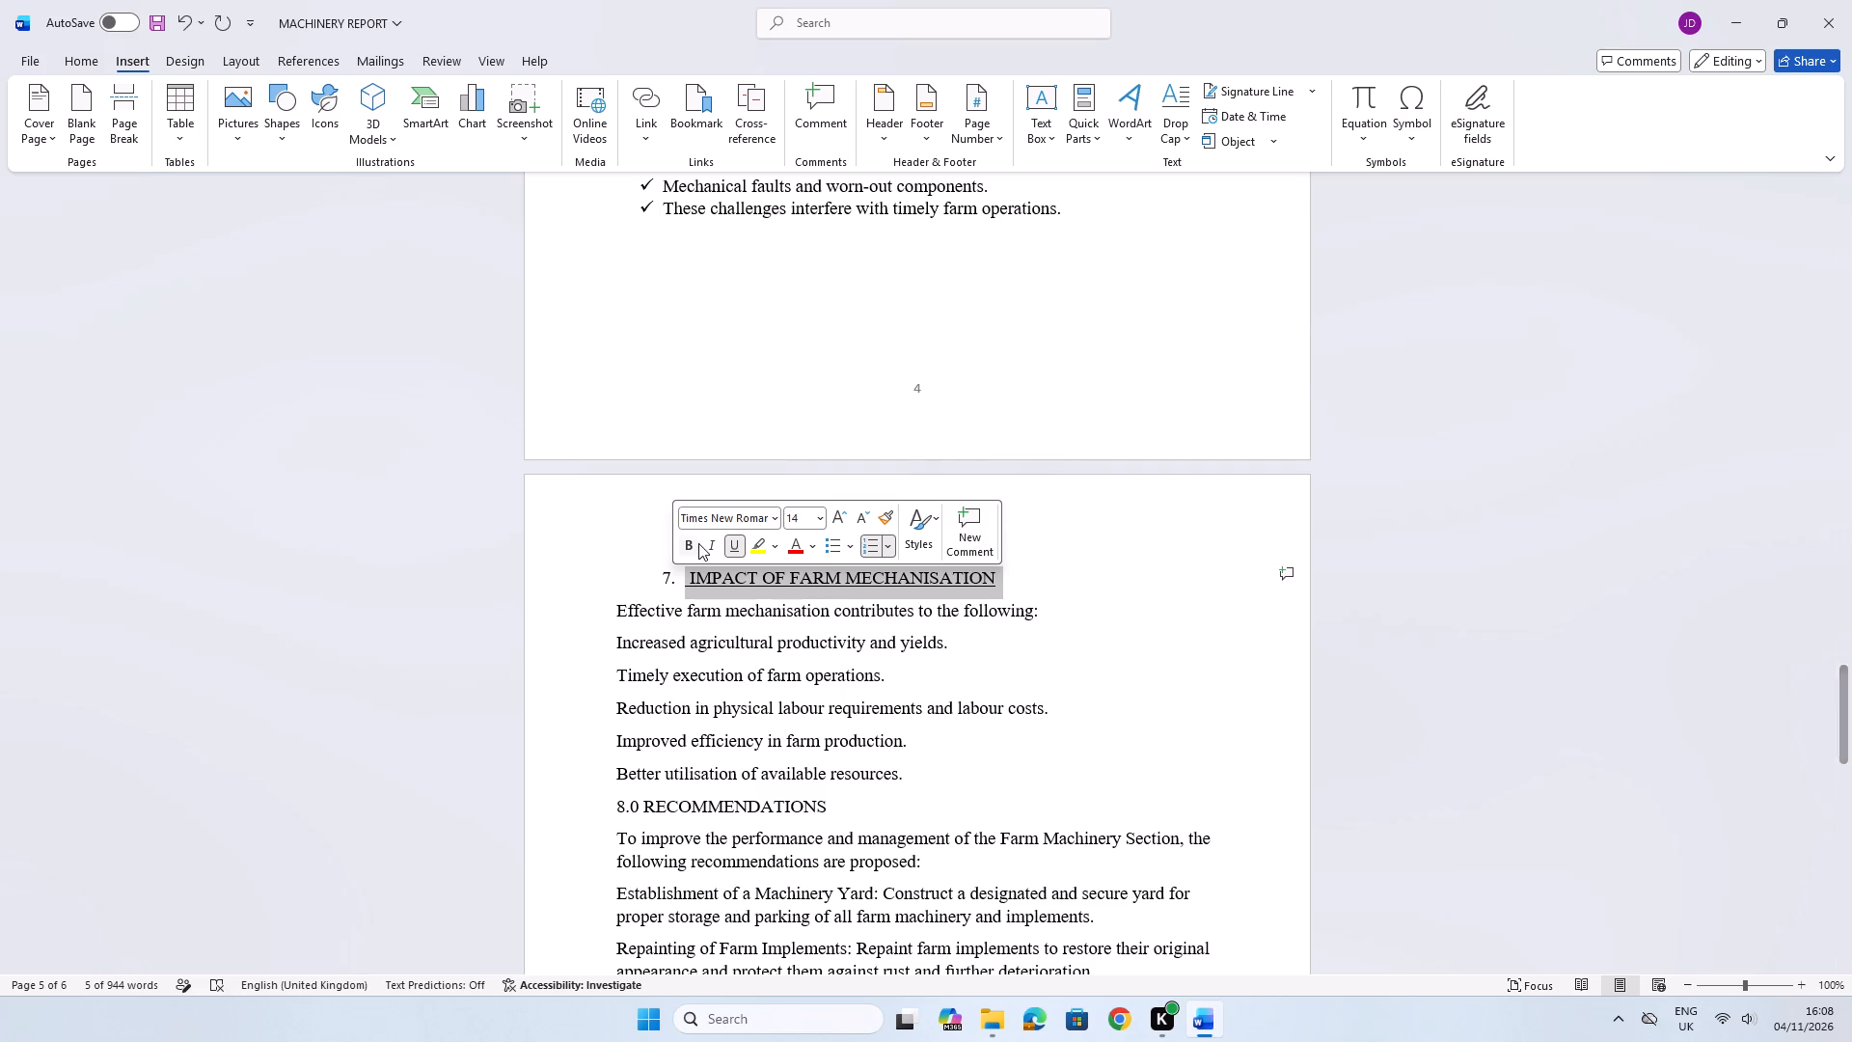
click(692, 548)
click(1041, 613)
Save the report document.
scroll(1049, 590, down, 3)
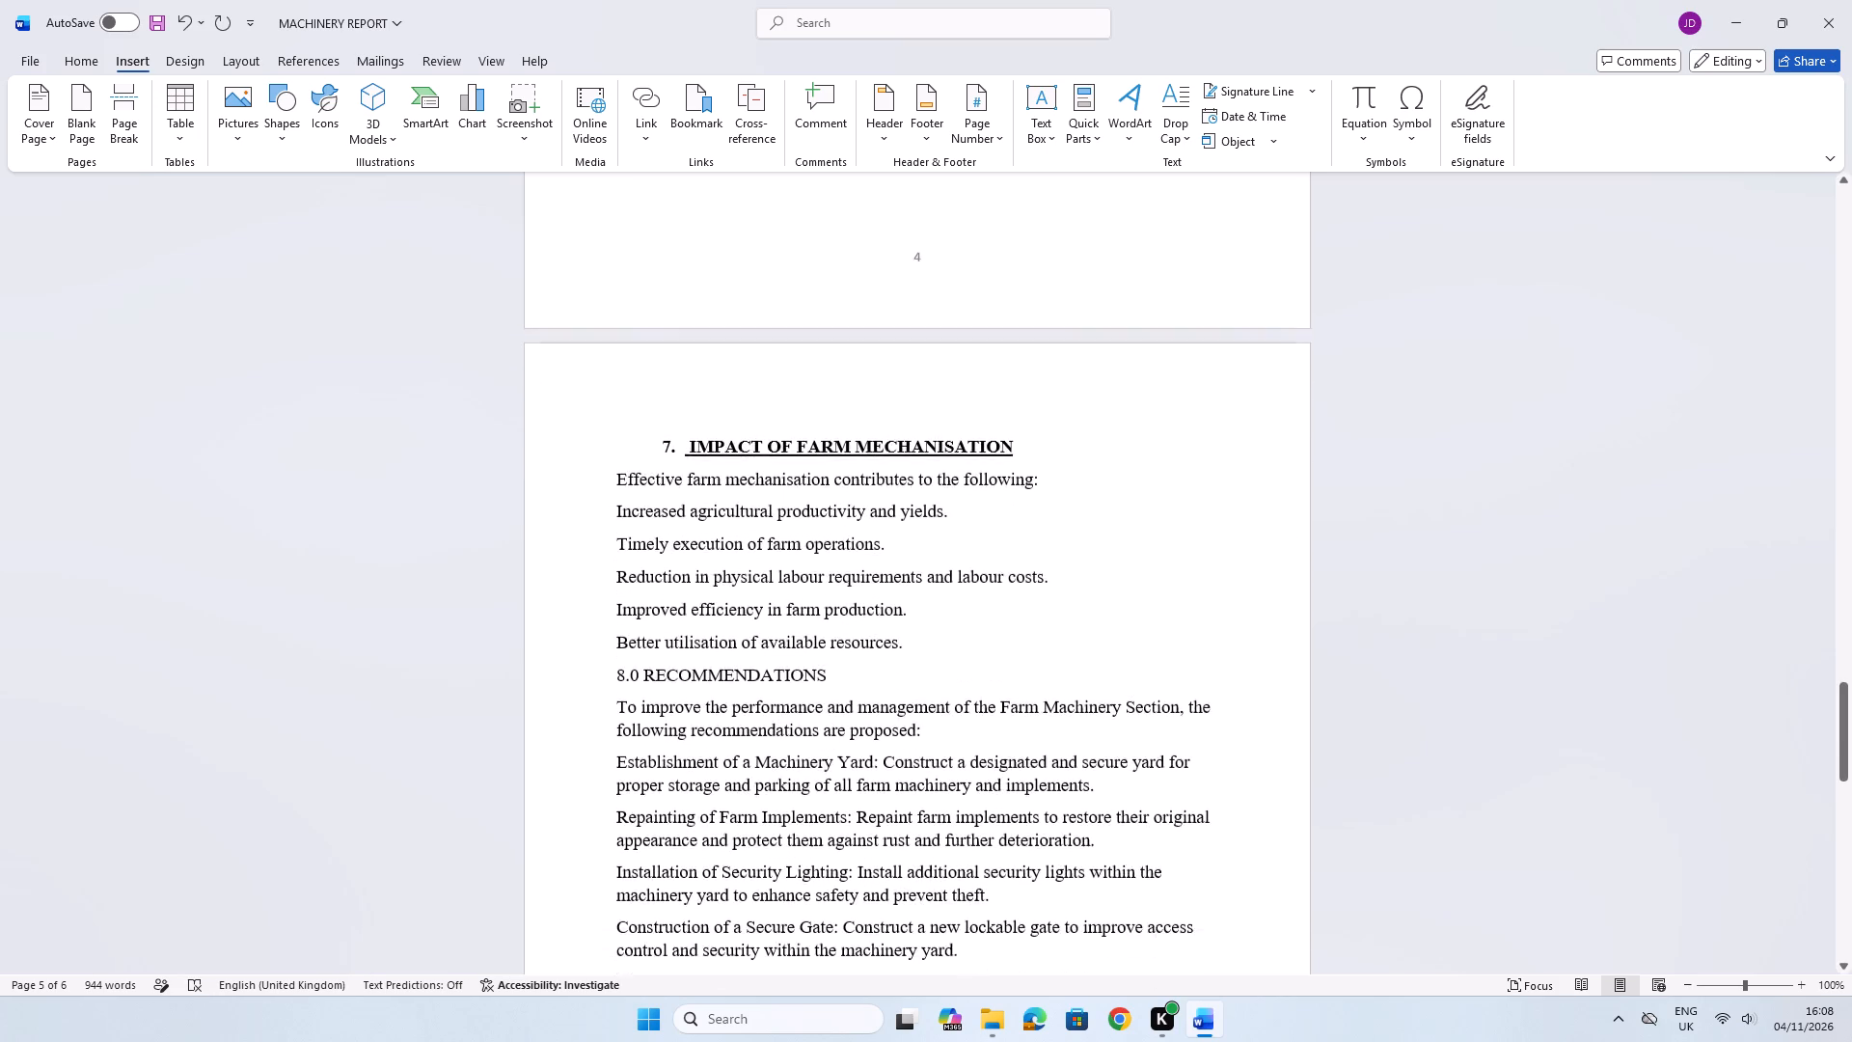
scroll(1048, 575, up, 6)
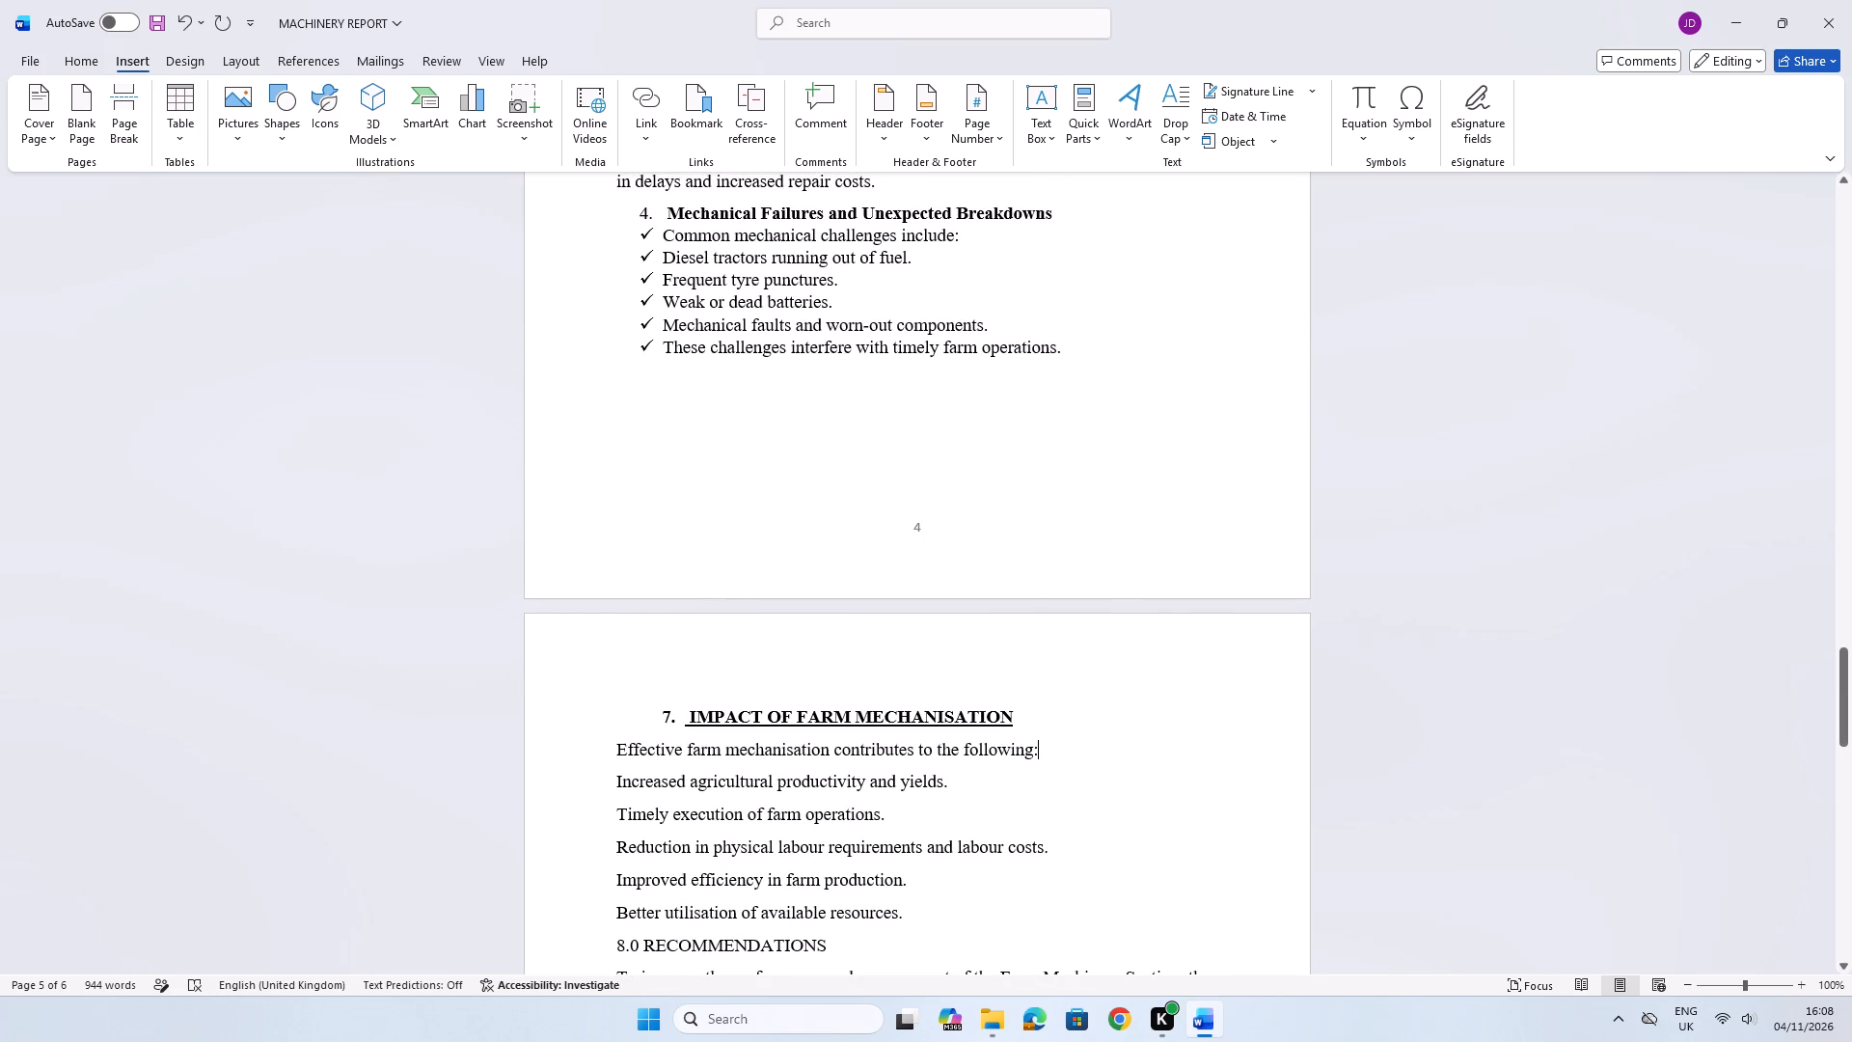
scroll(1057, 449, up, 2)
scroll(1039, 431, down, 1)
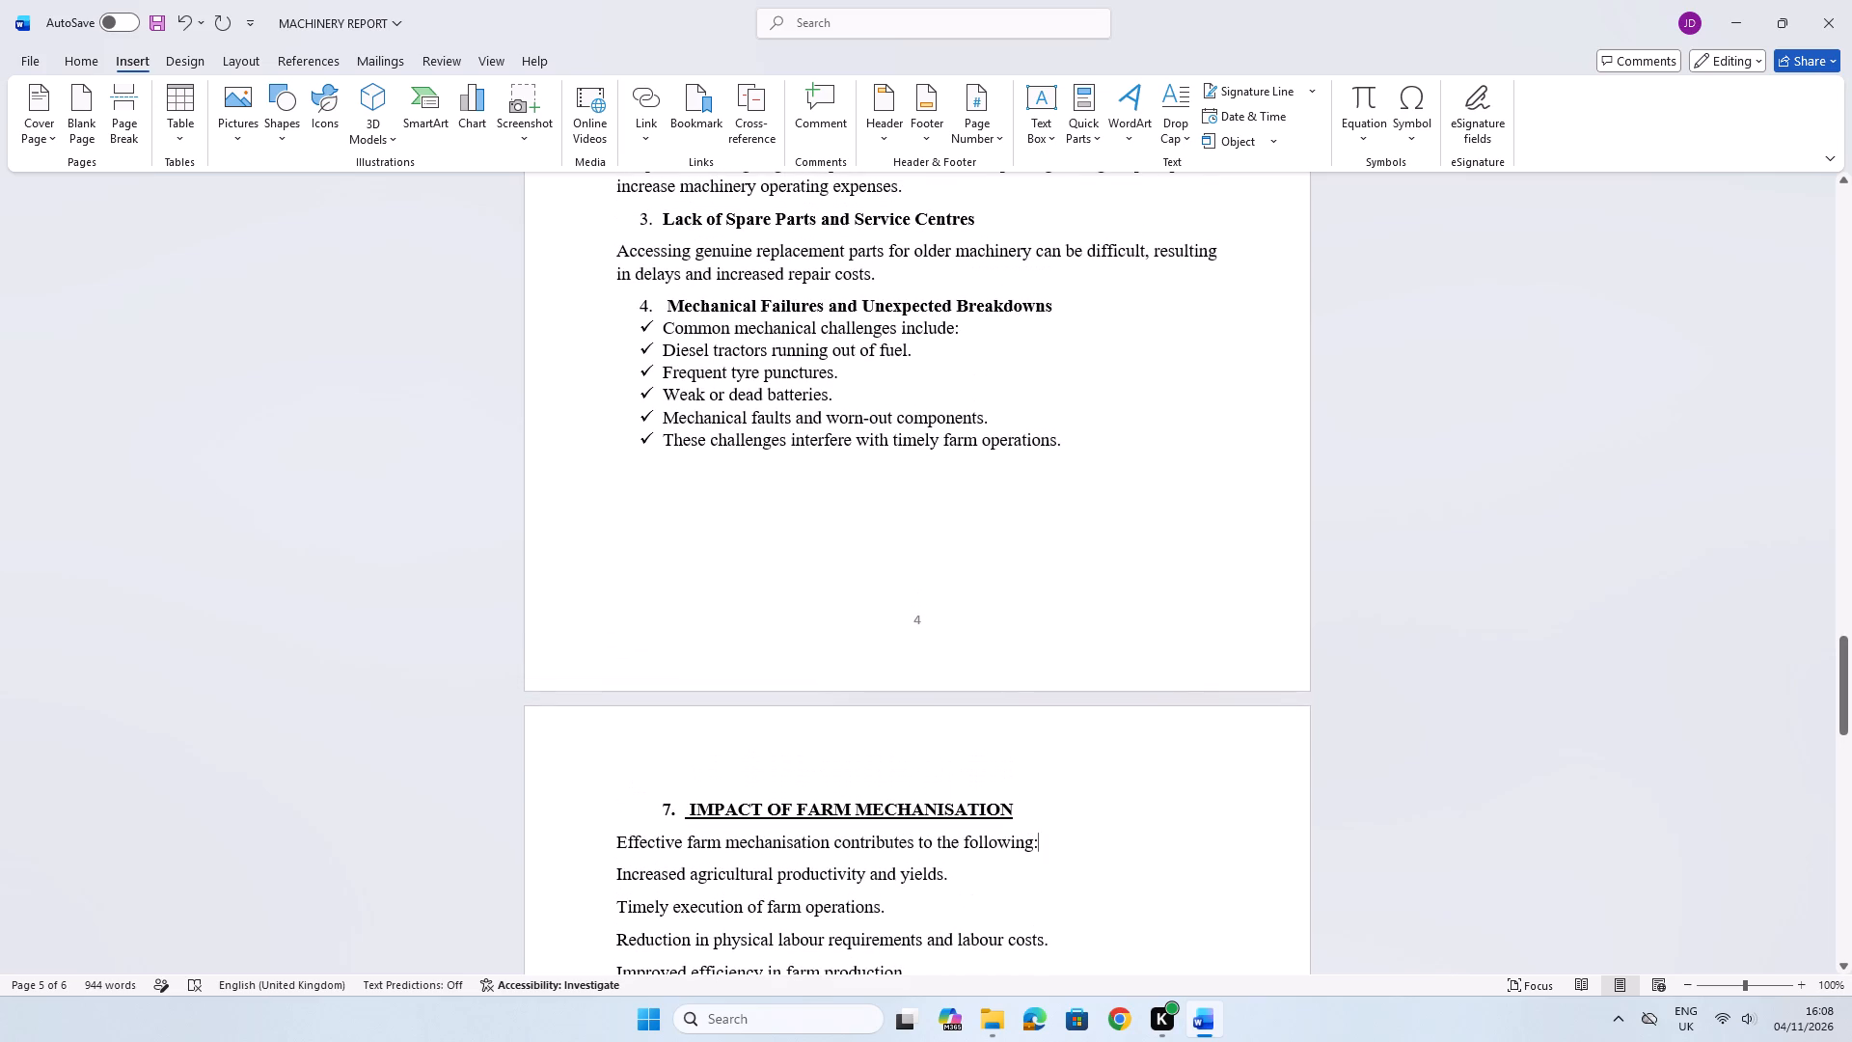
scroll(1039, 431, down, 5)
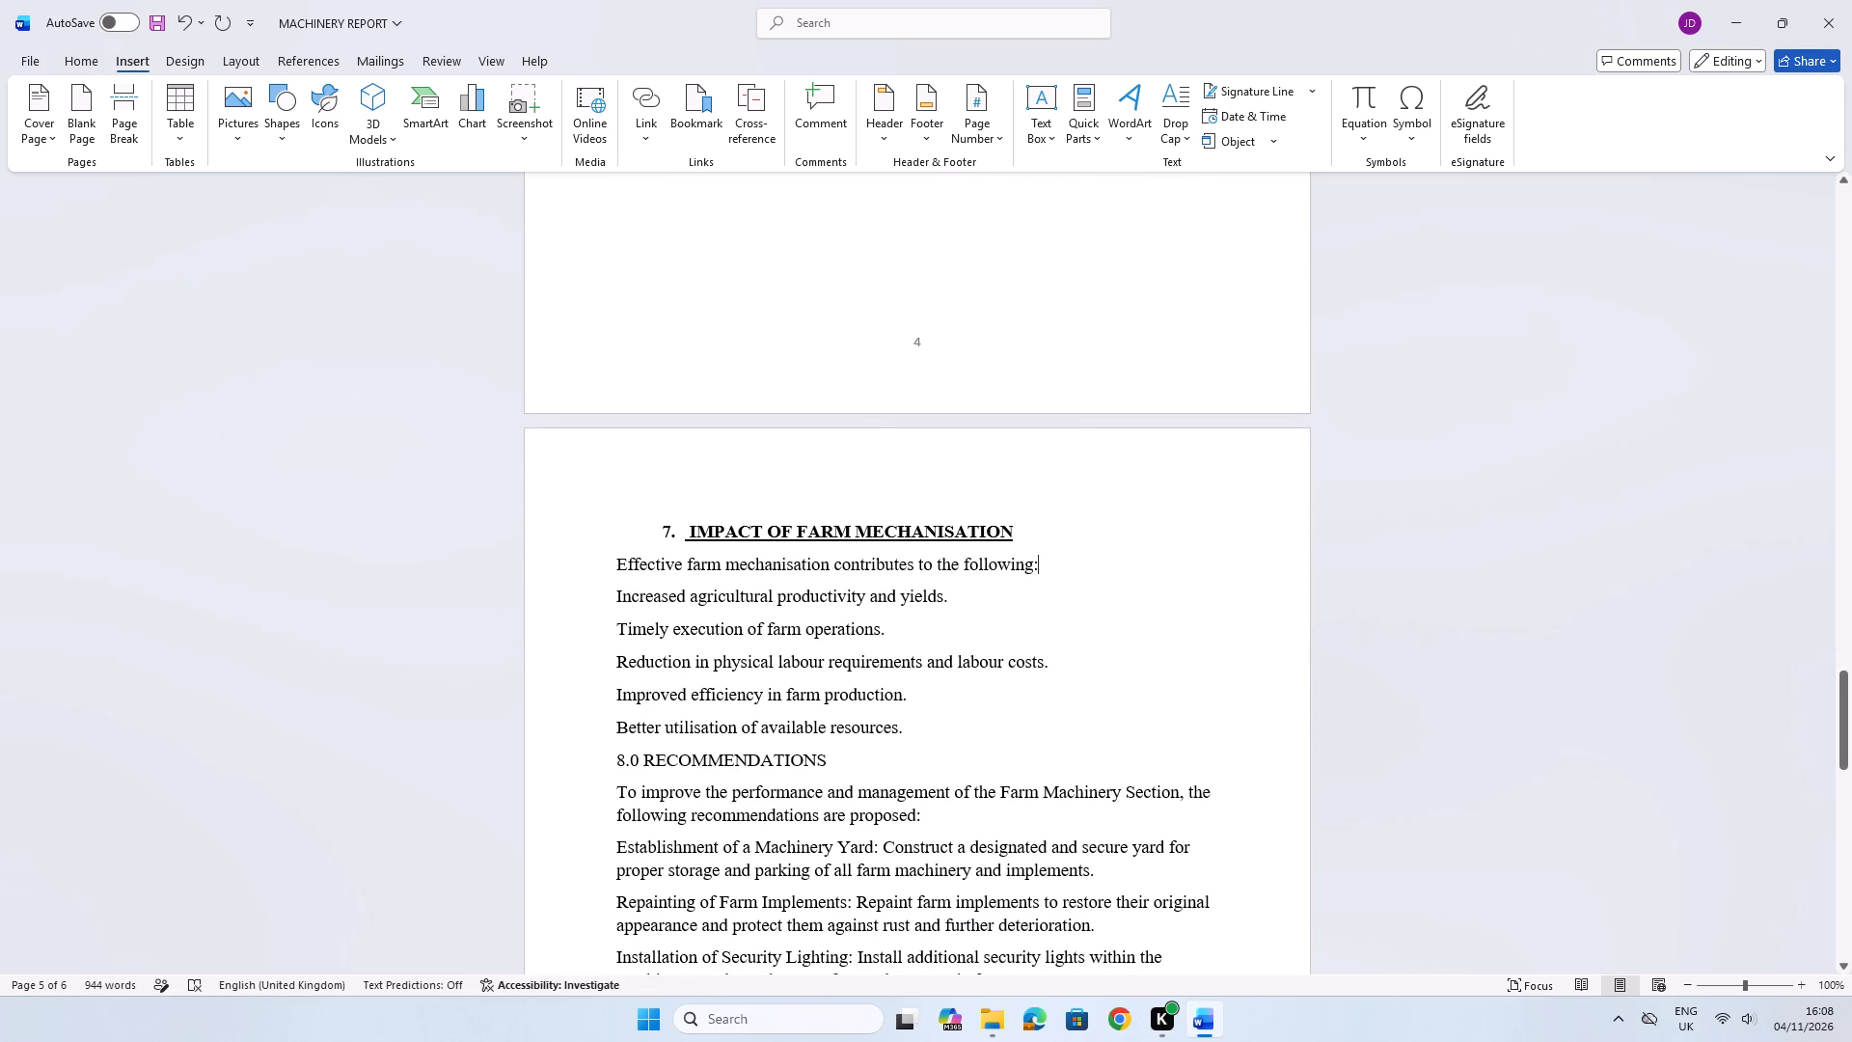
scroll(802, 520, down, 1)
key(ctrl+s)
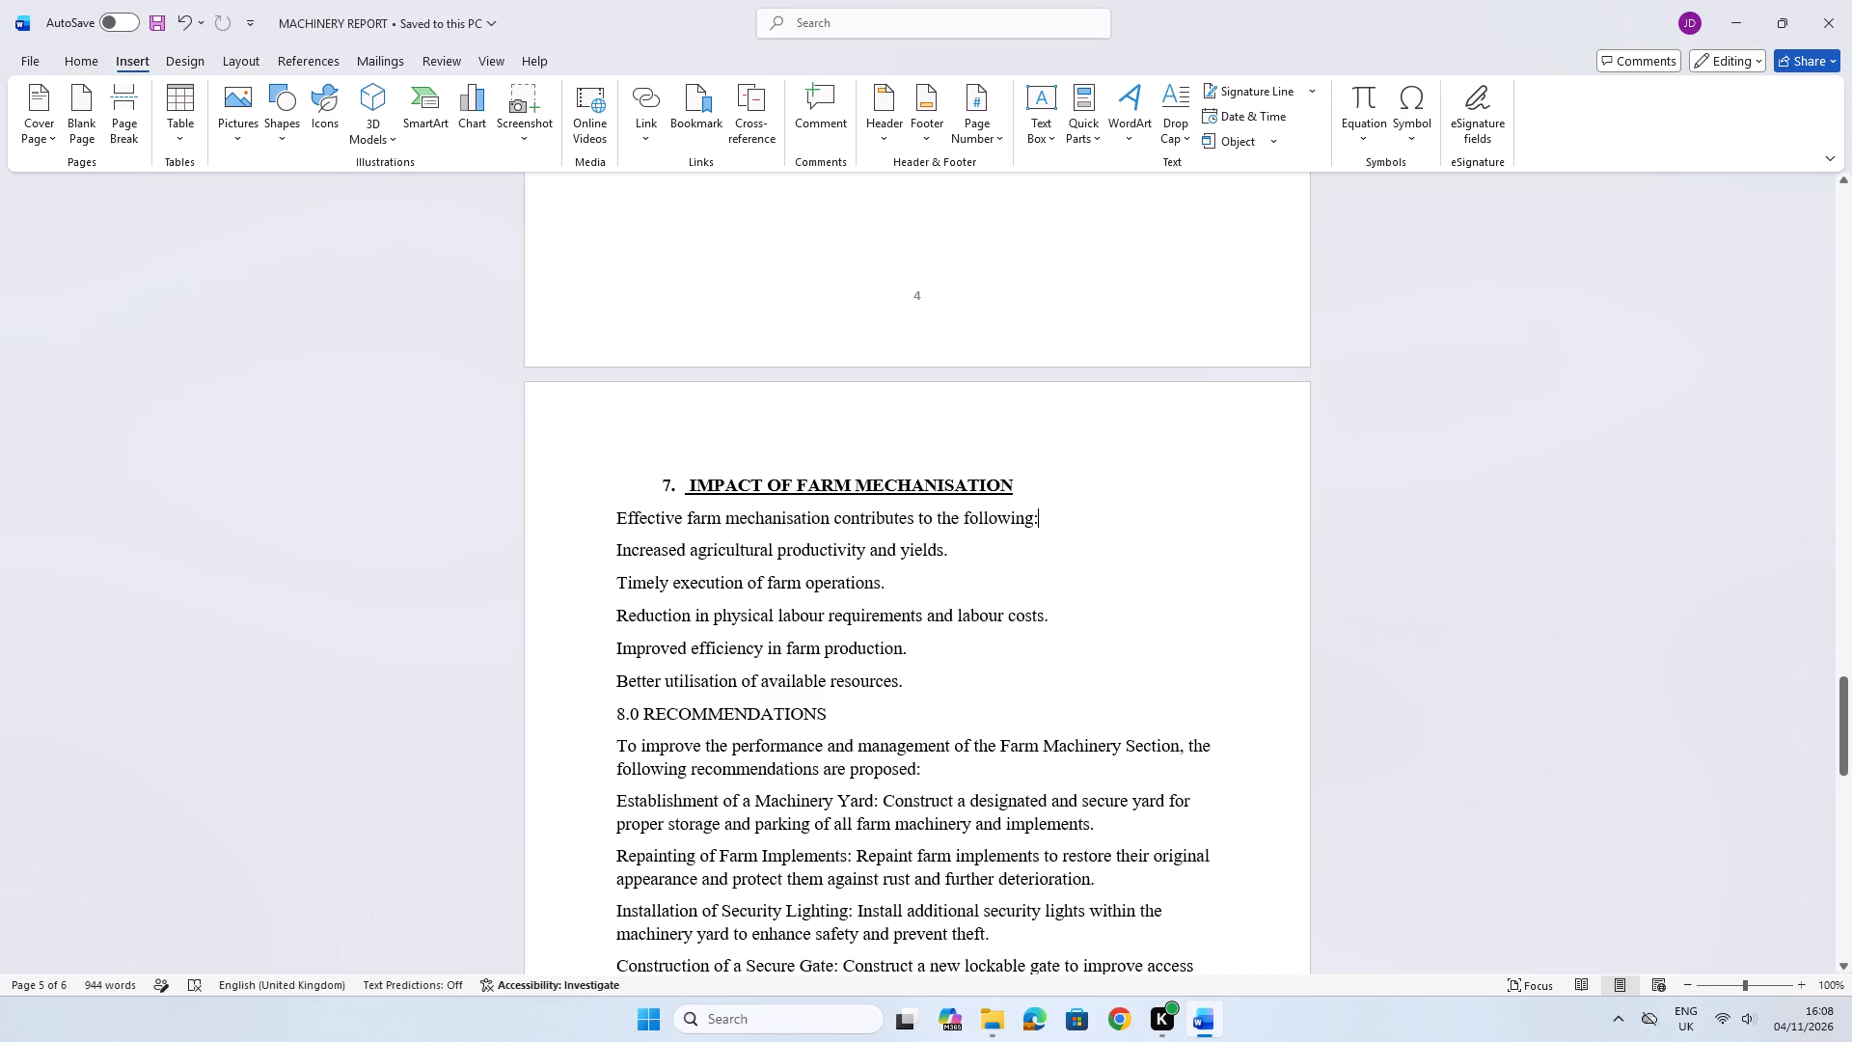
Apply four-diamond bullets to the section 7 lines from Effective farm mechanisation to Better utilisation of available resources.
drag(620, 518, 899, 684)
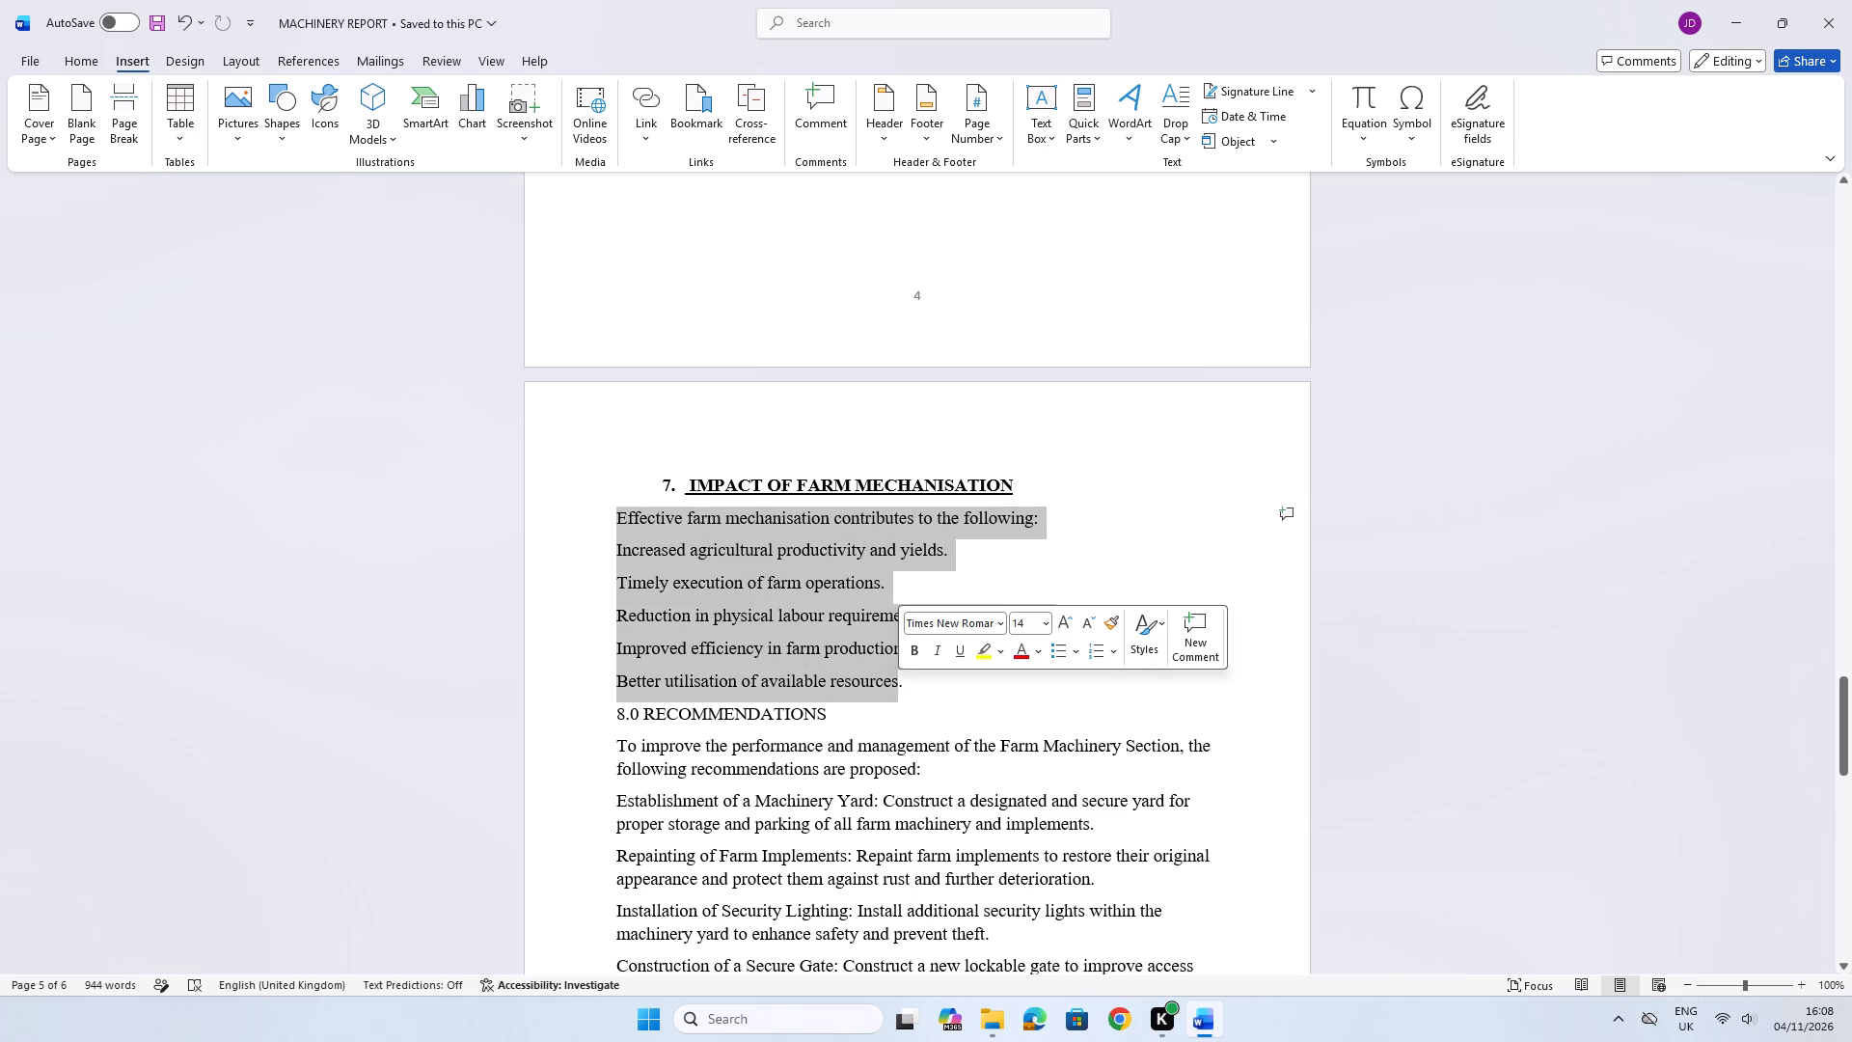
click(71, 53)
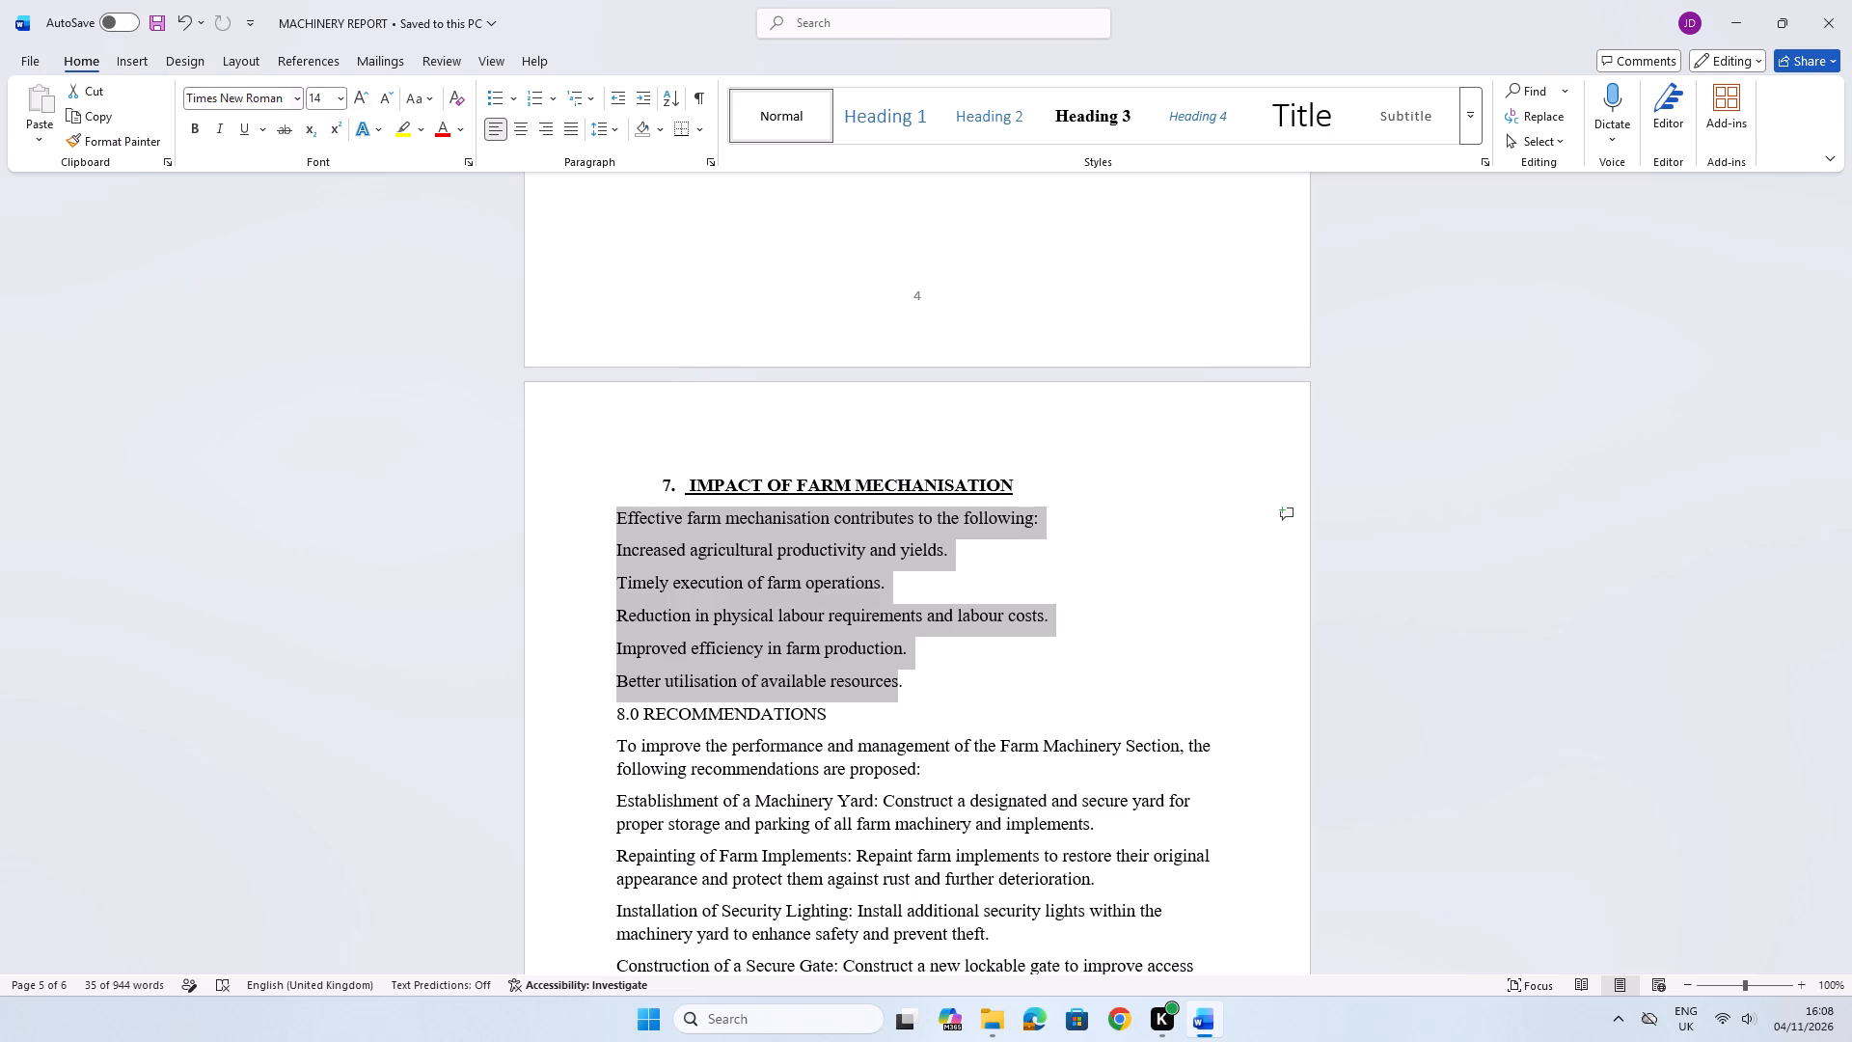
click(135, 69)
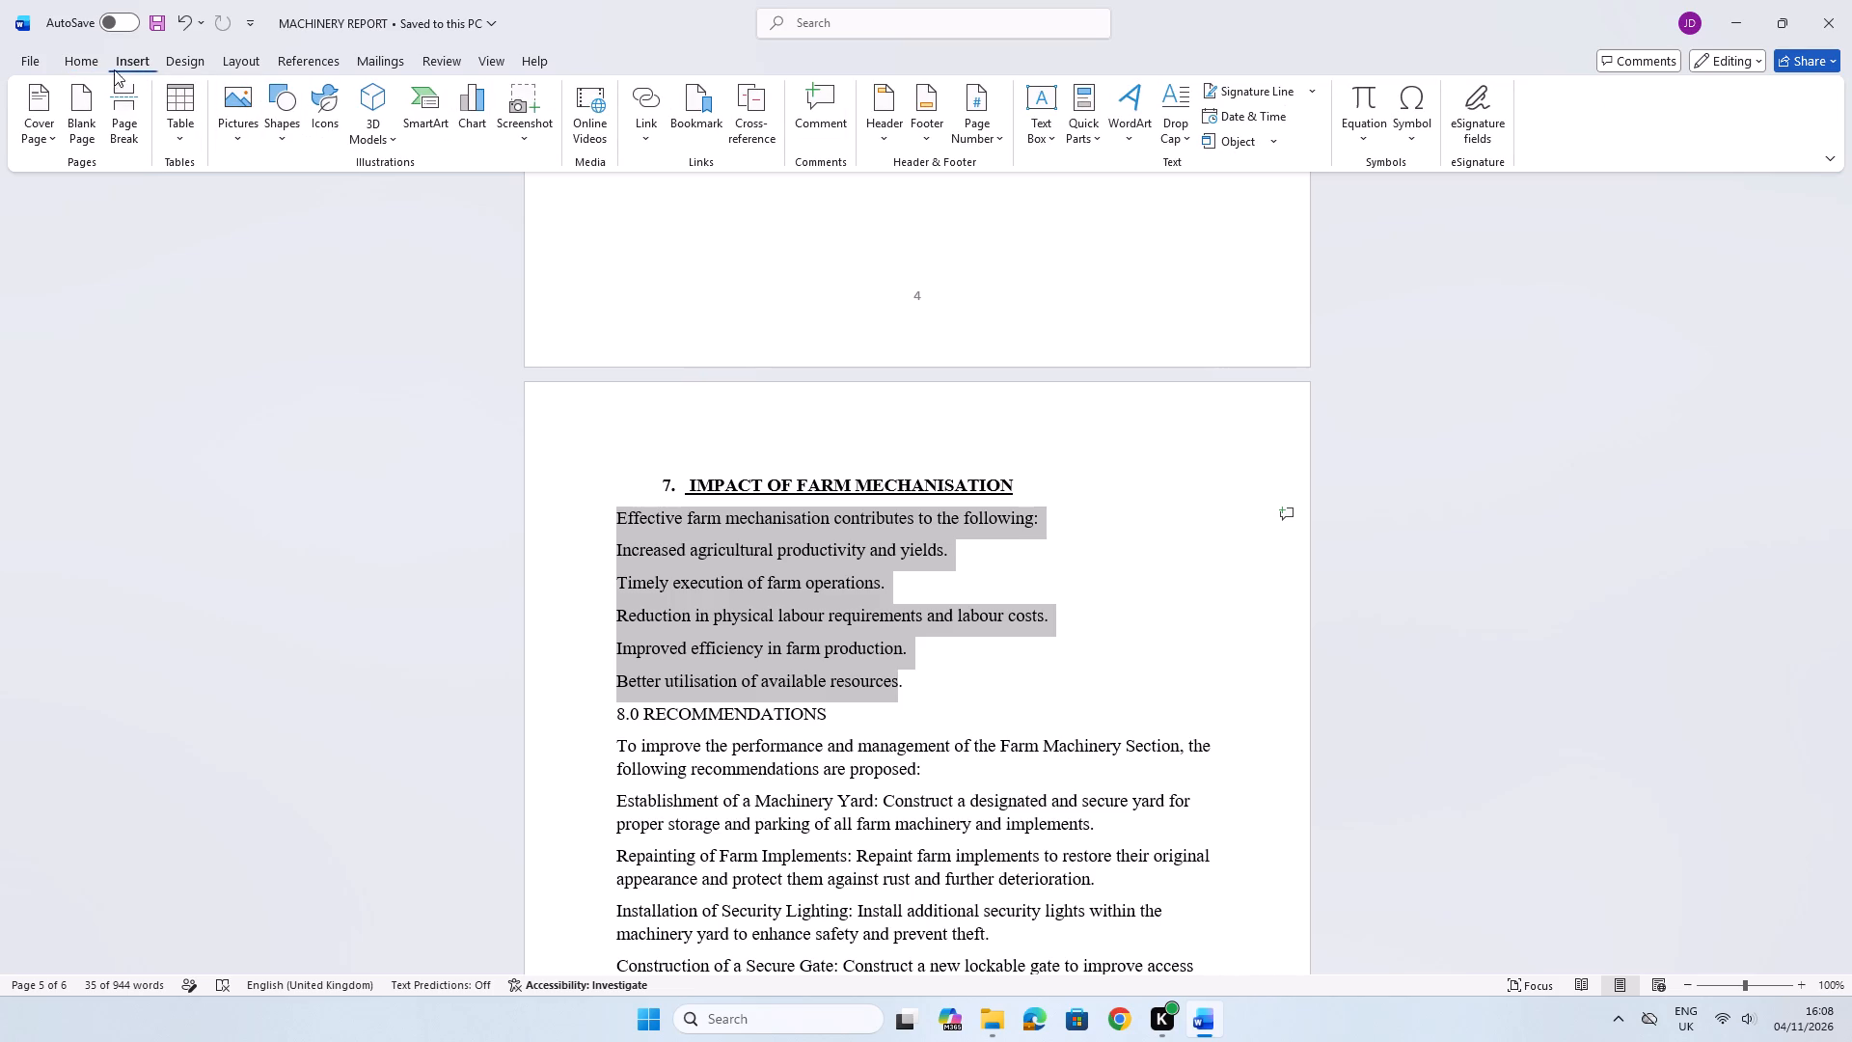
click(88, 63)
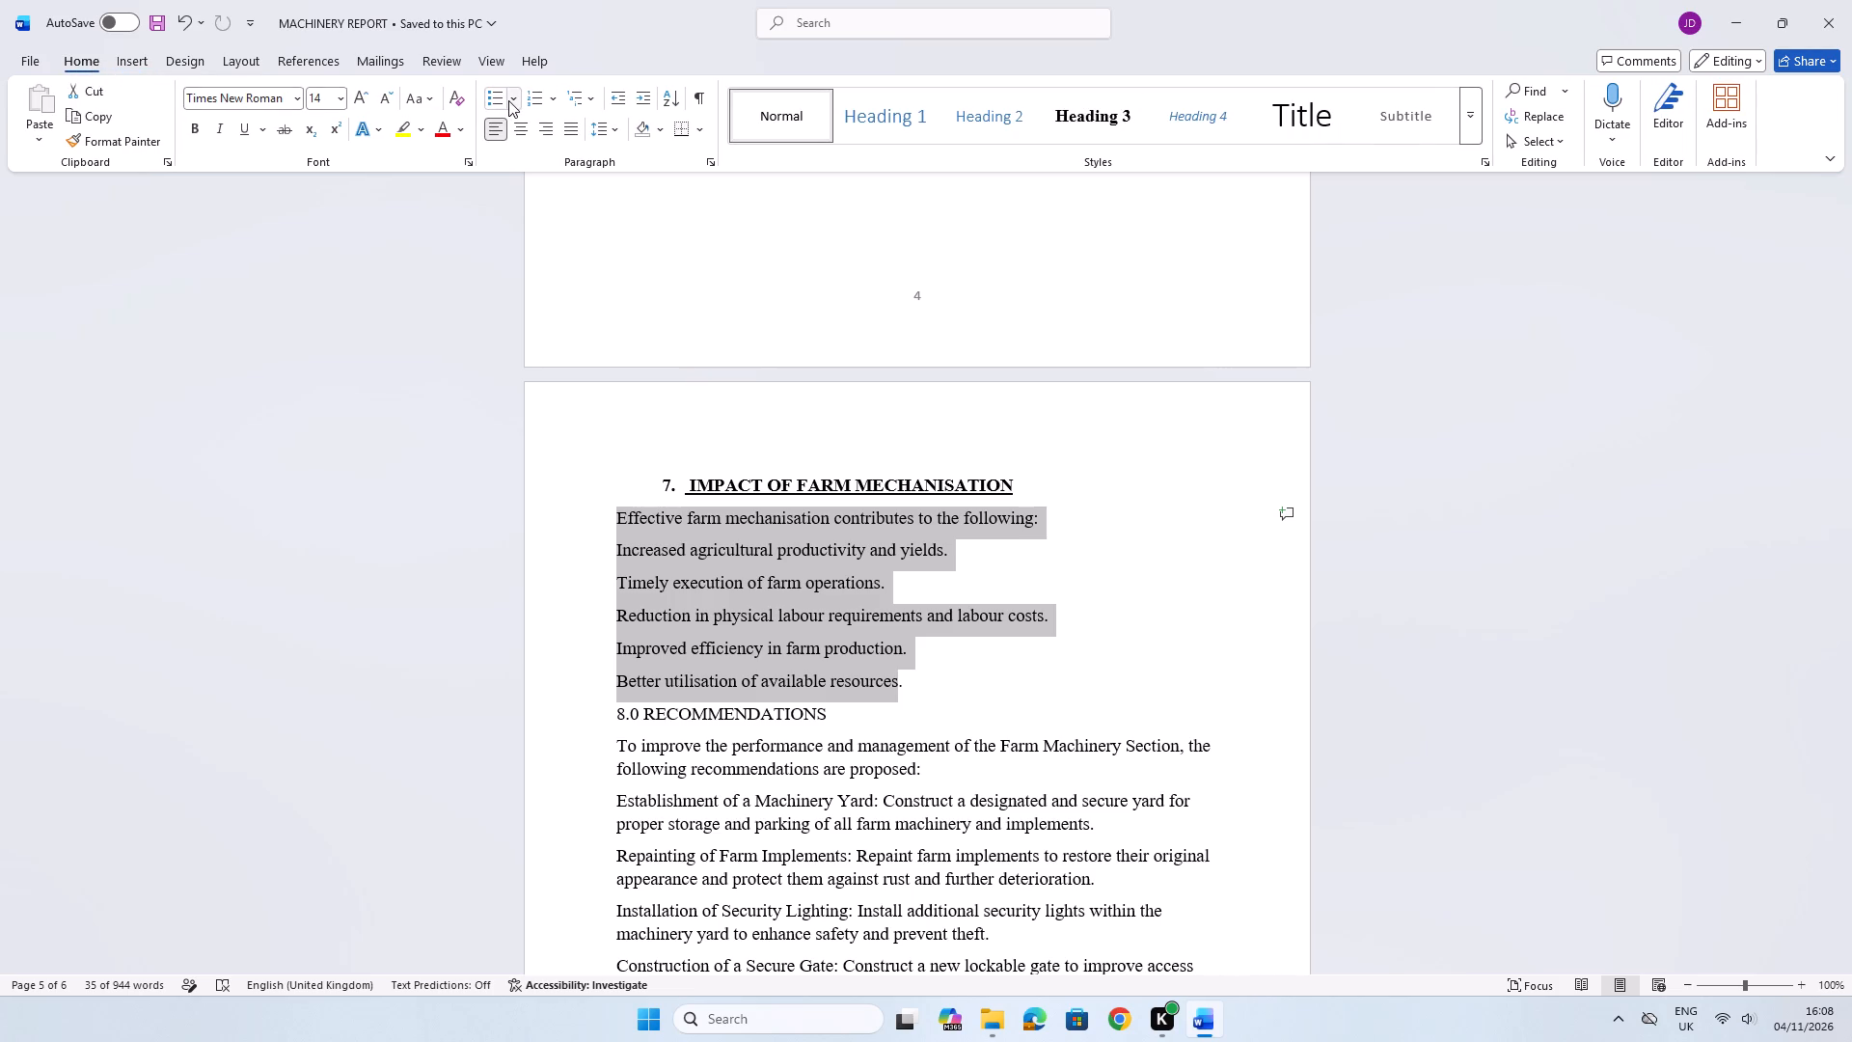
click(514, 100)
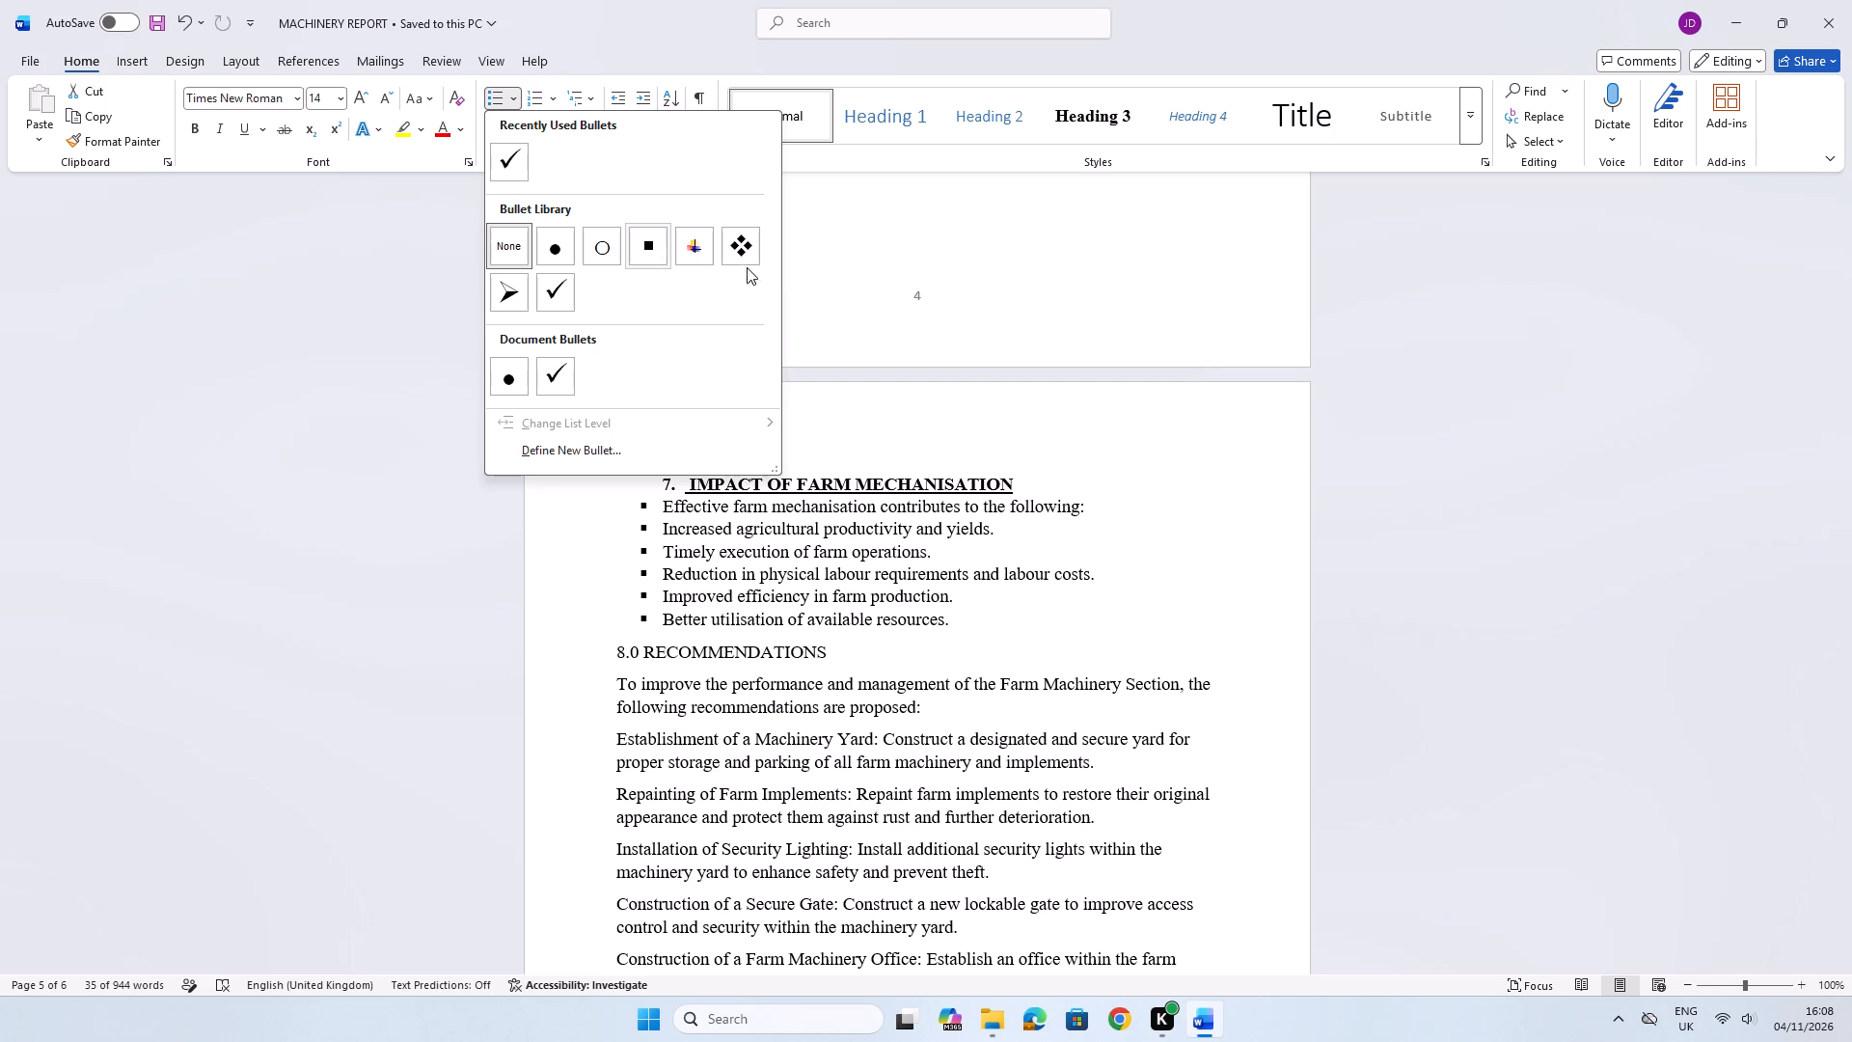
click(750, 243)
Add an unnumbered blank line below the section 7 heading.
click(1055, 494)
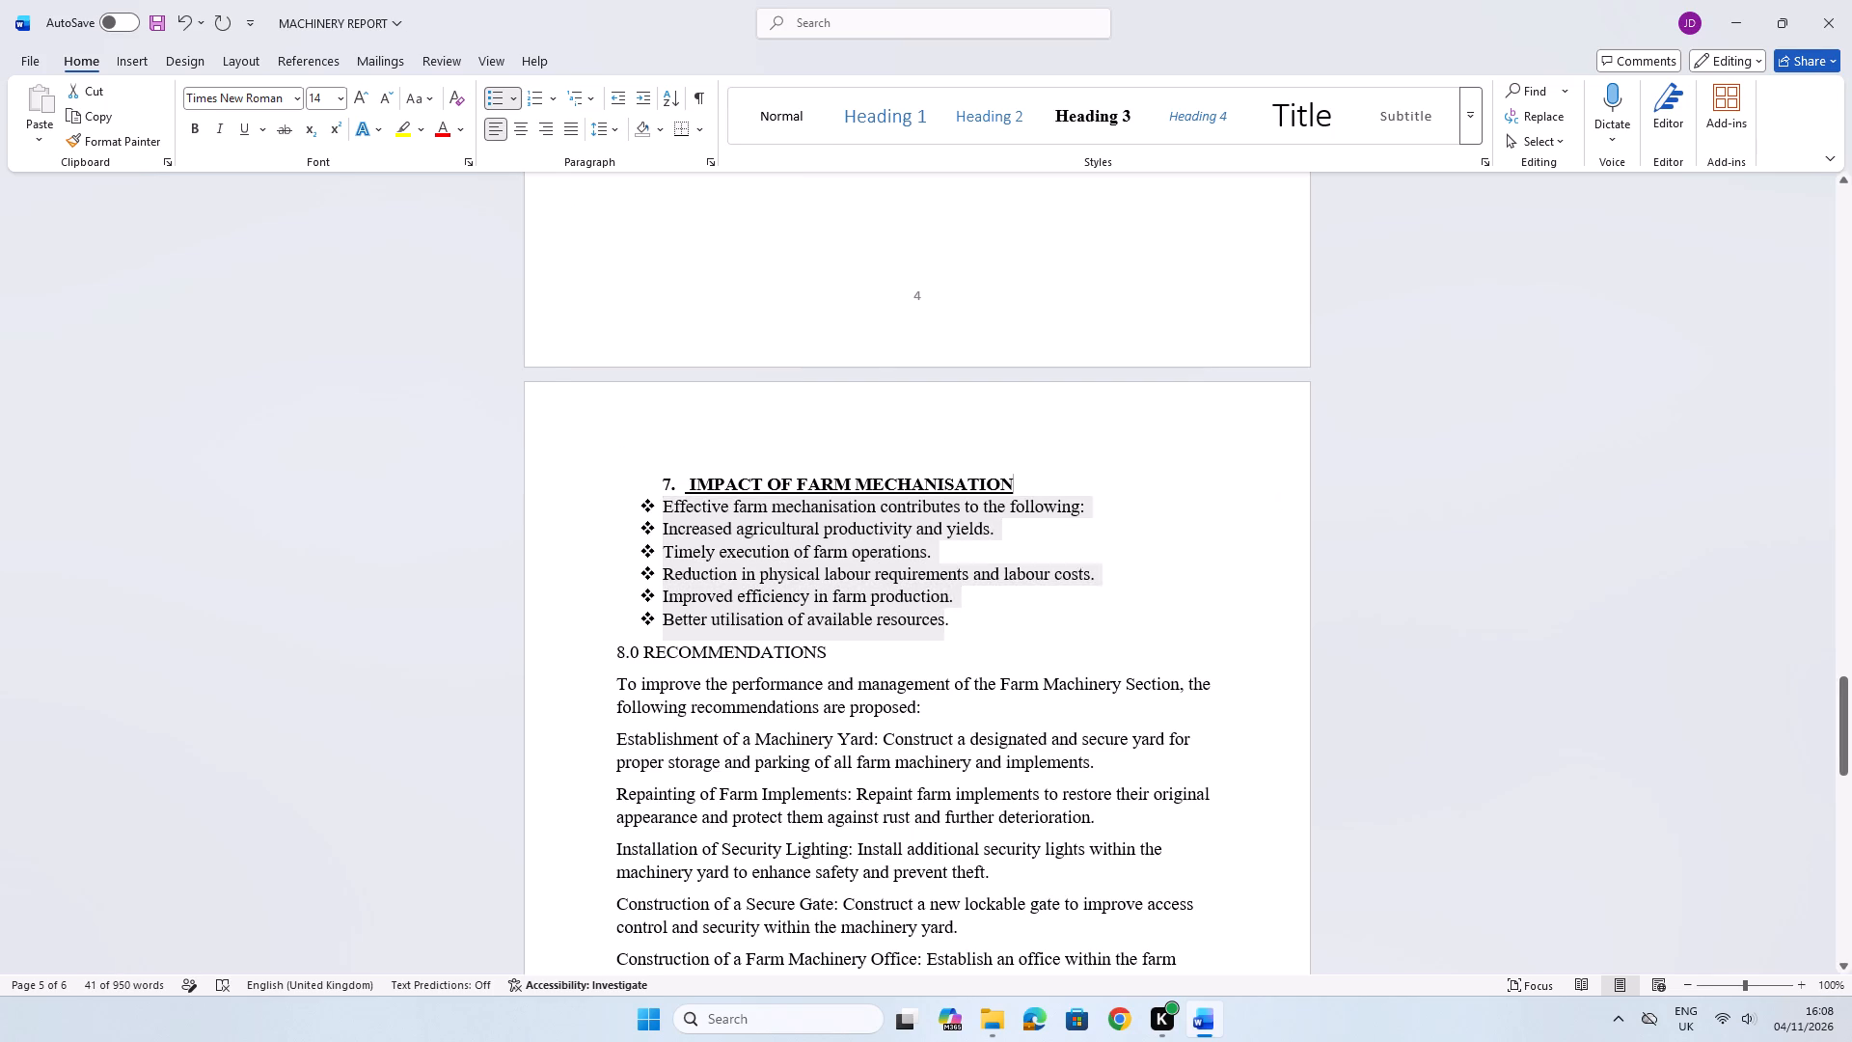
key(Return)
key(BackSpace)
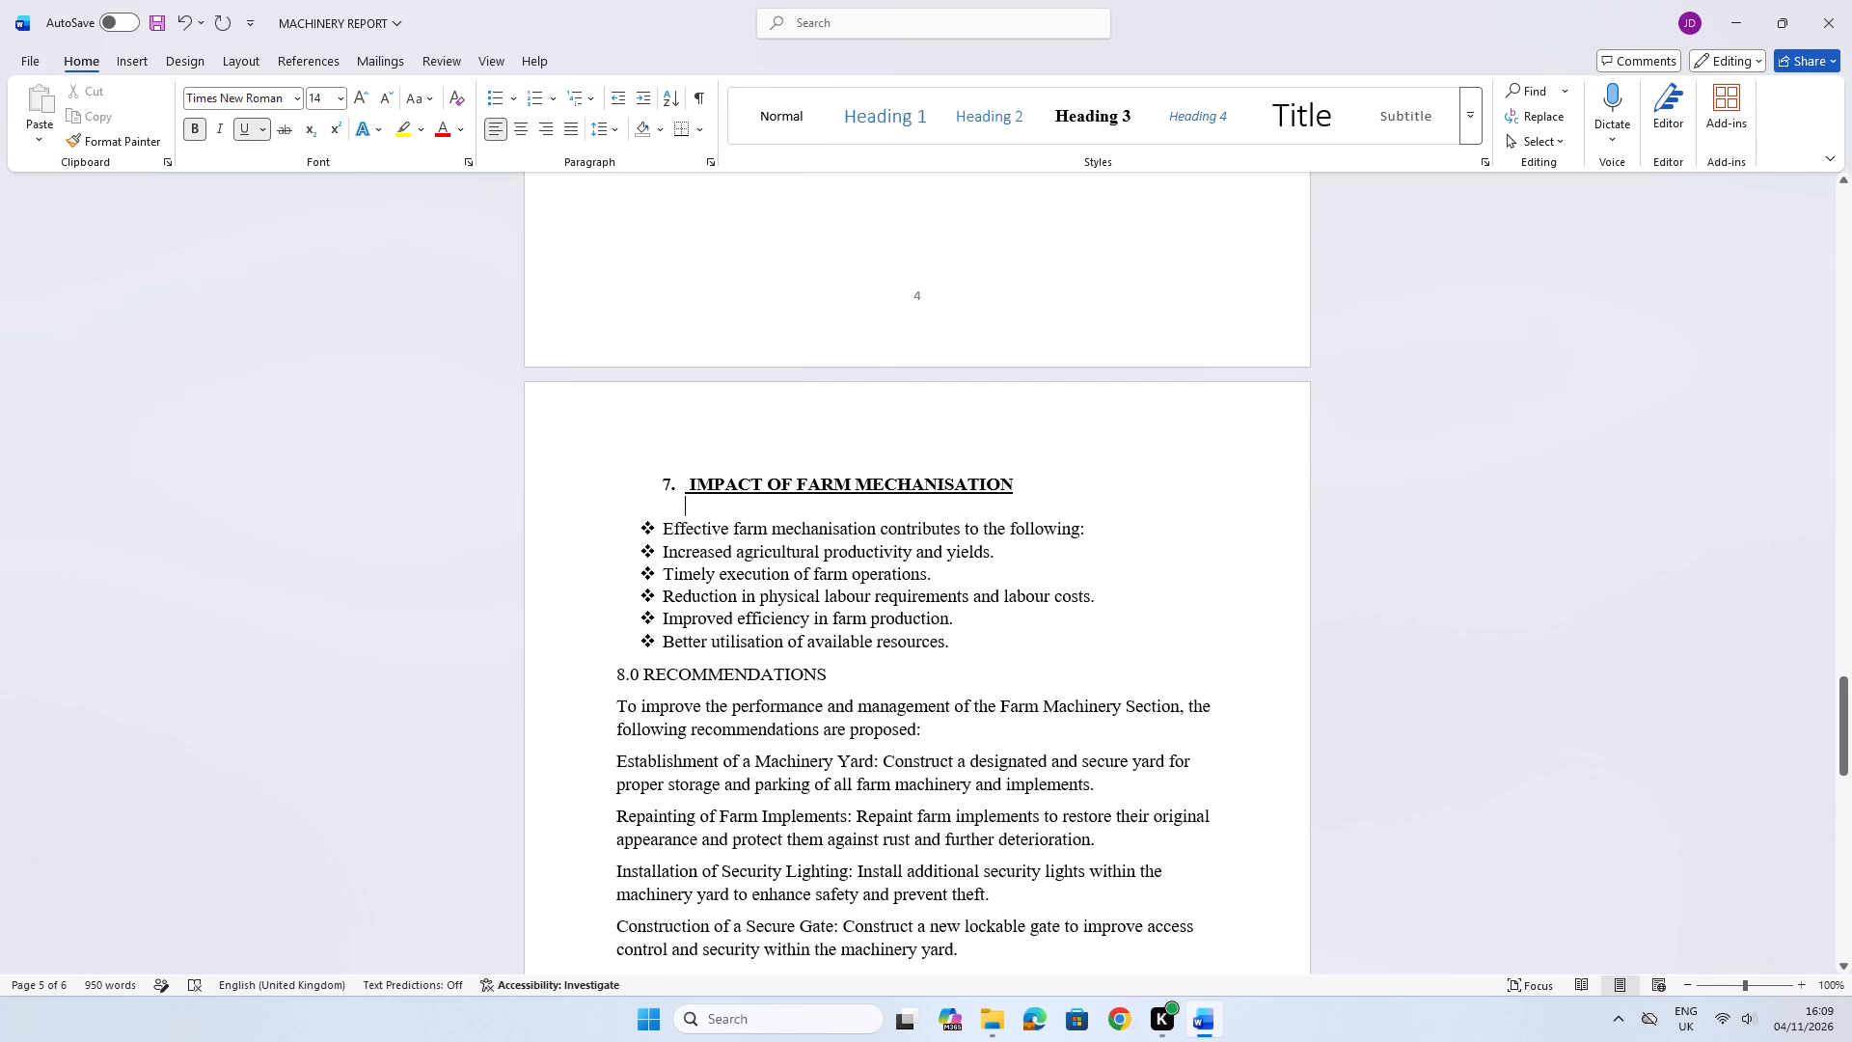
Remove the bullet and indent from the introductory sentence Effective farm mechanisation contributes to the following.
scroll(1028, 507, down, 2)
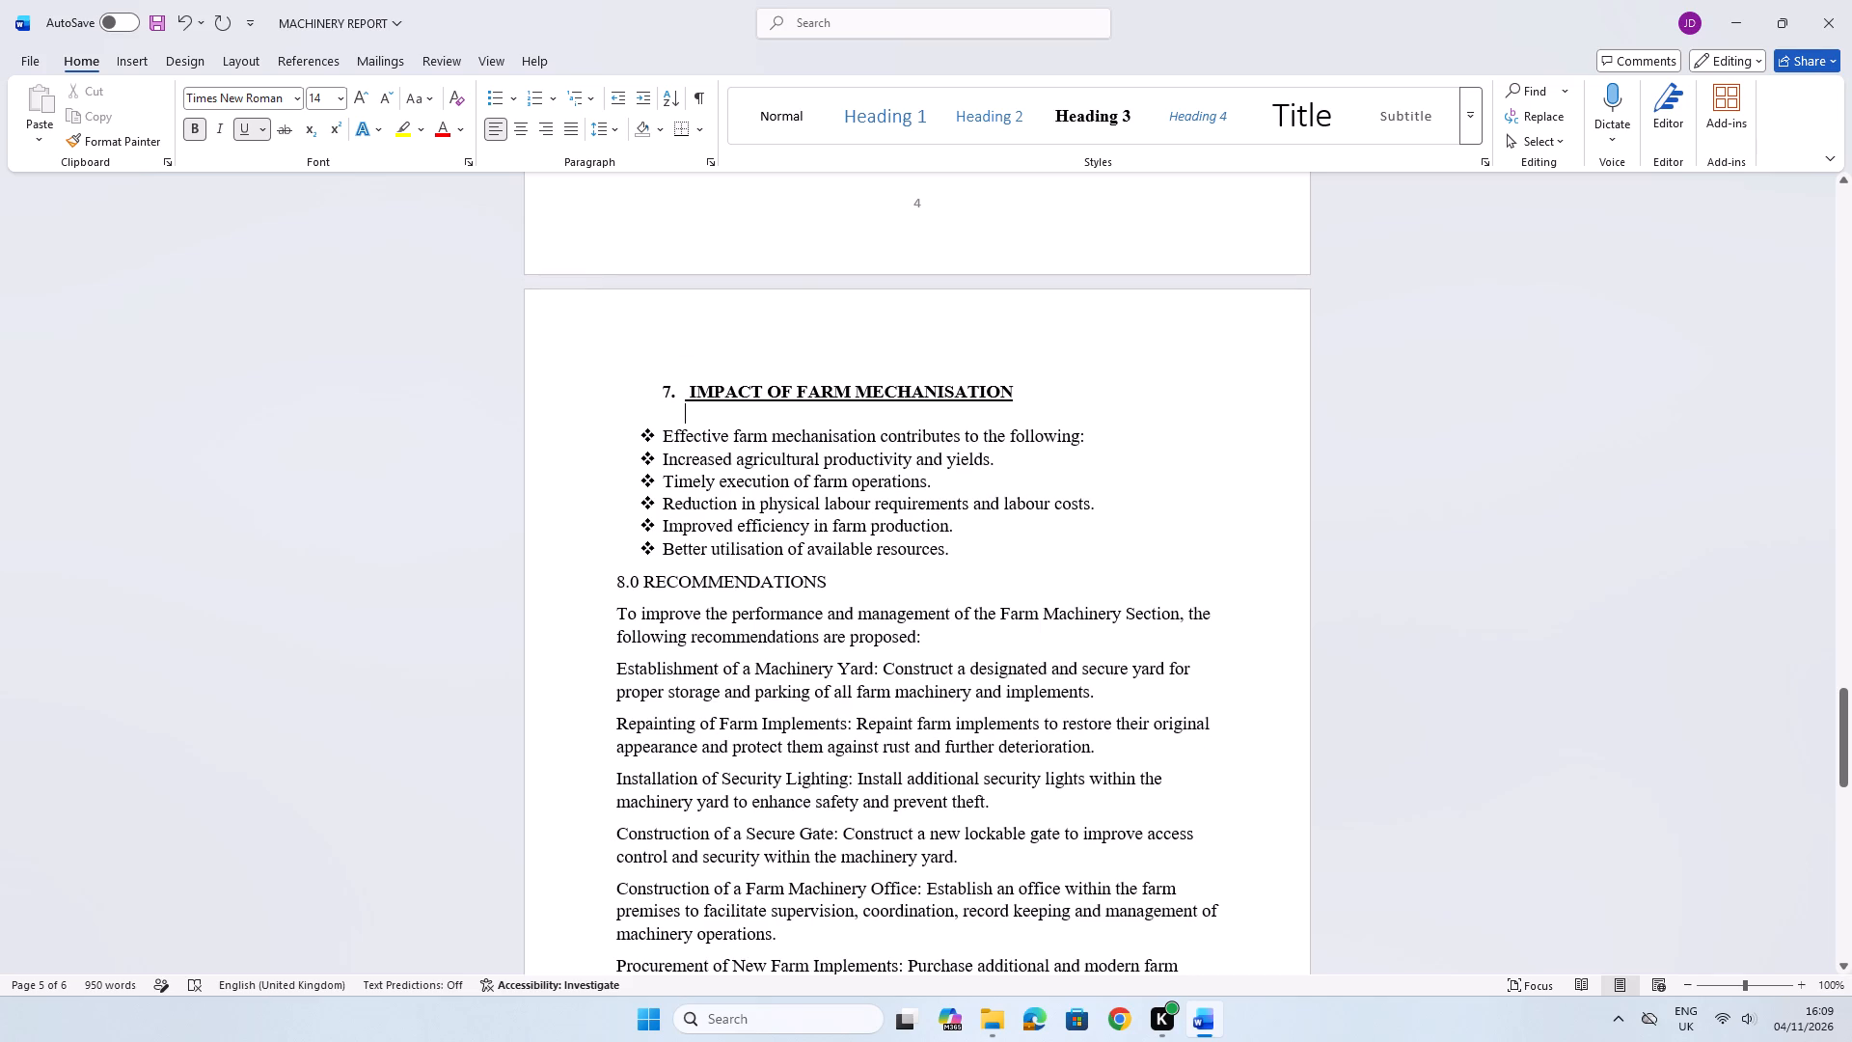
click(664, 437)
key(BackSpace)
key(BackSpace)
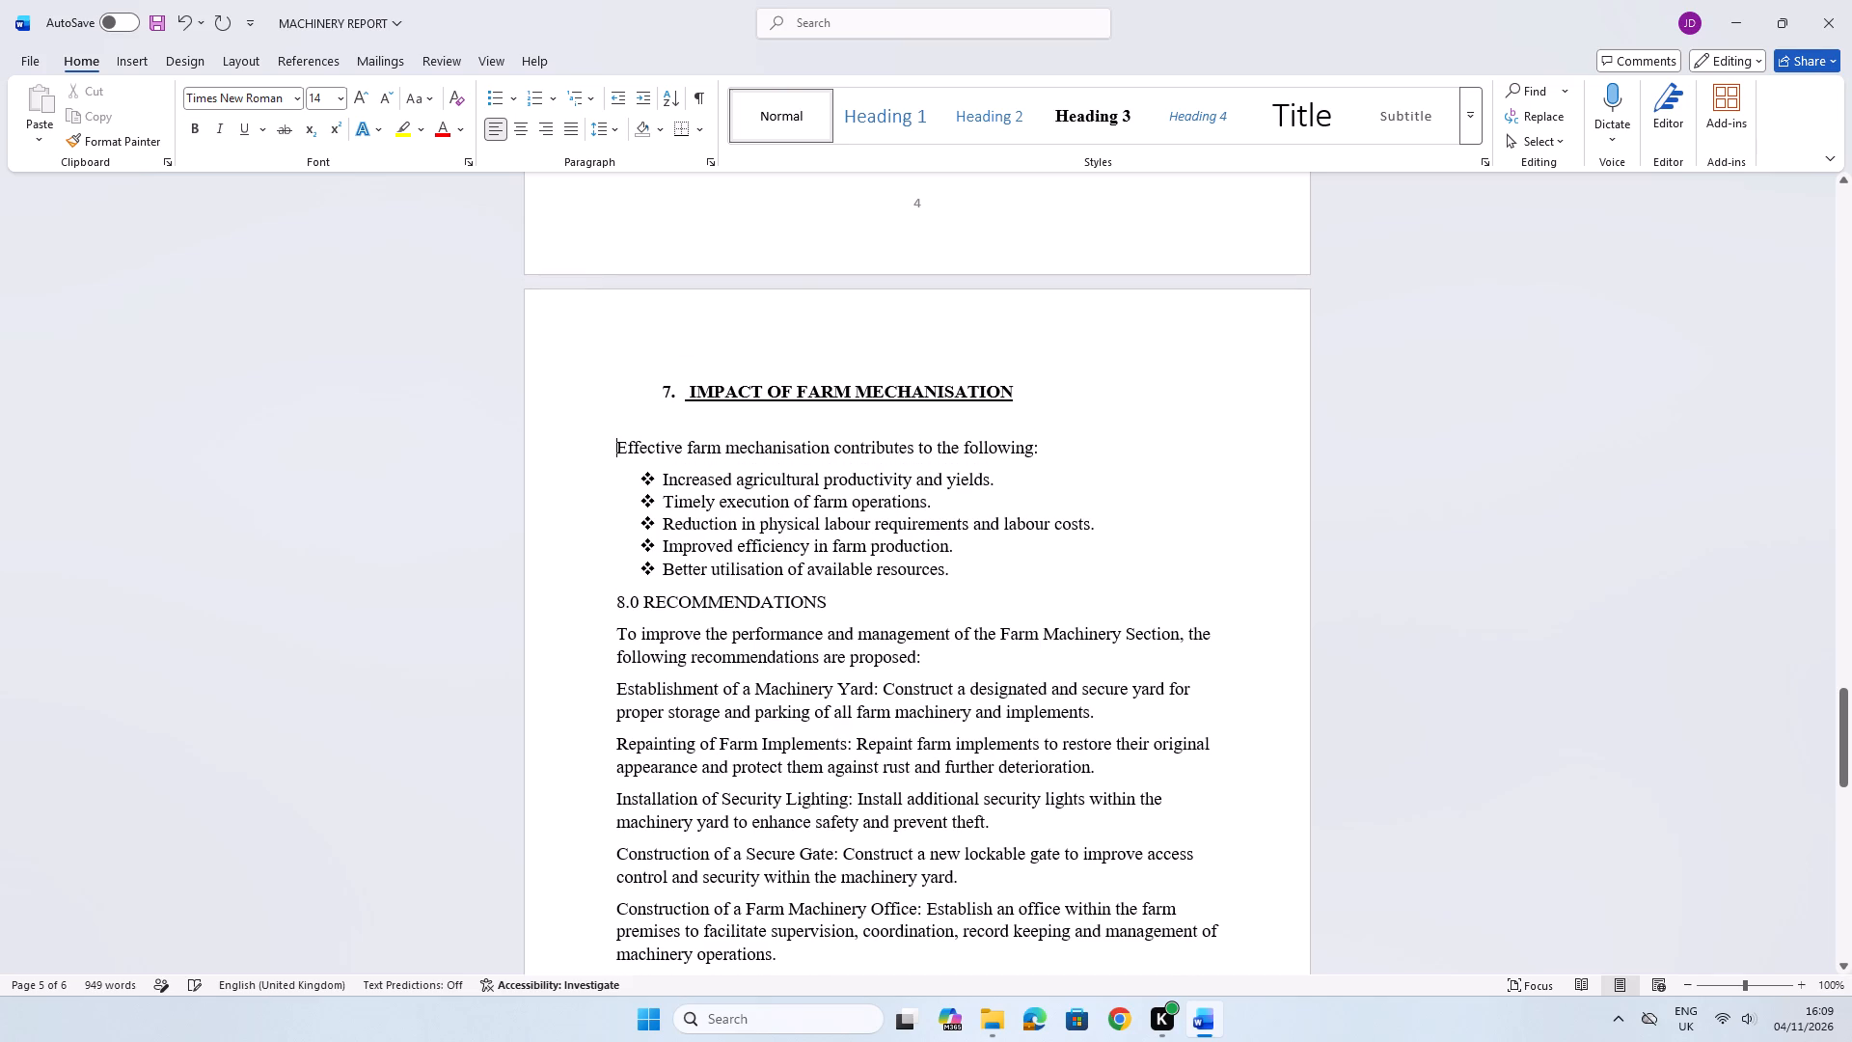
Save the report document.
scroll(814, 497, down, 2)
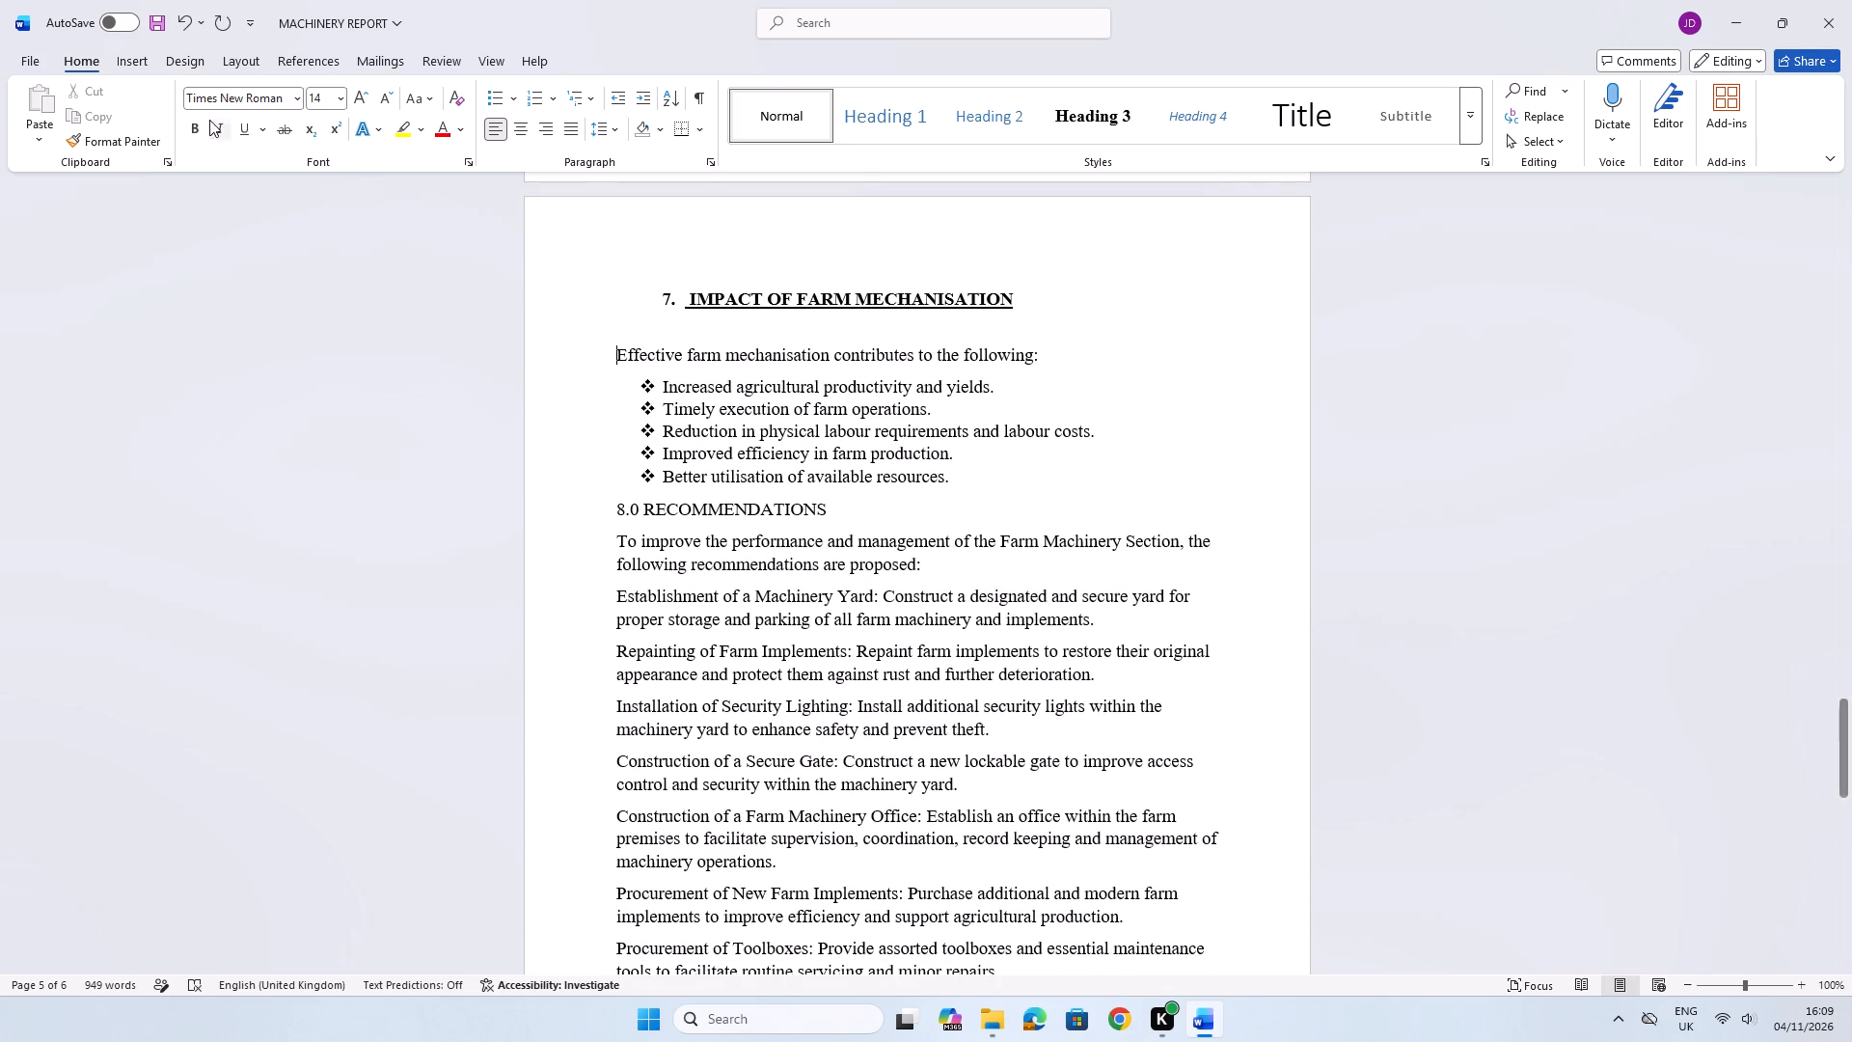
click(156, 17)
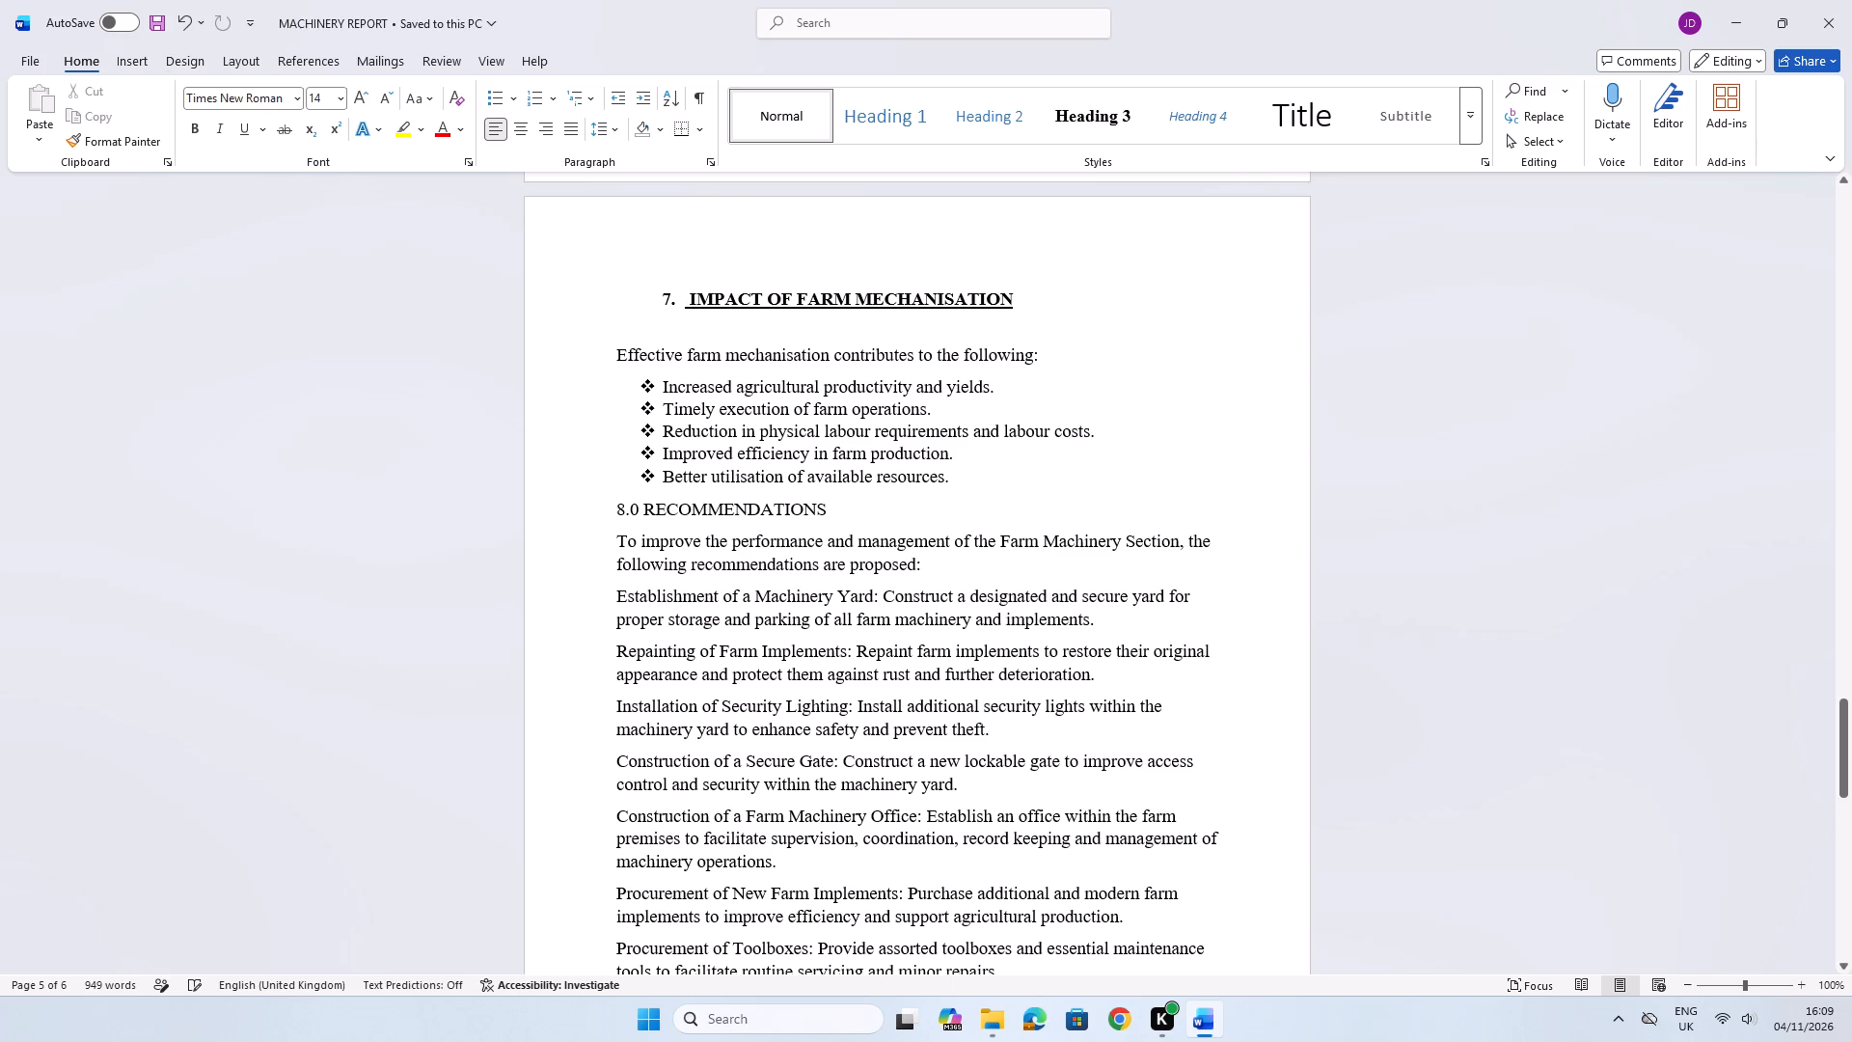
Change the 8.0 prefix of the RECOMMENDATIONS heading to an automatic list number 8.
click(640, 507)
key(BackSpace)
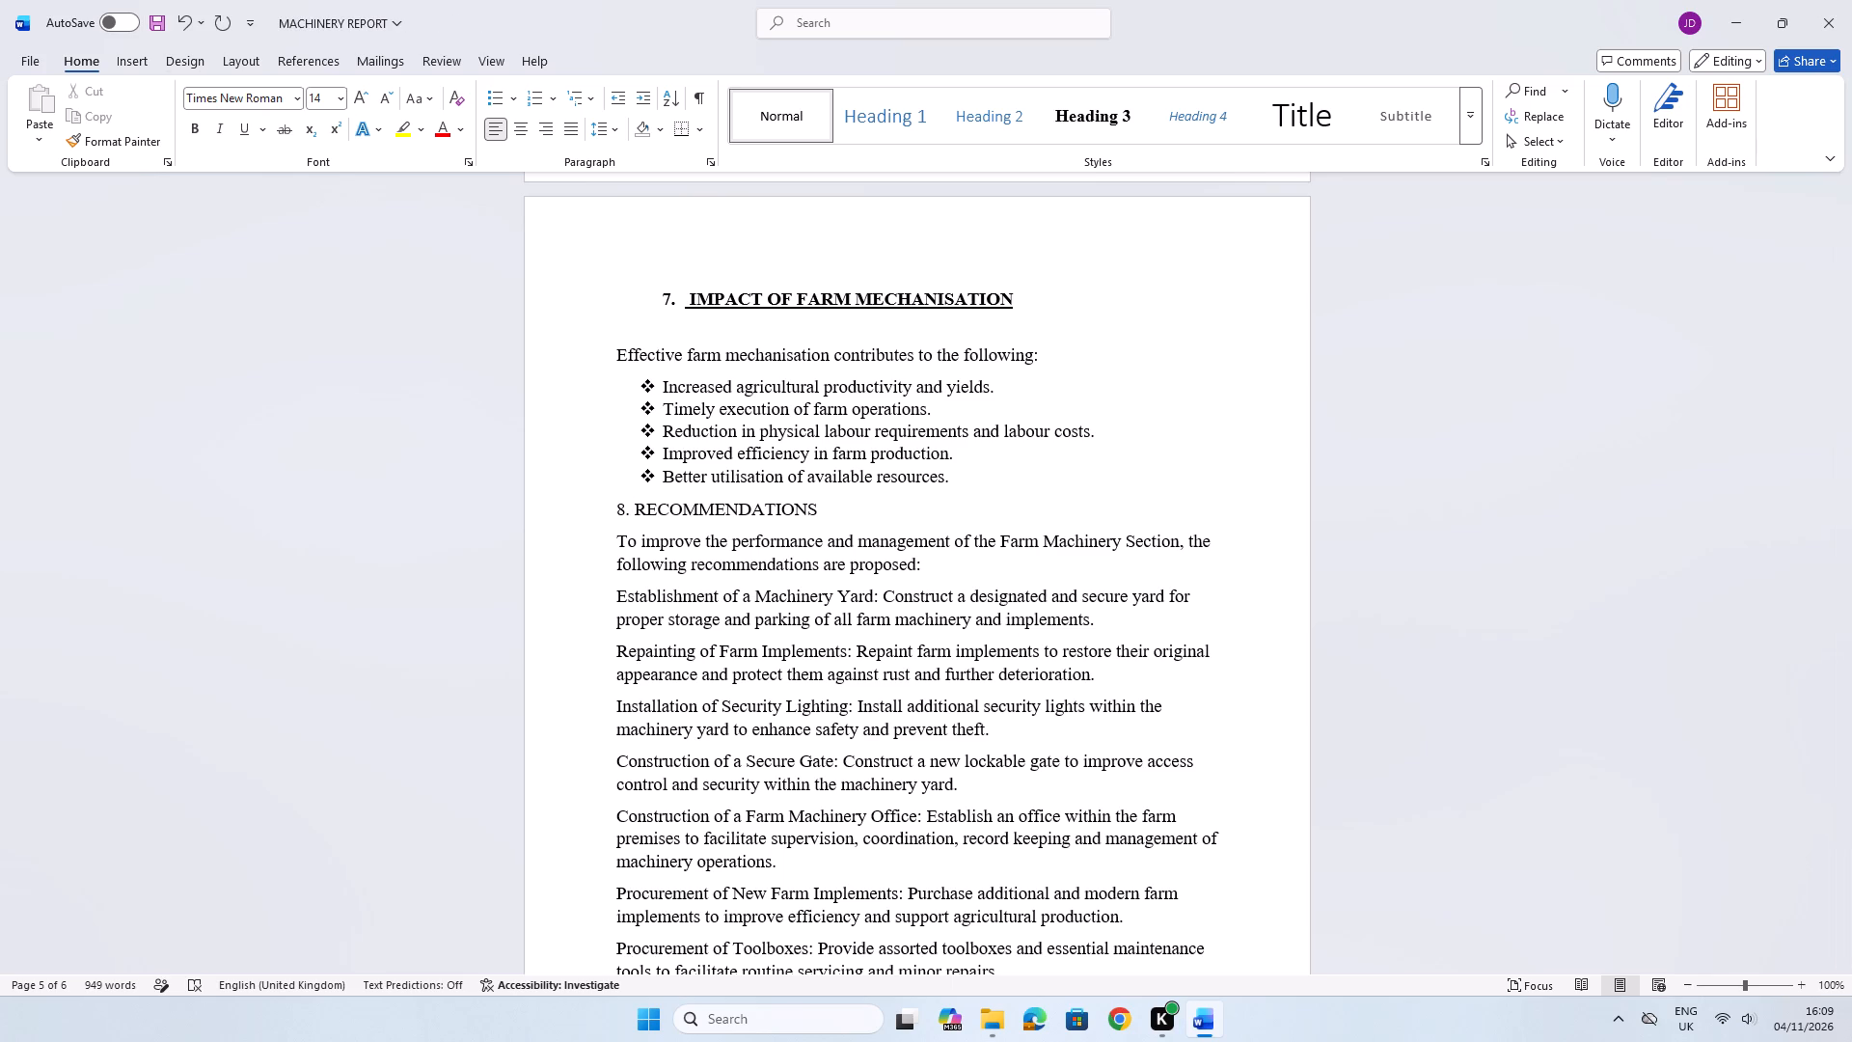
key(space)
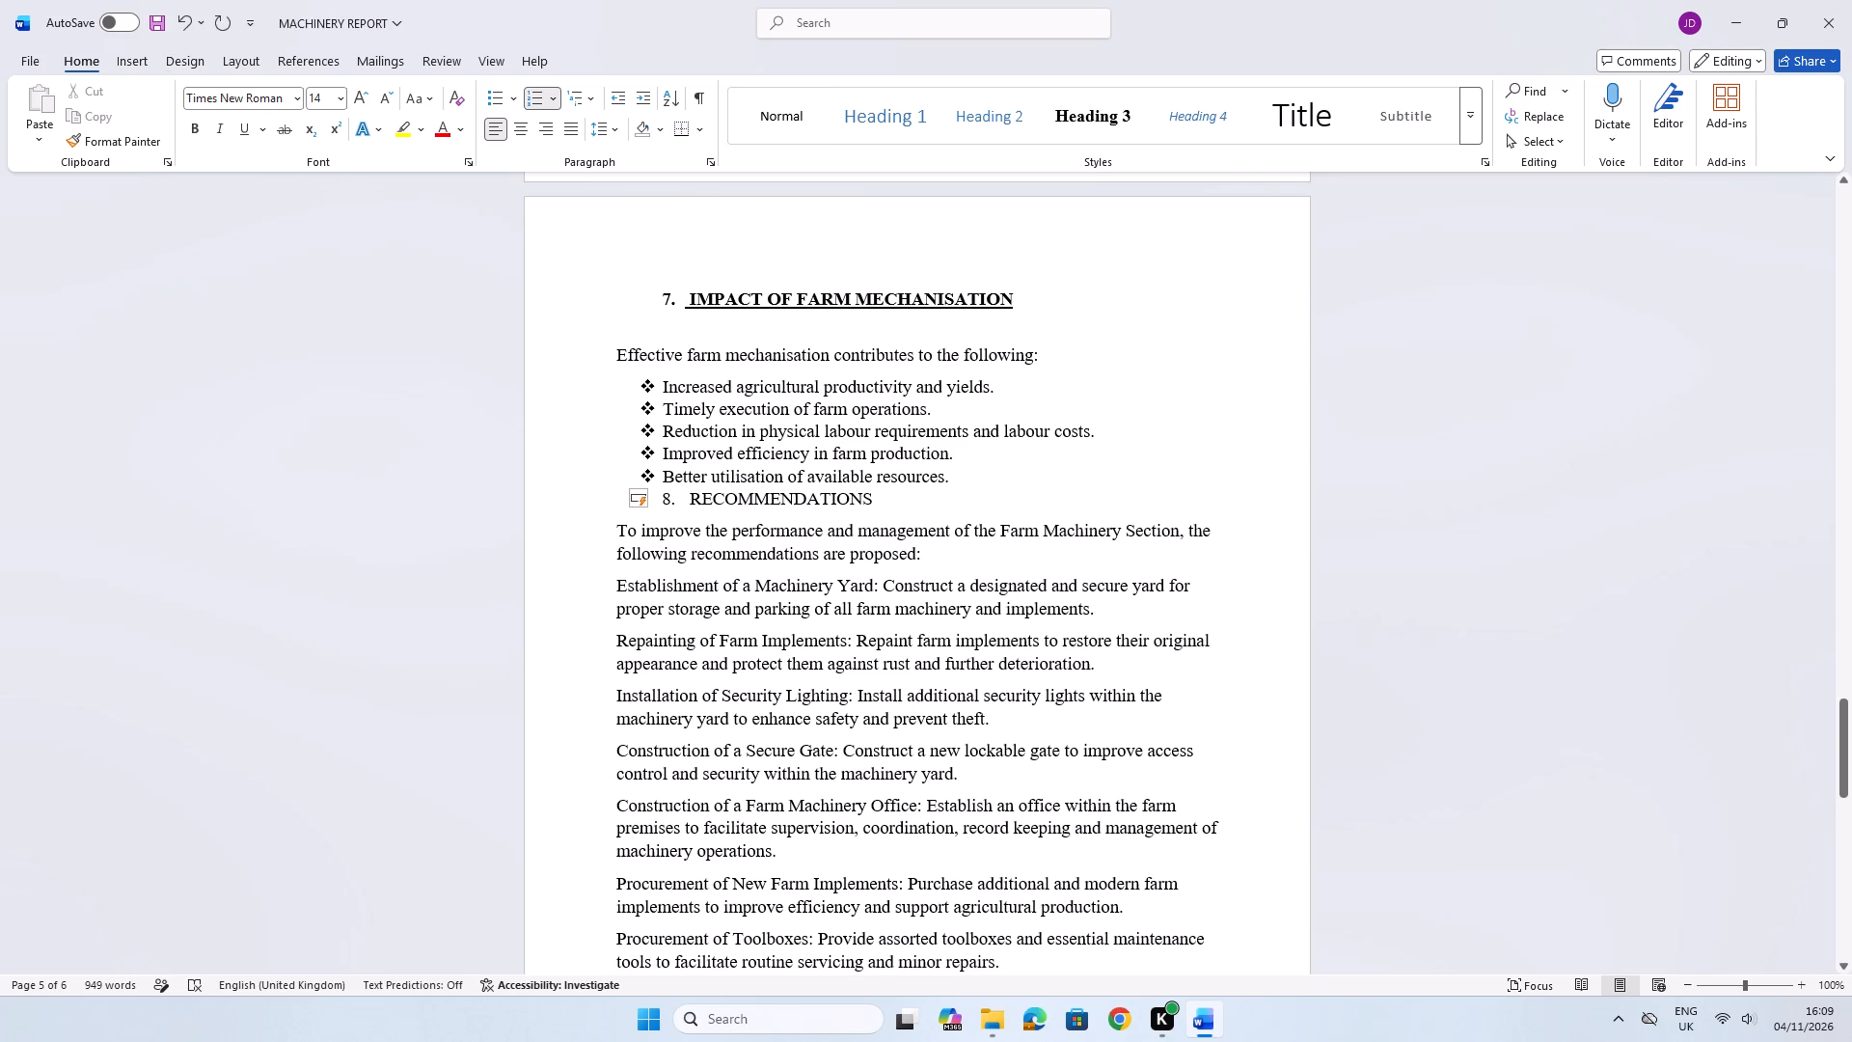
Add an unbulleted blank line between the last section 7 bullet and the RECOMMENDATIONS heading.
click(966, 486)
key(Return)
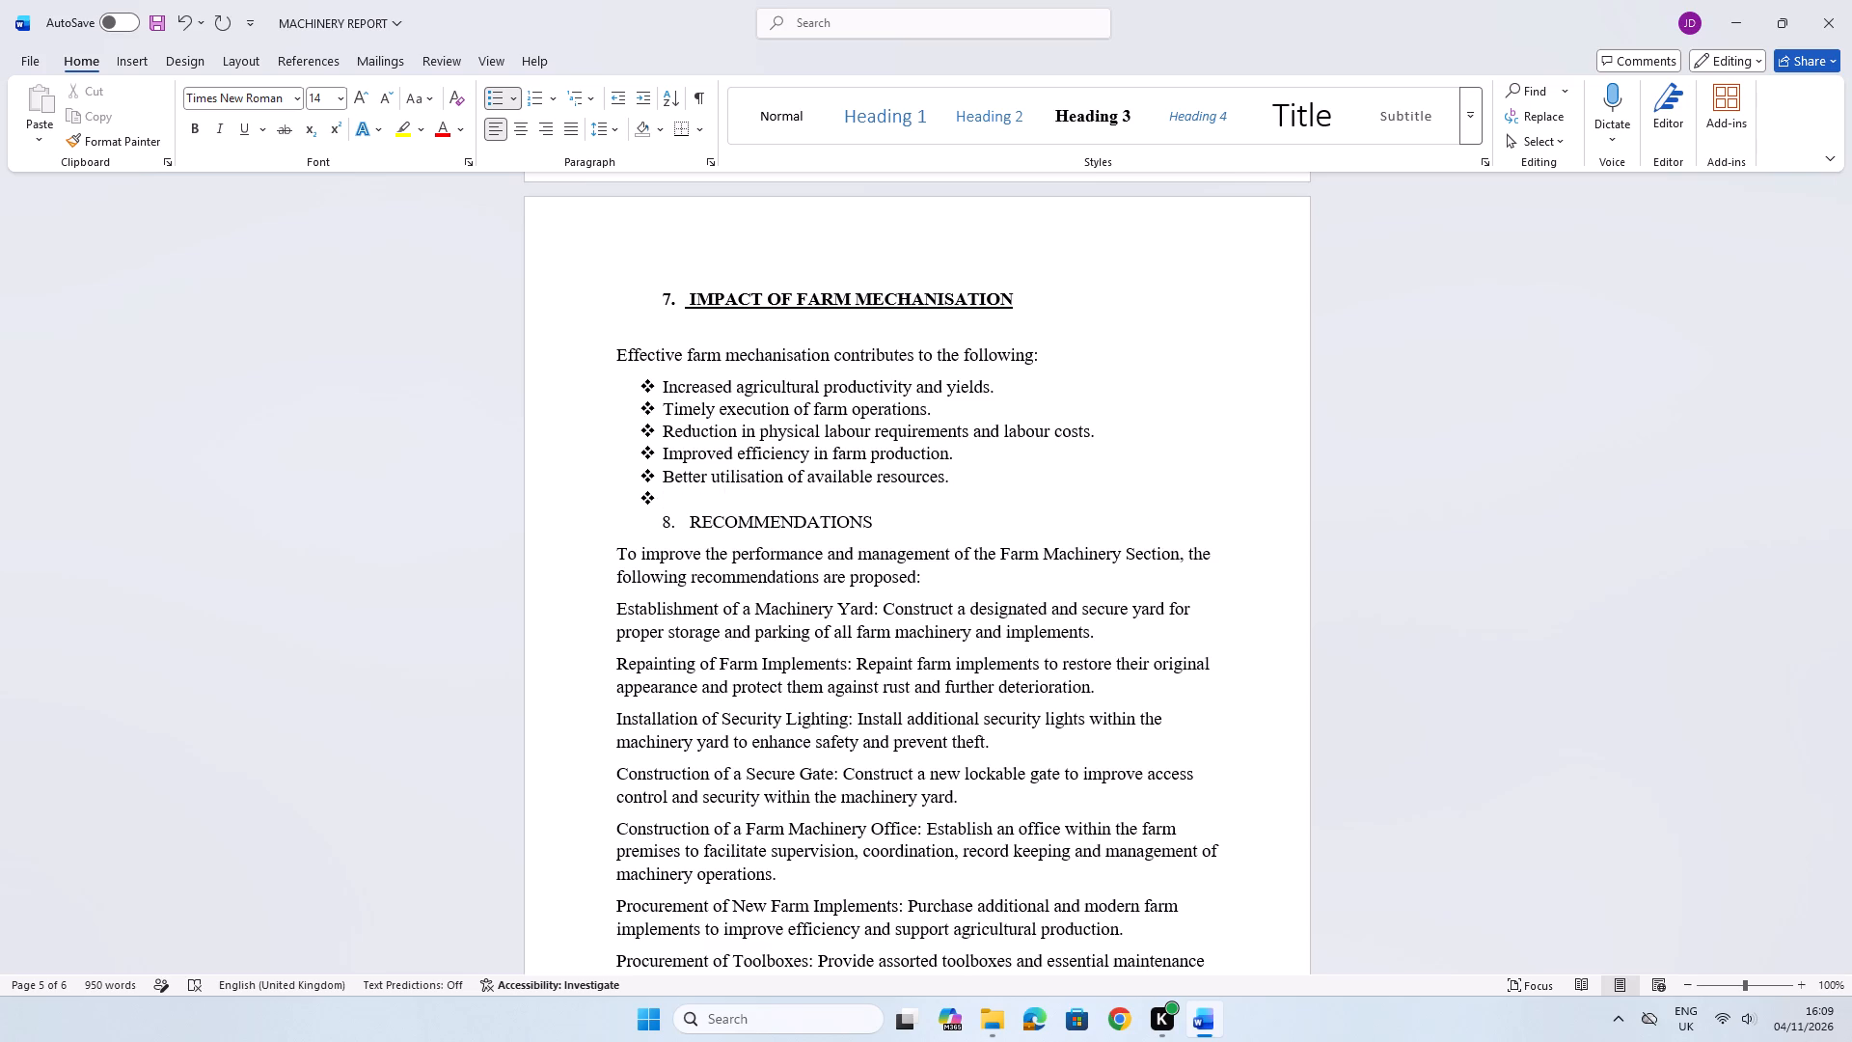
key(BackSpace)
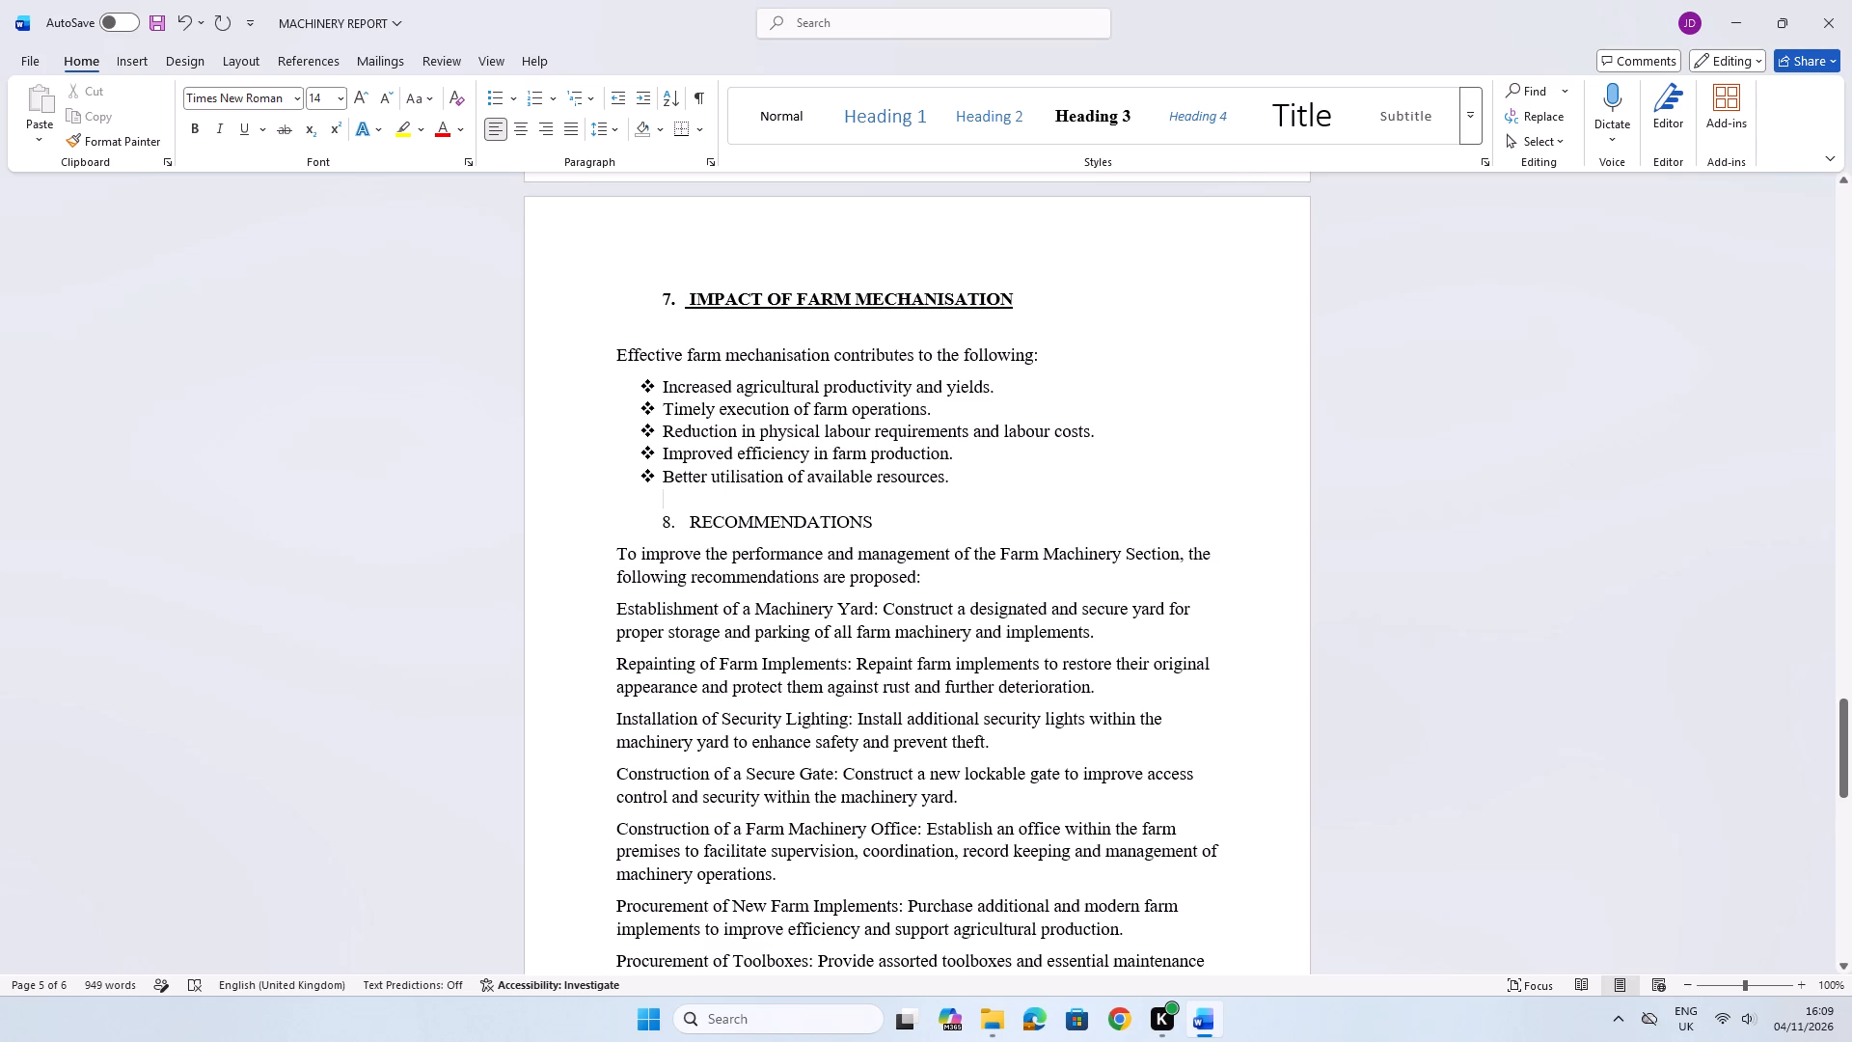
Make the RECOMMENDATIONS heading of section 8 bold and underlined.
drag(876, 528, 644, 526)
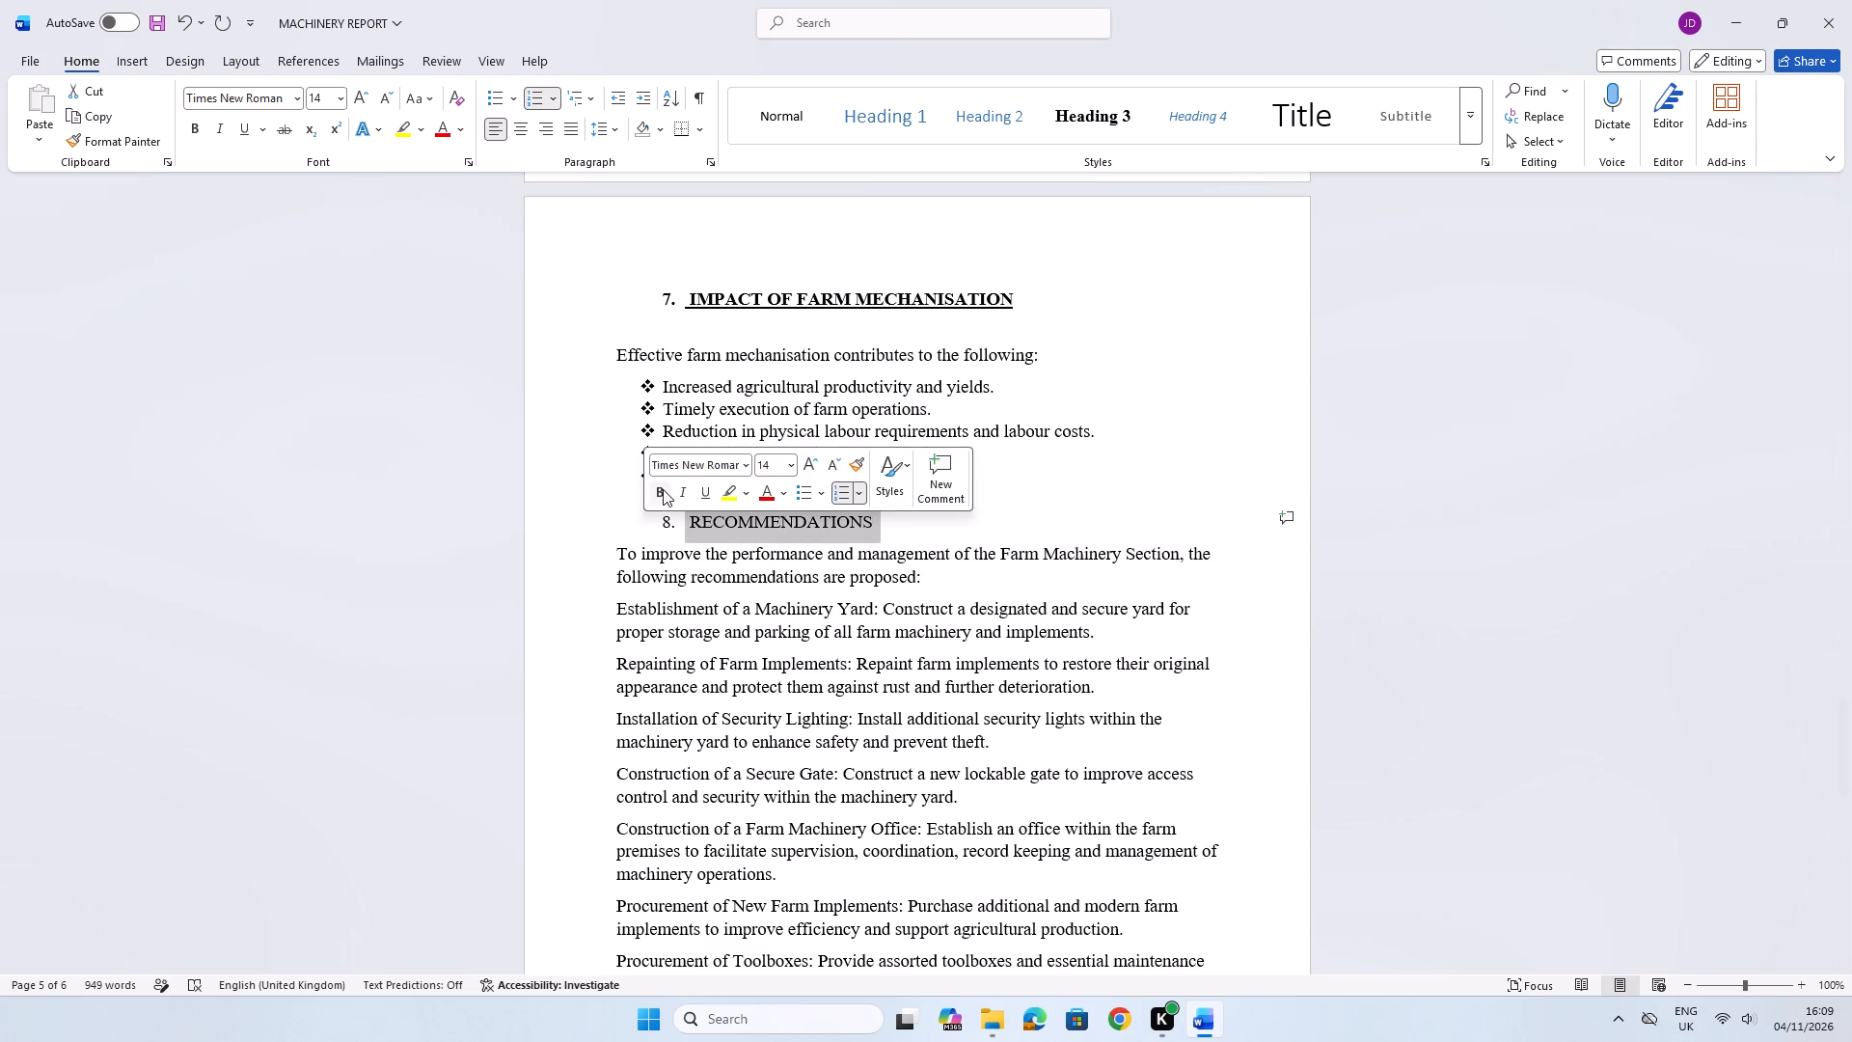
click(663, 489)
click(695, 494)
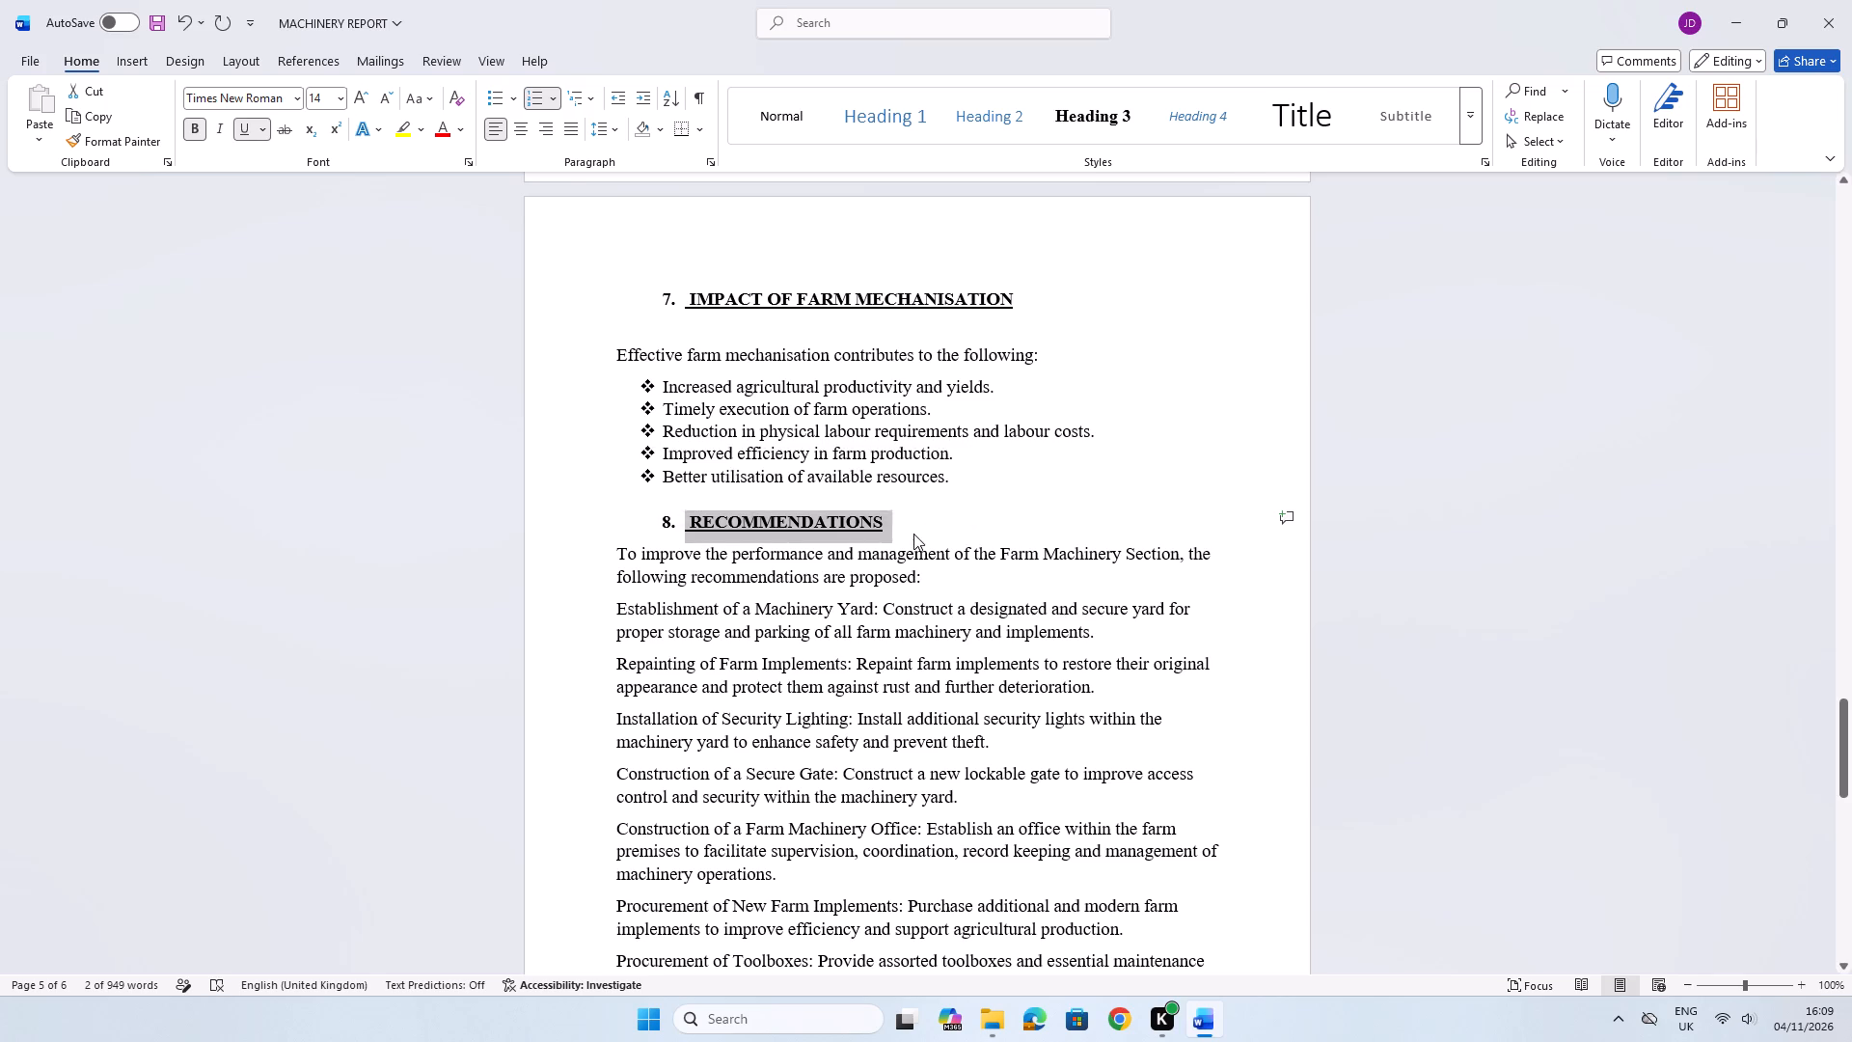
click(913, 534)
Apply checkmark bullets to all section 8 paragraphs, from the introductory sentence through Procurement of Personal Protective Equipment (PPE).
scroll(923, 528, down, 3)
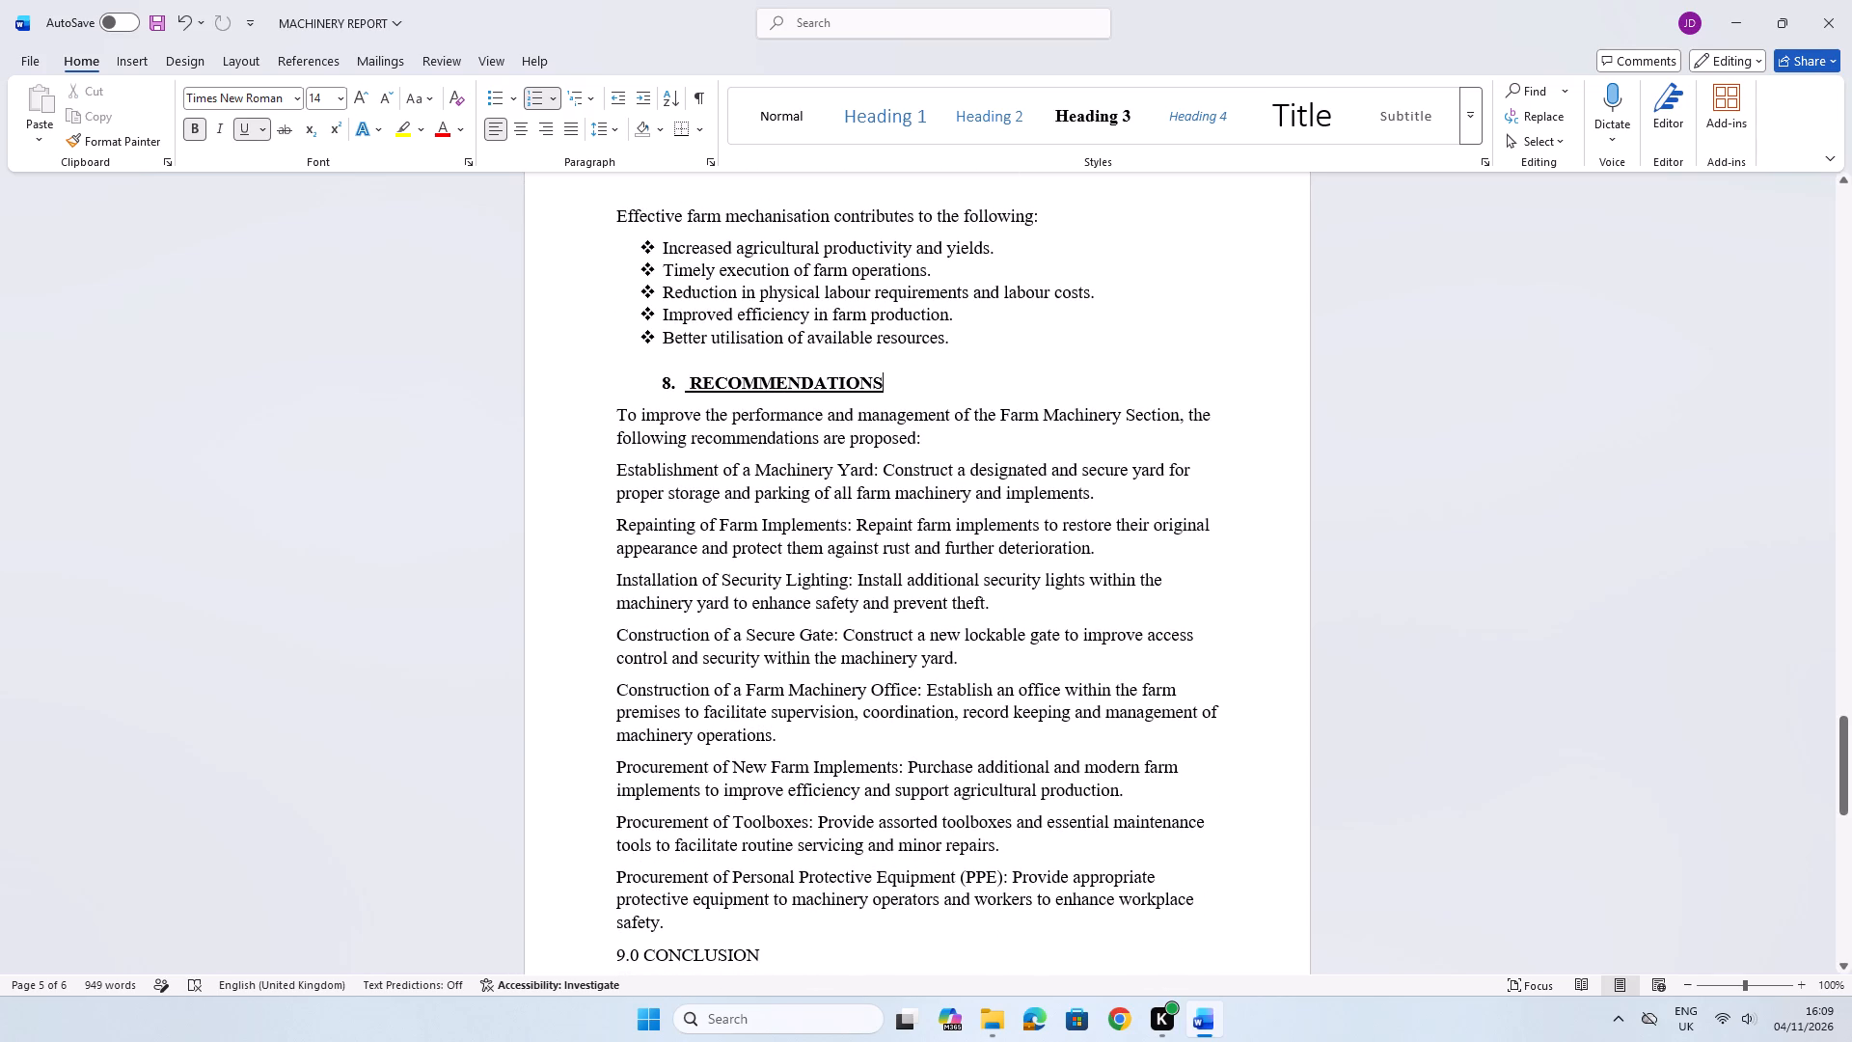
drag(610, 425, 1016, 882)
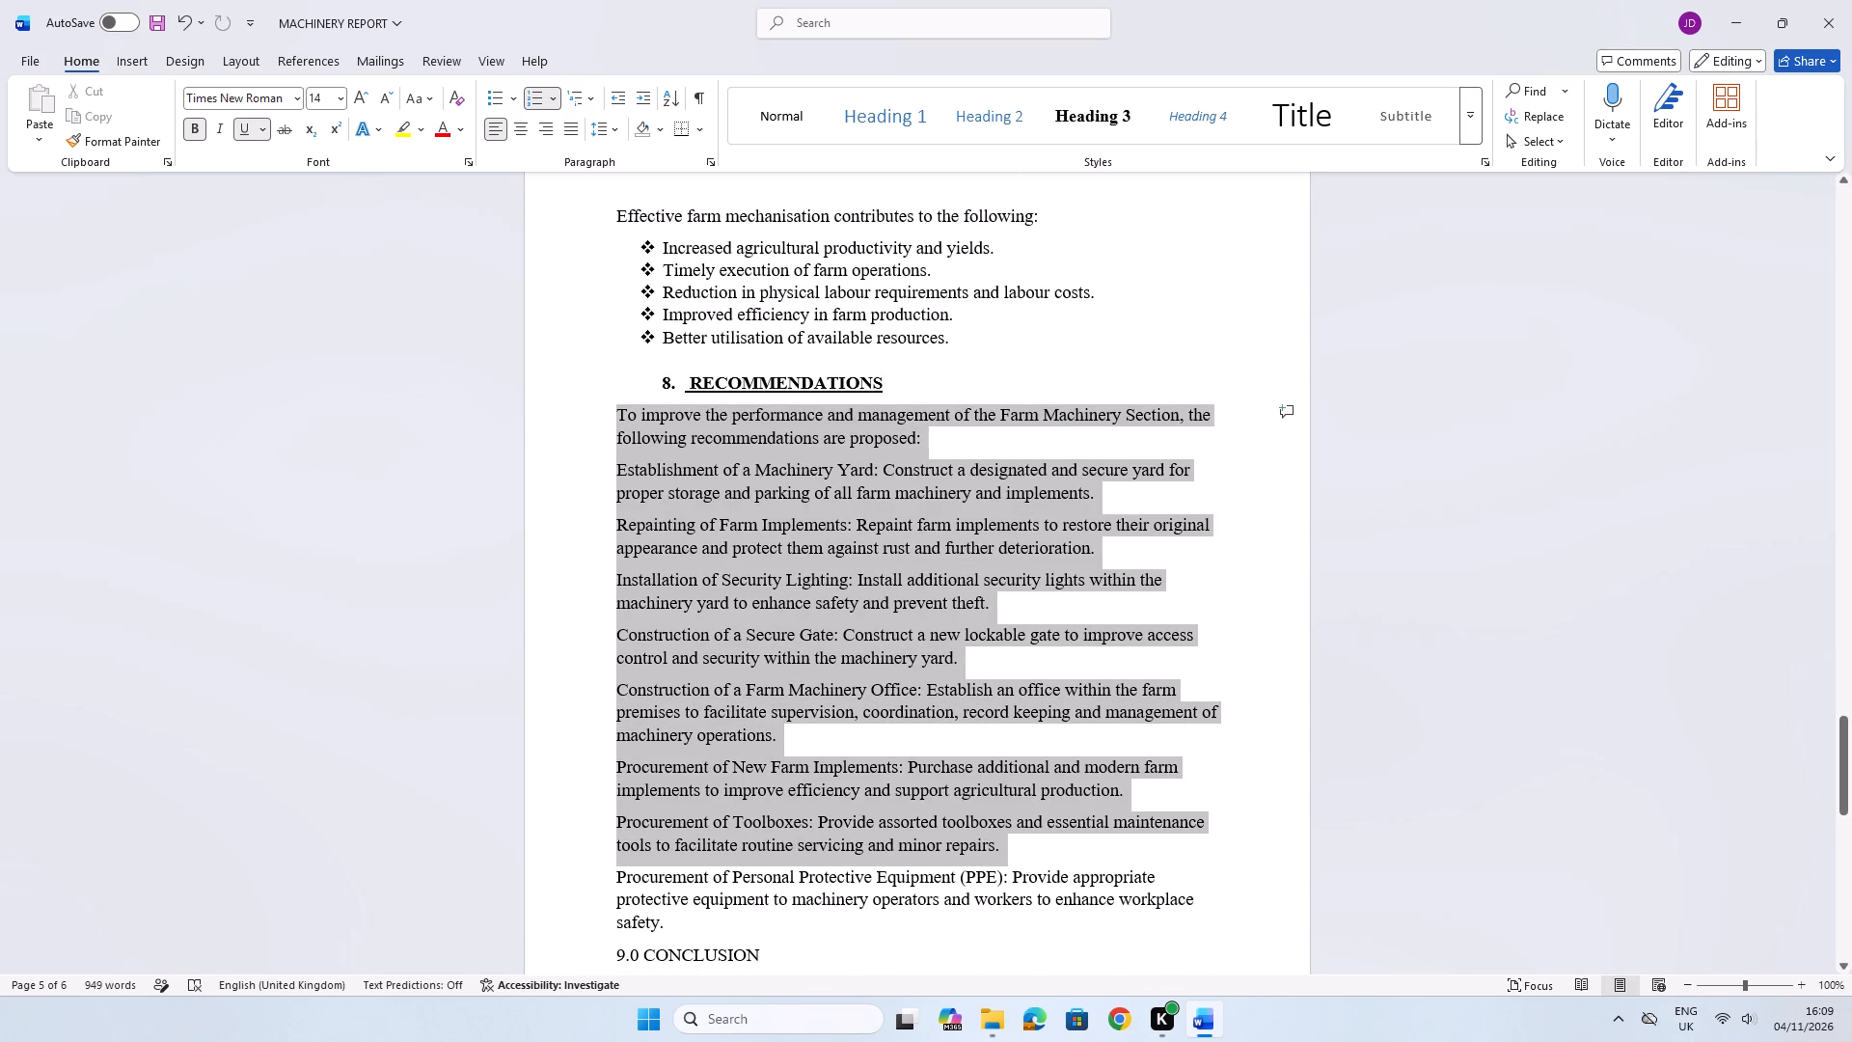
drag(1016, 882, 1119, 914)
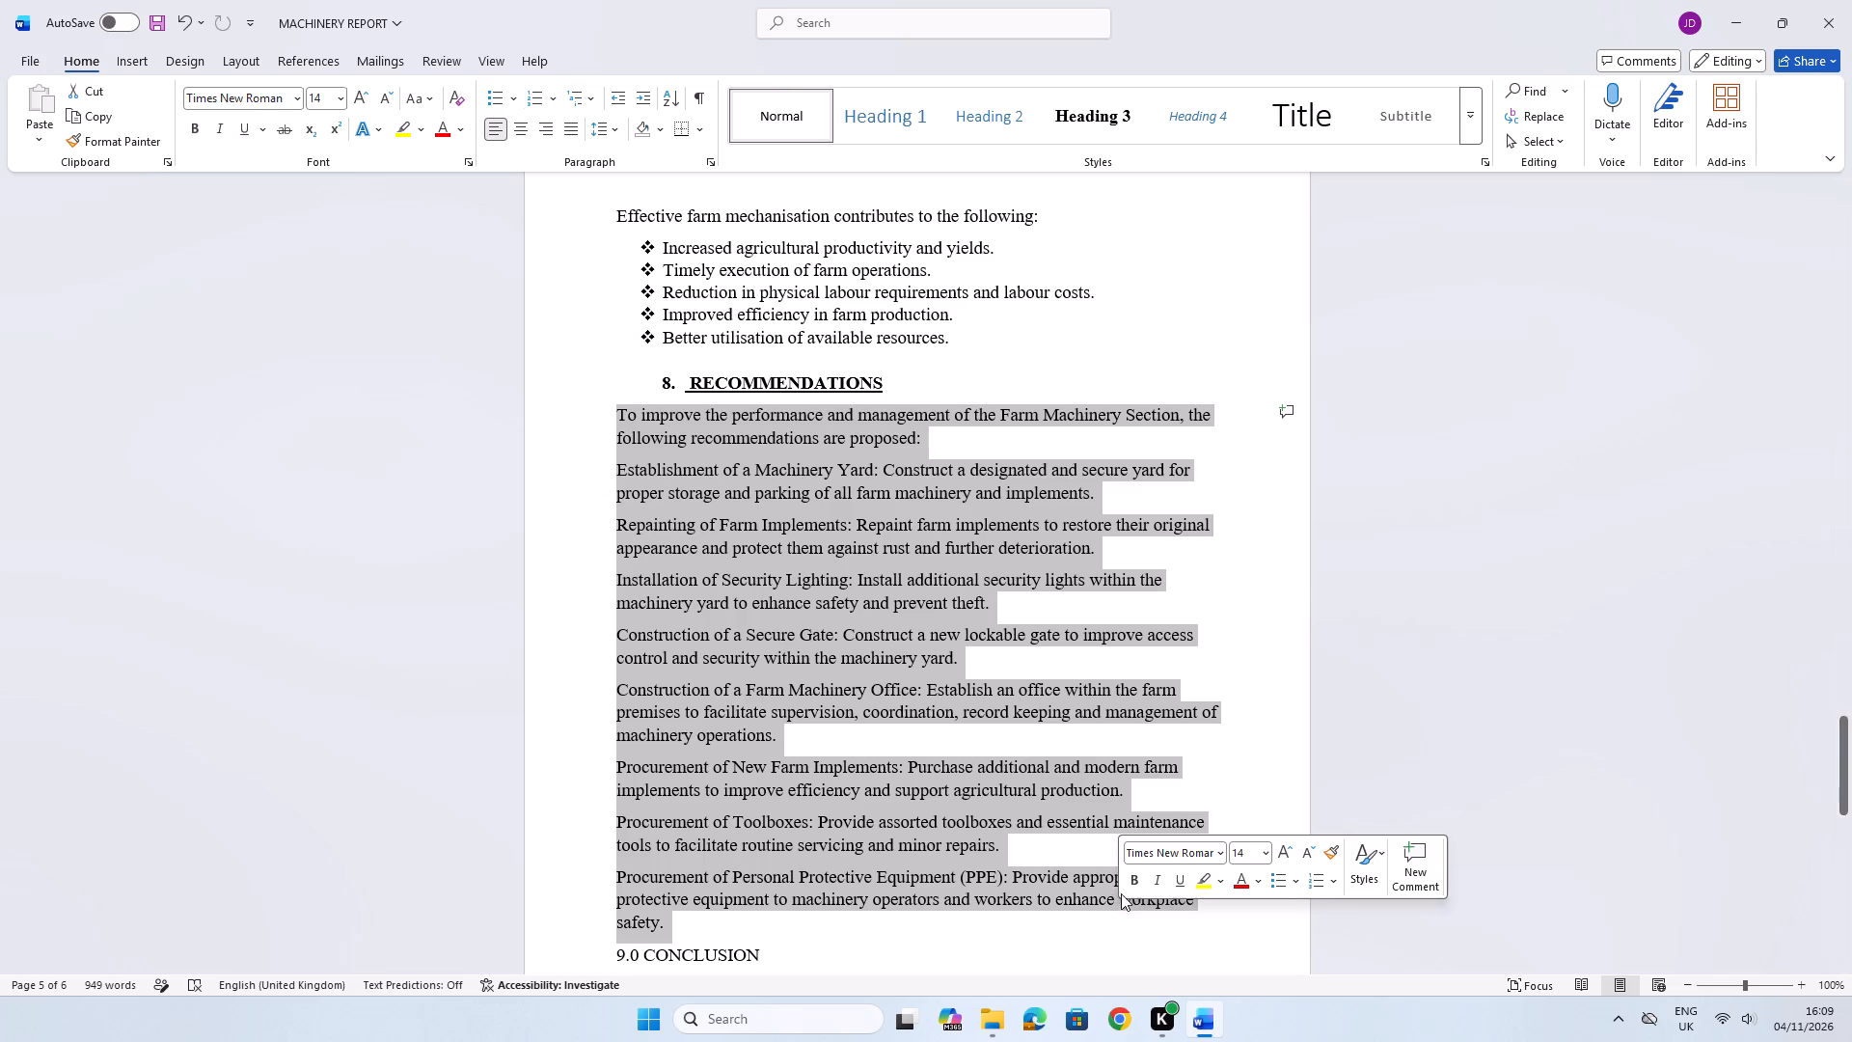
click(516, 93)
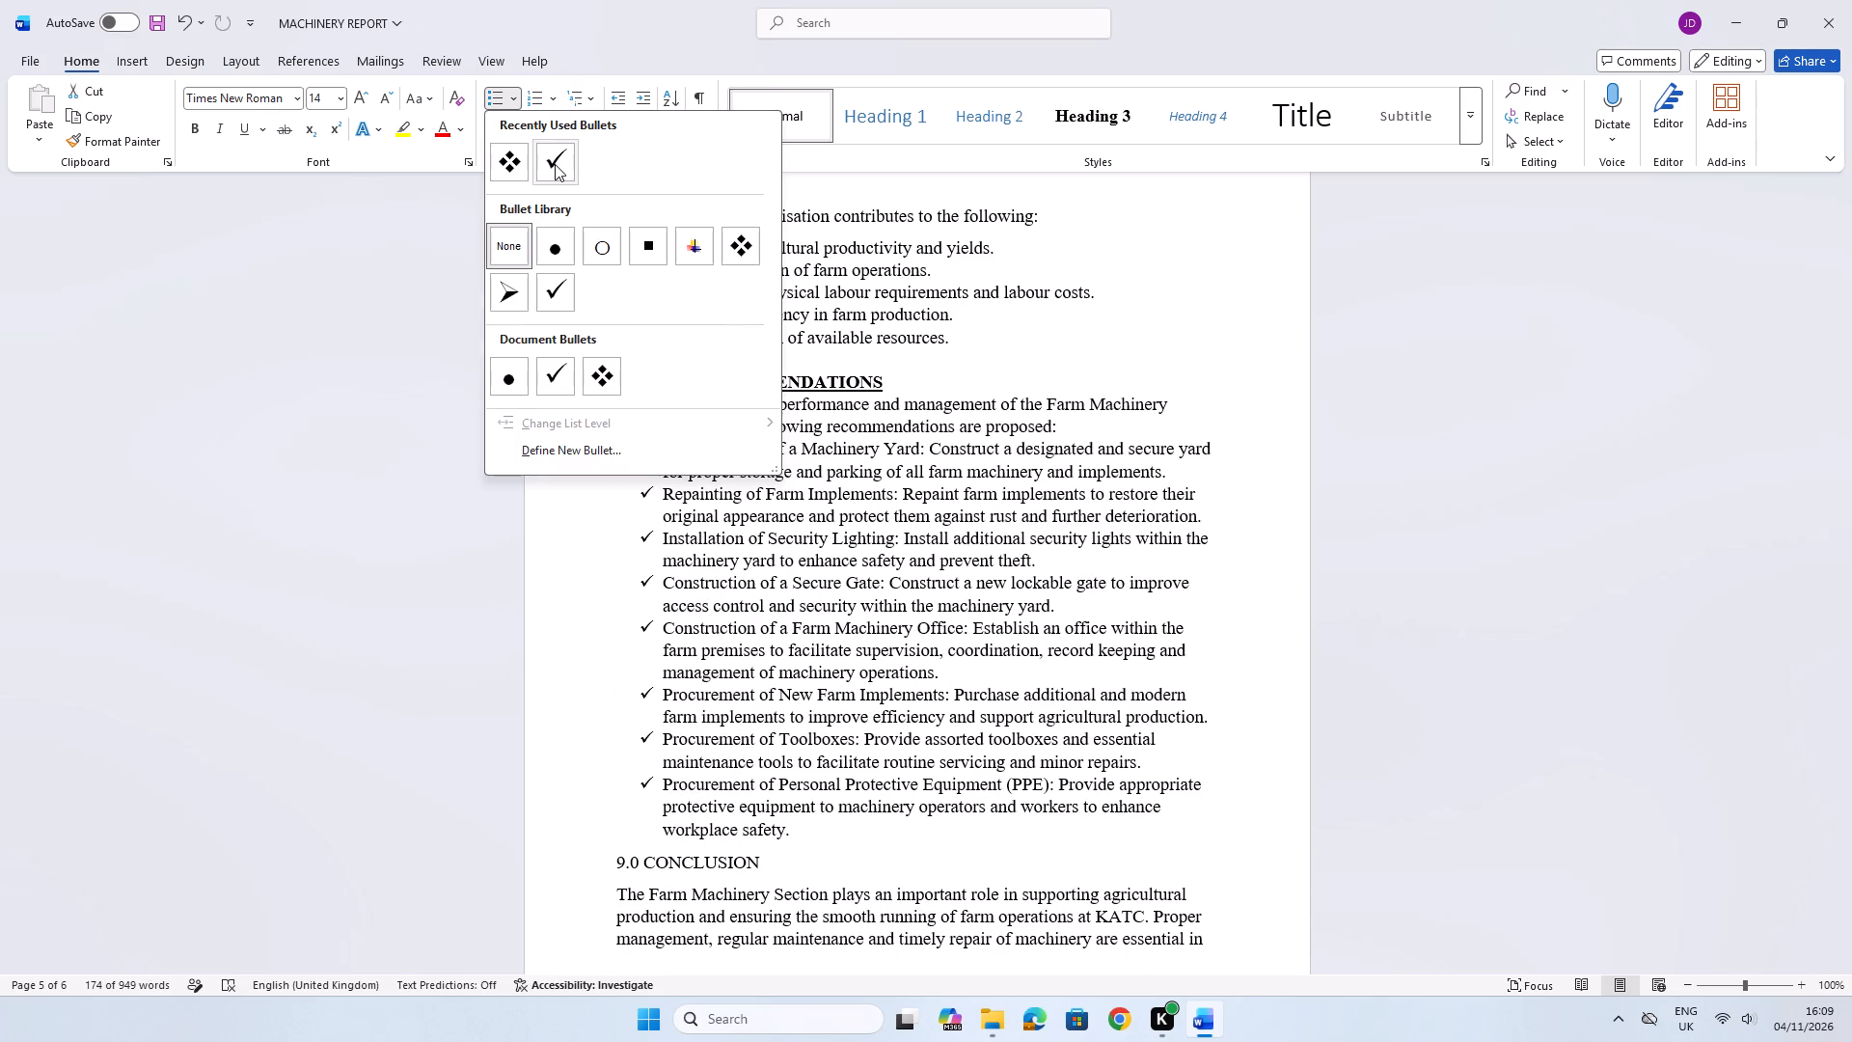
click(555, 164)
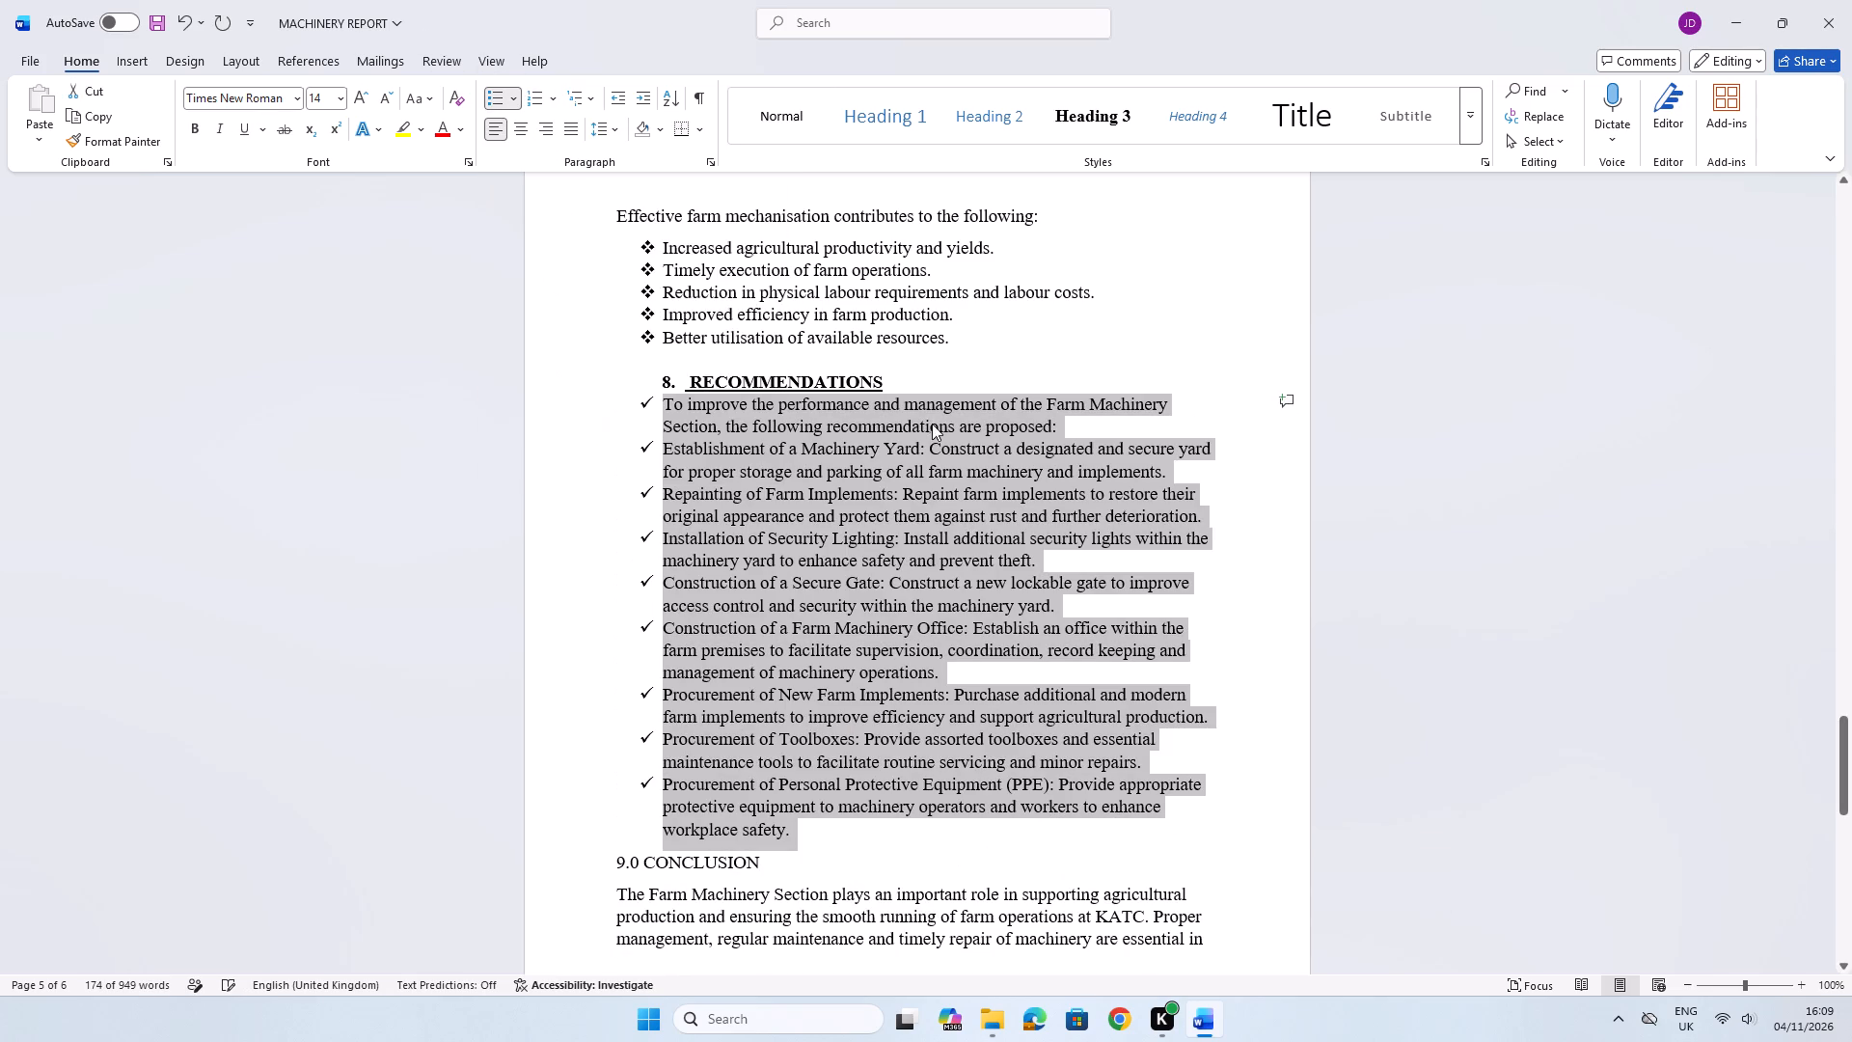
Add an unnumbered blank line below the RECOMMENDATIONS heading.
click(942, 362)
click(902, 381)
key(Return)
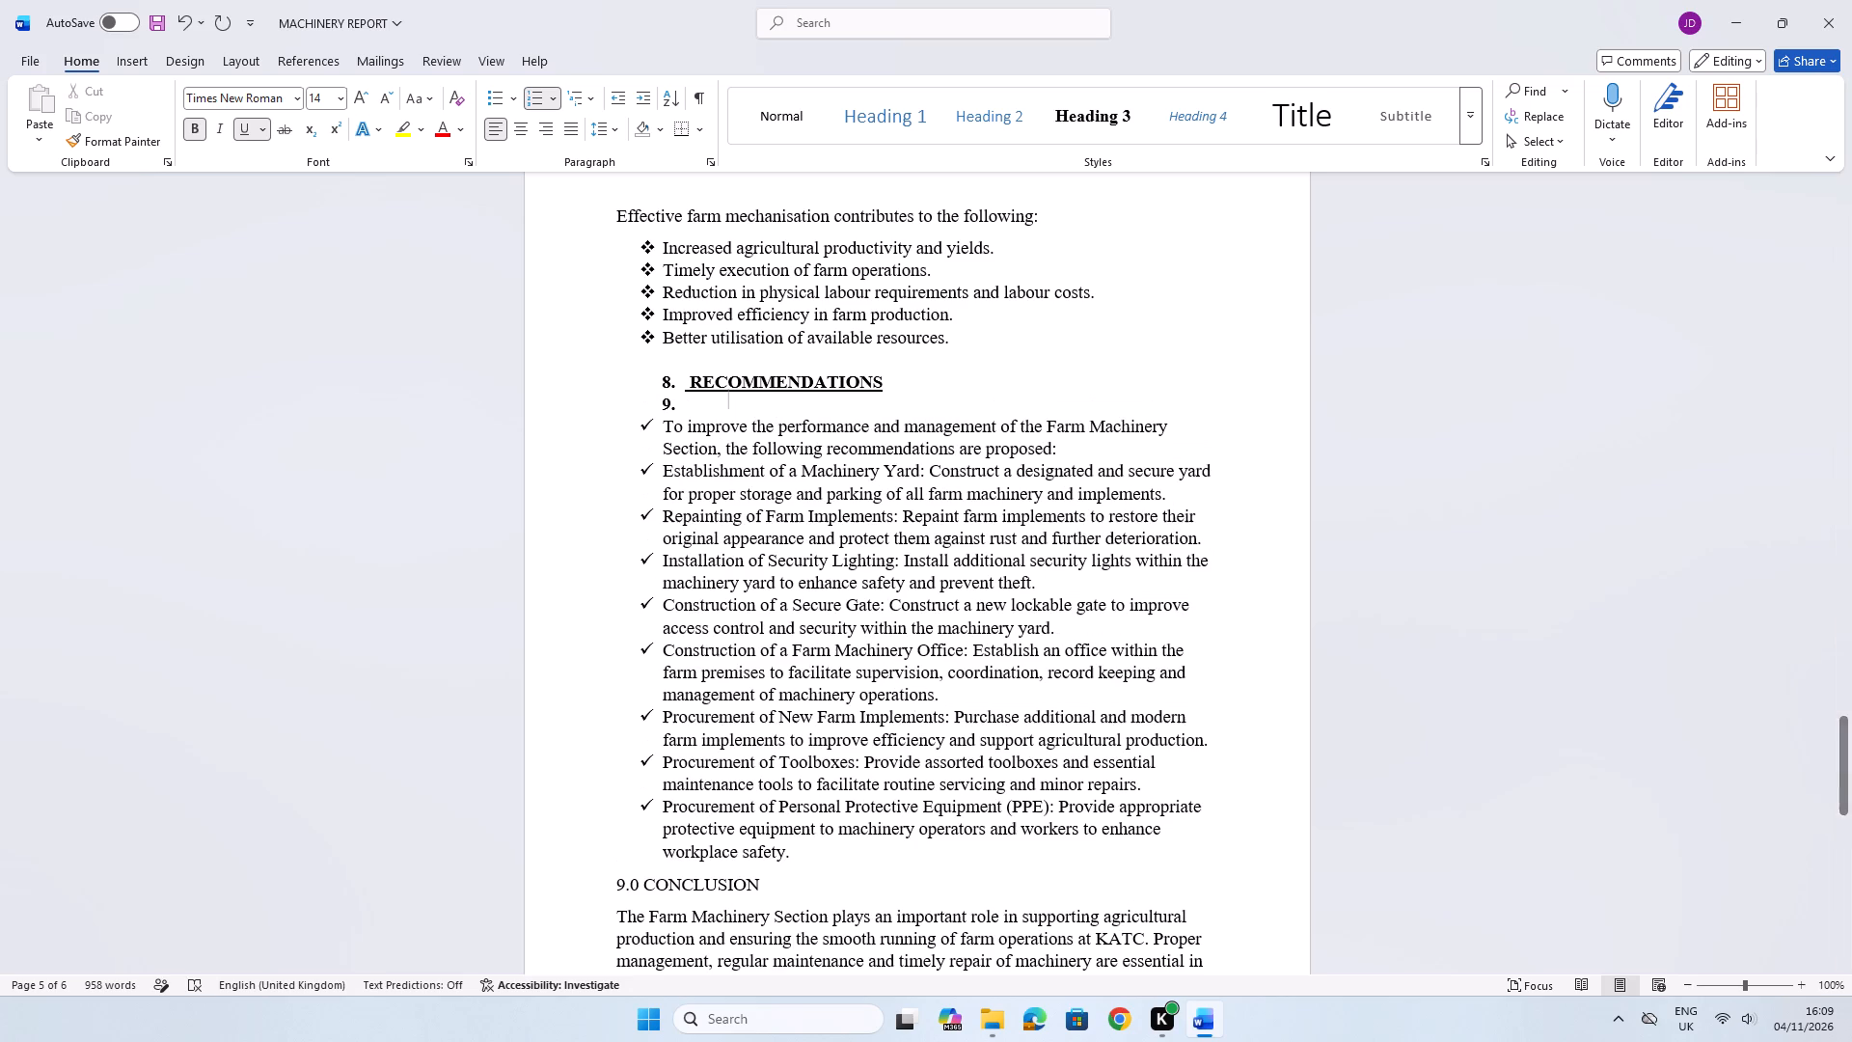
key(BackSpace)
Bold the lead-in phrases Installation of Security Lighting, Repainting of Farm Implements and Establishment of a Machinery Yard.
scroll(902, 381, down, 3)
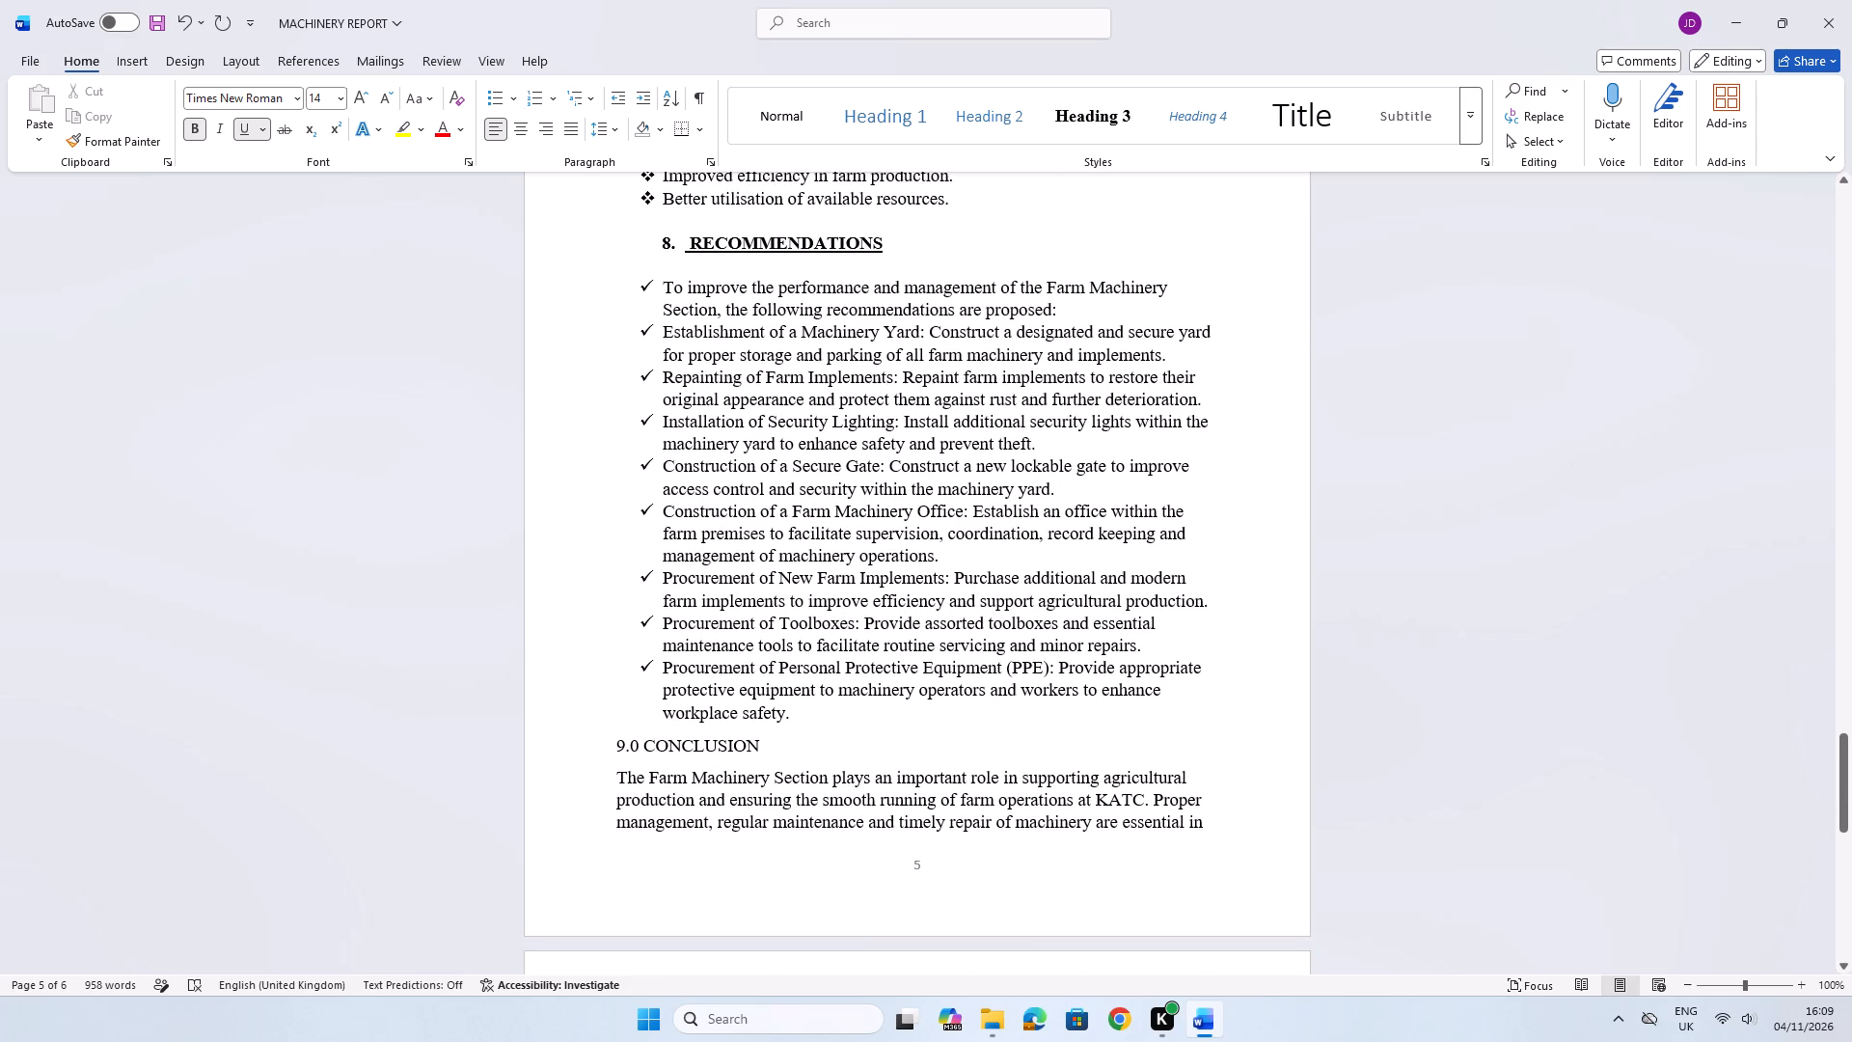
scroll(1055, 448, down, 1)
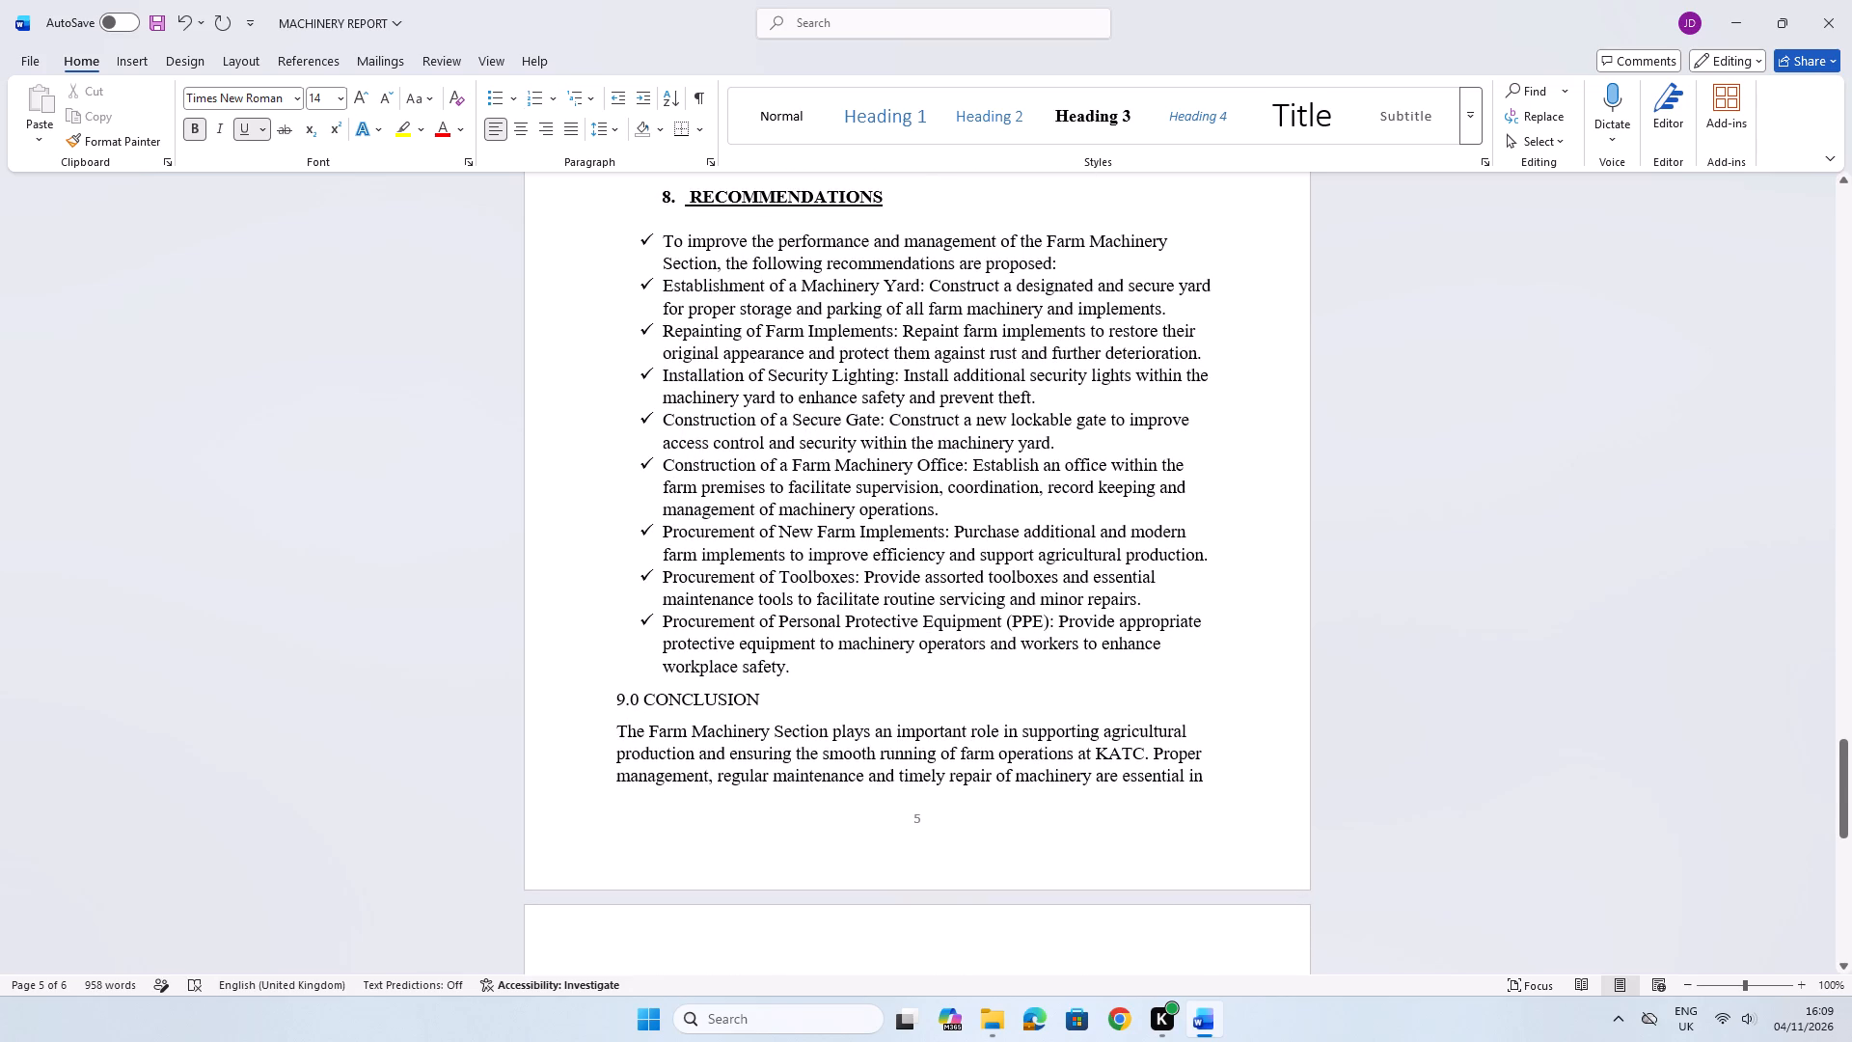
drag(658, 376, 840, 376)
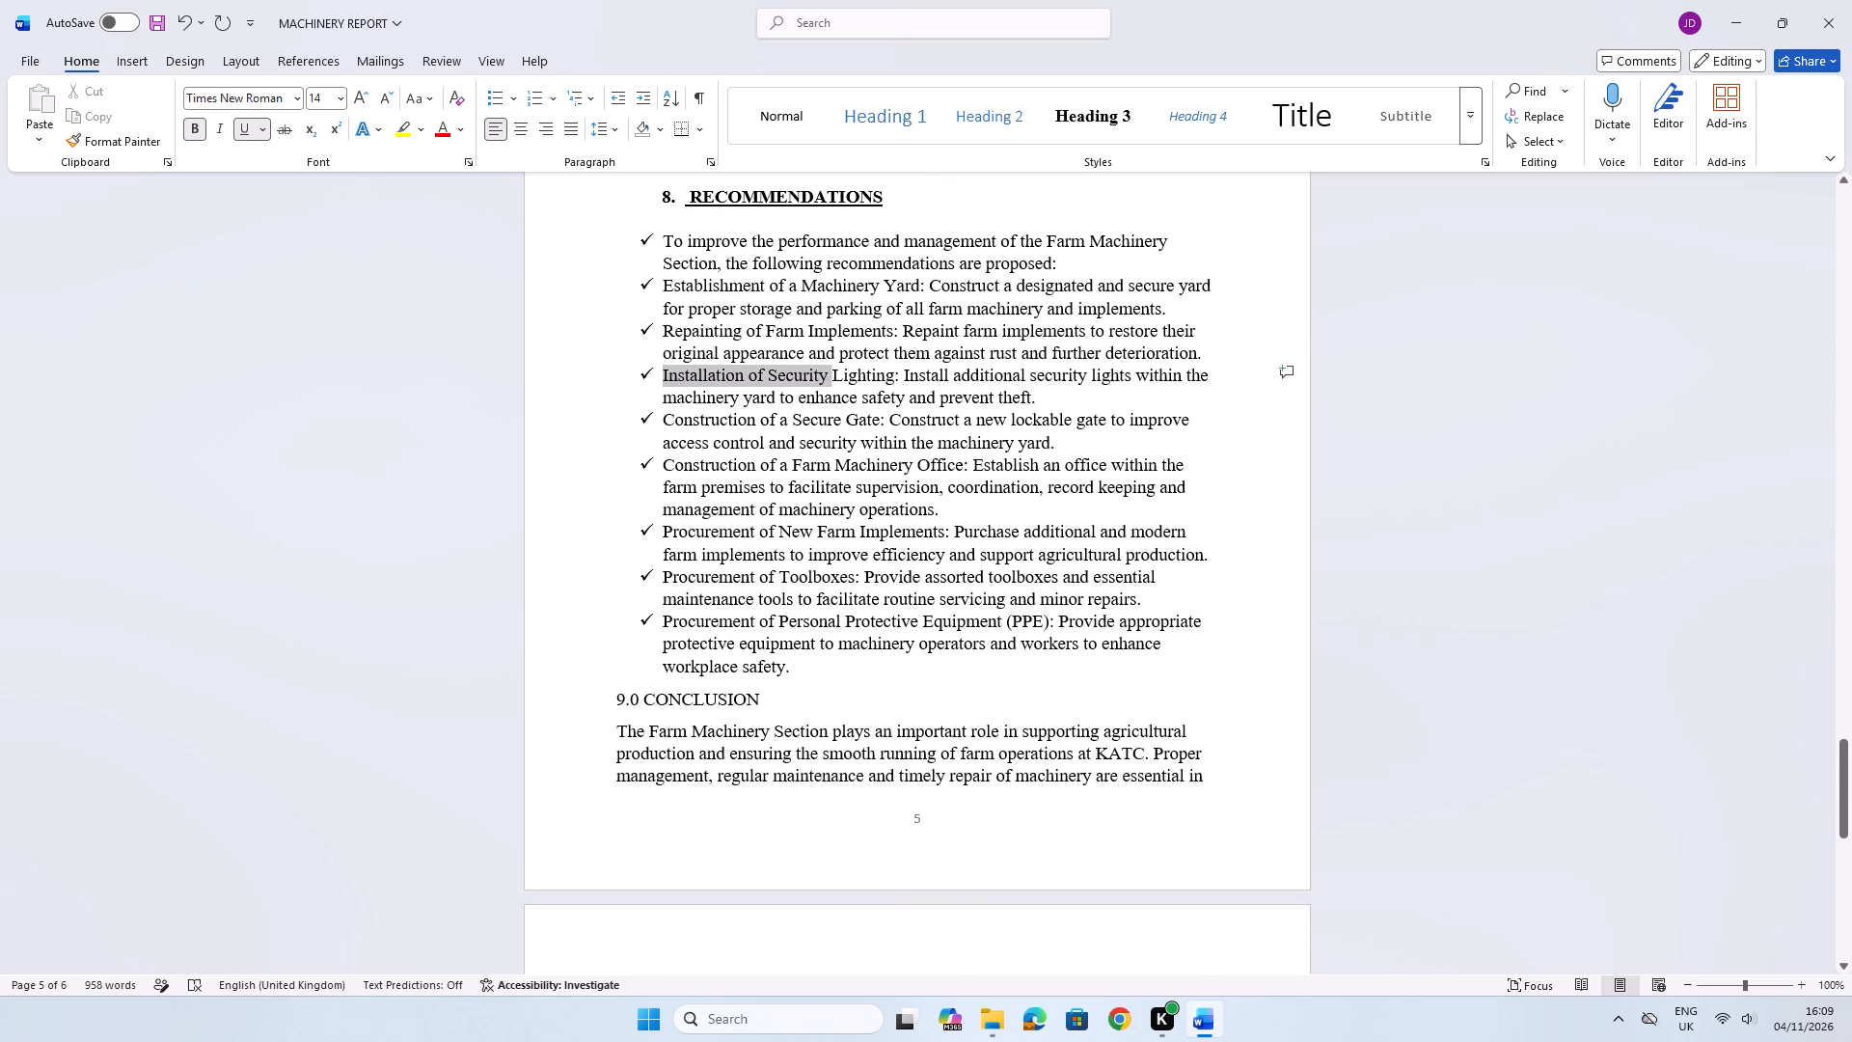
drag(840, 376, 874, 376)
click(891, 346)
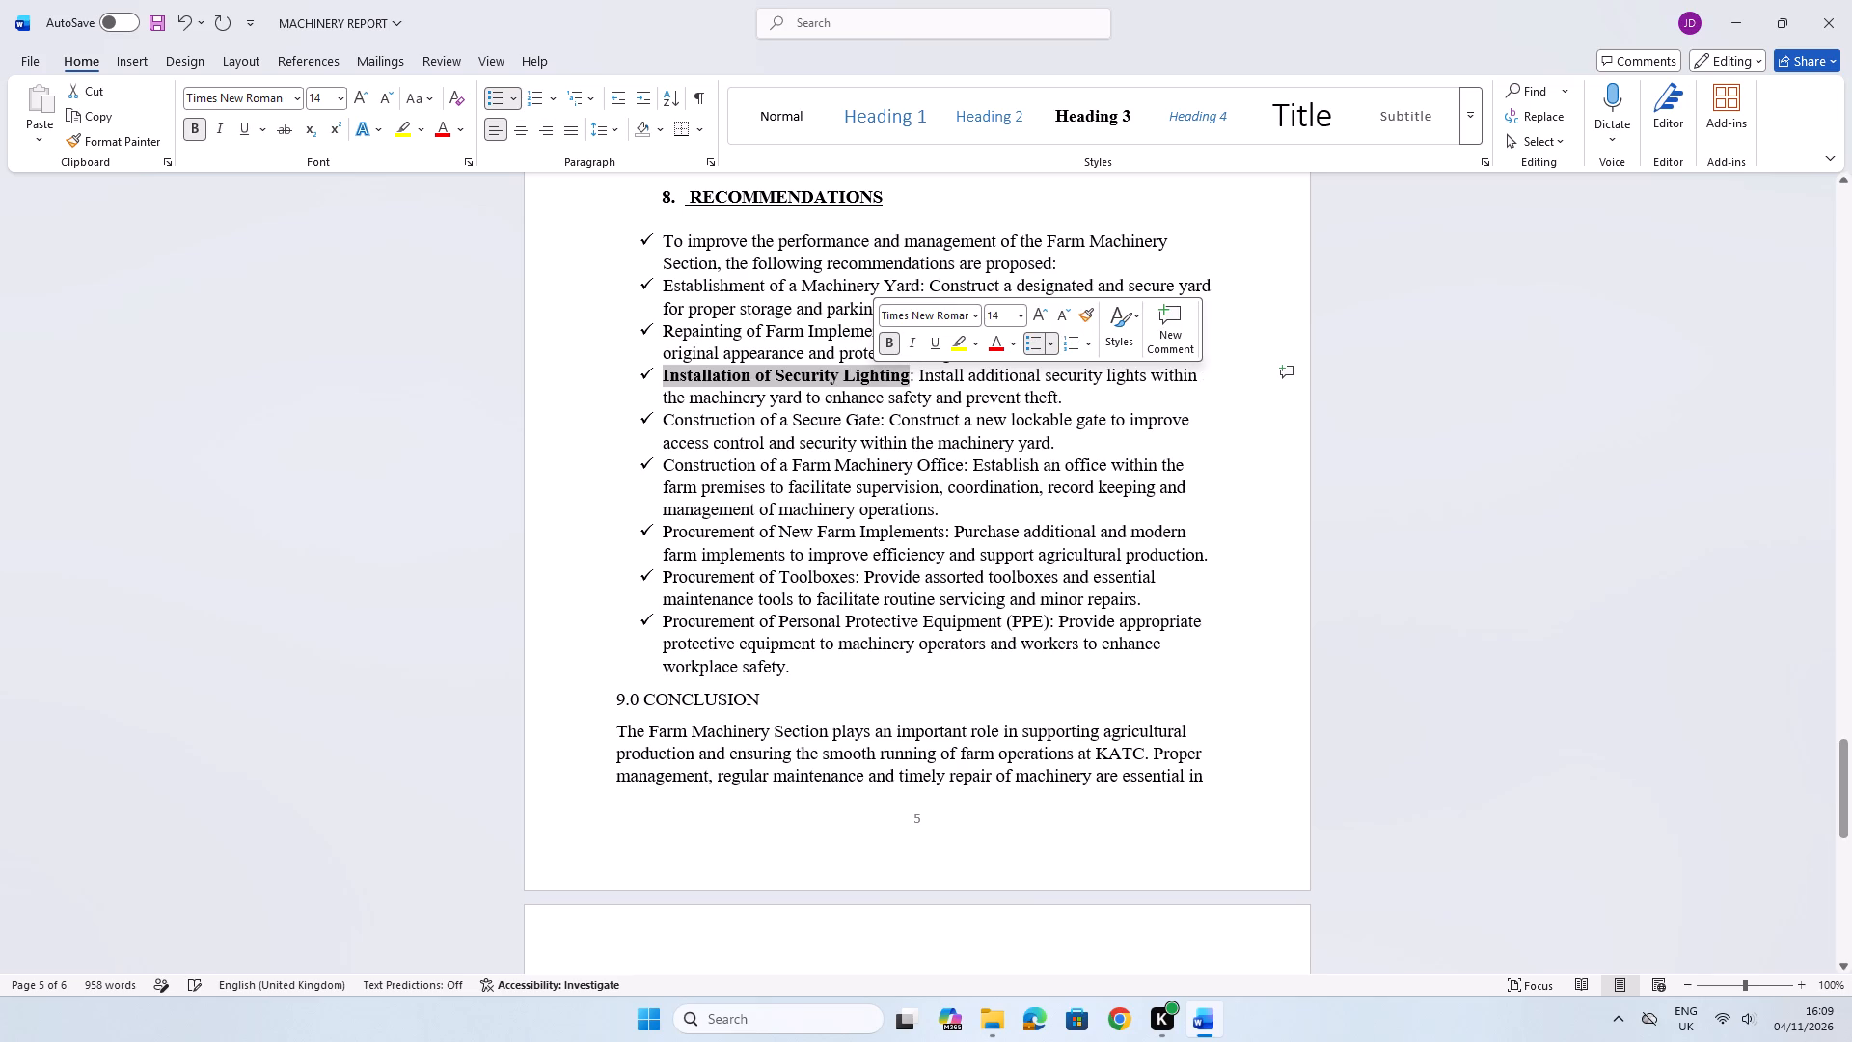
drag(661, 333, 848, 330)
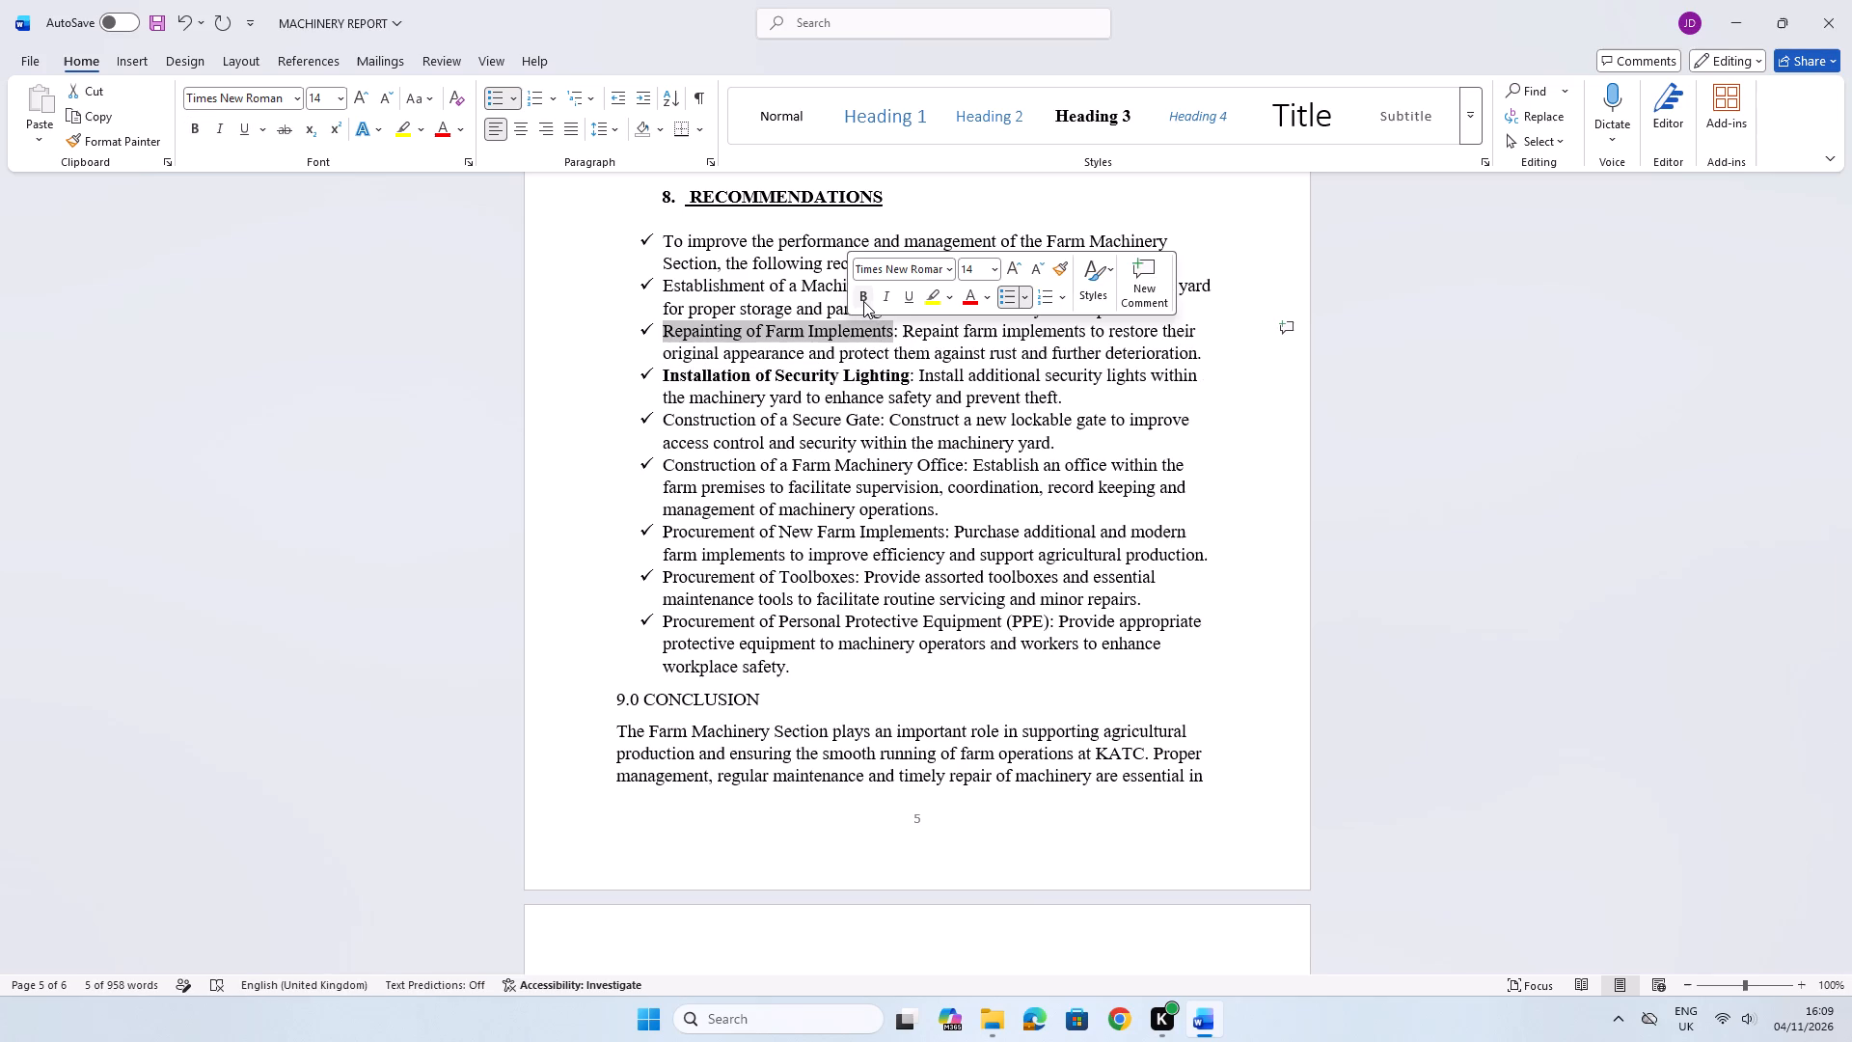
click(863, 301)
drag(663, 283, 666, 283)
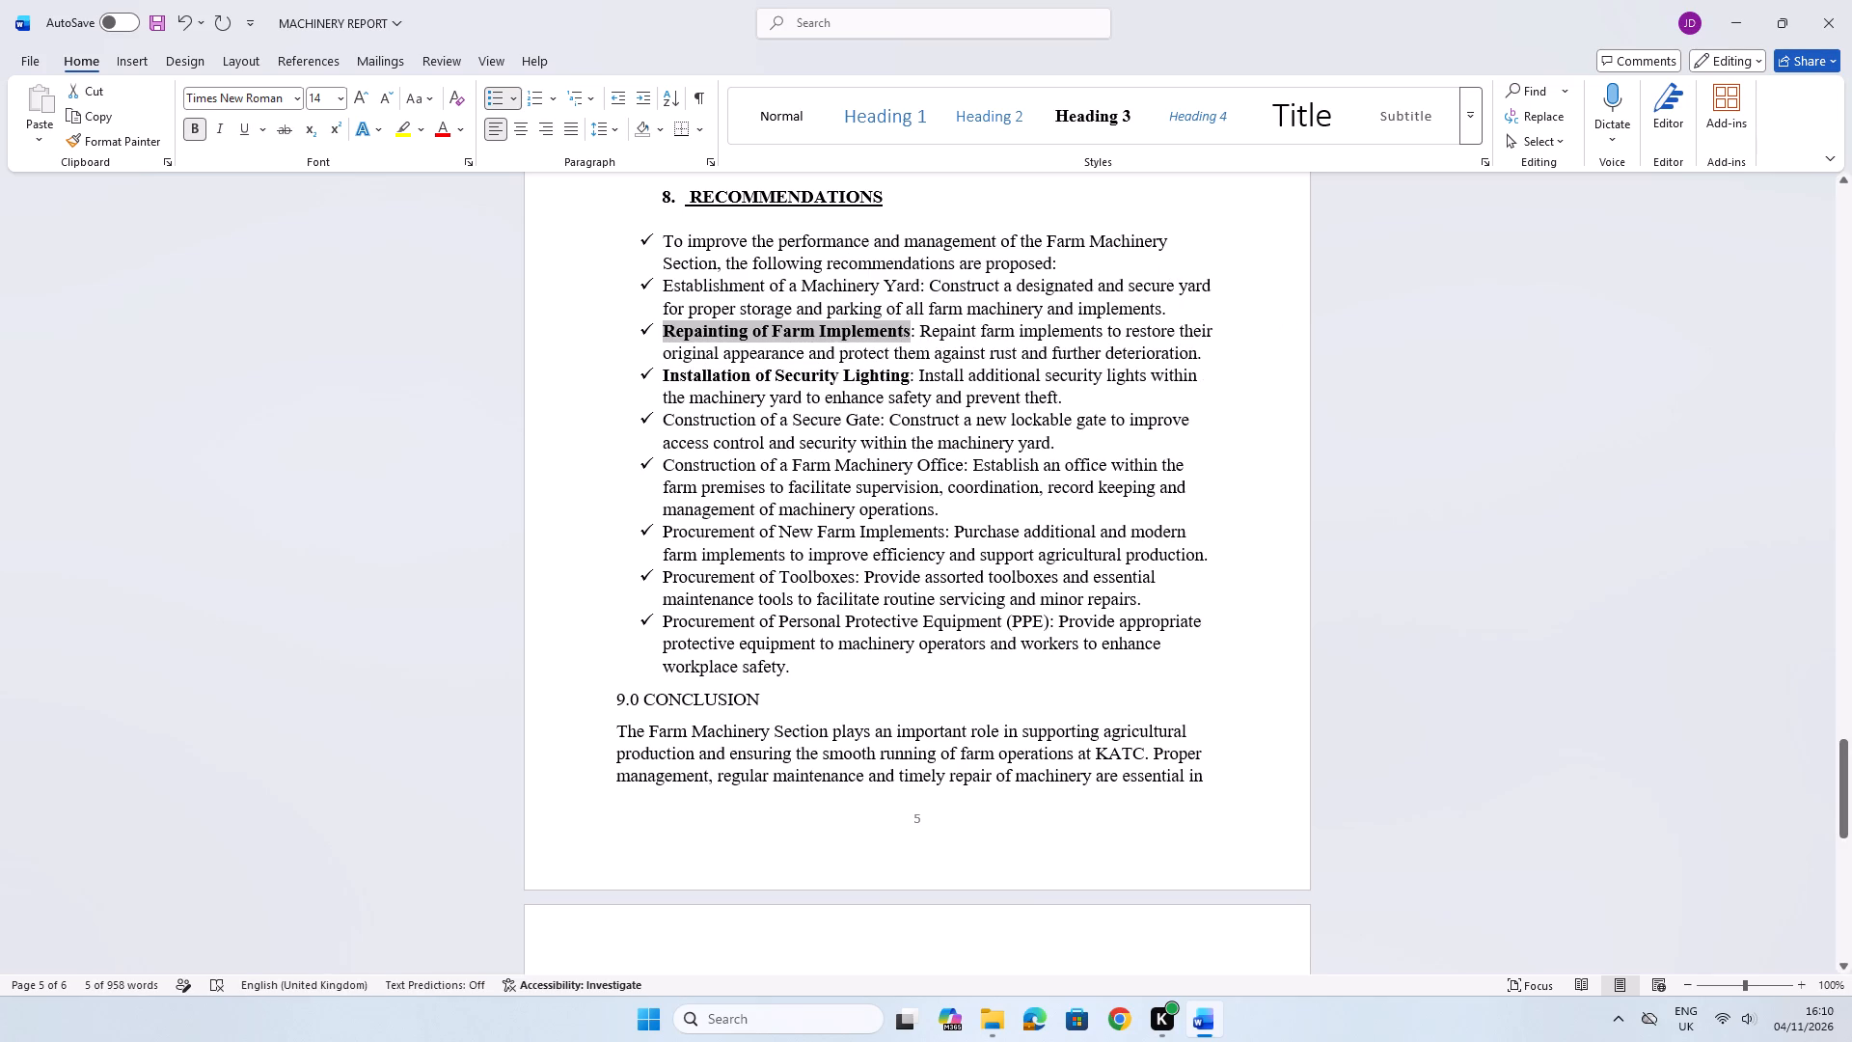
drag(666, 283, 896, 286)
click(906, 256)
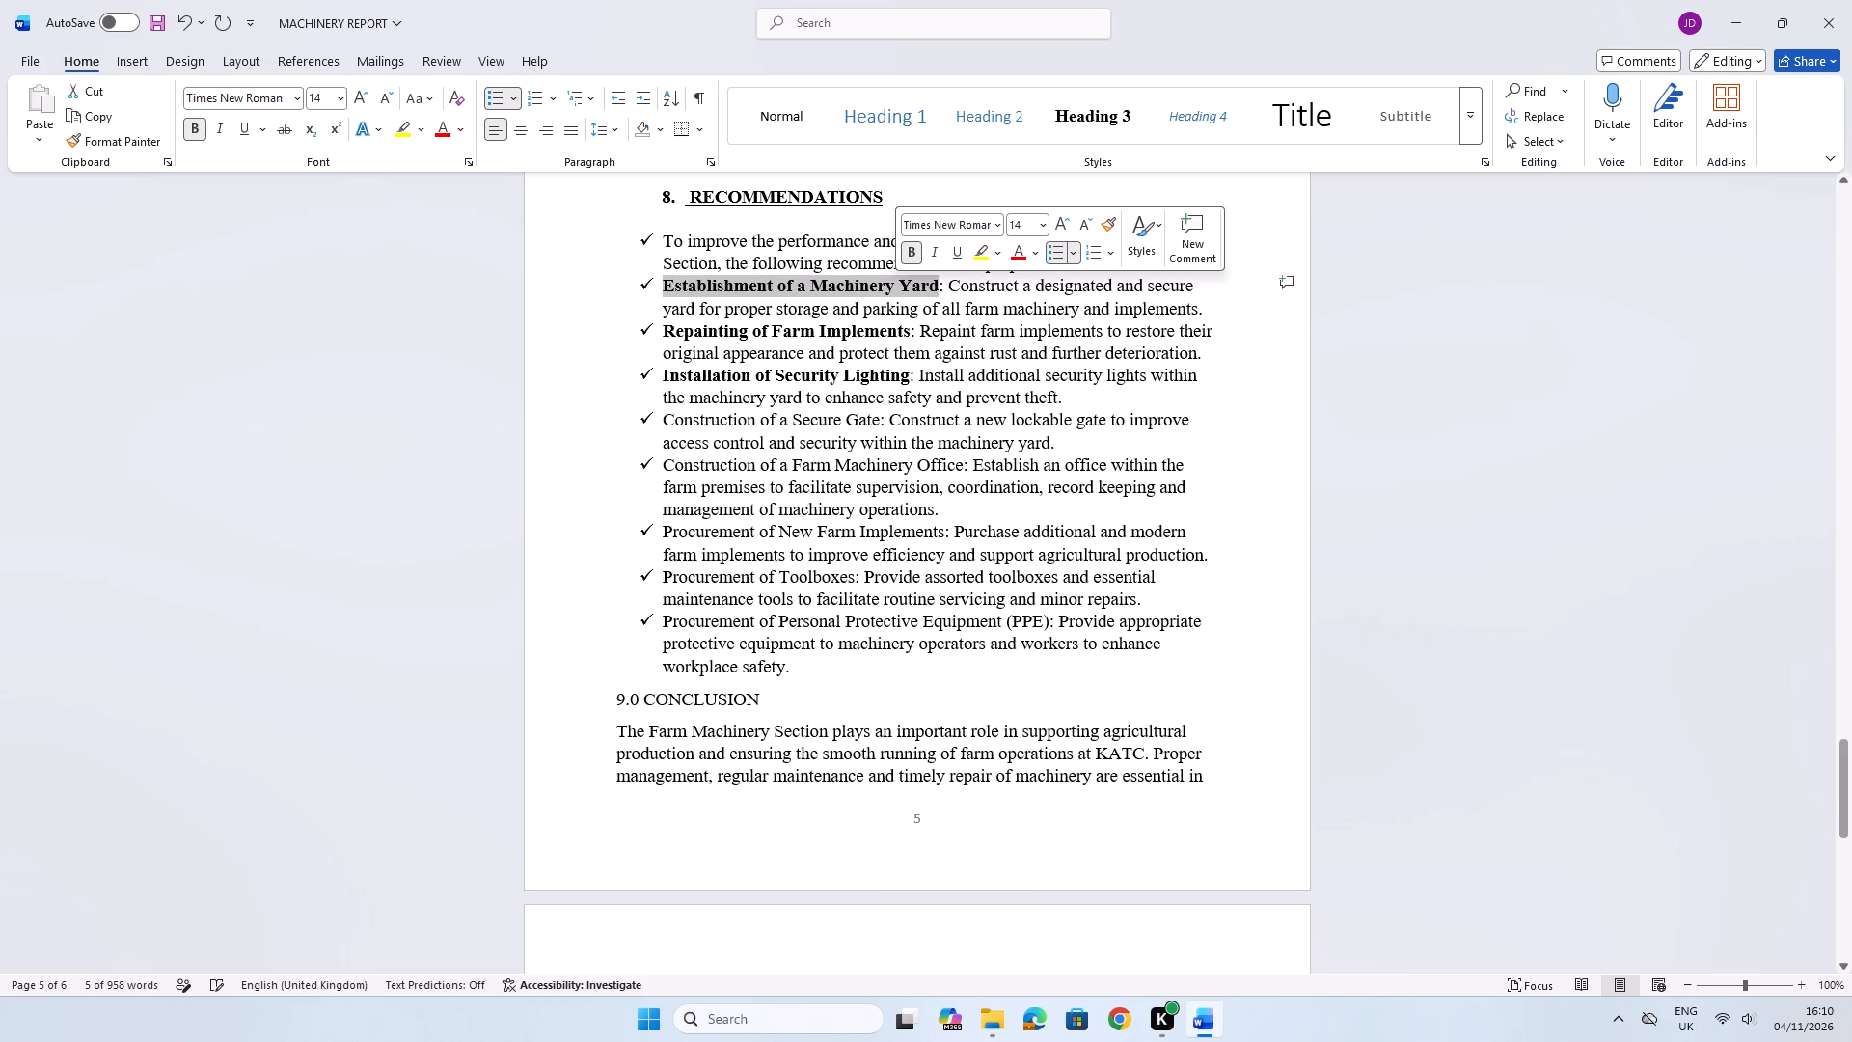
Remove the bullet and indent from the section 8 introductory sentence starting To improve the performance and management.
drag(666, 245, 890, 240)
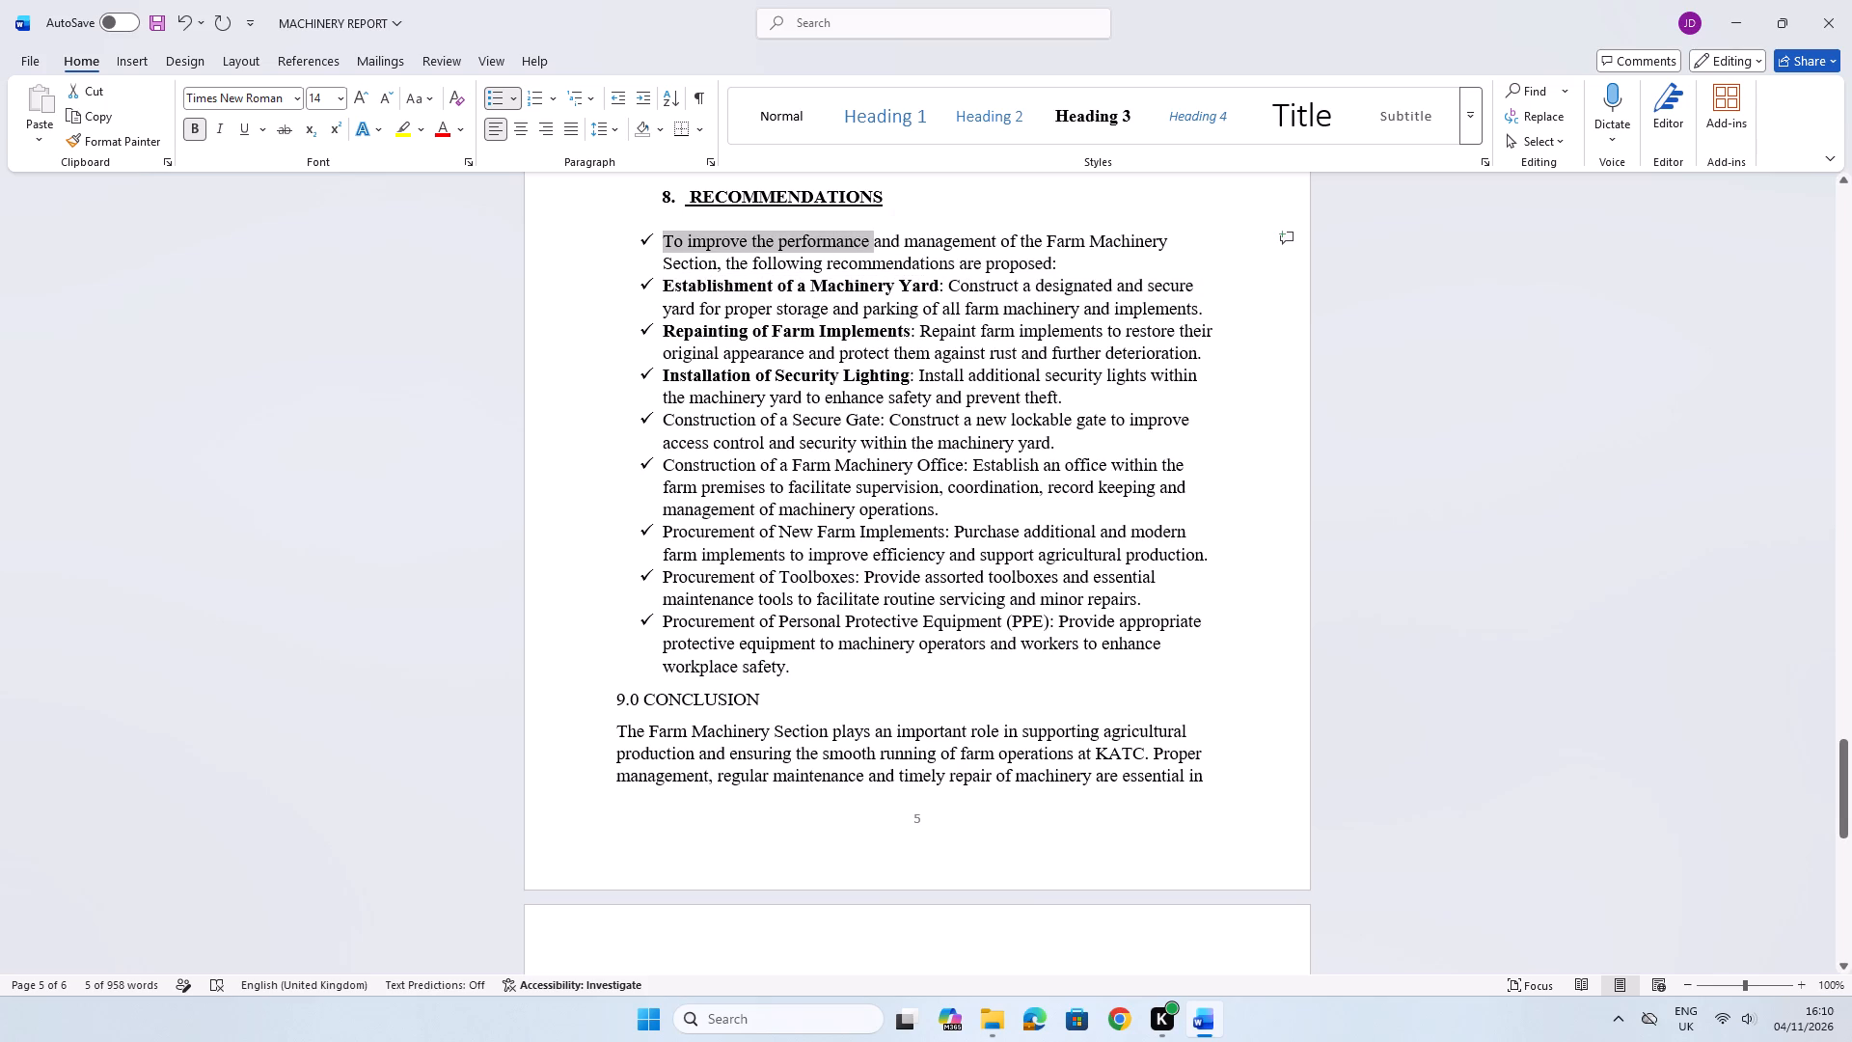
drag(890, 240, 801, 244)
drag(801, 244, 769, 246)
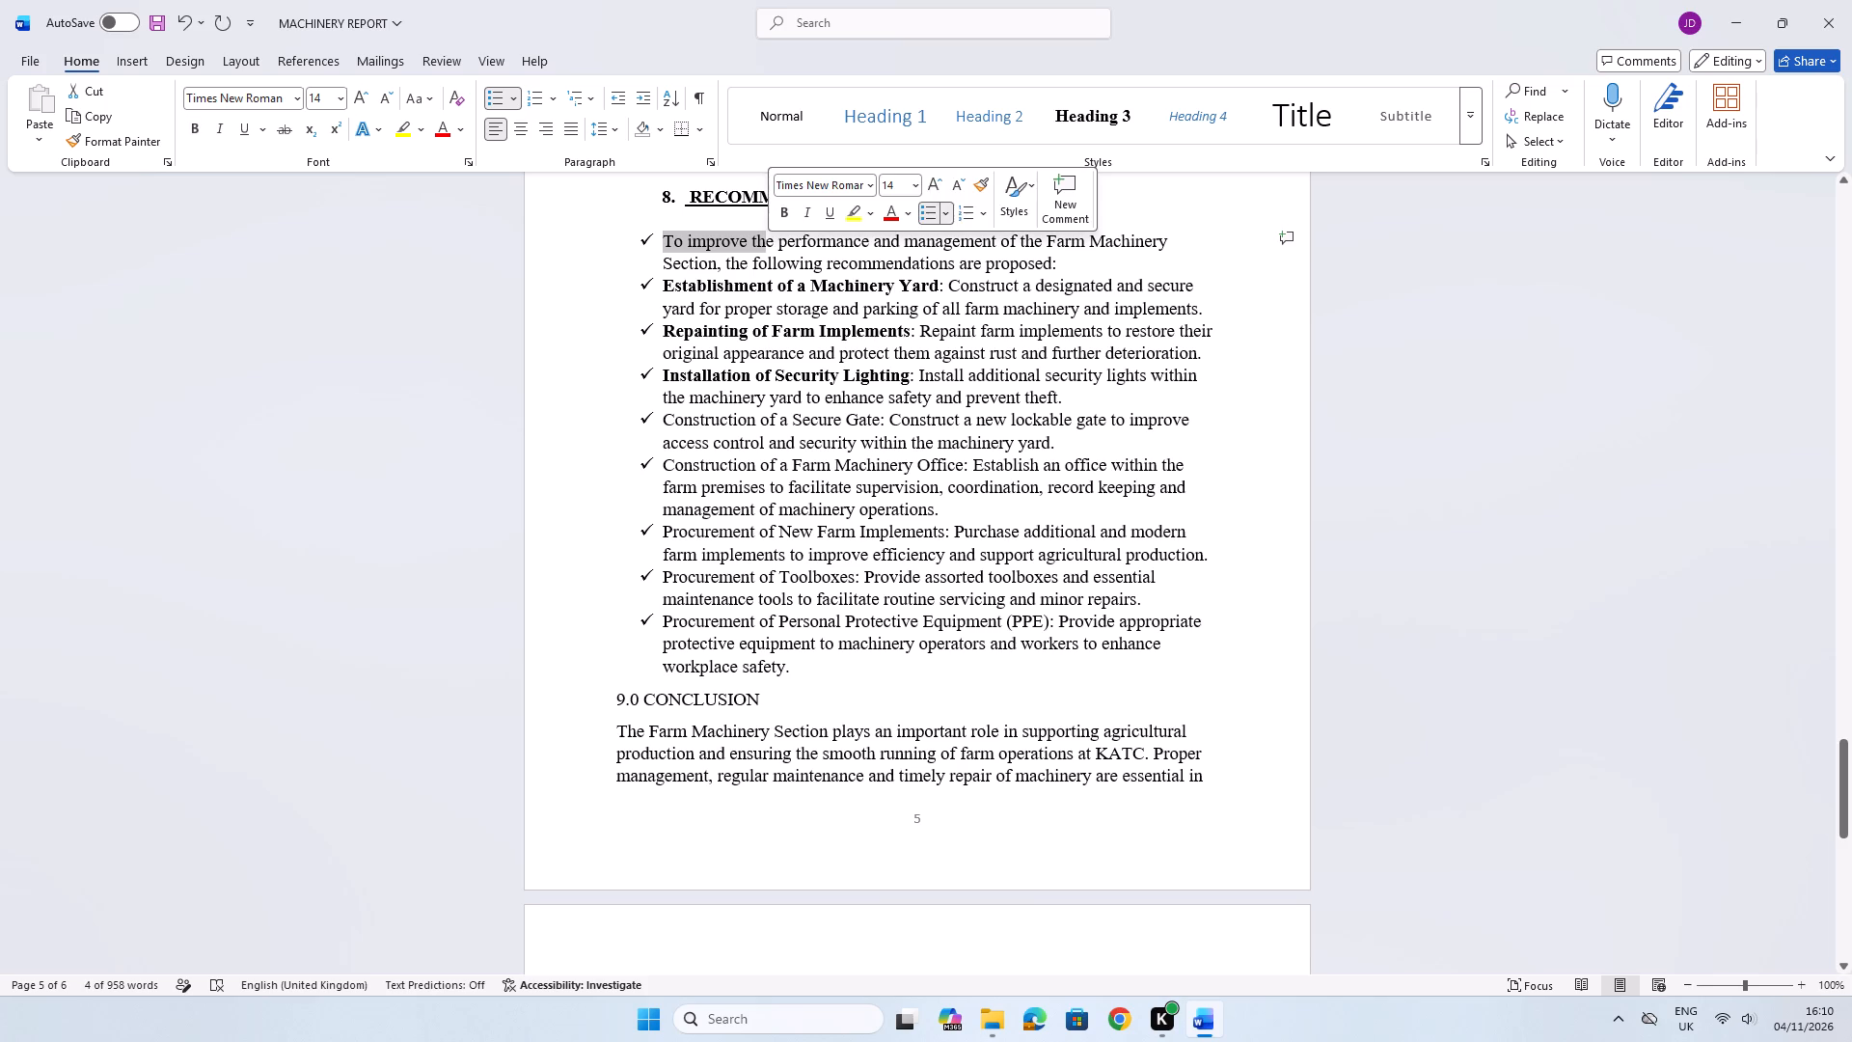
click(721, 213)
click(658, 241)
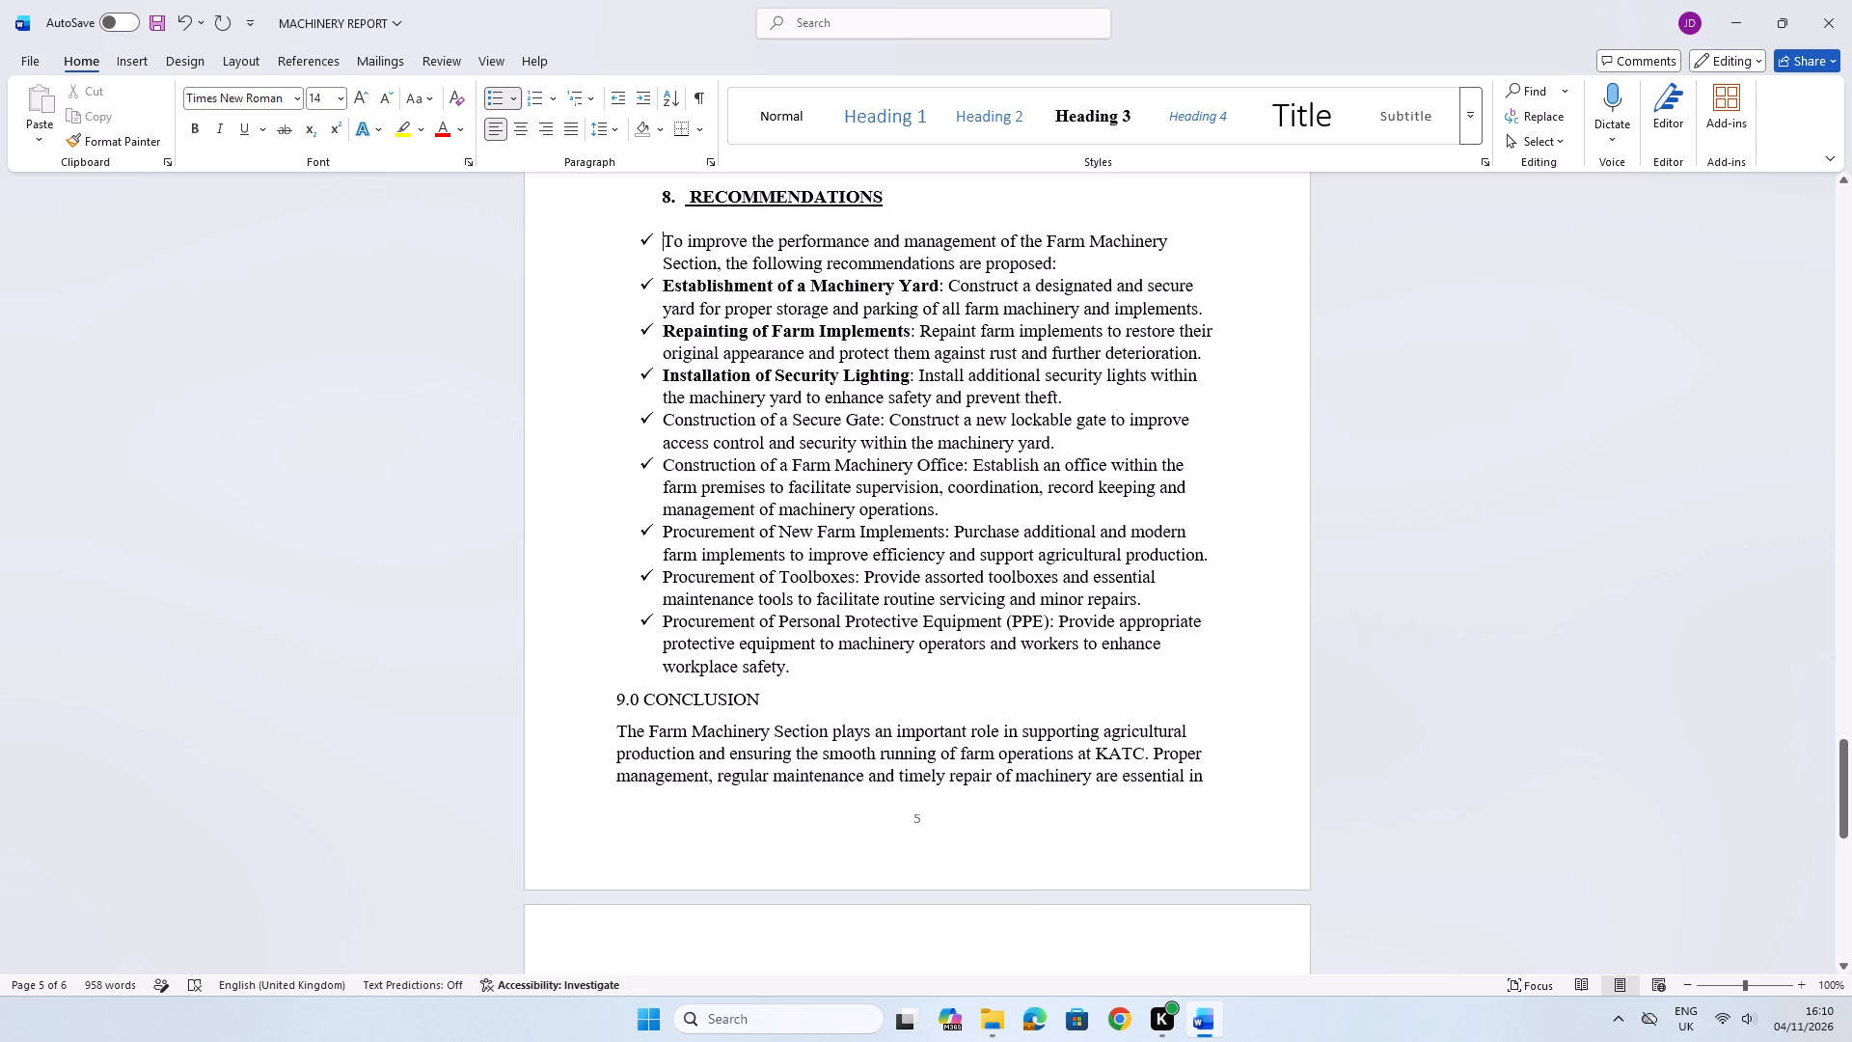
key(BackSpace)
key(BackSpace)
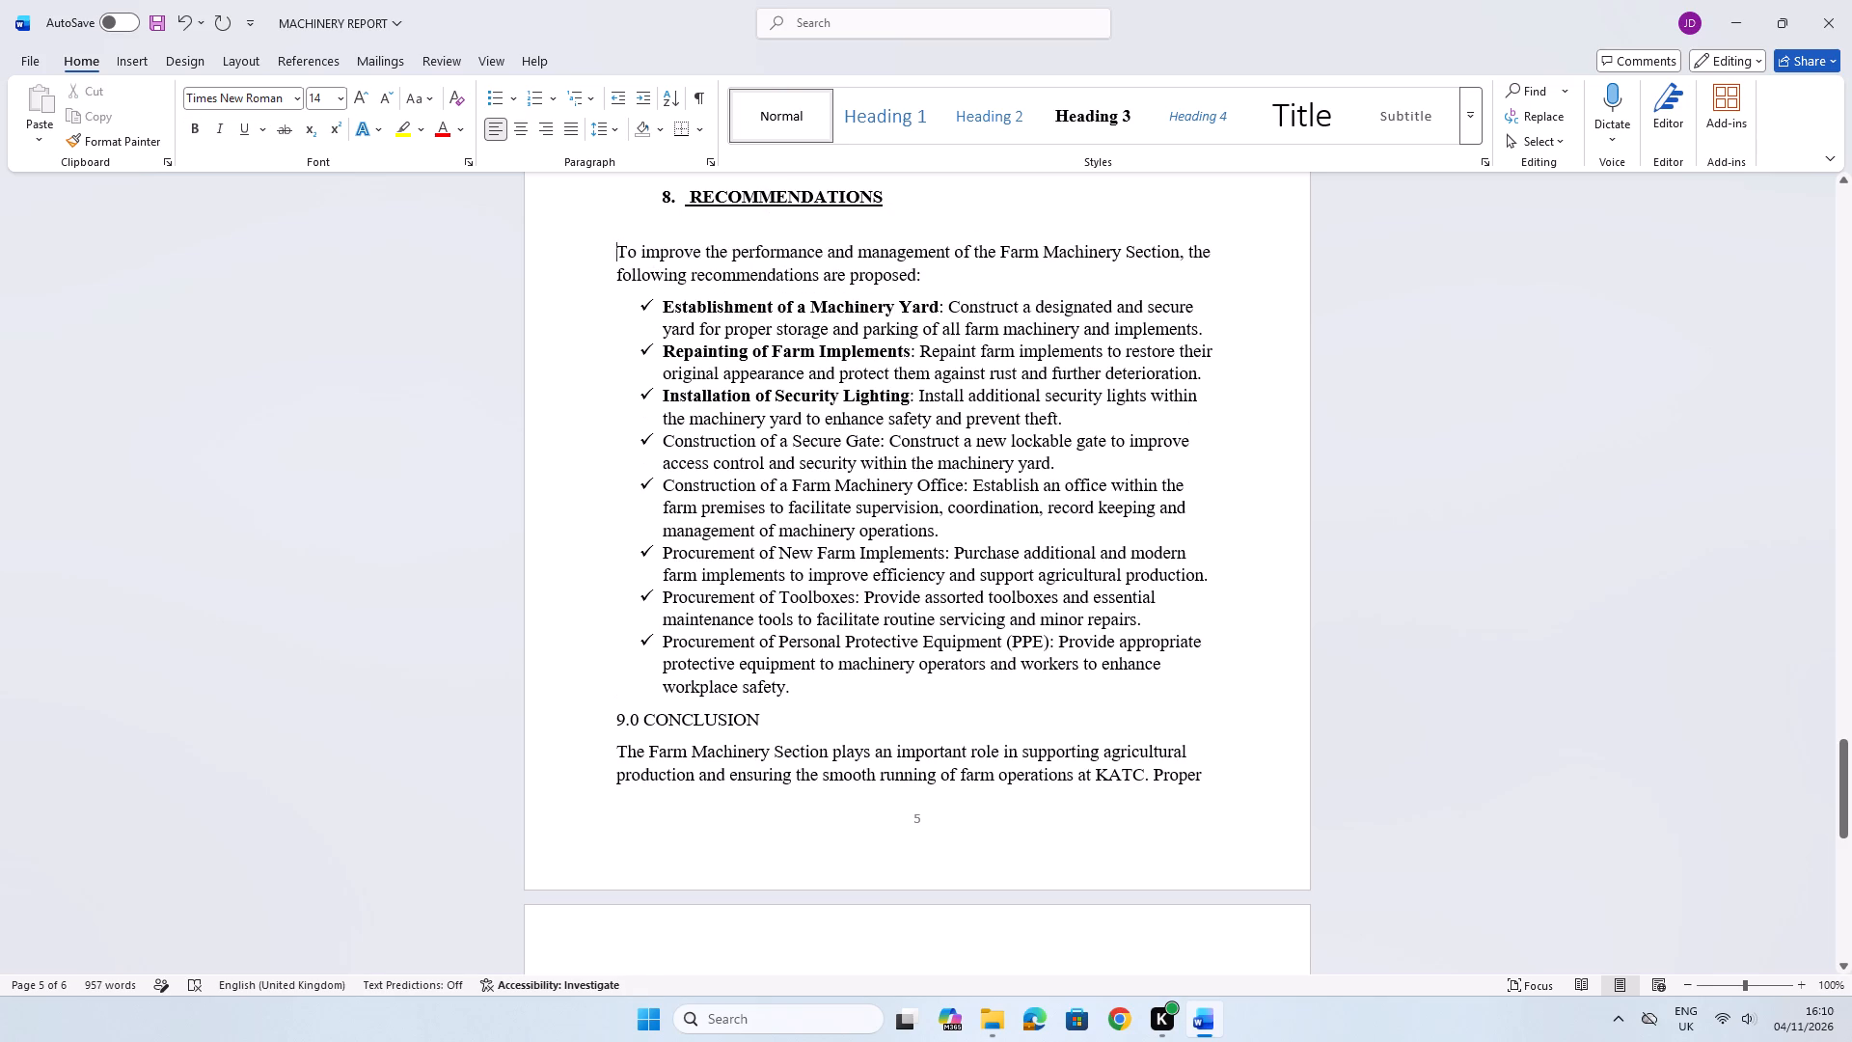
Bold the lead-in phrases Construction of a Secure Gate and Construction of a Farm Machinery Office.
drag(659, 445, 861, 455)
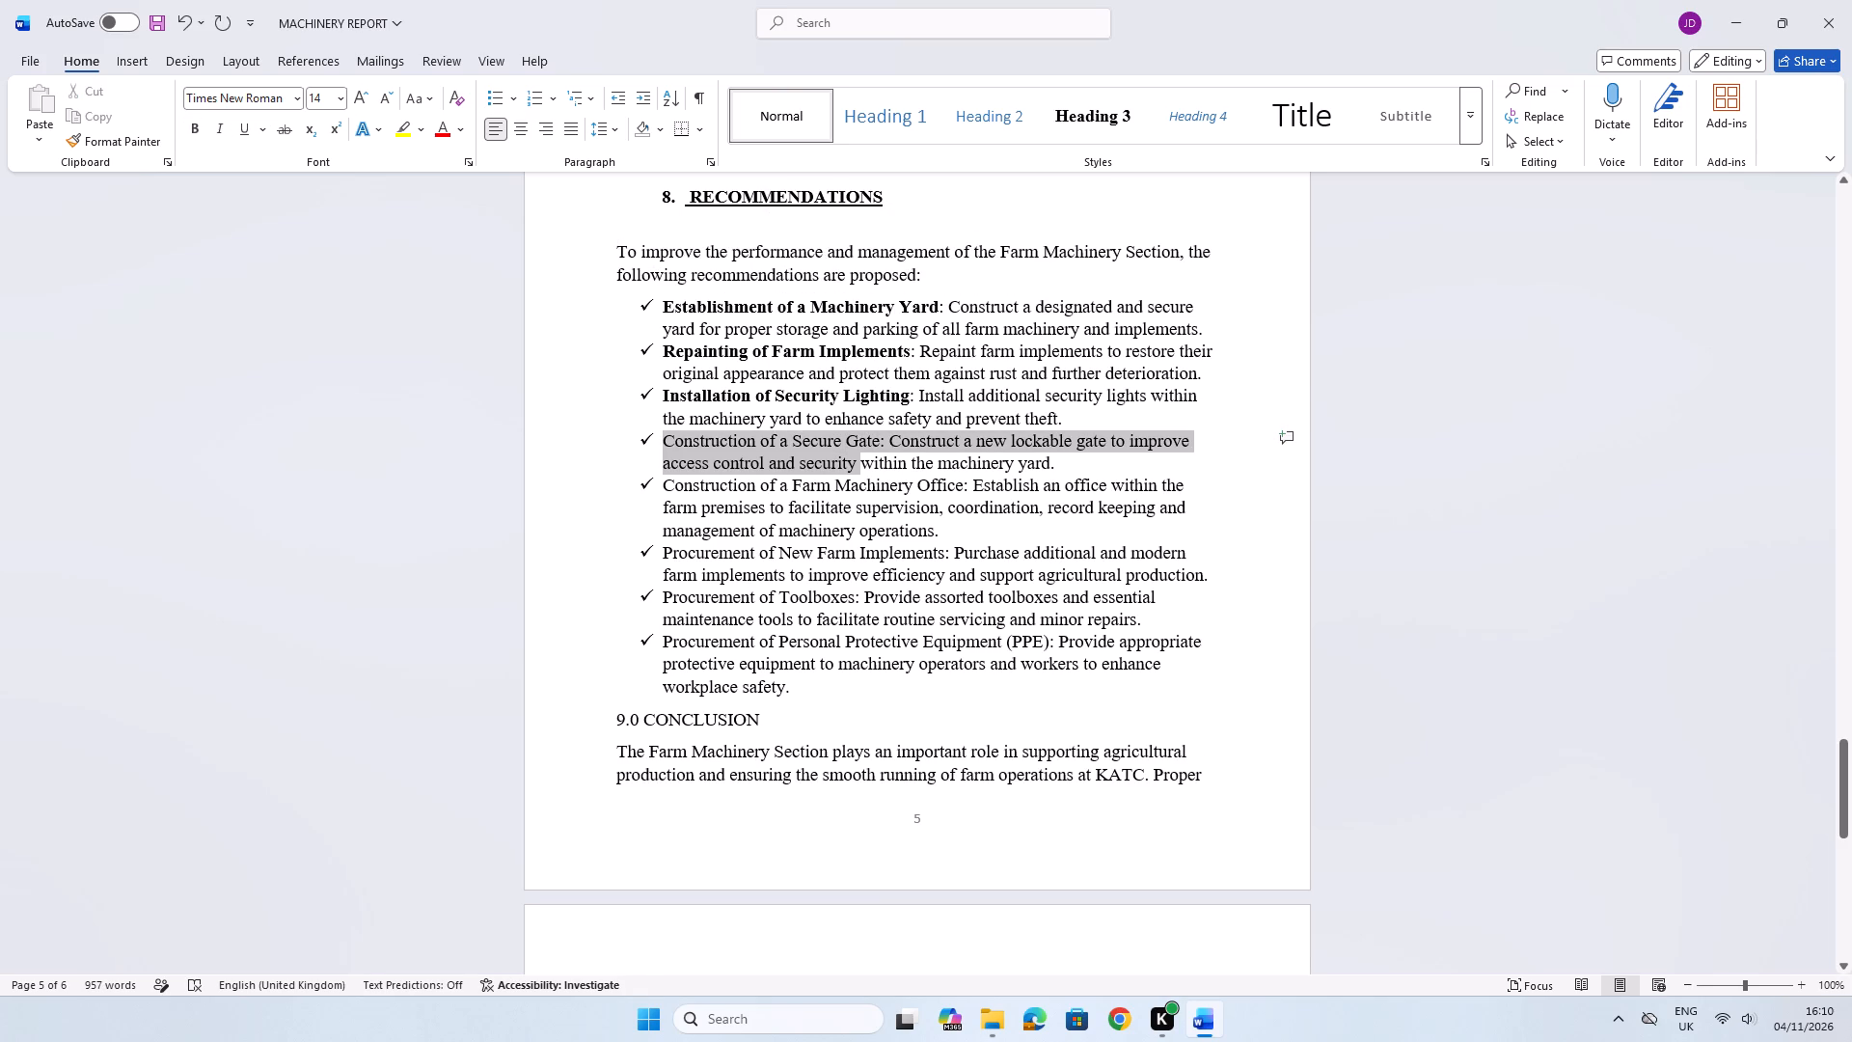
drag(861, 455, 878, 450)
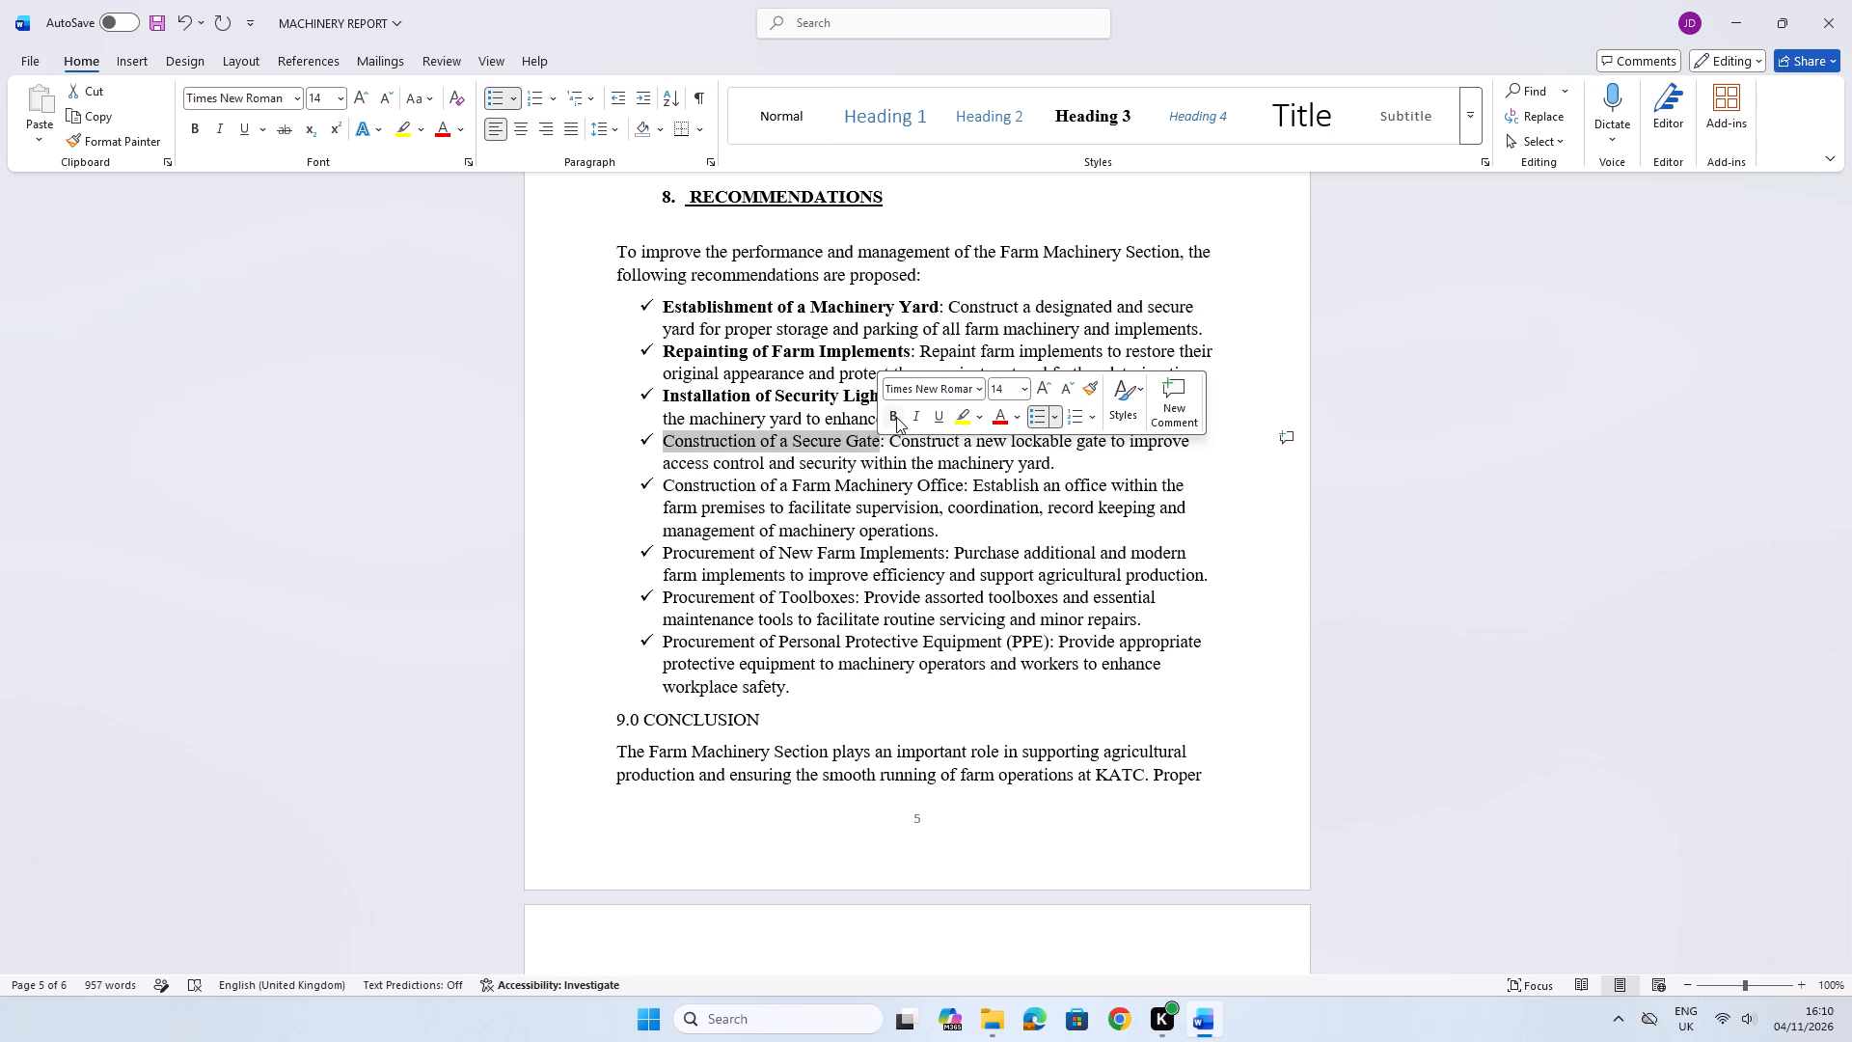
click(896, 417)
drag(667, 489, 770, 493)
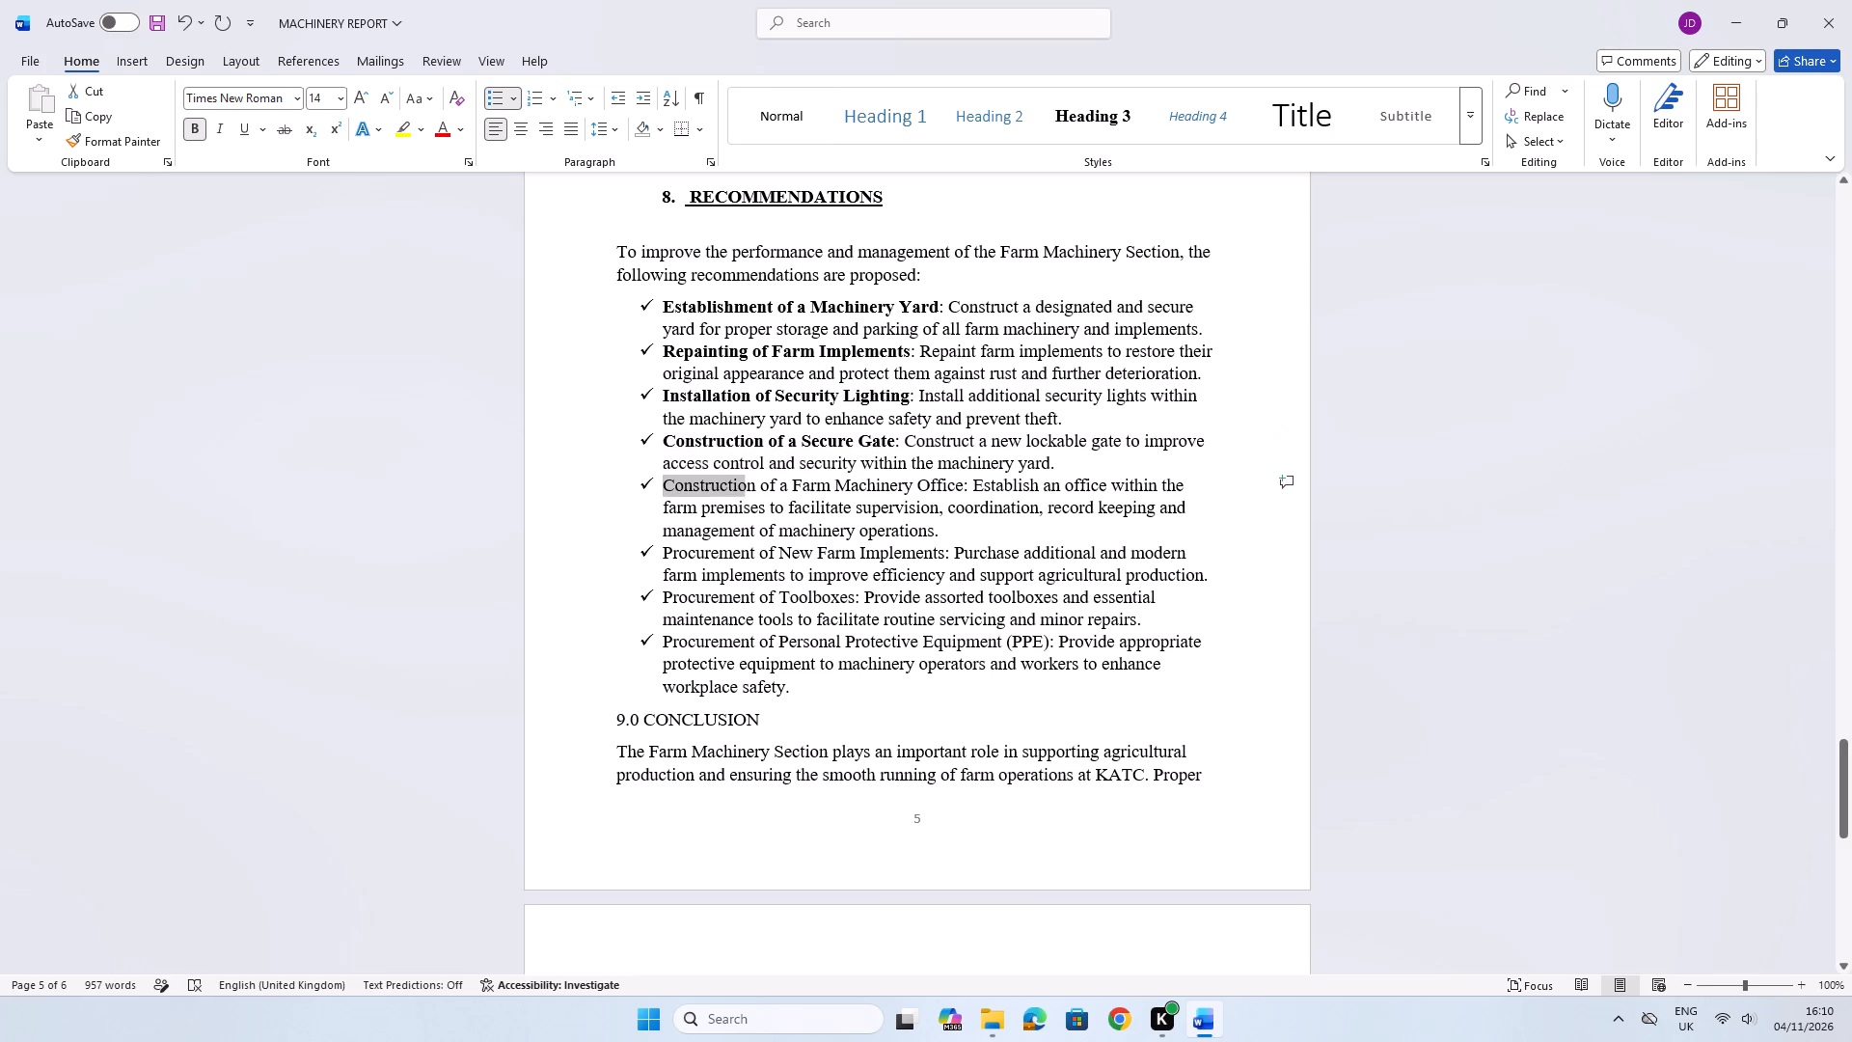
drag(770, 493, 954, 494)
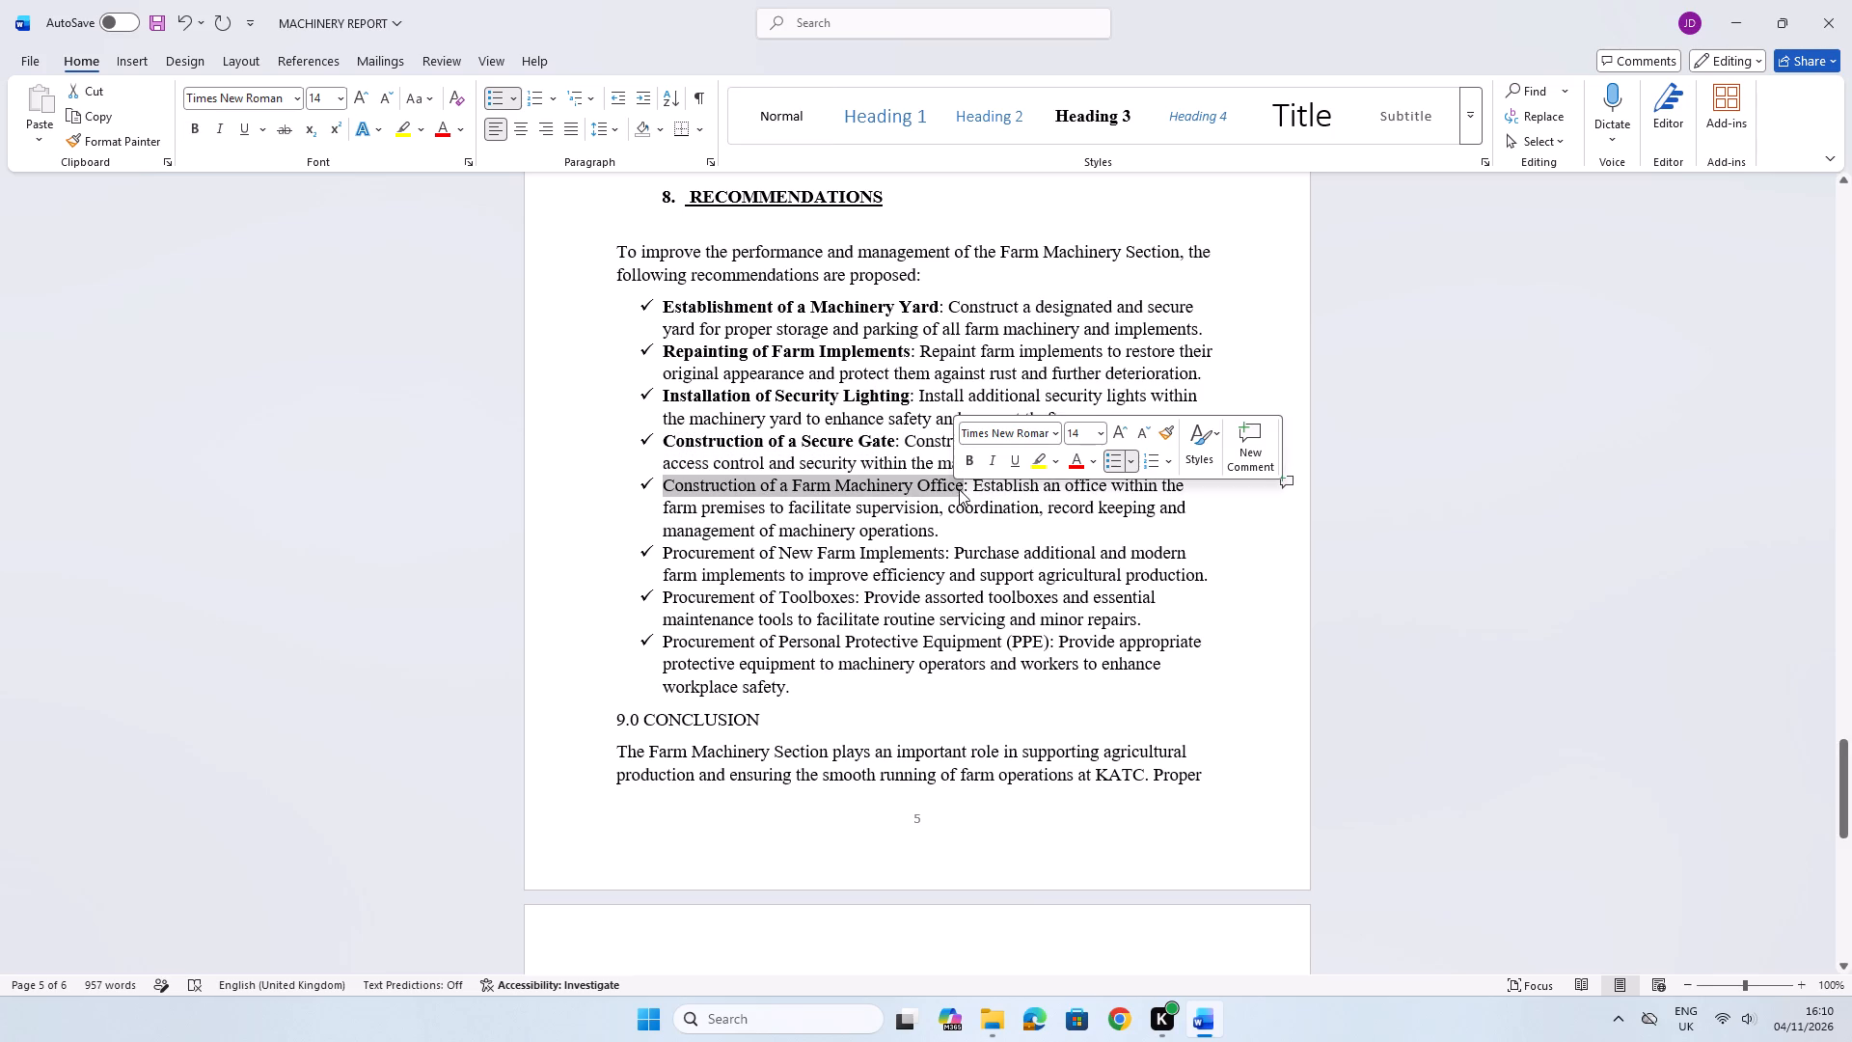
click(972, 465)
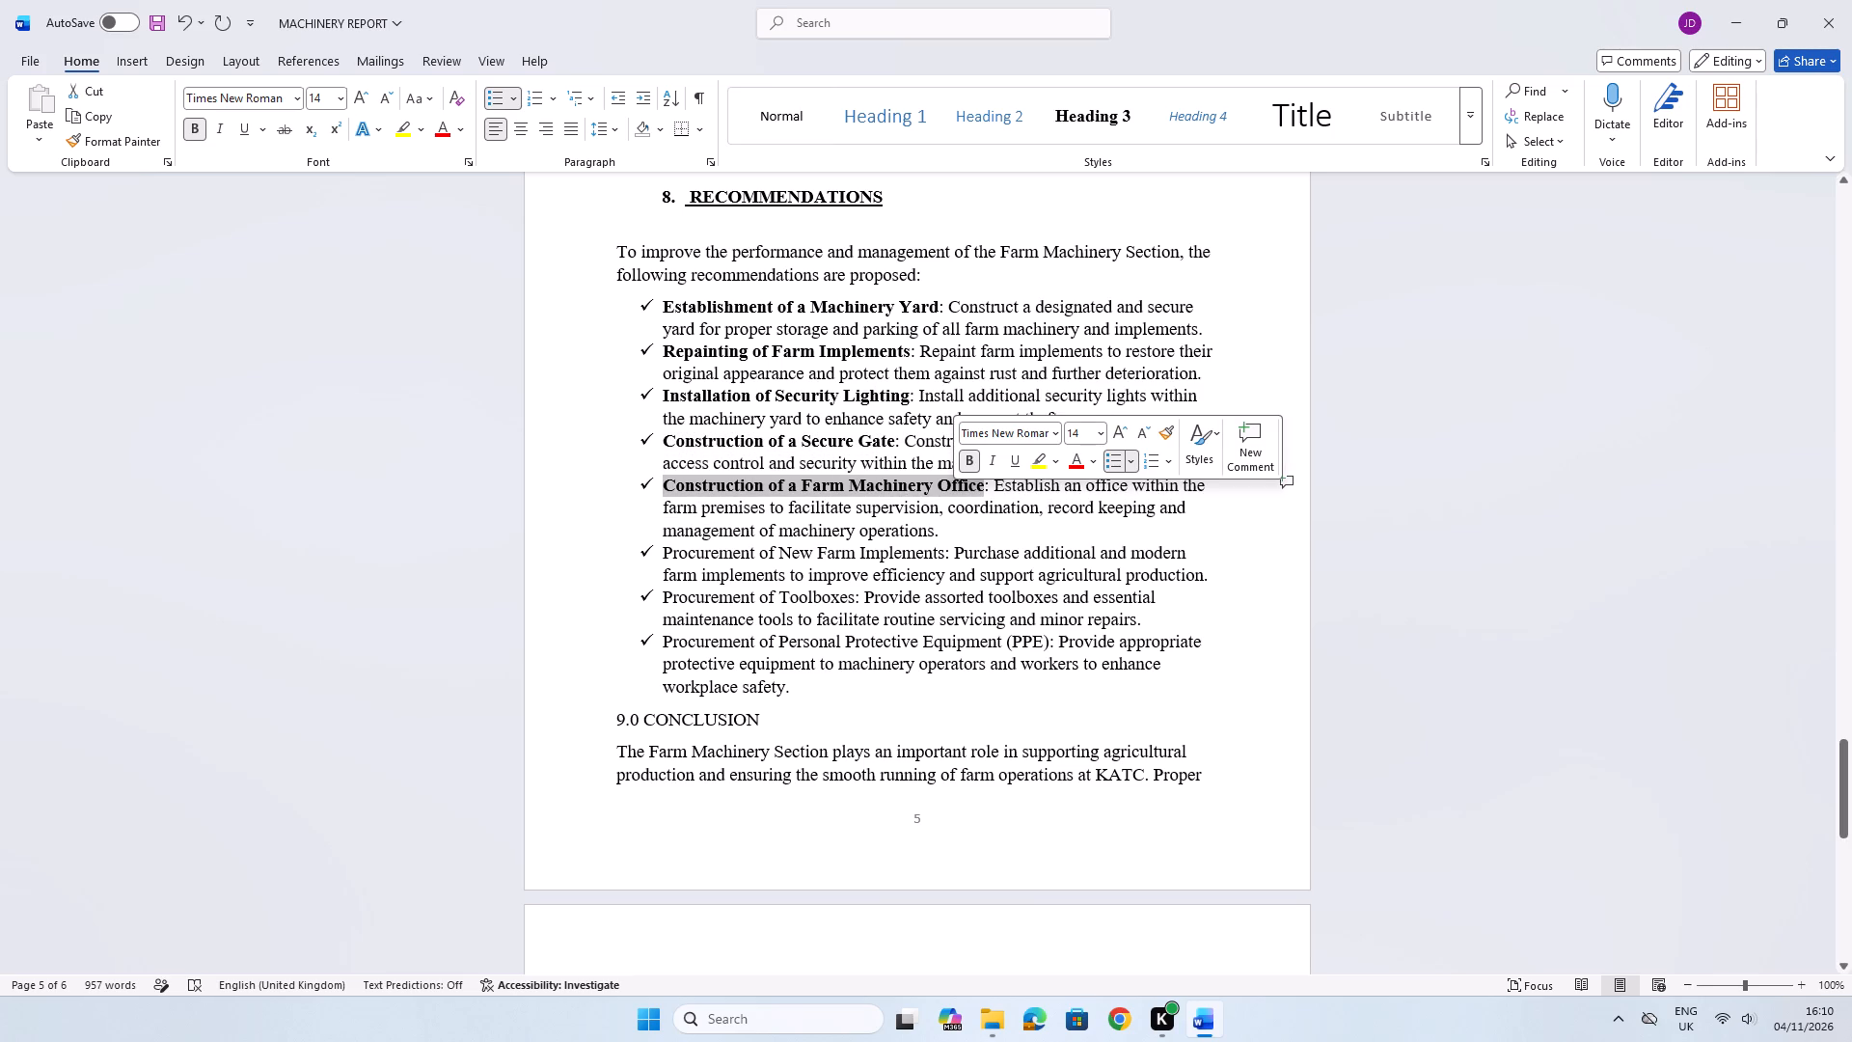
Bold the lead-in phrases Procurement of New Farm Implements and Procurement of Toolboxes.
drag(661, 547, 891, 538)
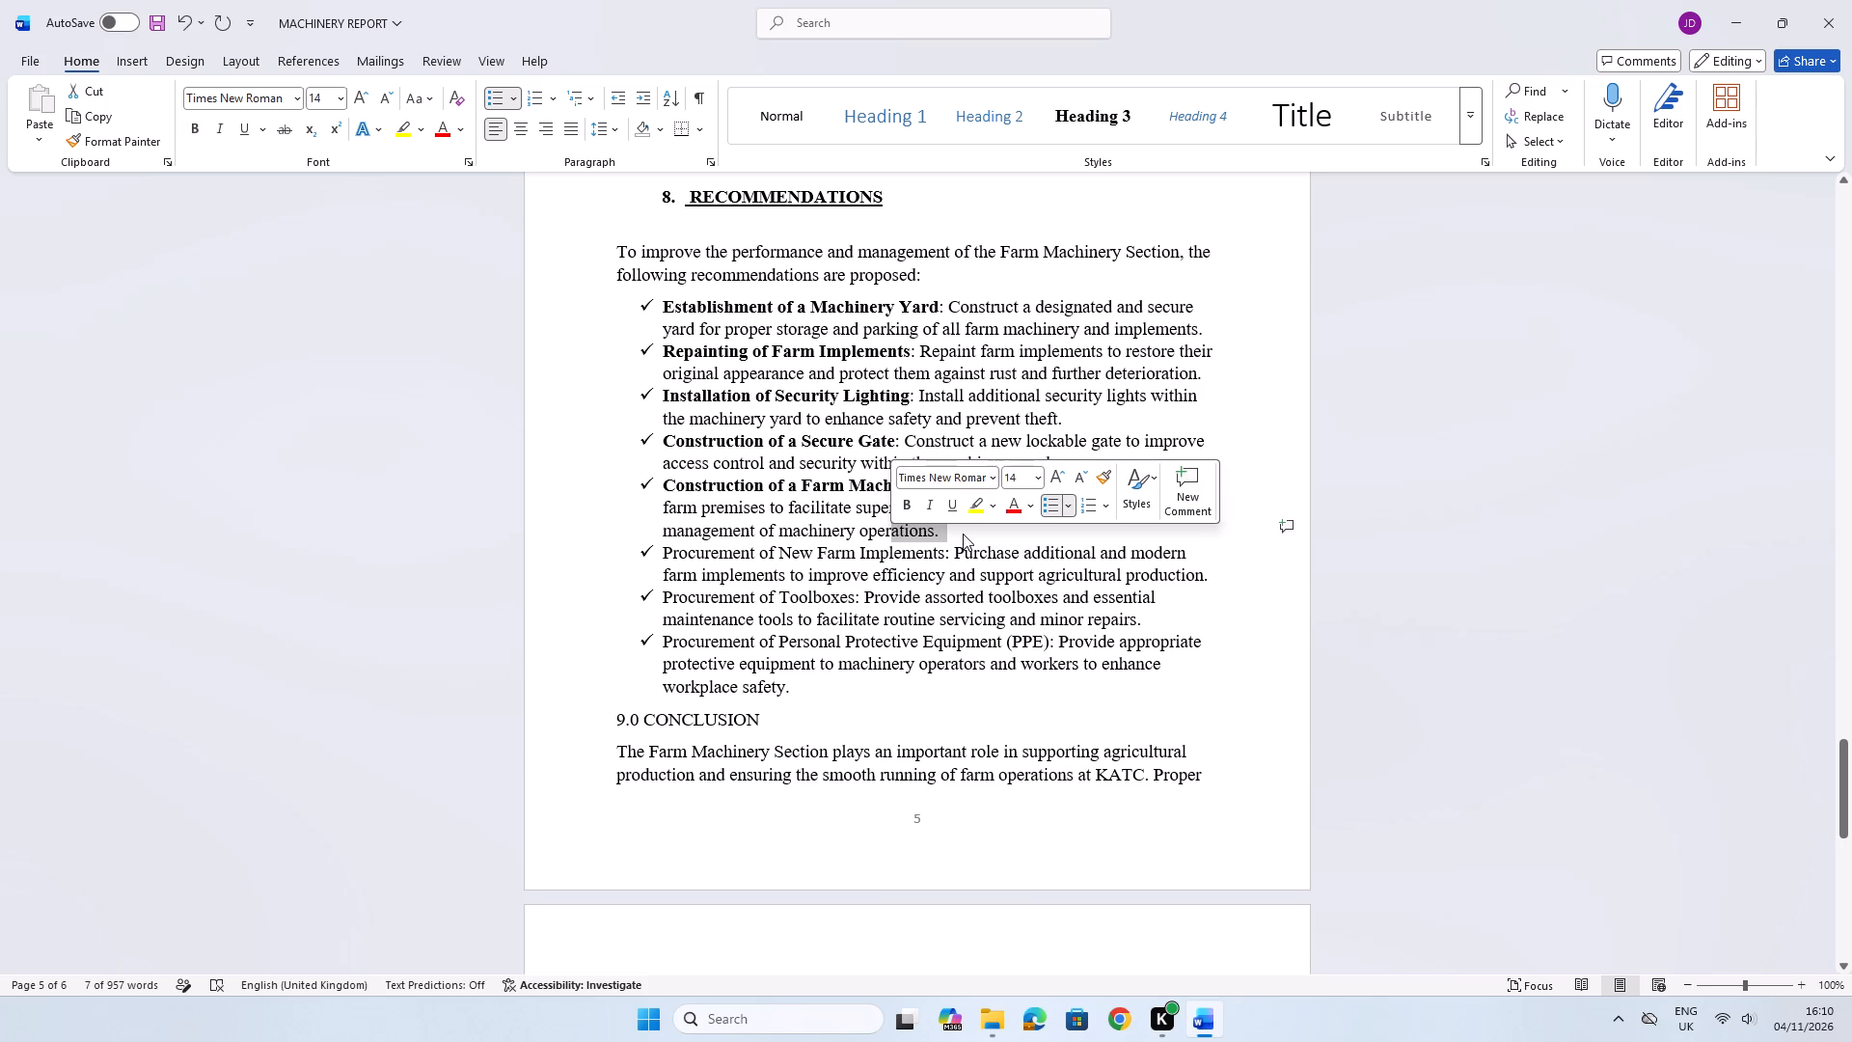
click(963, 534)
drag(941, 557, 761, 547)
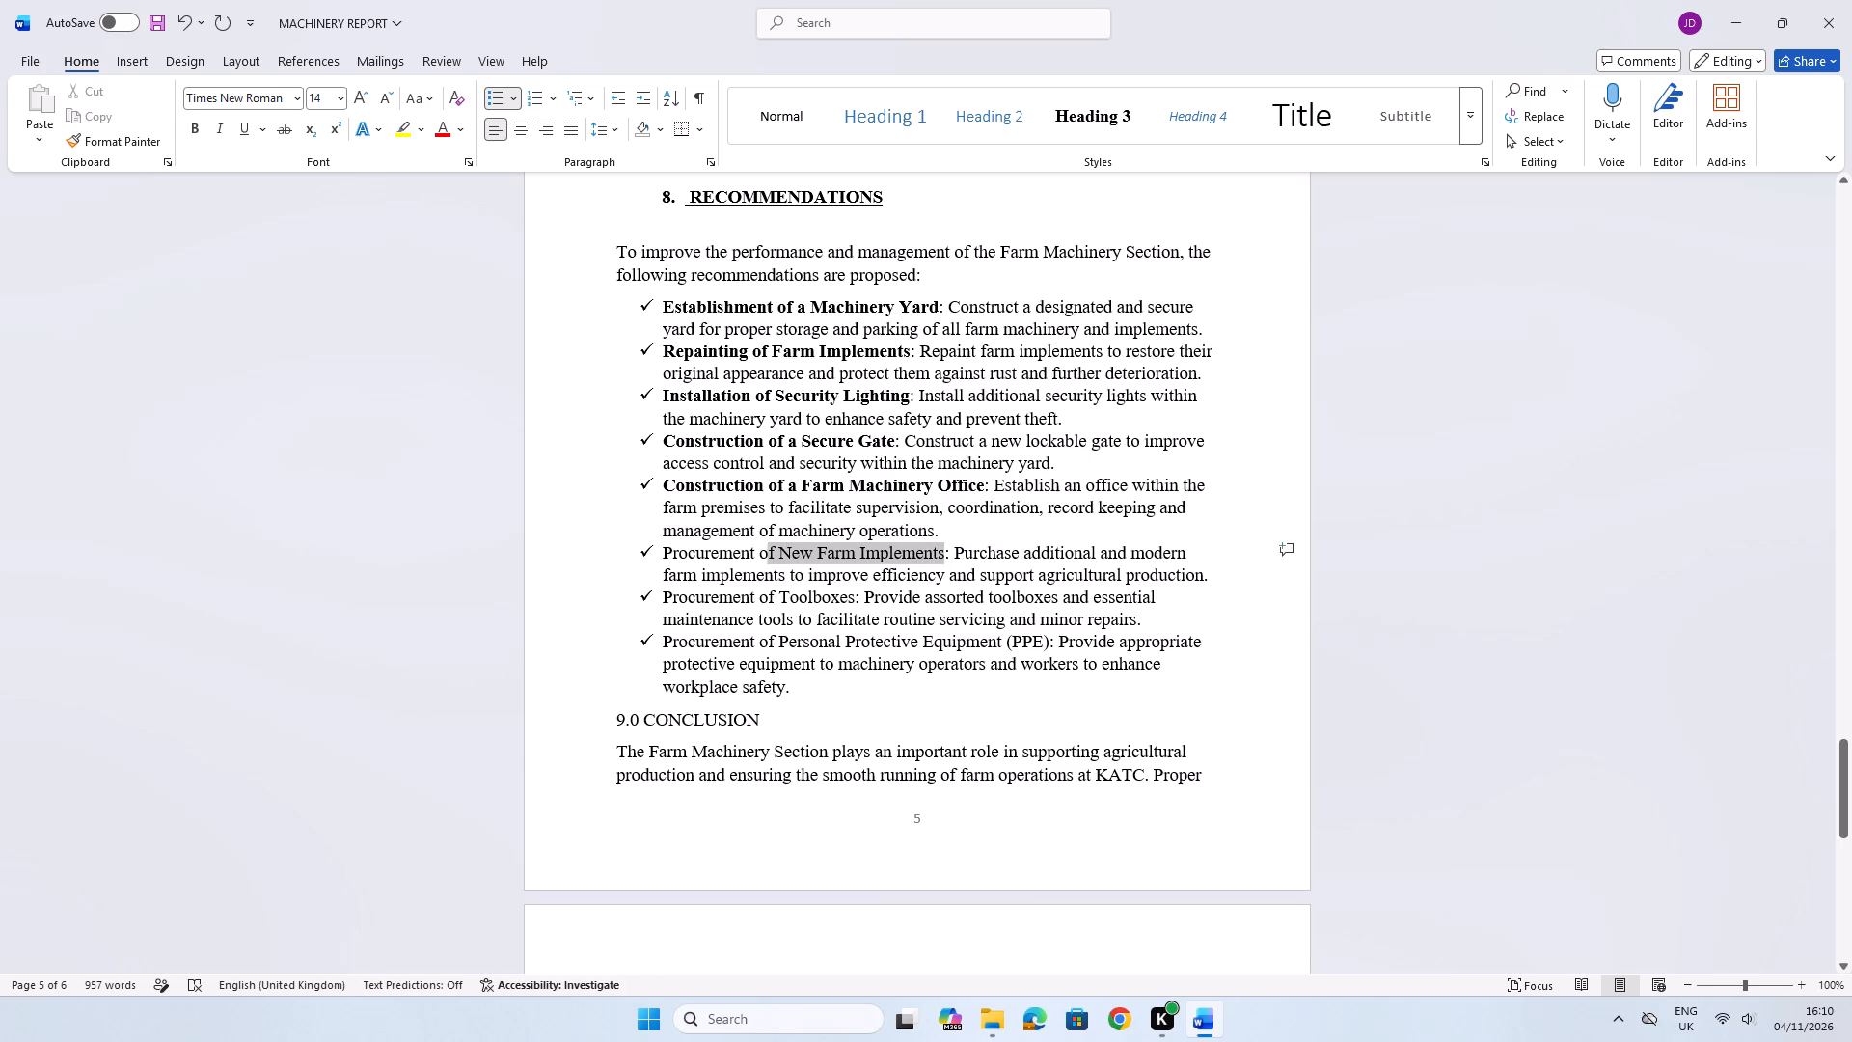
drag(761, 547, 673, 555)
click(687, 520)
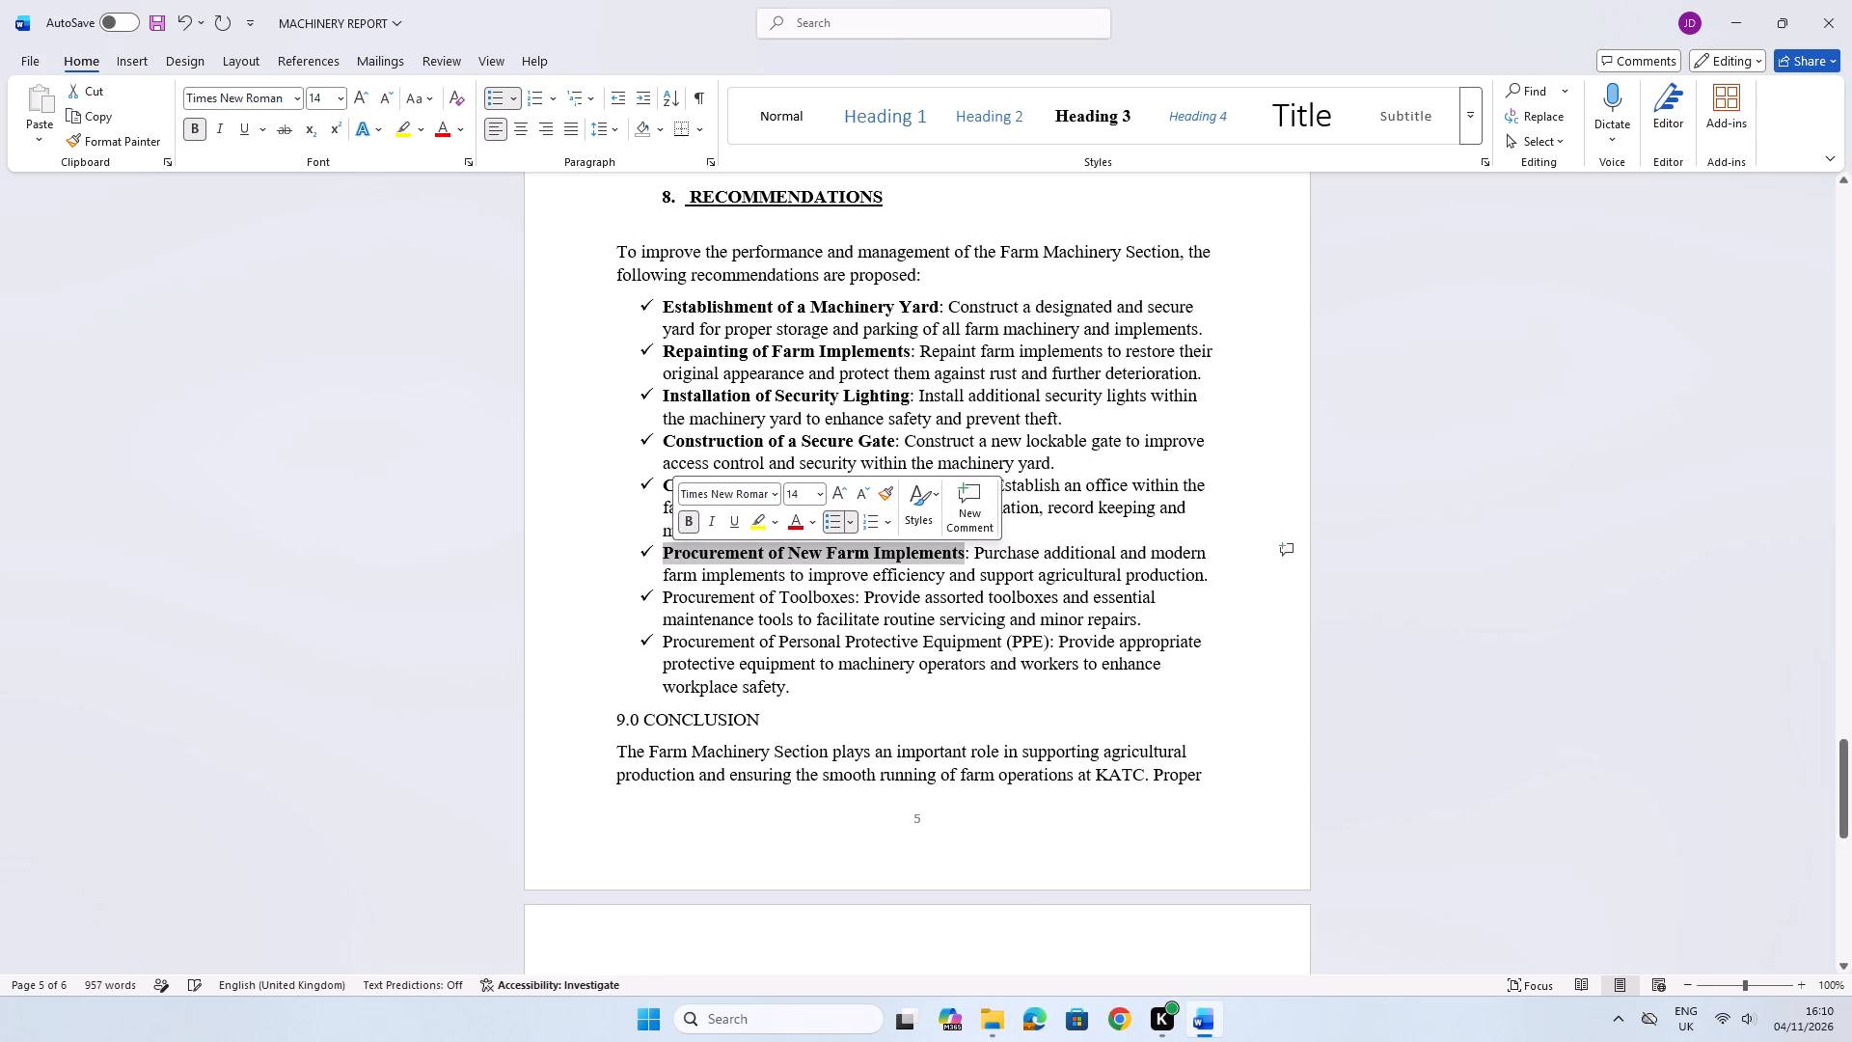
drag(663, 599, 851, 601)
click(869, 571)
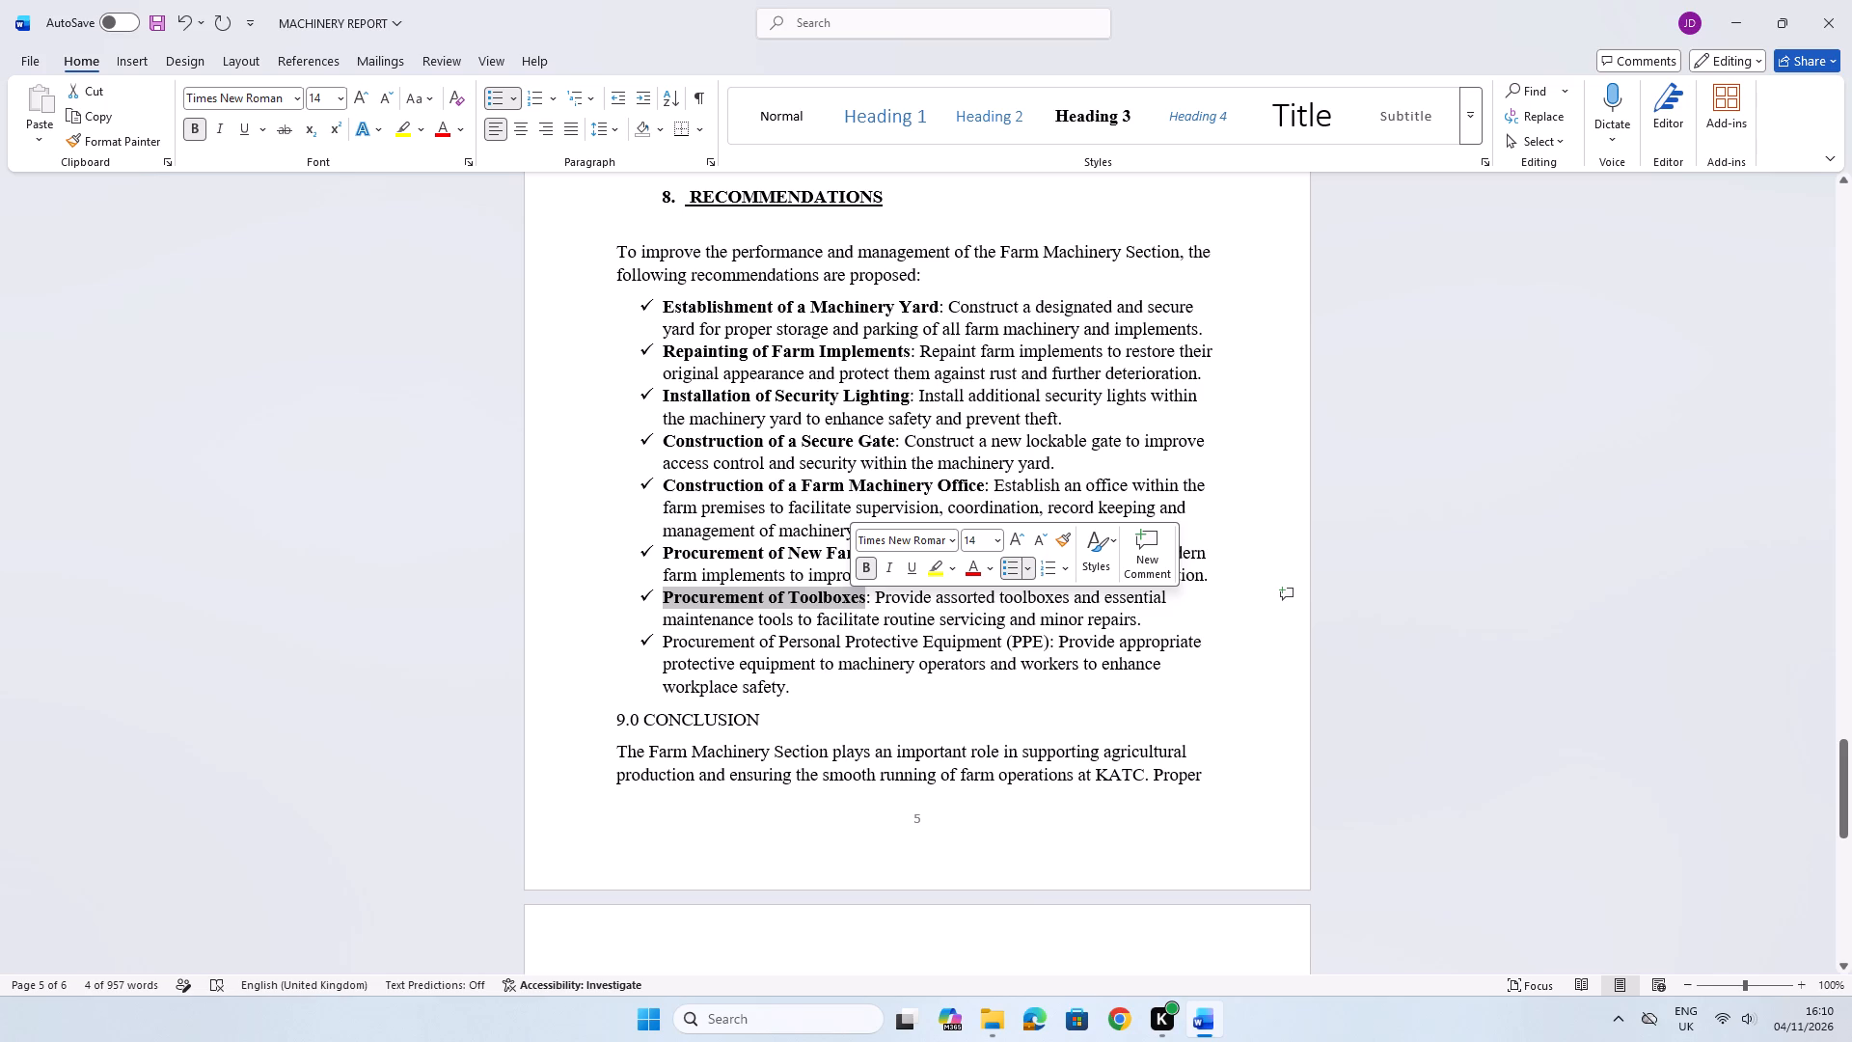
Bold the lead-in phrase Procurement of Personal Protective Equipment (PPE) in the last section 8 bullet.
drag(665, 640, 824, 649)
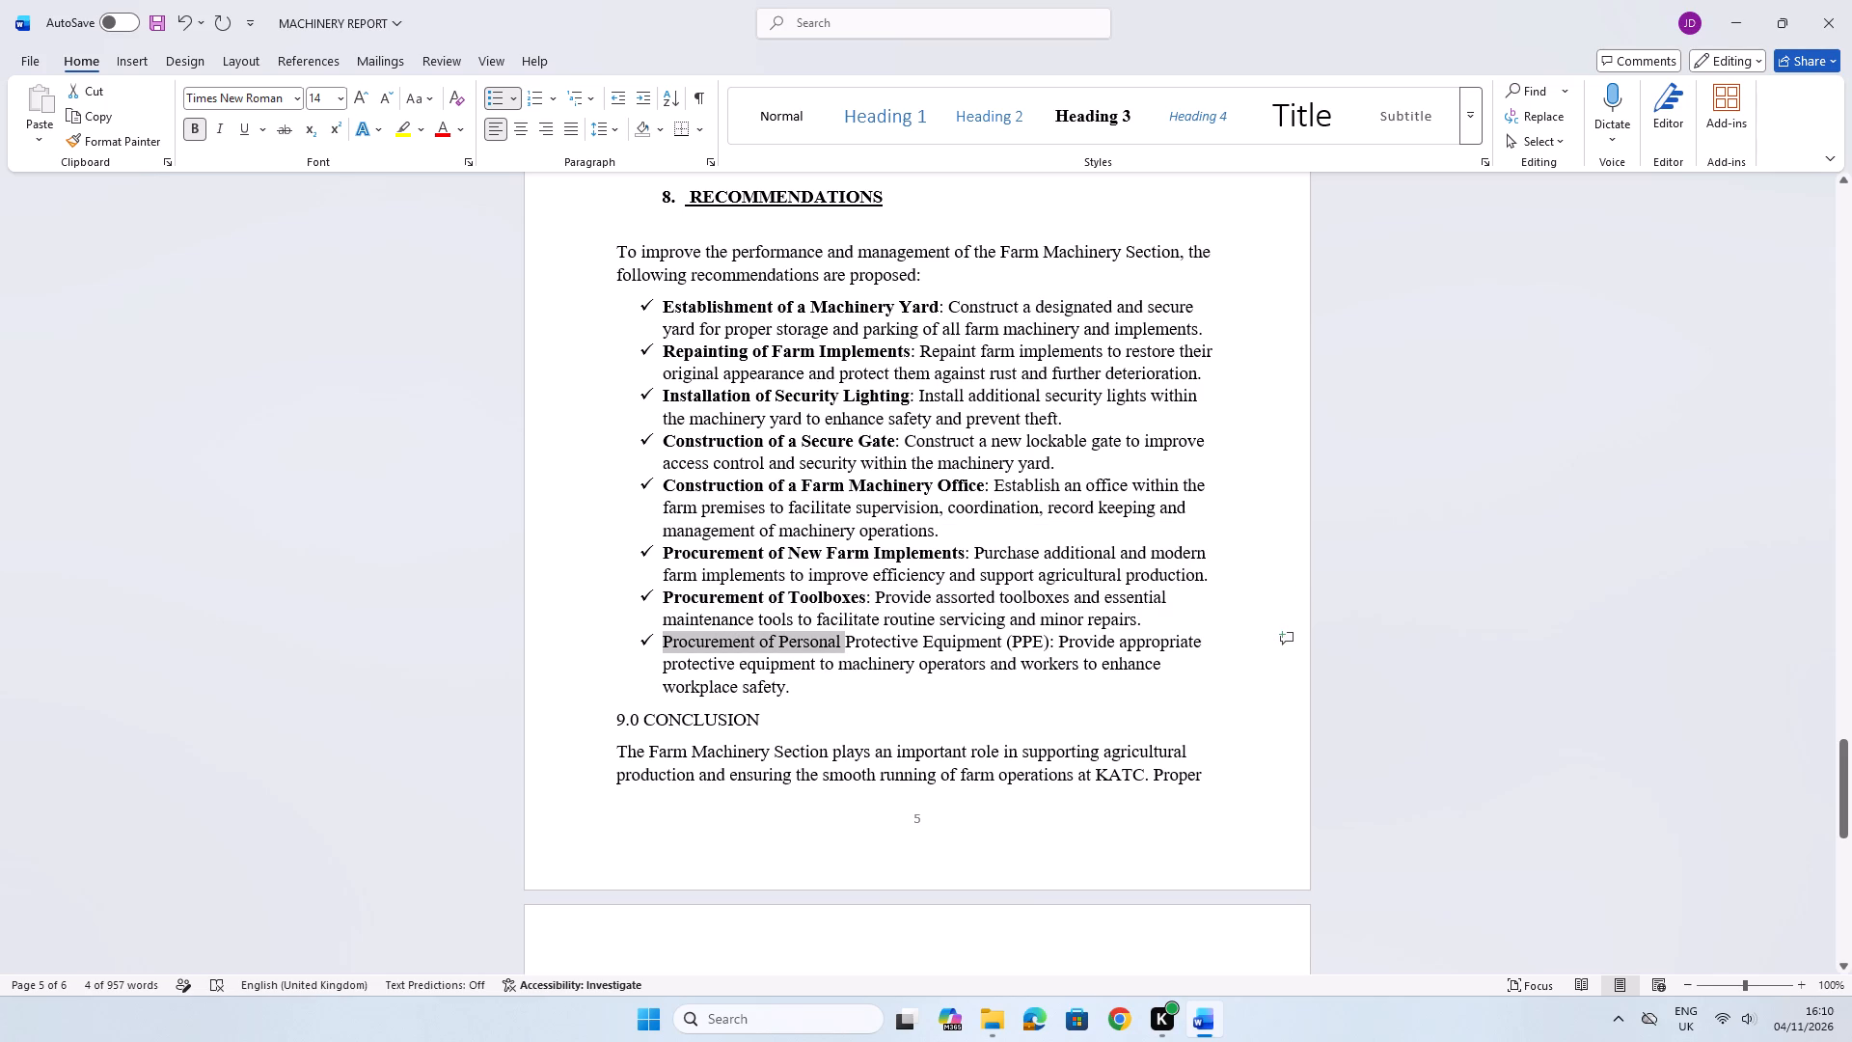
drag(824, 649, 1040, 653)
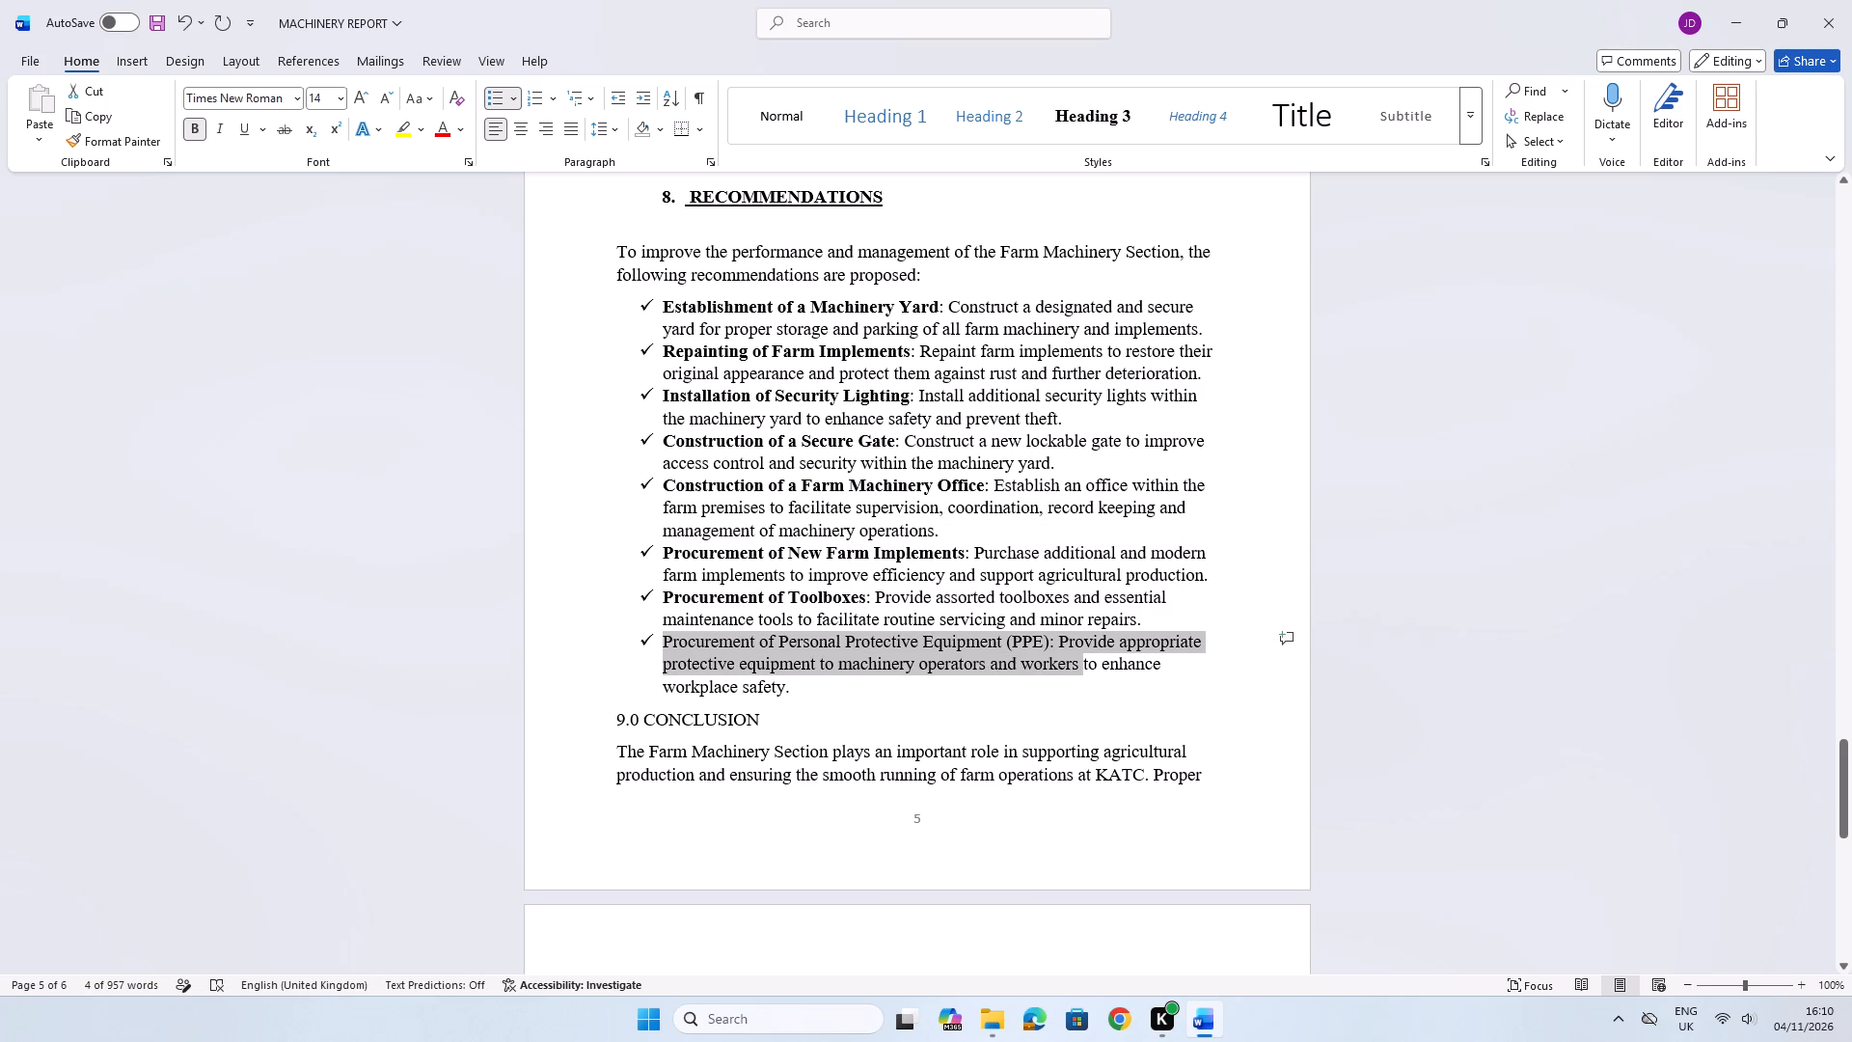
drag(1040, 653, 1047, 644)
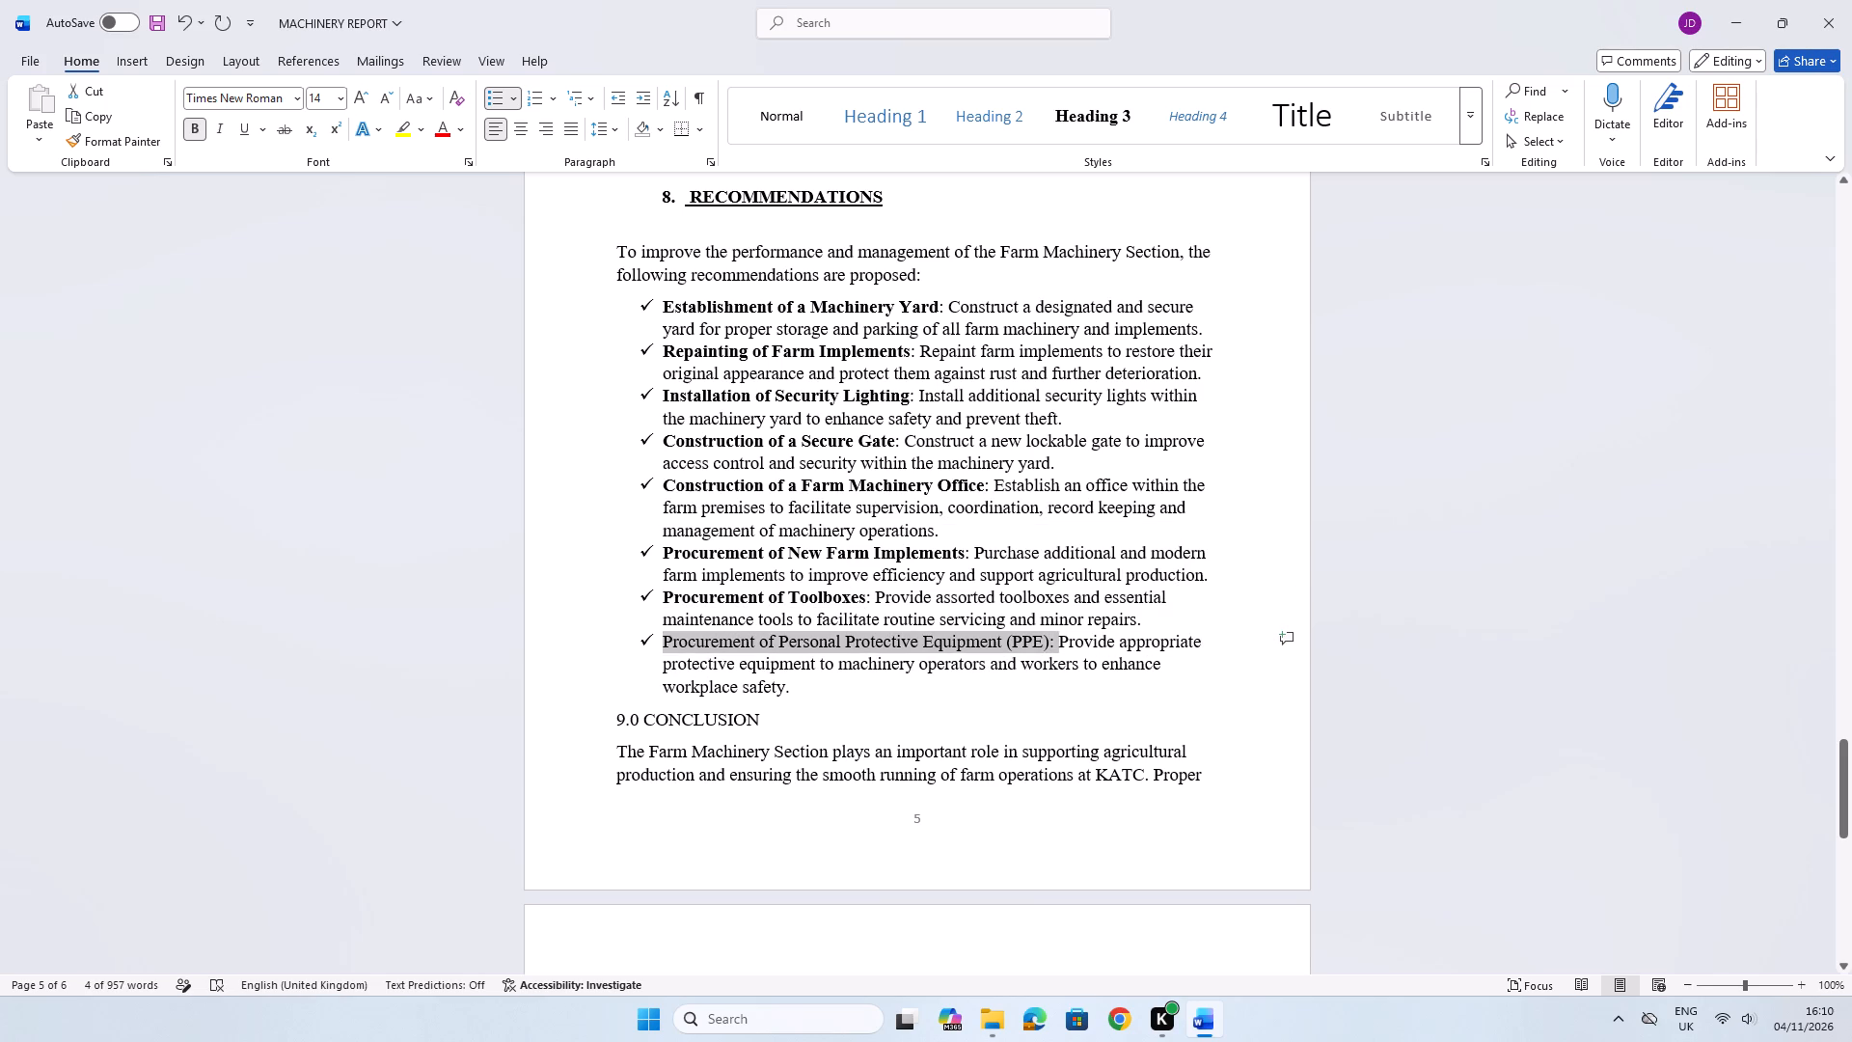
drag(1047, 644, 1045, 644)
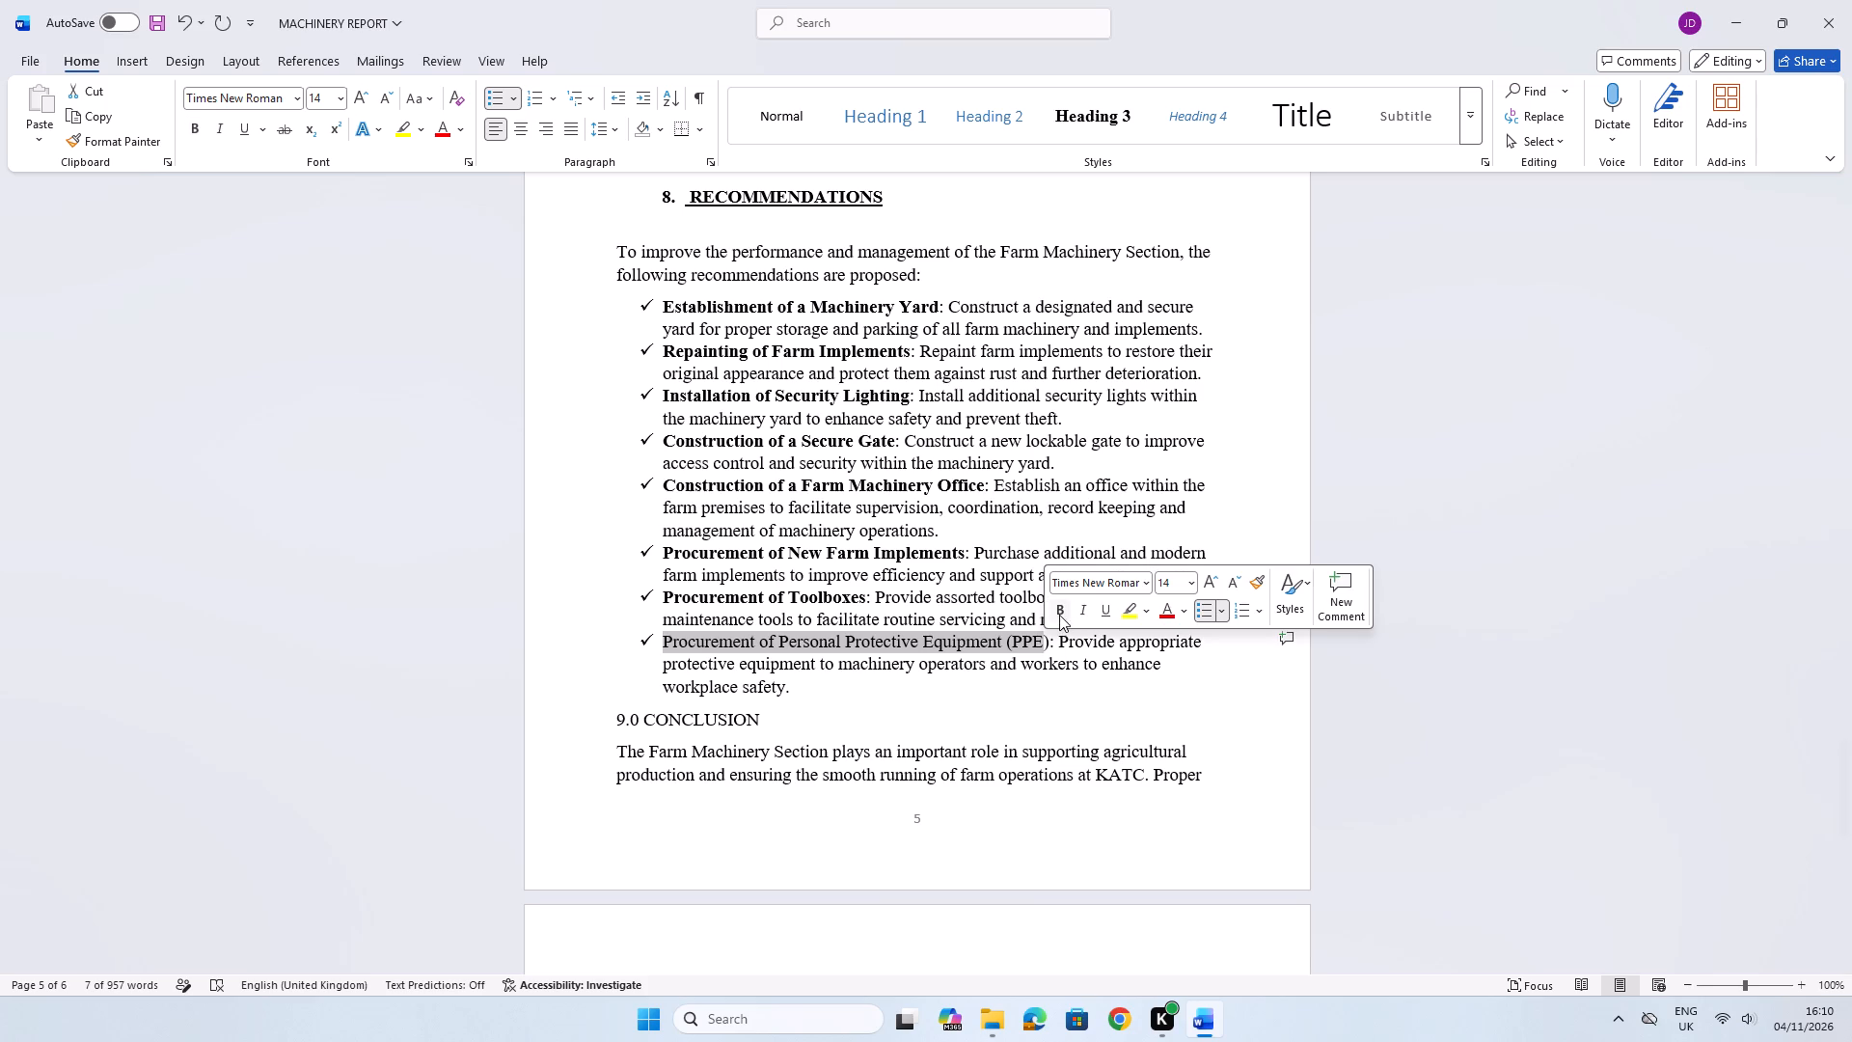
click(1059, 615)
click(997, 671)
Add blank lines after the last section 8 bullet so the CONCLUSION heading moves onto the following page.
scroll(975, 642, down, 3)
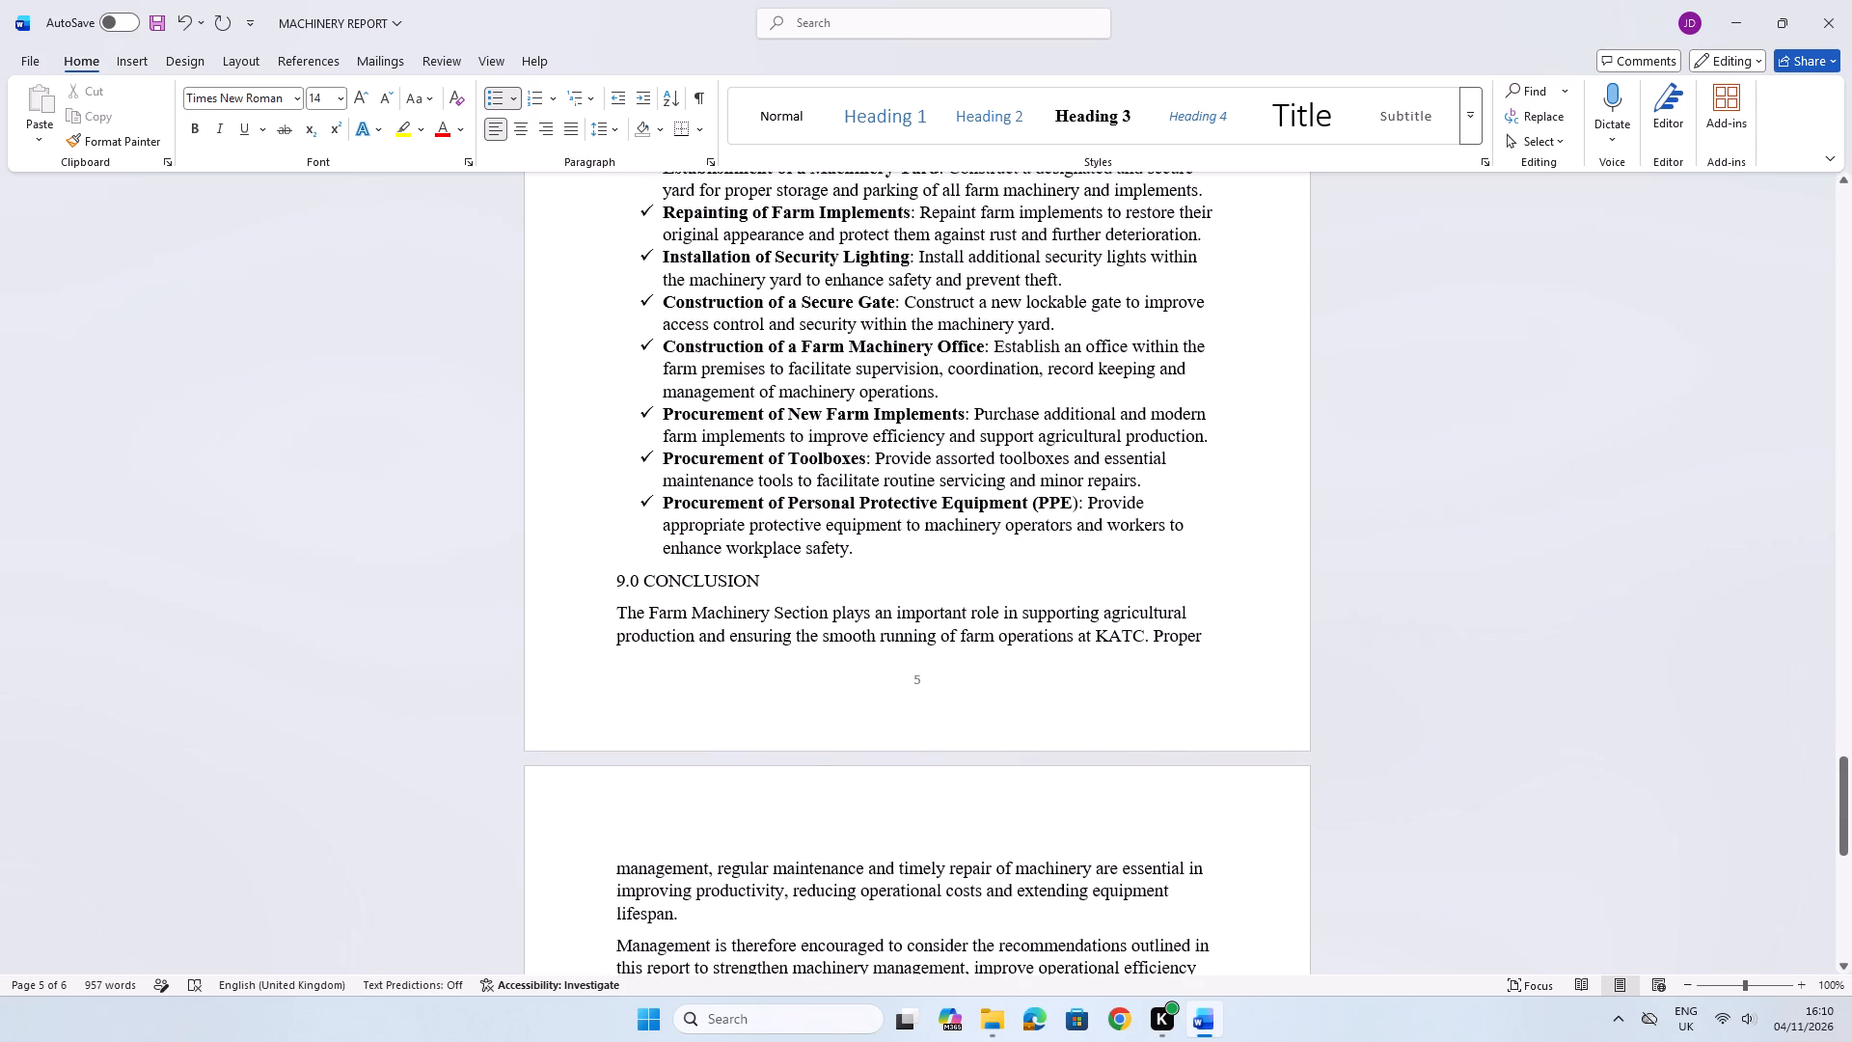
click(873, 545)
key(Return)
key(Return)
key(Return)
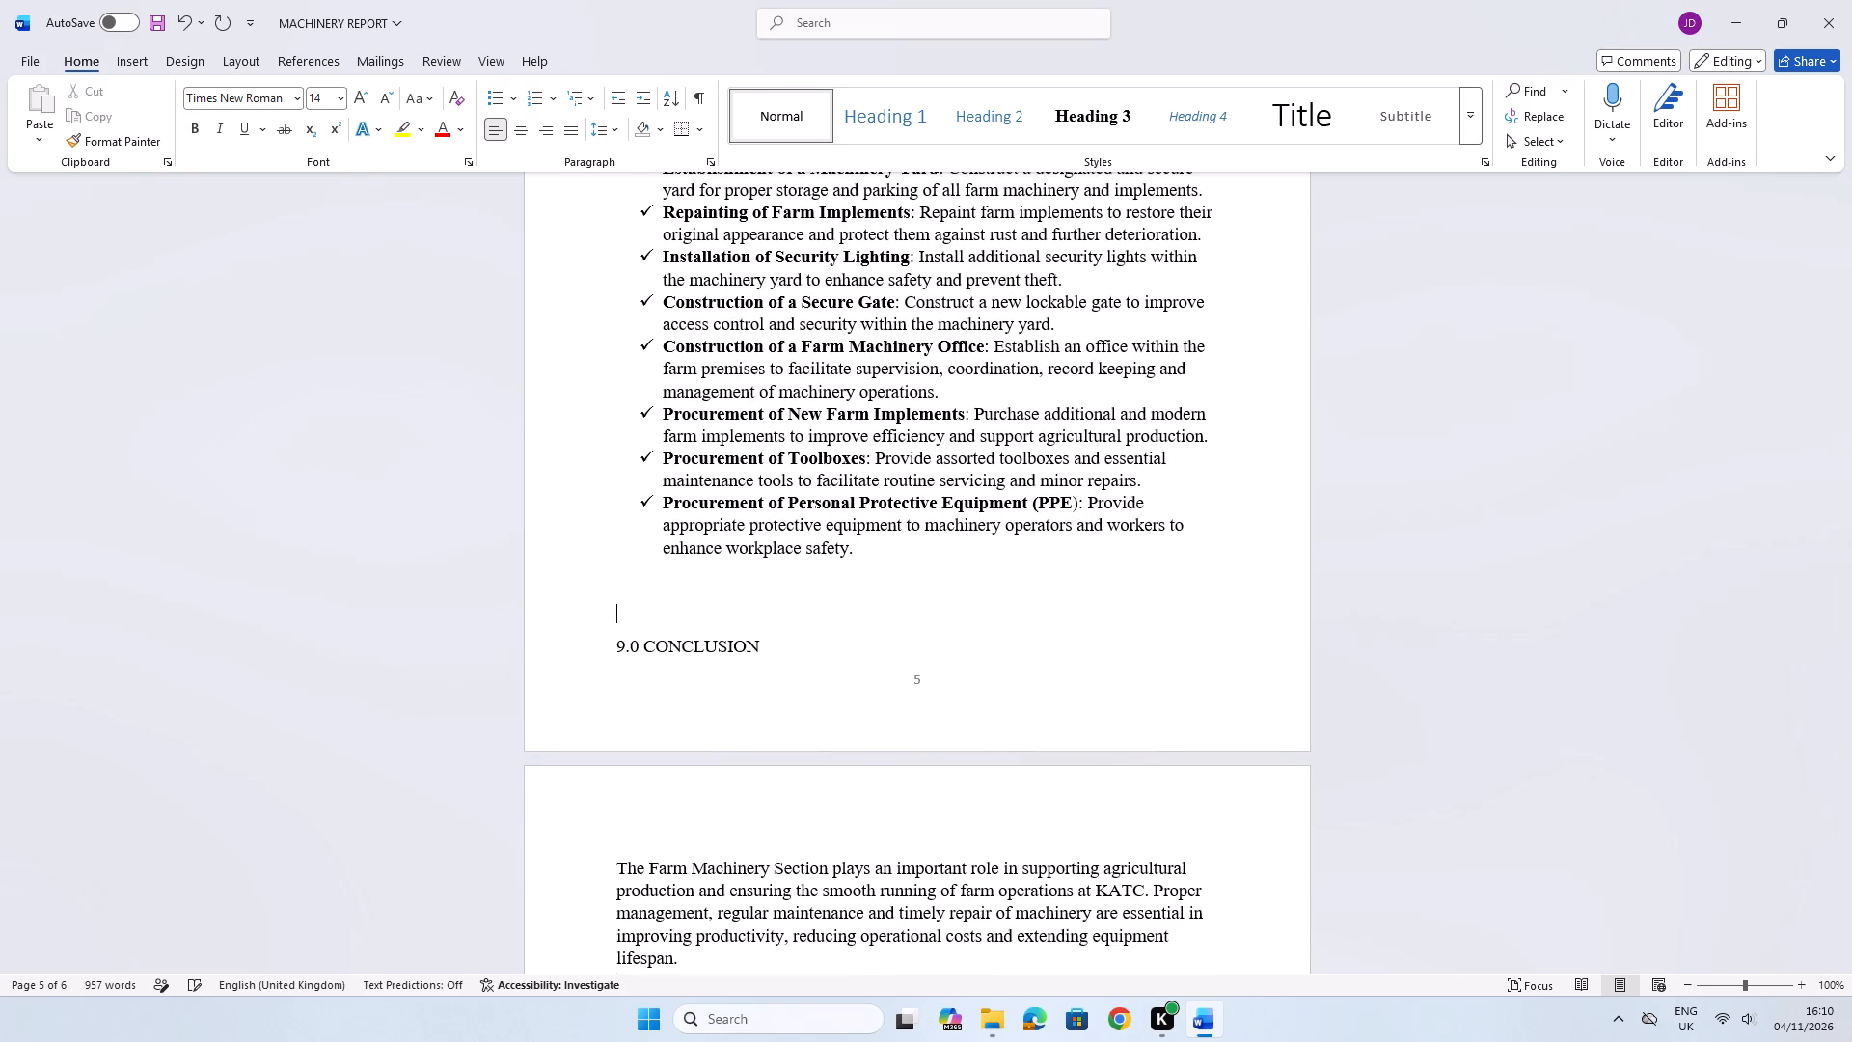
key(Return)
Convert the 9.0 CONCLUSION line into an automatically numbered heading 9., with bold, underlined heading text.
scroll(718, 713, down, 4)
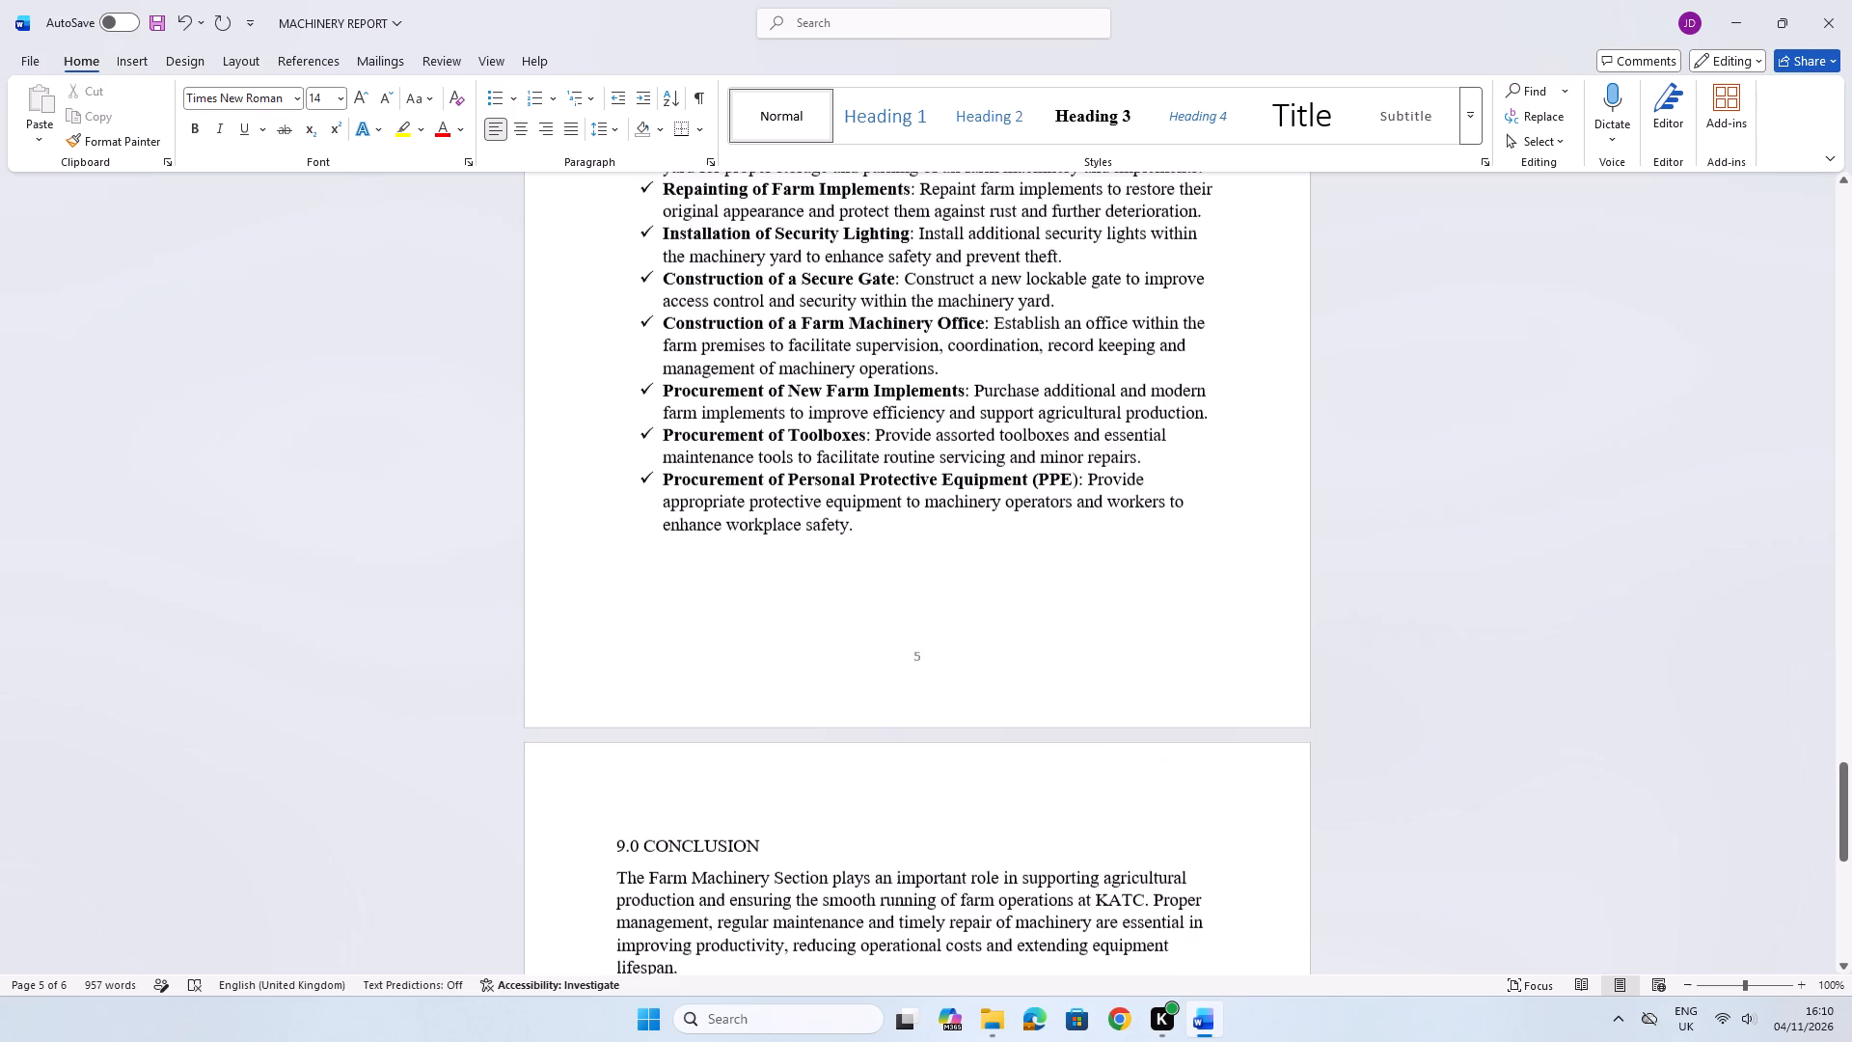
scroll(718, 713, down, 3)
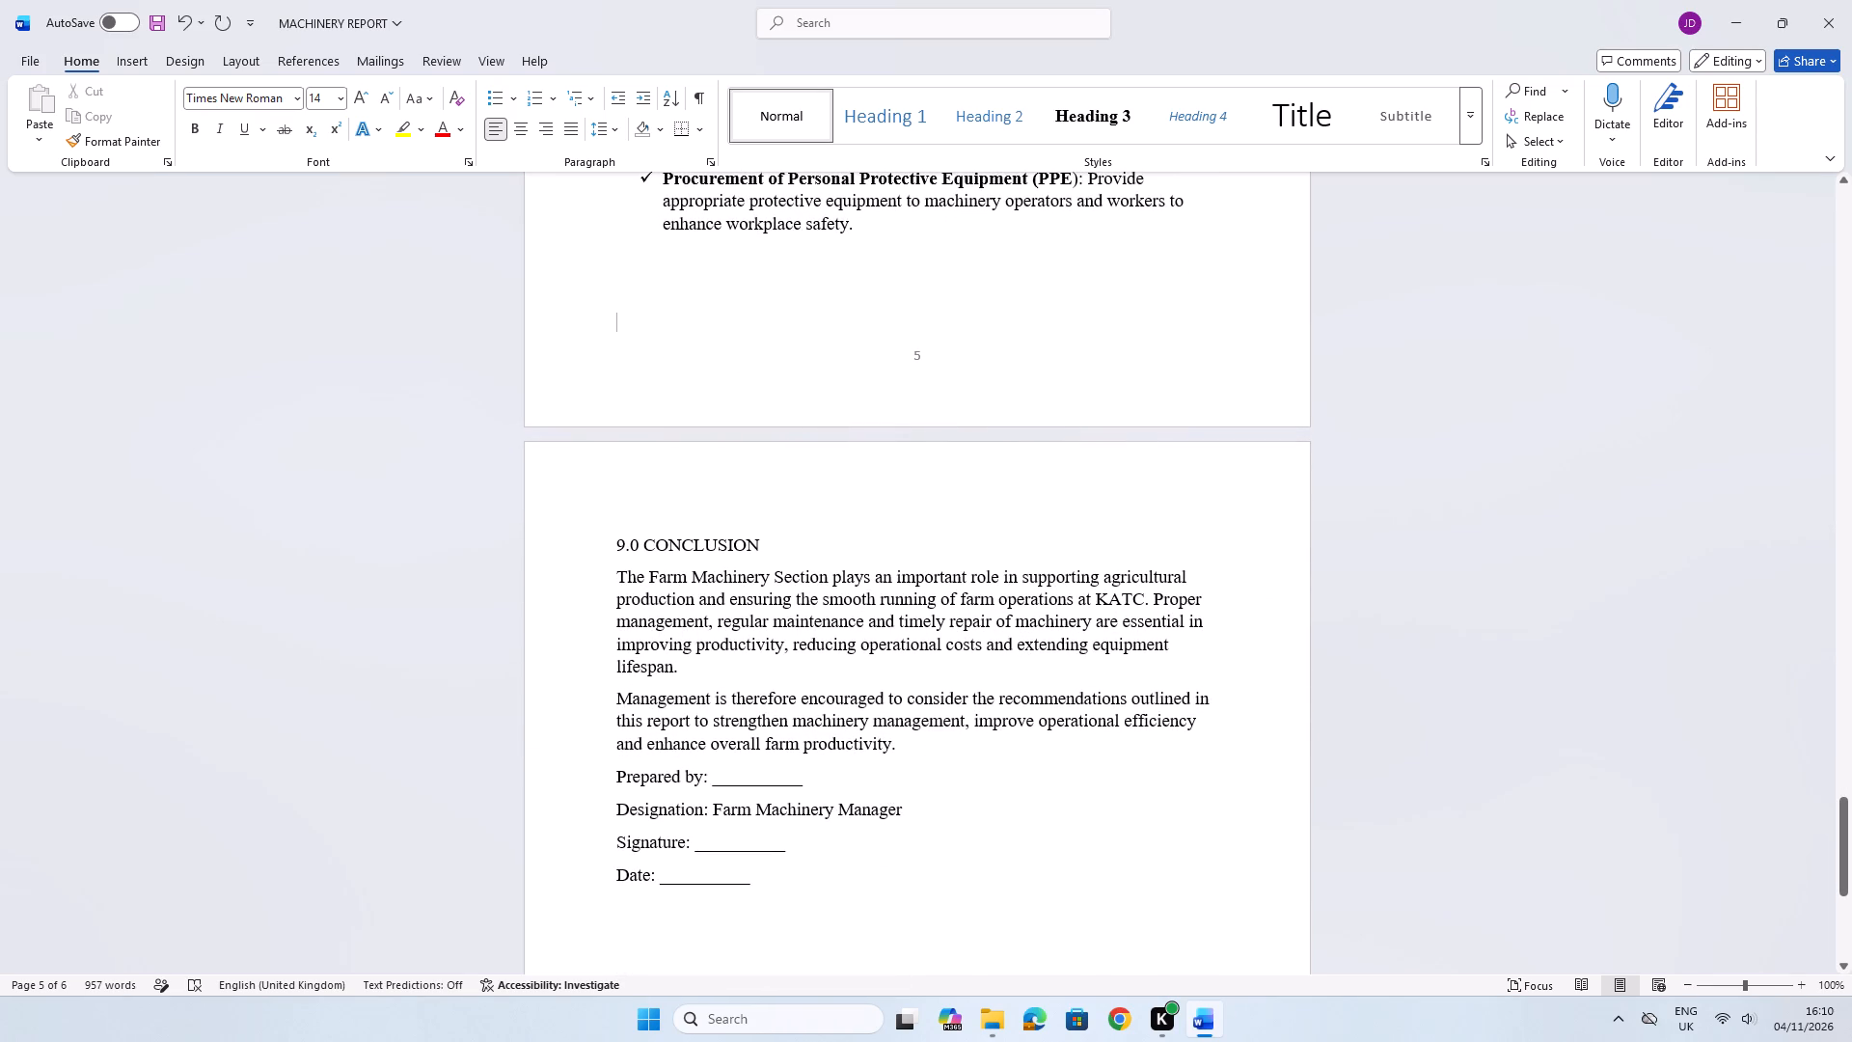
click(640, 543)
key(BackSpace)
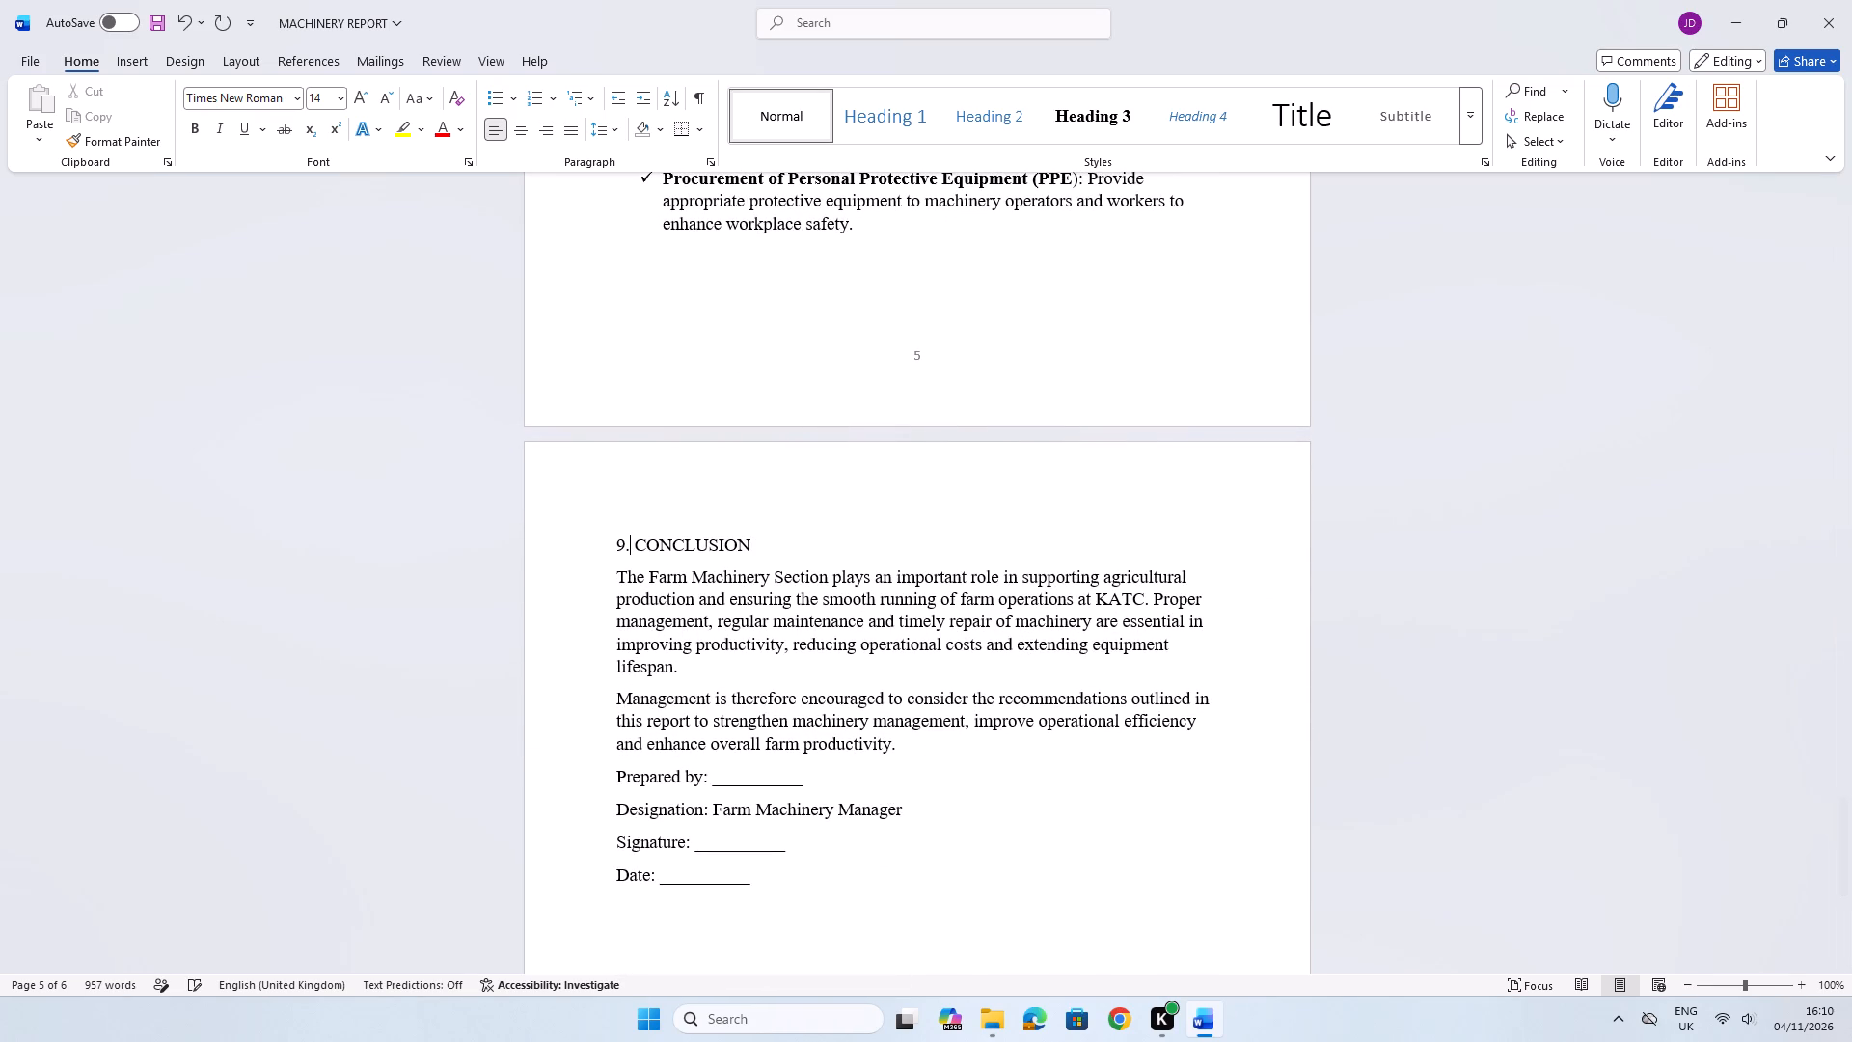
key(space)
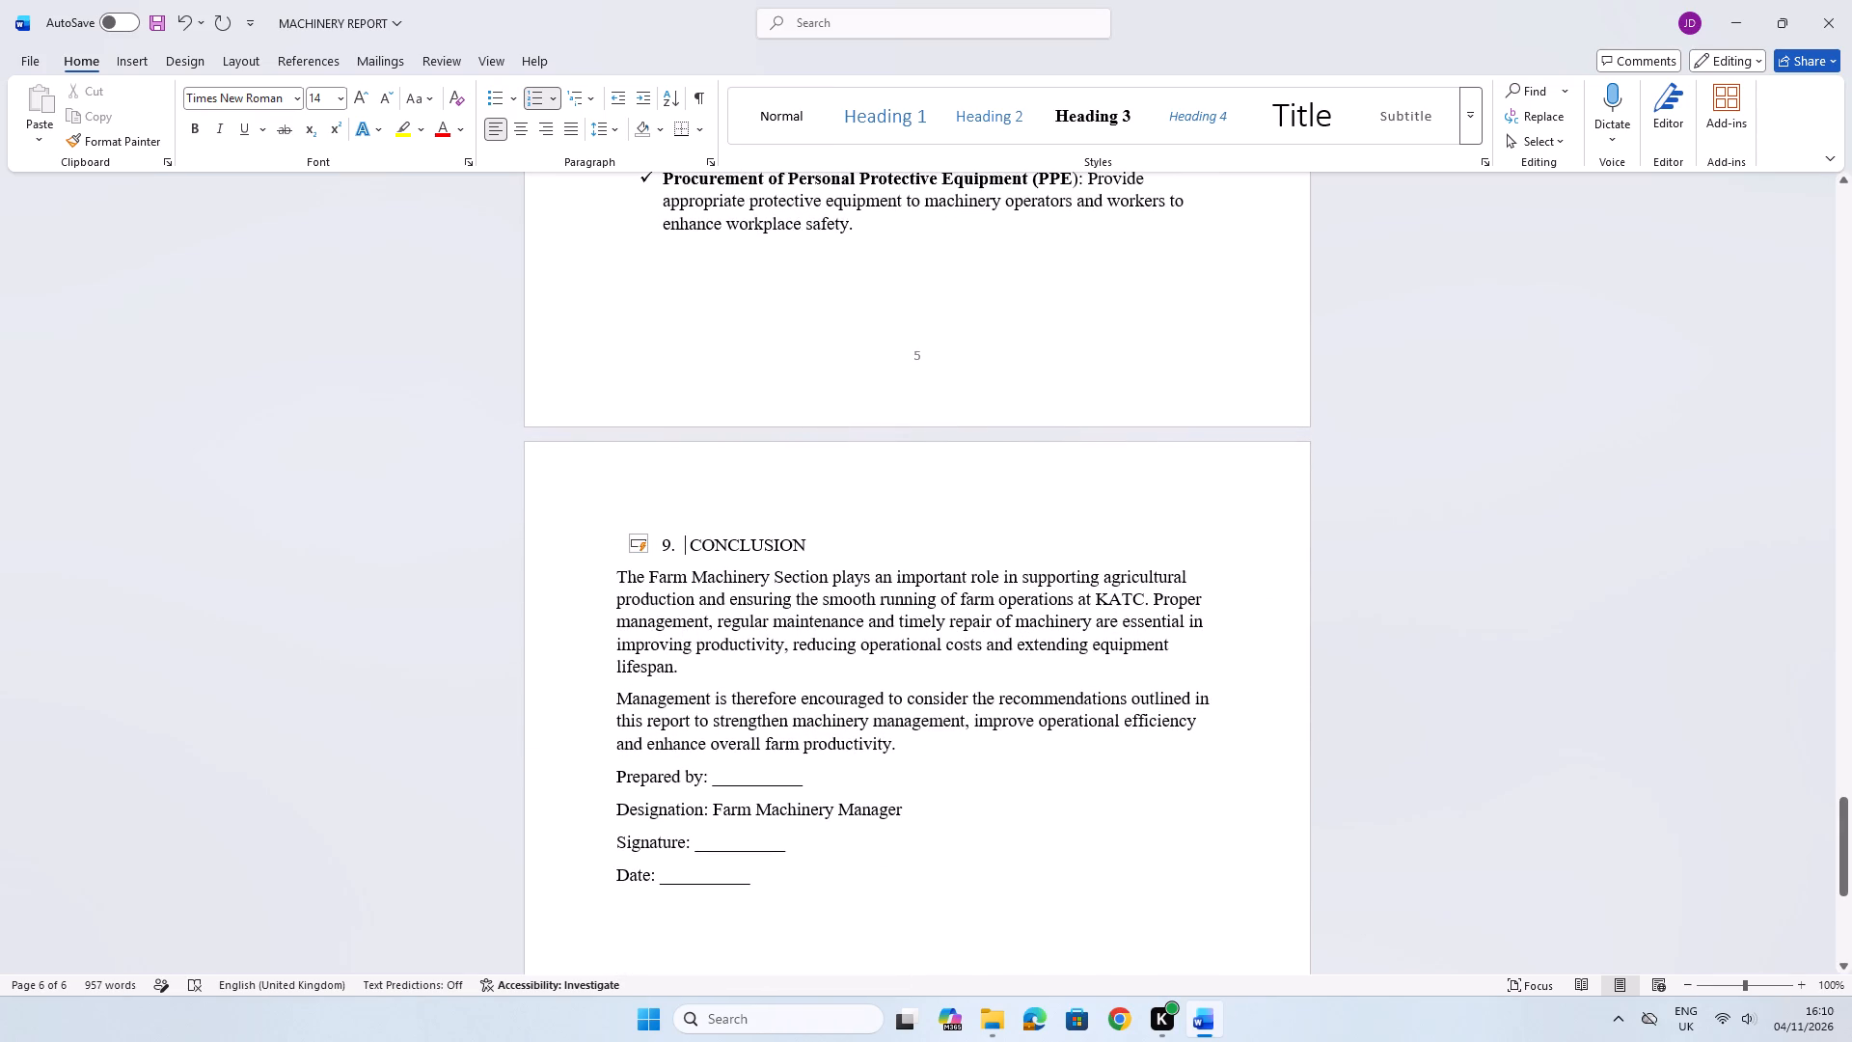
drag(826, 542, 640, 546)
click(656, 512)
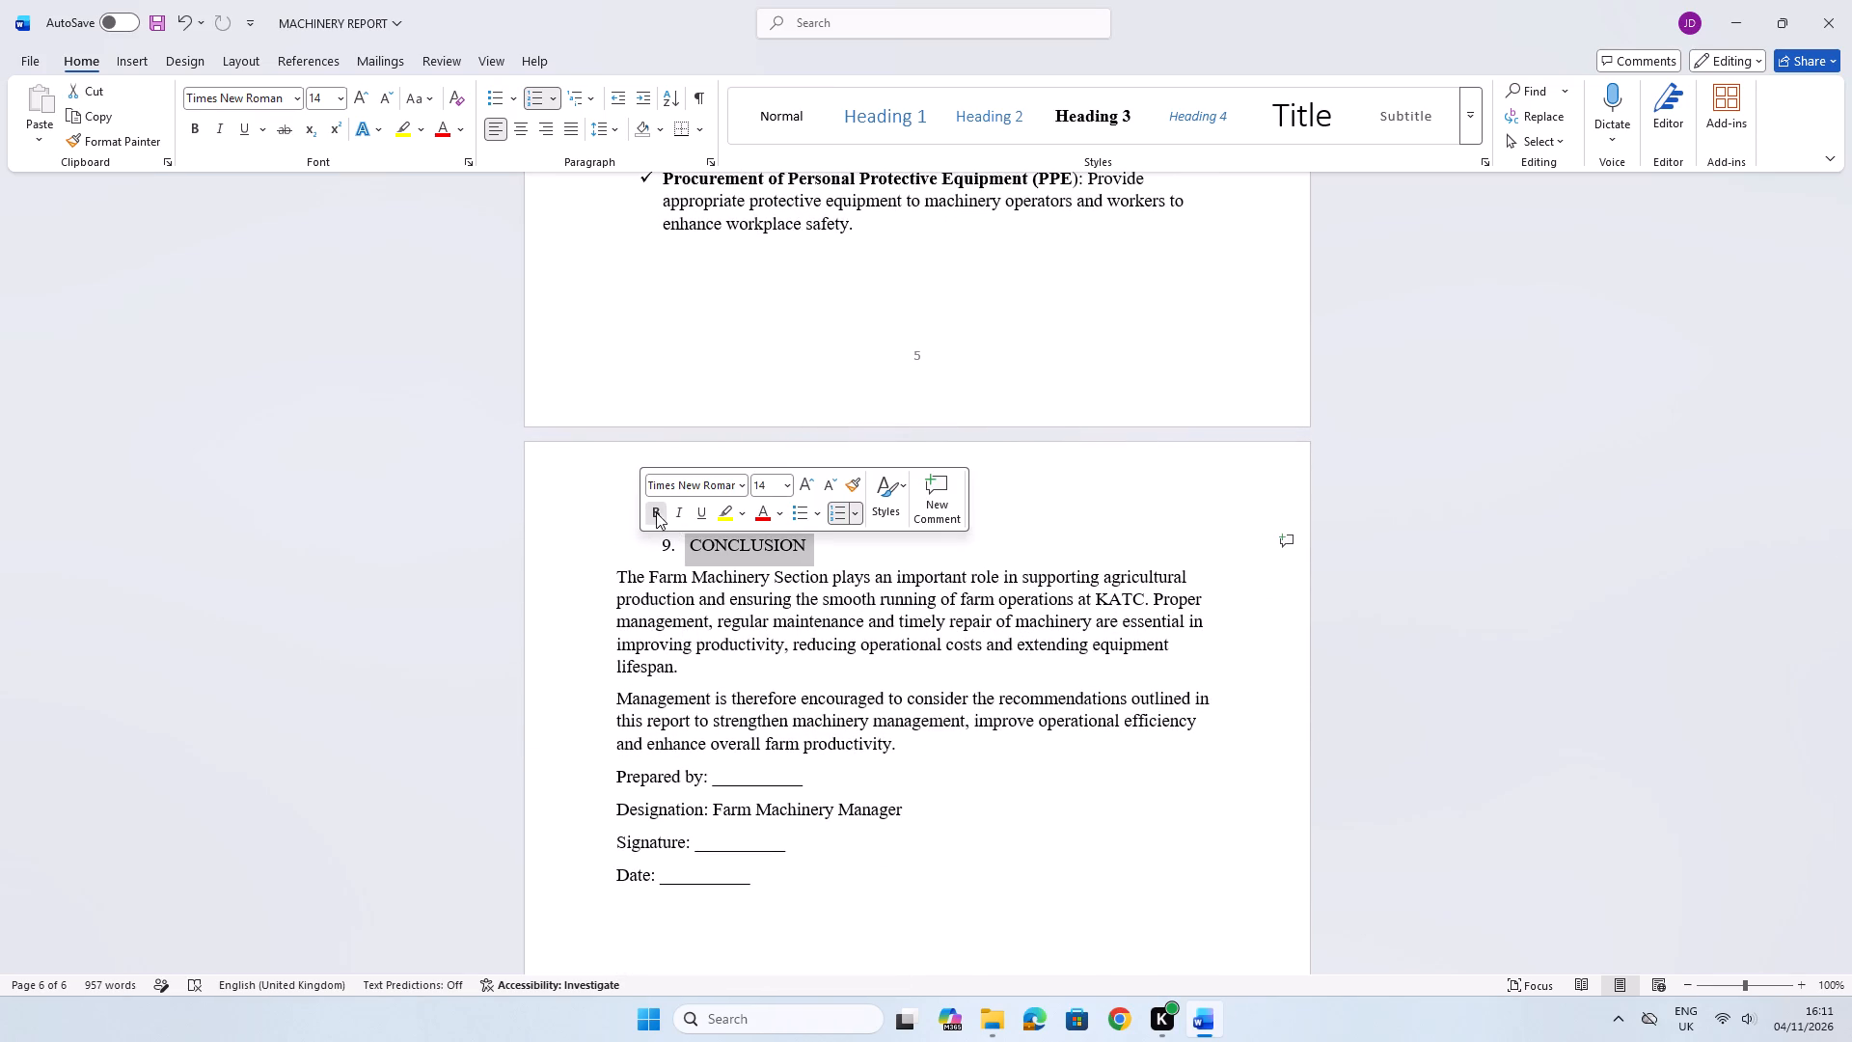
click(696, 514)
click(848, 551)
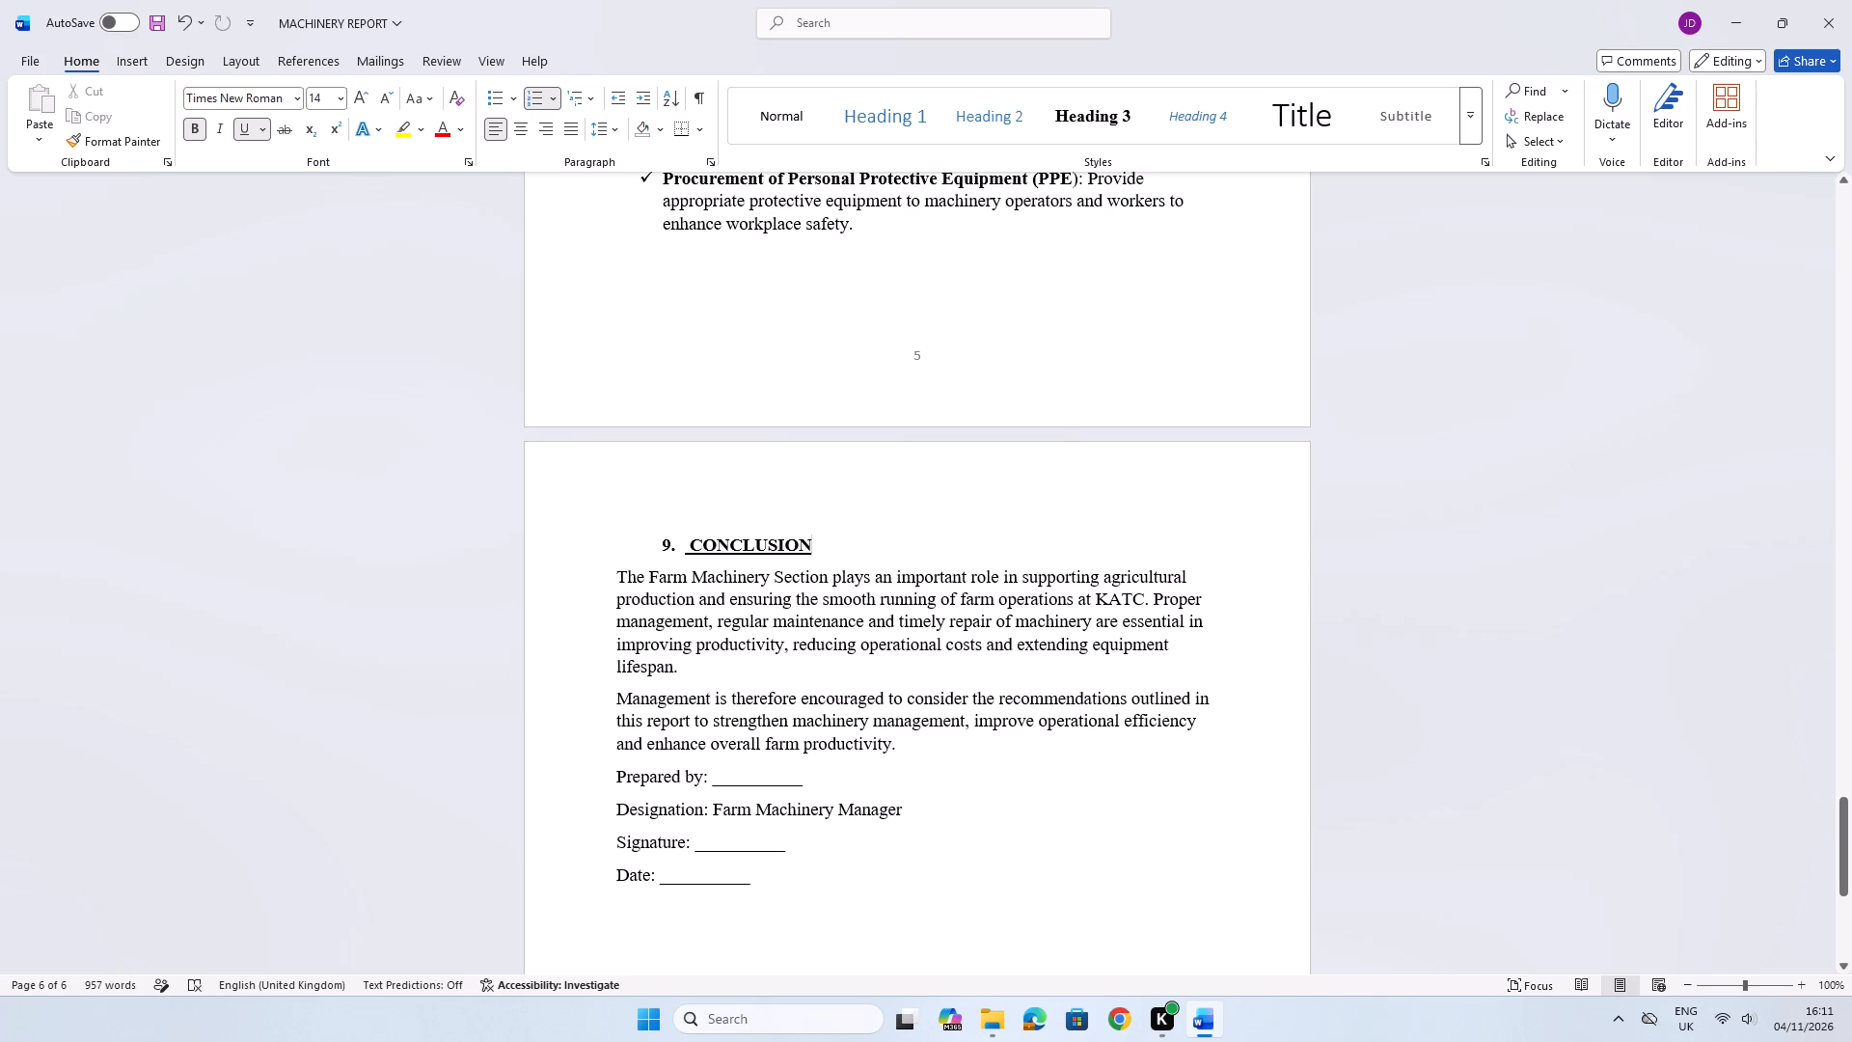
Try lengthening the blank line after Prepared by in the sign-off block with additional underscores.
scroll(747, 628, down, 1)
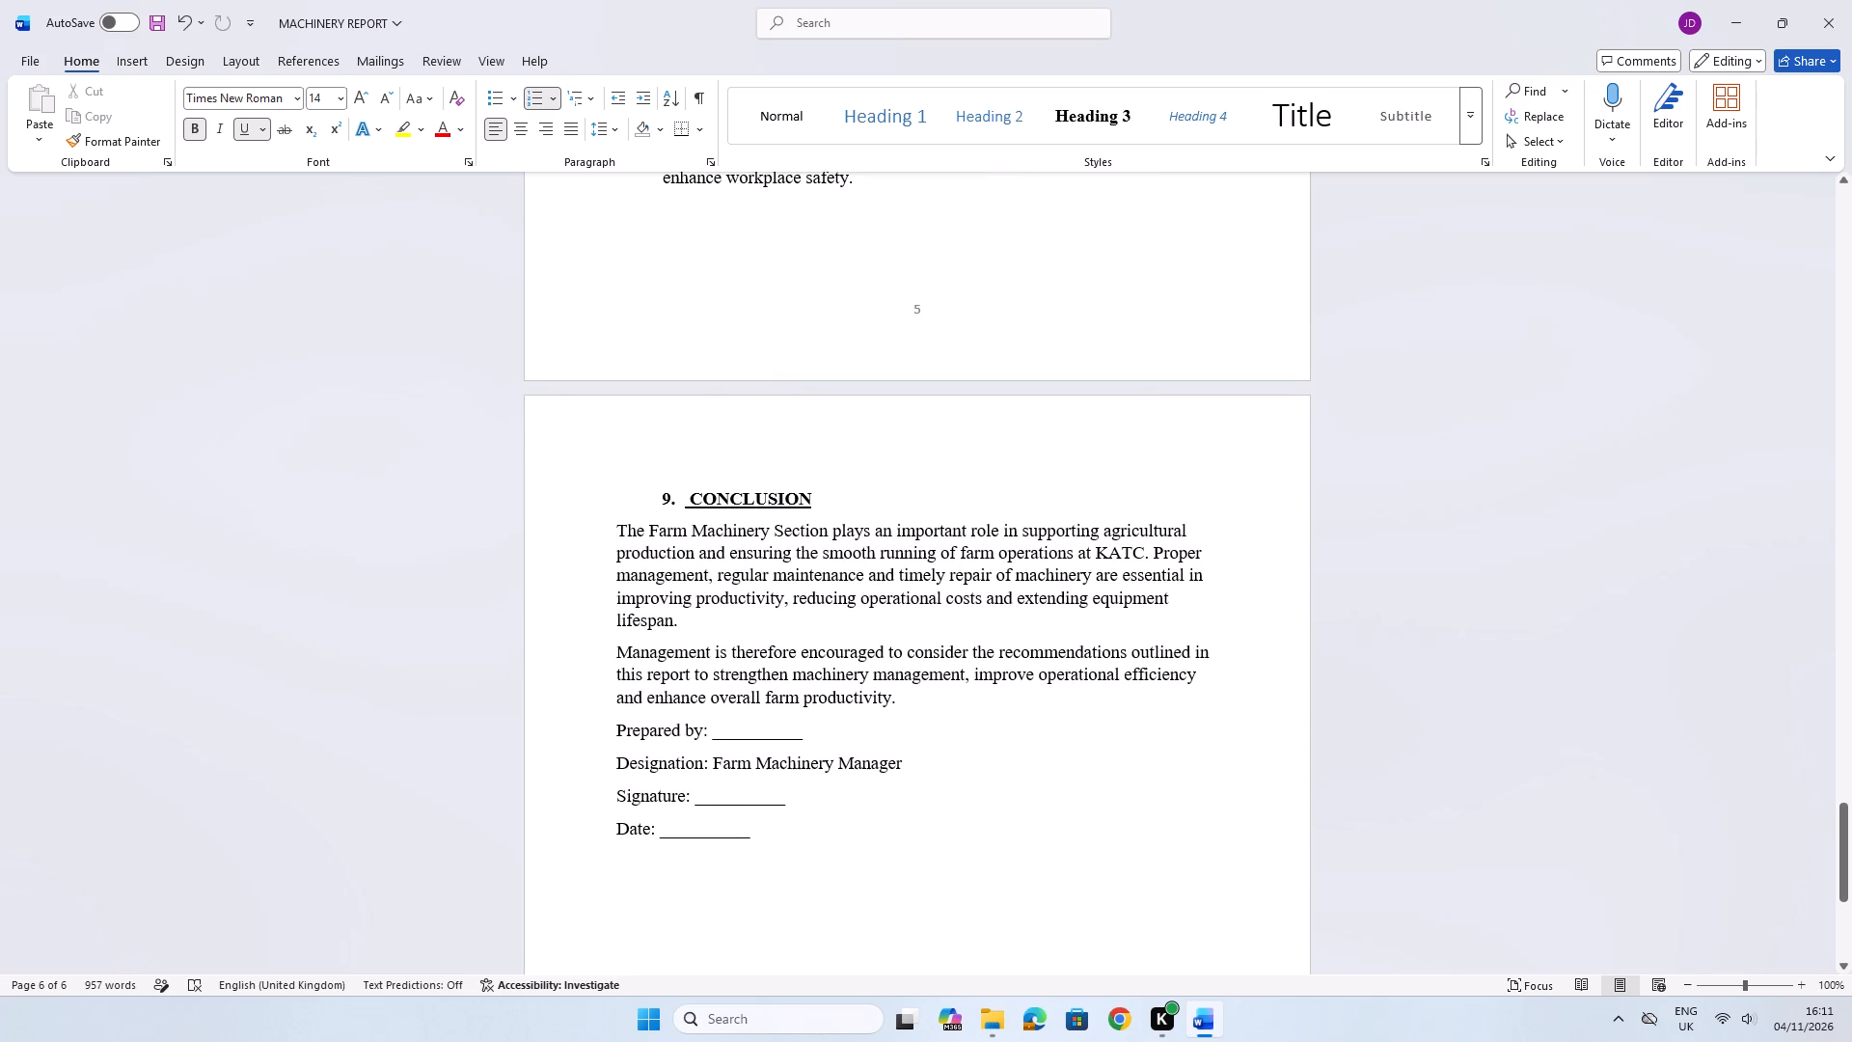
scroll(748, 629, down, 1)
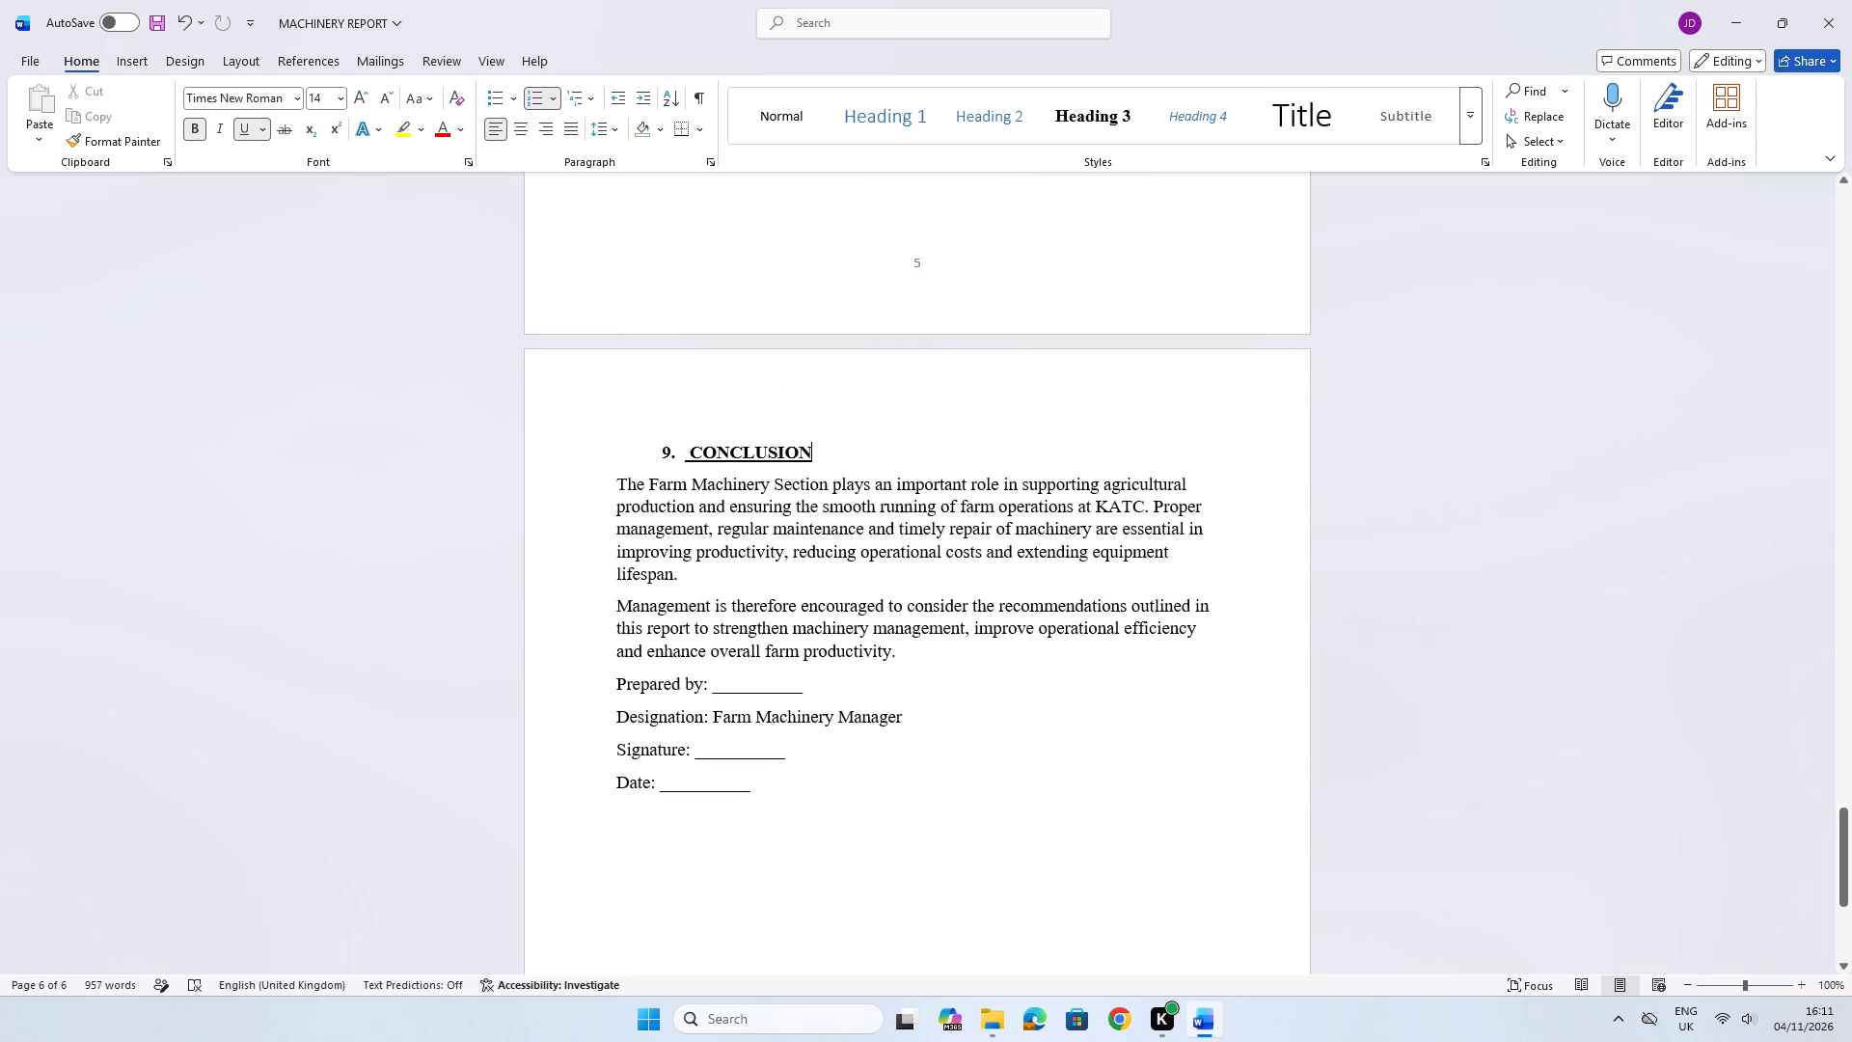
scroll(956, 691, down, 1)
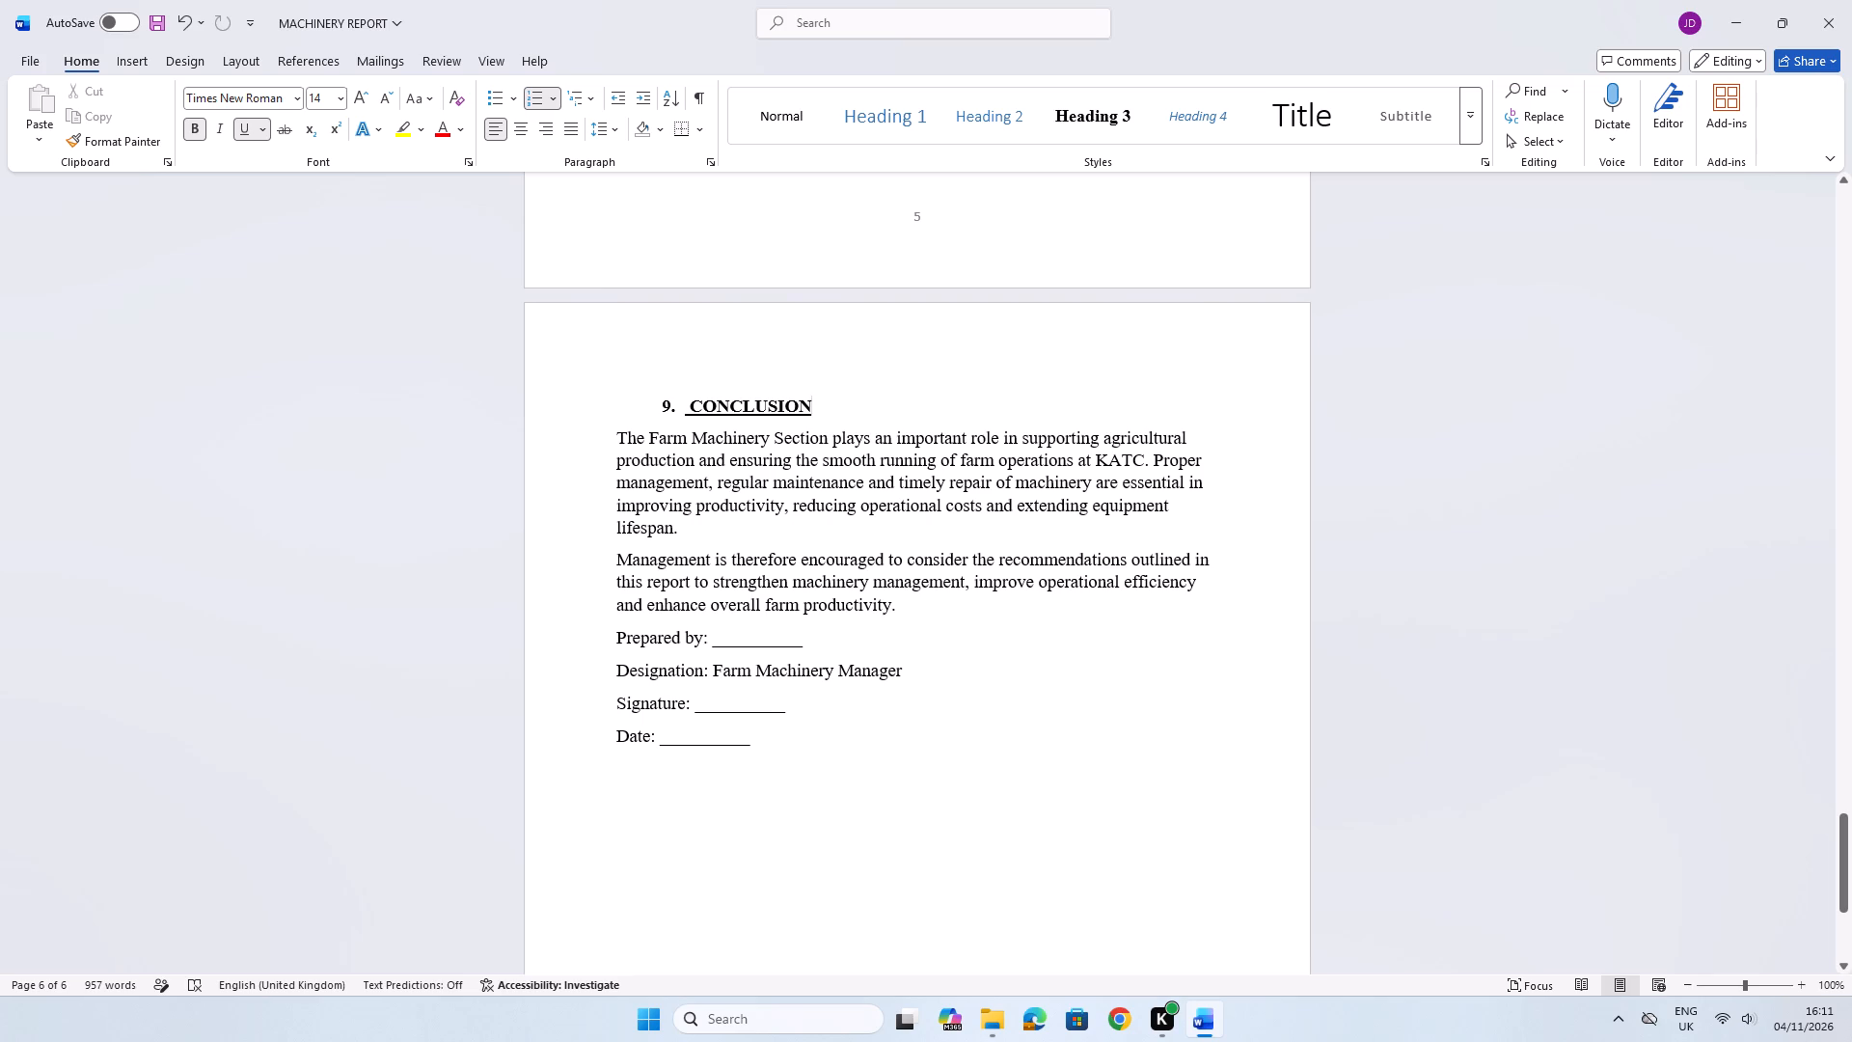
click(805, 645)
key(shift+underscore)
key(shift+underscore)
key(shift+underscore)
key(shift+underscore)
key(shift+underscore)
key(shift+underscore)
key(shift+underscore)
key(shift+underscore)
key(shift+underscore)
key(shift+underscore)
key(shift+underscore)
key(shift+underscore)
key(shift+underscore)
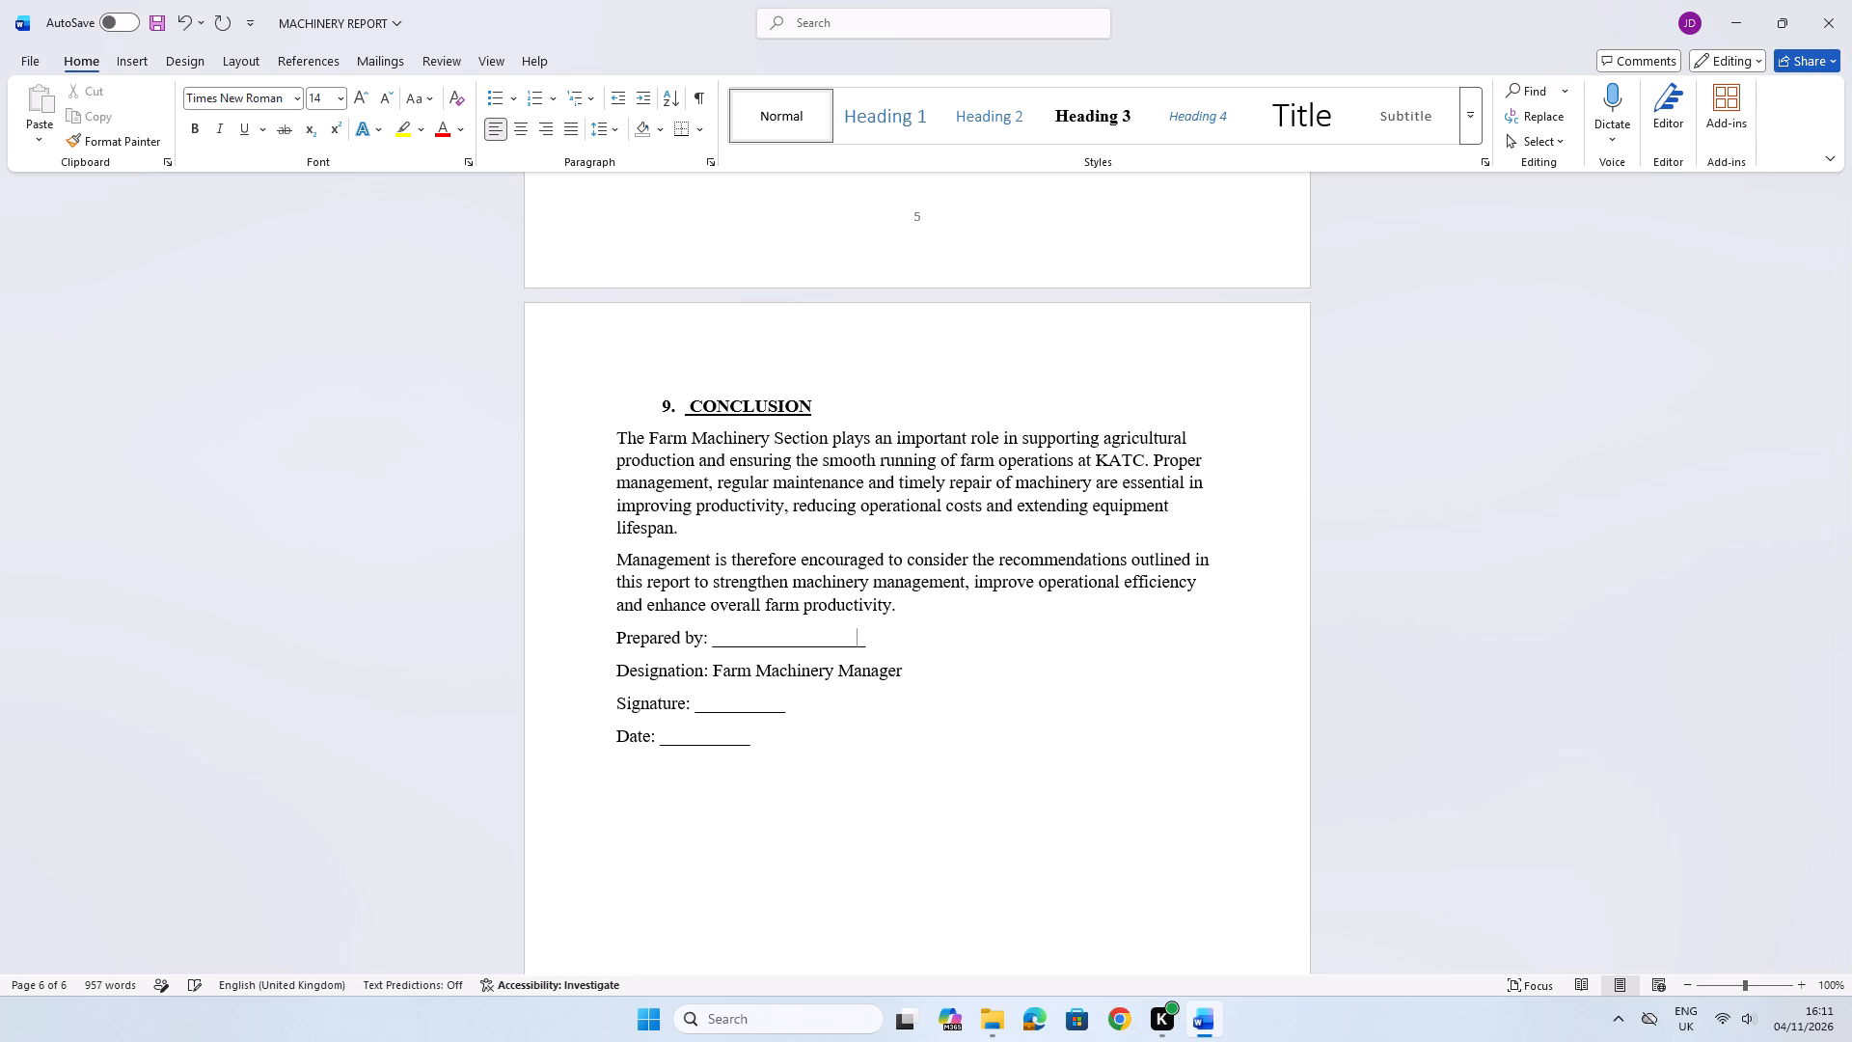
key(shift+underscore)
Replace the underscore line after Prepared by with the preparer's full name.
key(BackSpace)
key(BackSpace)
key(BackSpace)
key(BackSpace)
key(BackSpace)
key(BackSpace)
key(BackSpace)
key(BackSpace)
key(BackSpace)
key(BackSpace)
key(BackSpace)
key(BackSpace)
key(BackSpace)
key(BackSpace)
key(BackSpace)
key(BackSpace)
key(BackSpace)
key(BackSpace)
key(BackSpace)
key(BackSpace)
key(BackSpace)
key(BackSpace)
key(BackSpace)
key(BackSpace)
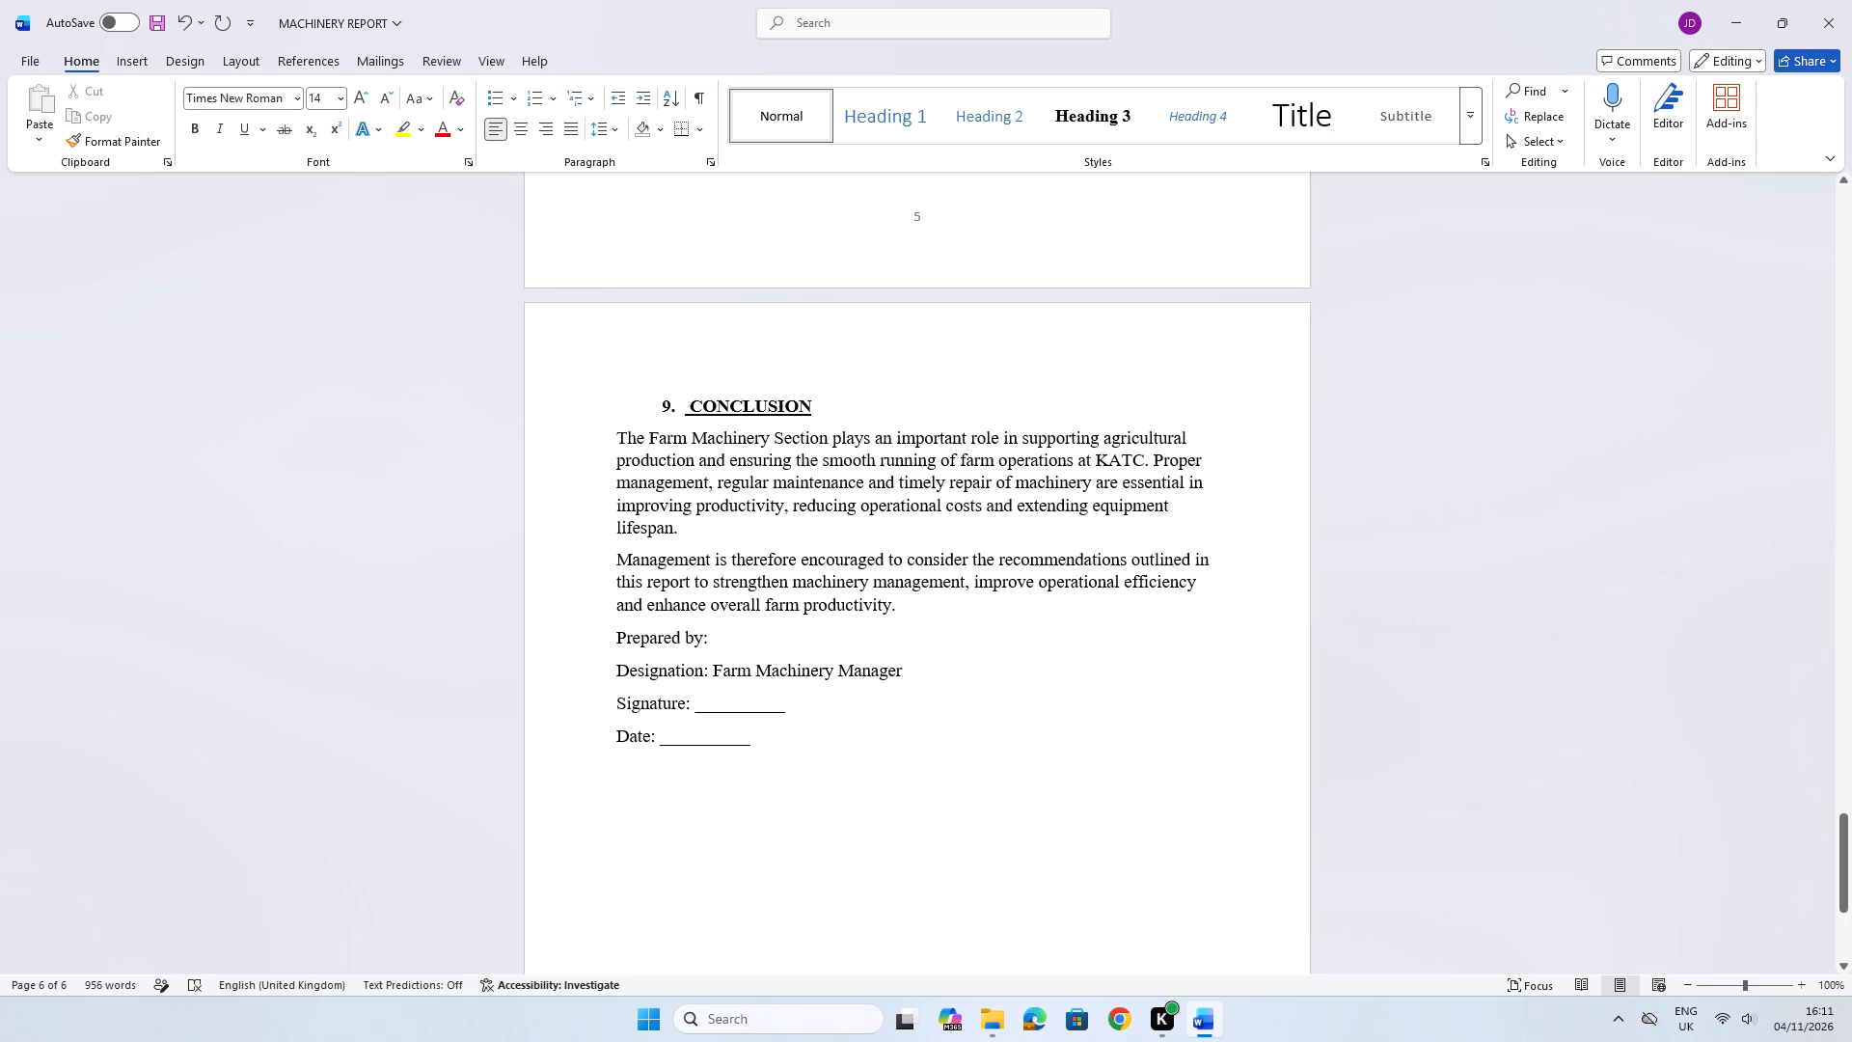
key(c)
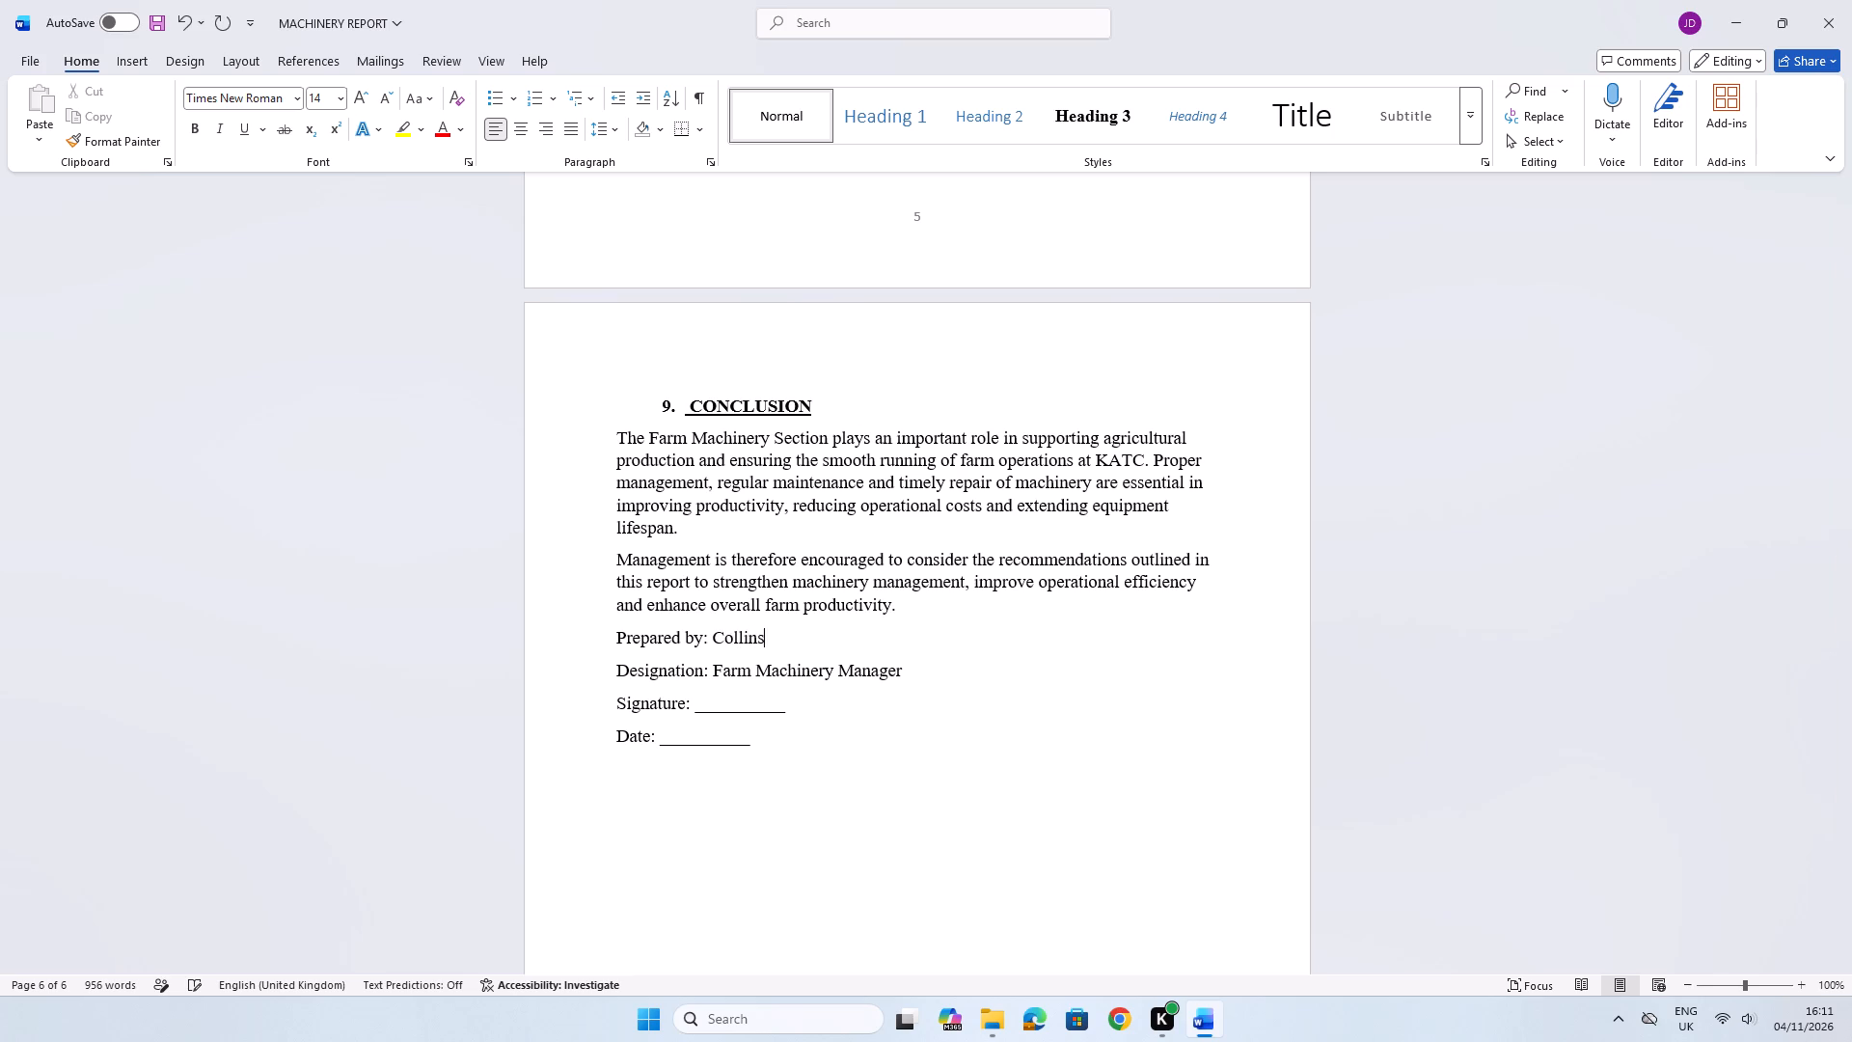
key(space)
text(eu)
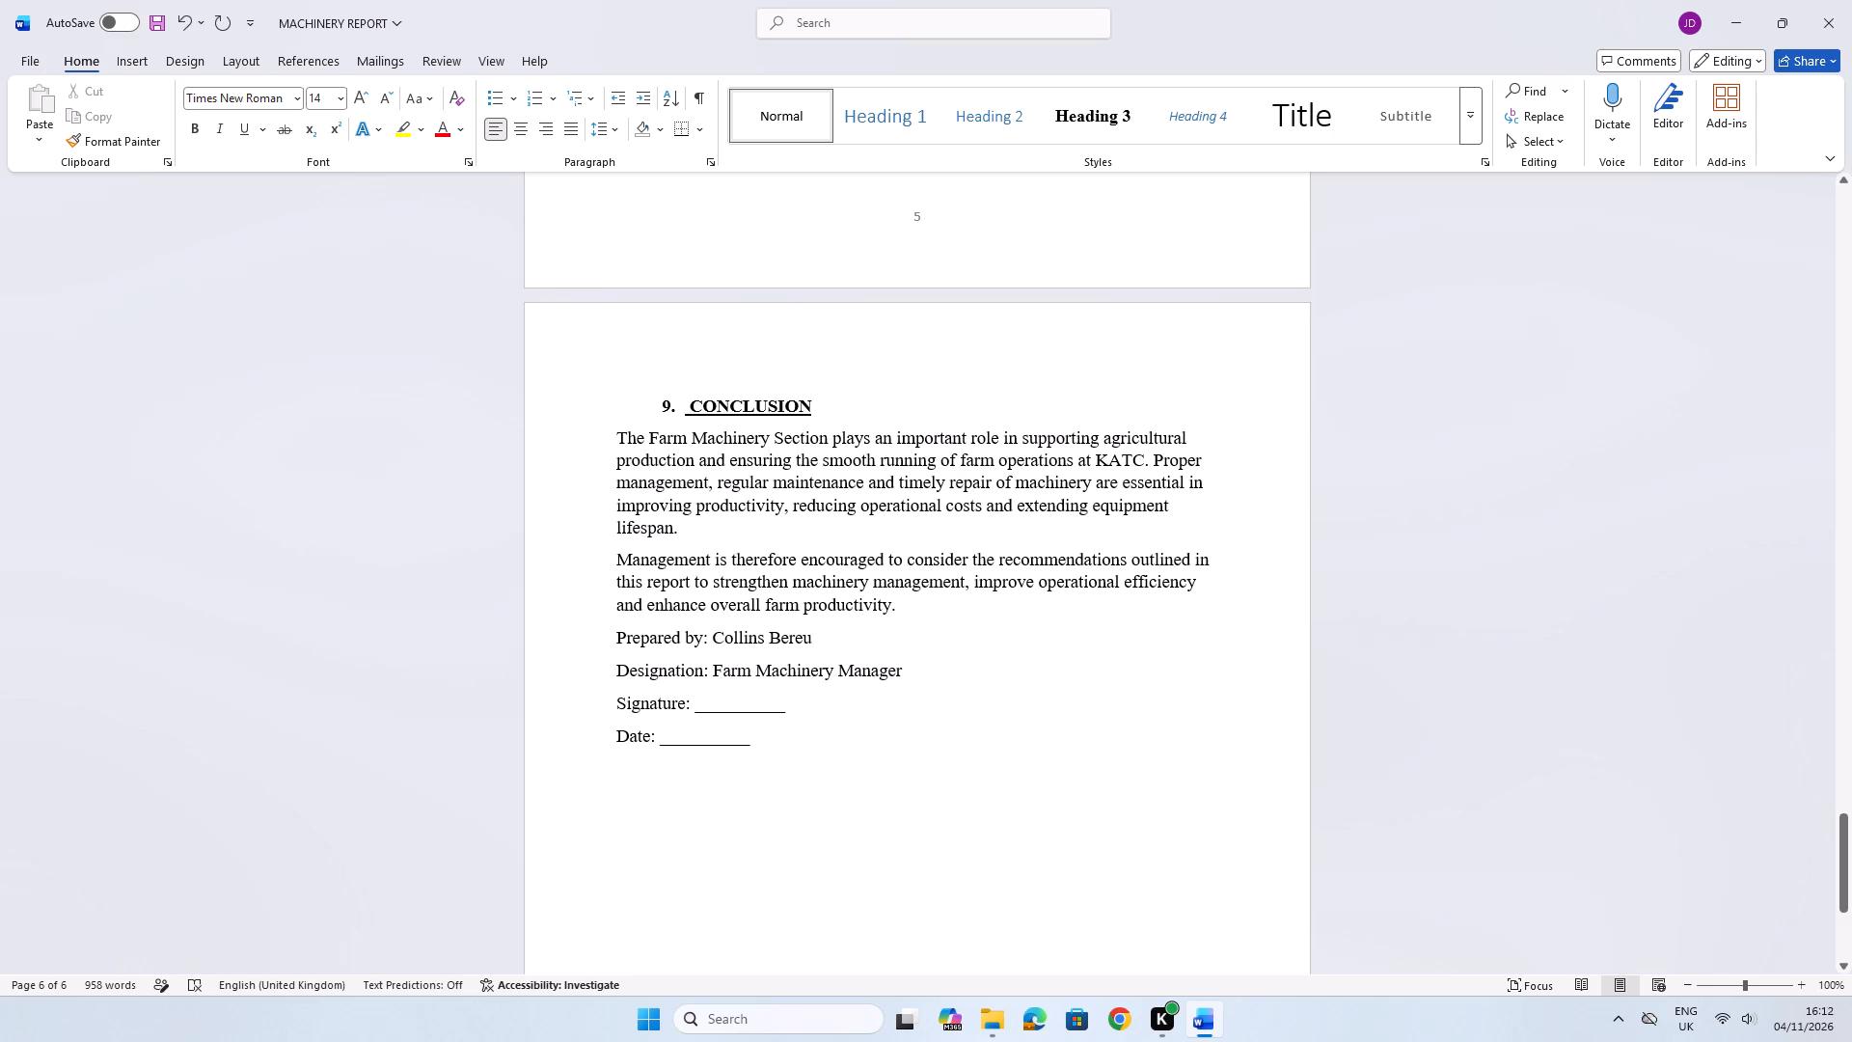
Make the preparer's name on the Prepared by line bold and underlined.
drag(822, 643, 726, 644)
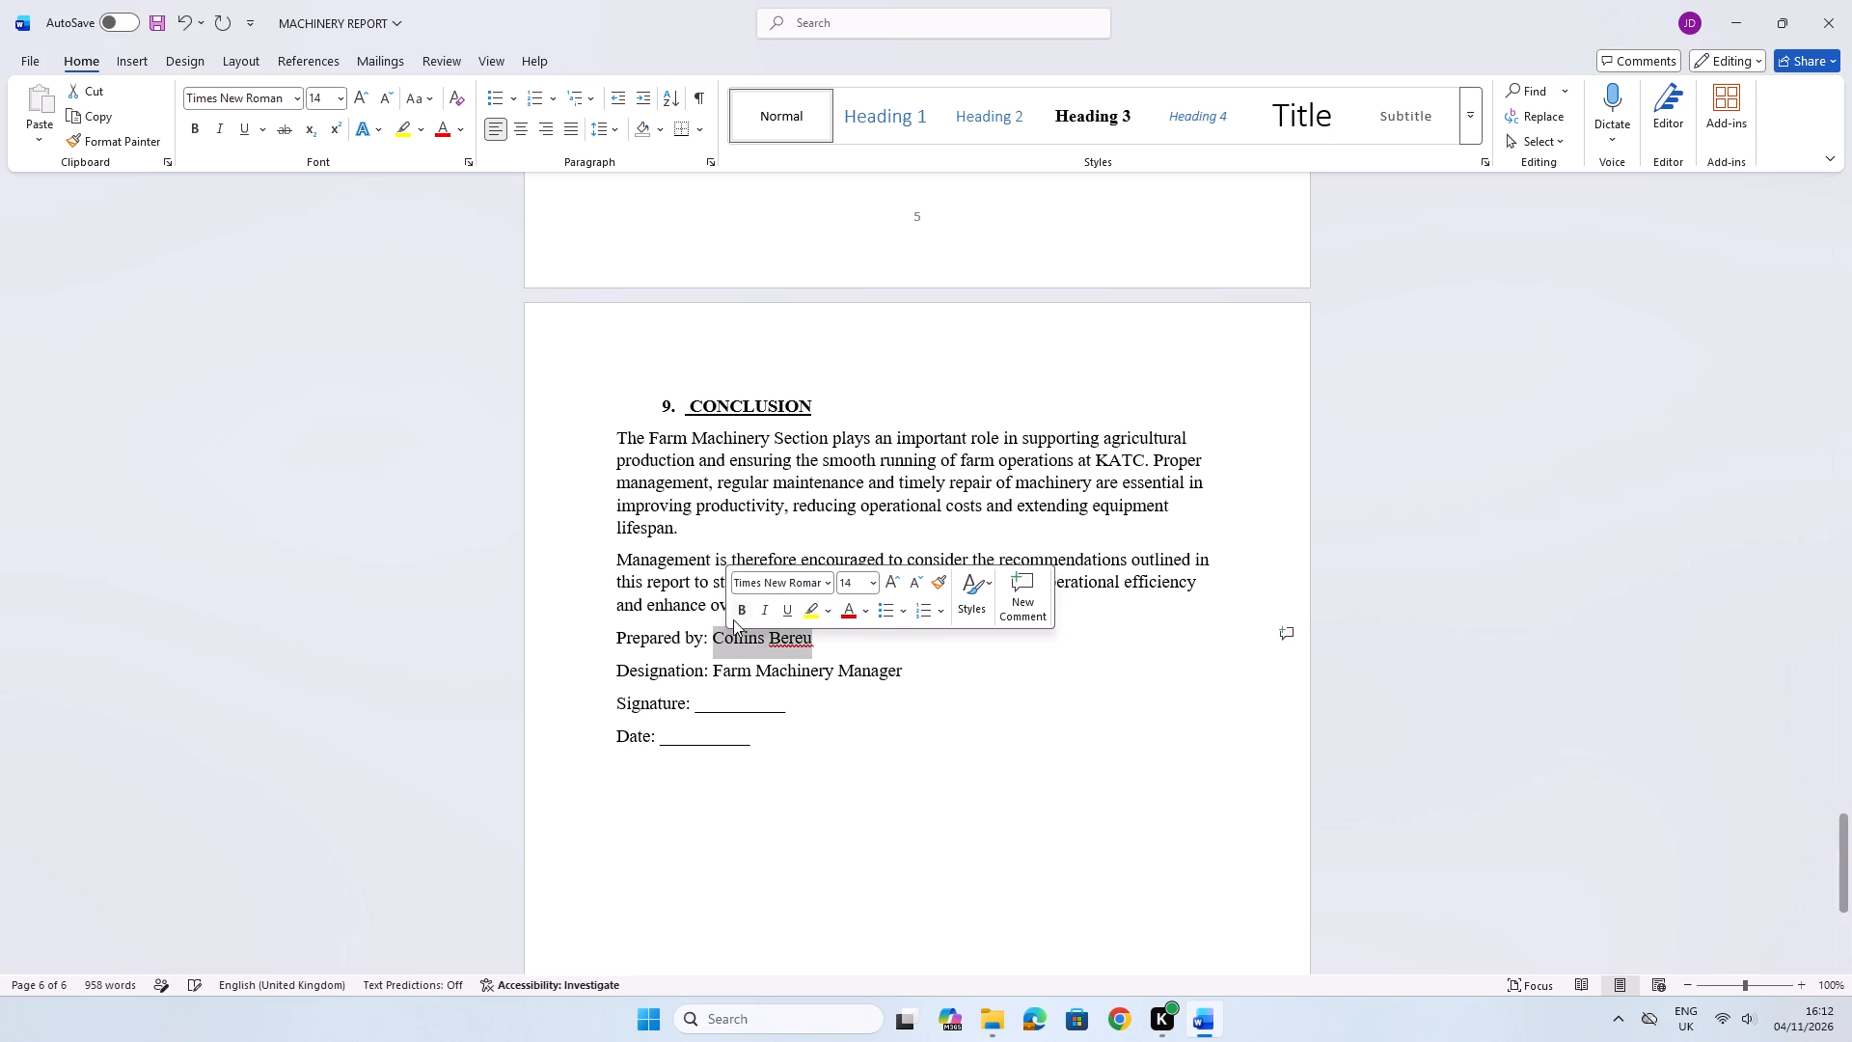
click(742, 607)
click(786, 612)
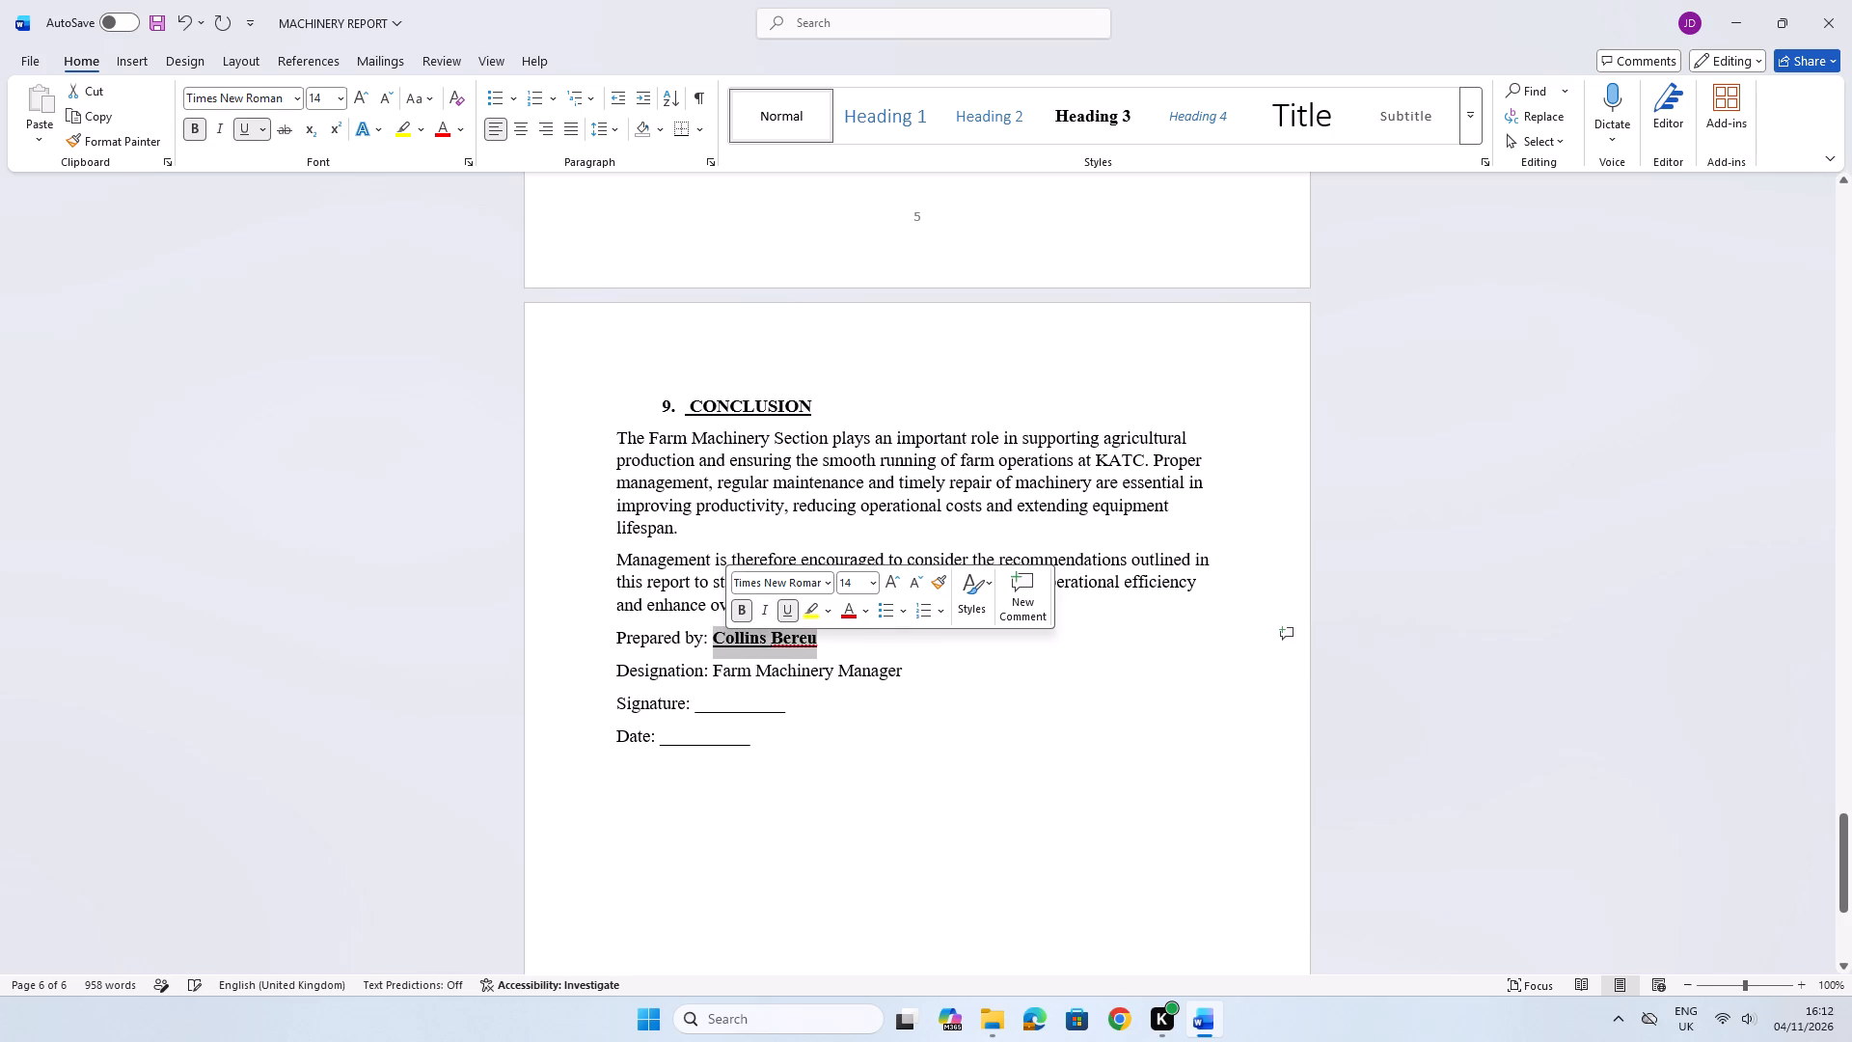
click(831, 645)
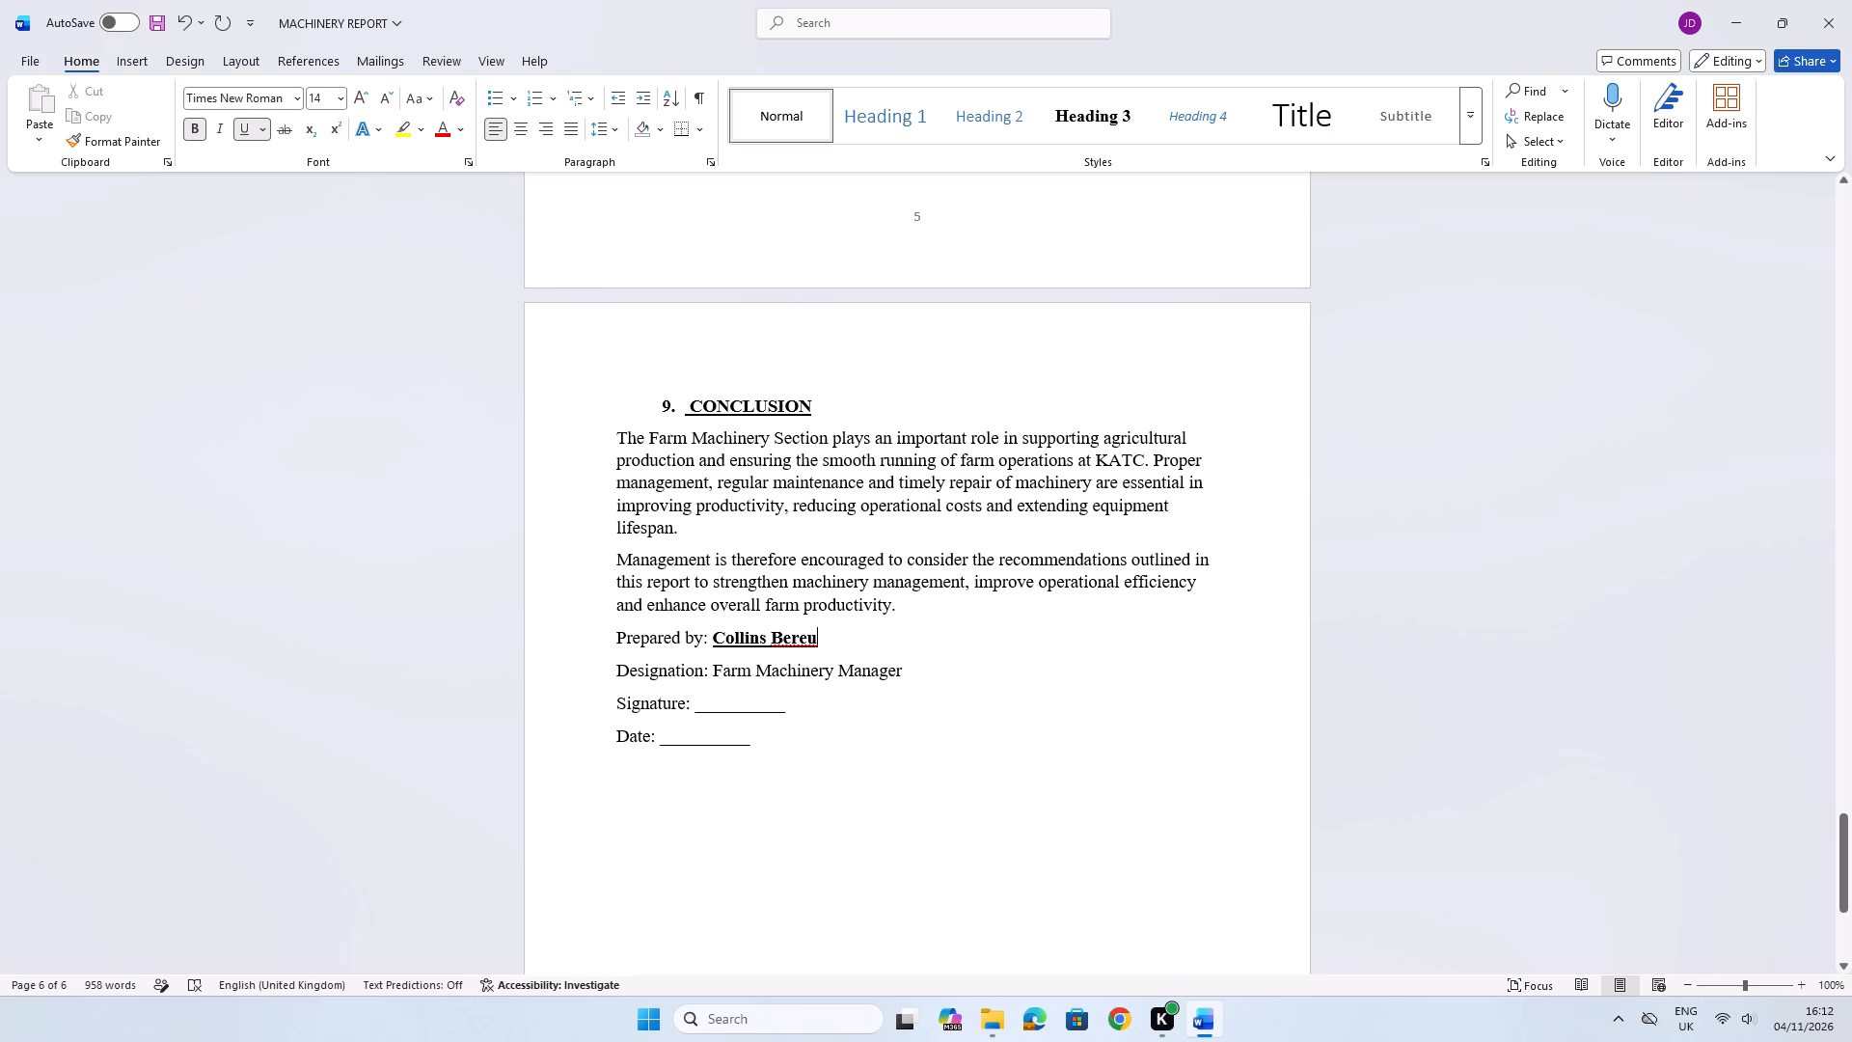
Insert a blank line between the last CONCLUSION paragraph and the Prepared by line.
scroll(812, 672, down, 3)
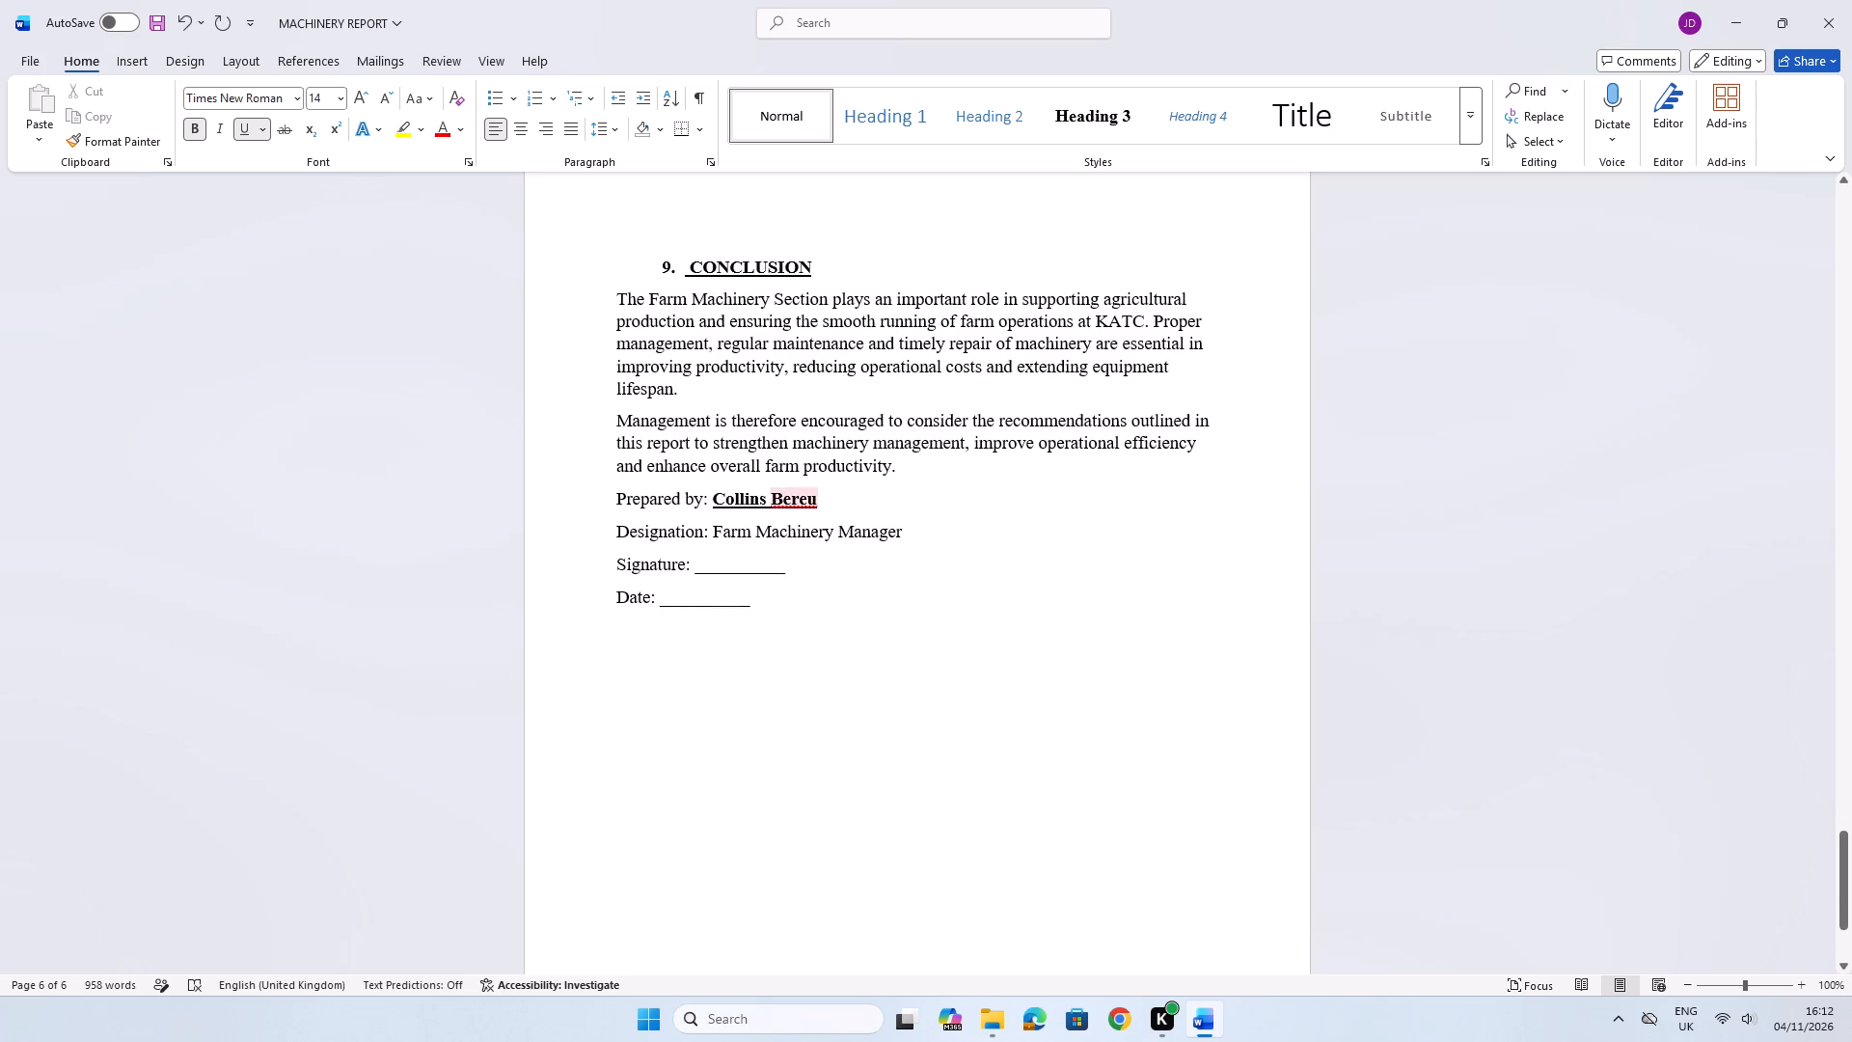
click(916, 459)
key(Return)
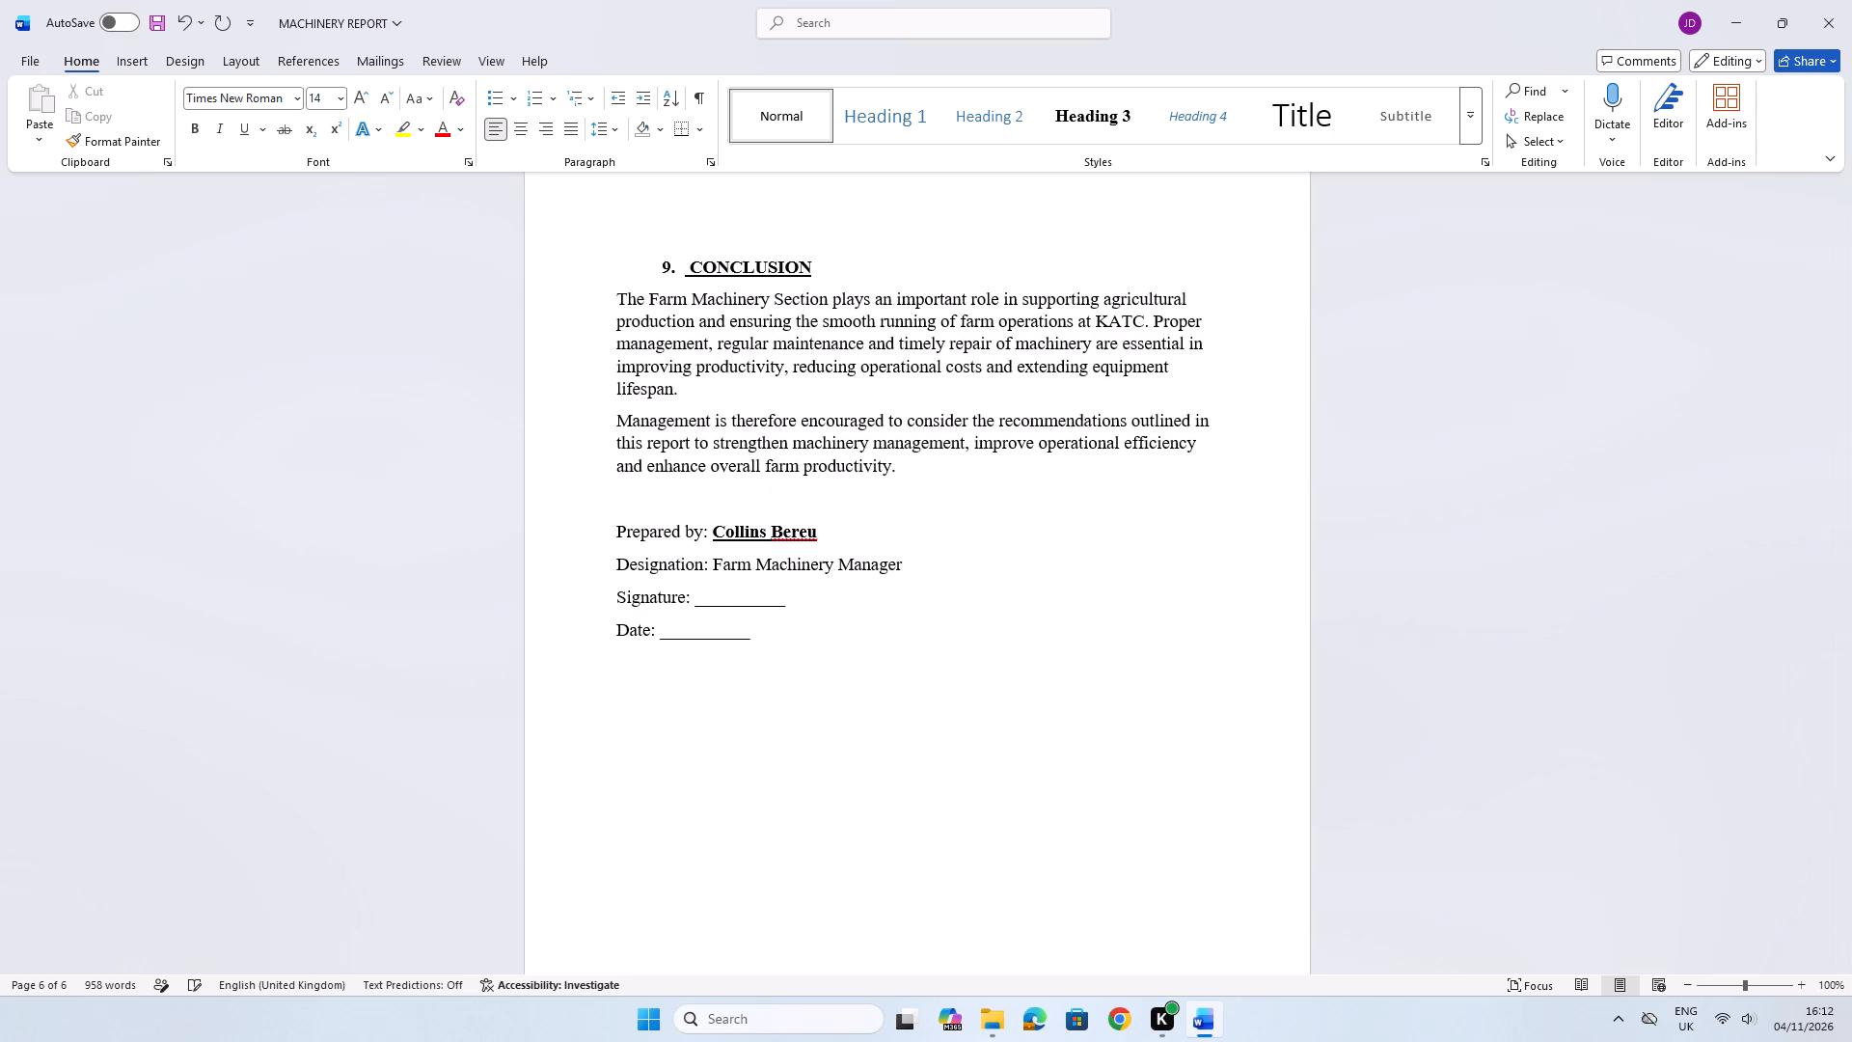
Review the formatting and page layout of sections 6 to 9, from the challenges to the conclusion.
scroll(877, 574, up, 11)
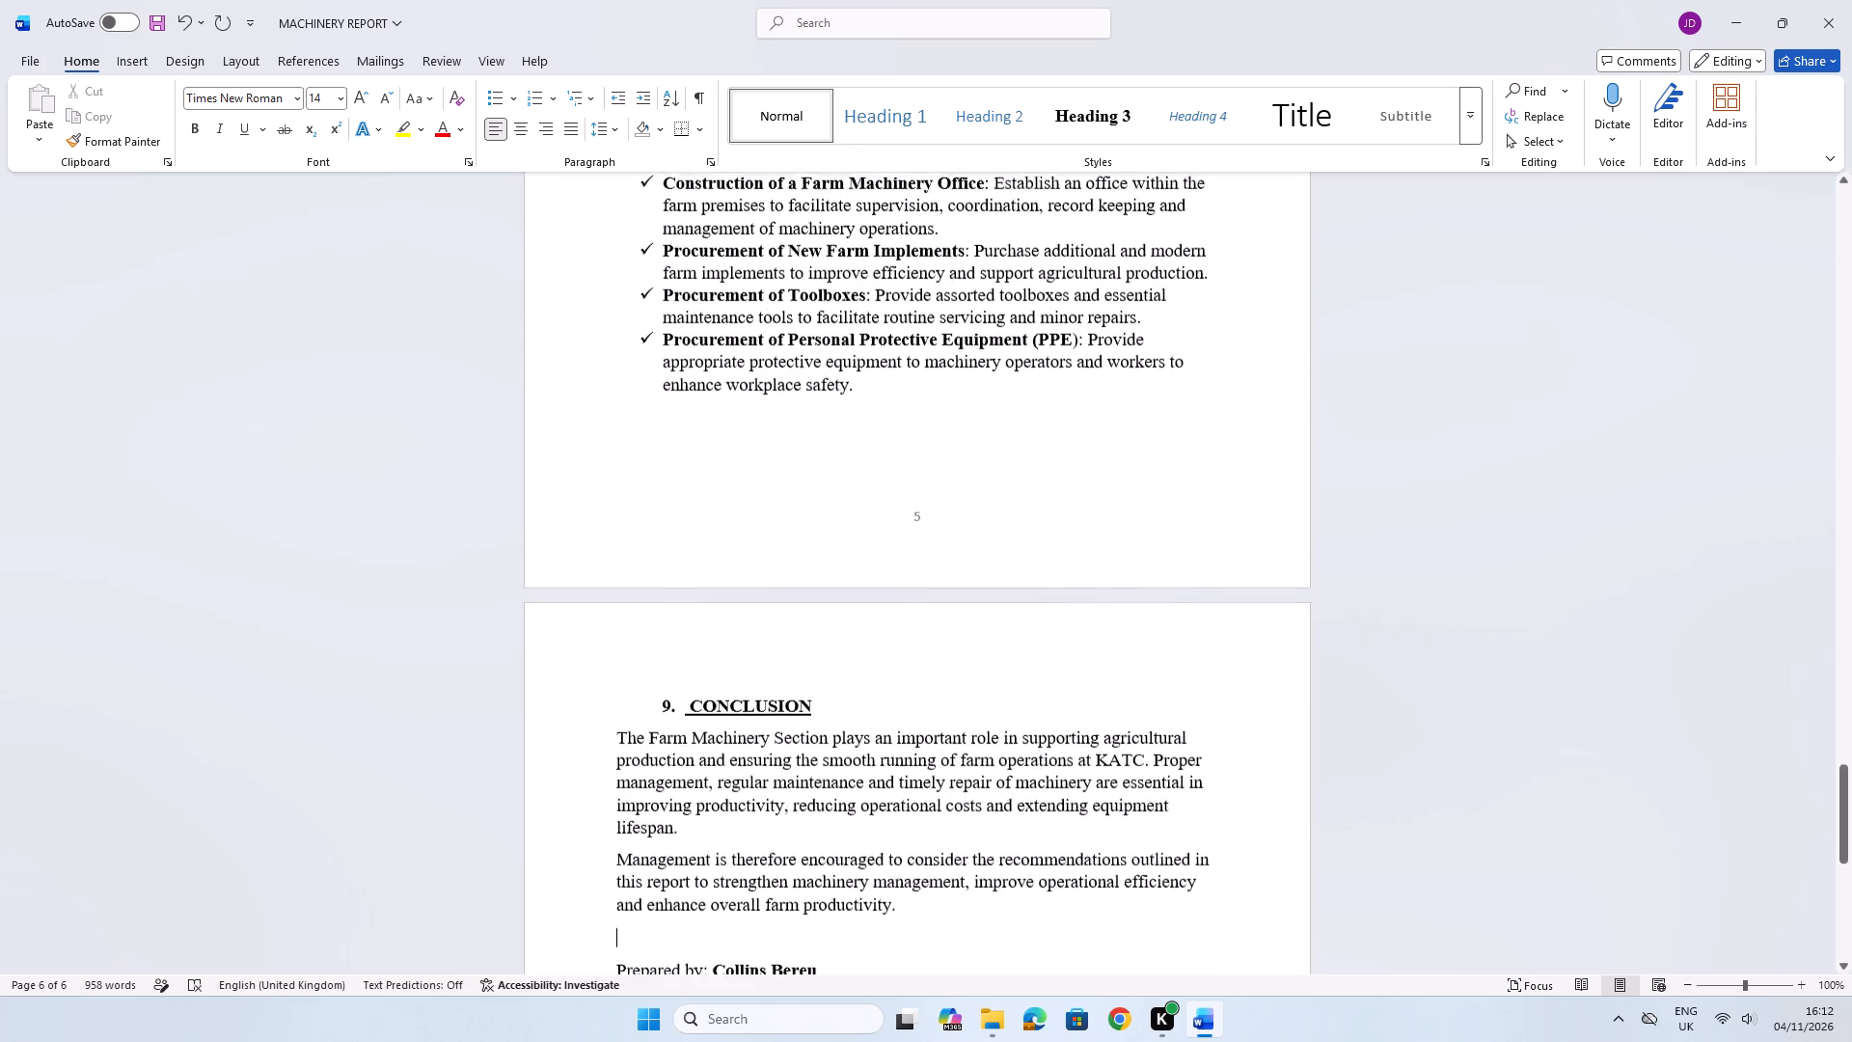
scroll(877, 570, up, 18)
scroll(877, 570, up, 4)
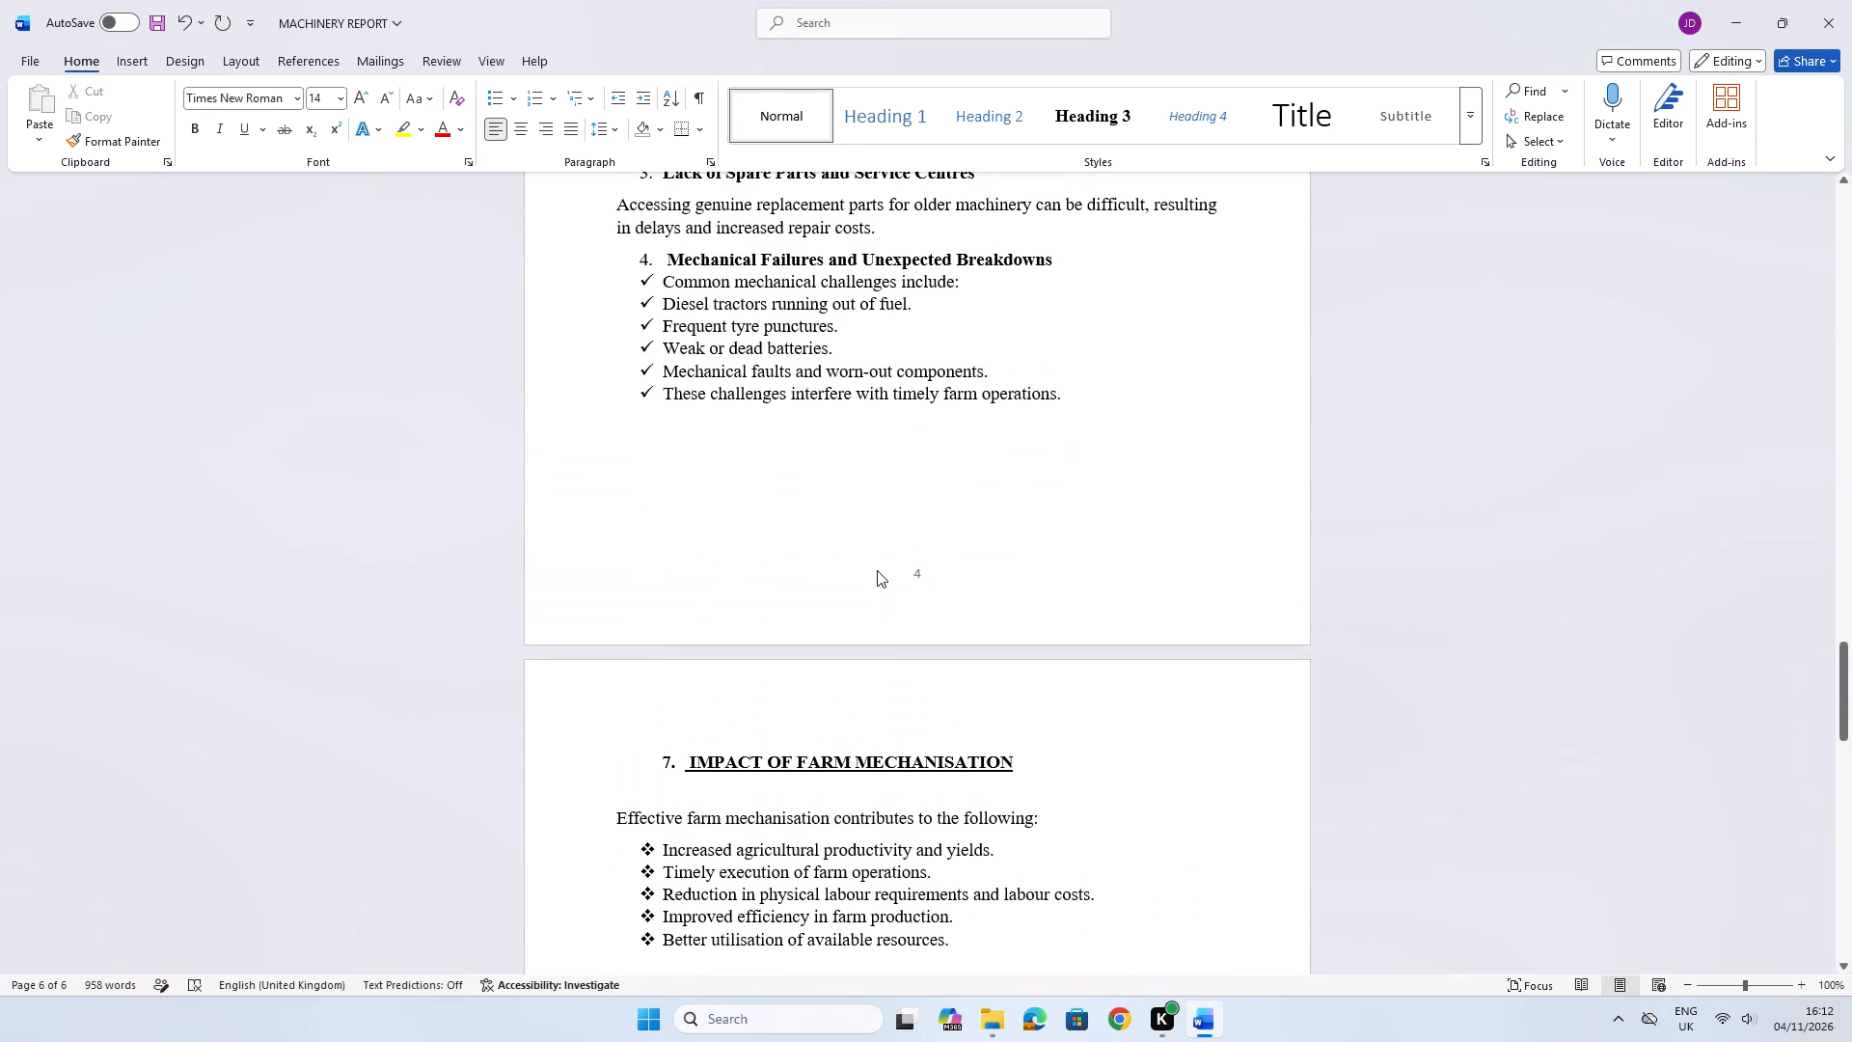
scroll(877, 570, up, 8)
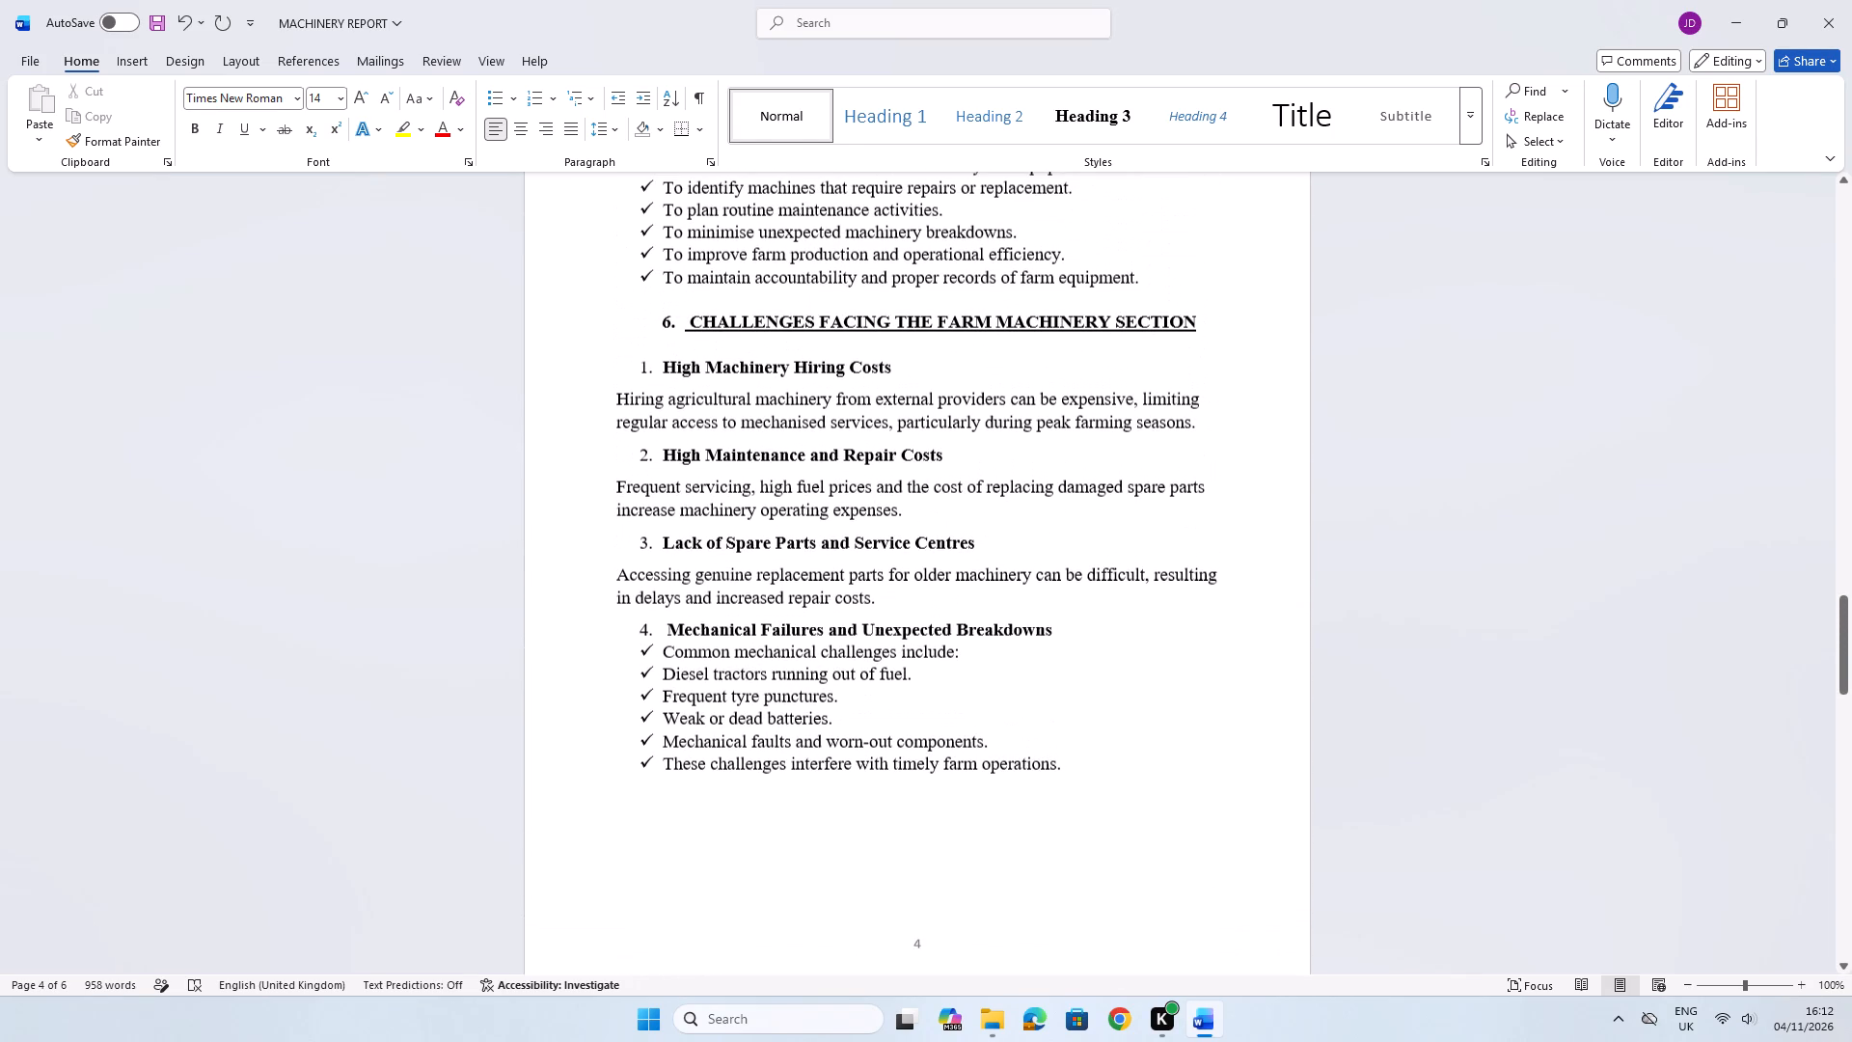
scroll(875, 570, down, 11)
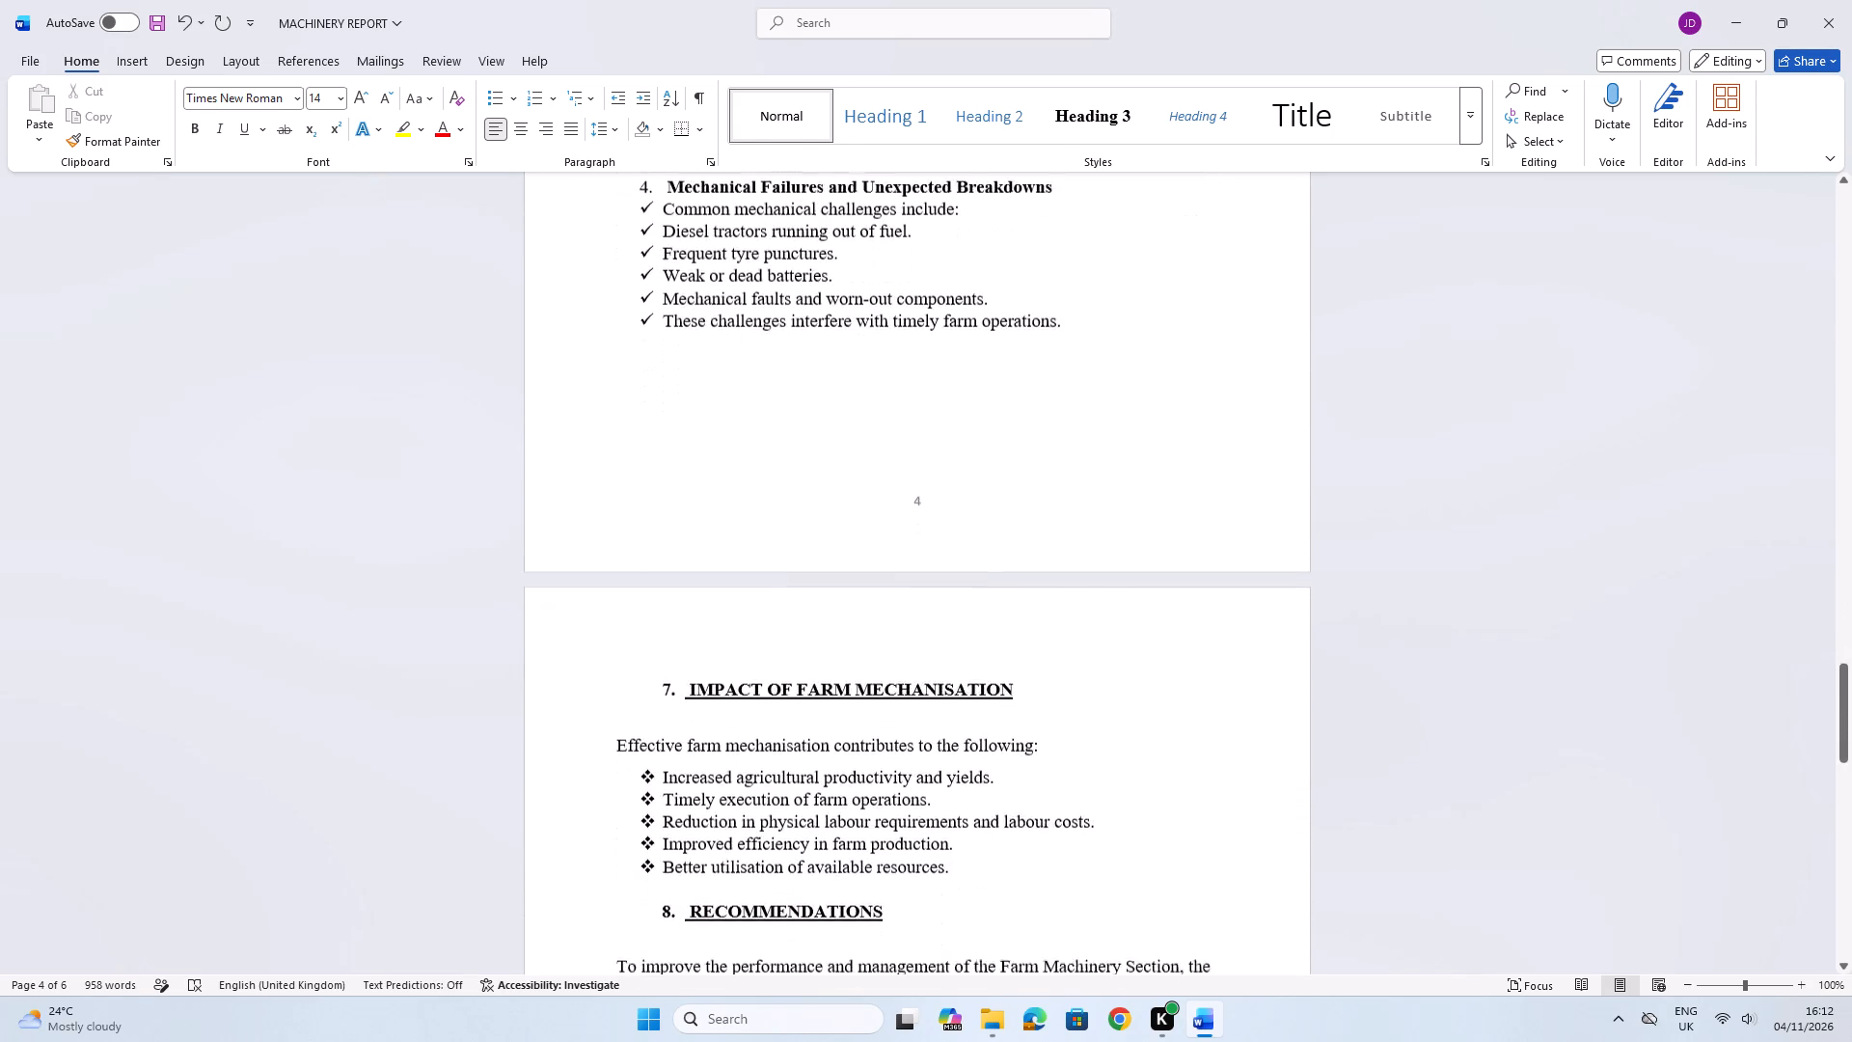
scroll(875, 570, down, 16)
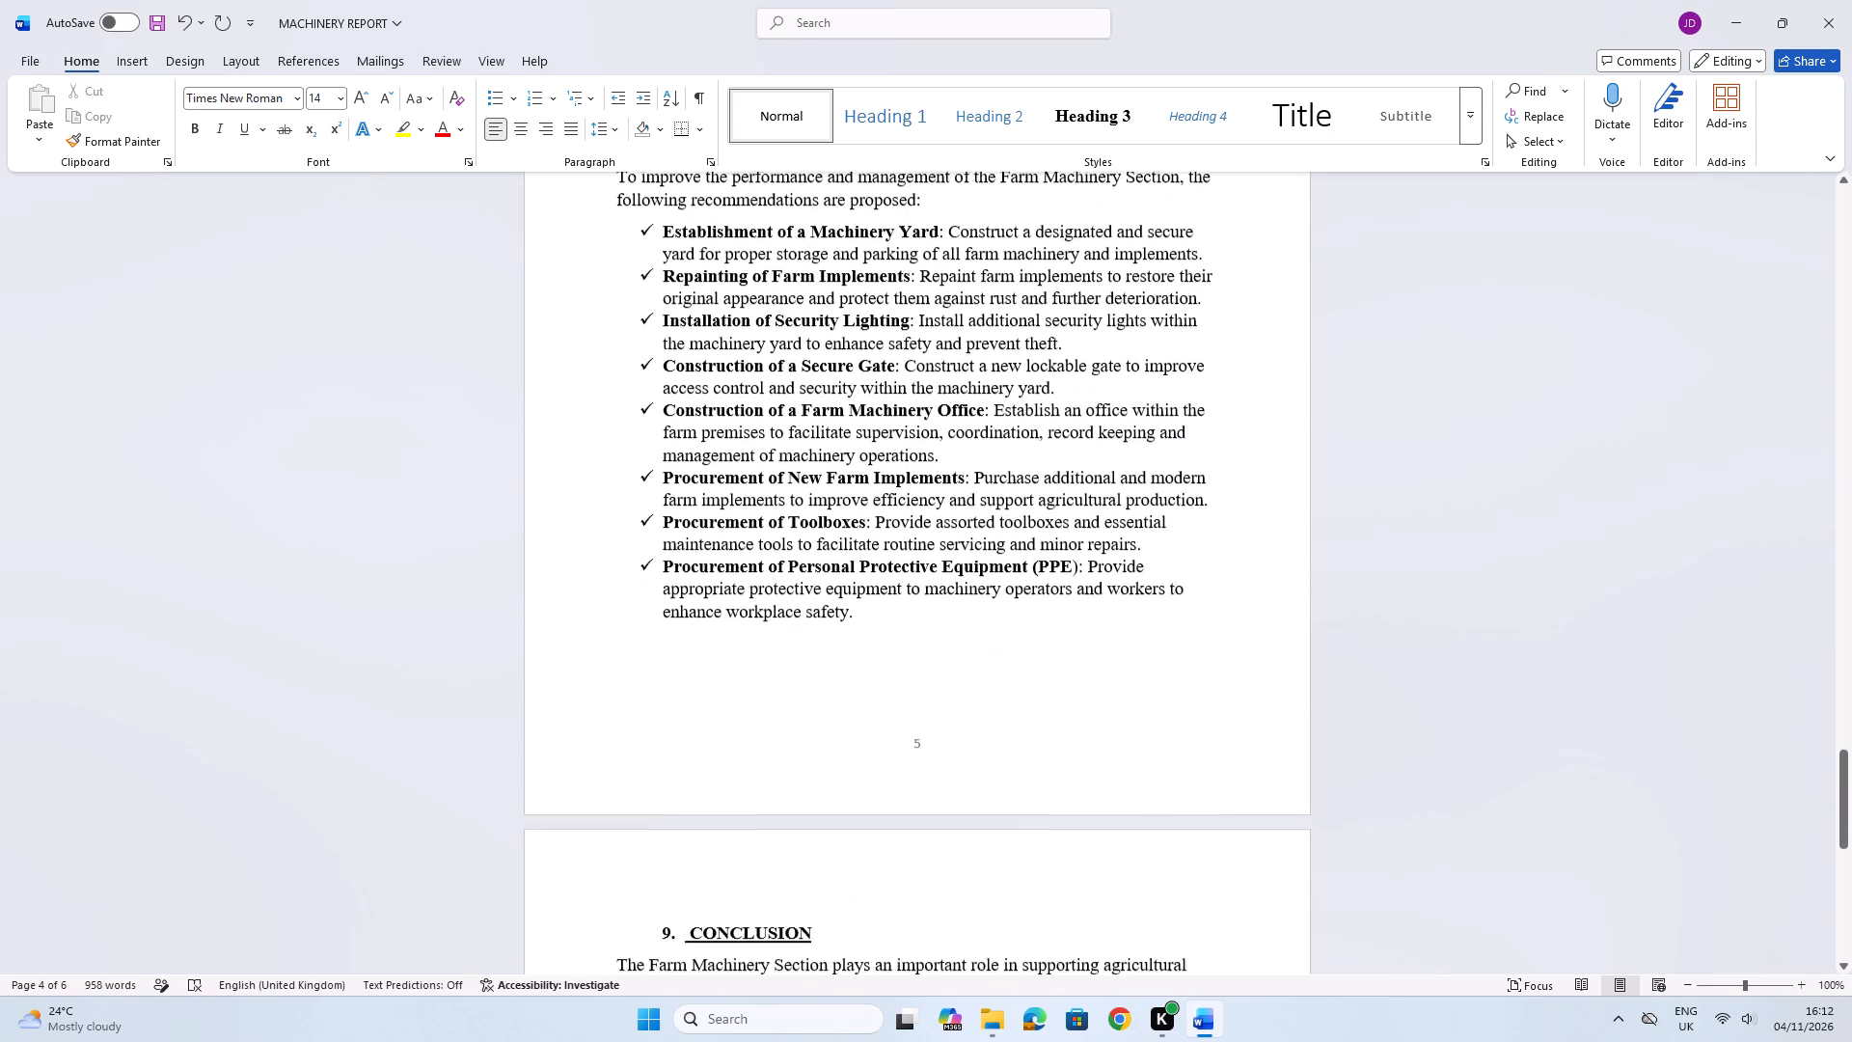
scroll(875, 570, down, 8)
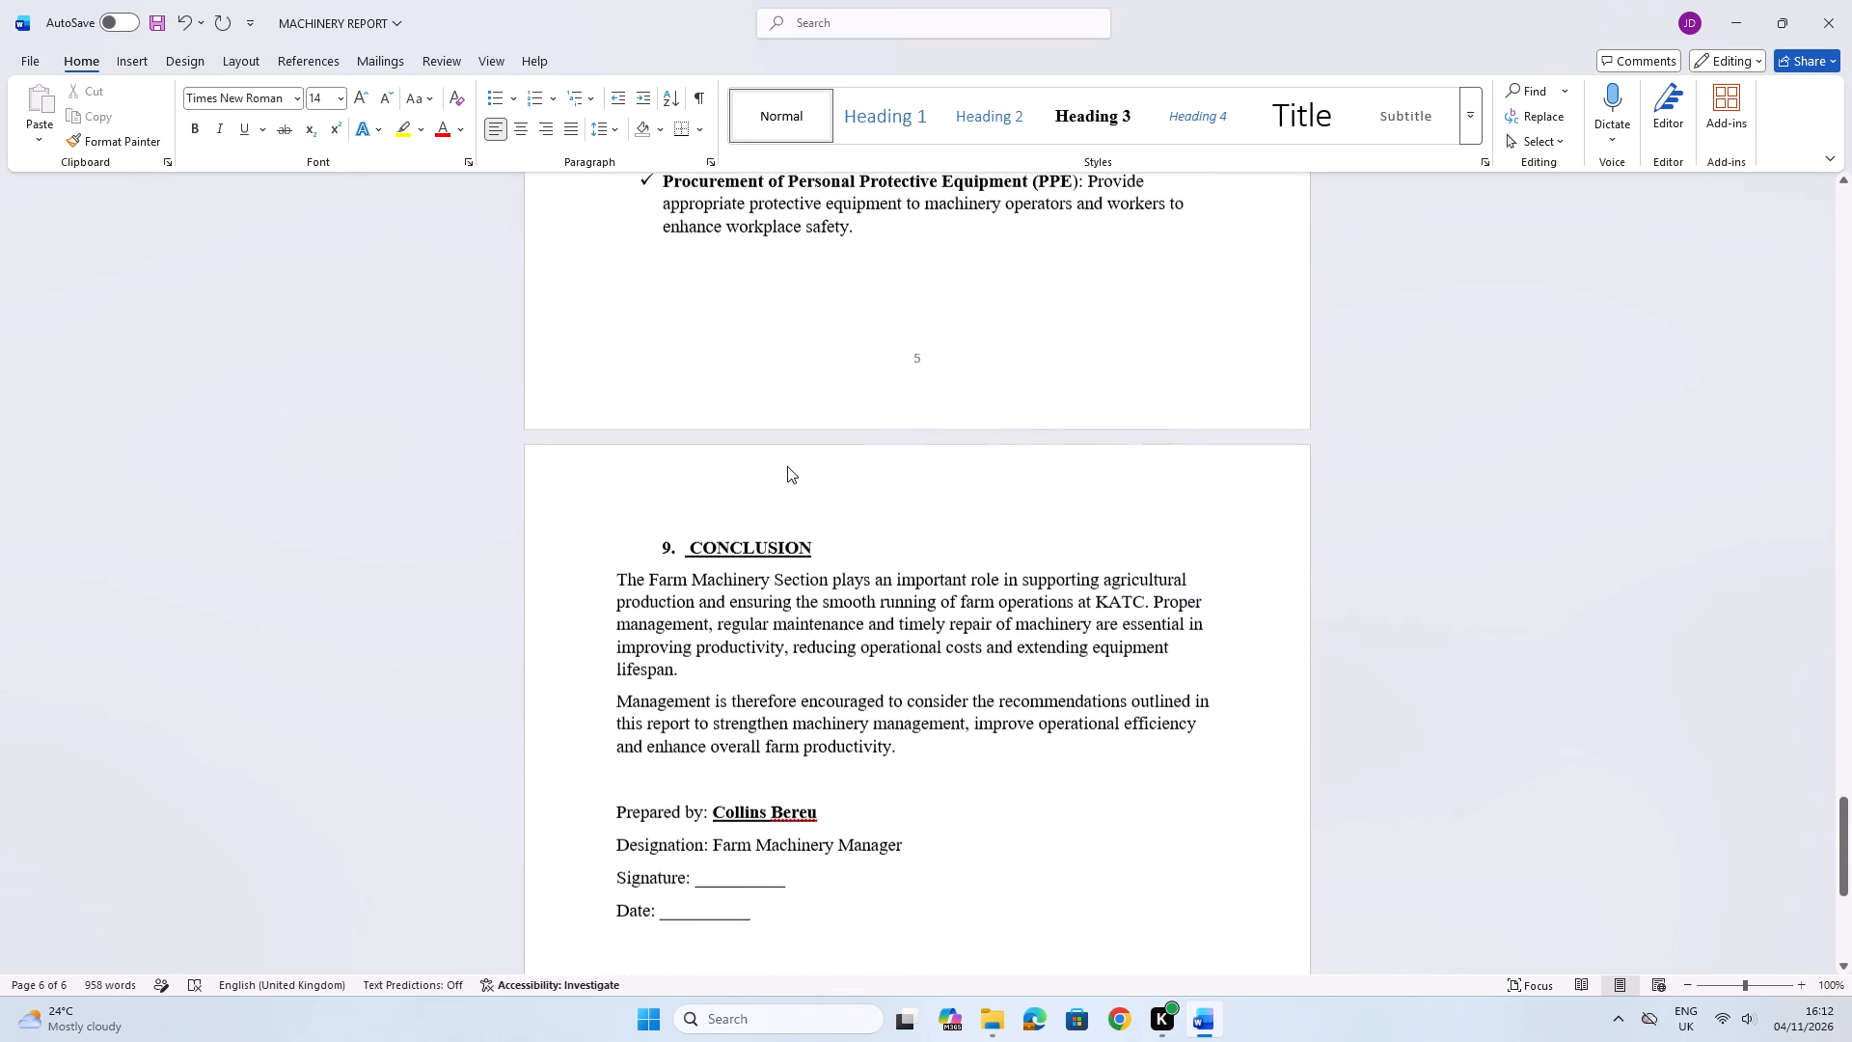
Save the report.
click(165, 18)
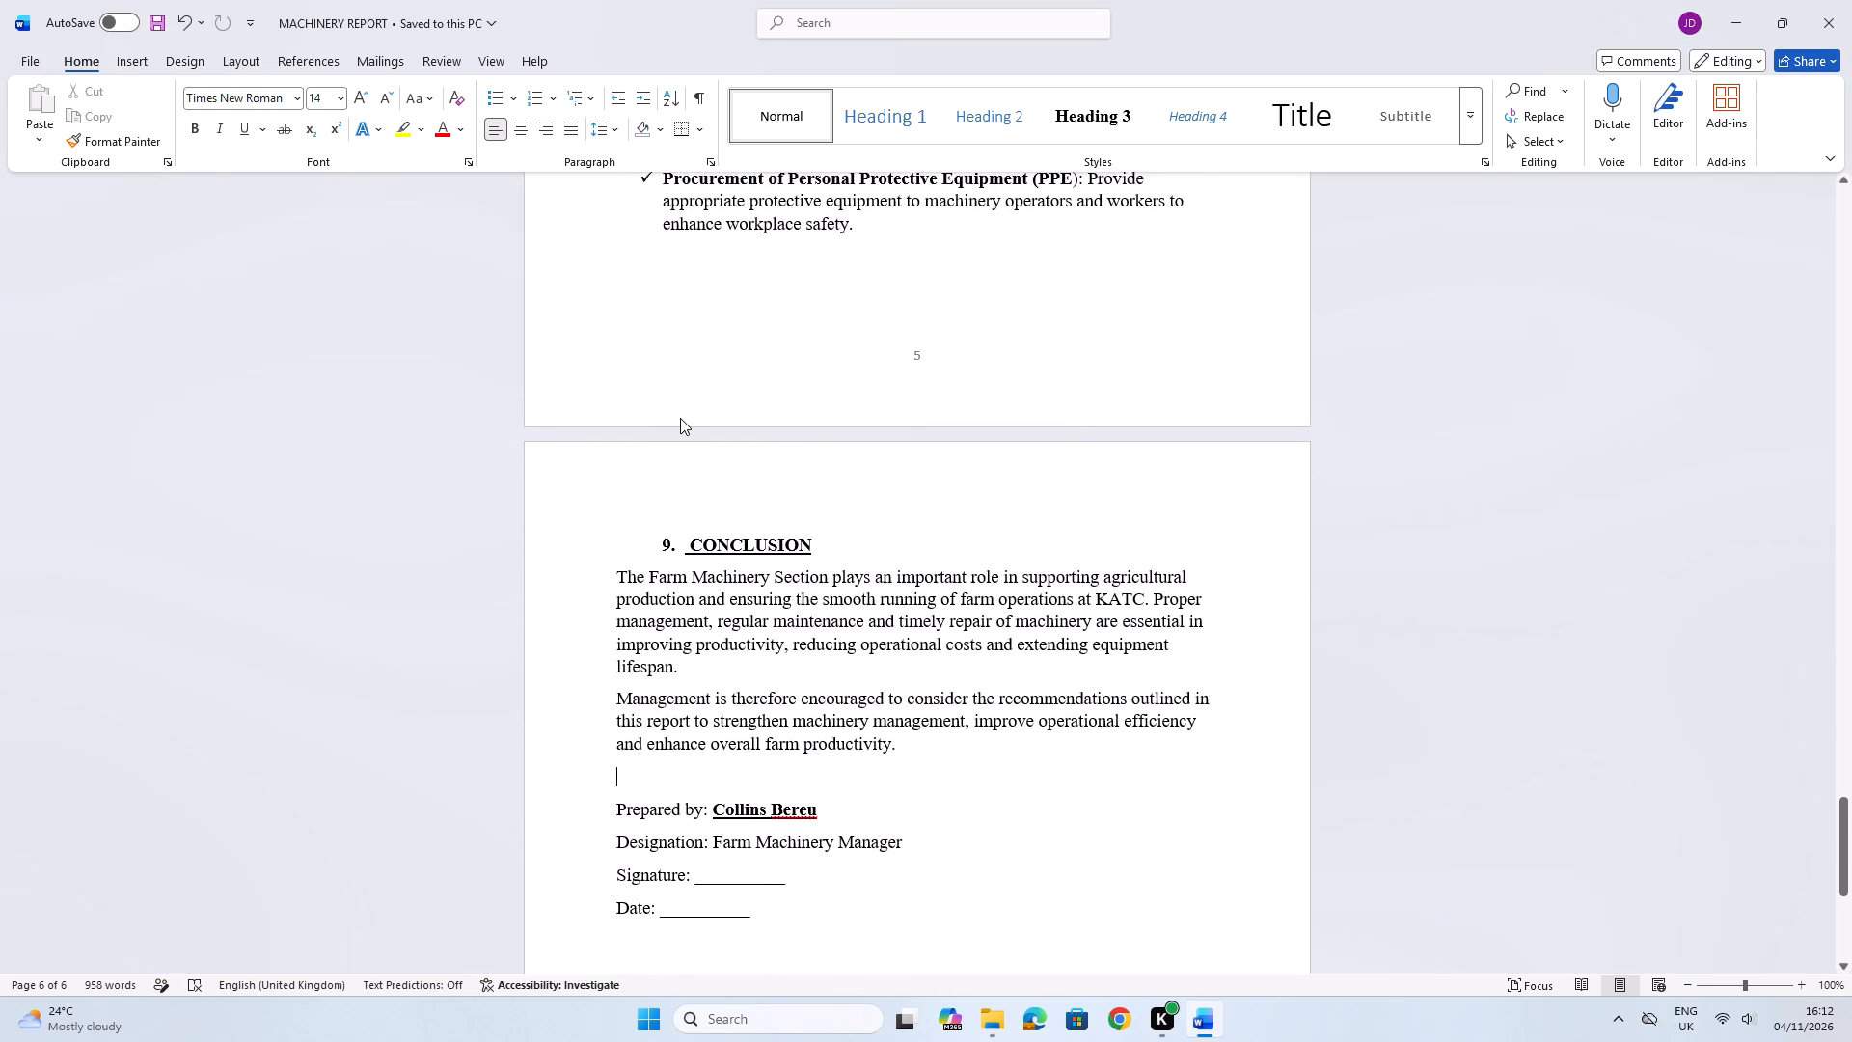
Start lettered items a. and b. in the two empty Category cells under Motorcycle in the machinery summary table.
scroll(680, 418, down, 8)
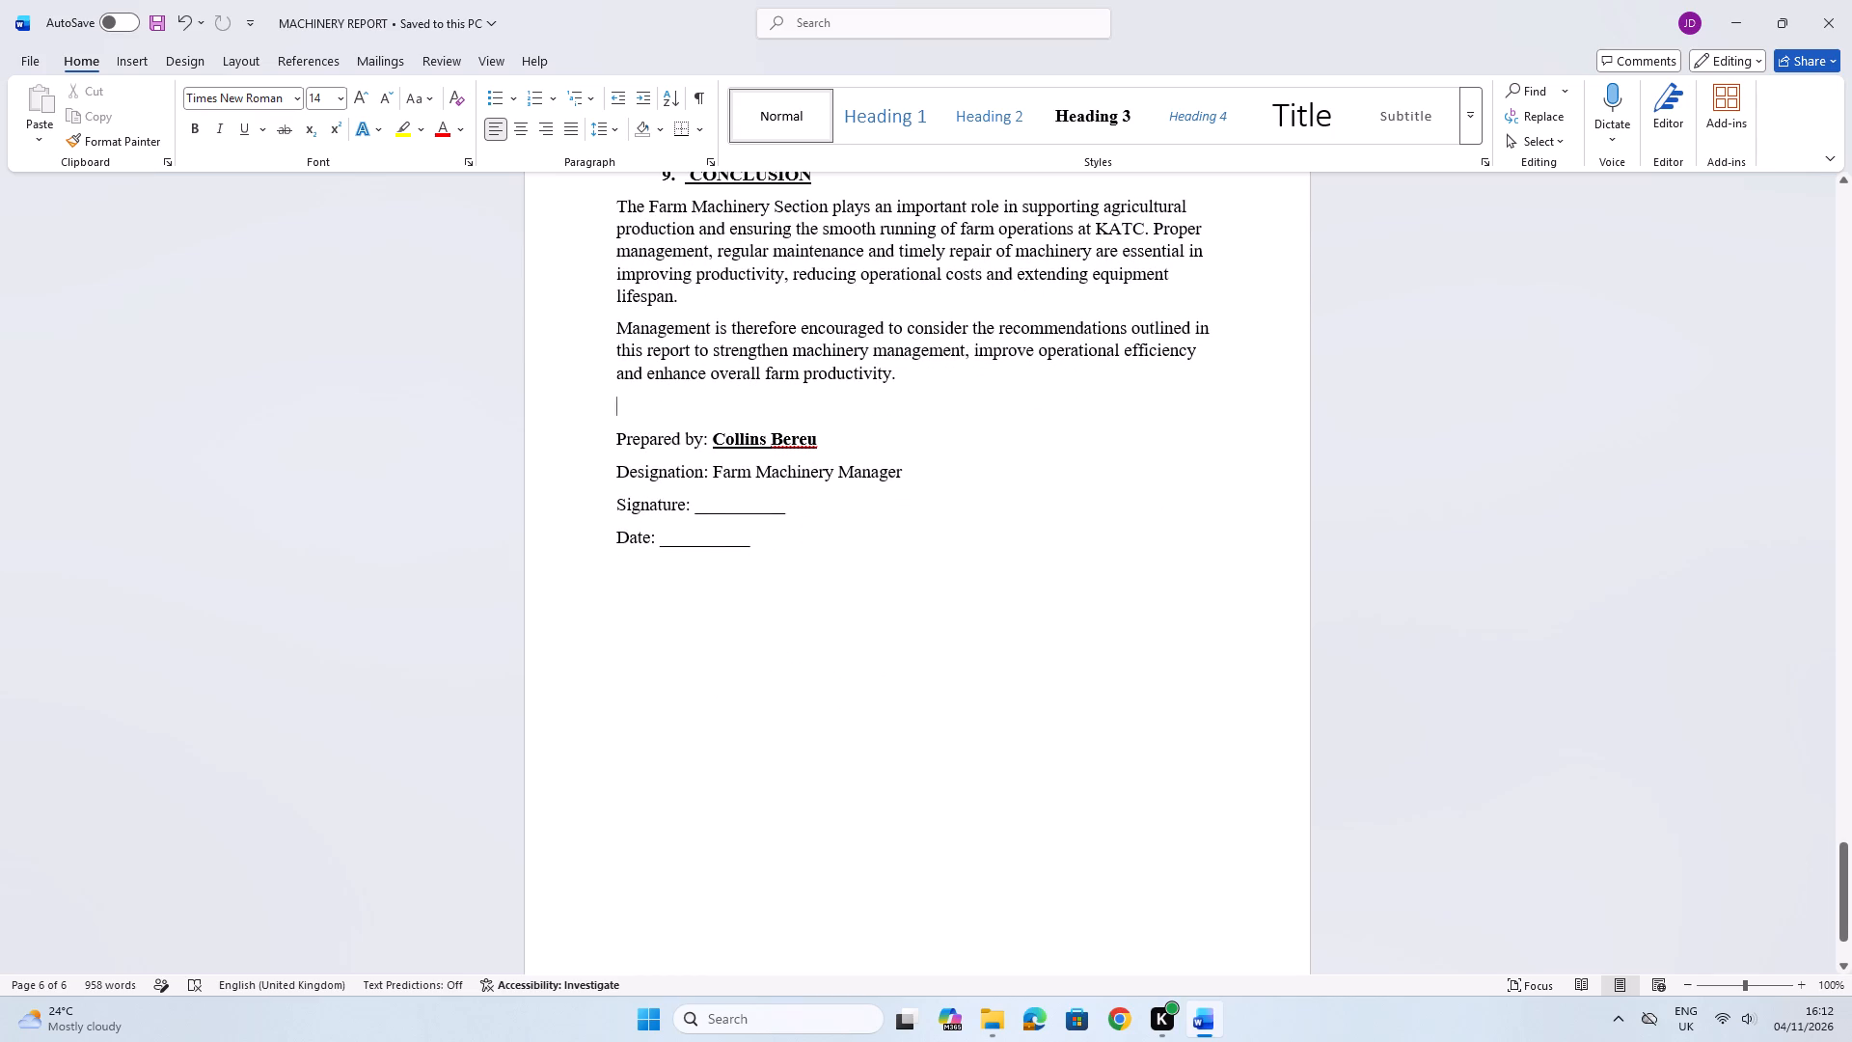
scroll(751, 461, down, 1)
scroll(751, 443, up, 12)
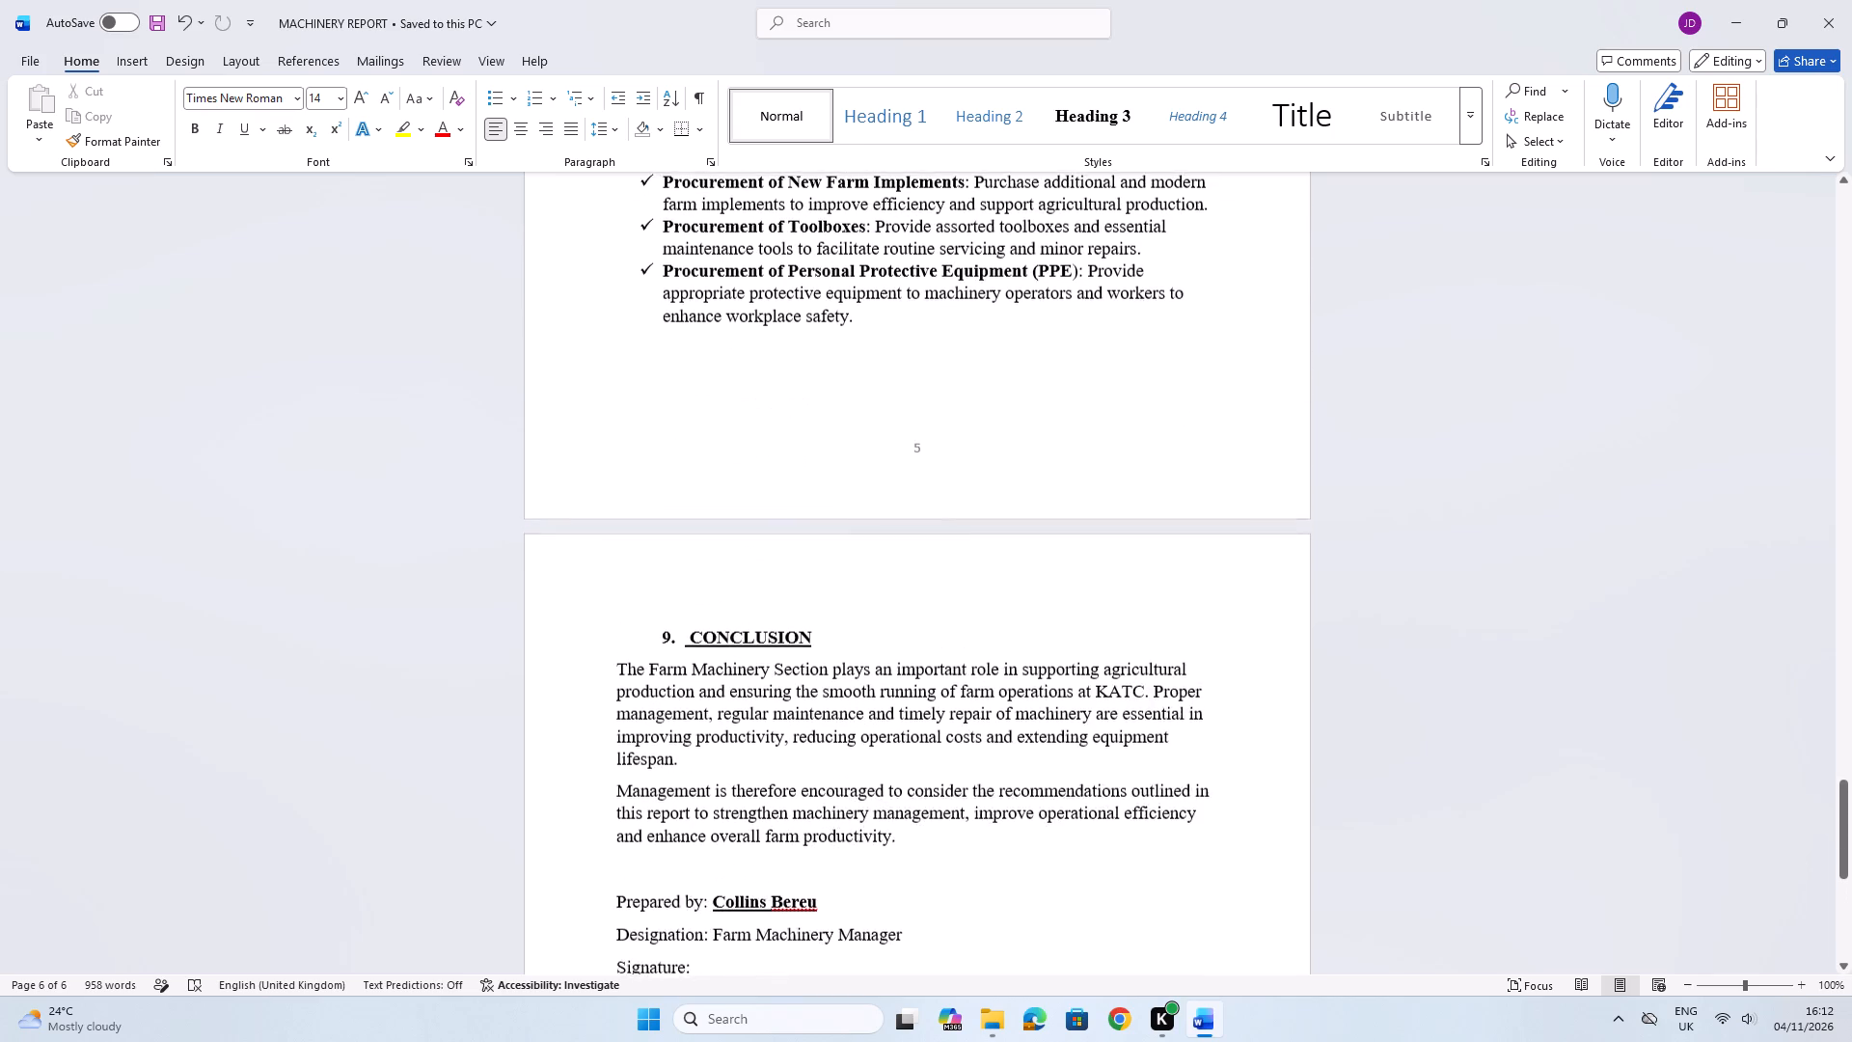
scroll(759, 430, up, 14)
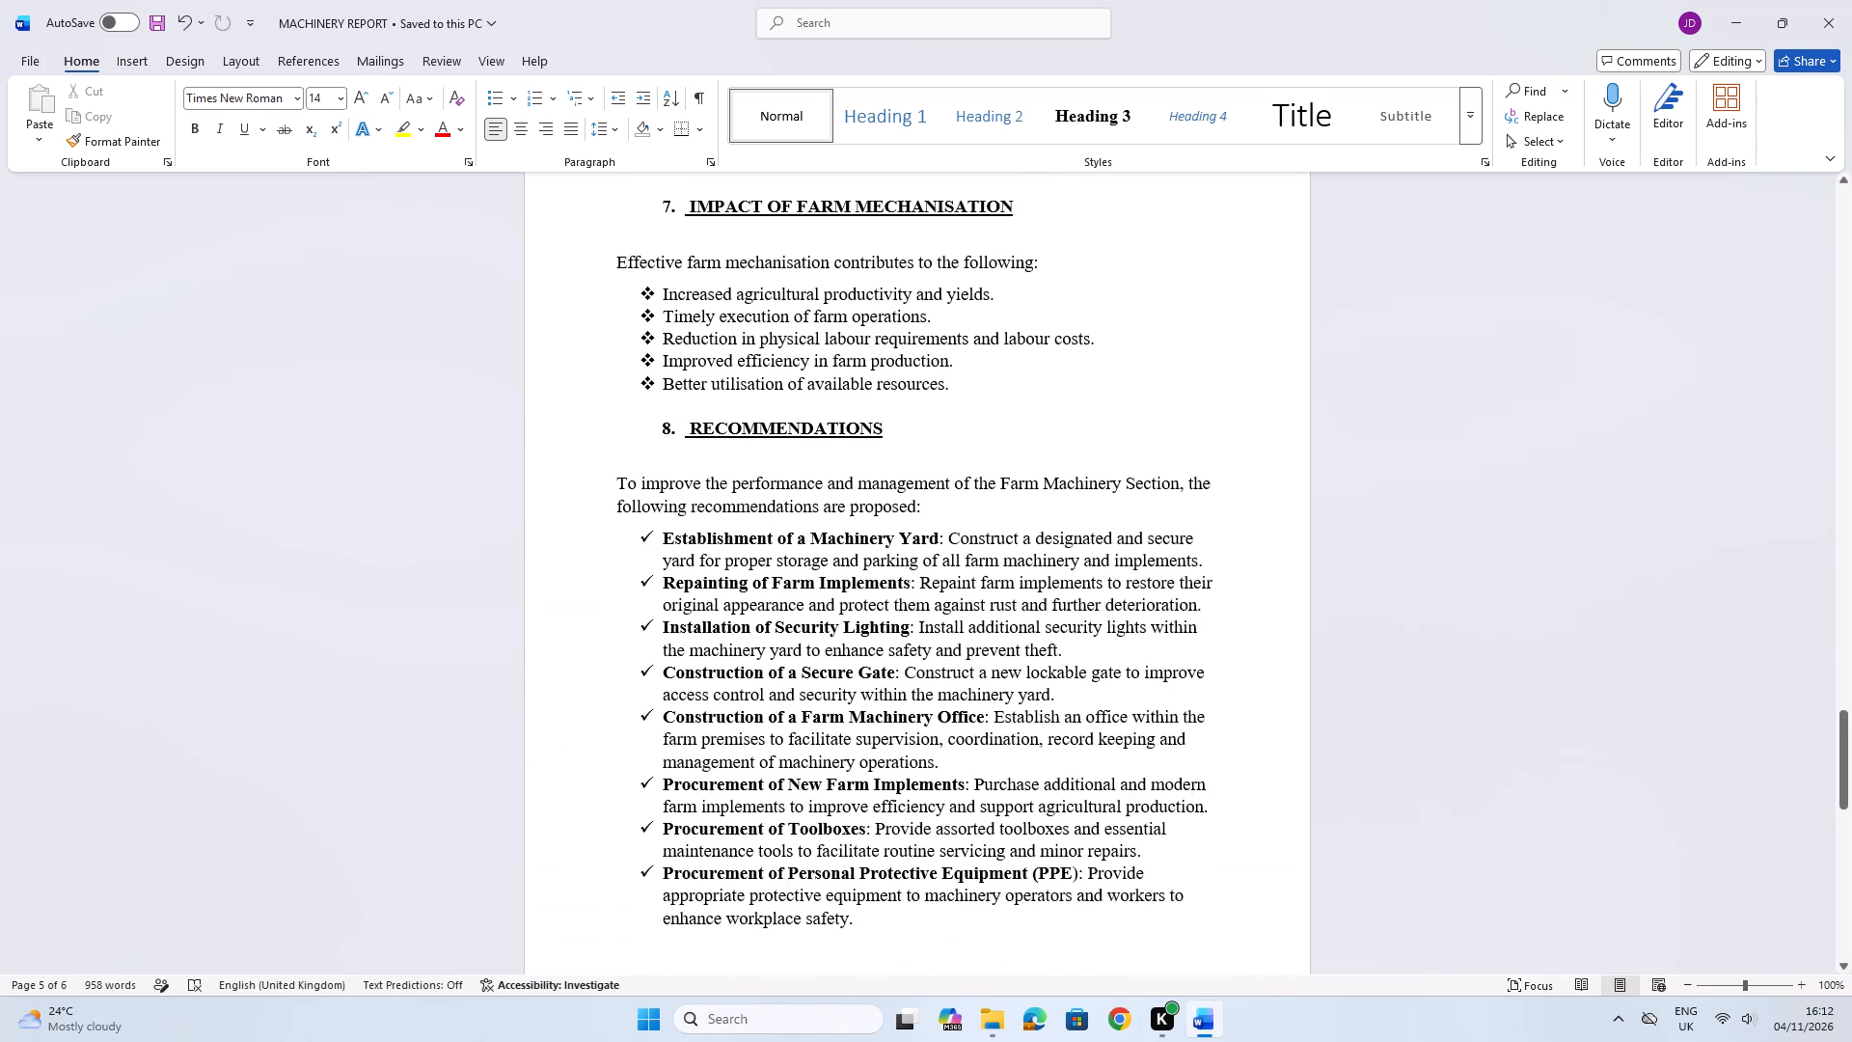
scroll(759, 430, up, 14)
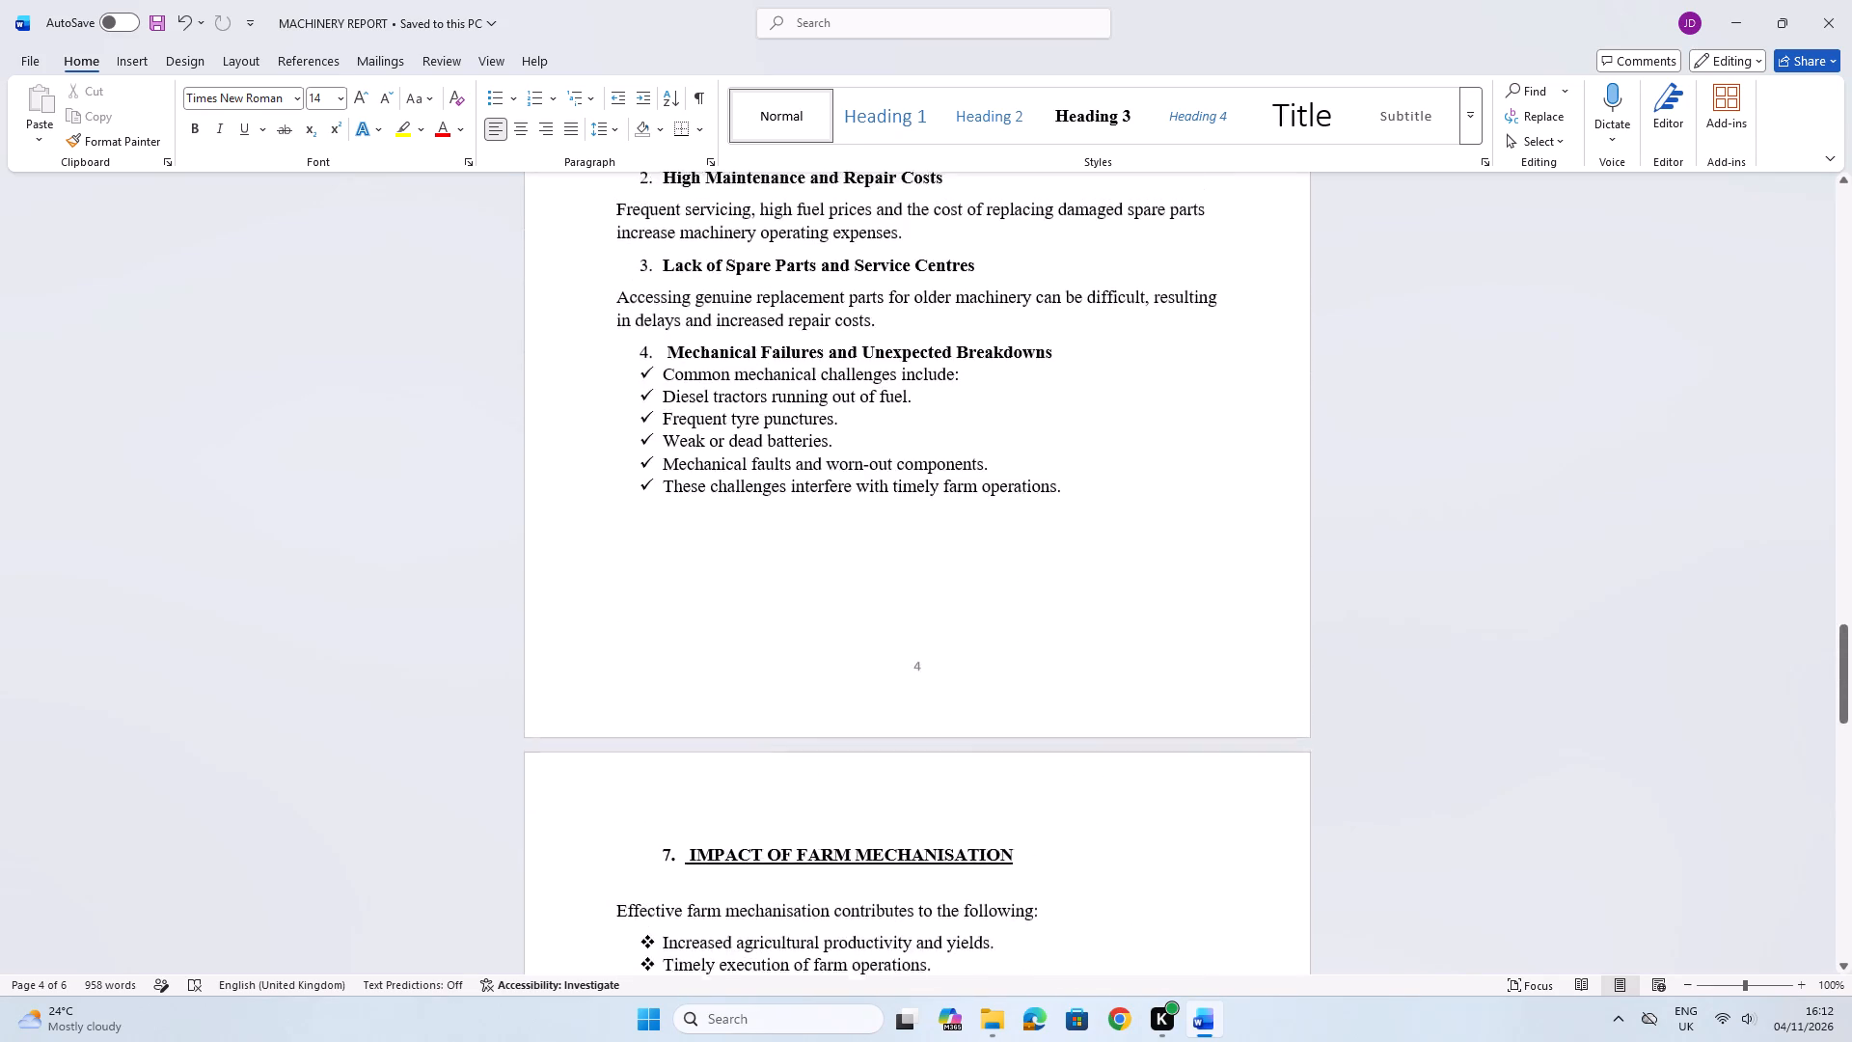
scroll(758, 430, up, 10)
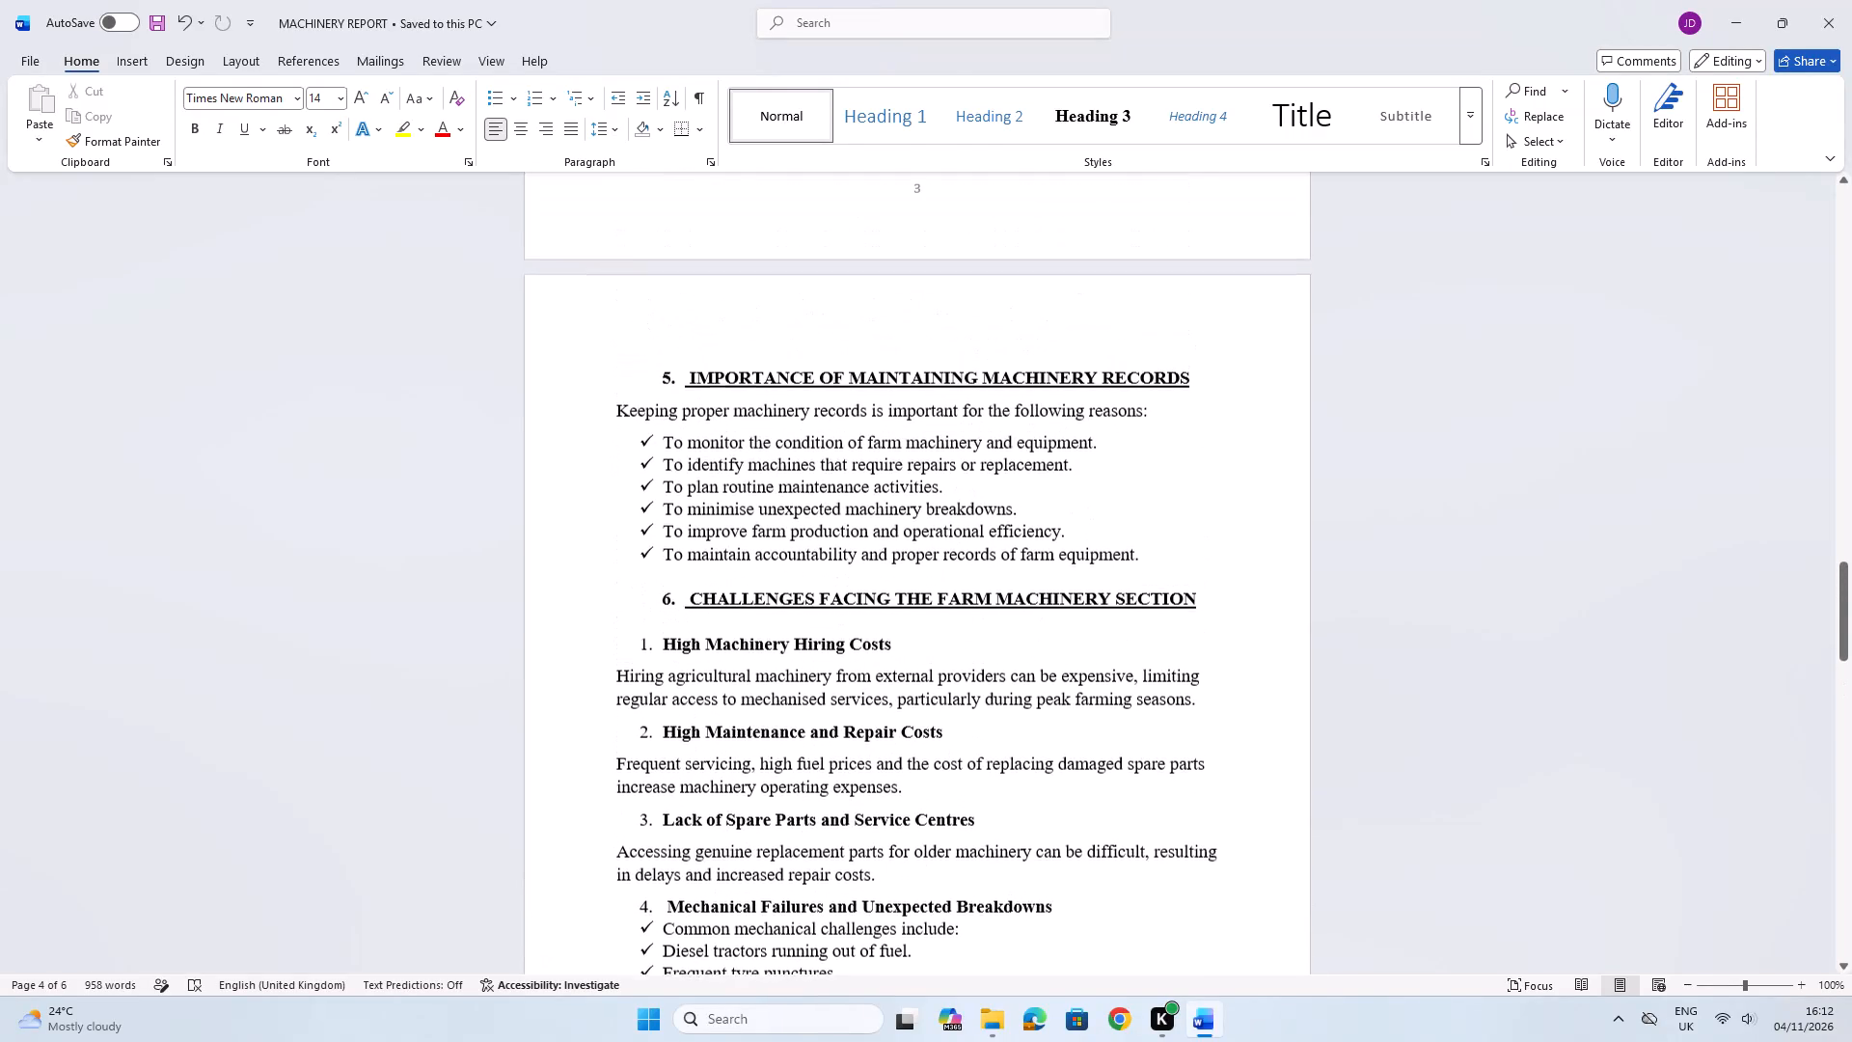
scroll(750, 434, up, 17)
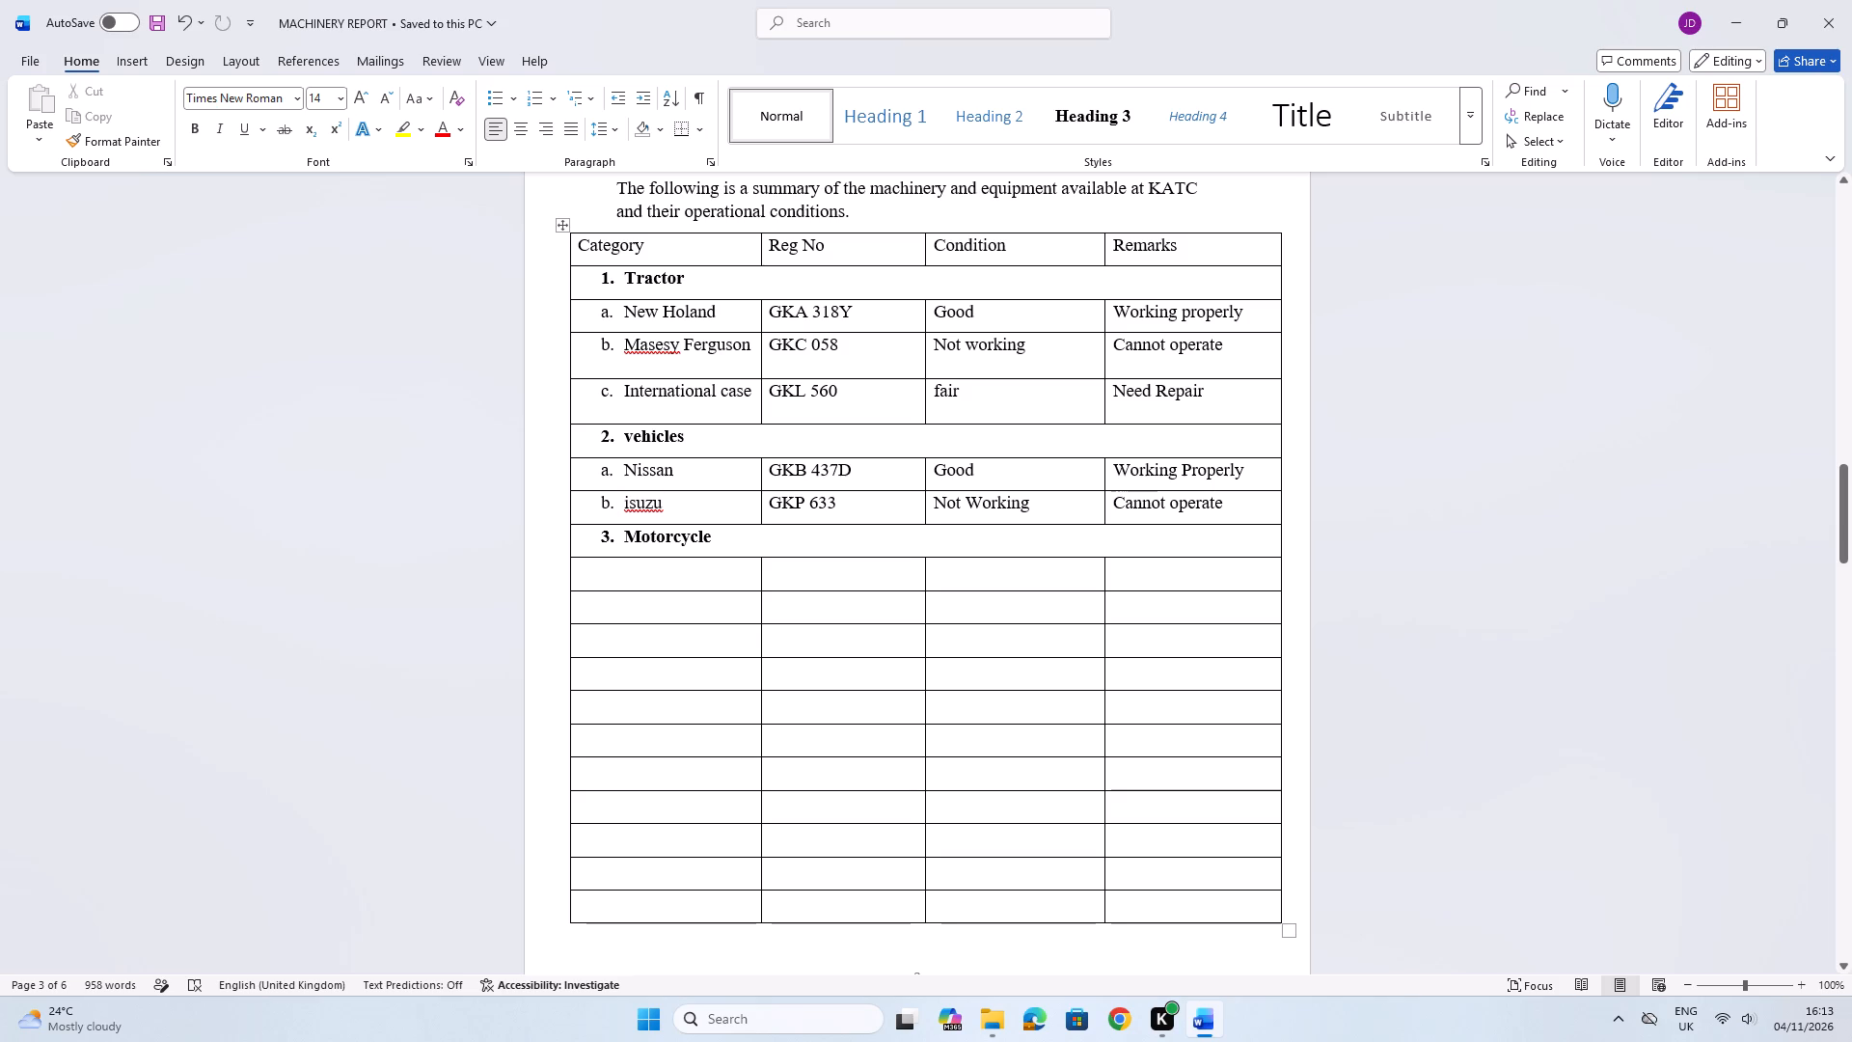
click(653, 579)
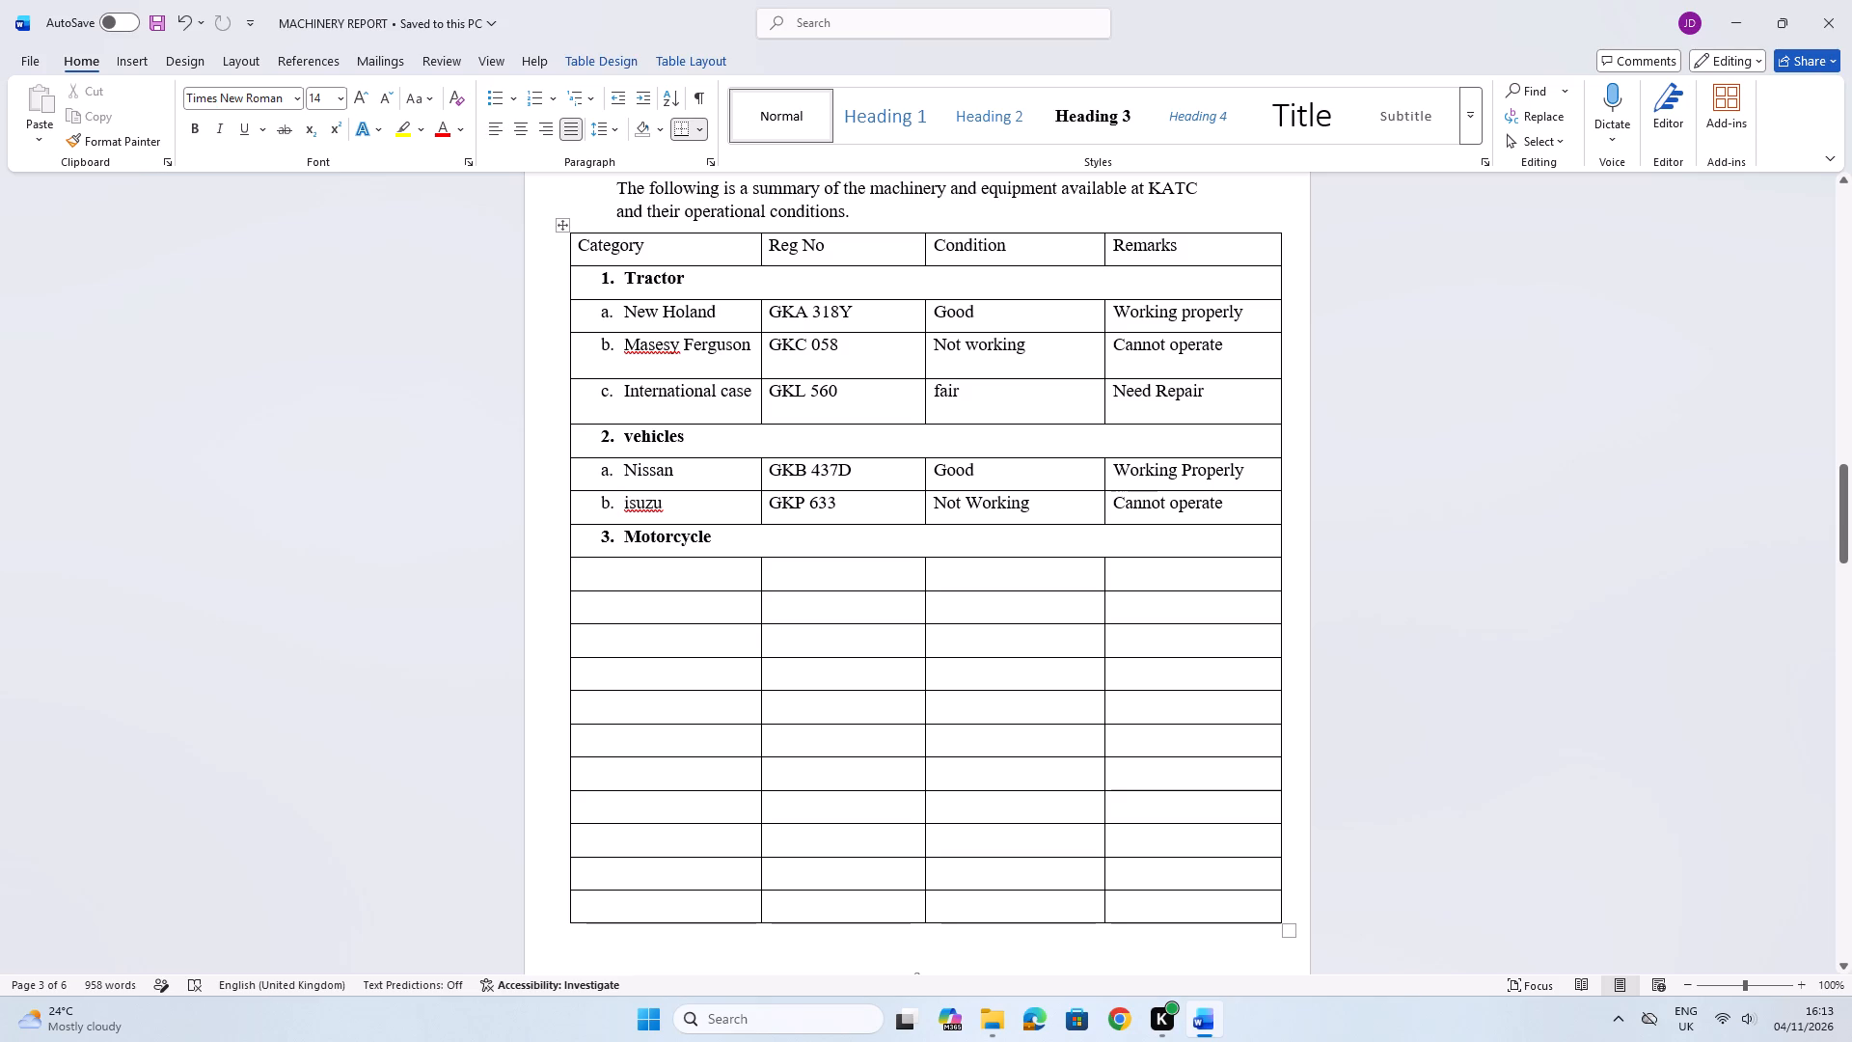
key(a)
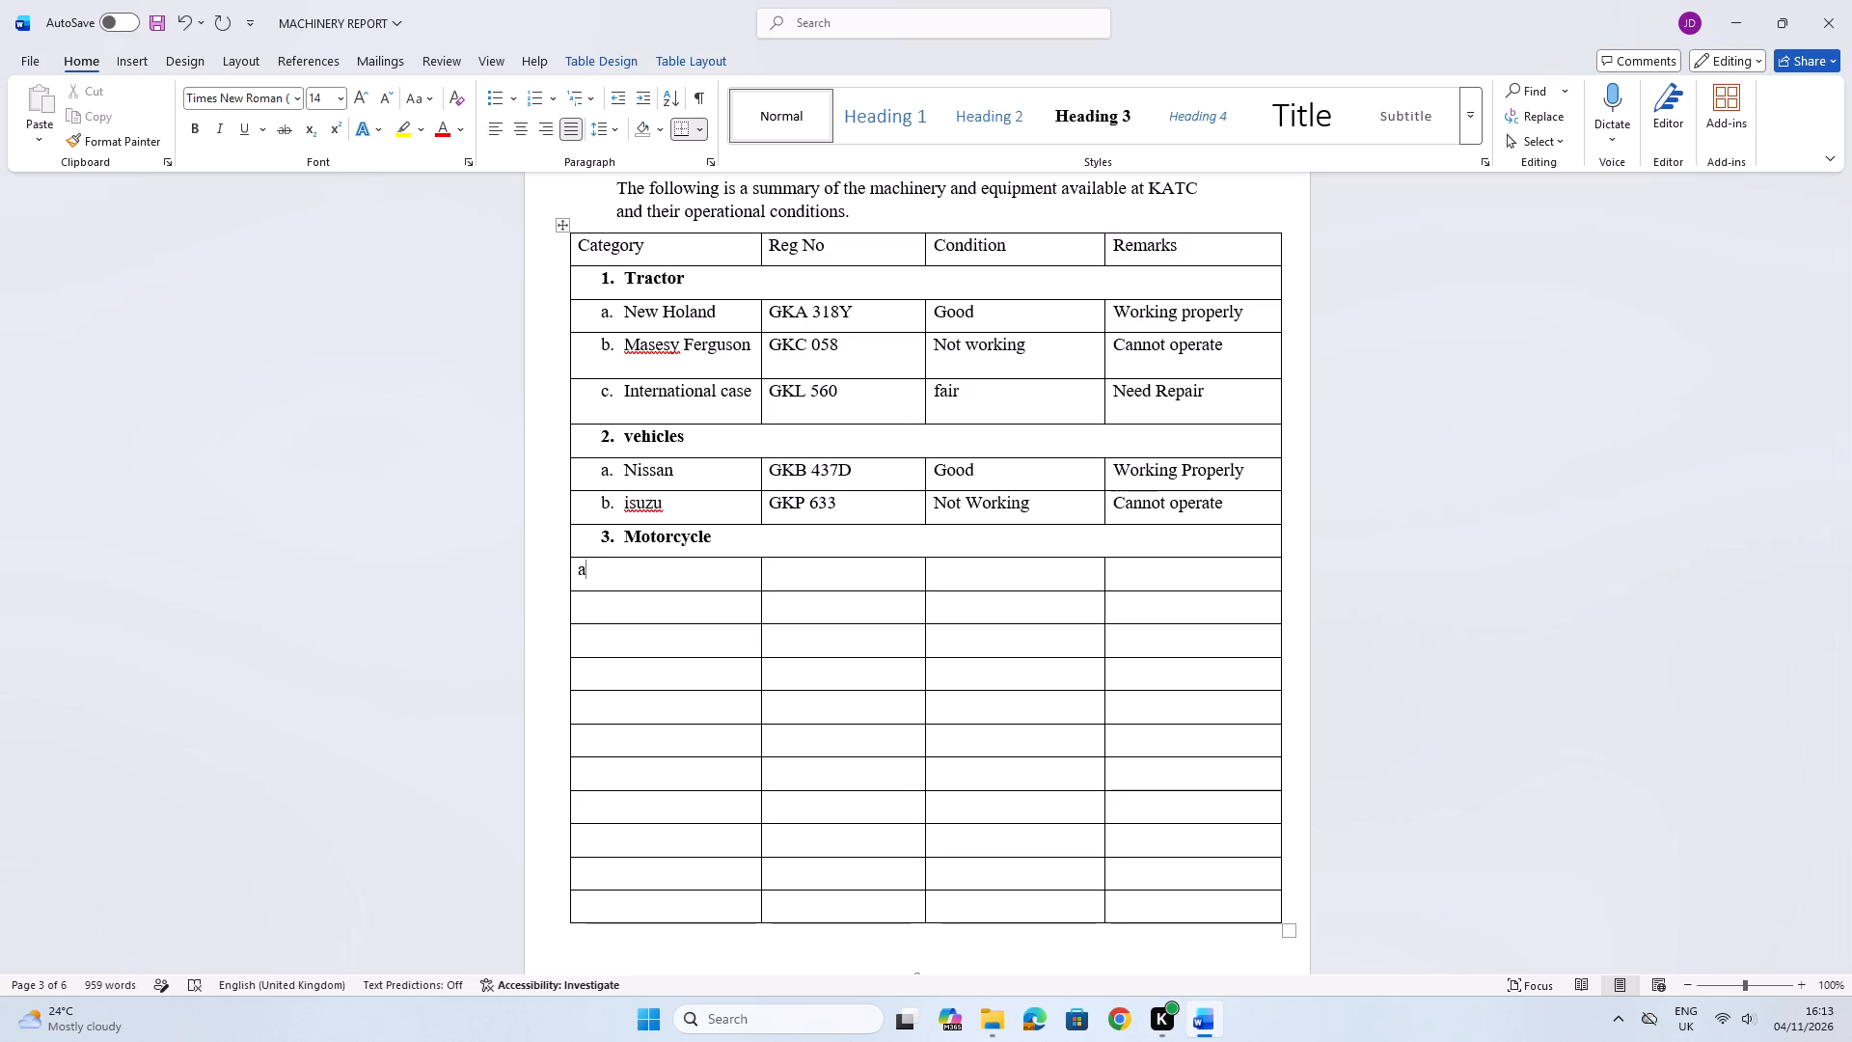
text(.)
key(space)
key(Down)
text(b.)
key(space)
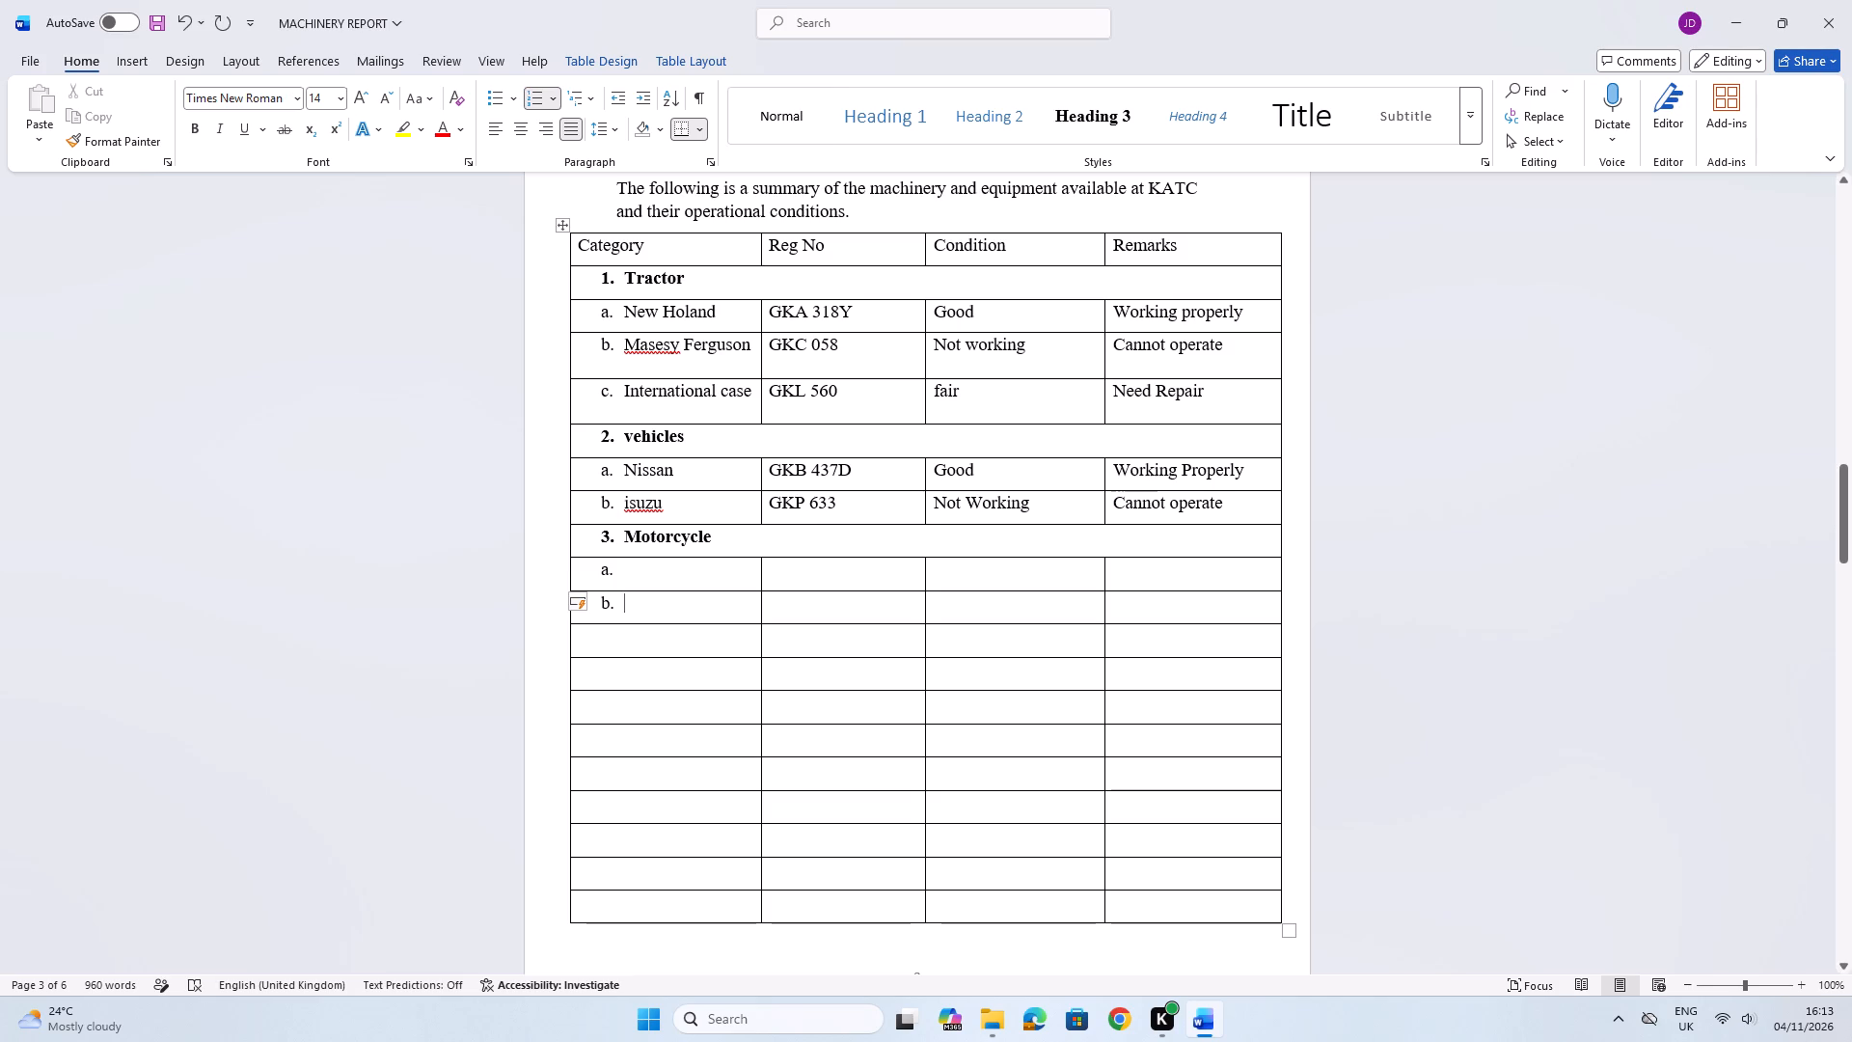
Enter Honda as item a. and Yamaha as item b. under Motorcycle in the machinery table.
click(636, 574)
click(787, 573)
click(687, 575)
key(h)
text(onda)
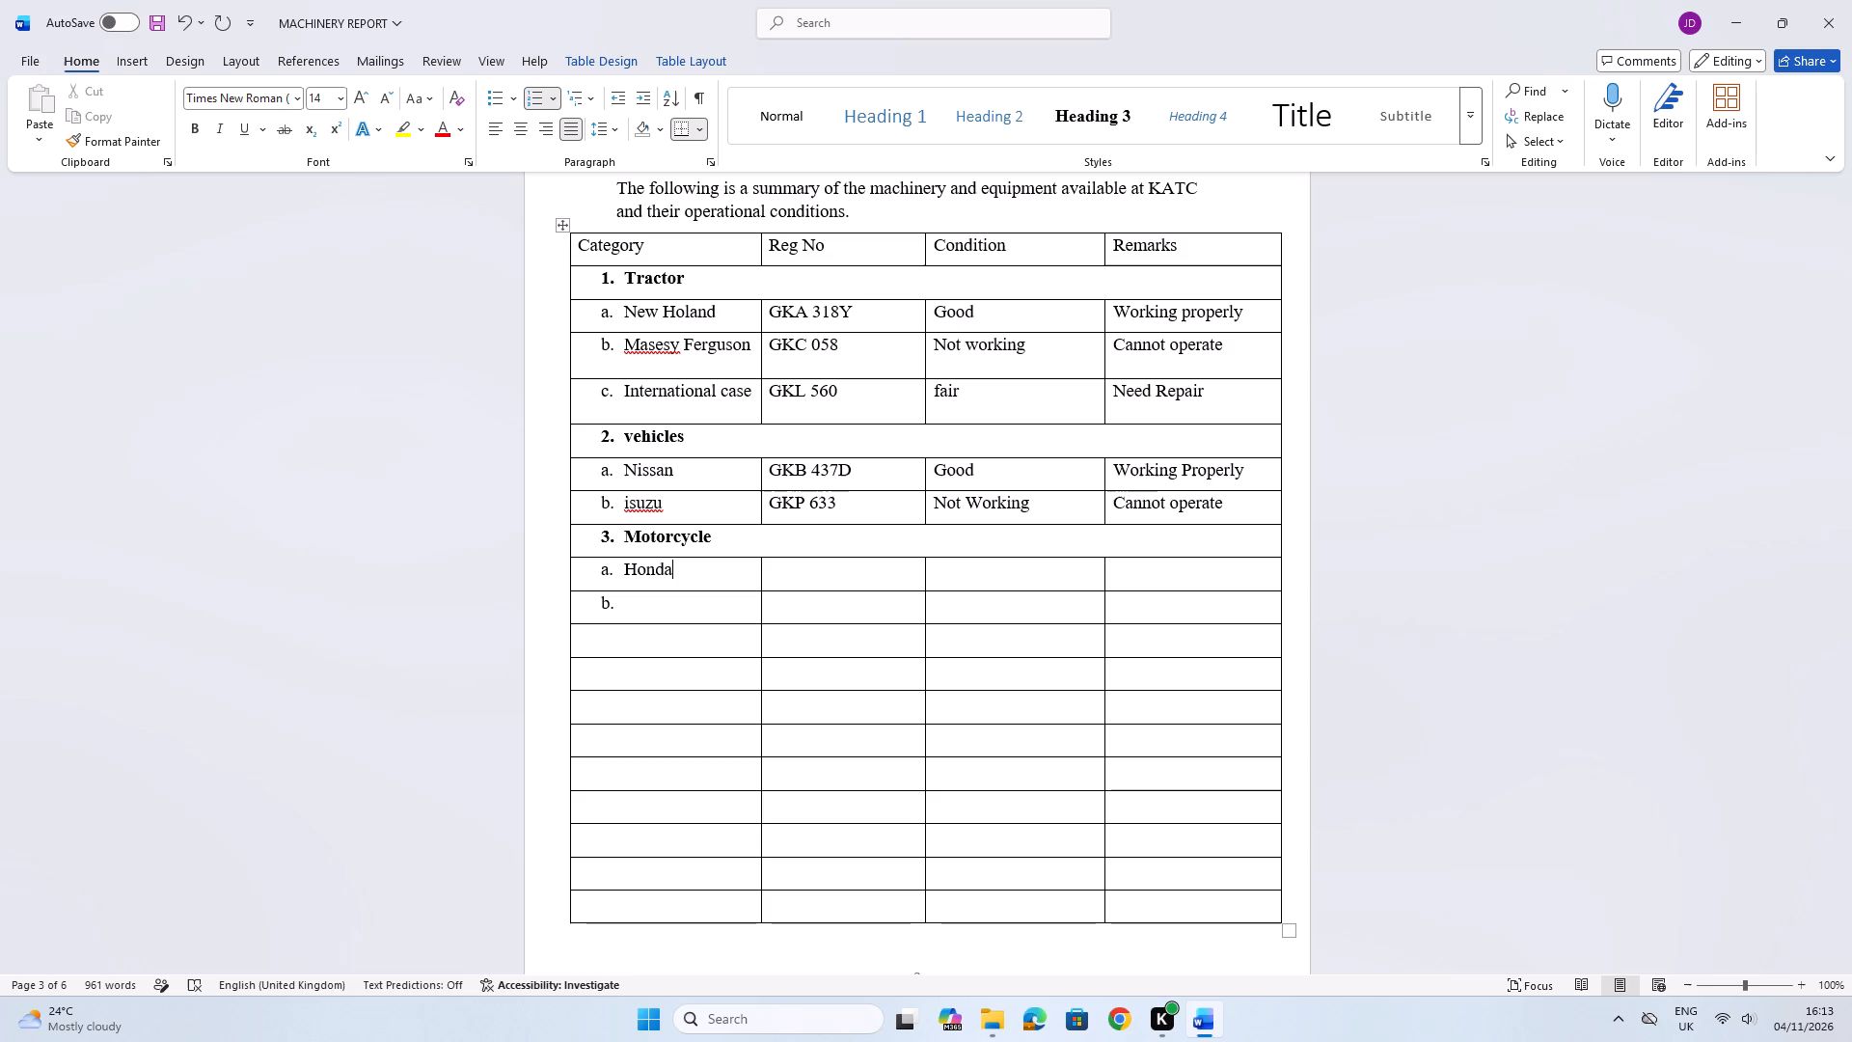
key(Down)
key(y)
text(aha)
click(808, 570)
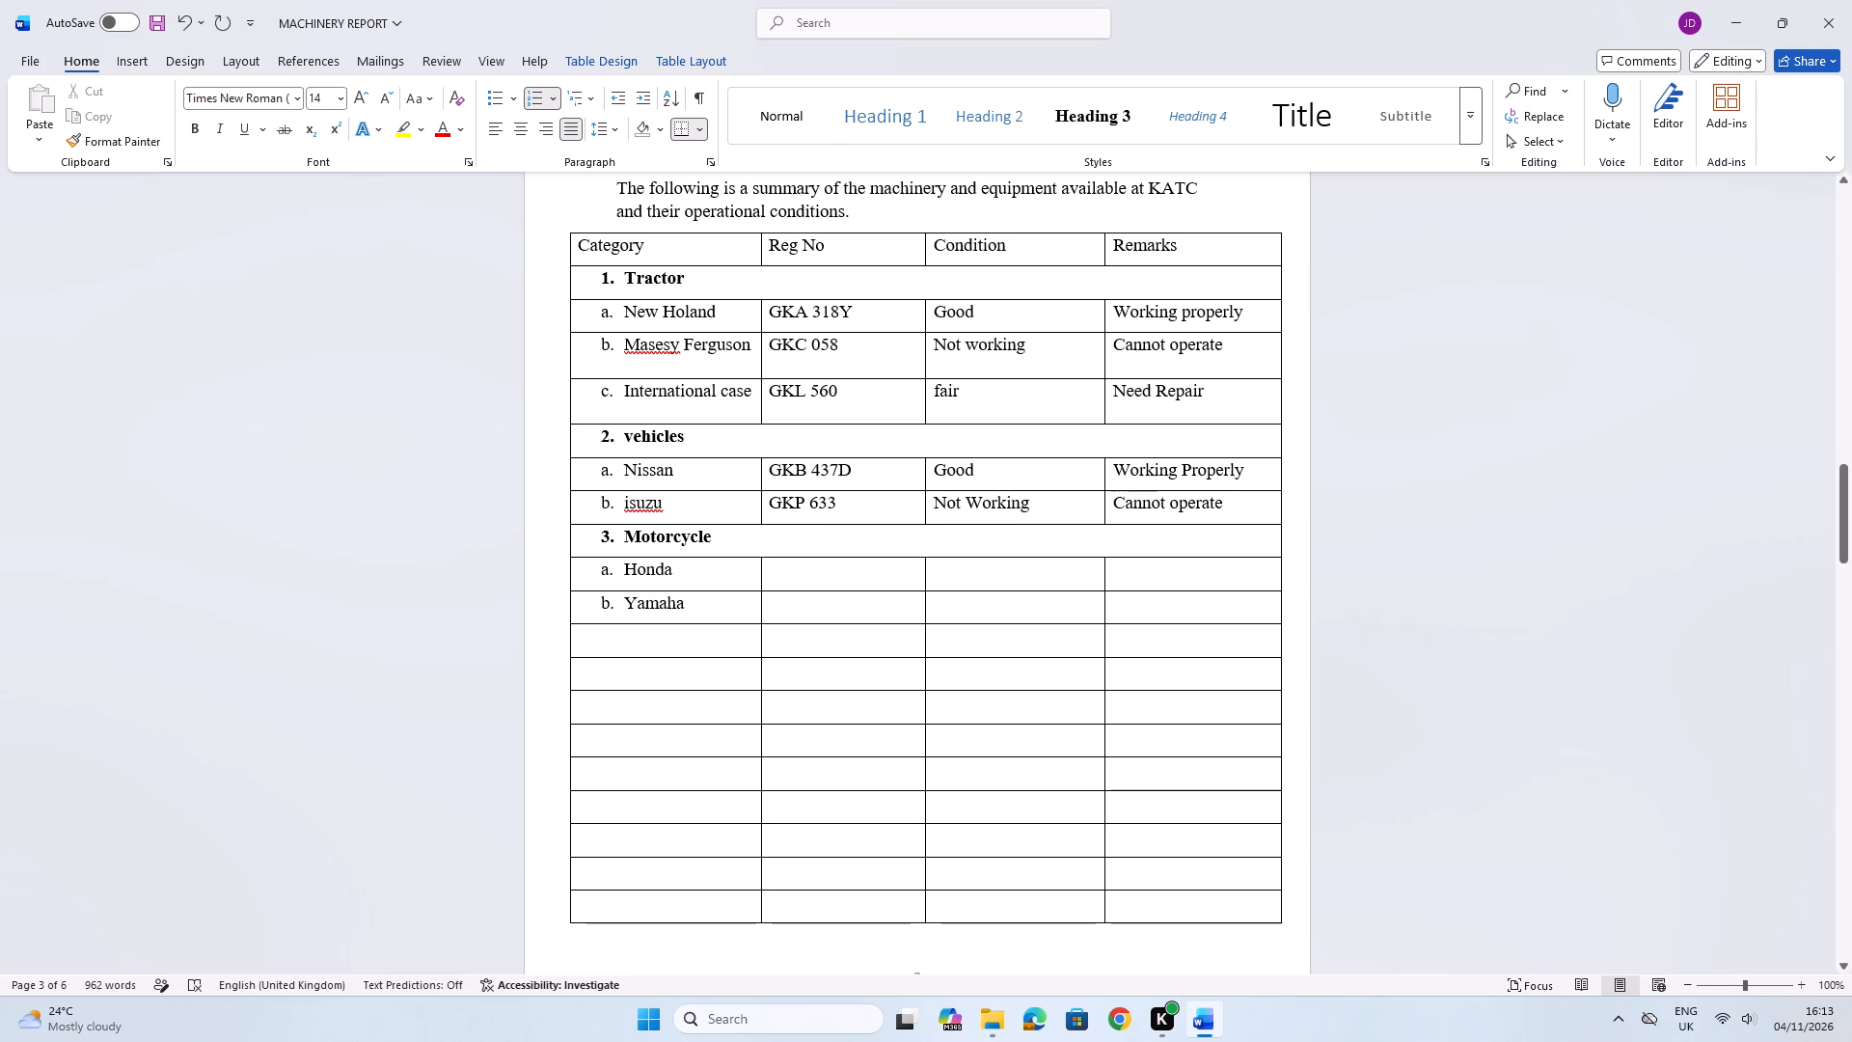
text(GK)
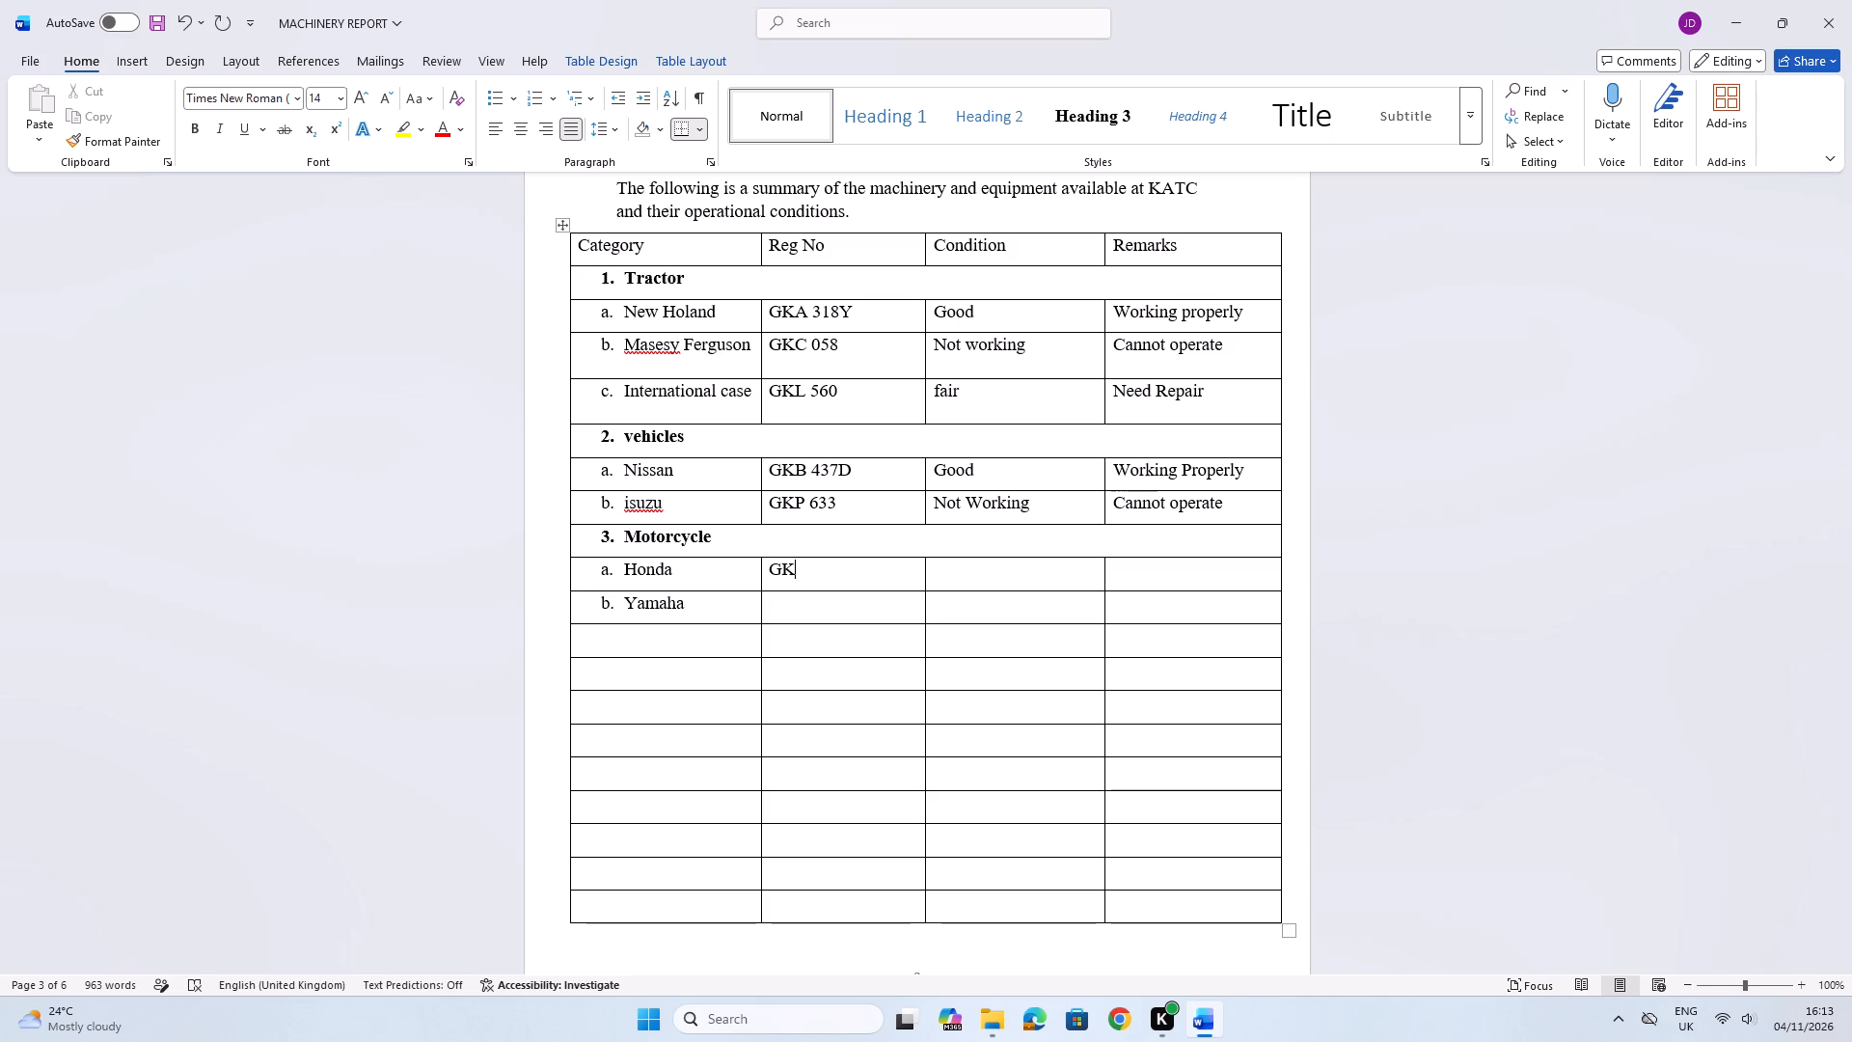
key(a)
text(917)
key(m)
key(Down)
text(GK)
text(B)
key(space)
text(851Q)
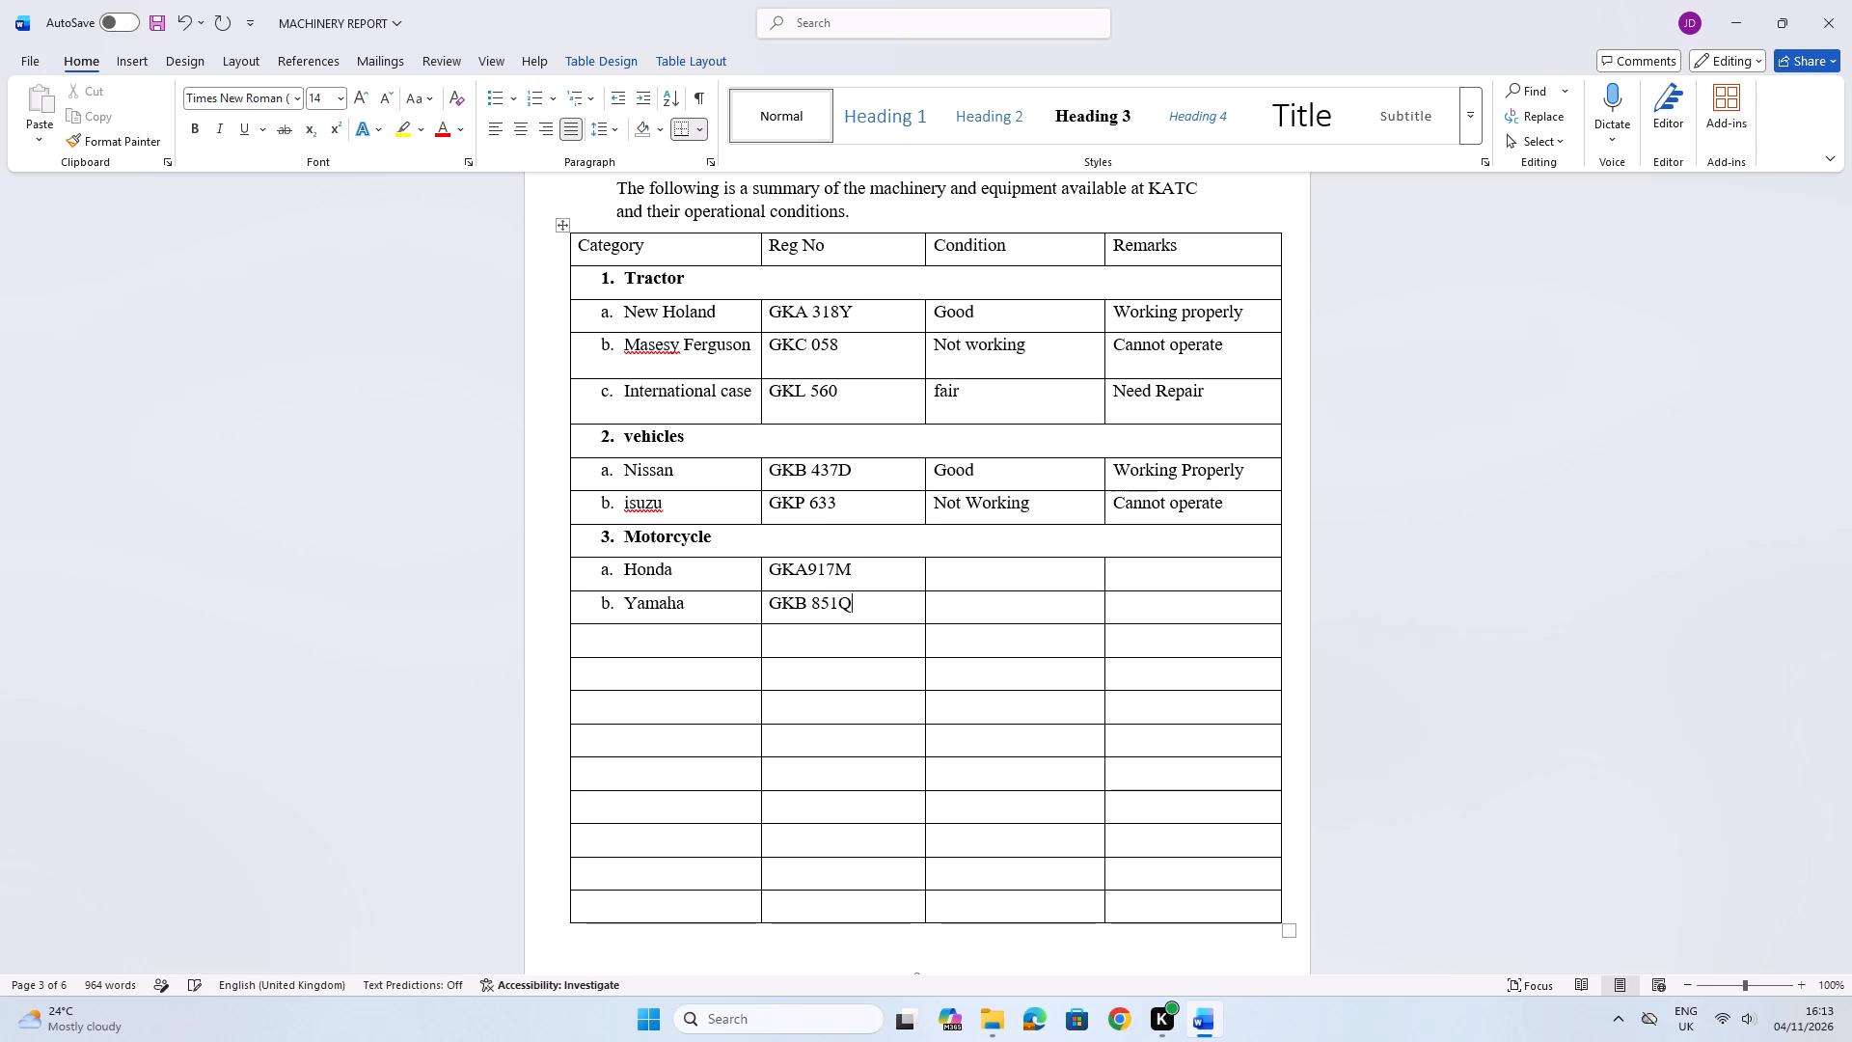
click(808, 570)
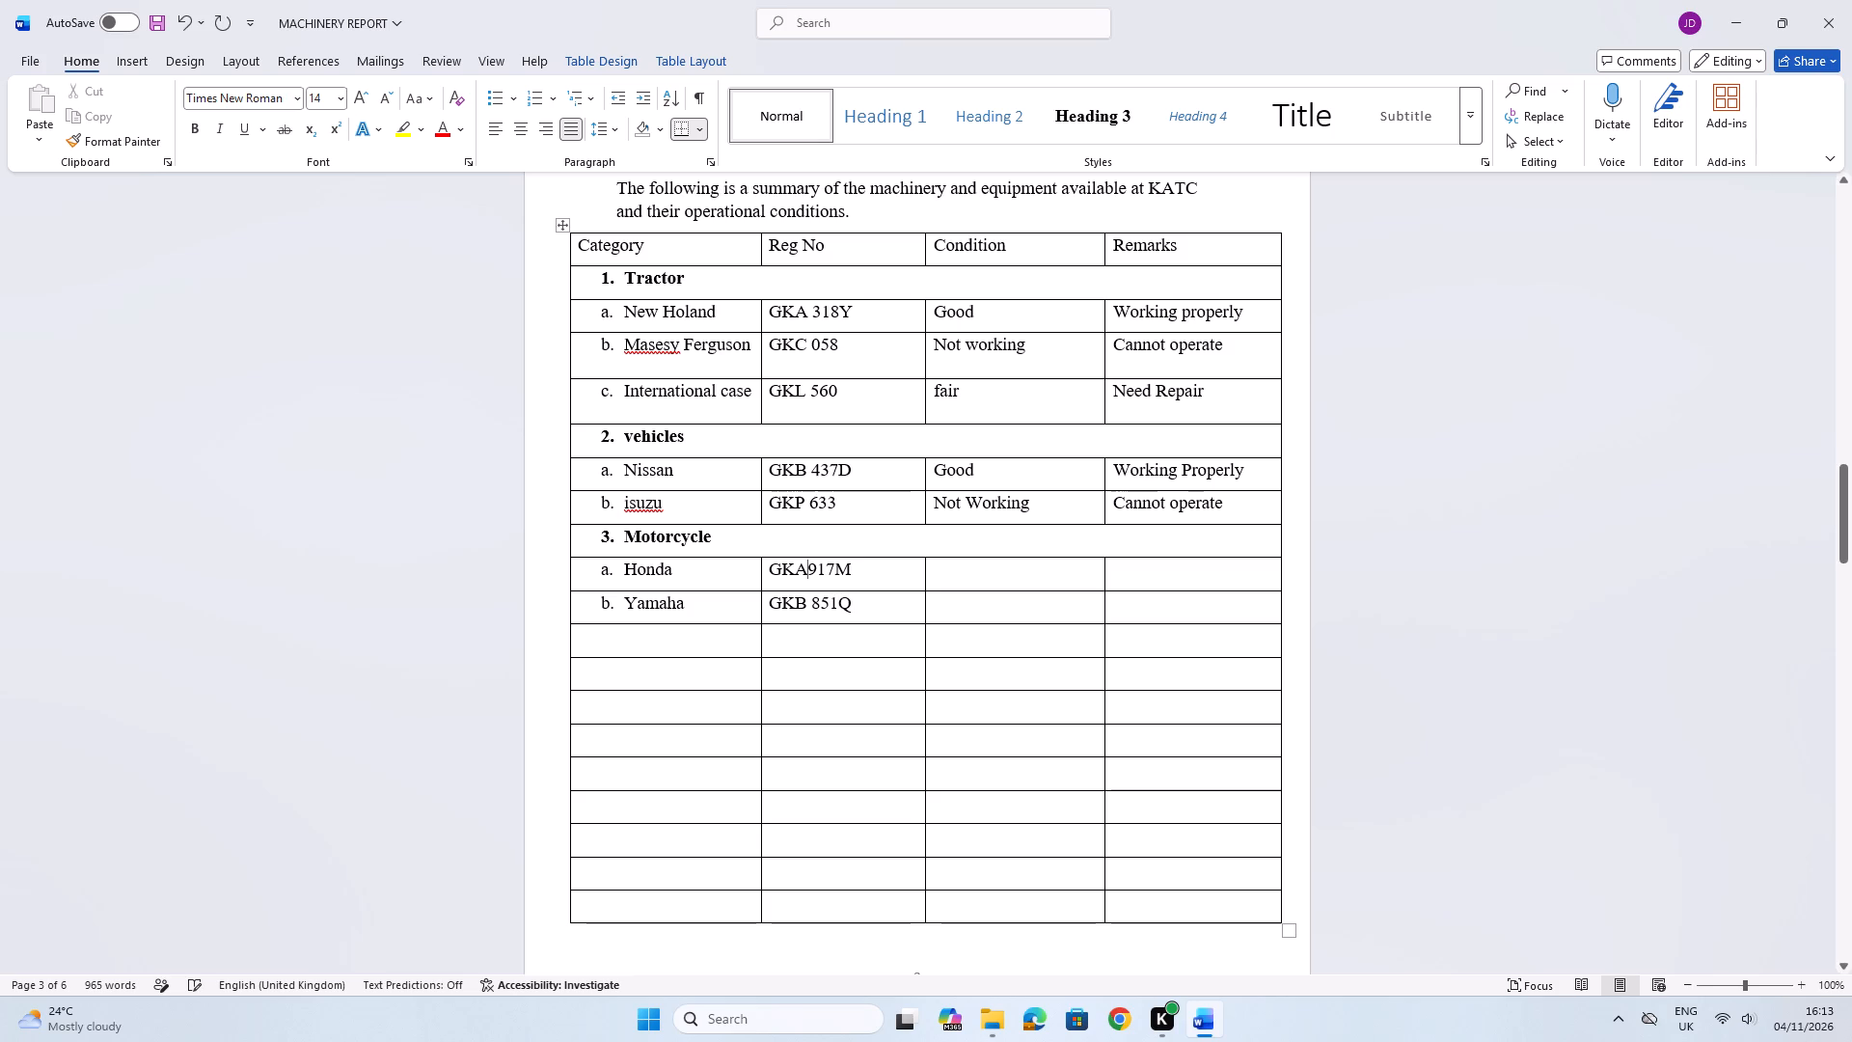
key(space)
Fill in the motorcycles' Condition cells with Good for Honda and Not Working for Yamaha.
click(961, 577)
key(g)
text(ood)
key(Down)
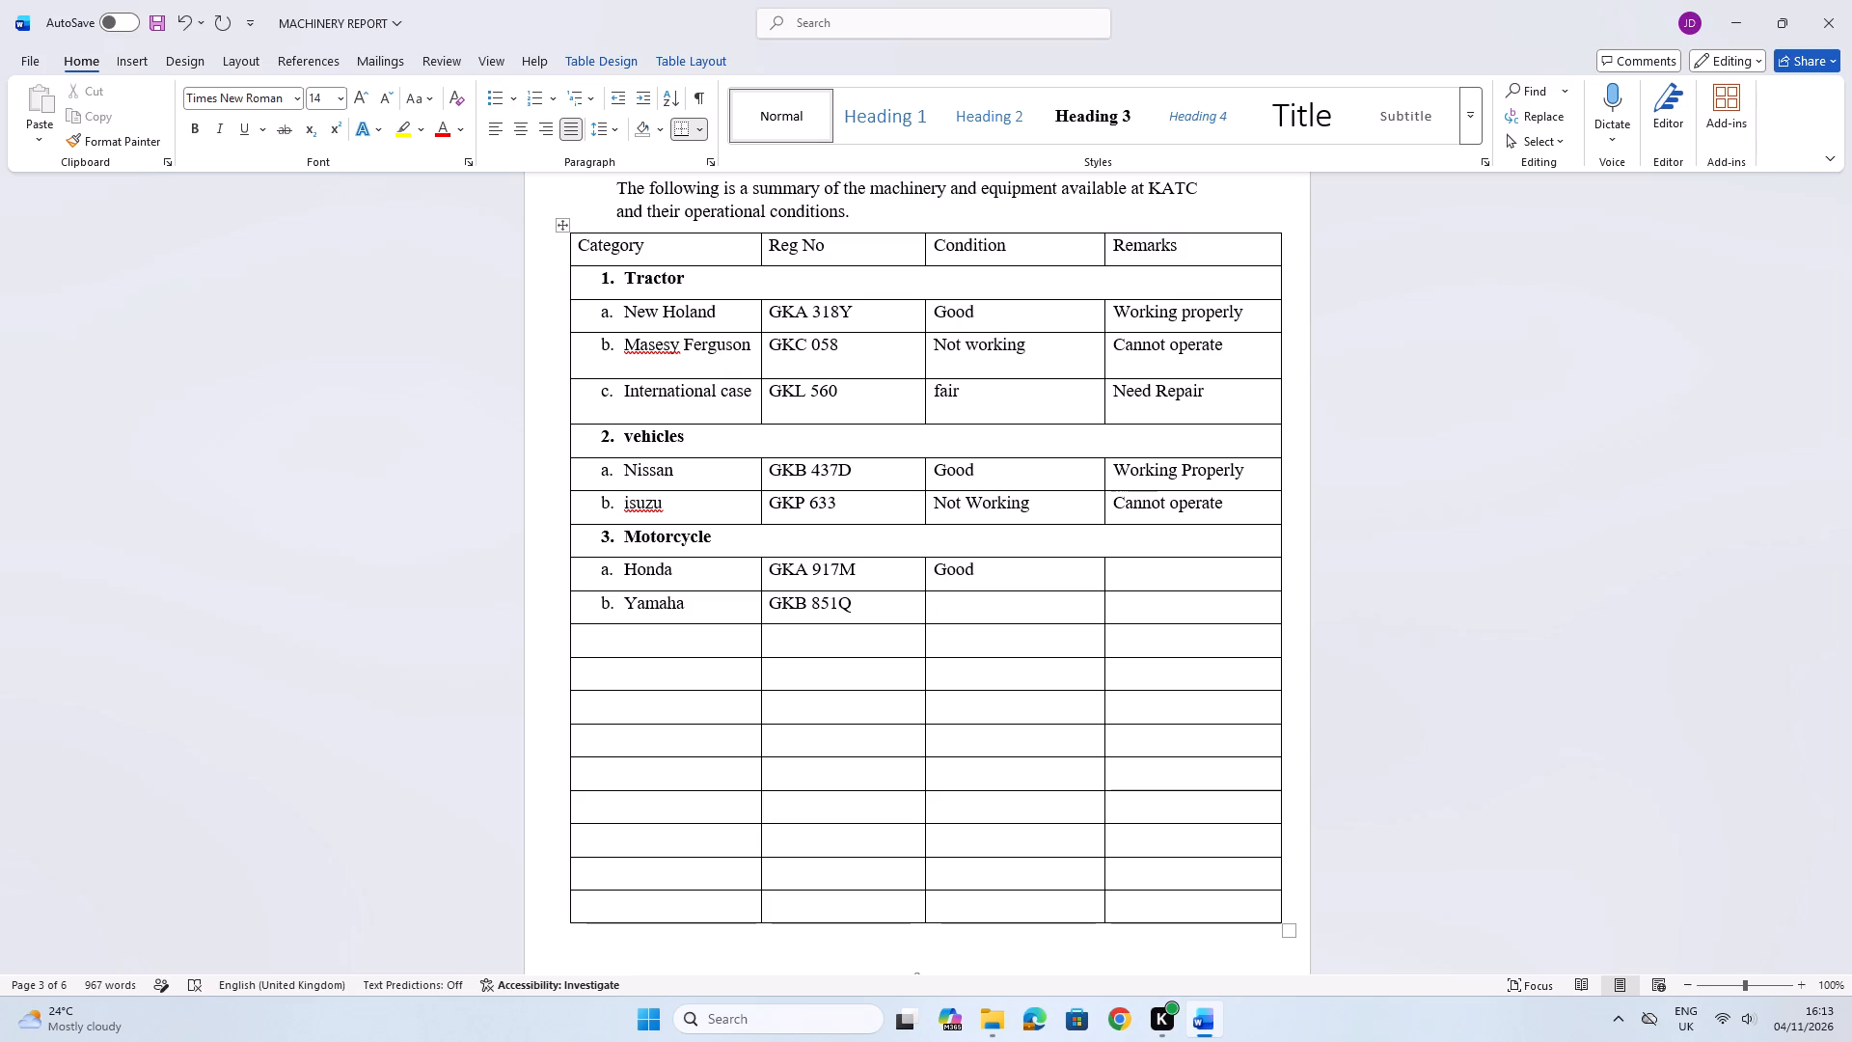
key(n)
text(ot)
key(space)
key(w)
text(orking)
Save the report.
key(ctrl+s)
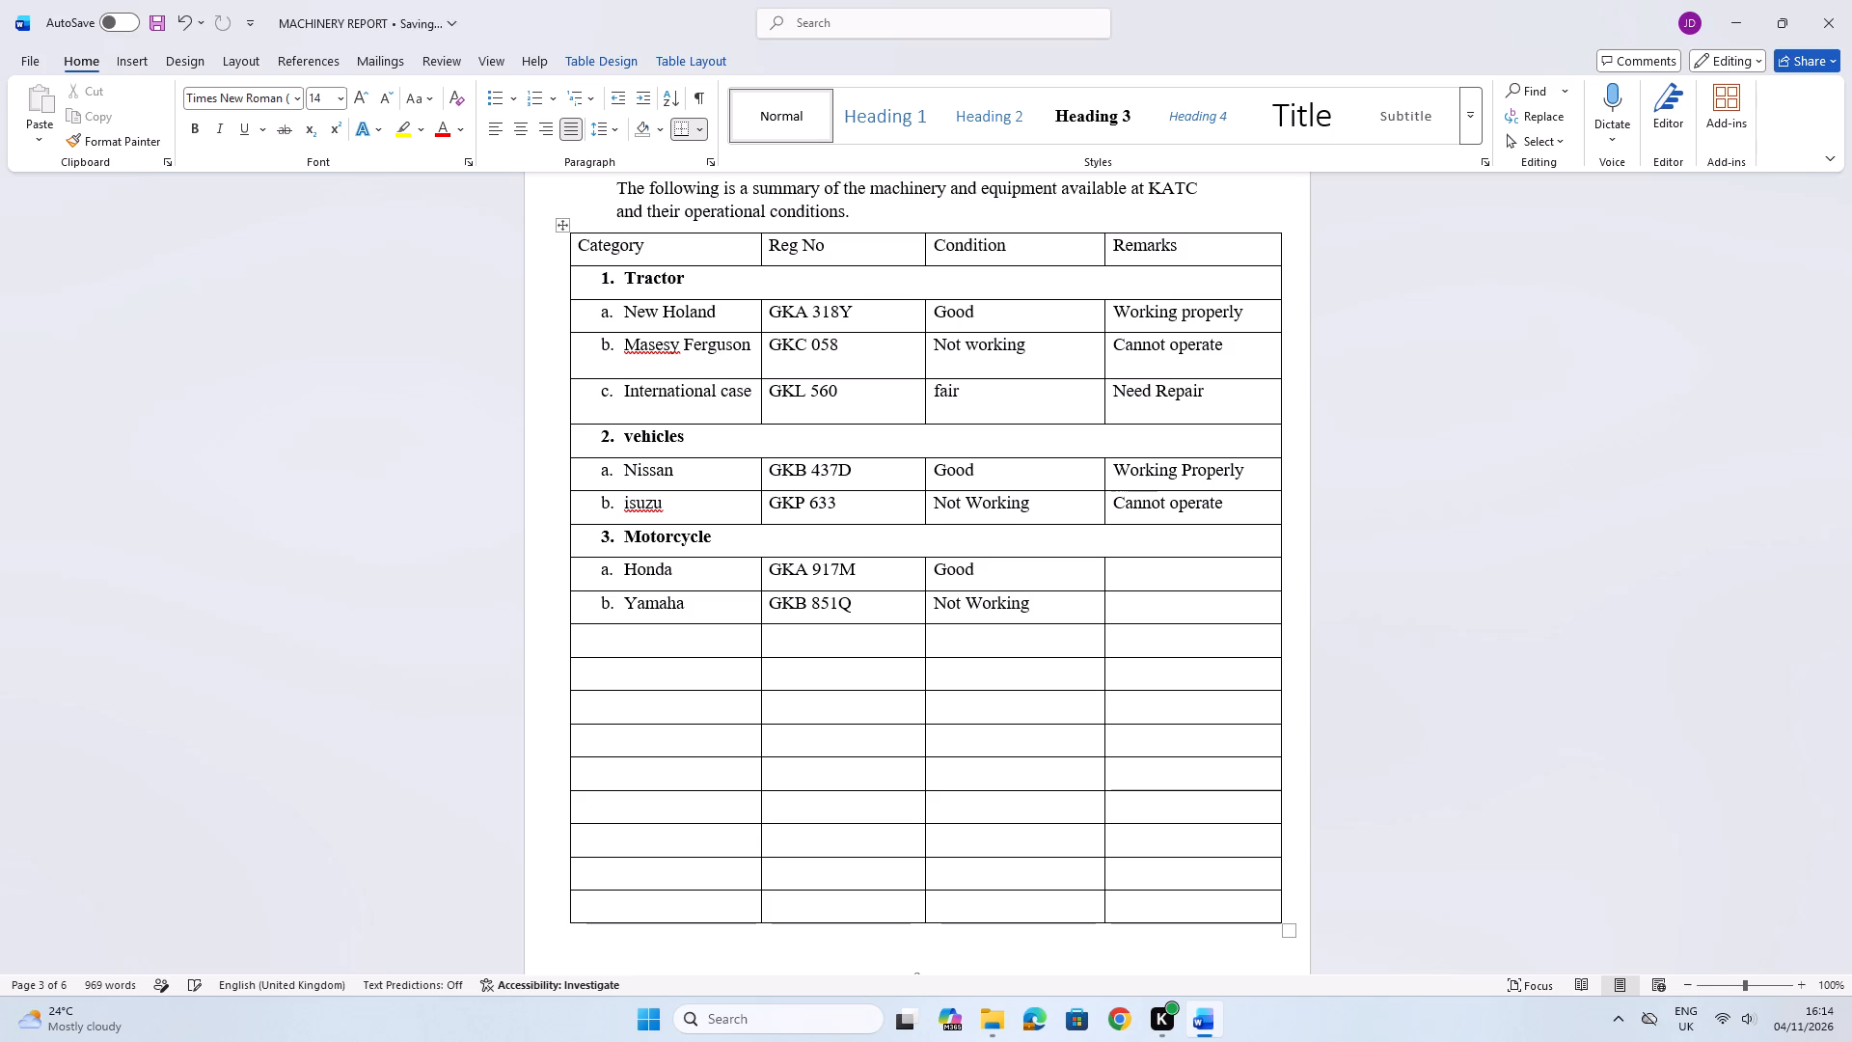
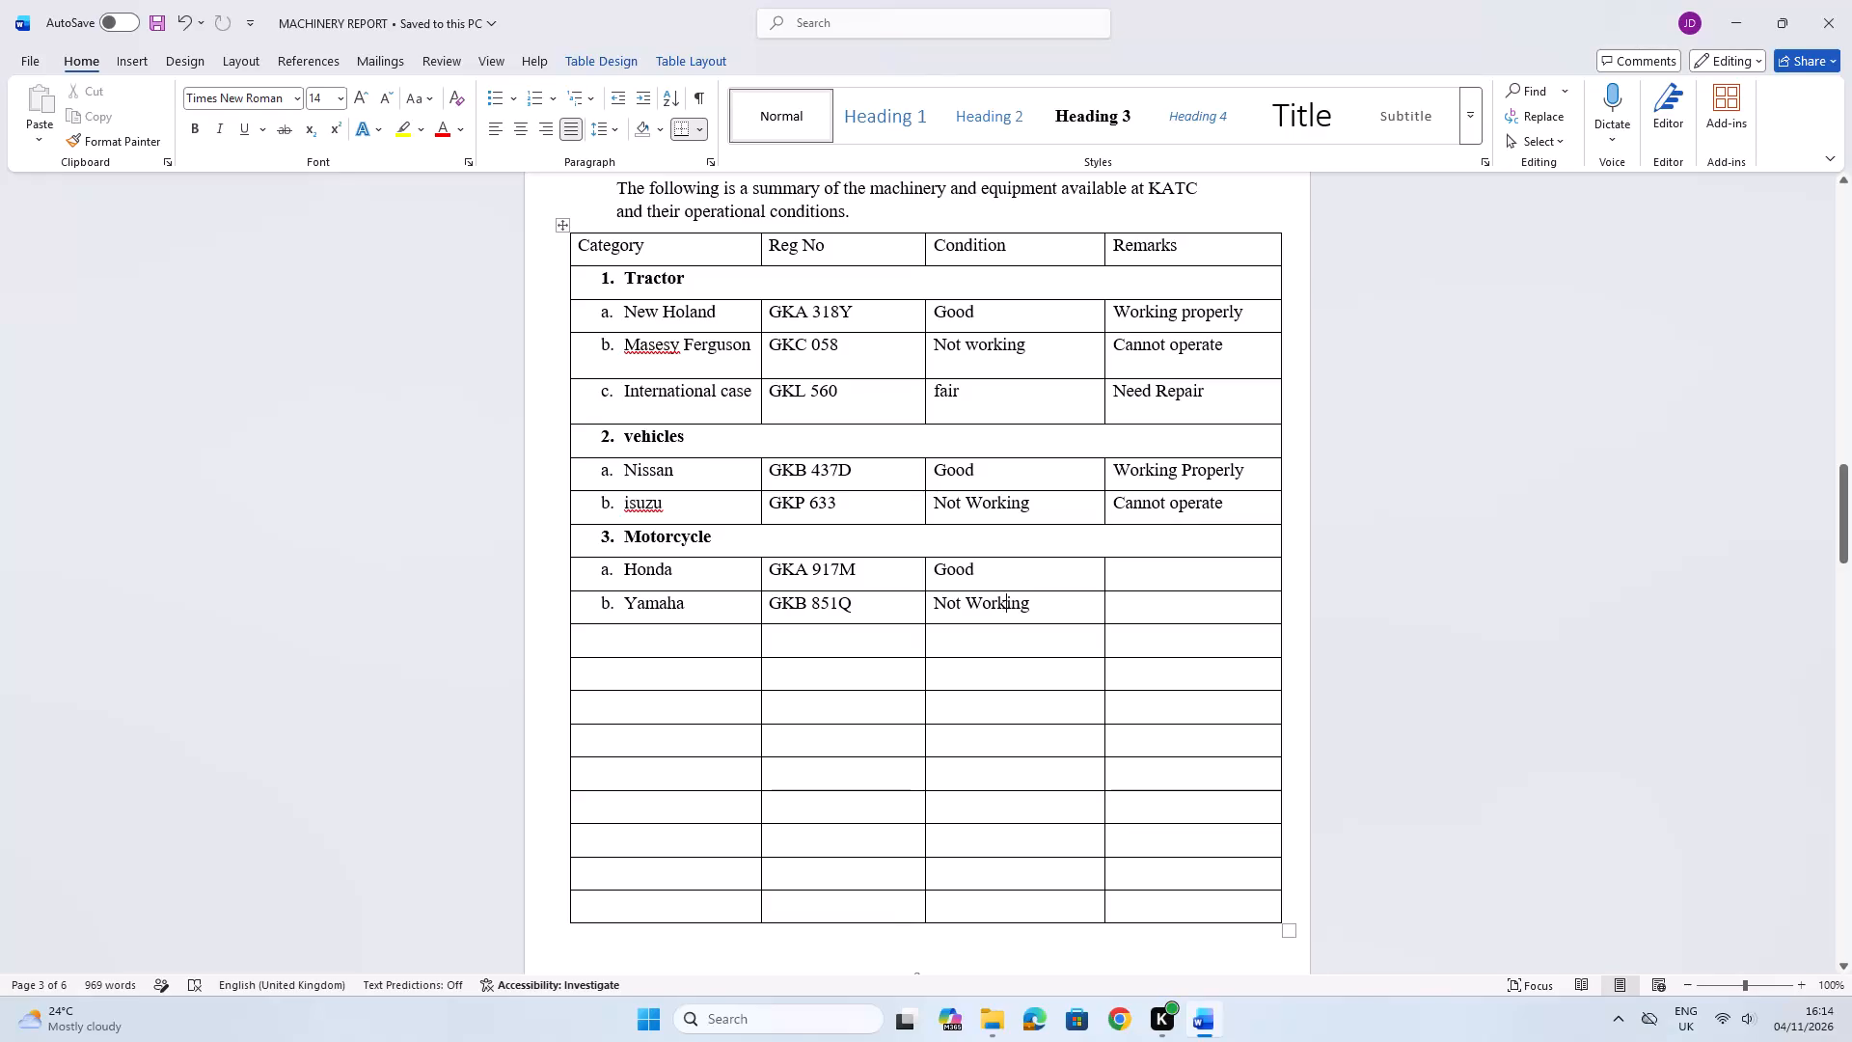
Fill in the motorcycles' Remarks cells with Working properly for Honda and Cannot Operate for Yamaha.
click(1126, 584)
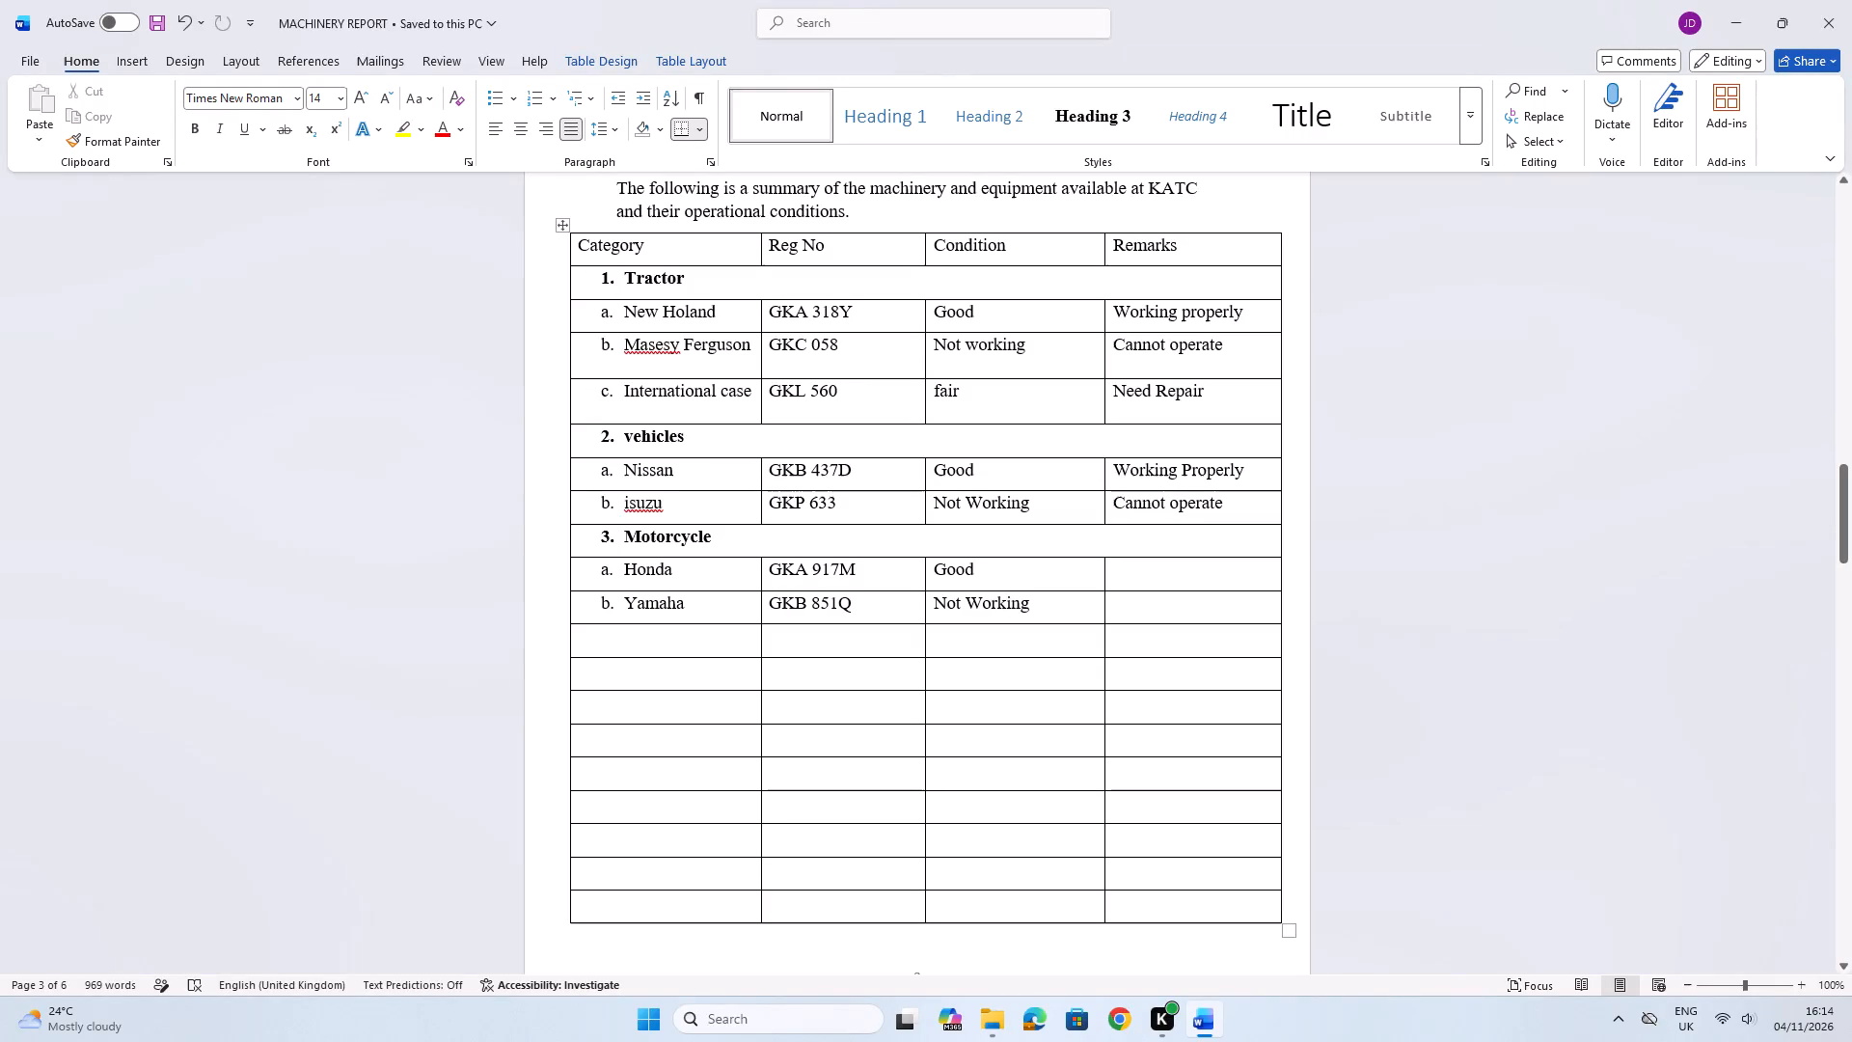
text(working properly)
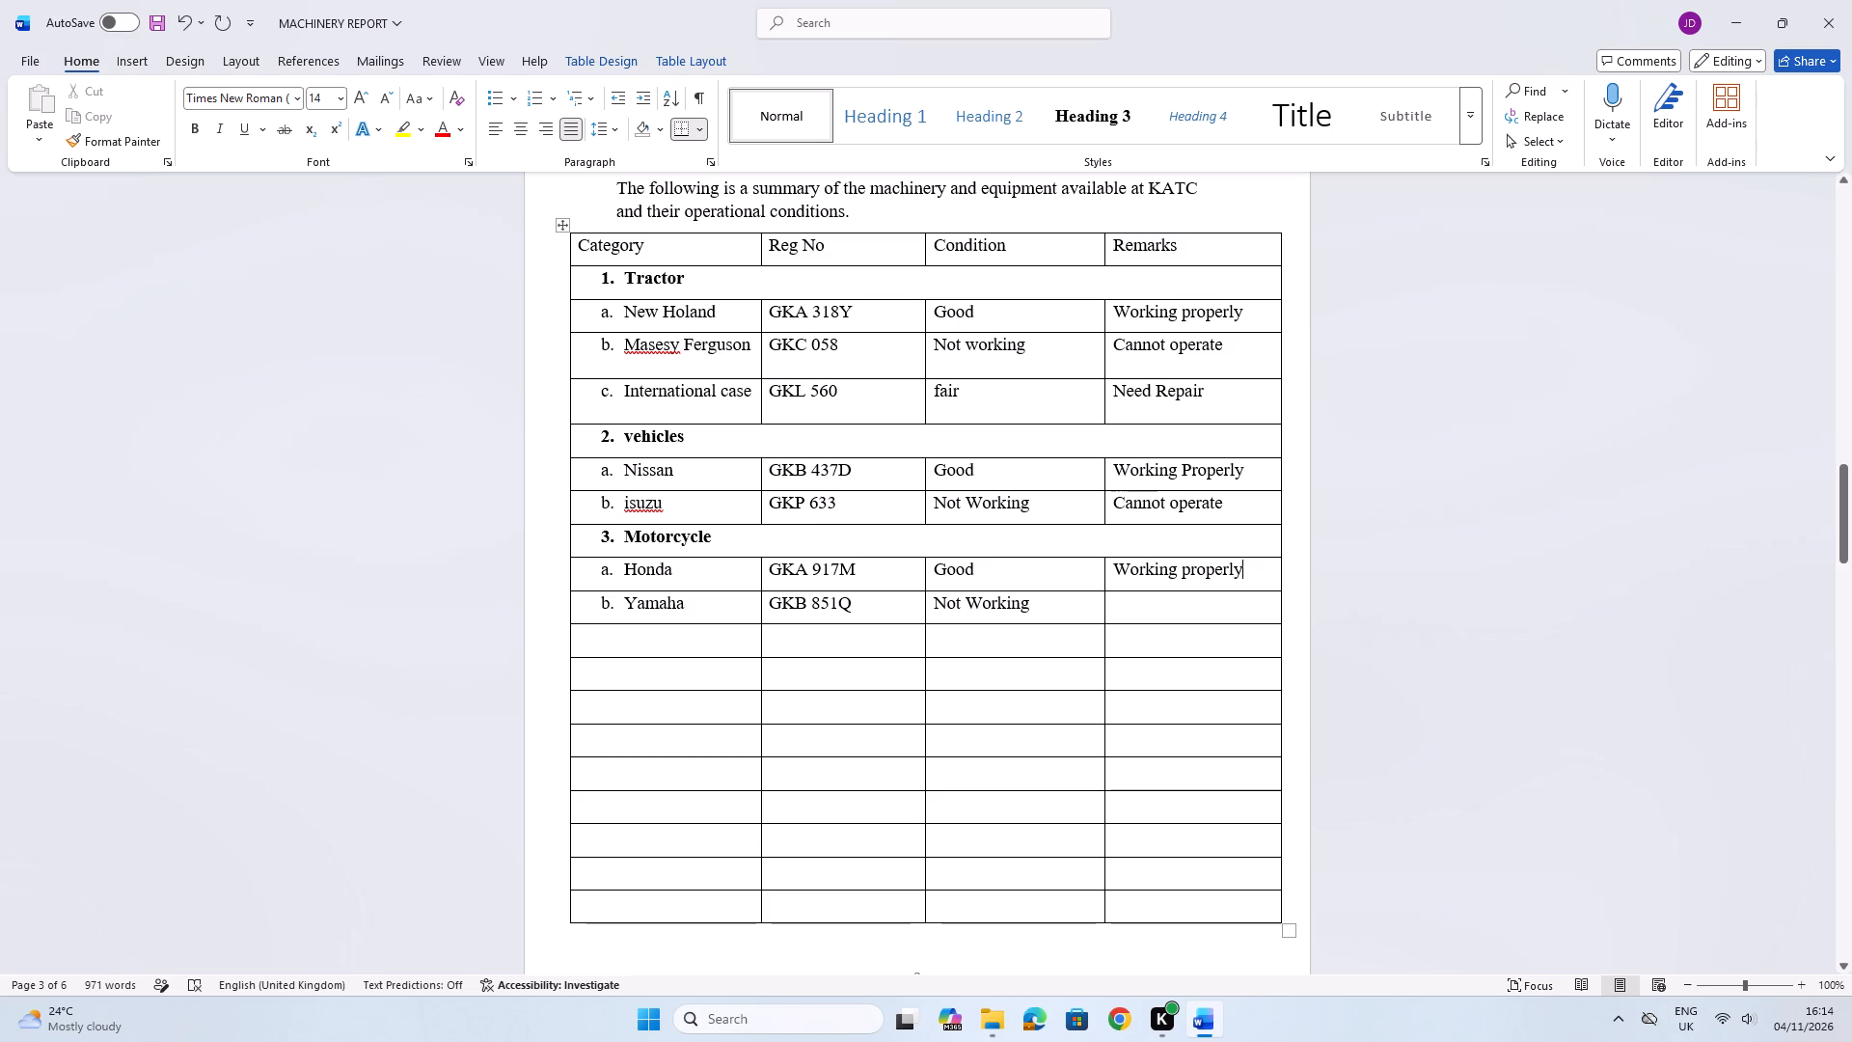
click(1170, 615)
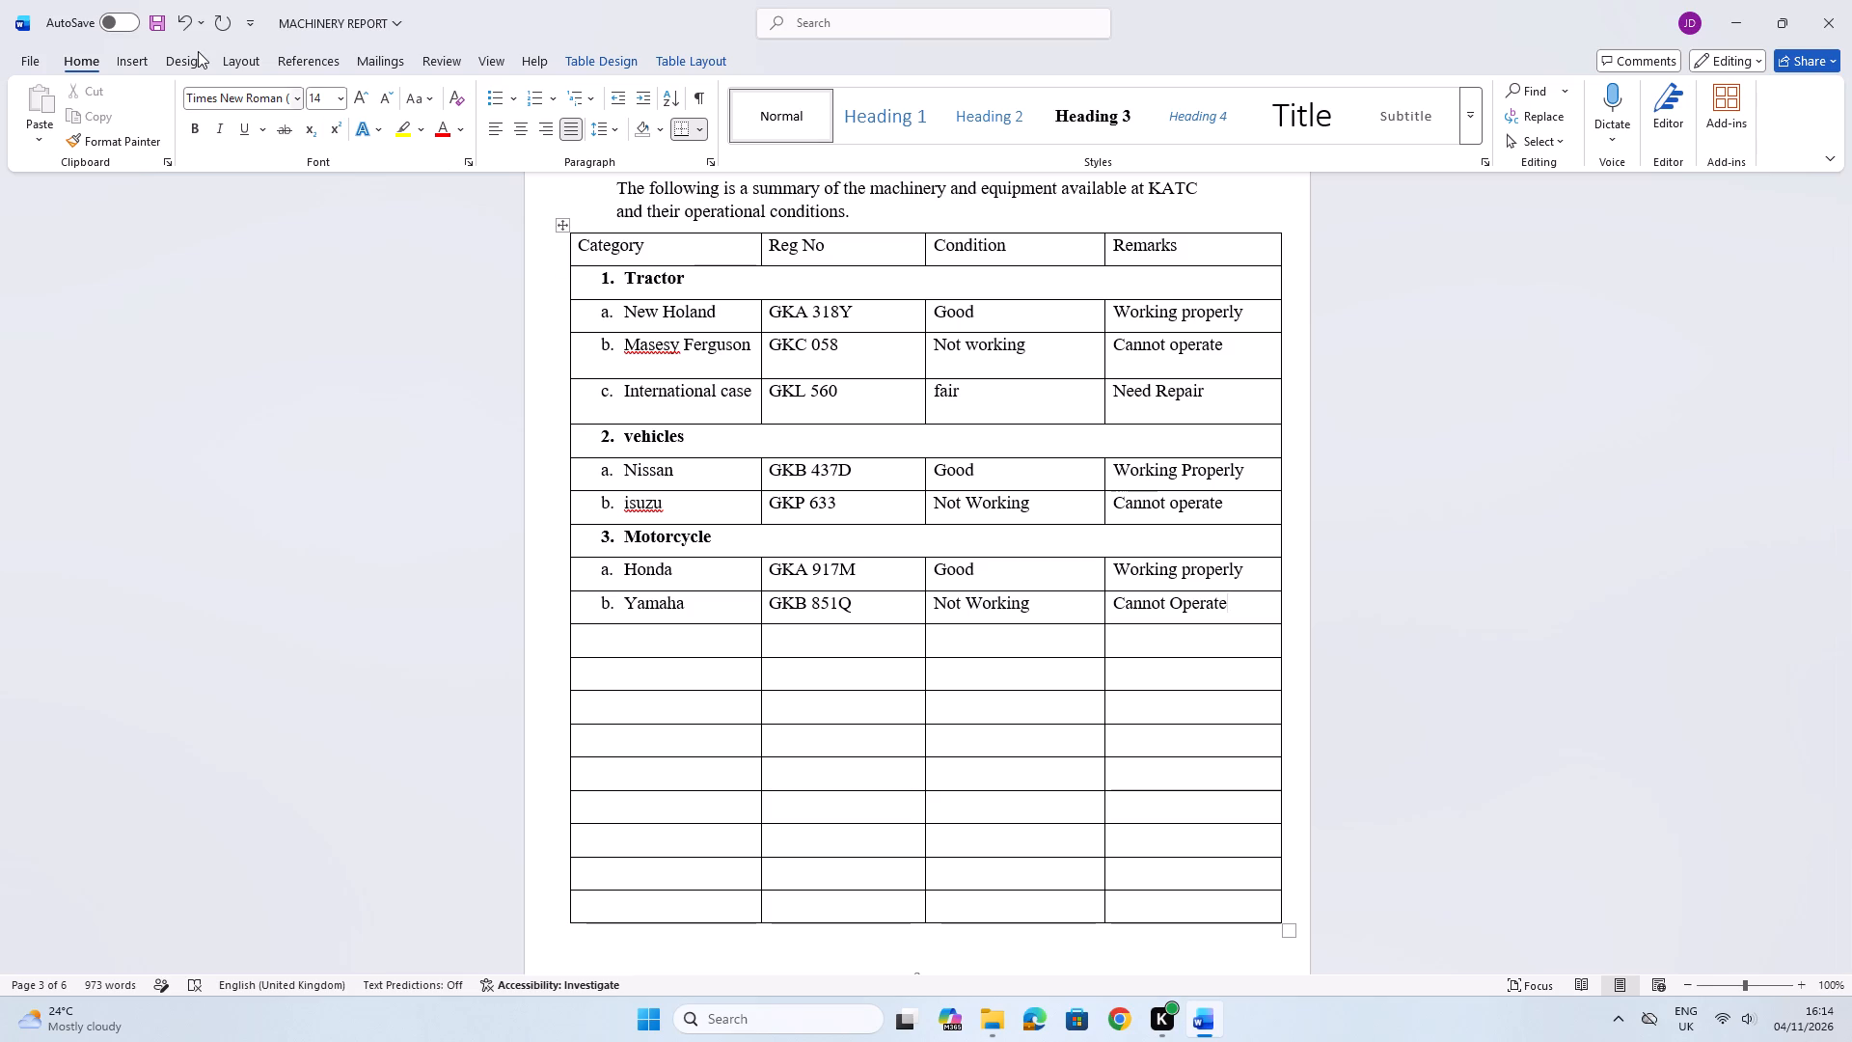
Save the report.
click(163, 25)
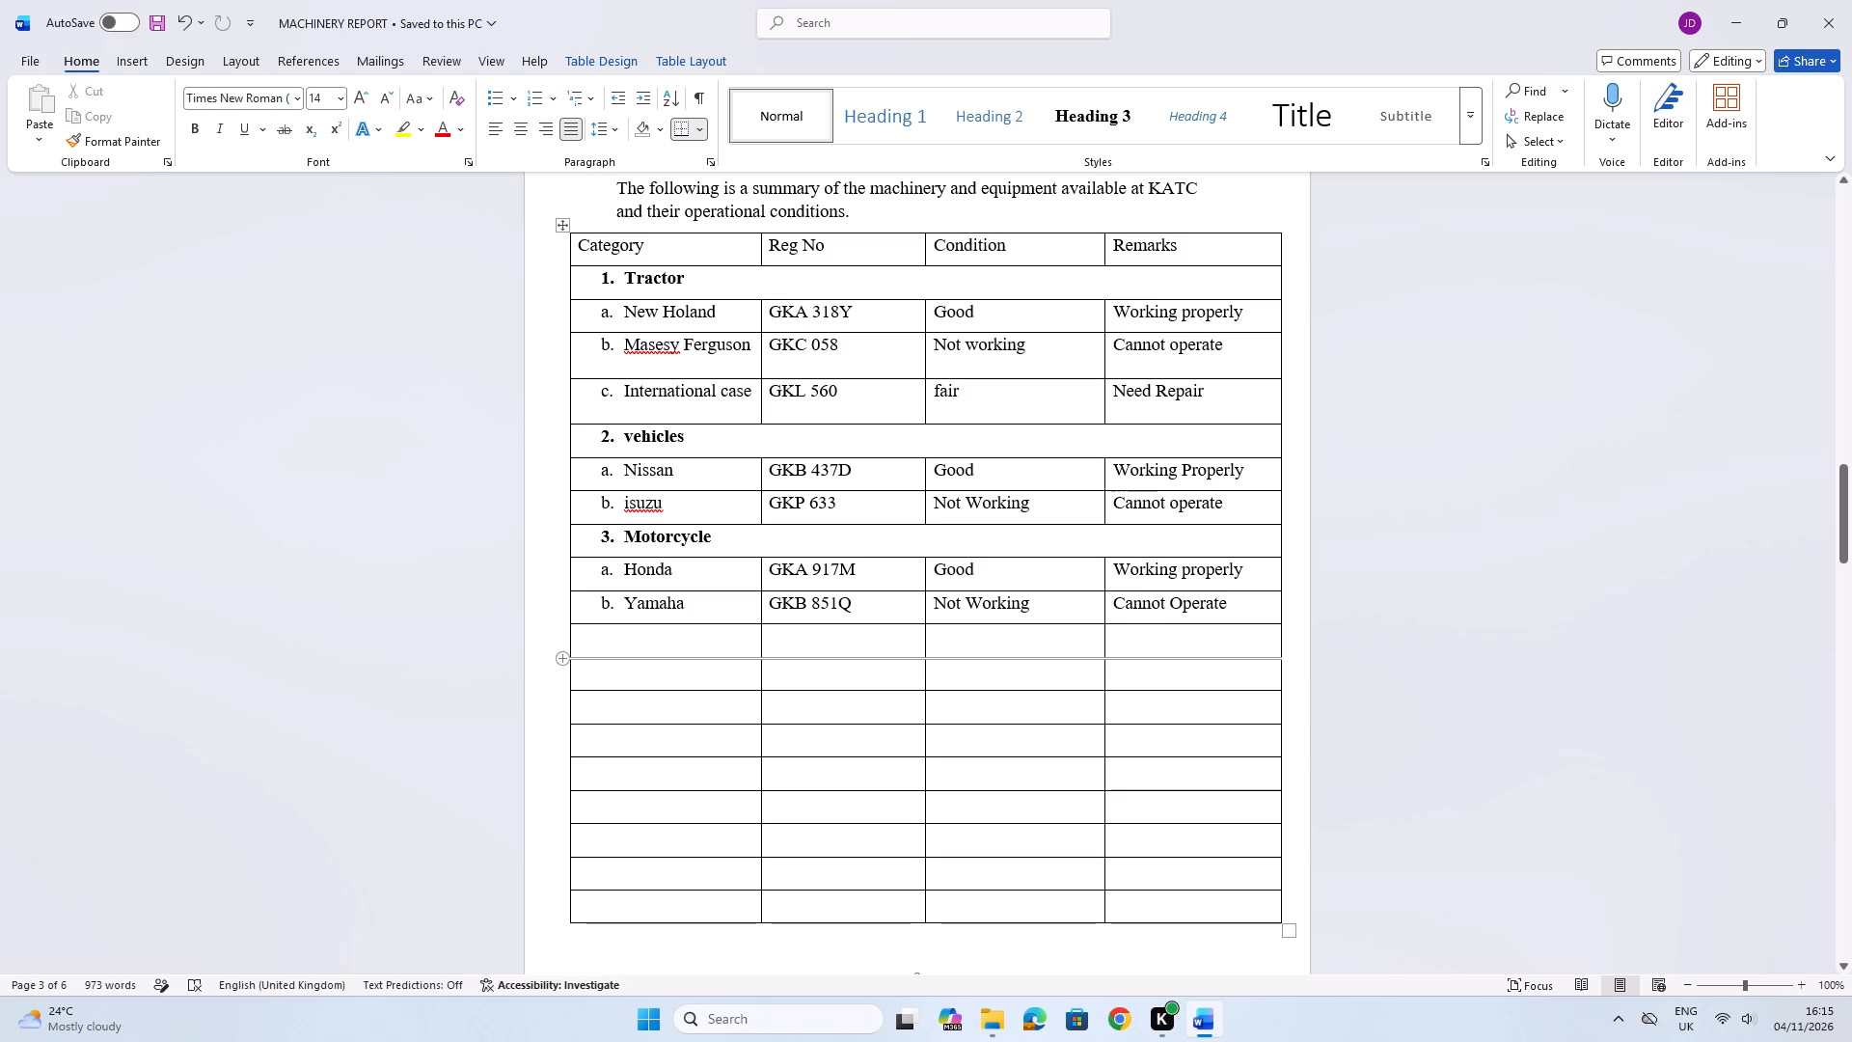
Merge the four cells of the empty row directly below Yamaha into one.
drag(571, 646, 1160, 644)
right_click(1160, 644)
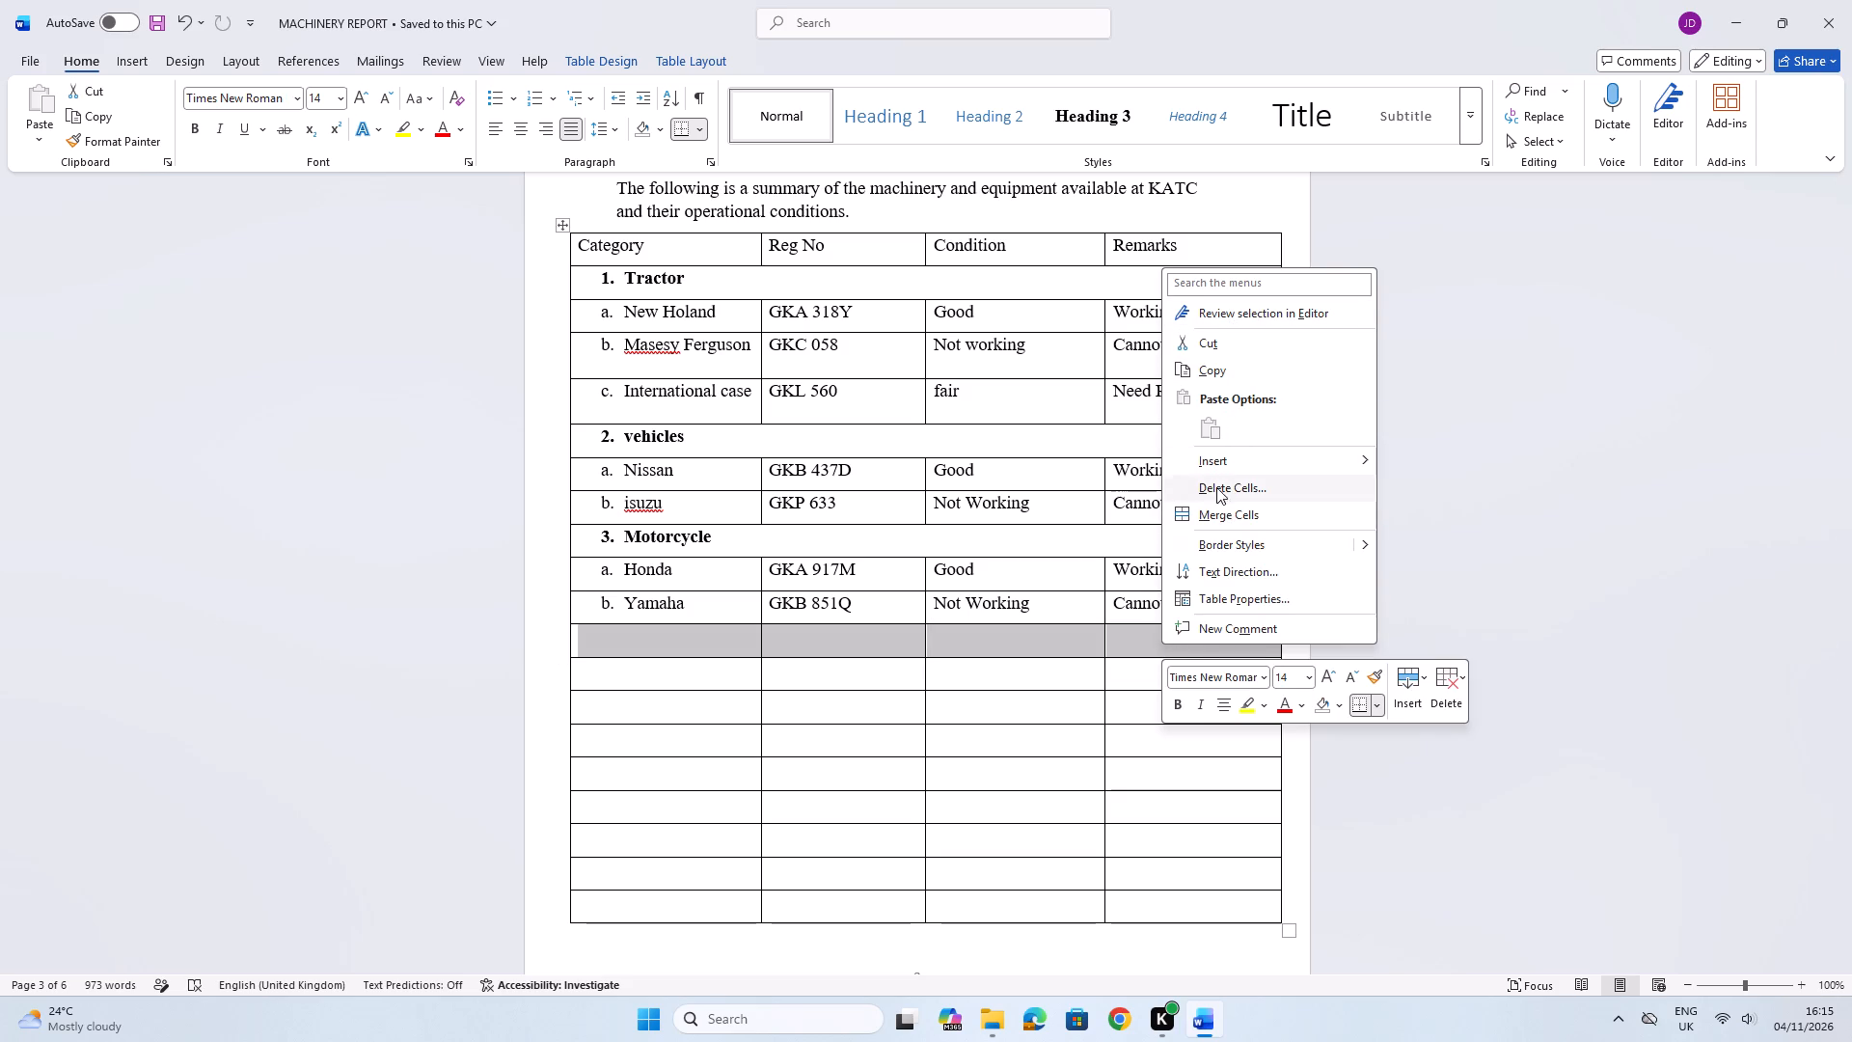
click(1218, 513)
Enter the section heading "2. IMPLEMENTS" in the merged row below Yamaha and make it bold.
click(852, 649)
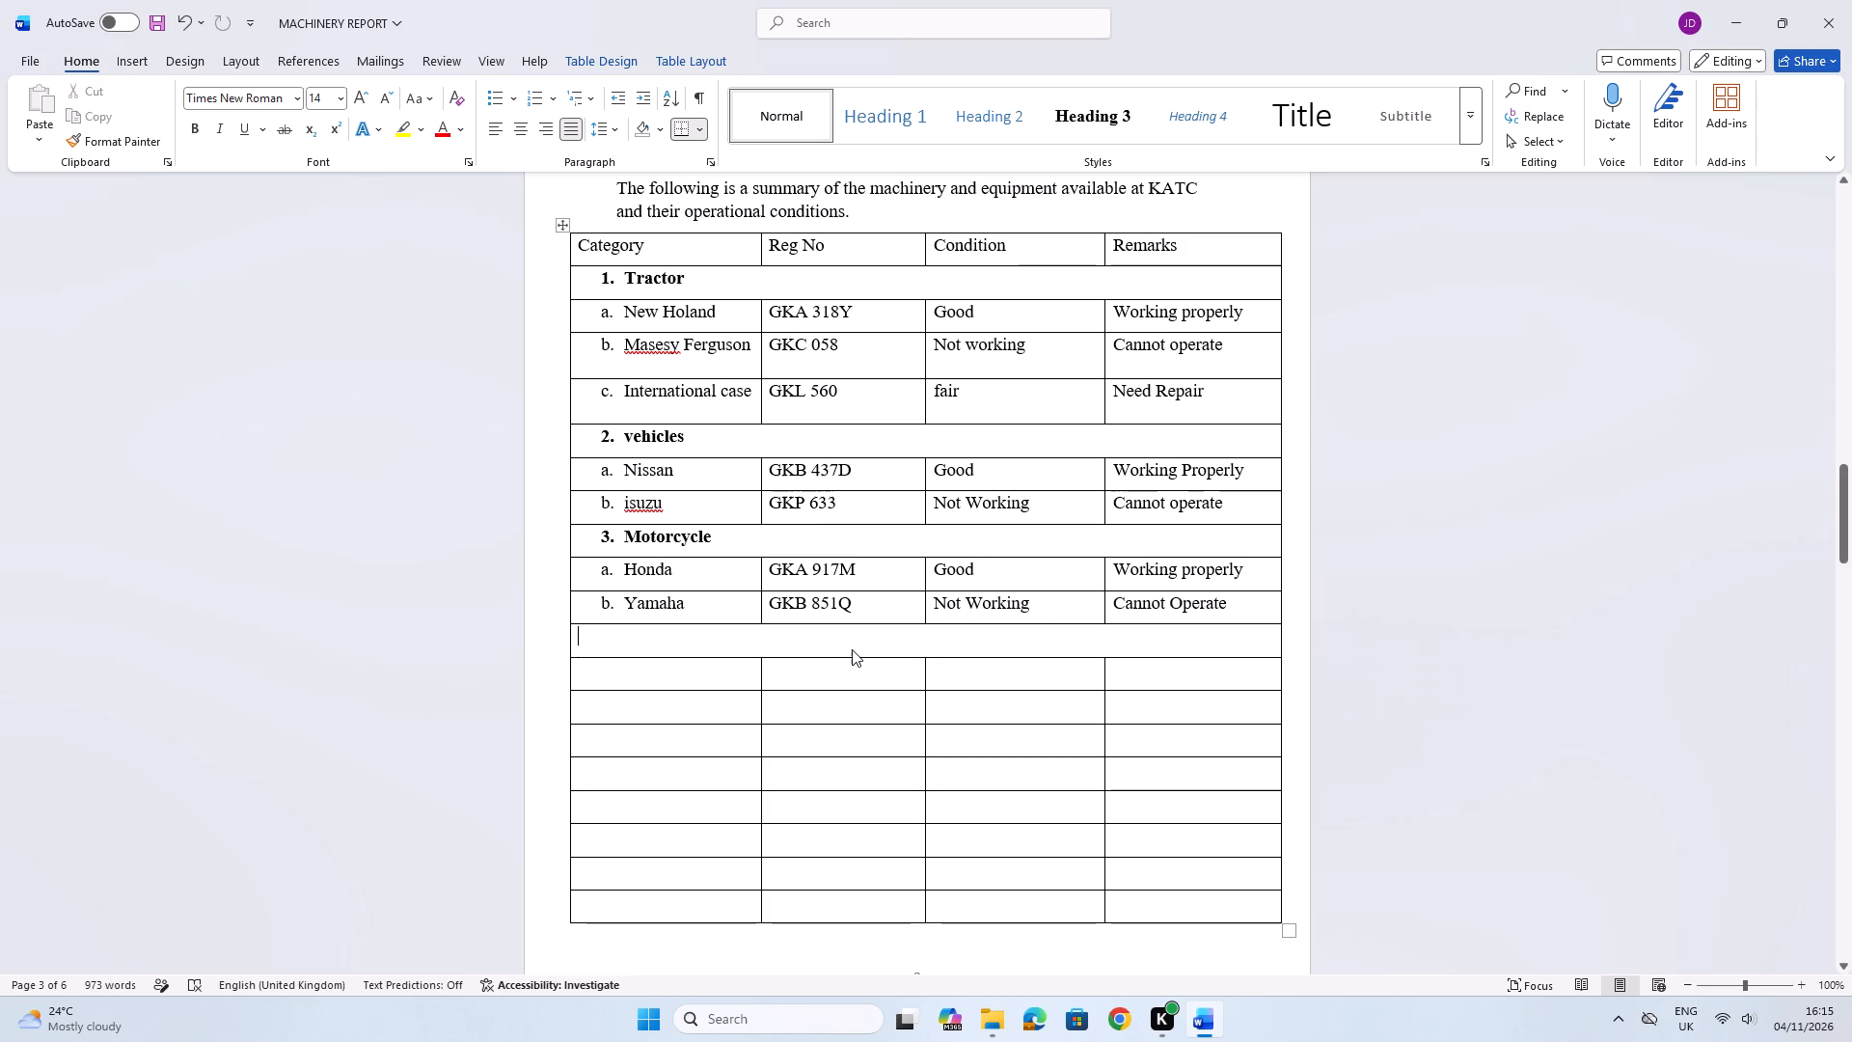
text(2.)
key(space)
key(i)
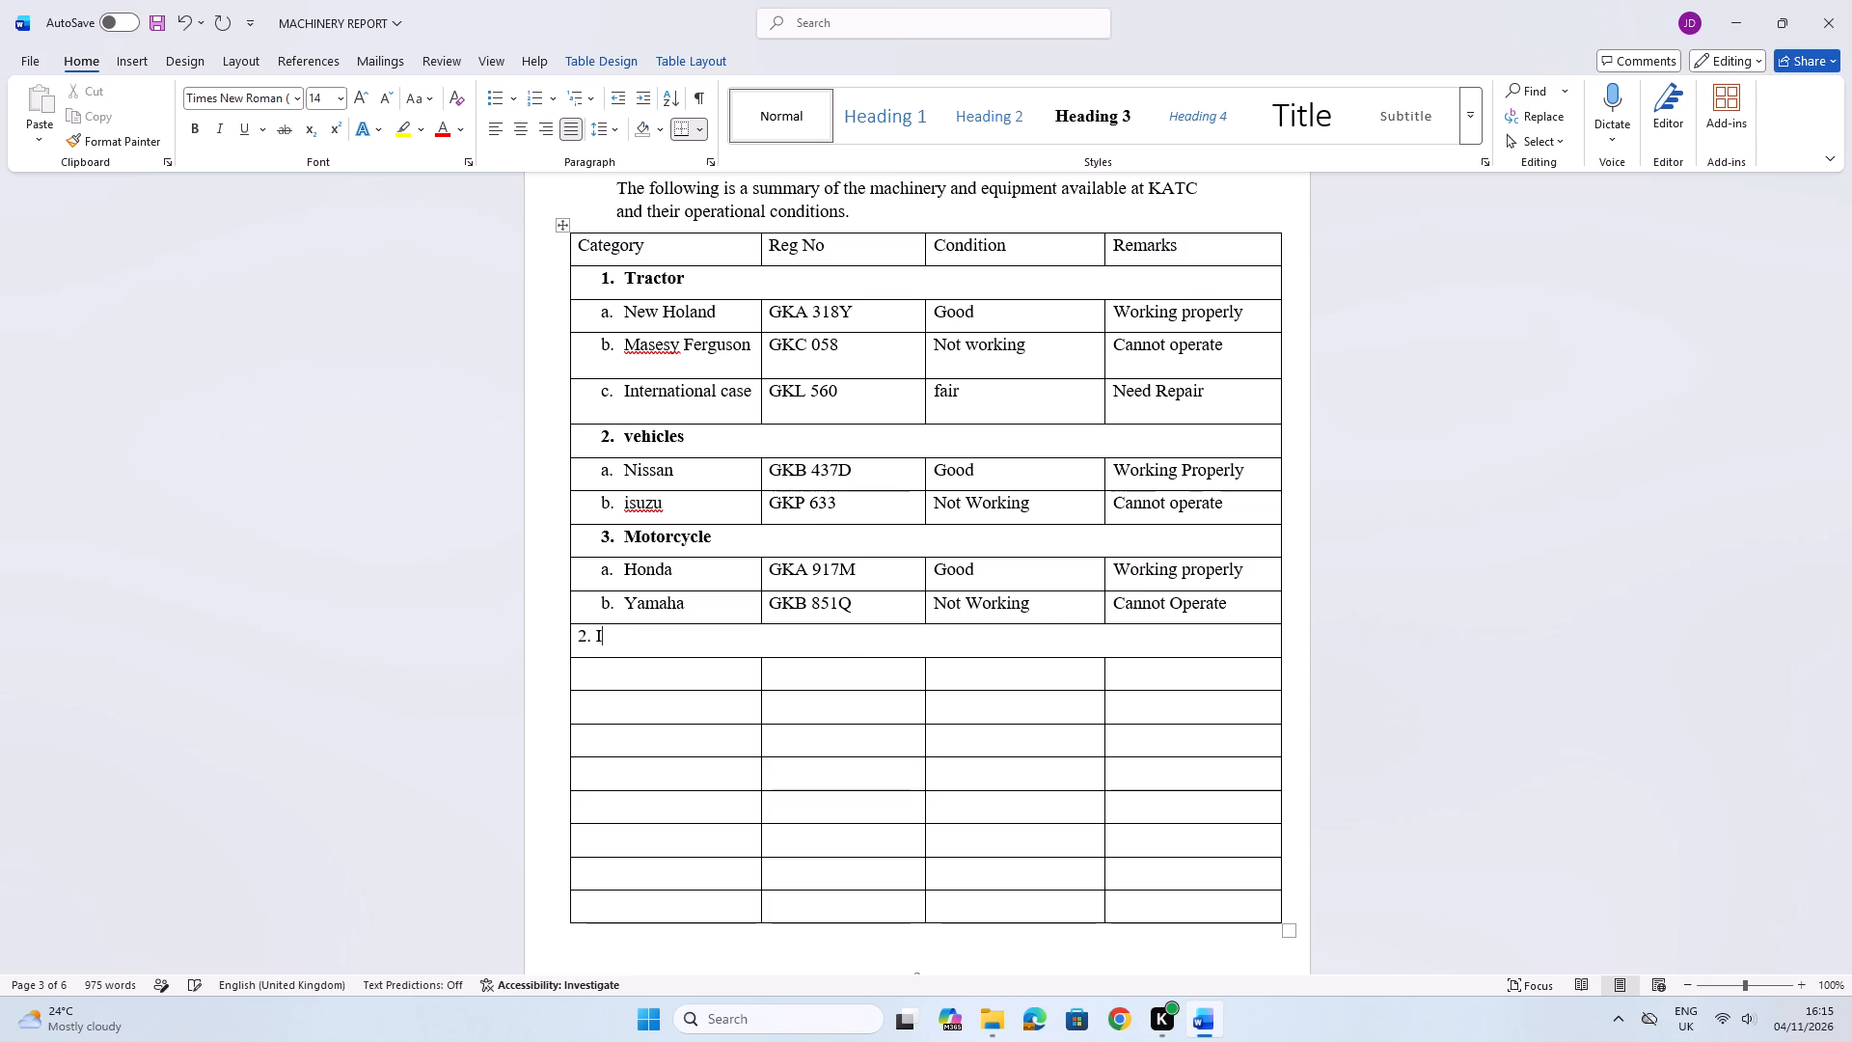
text(MPLEMENTS)
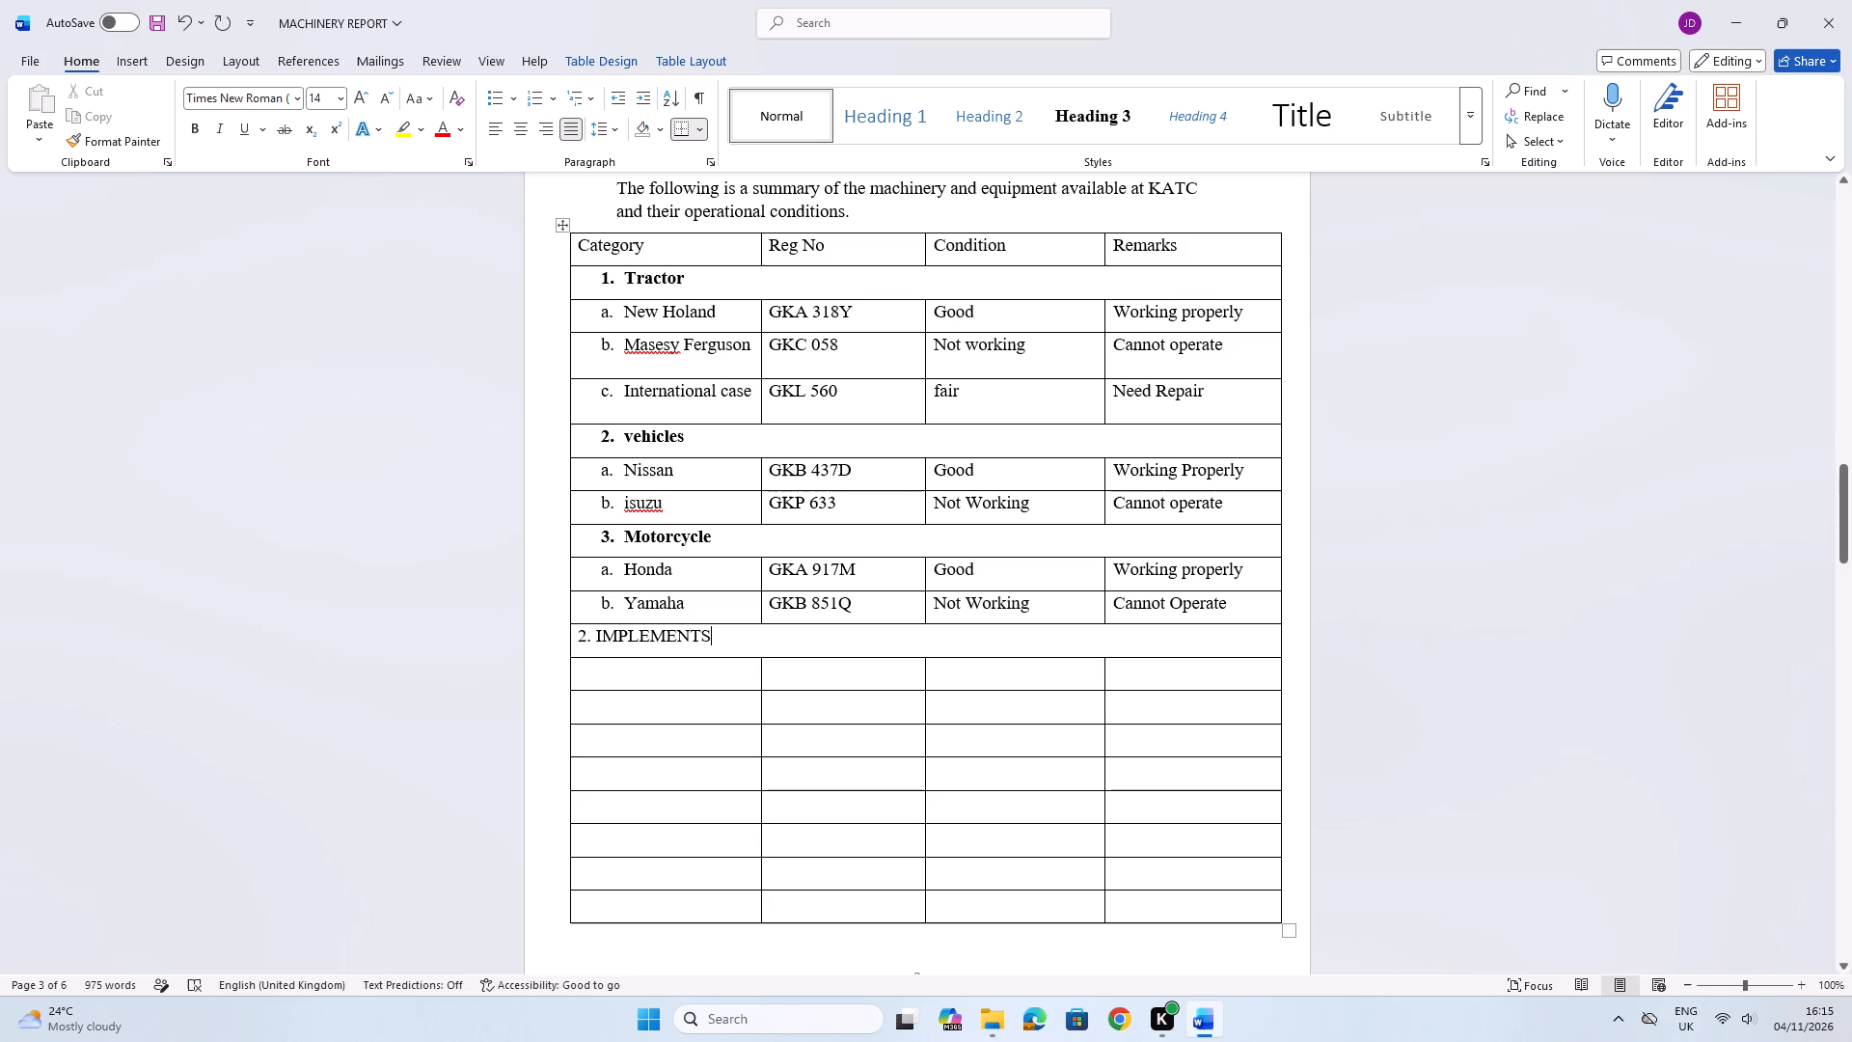
drag(720, 635, 577, 637)
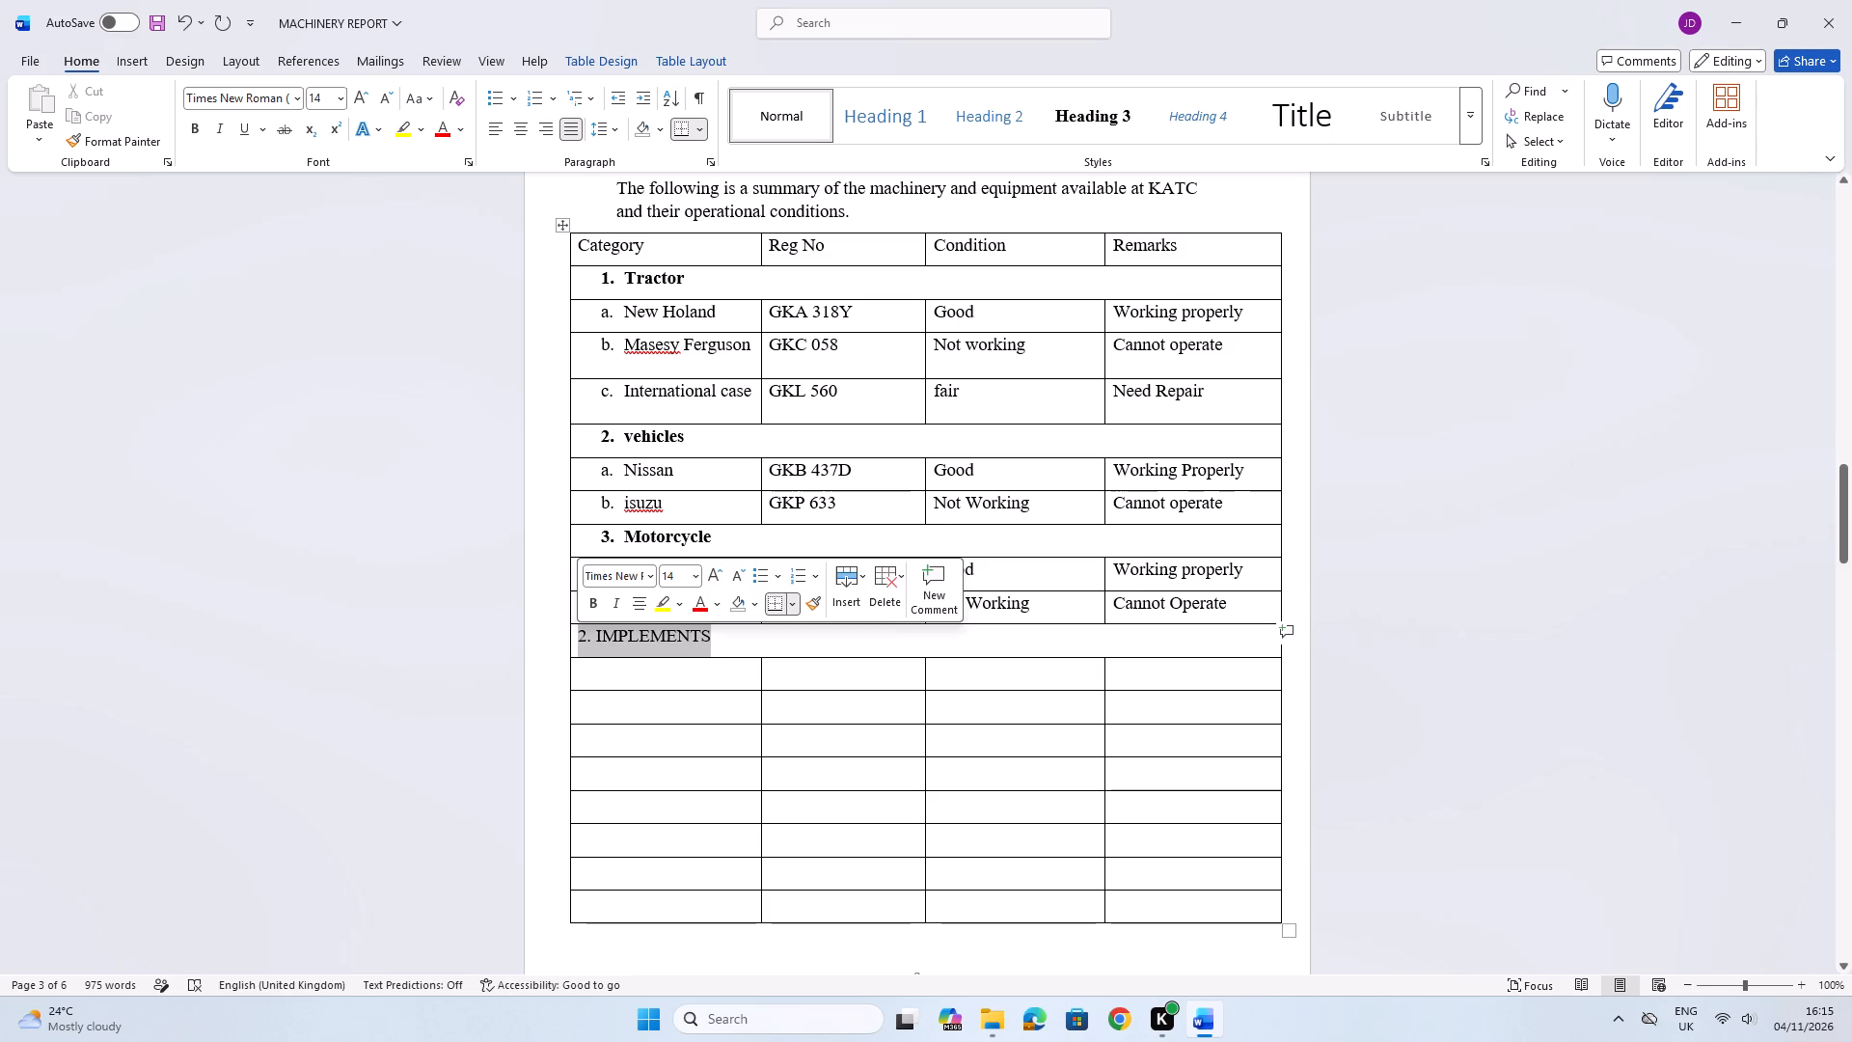
click(586, 602)
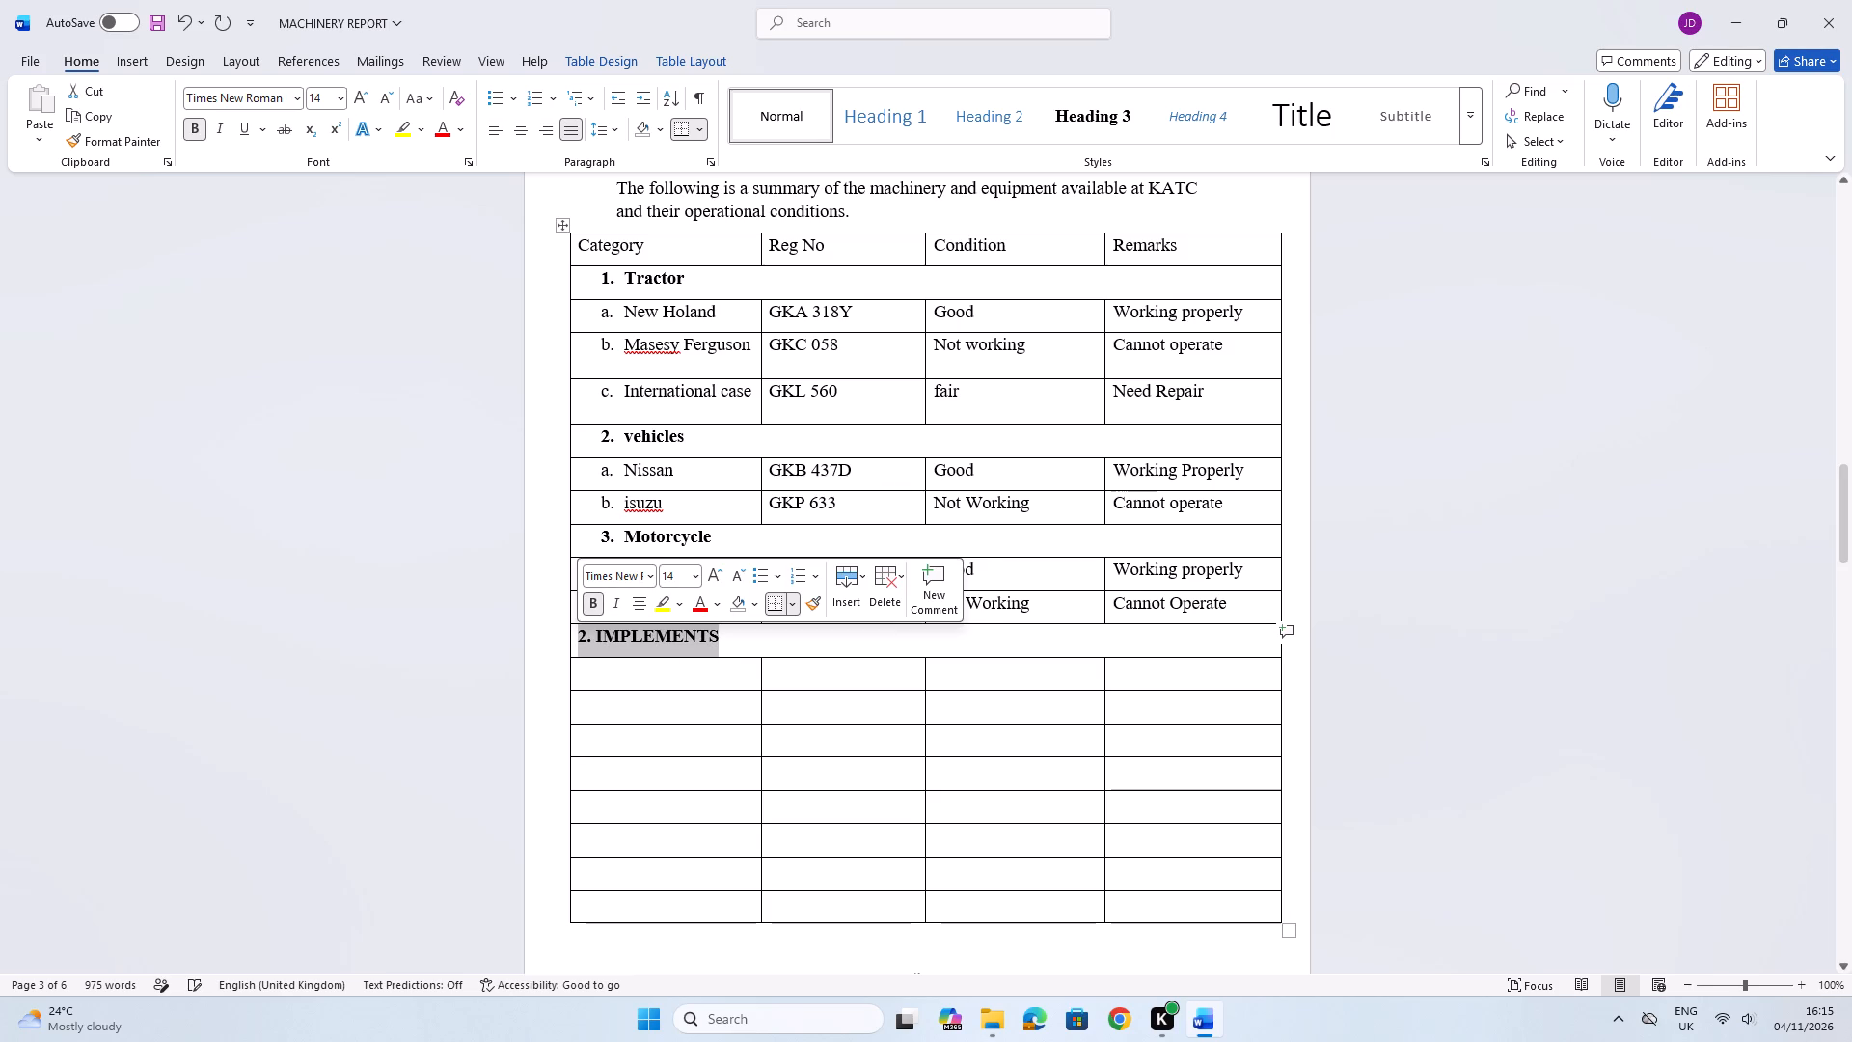
click(743, 634)
Enter Disc Plough as item i. in the Category column under the IMPLEMENTS heading.
click(705, 679)
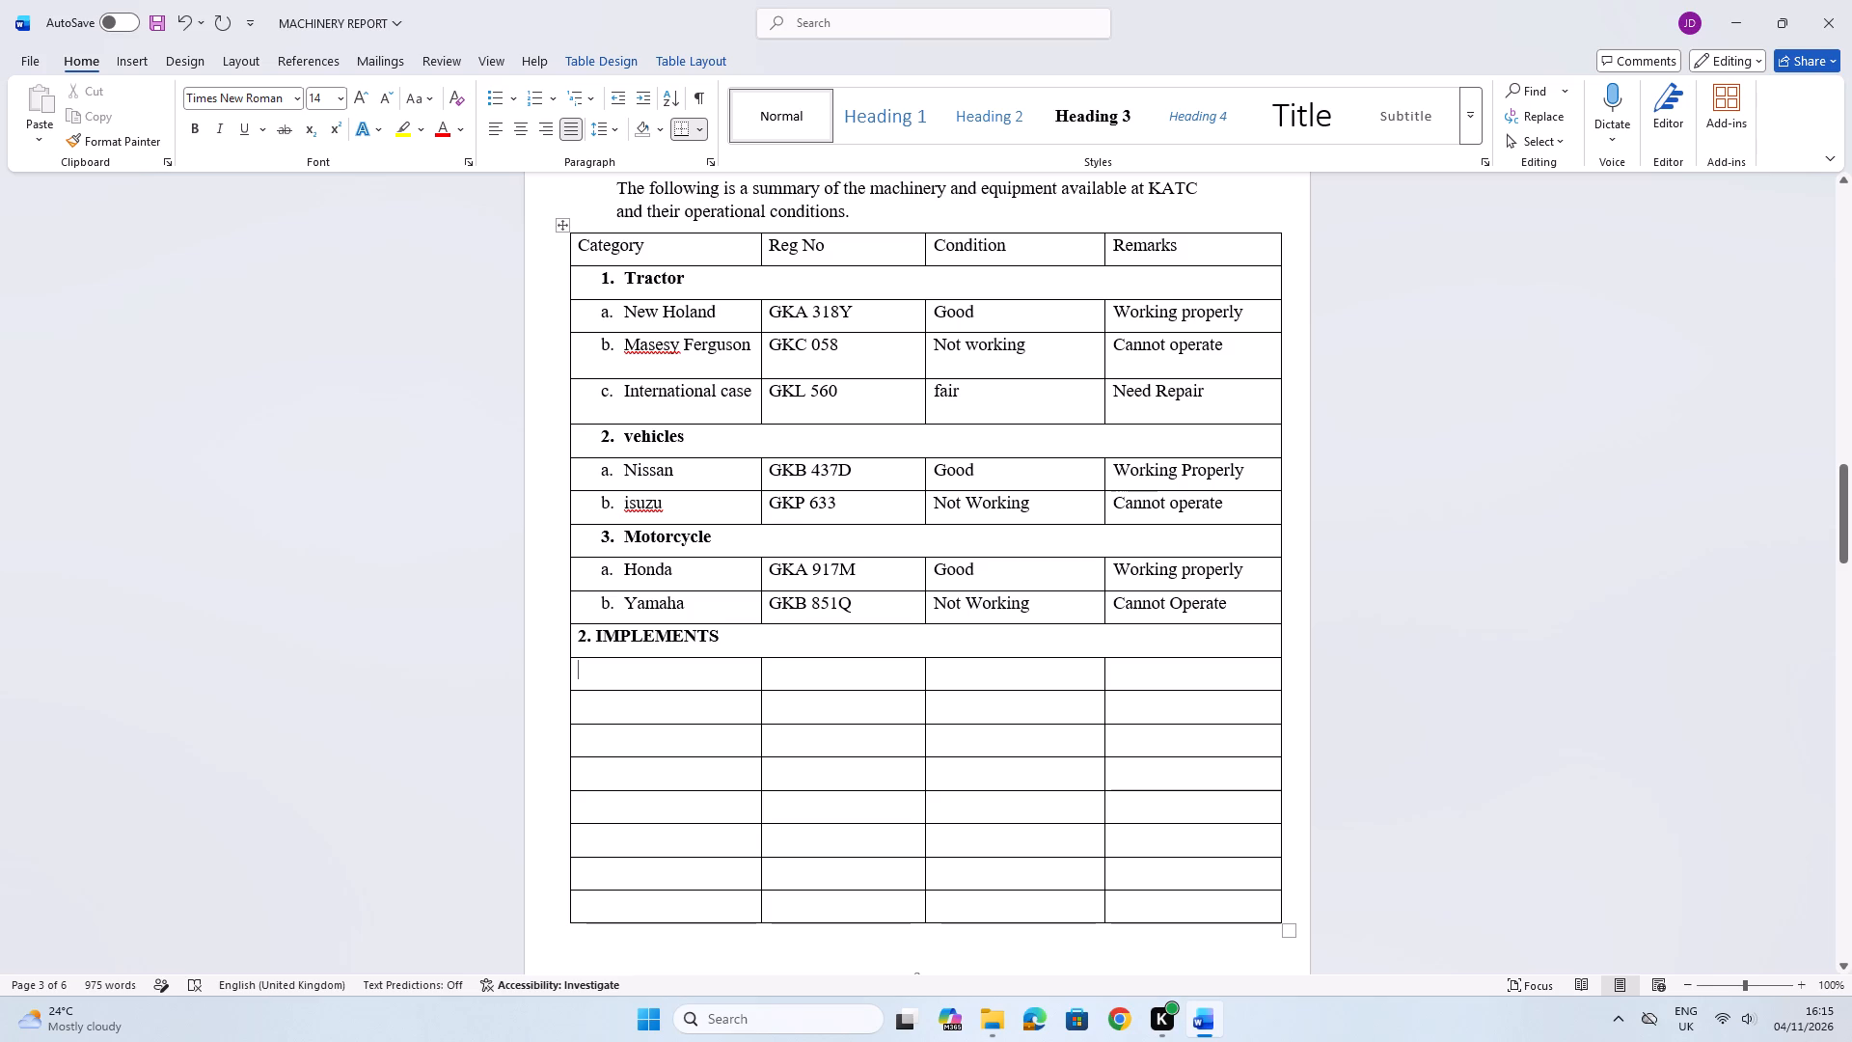
key(1)
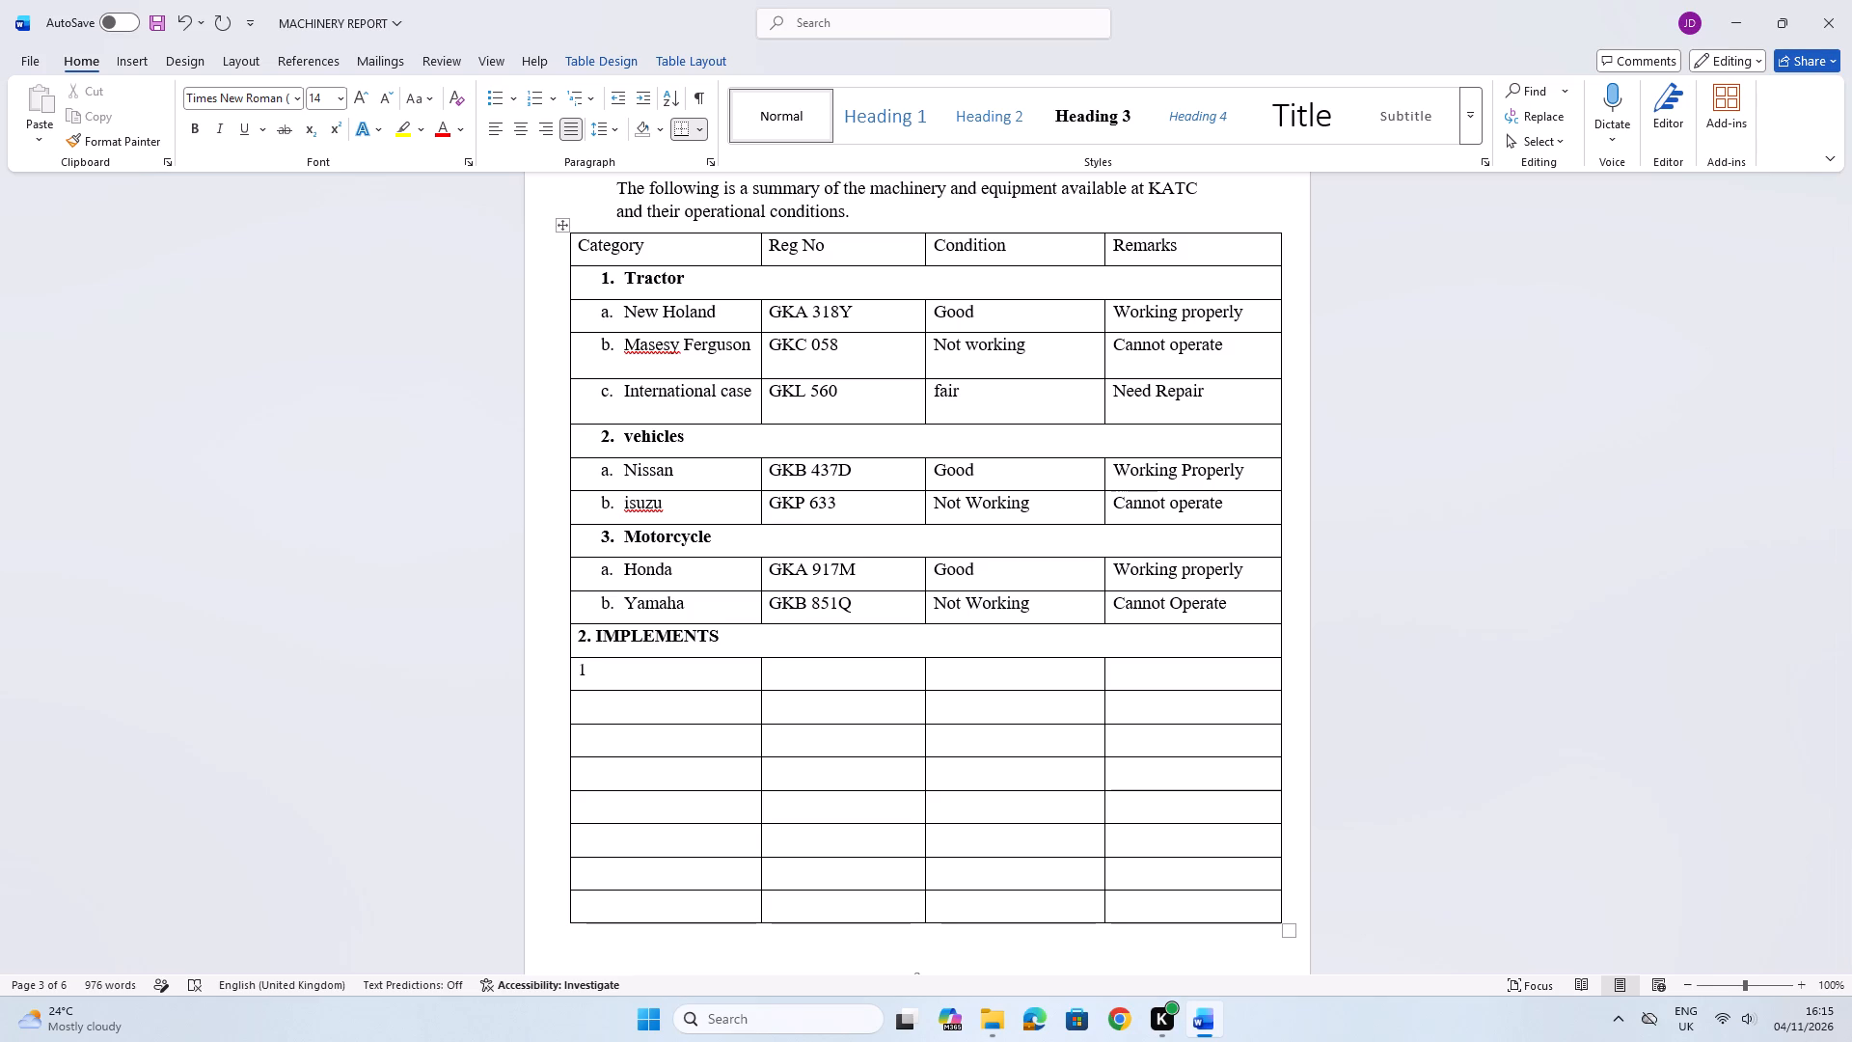
key(BackSpace)
key(i)
text(.)
key(space)
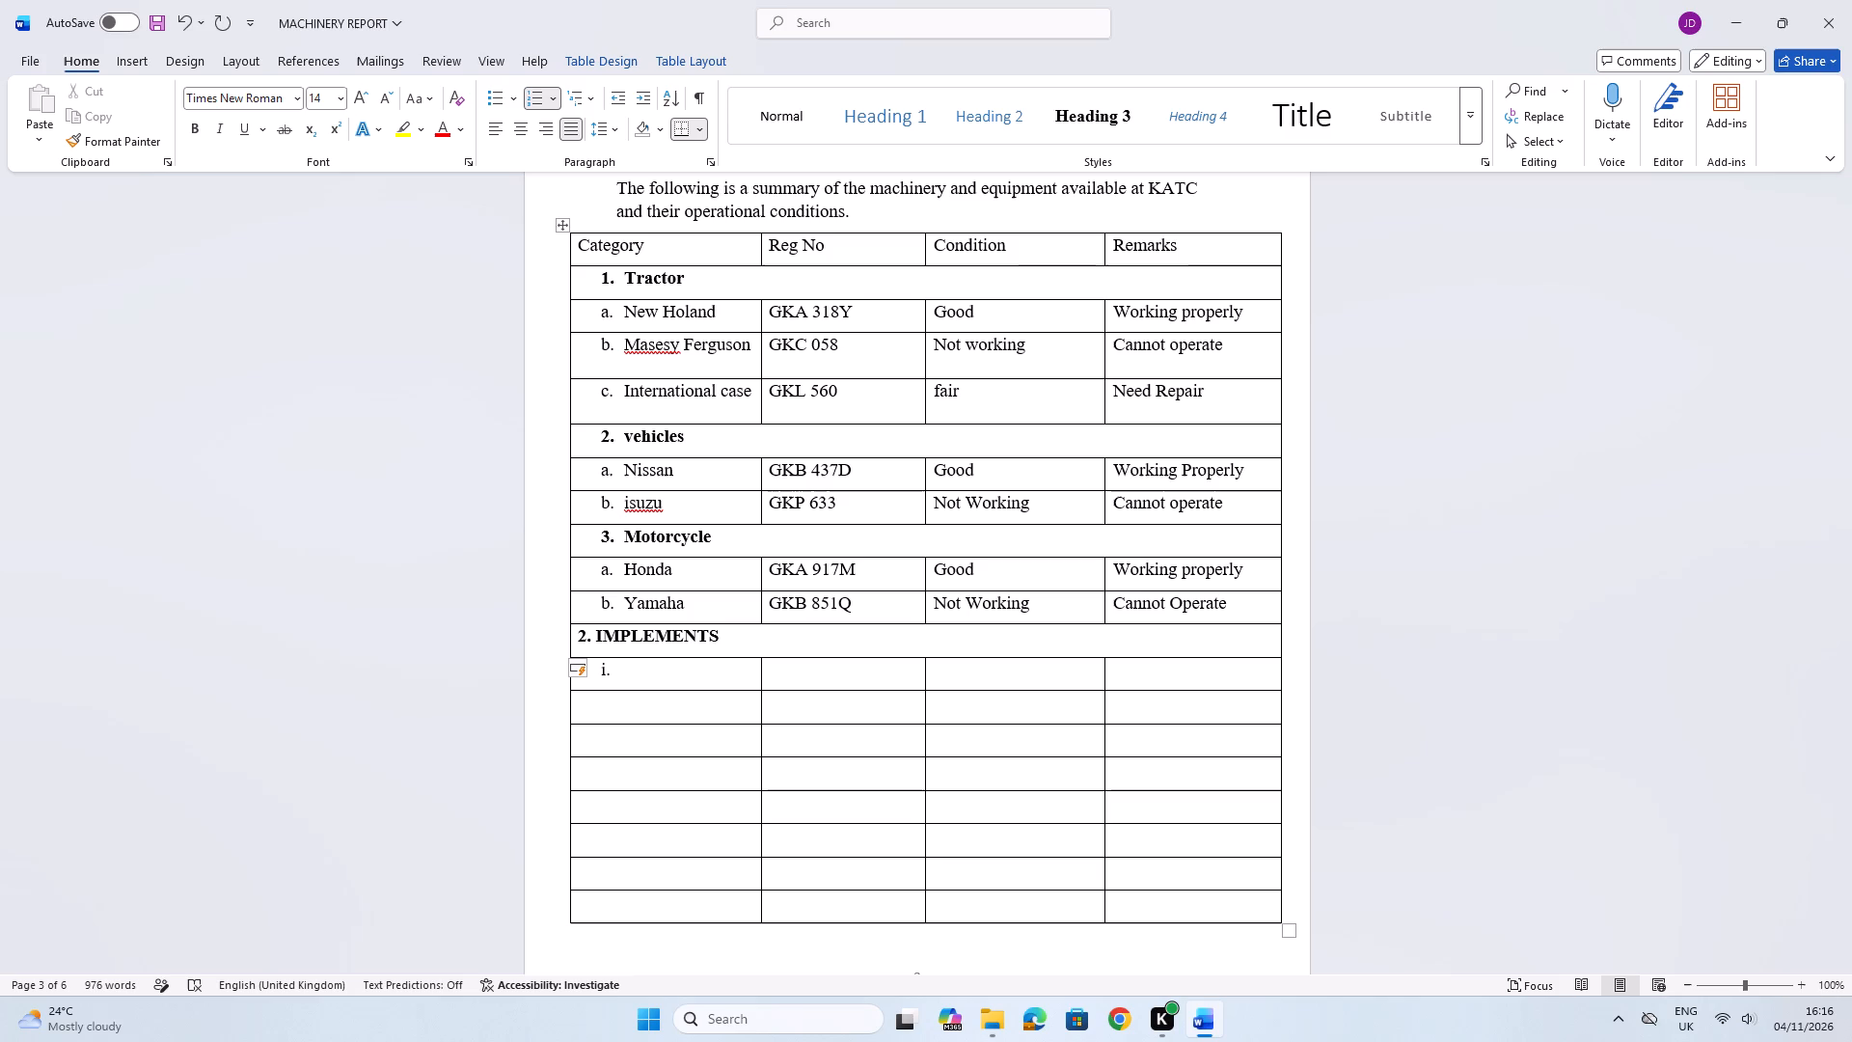
key(d)
text(isc)
key(space)
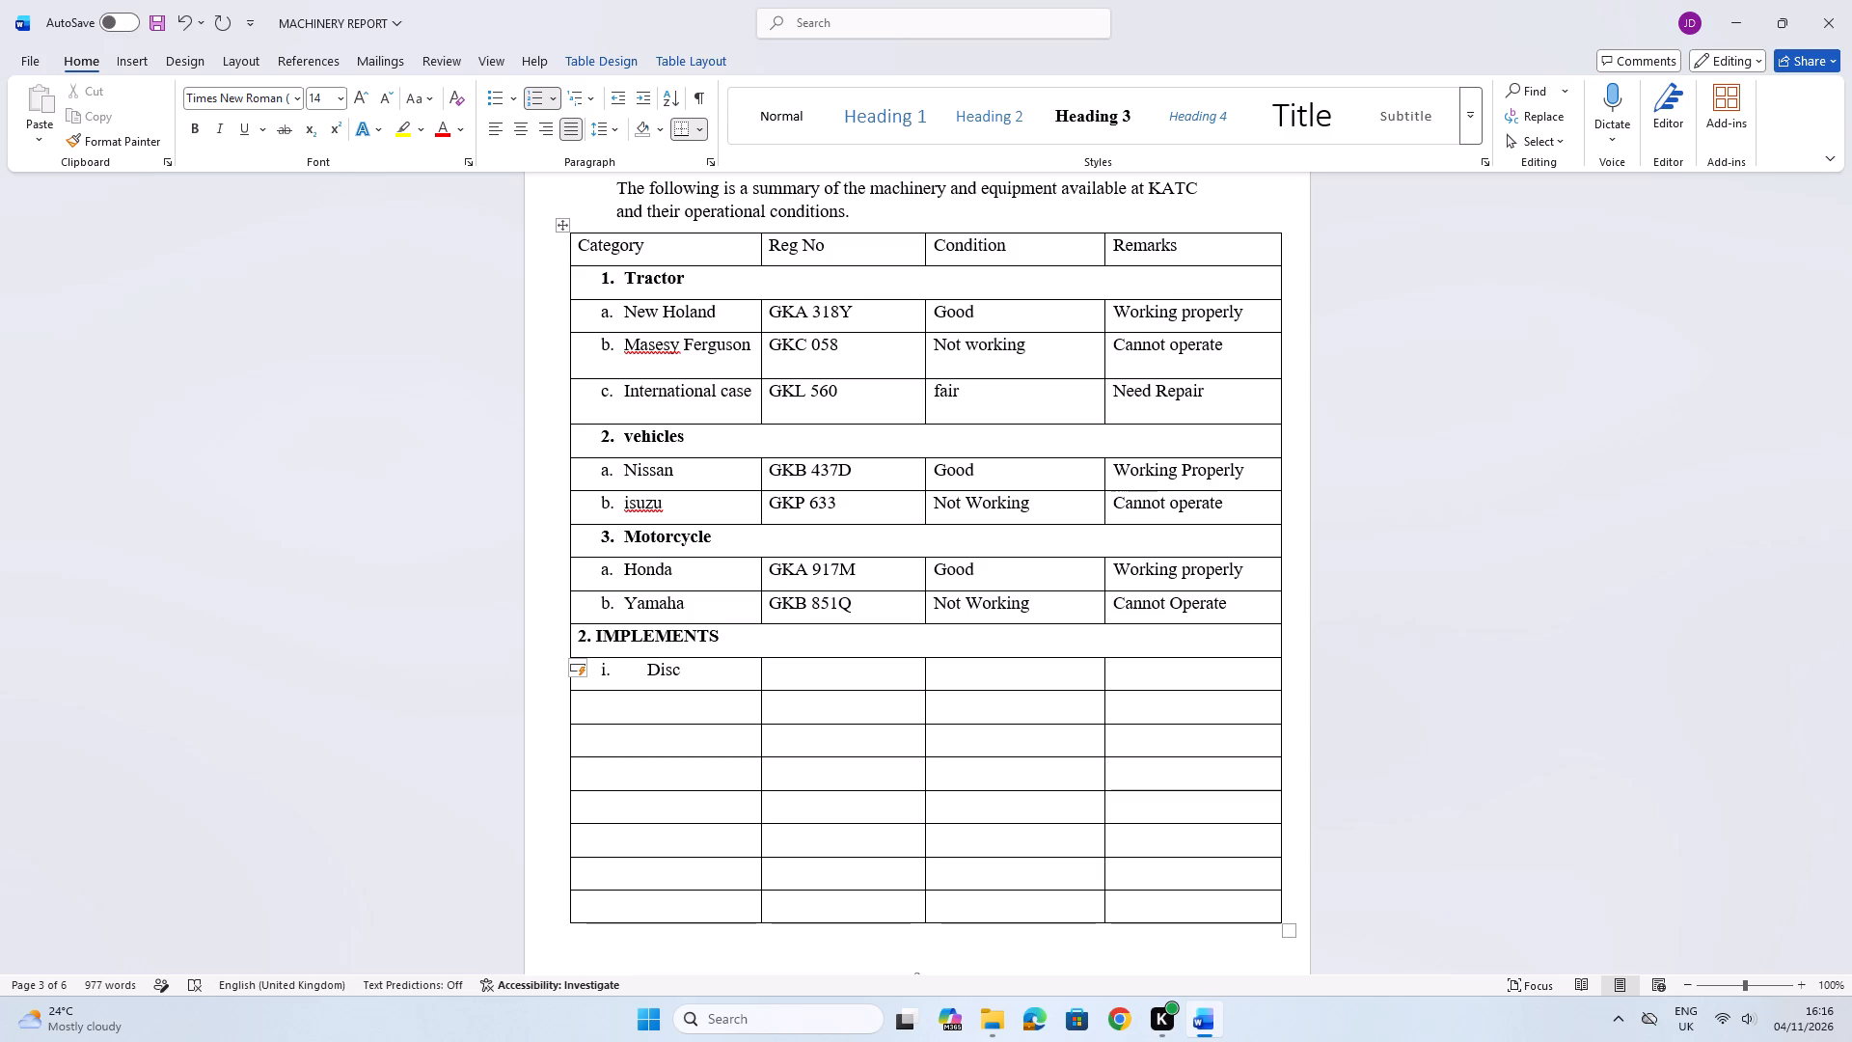
key(p)
text(lough)
Enter Mouldboard plough as item ii. in the Category cell below Disc Plough.
key(Down)
text(ii)
text(.)
key(space)
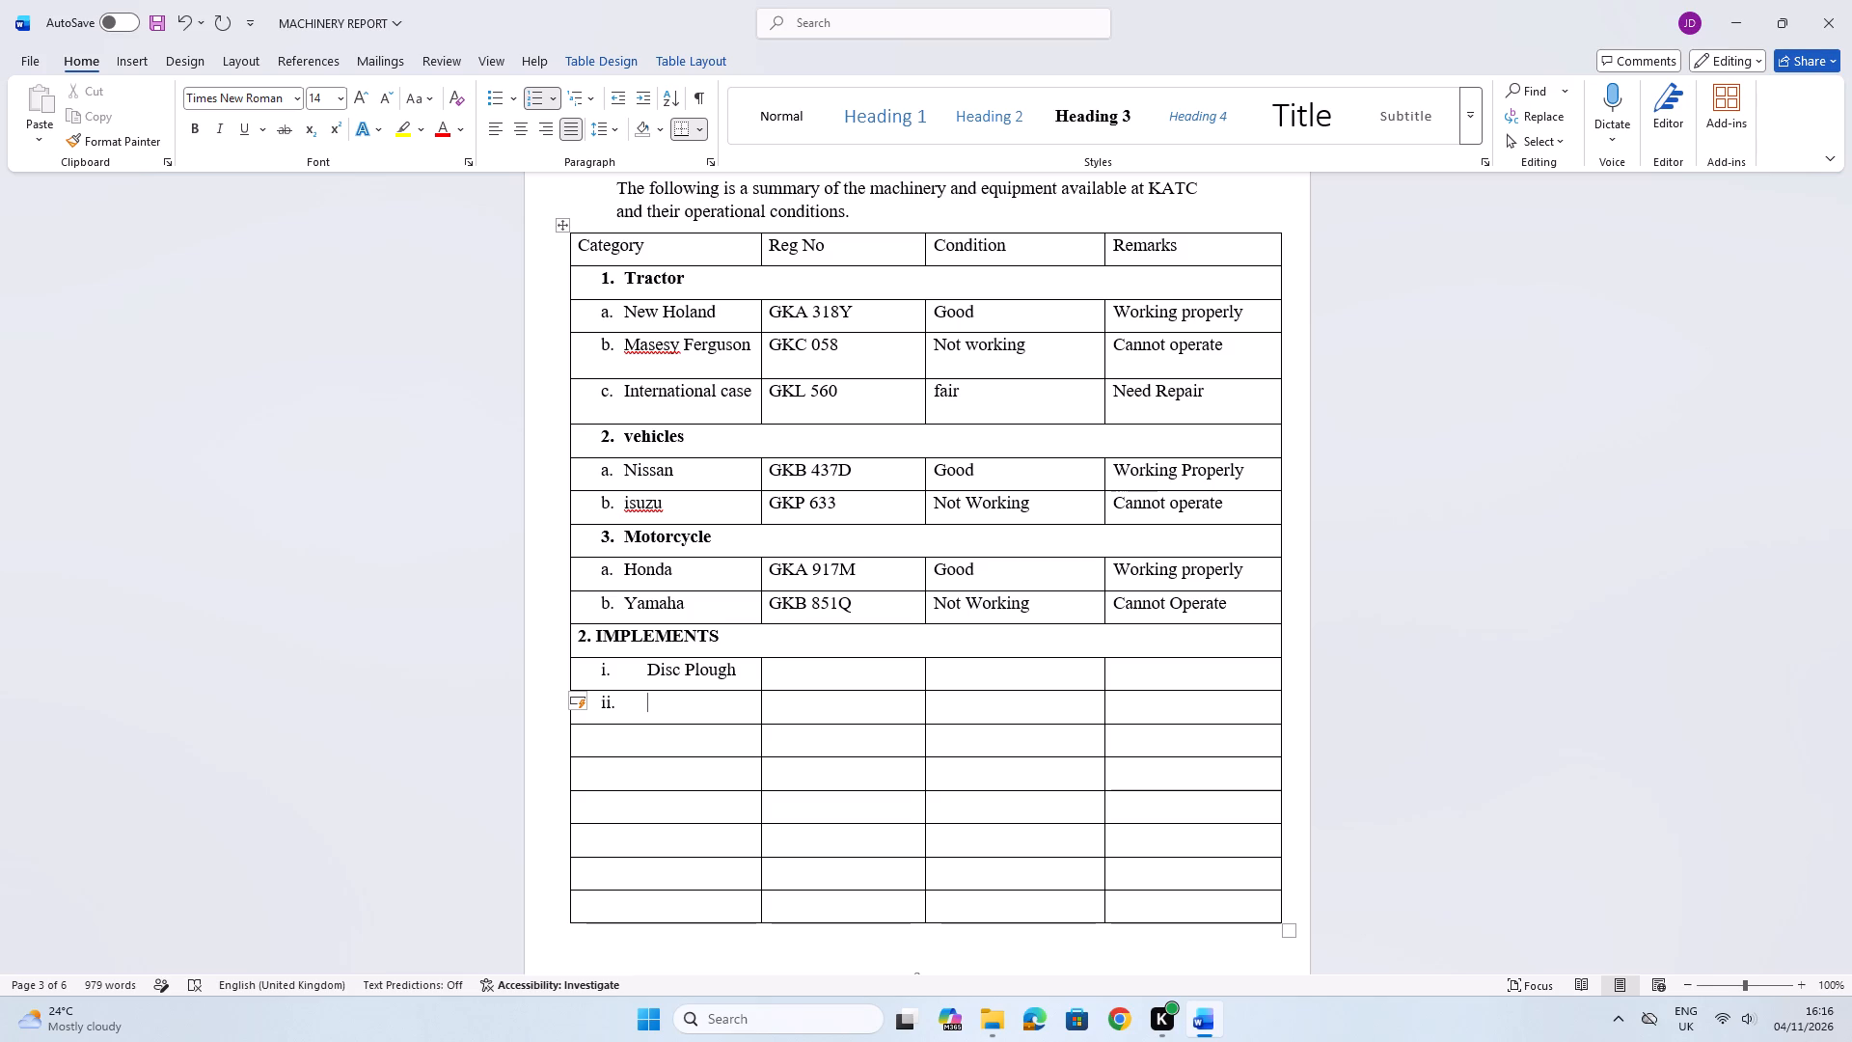
key(m)
text(ouldboard)
key(space)
text(plough)
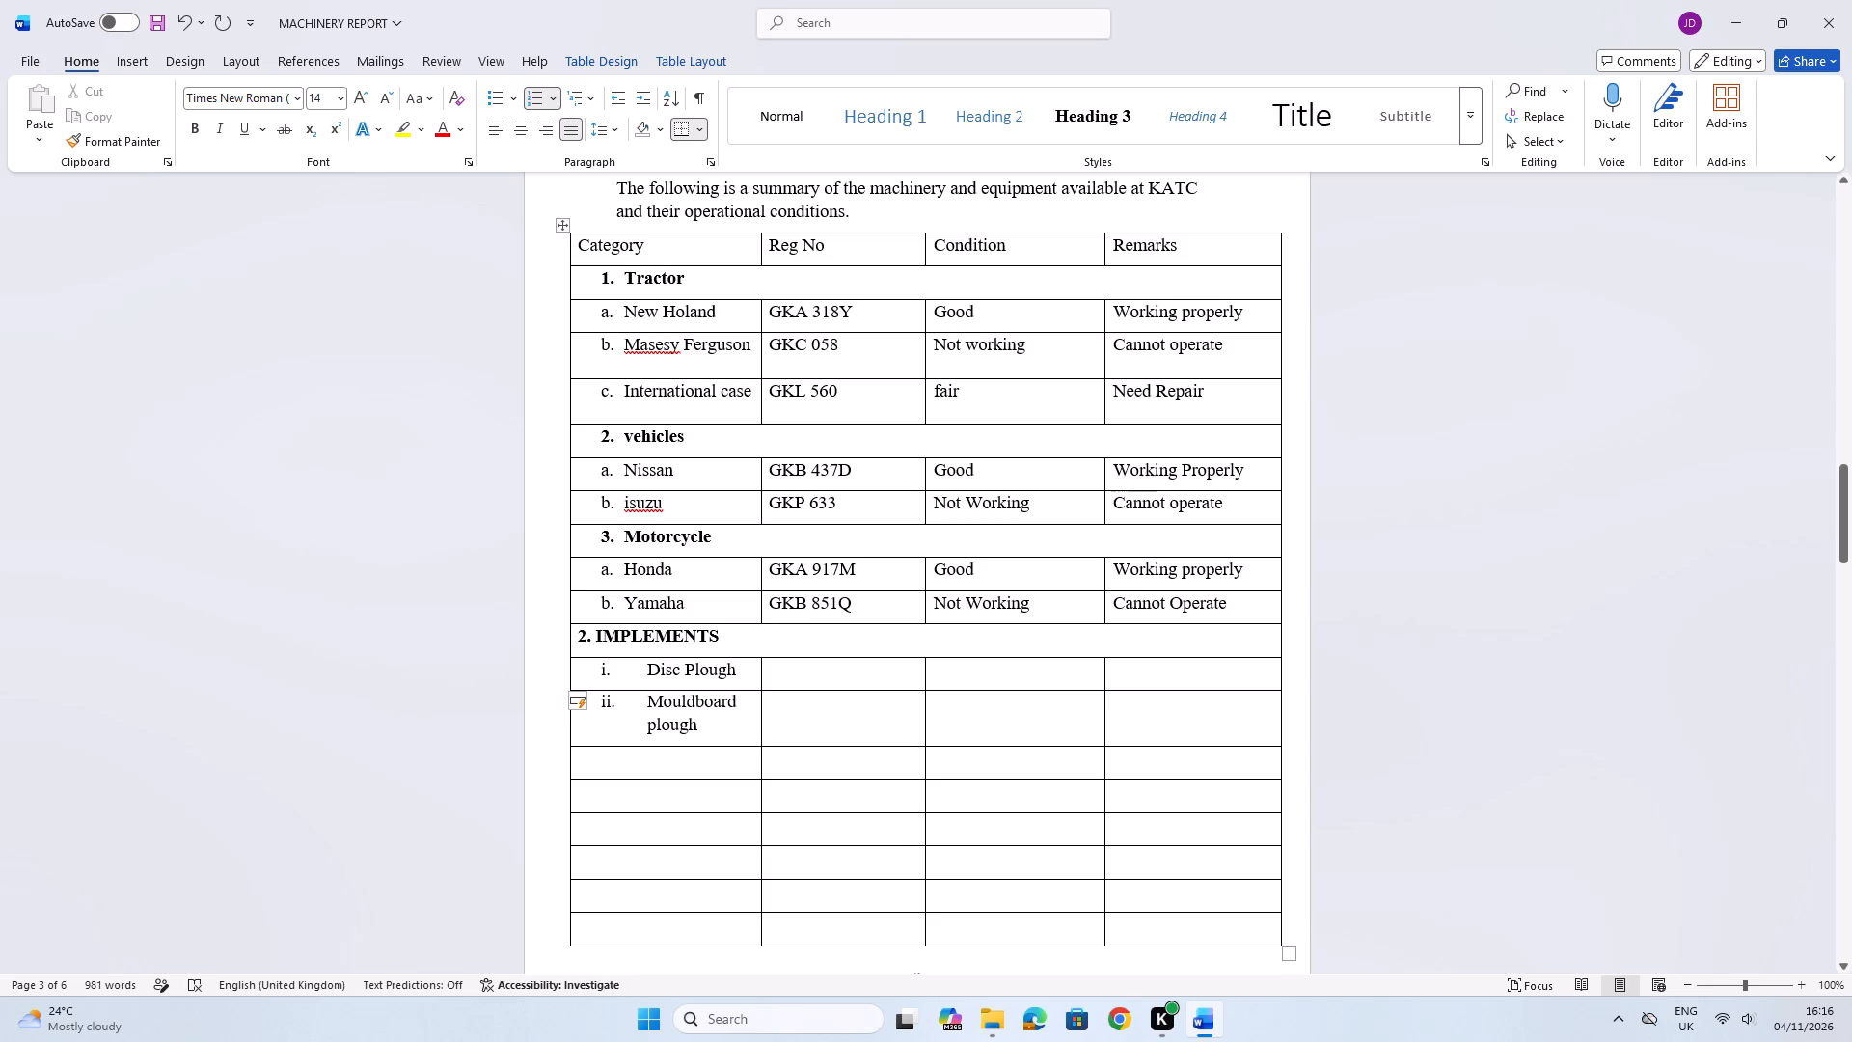
Widen the table's Category column so that Mouldboard plough fits on one line.
drag(759, 718, 778, 714)
drag(777, 715, 789, 715)
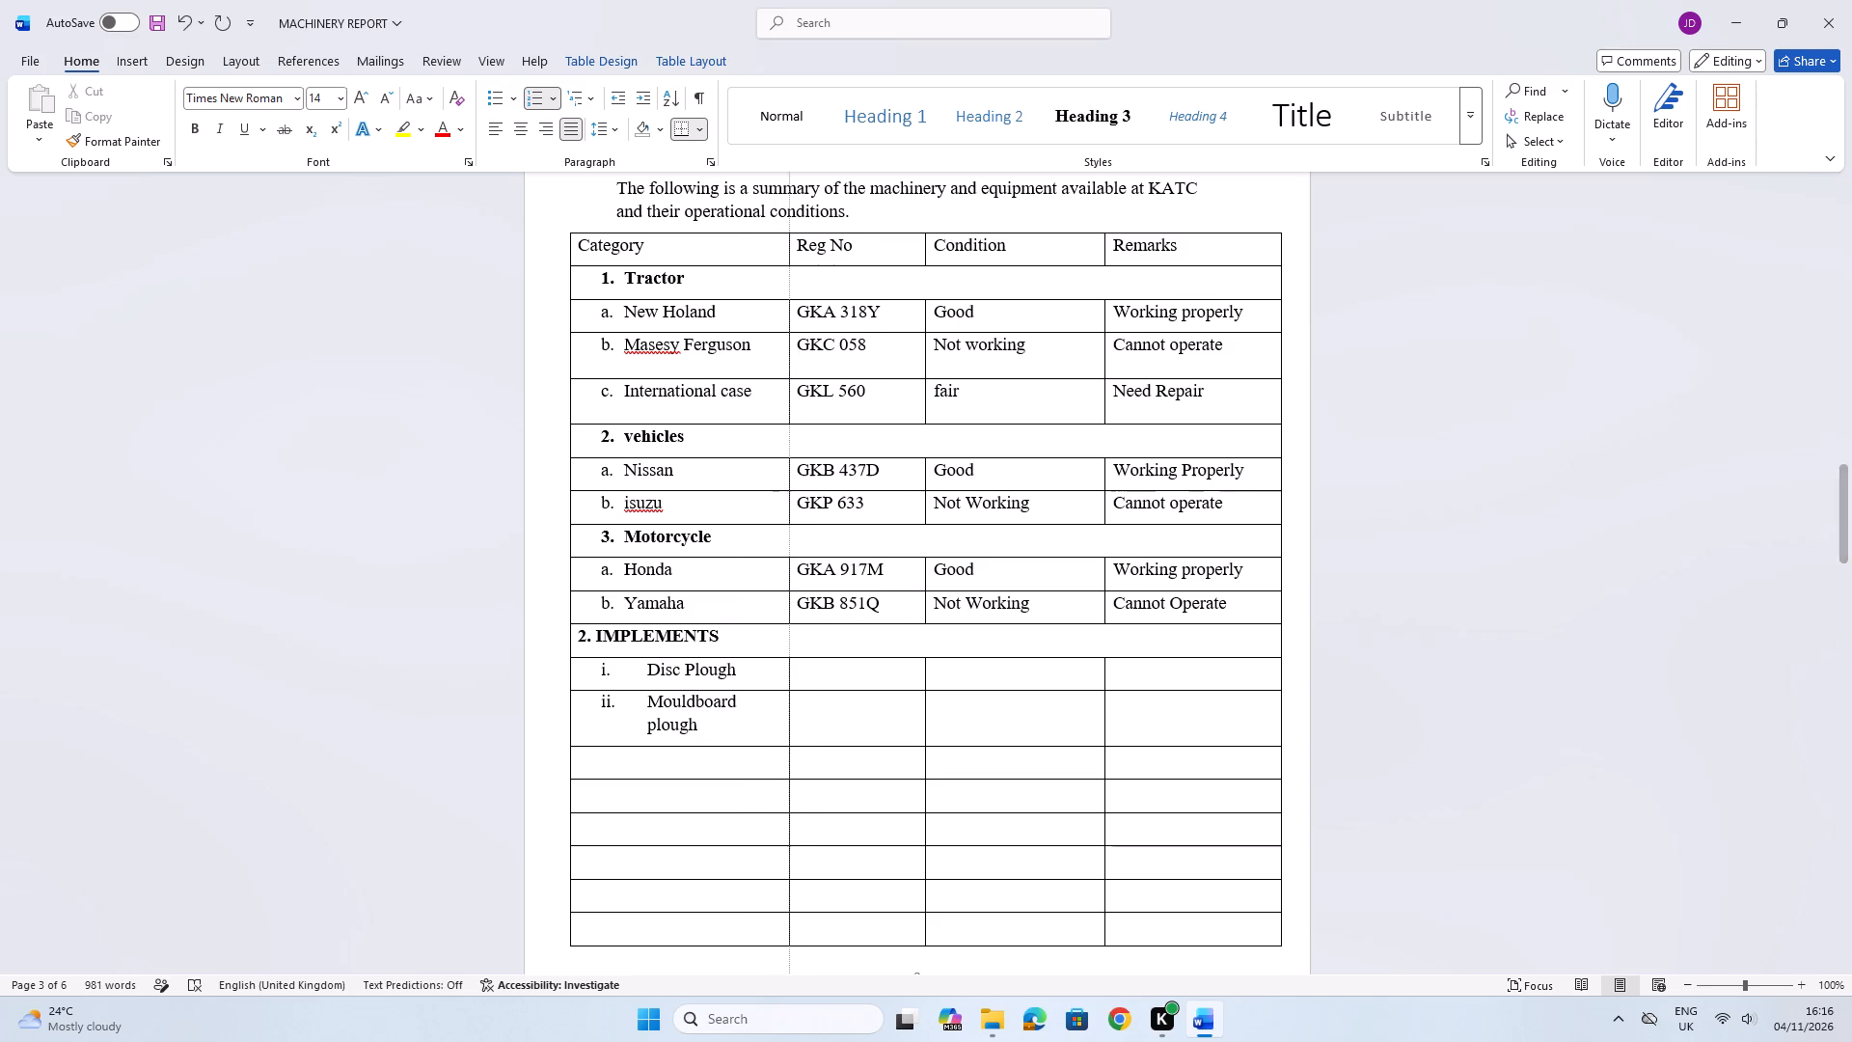
drag(789, 715, 806, 715)
Enter Rotorvextor as item iii. under IMPLEMENTS and correct its spelling to the suggested Rotavator.
click(760, 740)
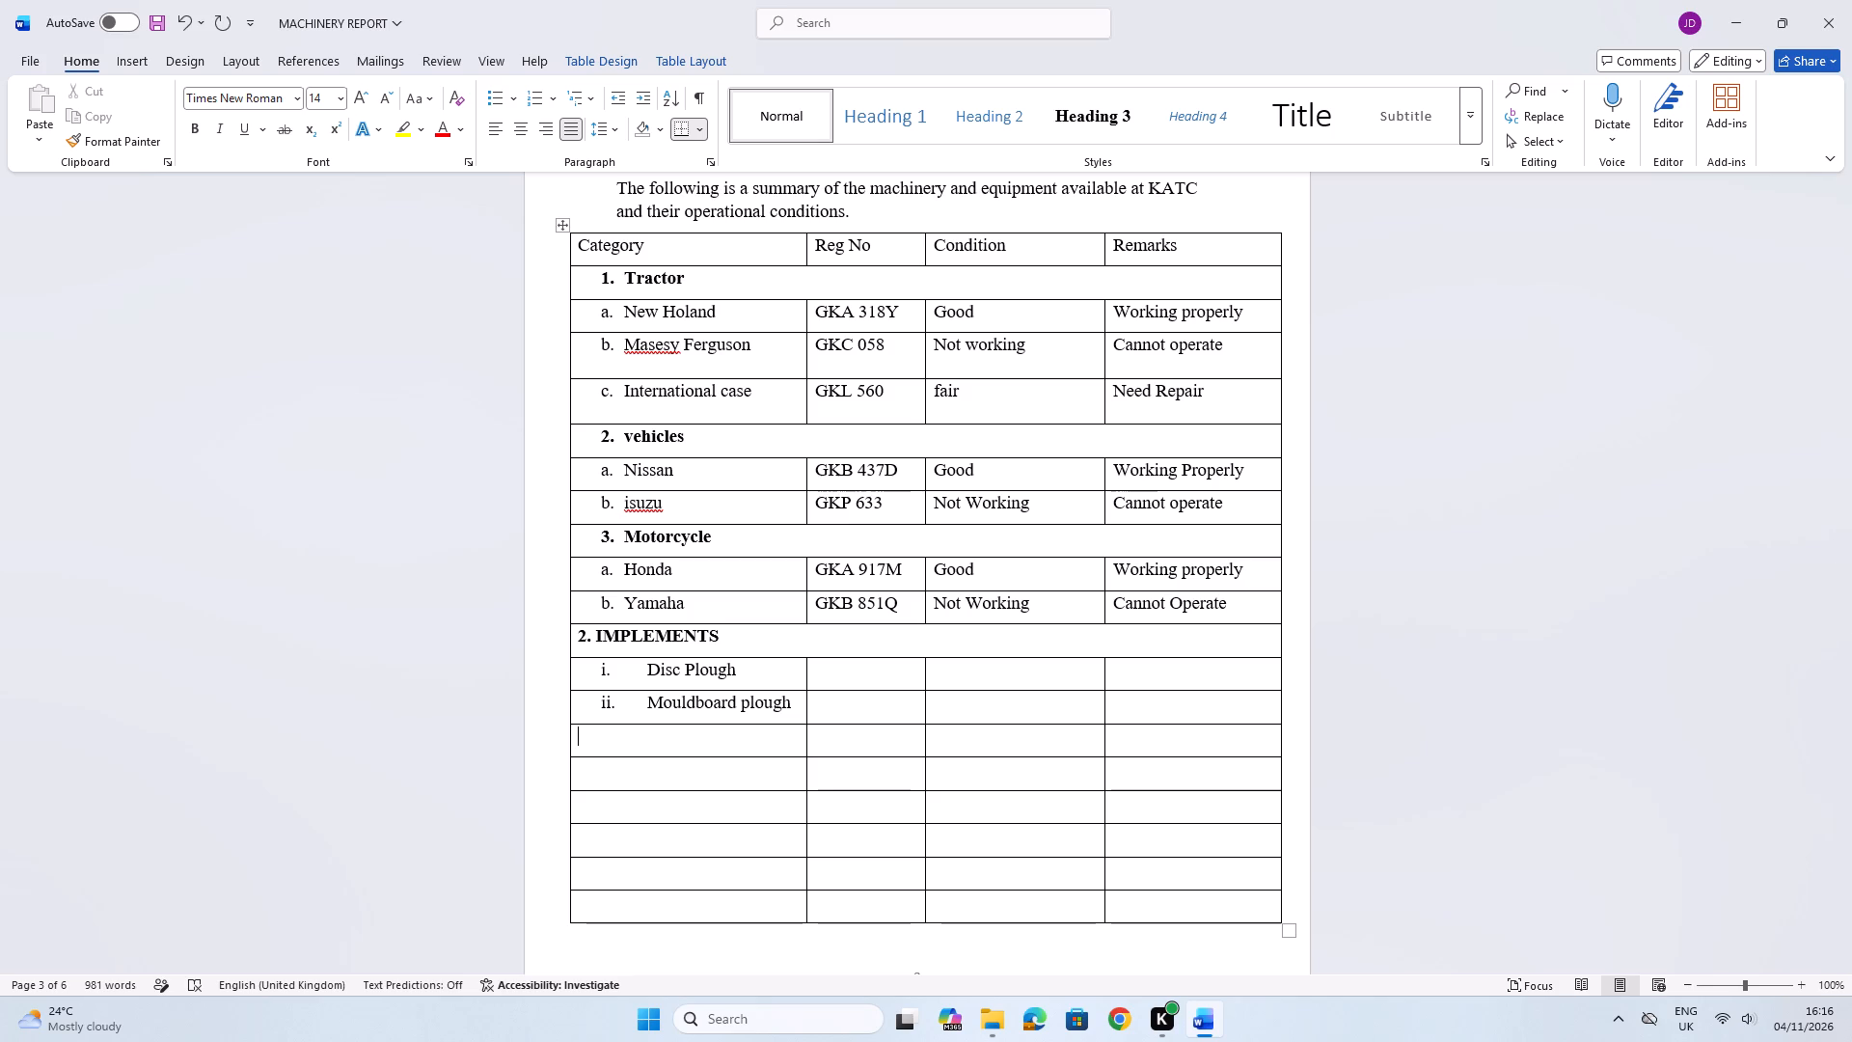
text(ii)
key(i)
text(.)
key(space)
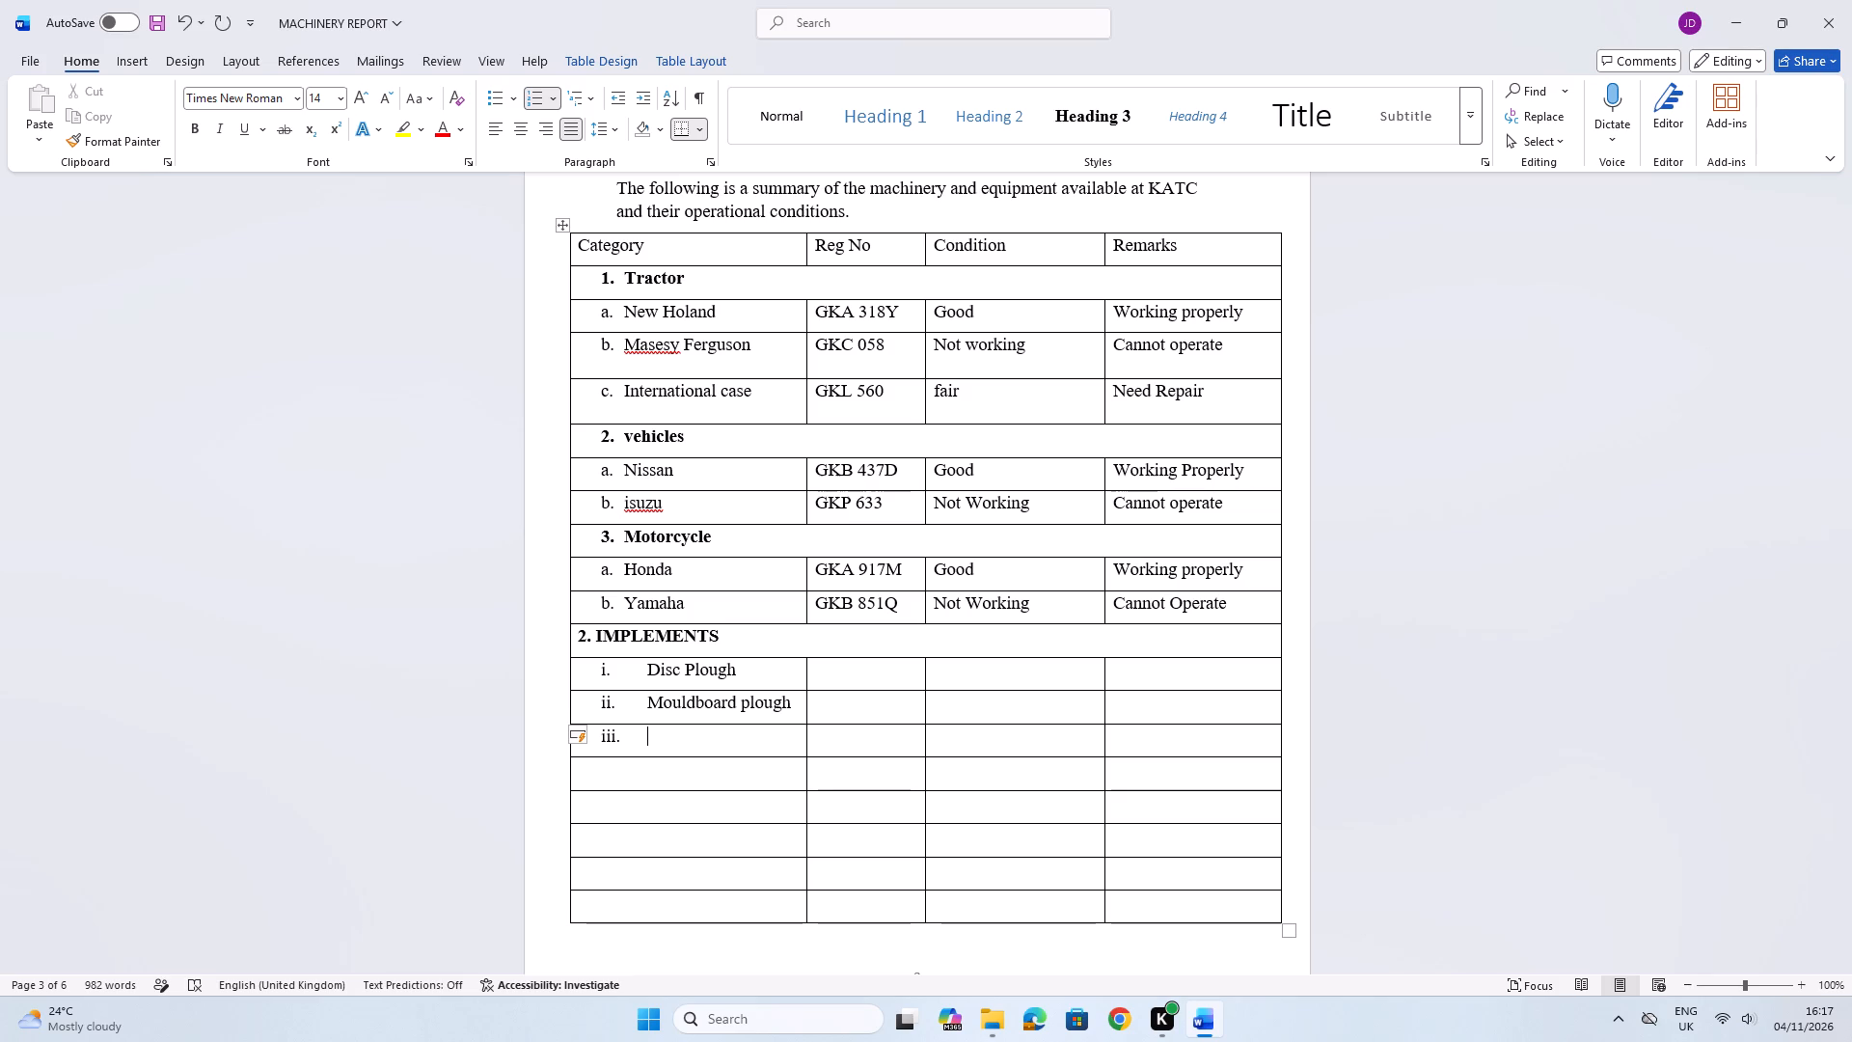
key(r)
key(o)
text(ti)
key(BackSpace)
text(or)
text(vextor)
key(Down)
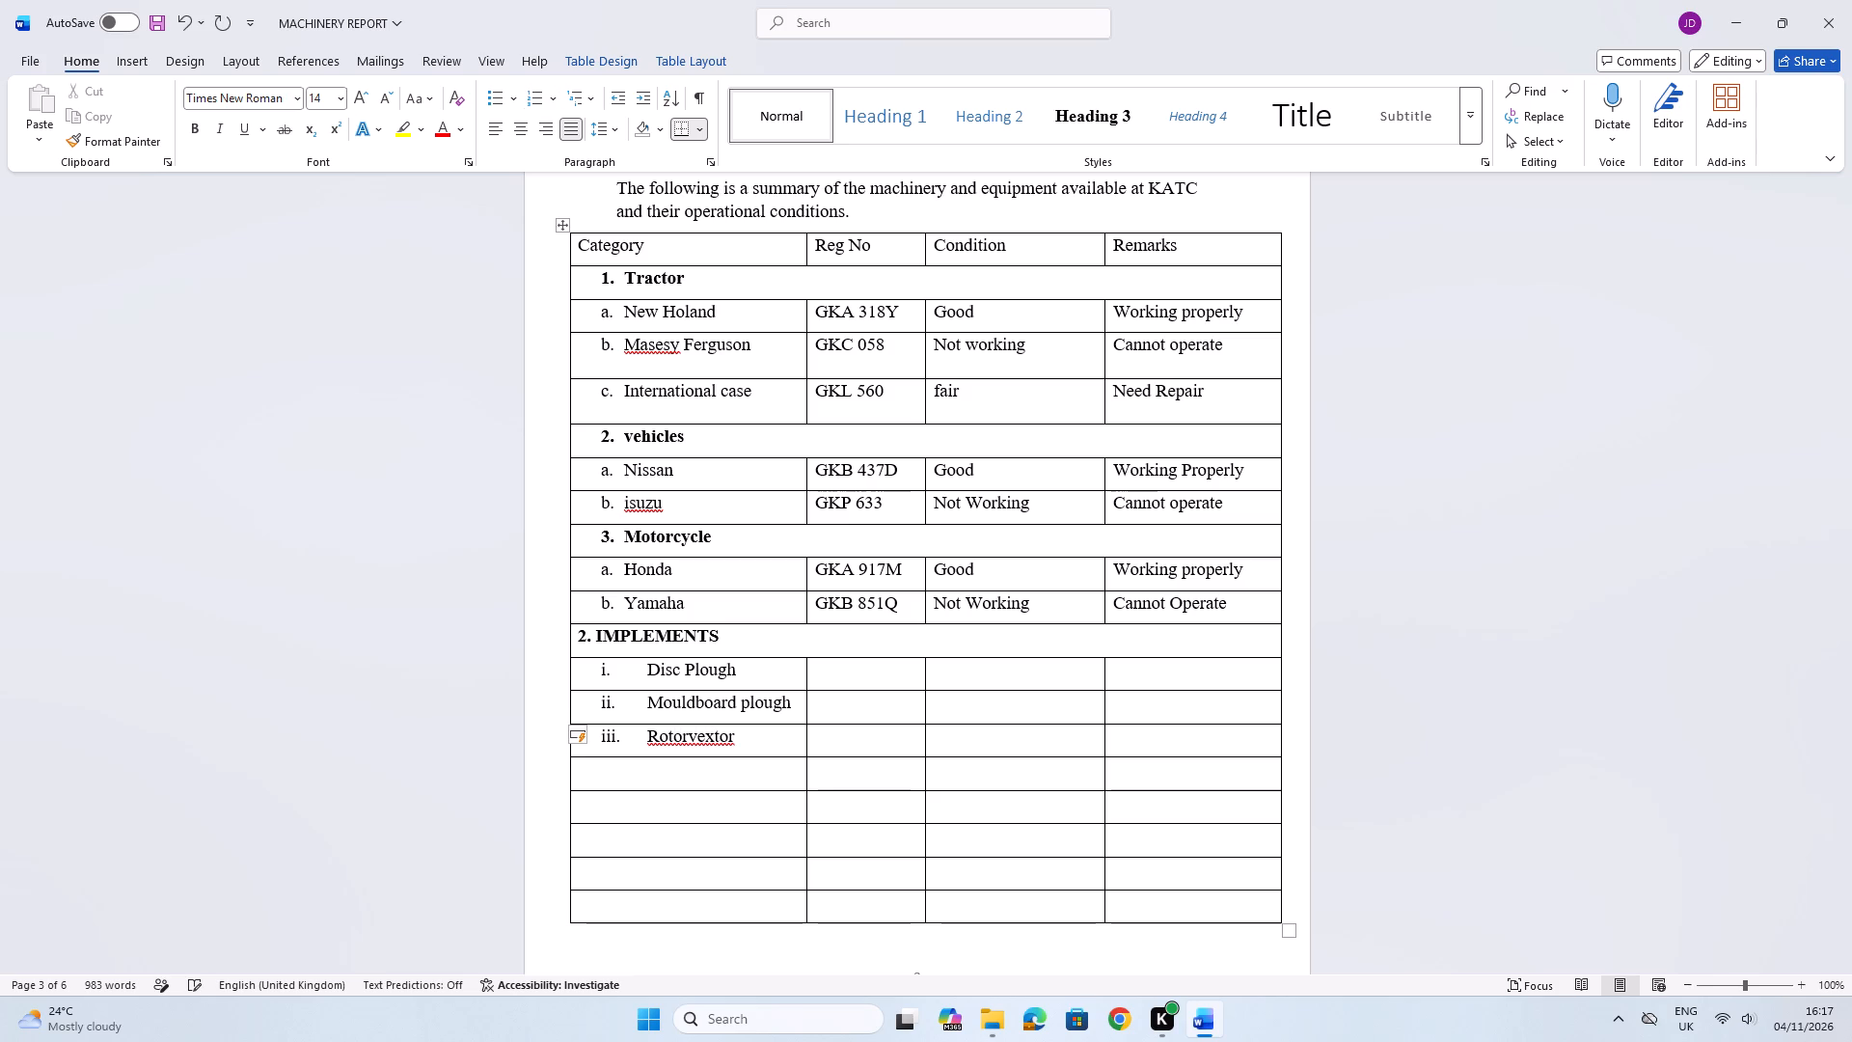
right_click(723, 735)
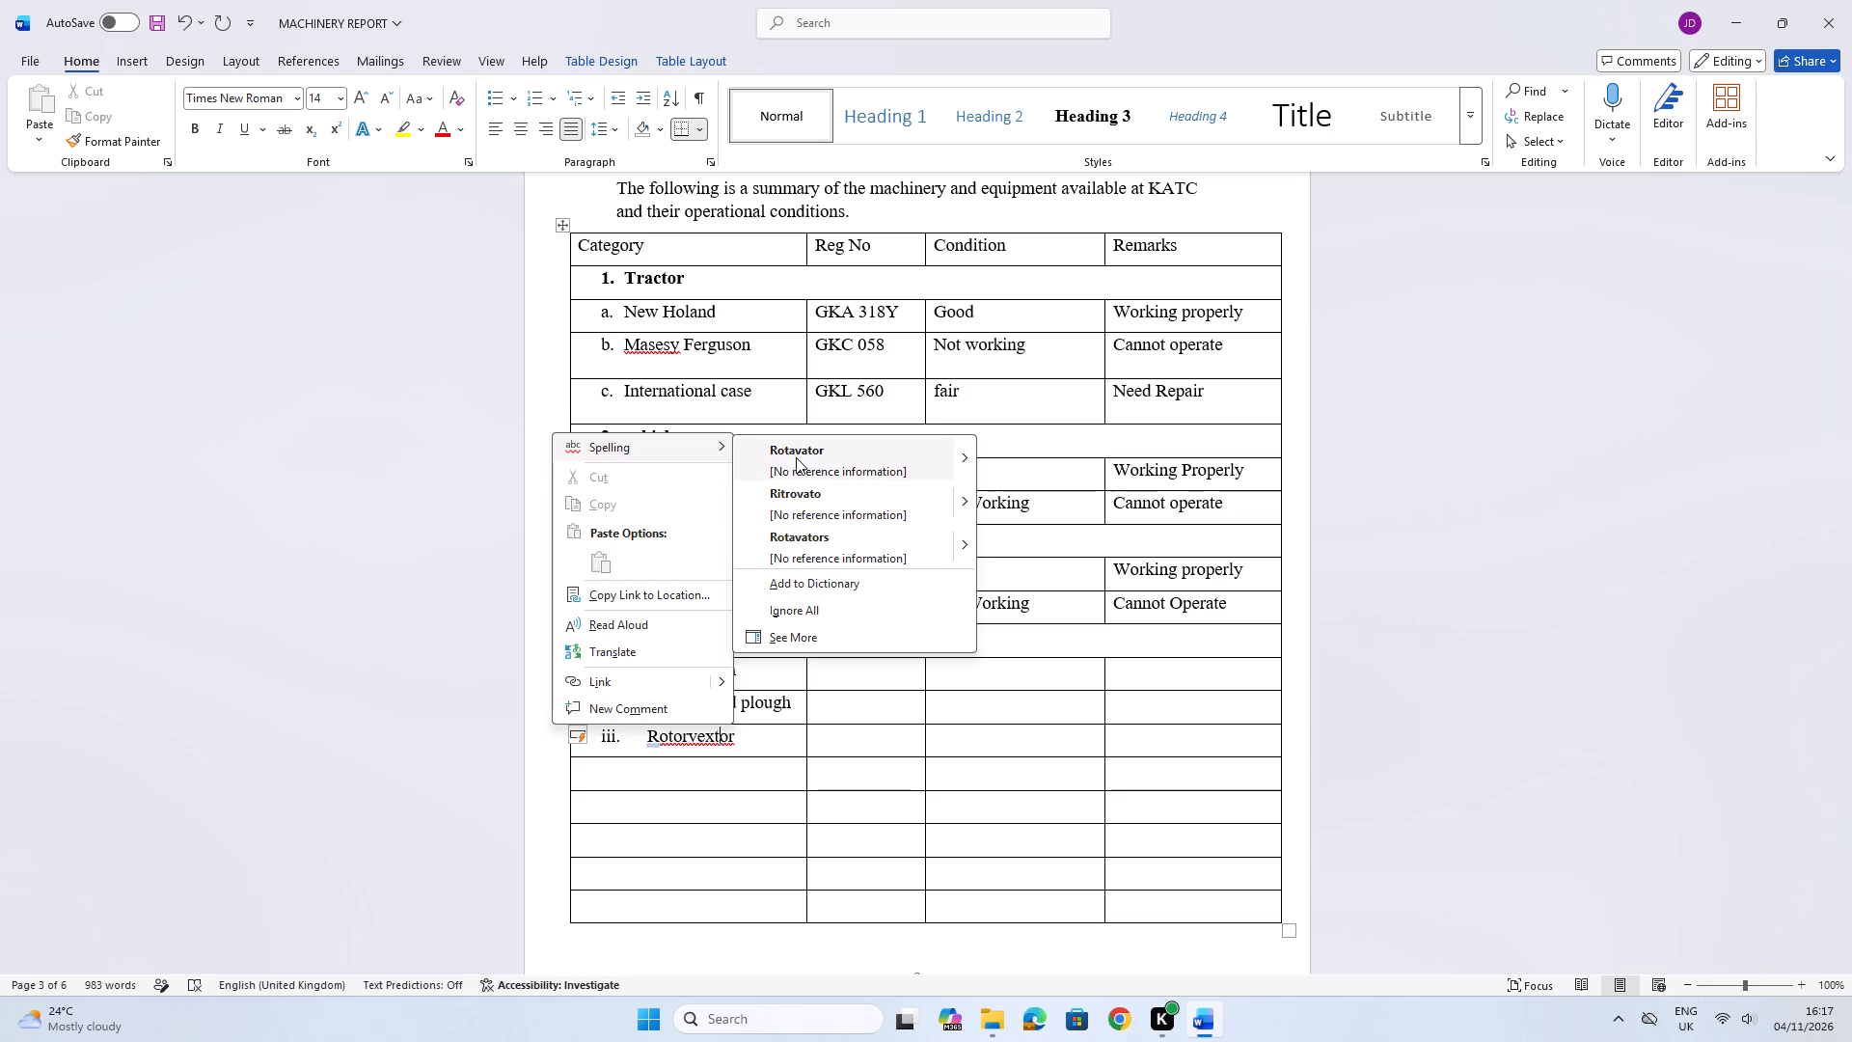
click(796, 454)
Start the next two implement entries below Rotavator with list number iv. and the letter v in the Category column.
click(698, 775)
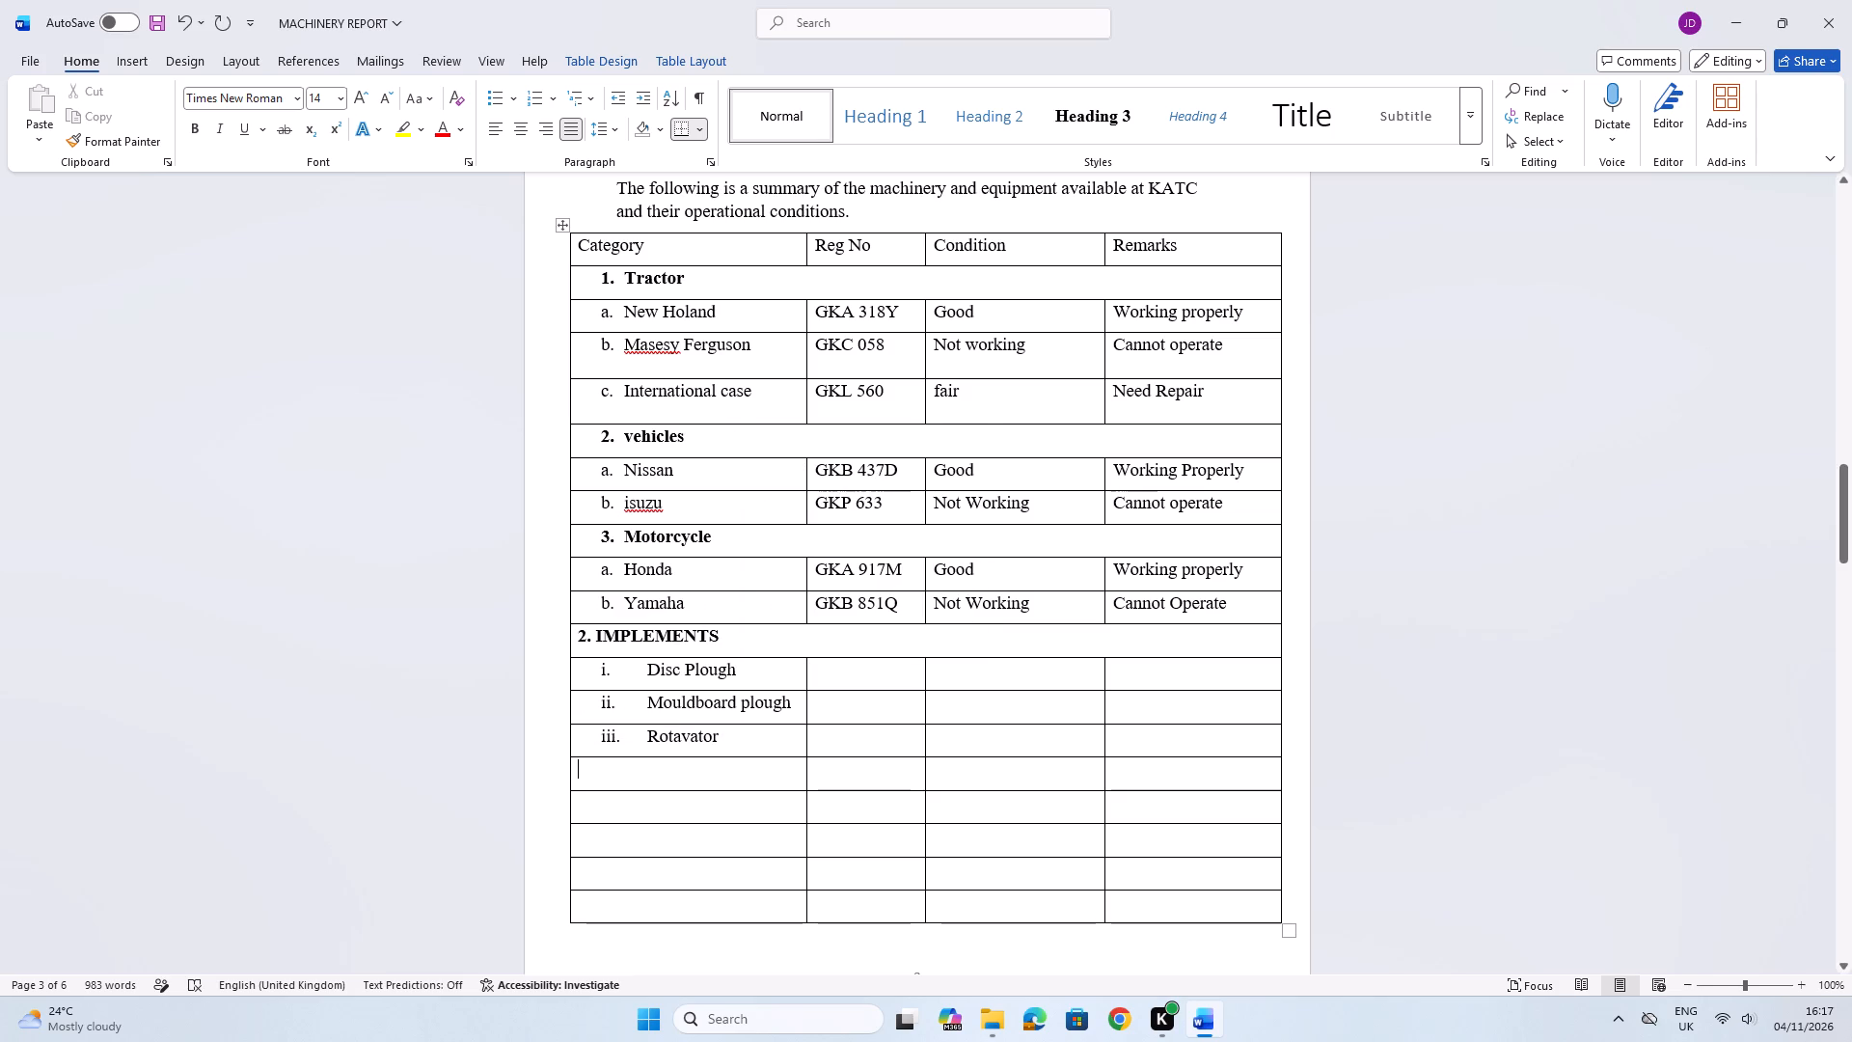
key(i)
text(v.)
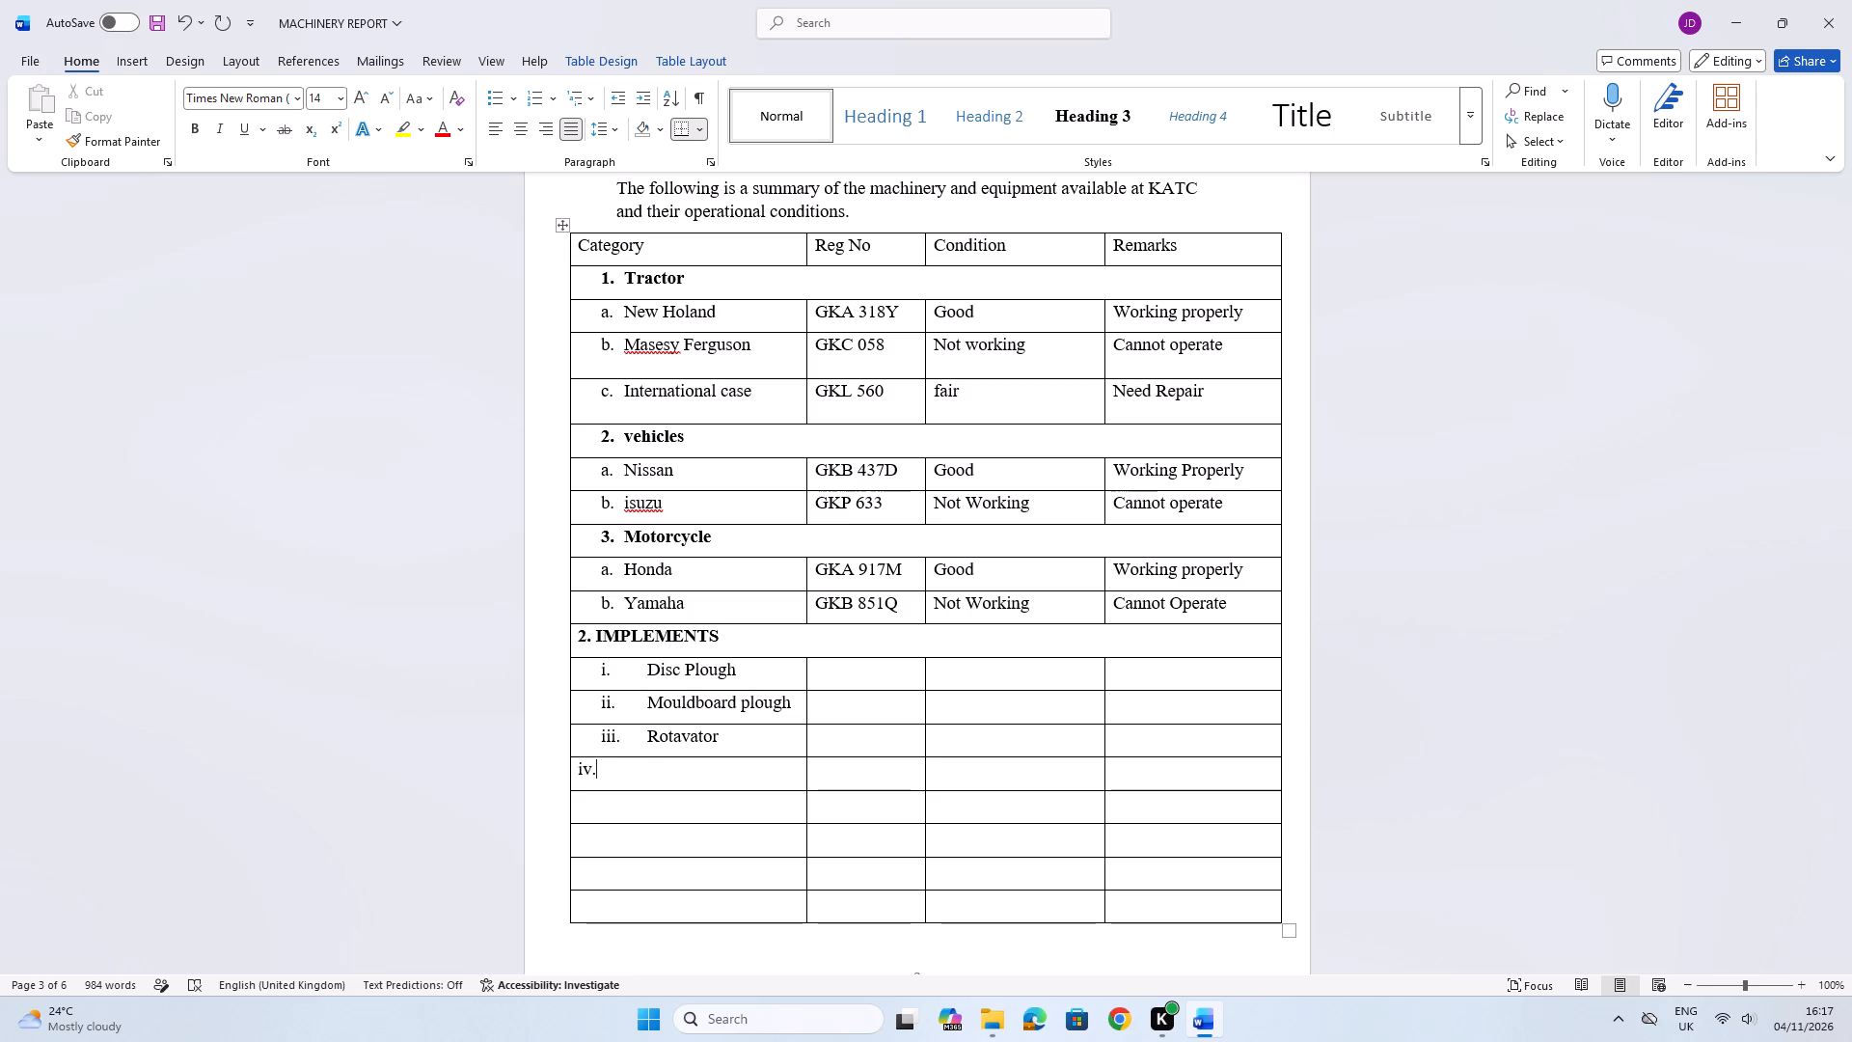
key(space)
key(Down)
key(v)
Renumber the IMPLEMENTS list with Arabic numerals 1. to 5. instead of Roman numerals, starting at Disc Plough.
click(612, 667)
key(BackSpace)
key(BackSpace)
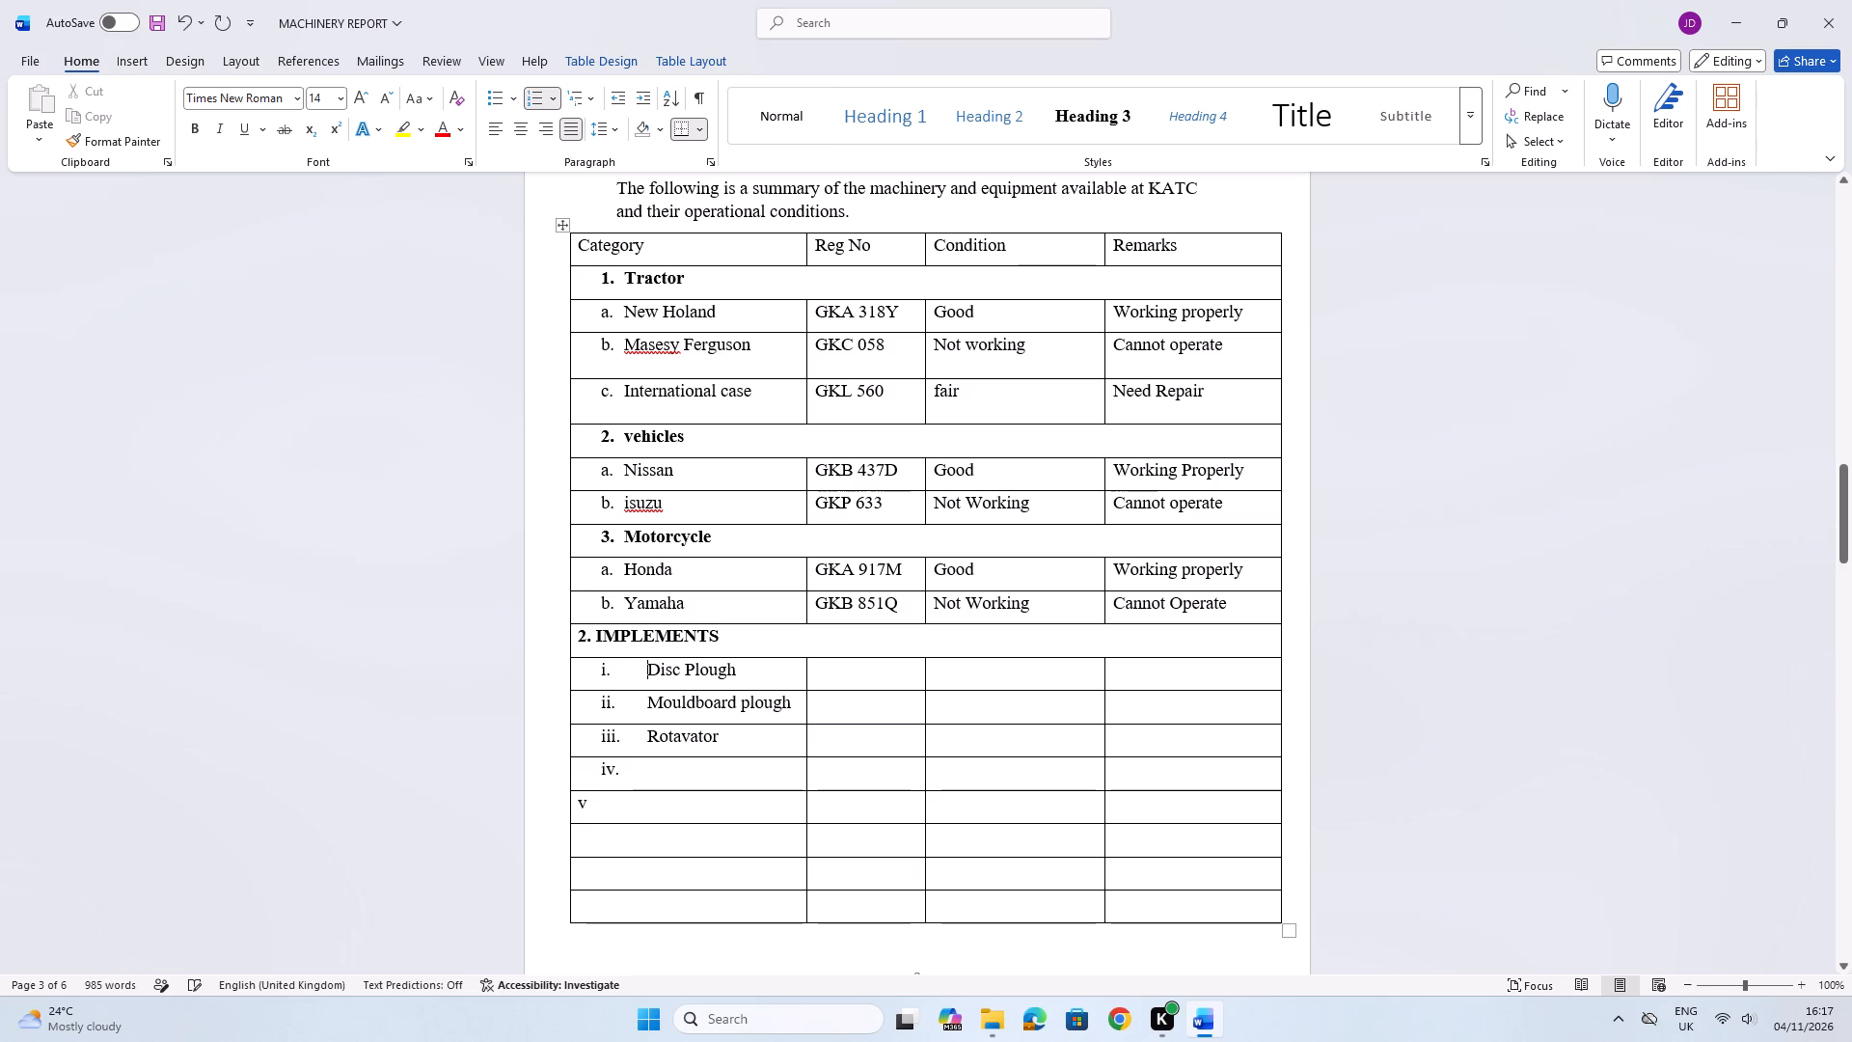
text(1.)
key(space)
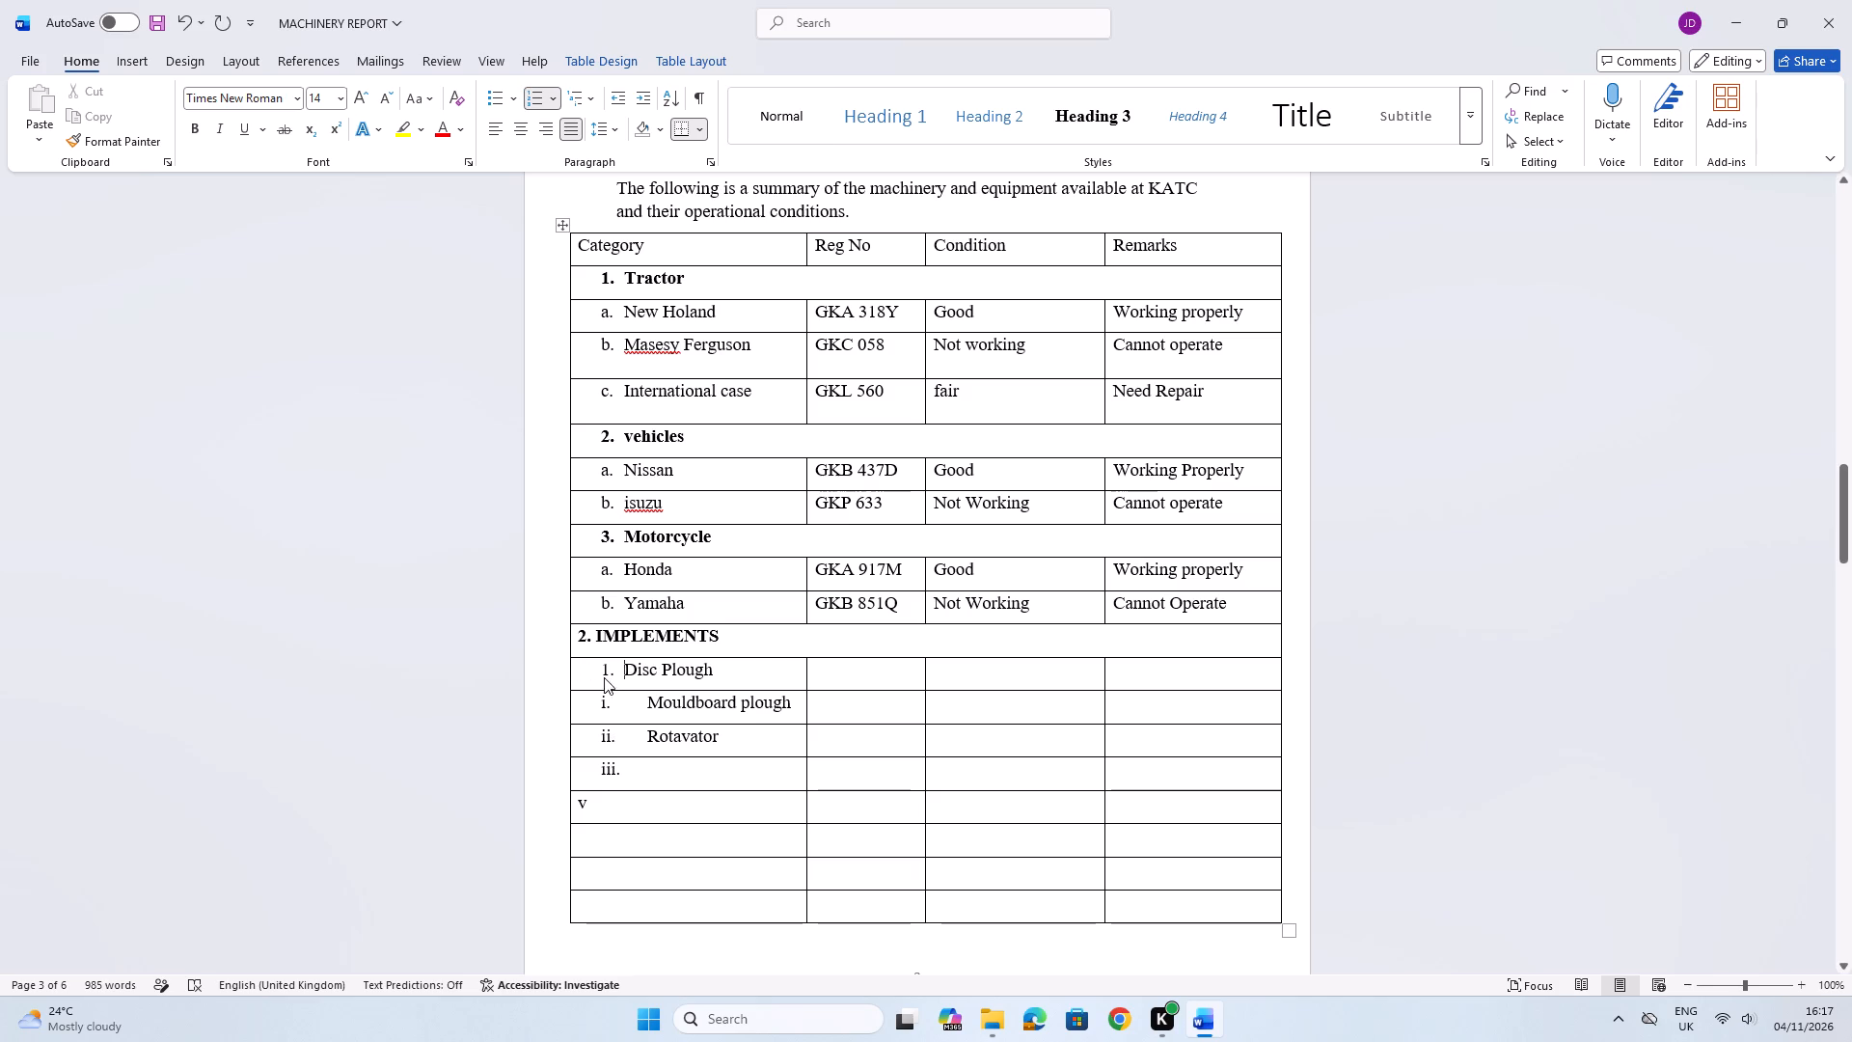
click(618, 708)
key(BackSpace)
key(BackSpace)
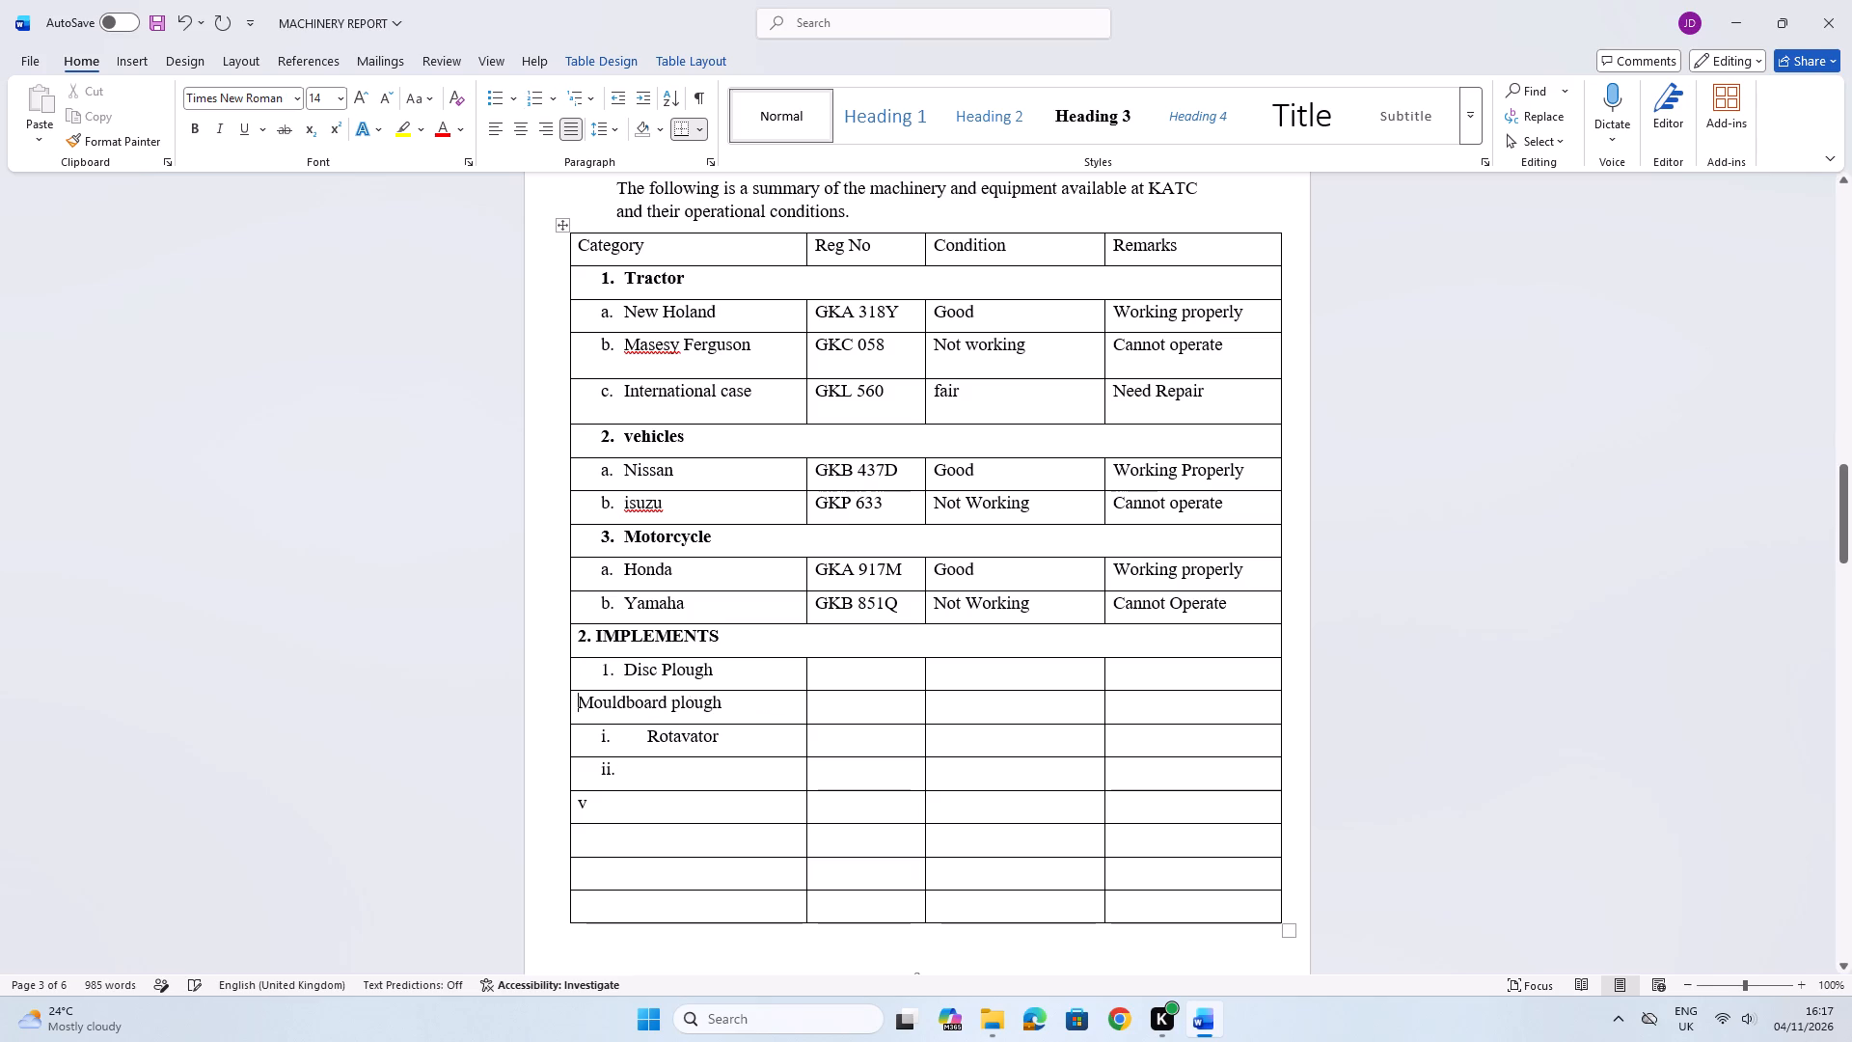
text(2.)
key(space)
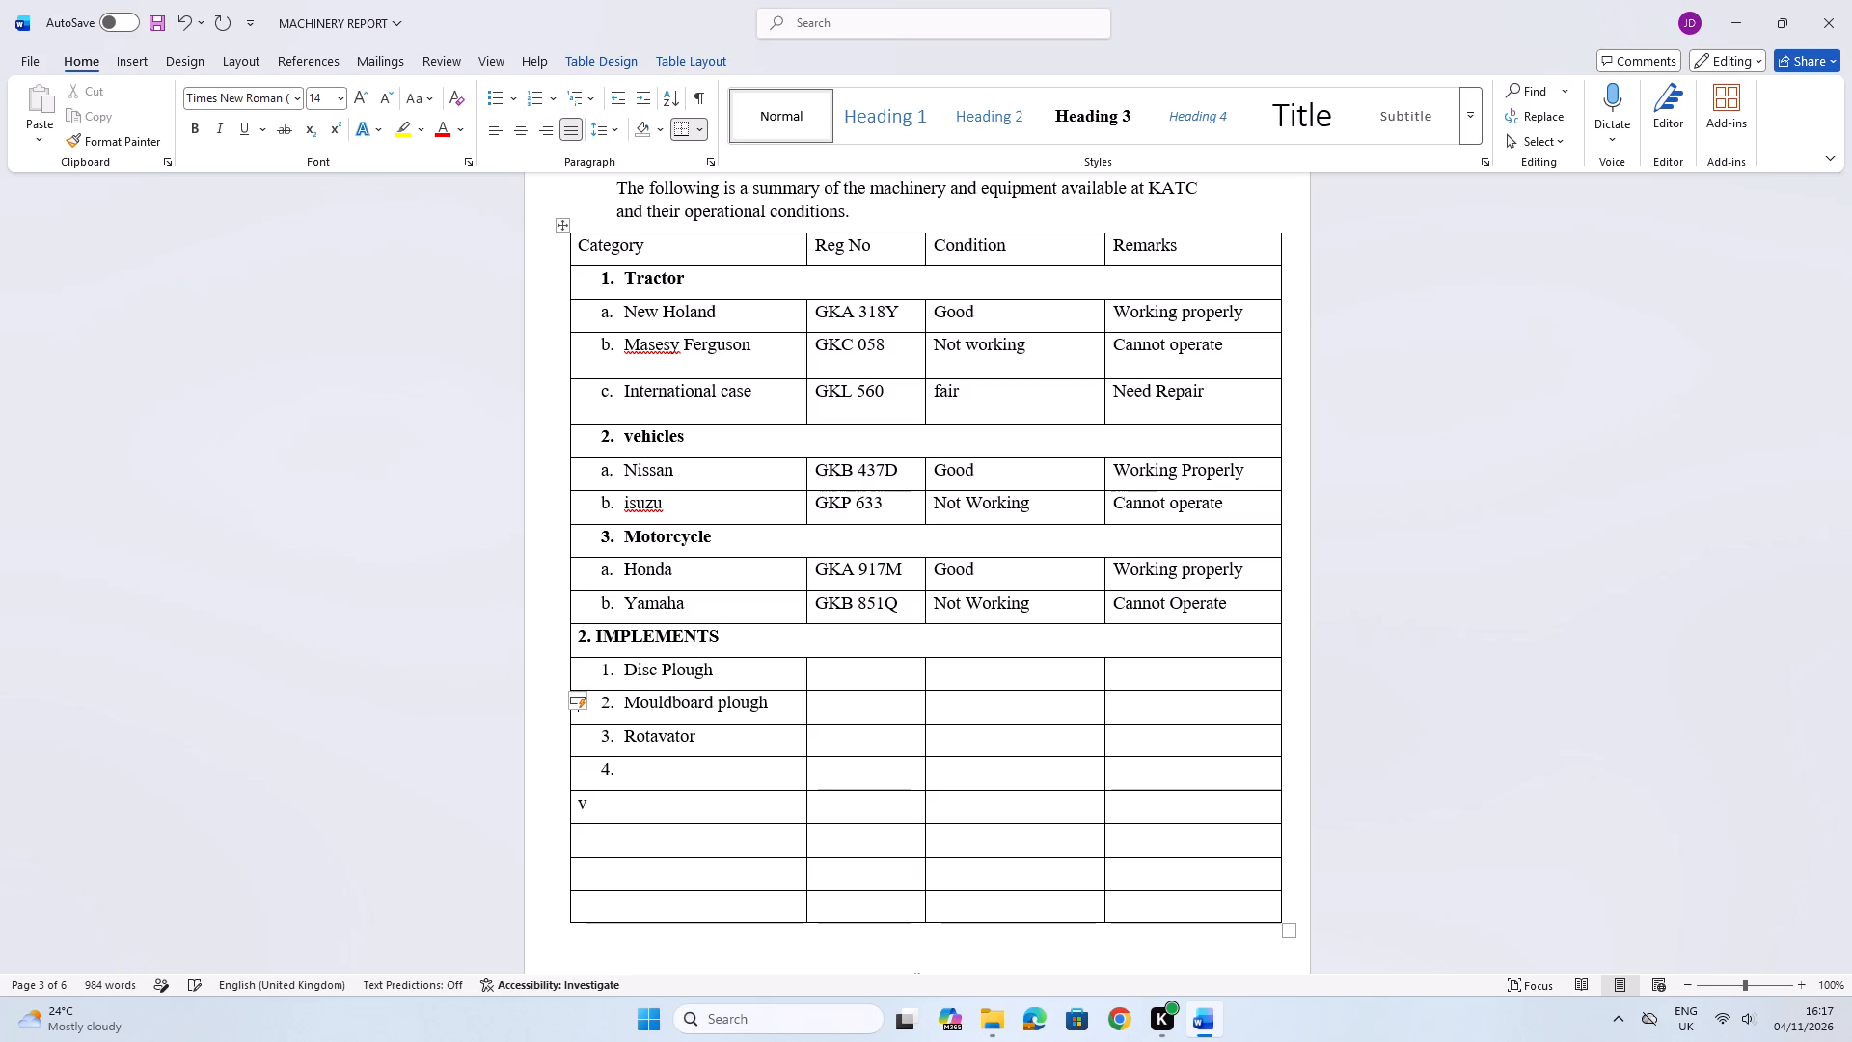
click(610, 804)
key(BackSpace)
text(5.)
key(space)
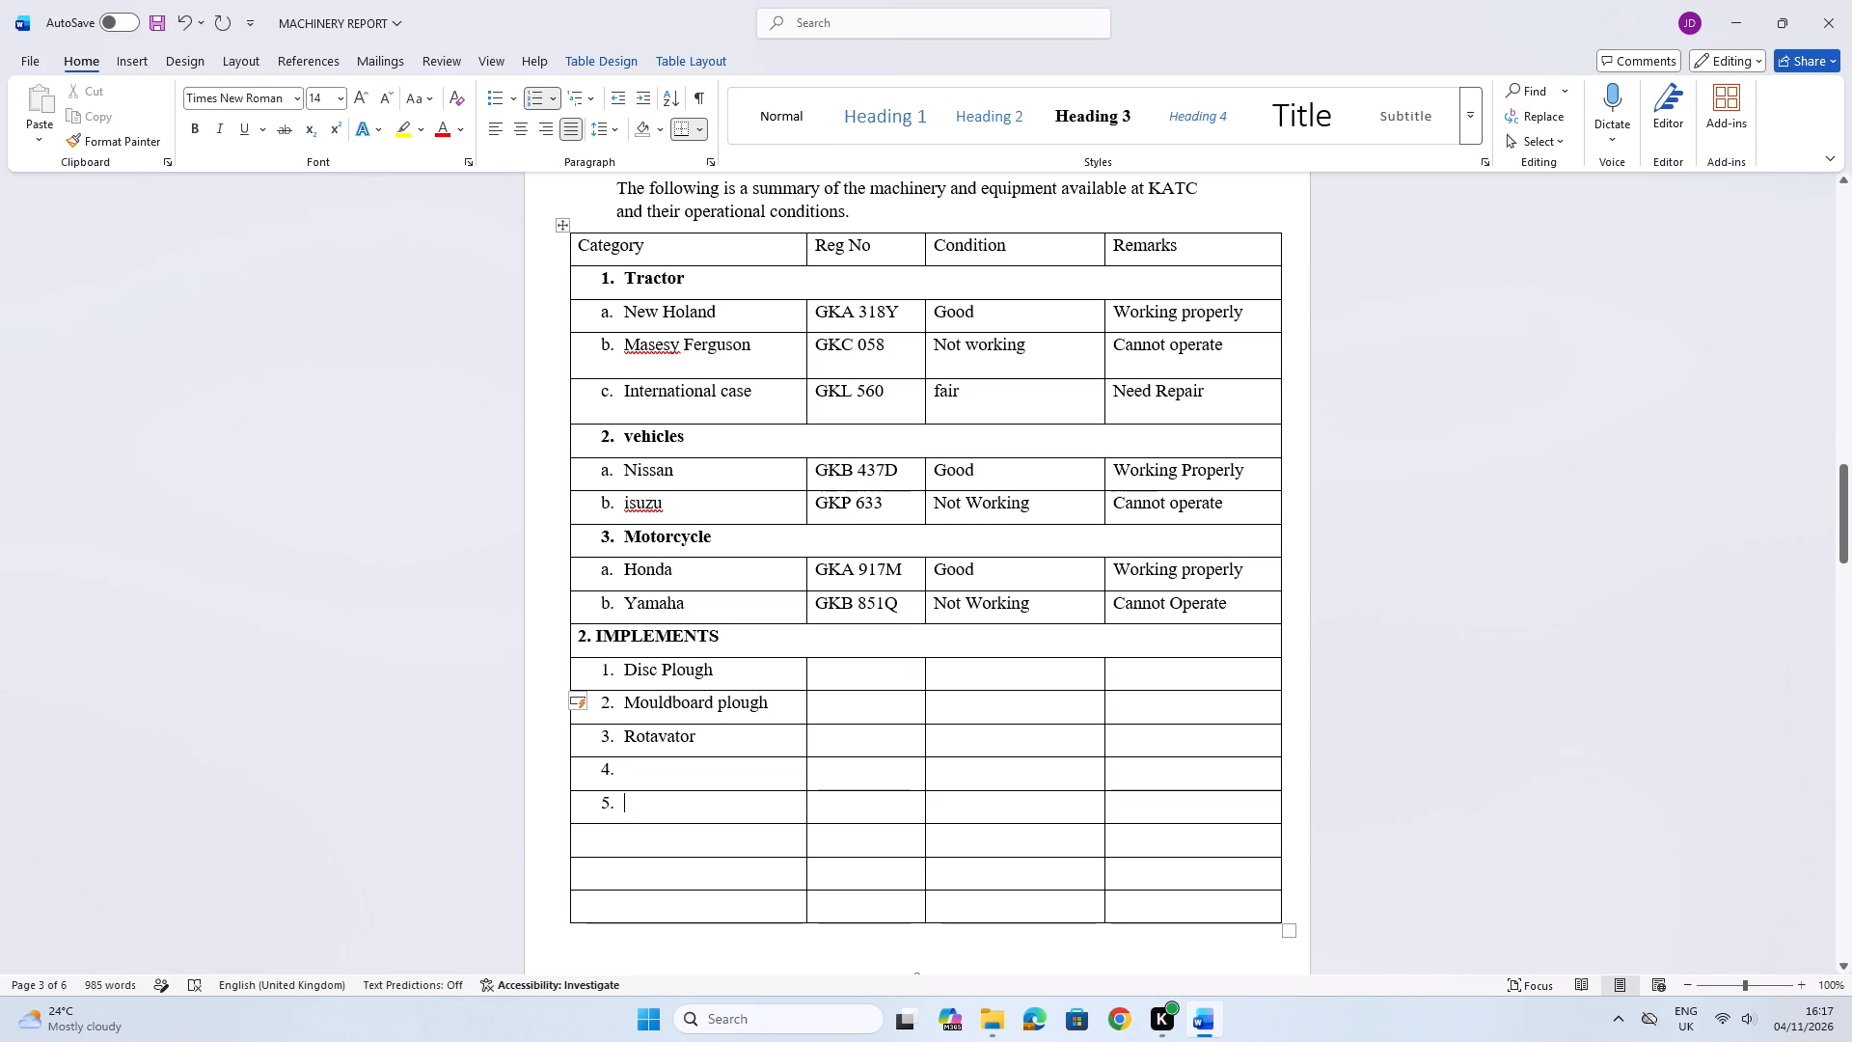
Enter Disc Harrow as item 4 and Gyro meter as item 5 in the Category column under IMPLEMENTS.
click(639, 777)
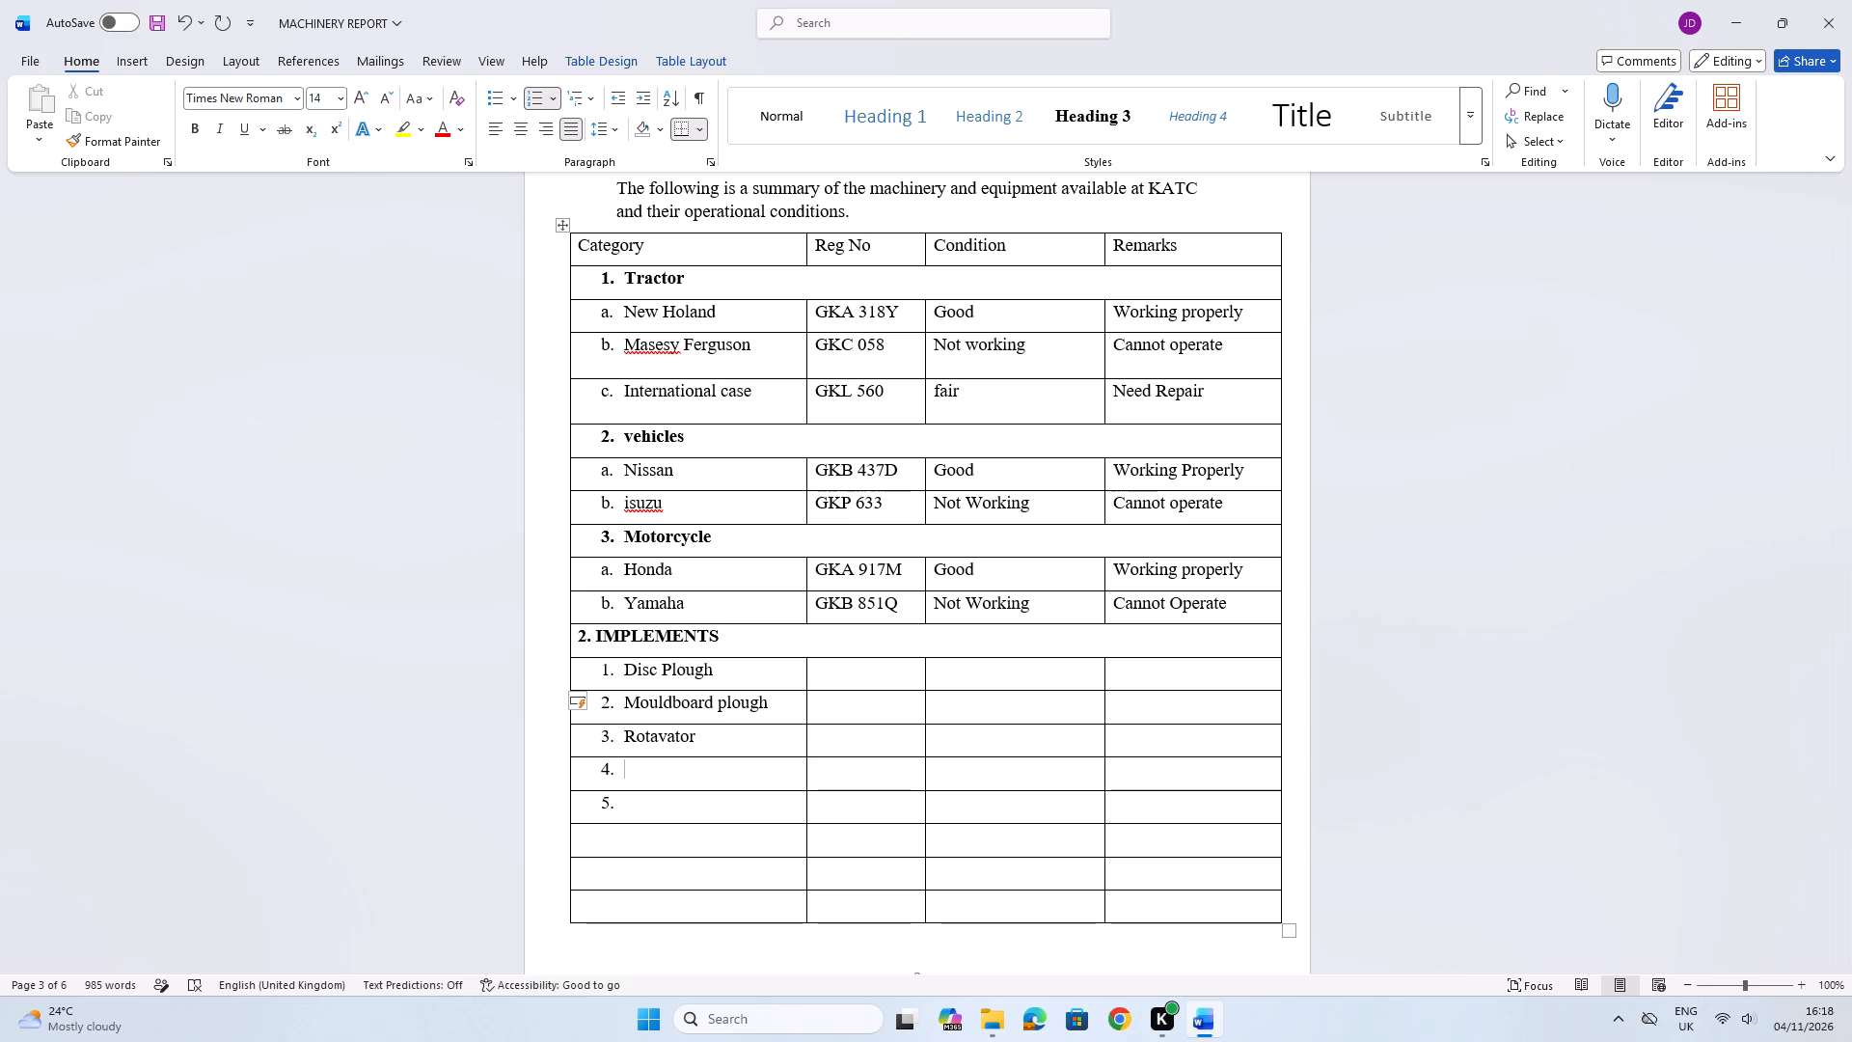
key(d)
text(isc)
key(space)
key(h)
text(arrow)
key(Down)
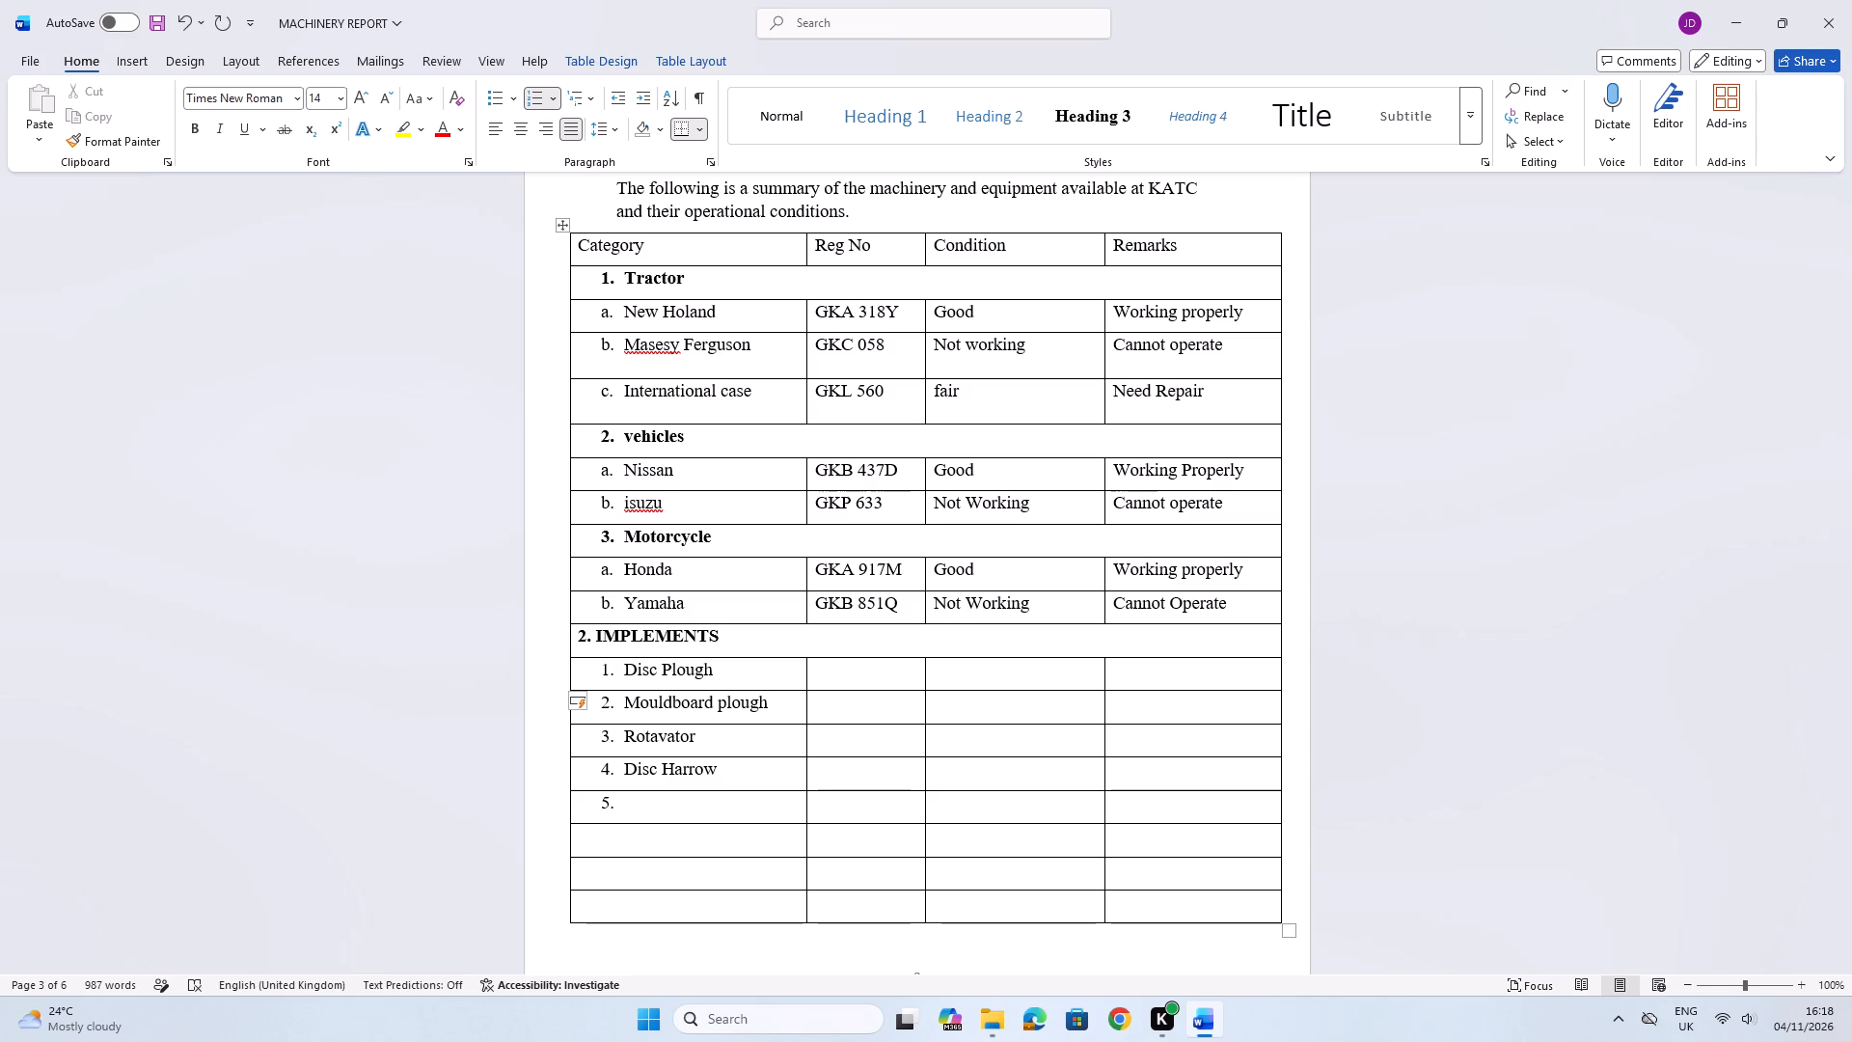
key(g)
text(yro meter)
Enter Back Rake as item 6 in the Category cell below Gyro meter.
key(Down)
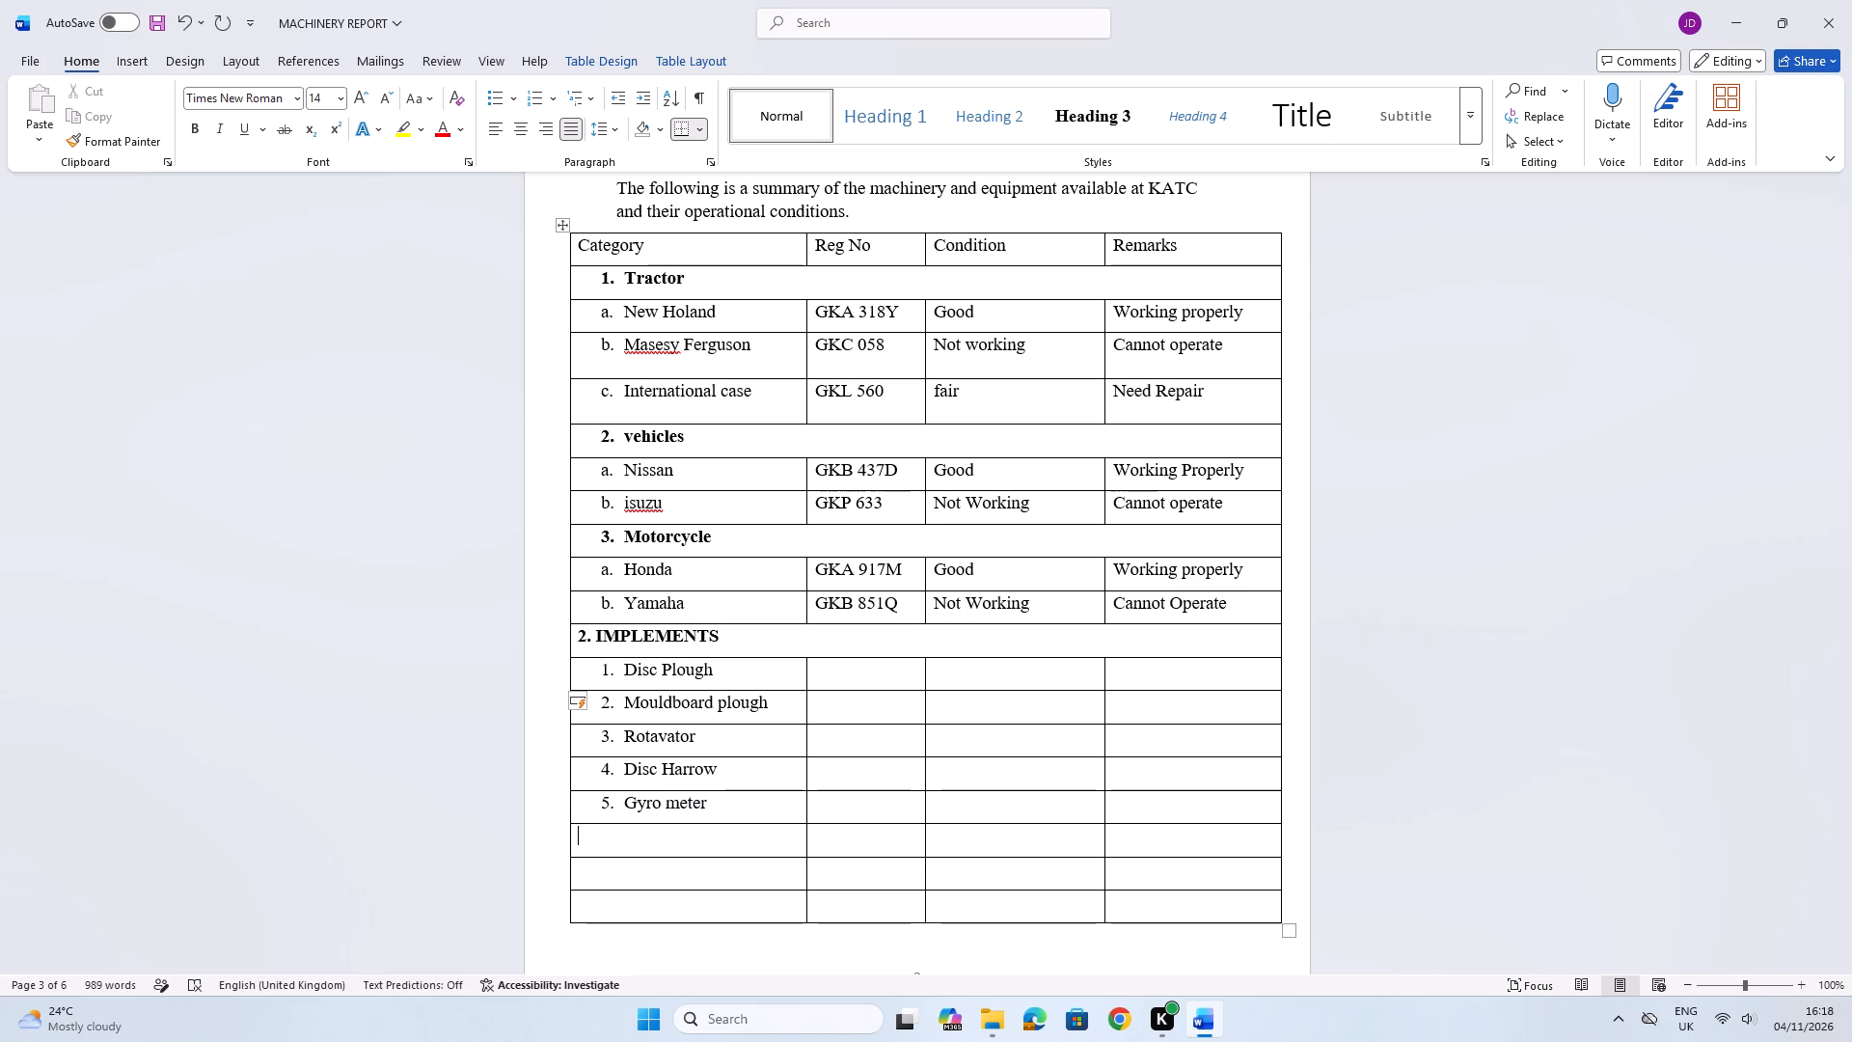
text(6.)
key(space)
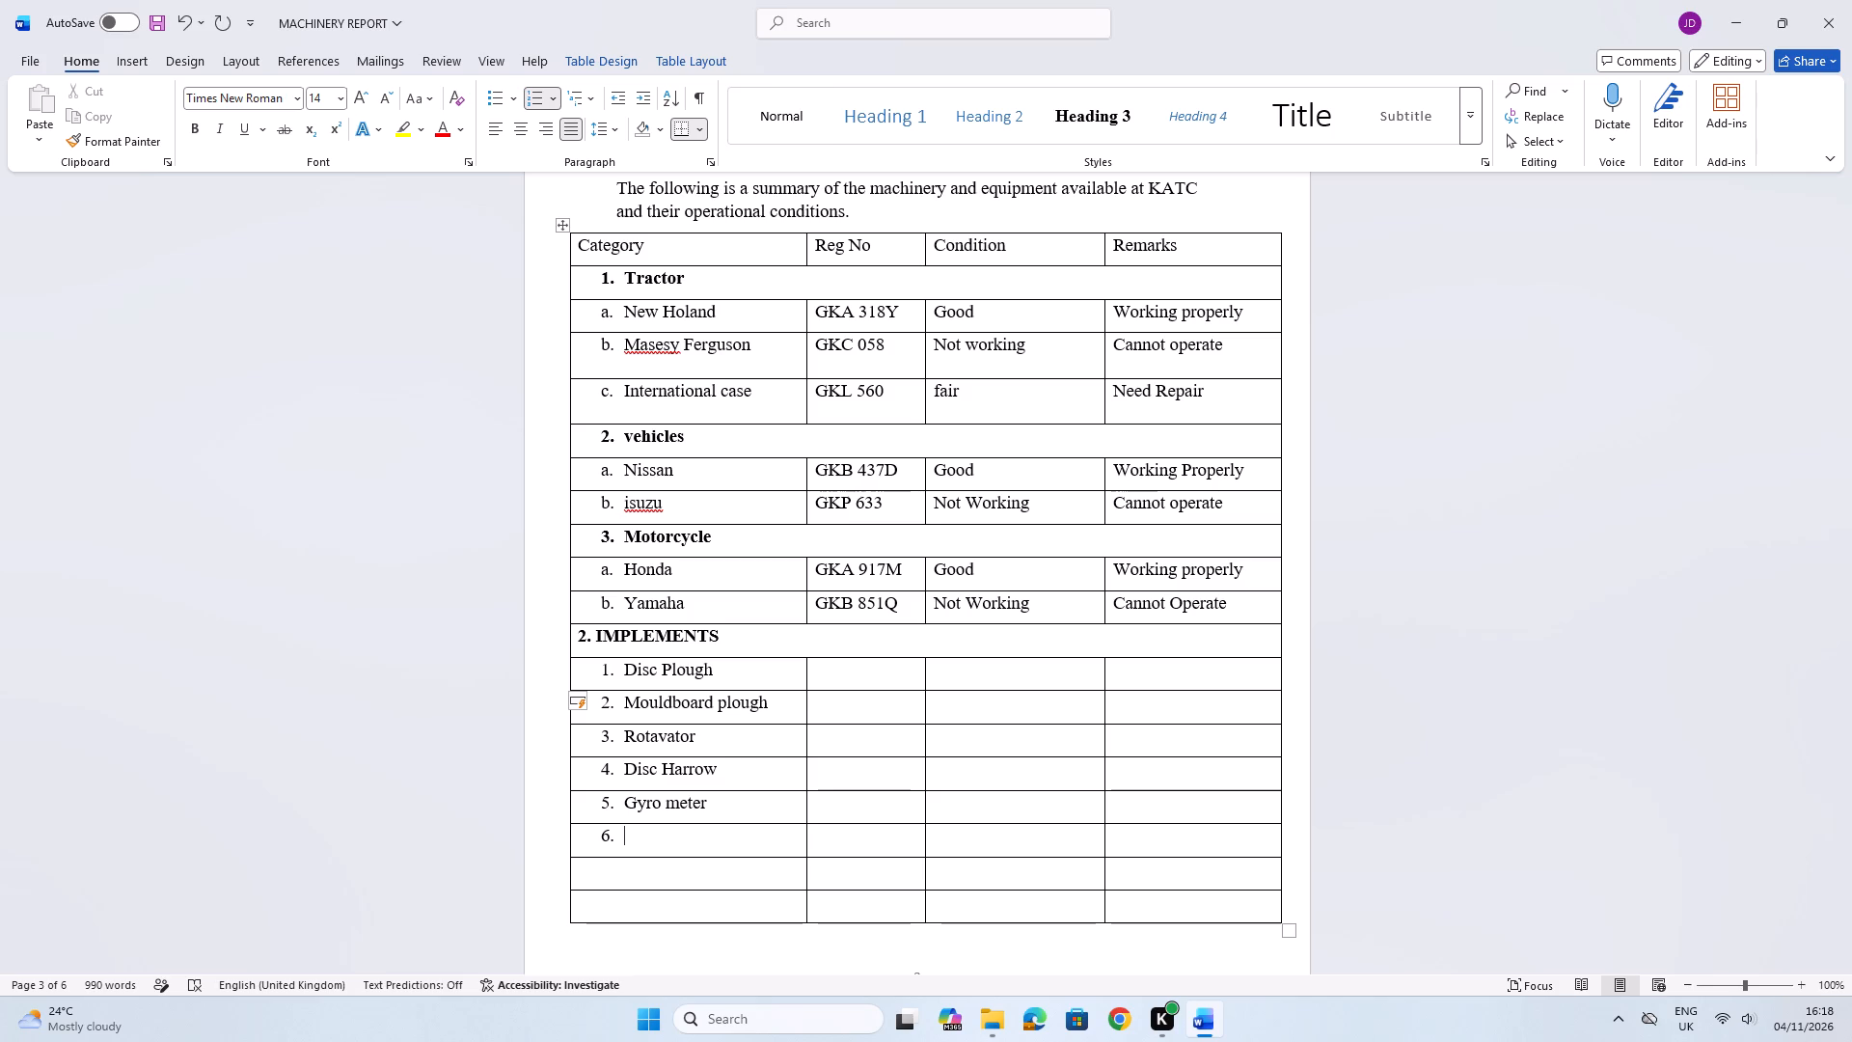
key(b)
text(ack)
key(space)
key(r)
Enter Hay Rake as item 7 in the Category cell below Back Rake.
key(Down)
text(7.)
key(space)
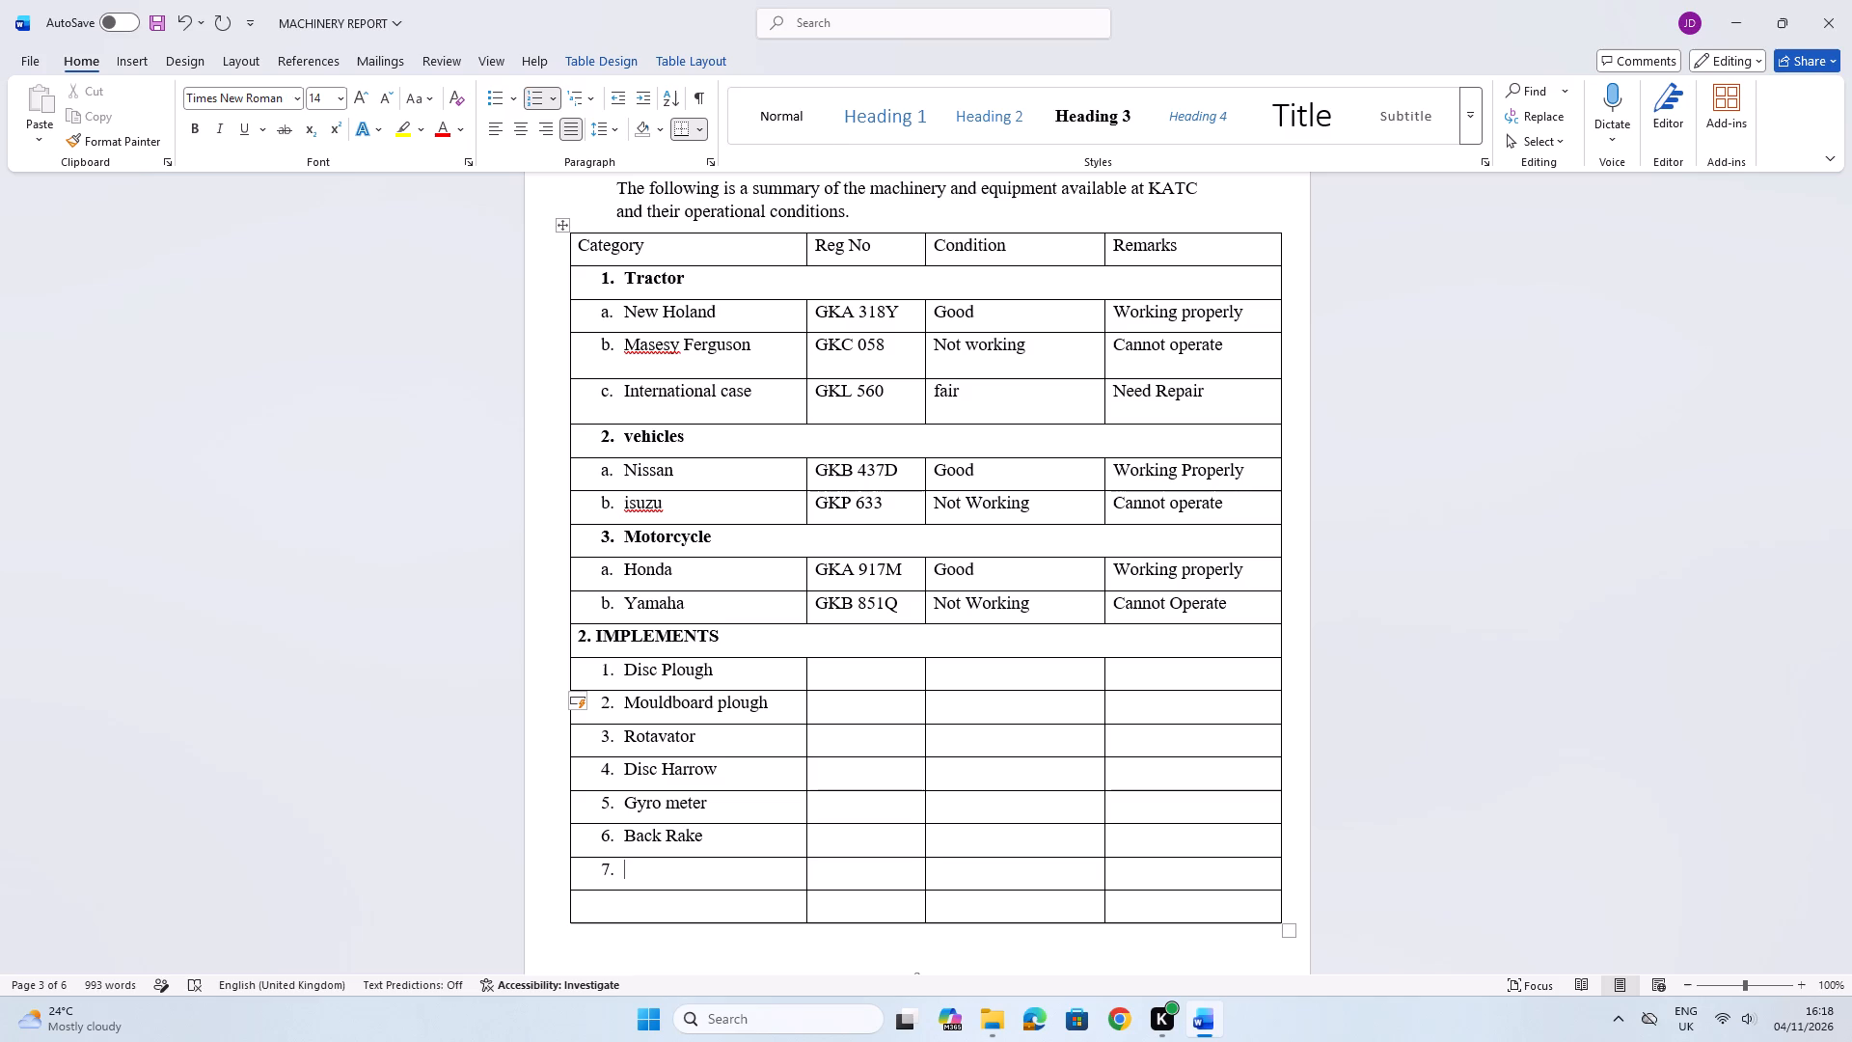
key(h)
text(ay)
key(space)
key(r)
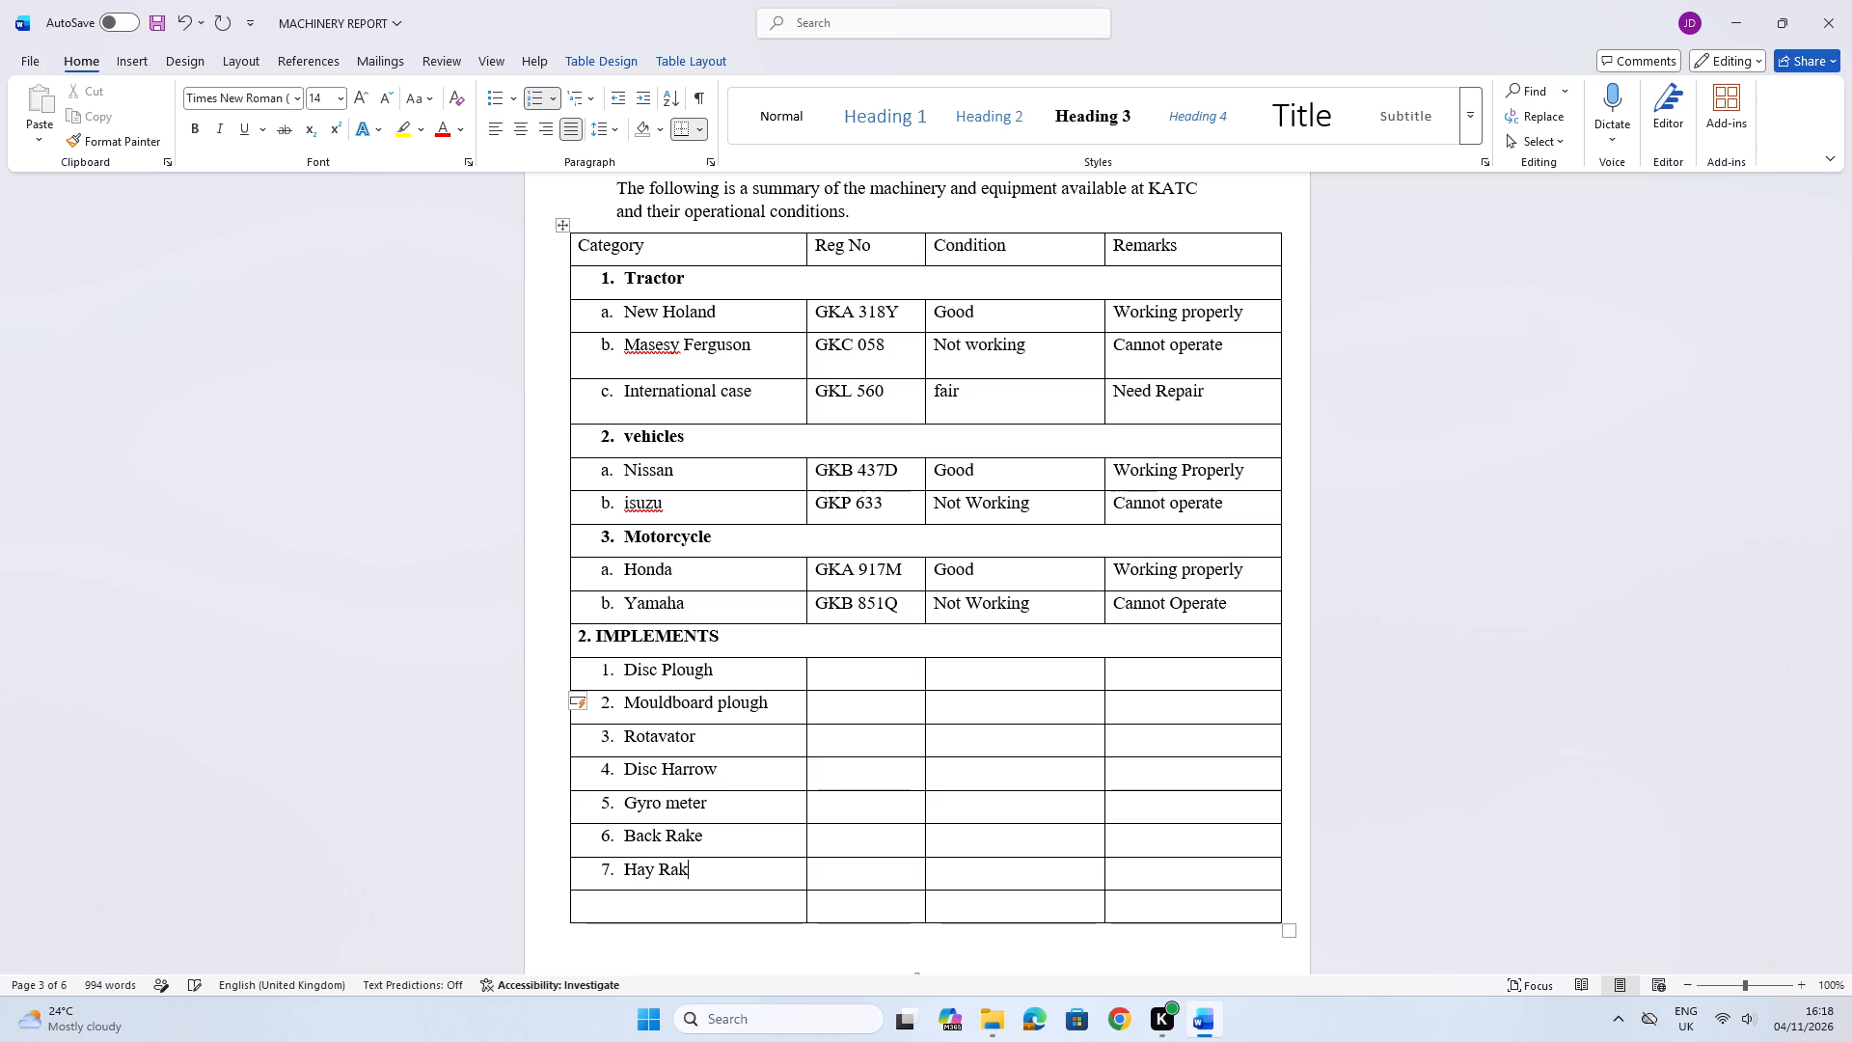
Enter Hay Mower as item 8 in the Category cell of the table's last row.
key(Down)
text(8.)
key(space)
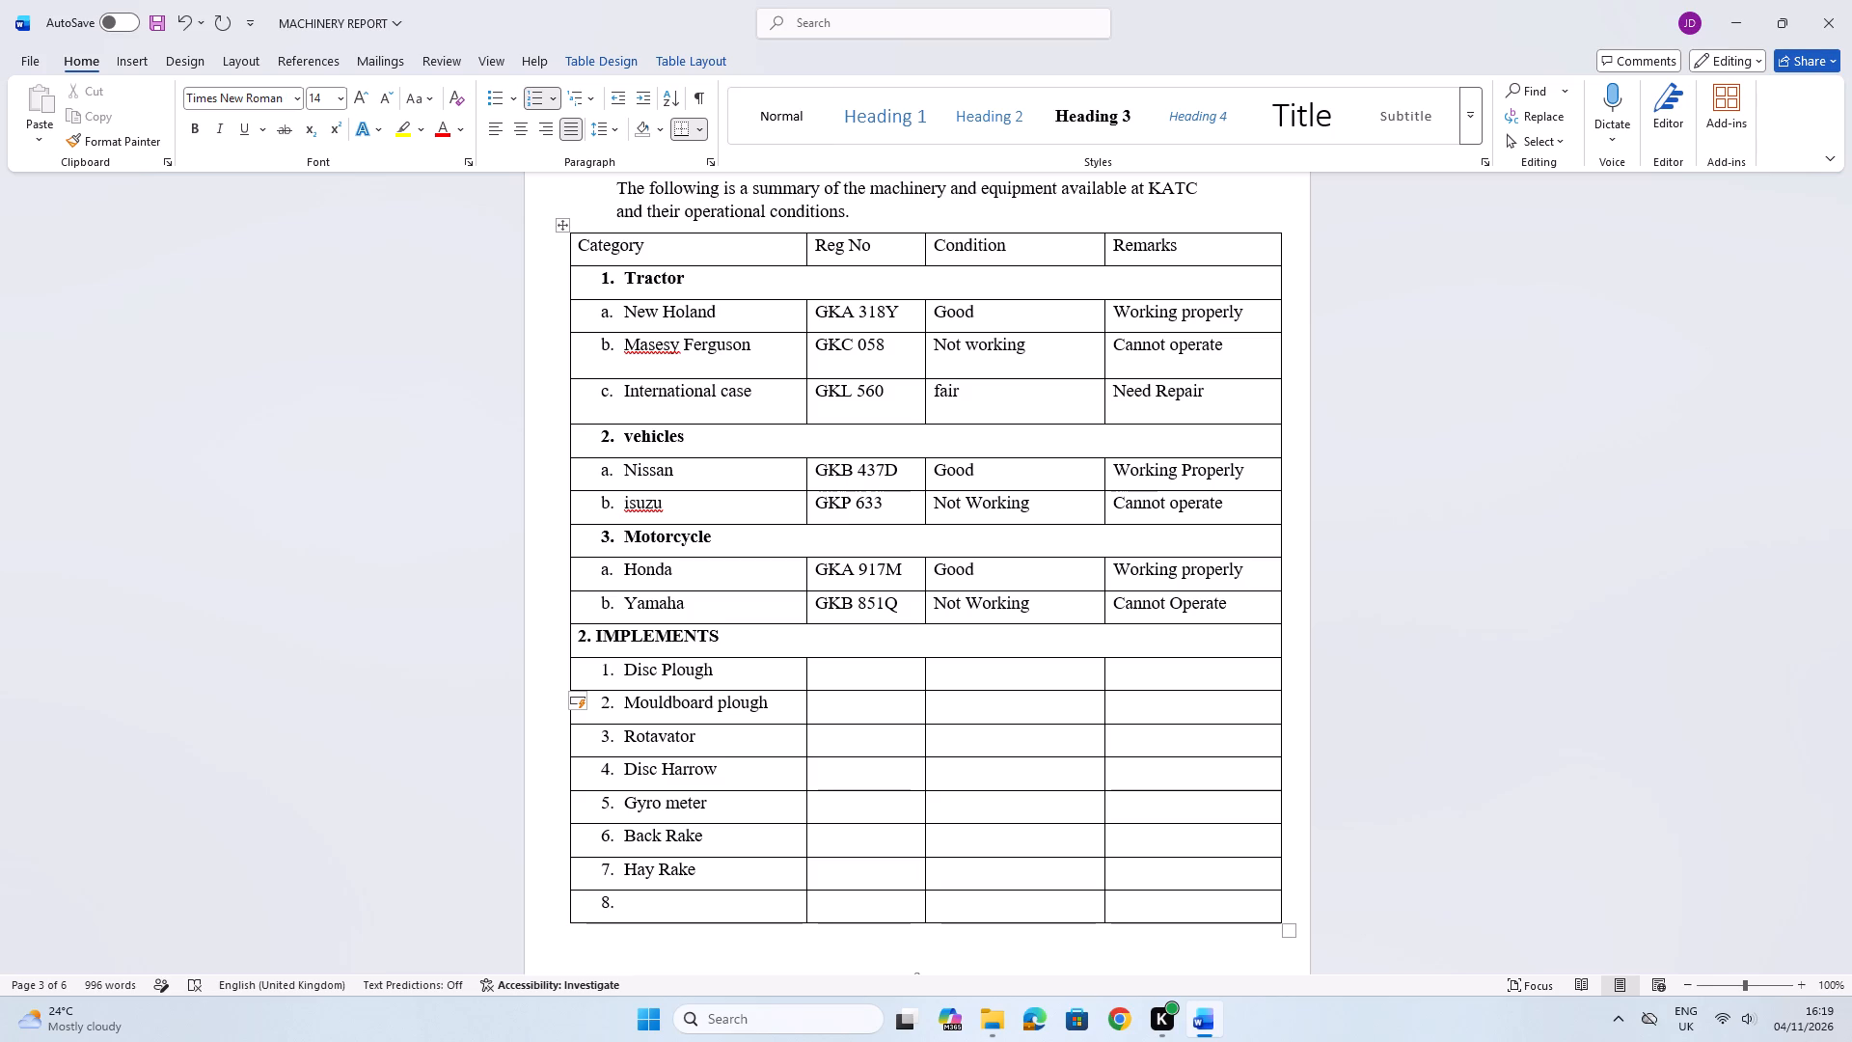
key(h)
text(ay)
key(space)
key(m)
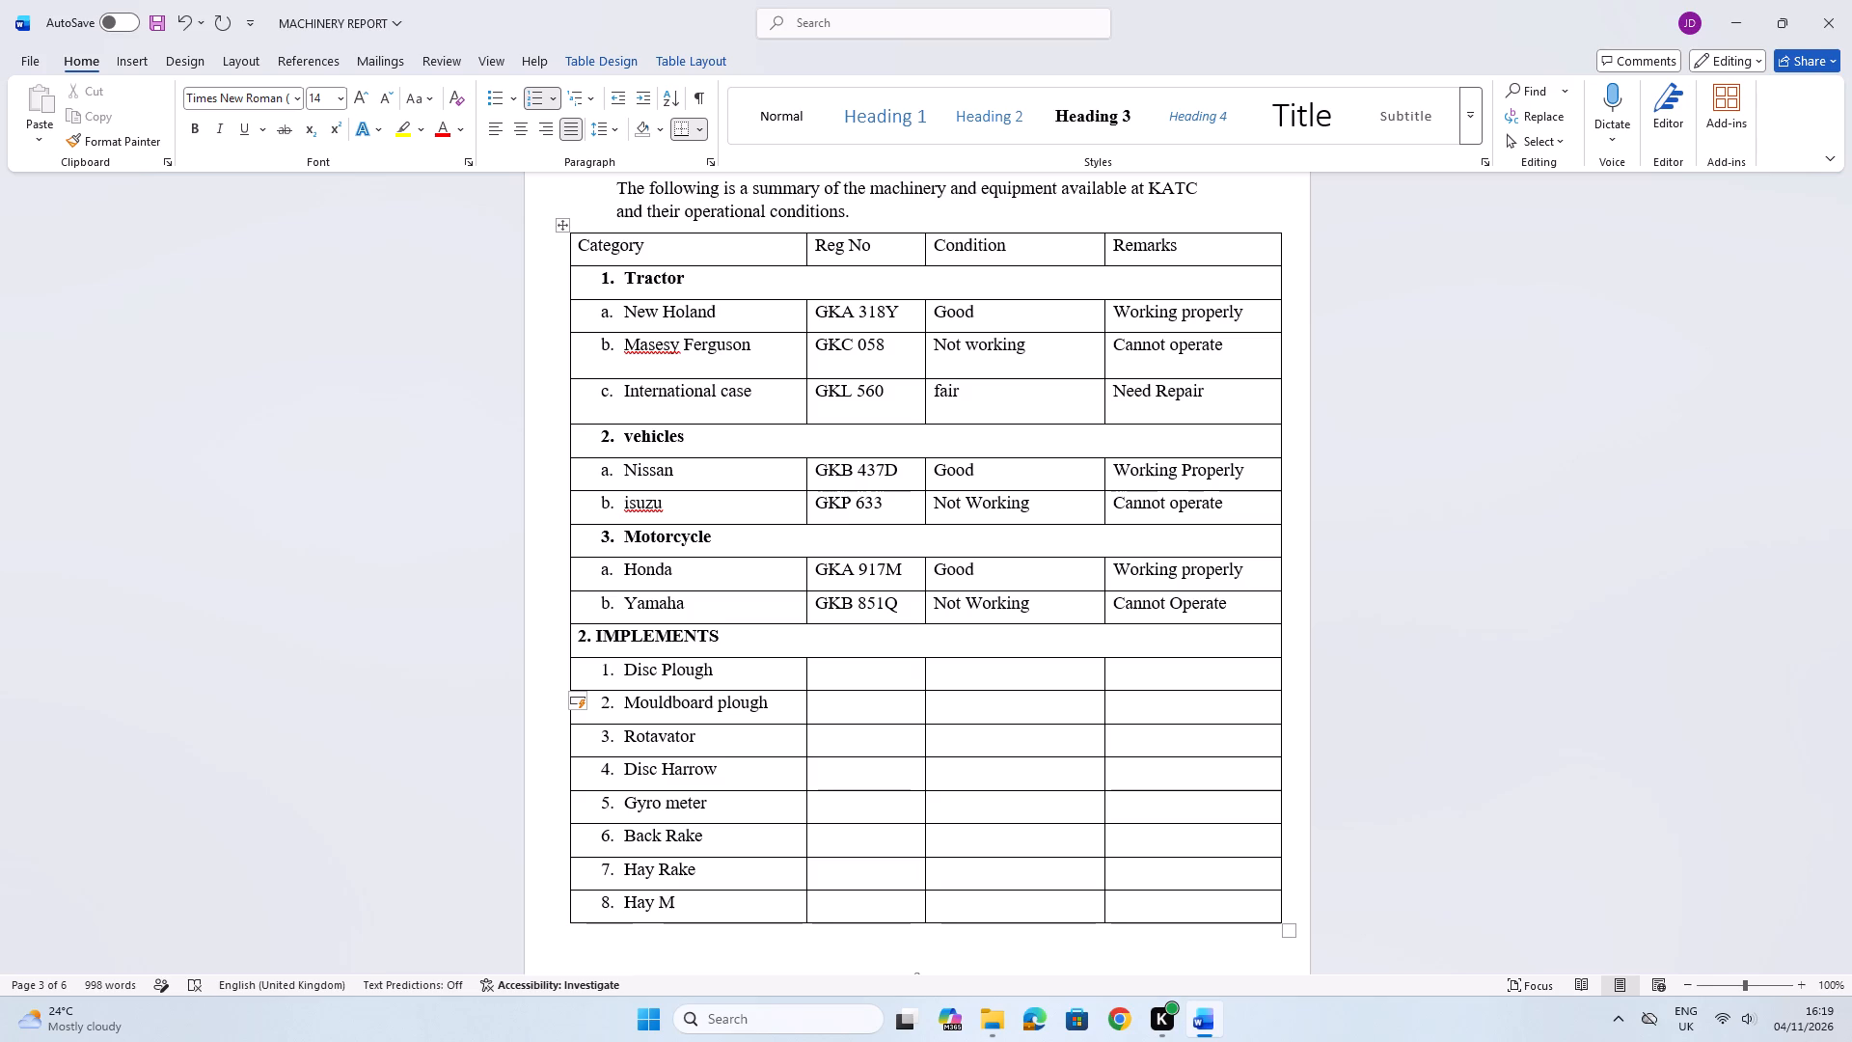
text(ower)
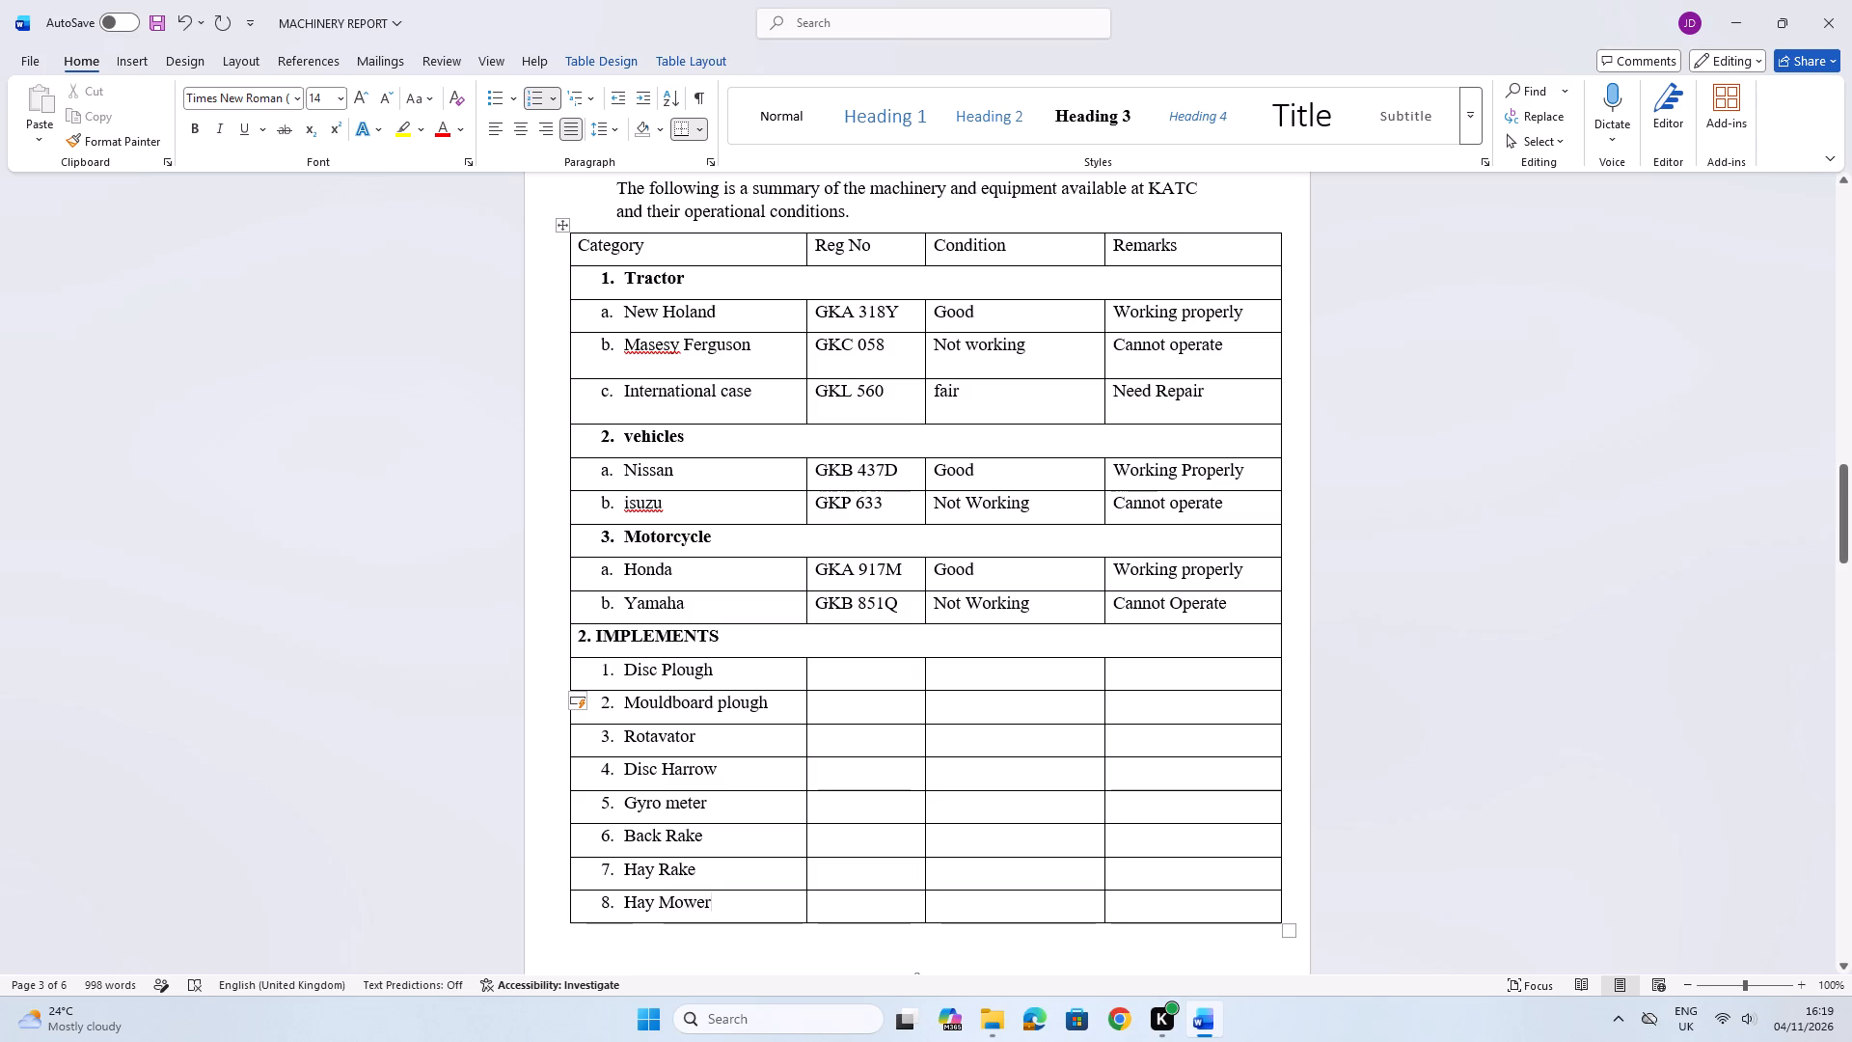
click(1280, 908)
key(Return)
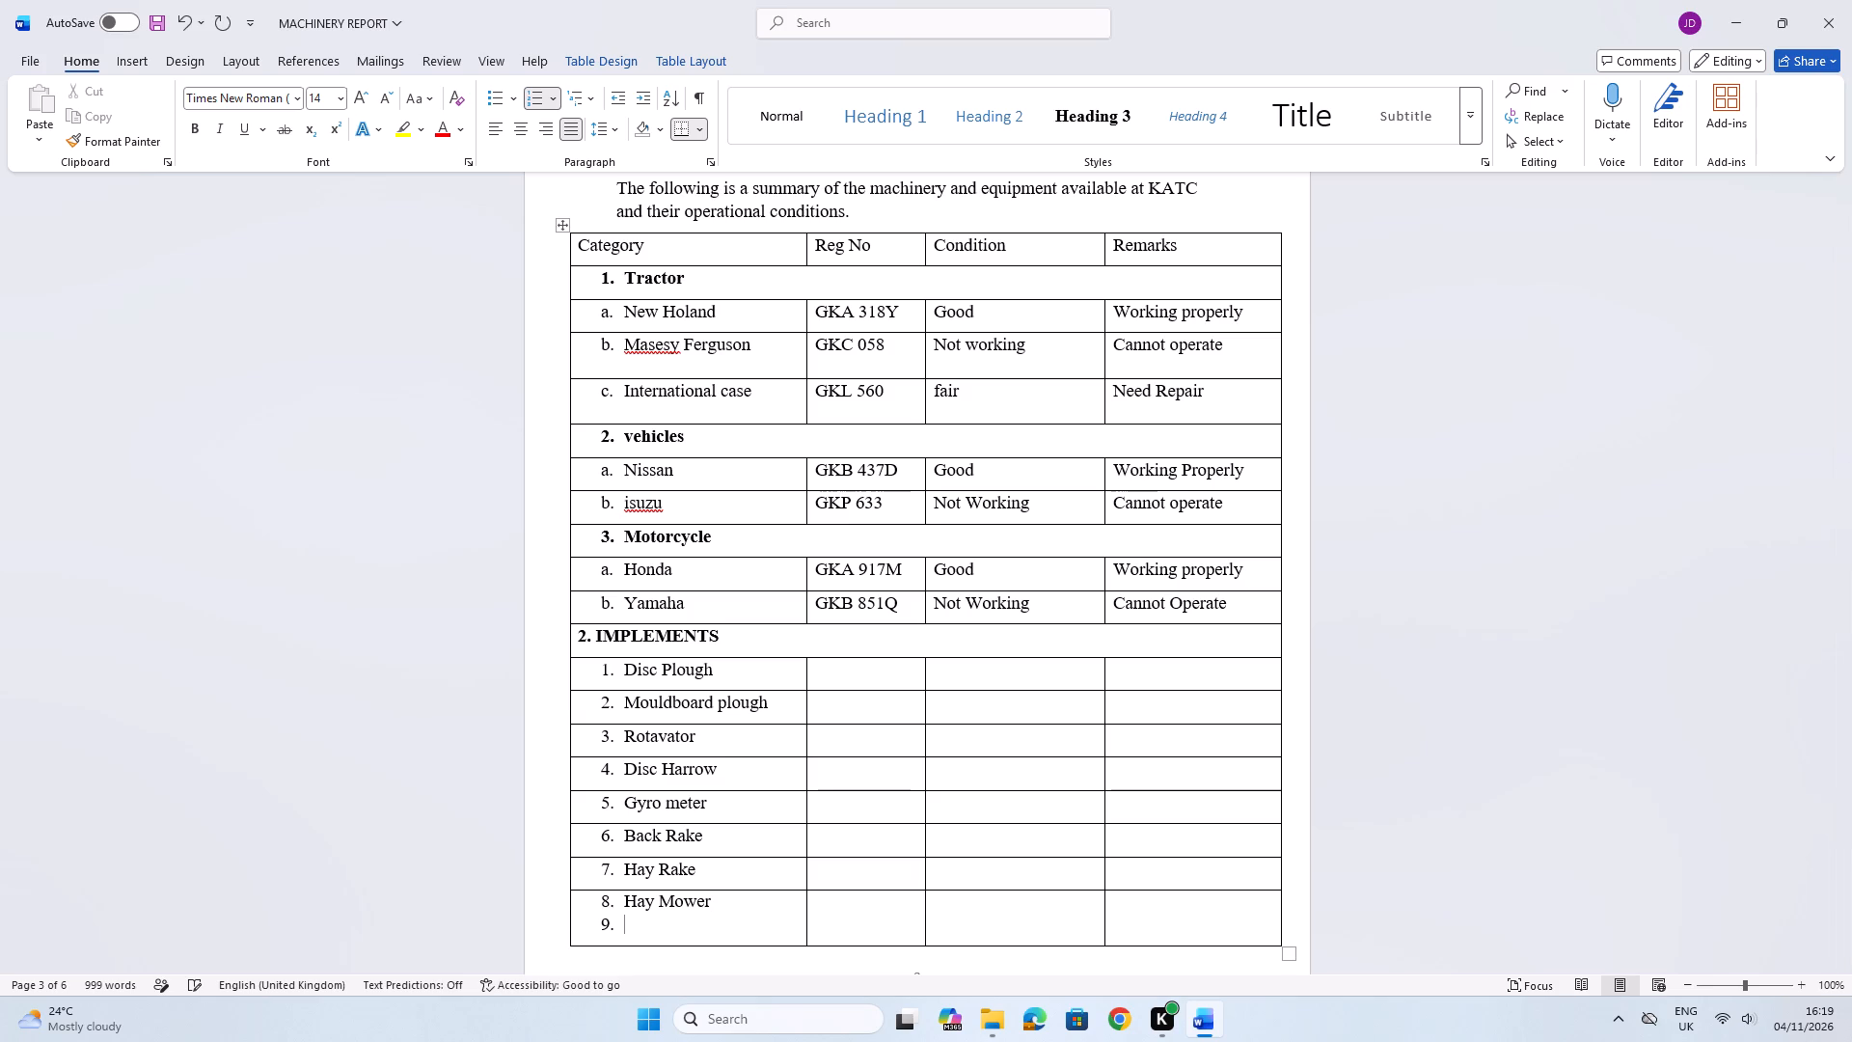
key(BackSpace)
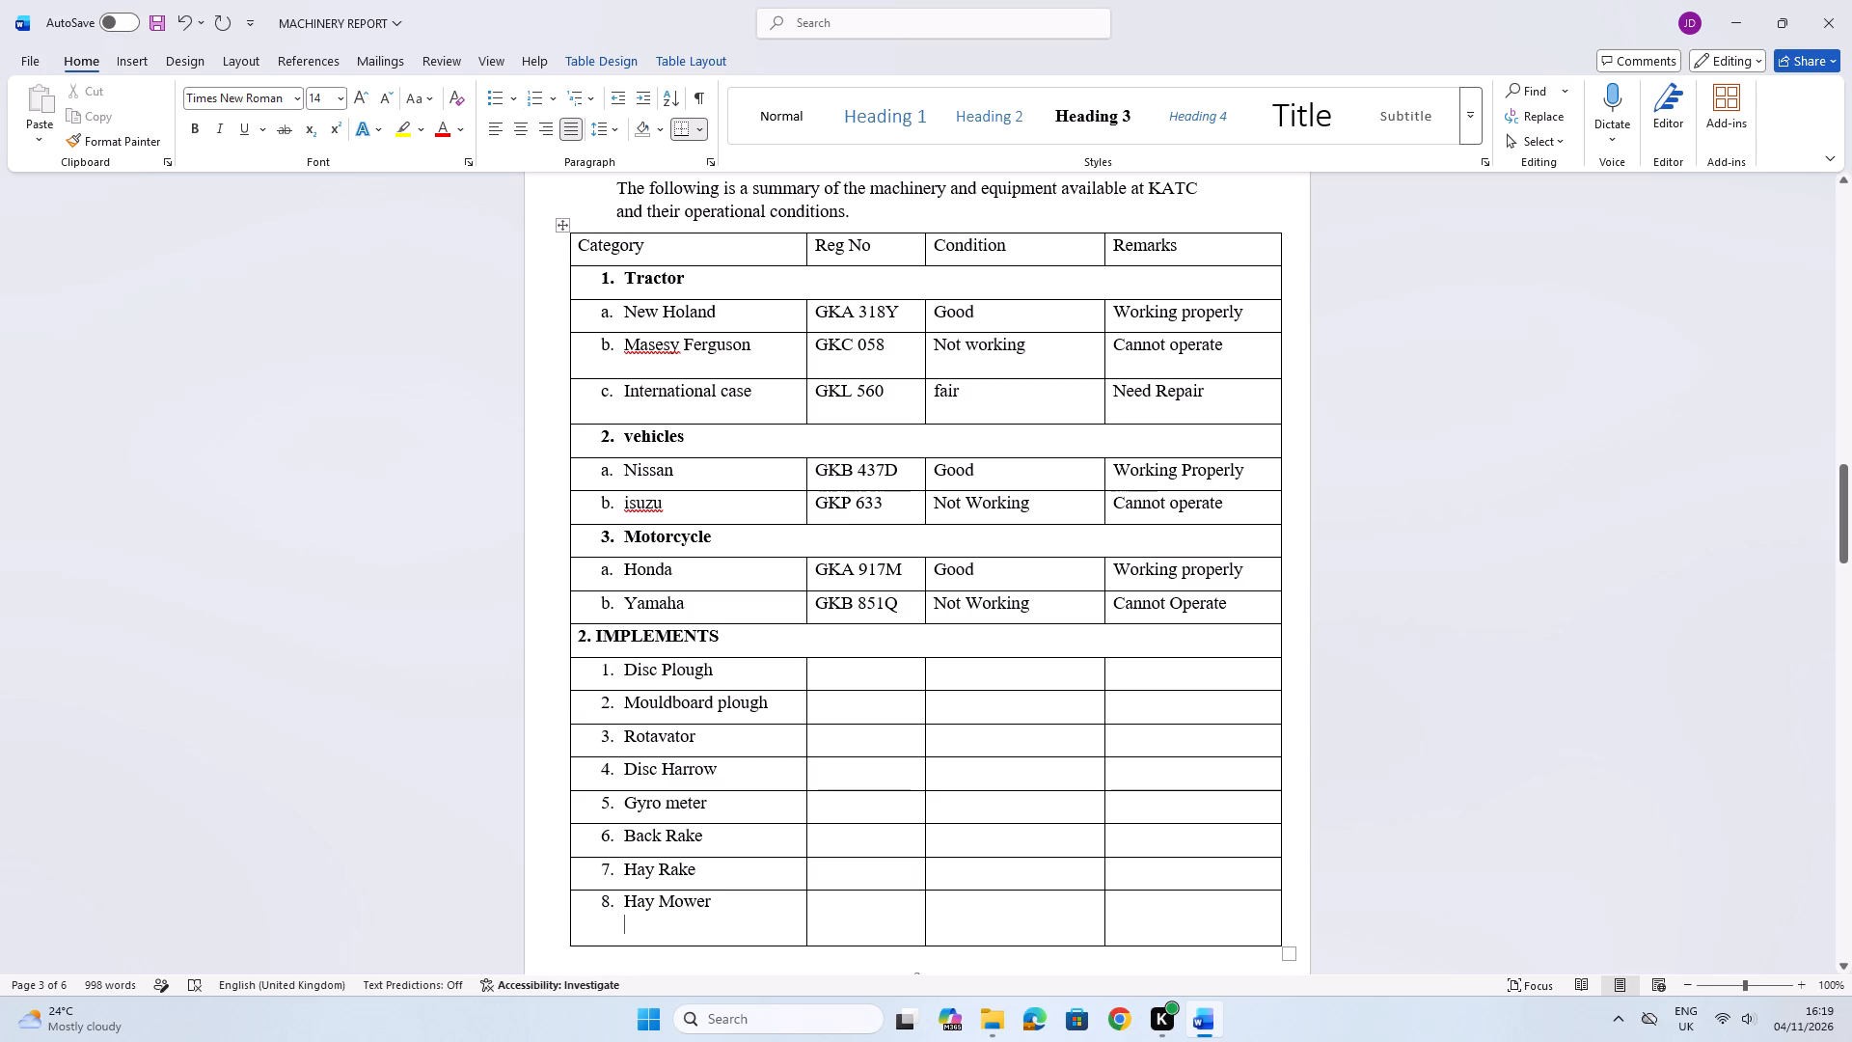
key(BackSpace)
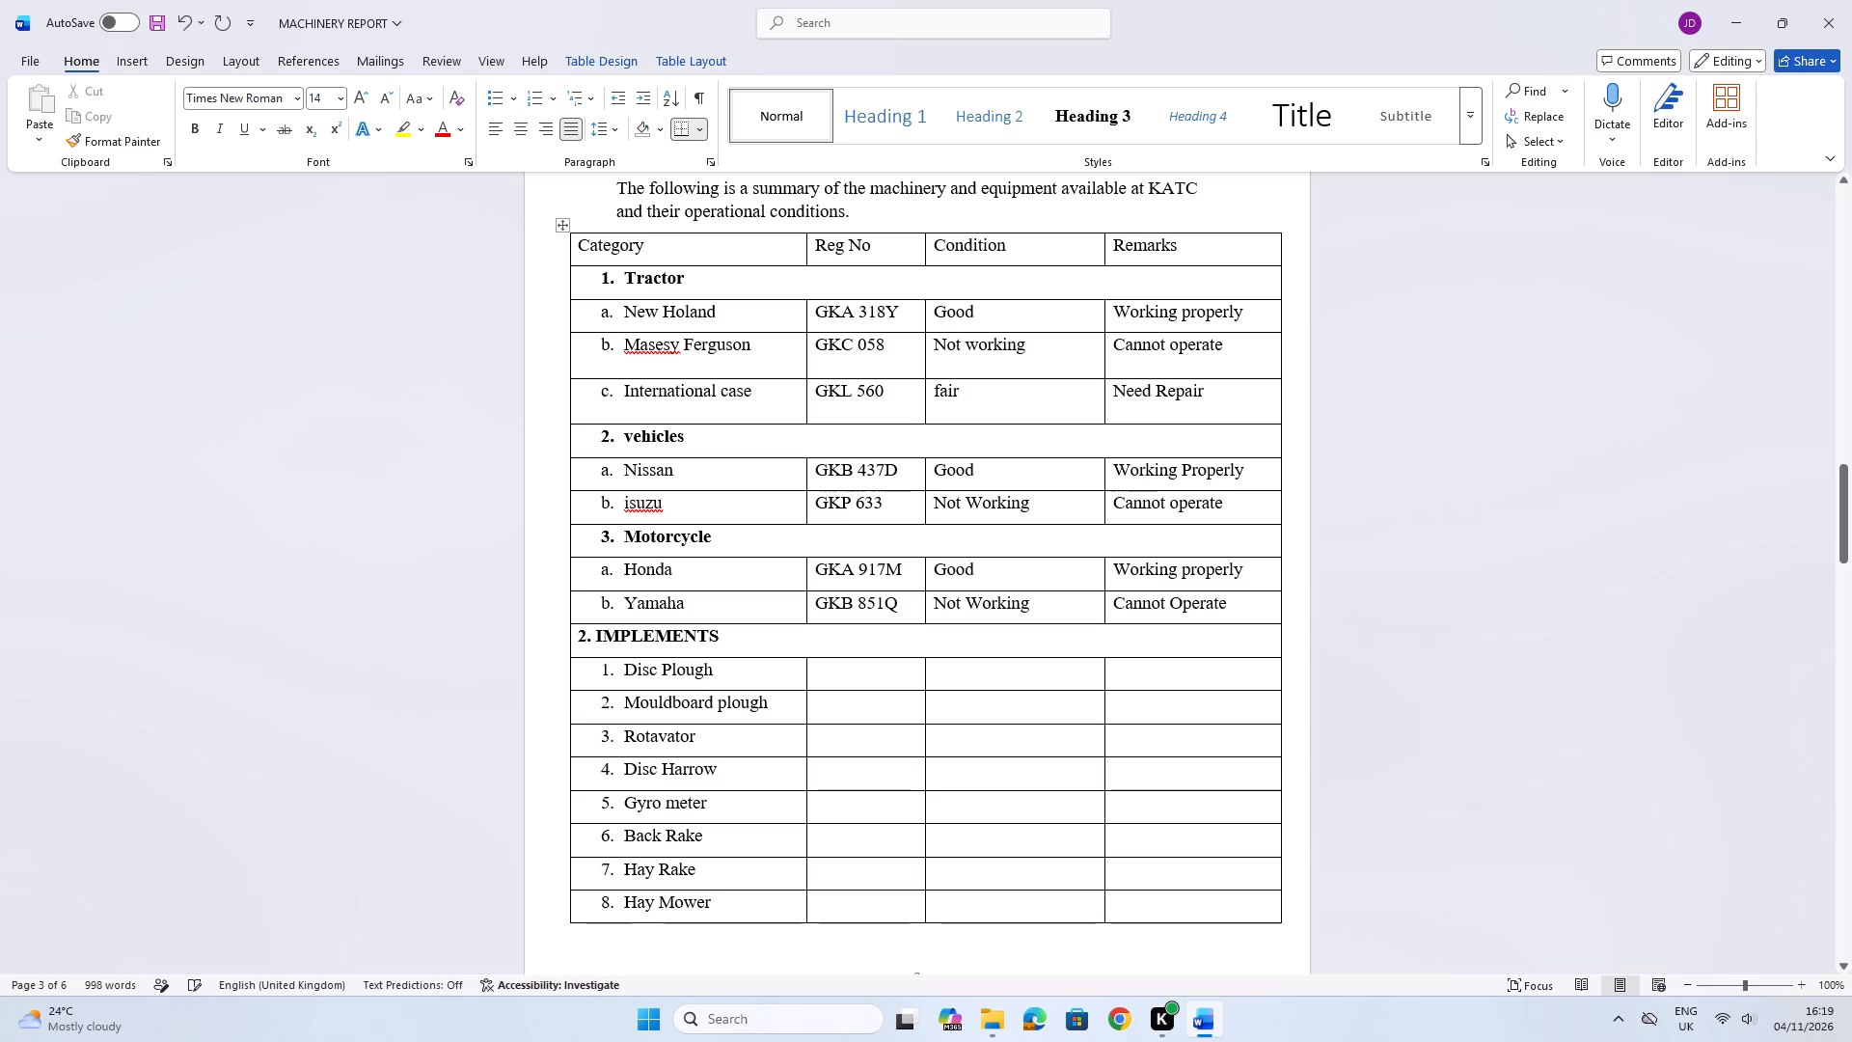
Replace the Hay Mower entry in the last row's Category cell with a blank line.
click(568, 905)
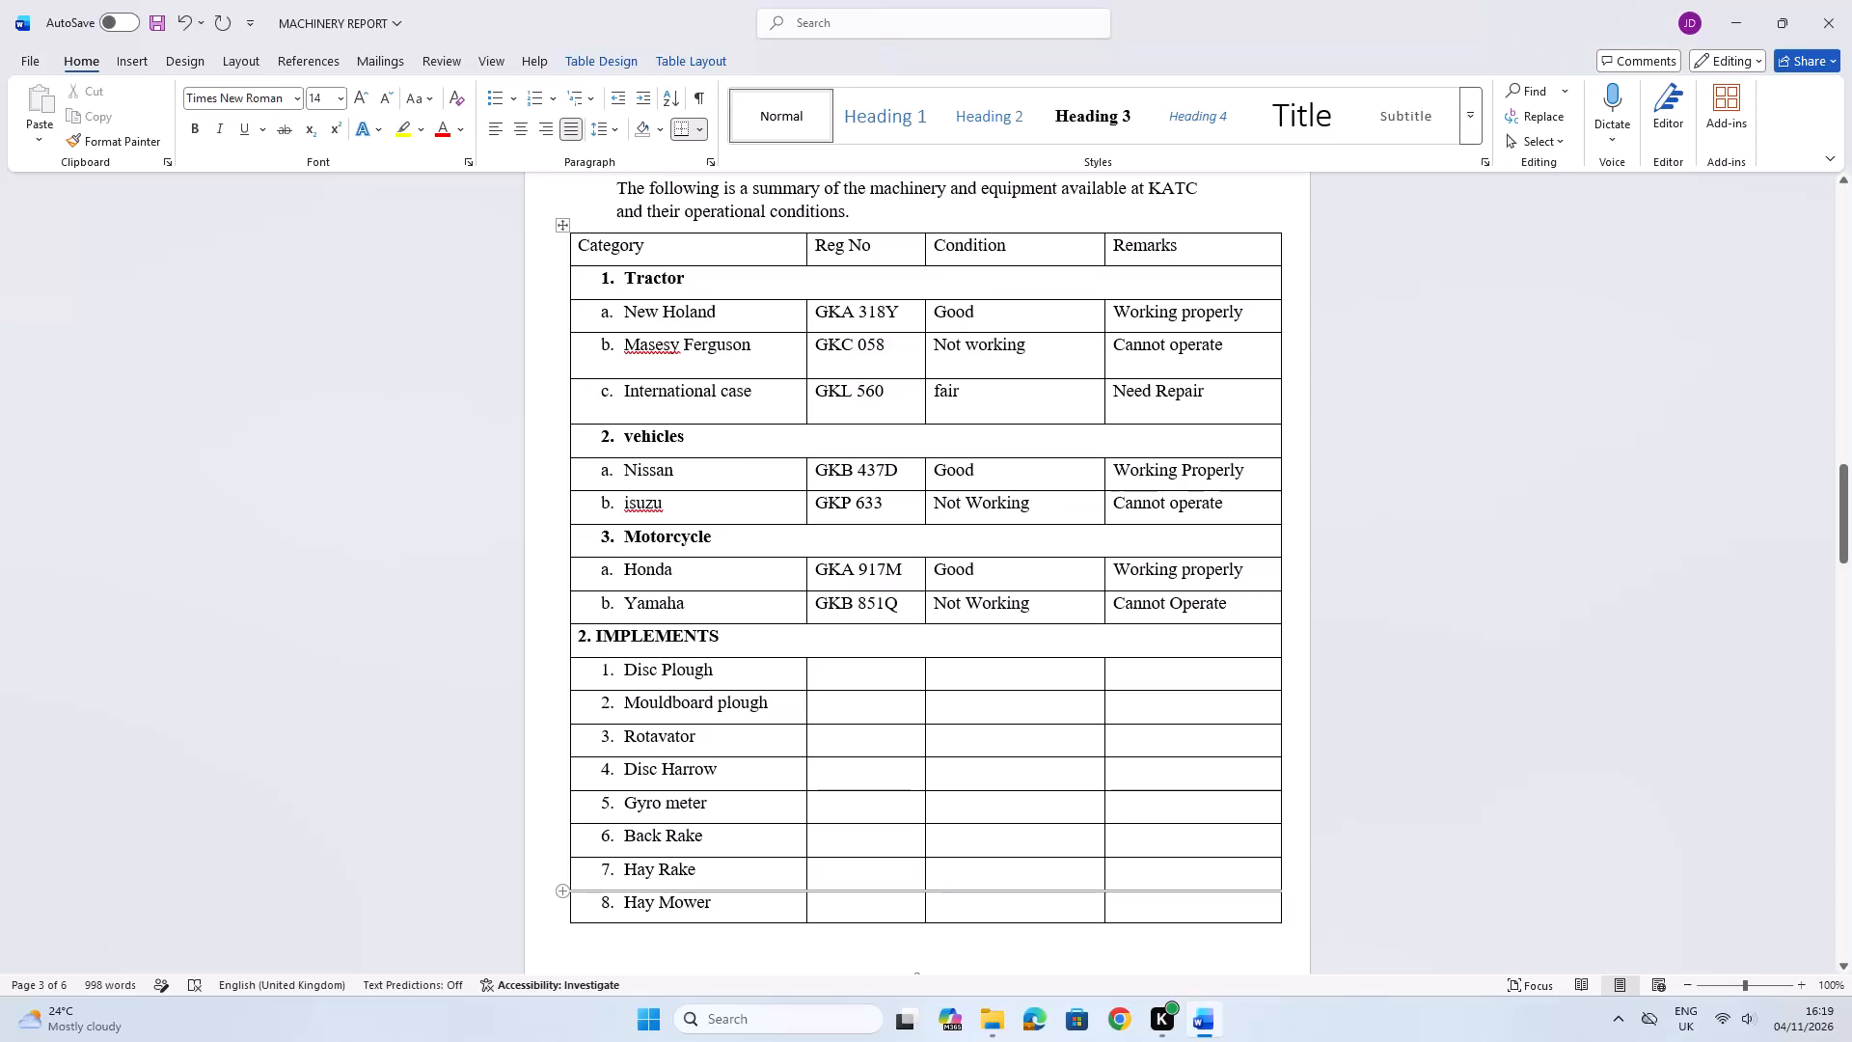
click(571, 903)
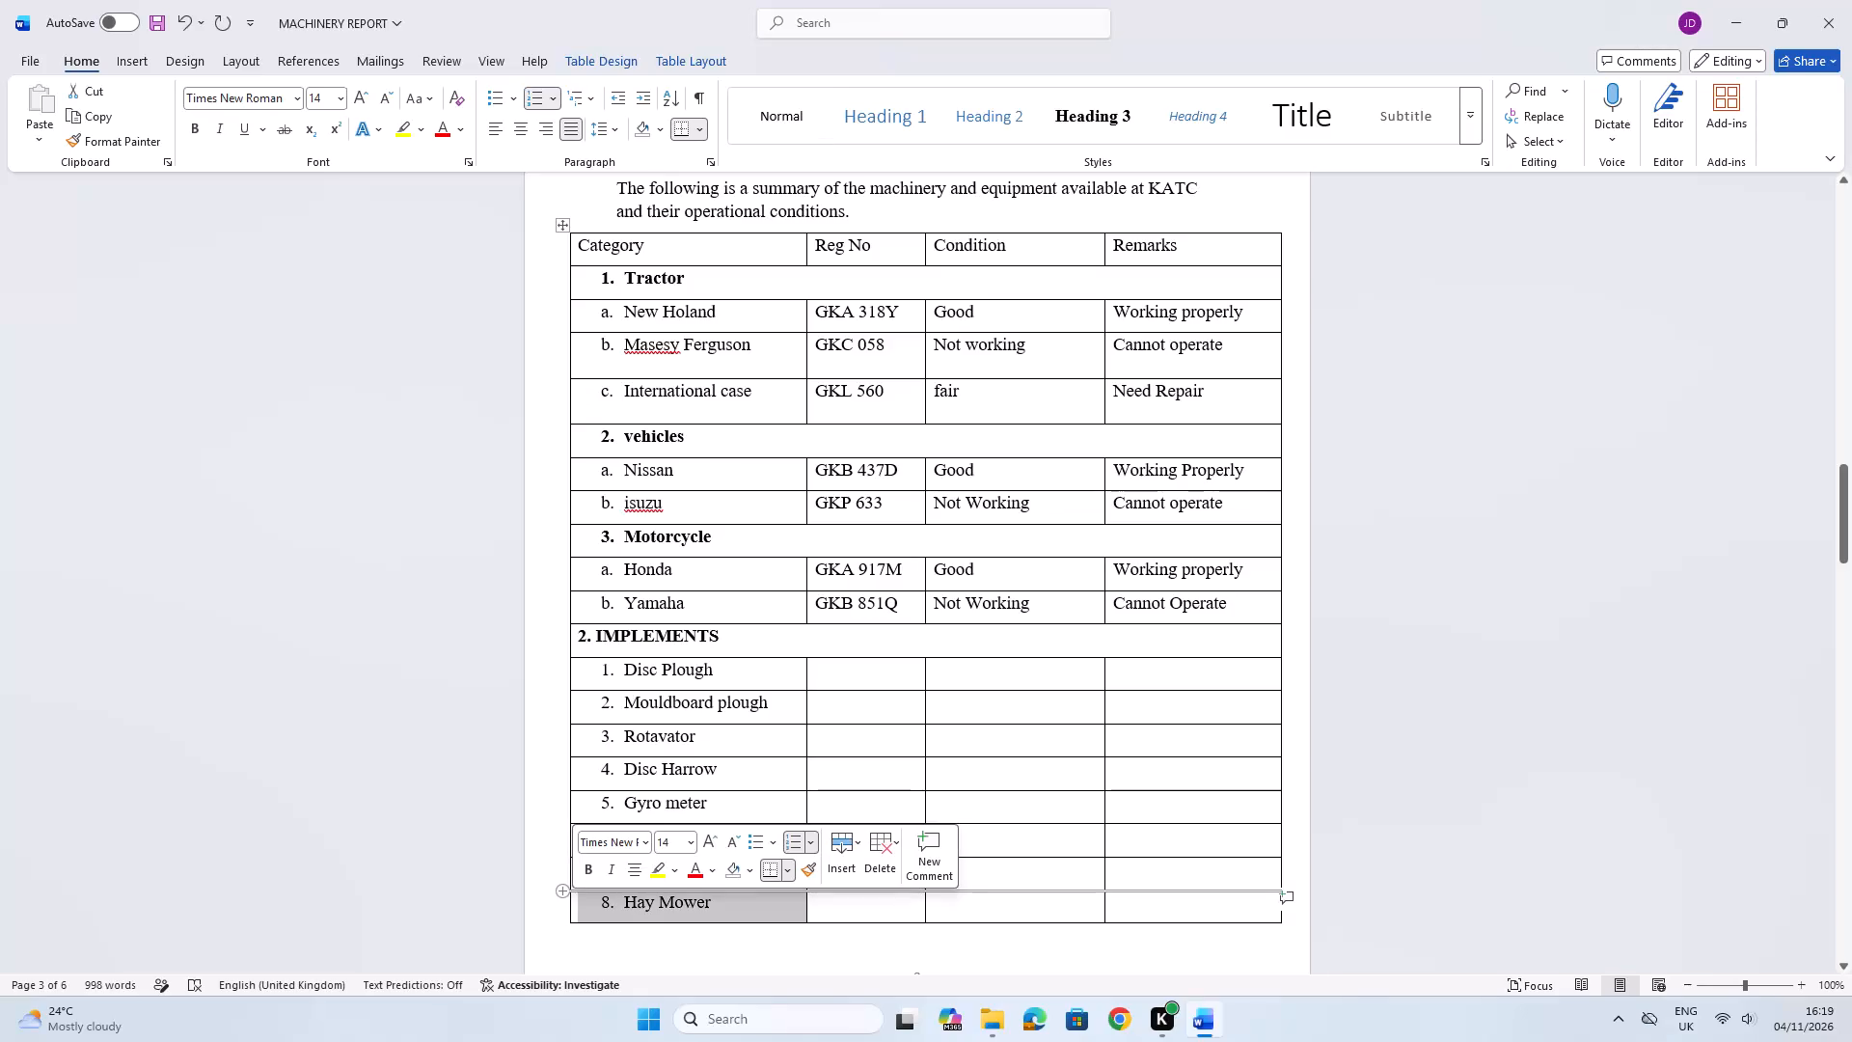
key(Return)
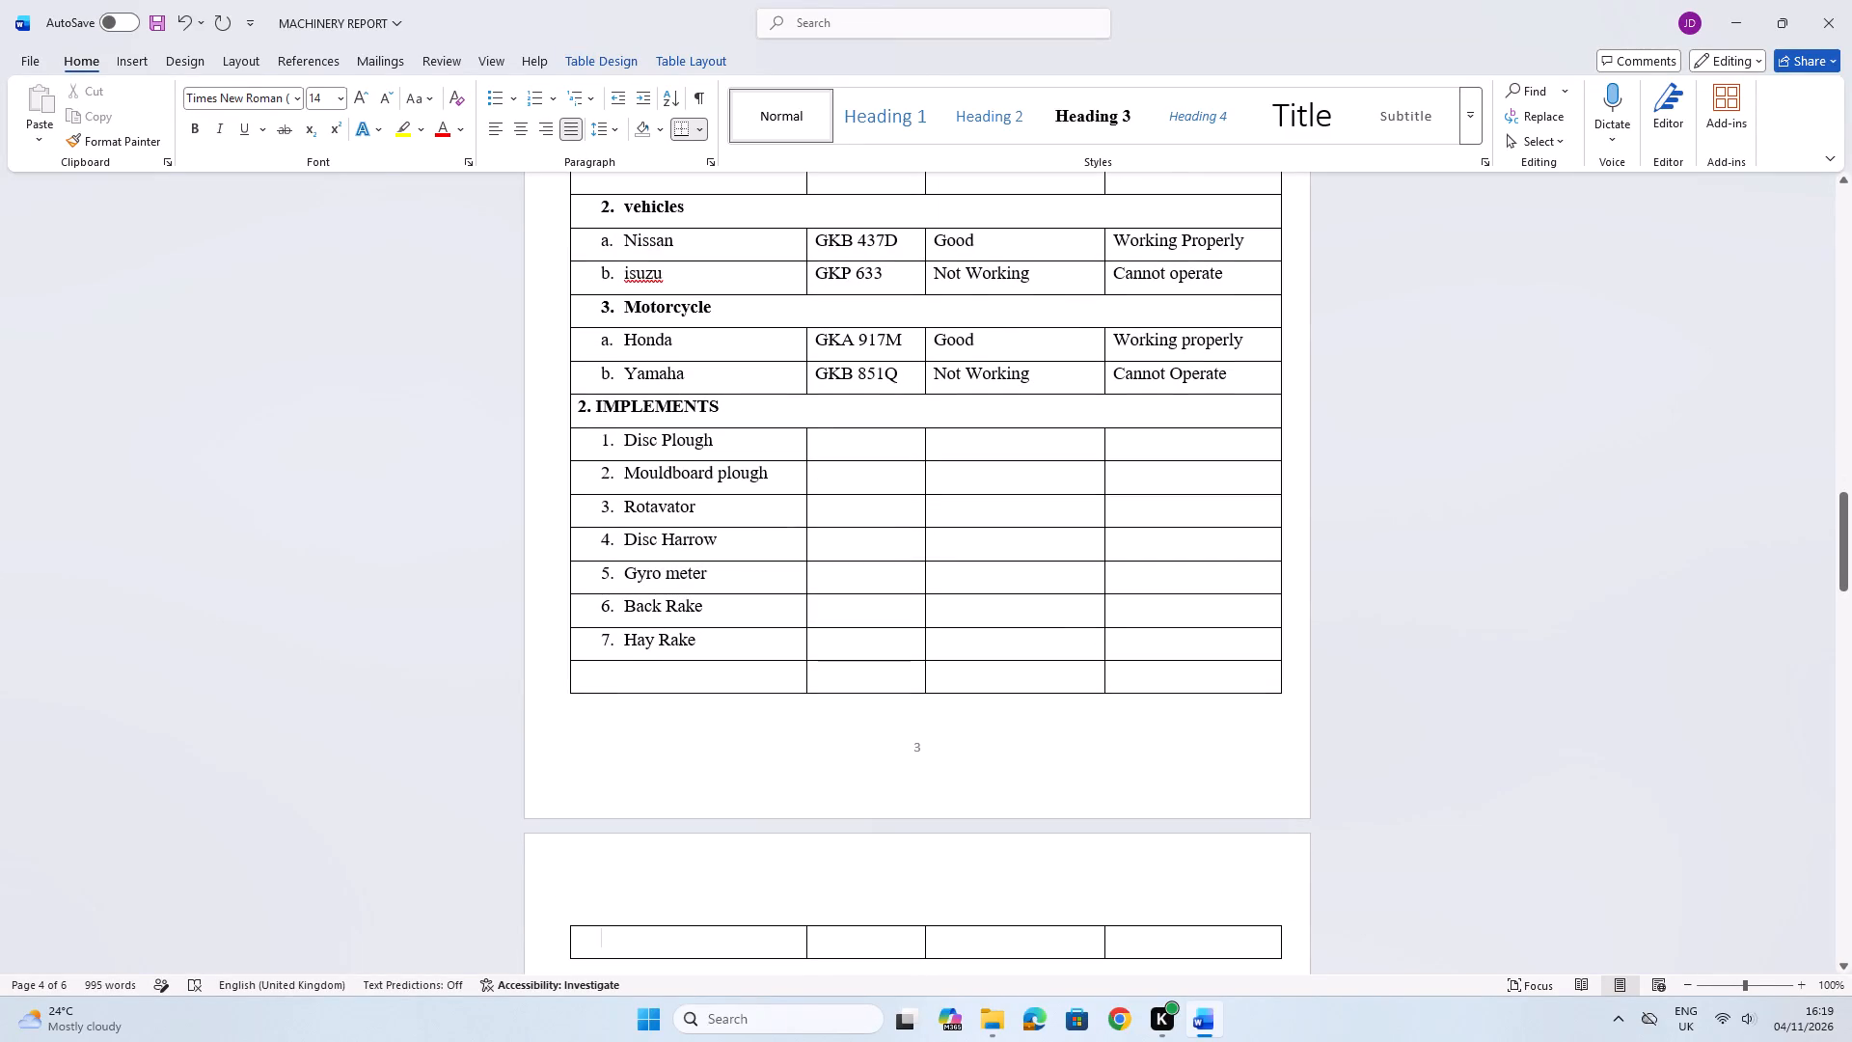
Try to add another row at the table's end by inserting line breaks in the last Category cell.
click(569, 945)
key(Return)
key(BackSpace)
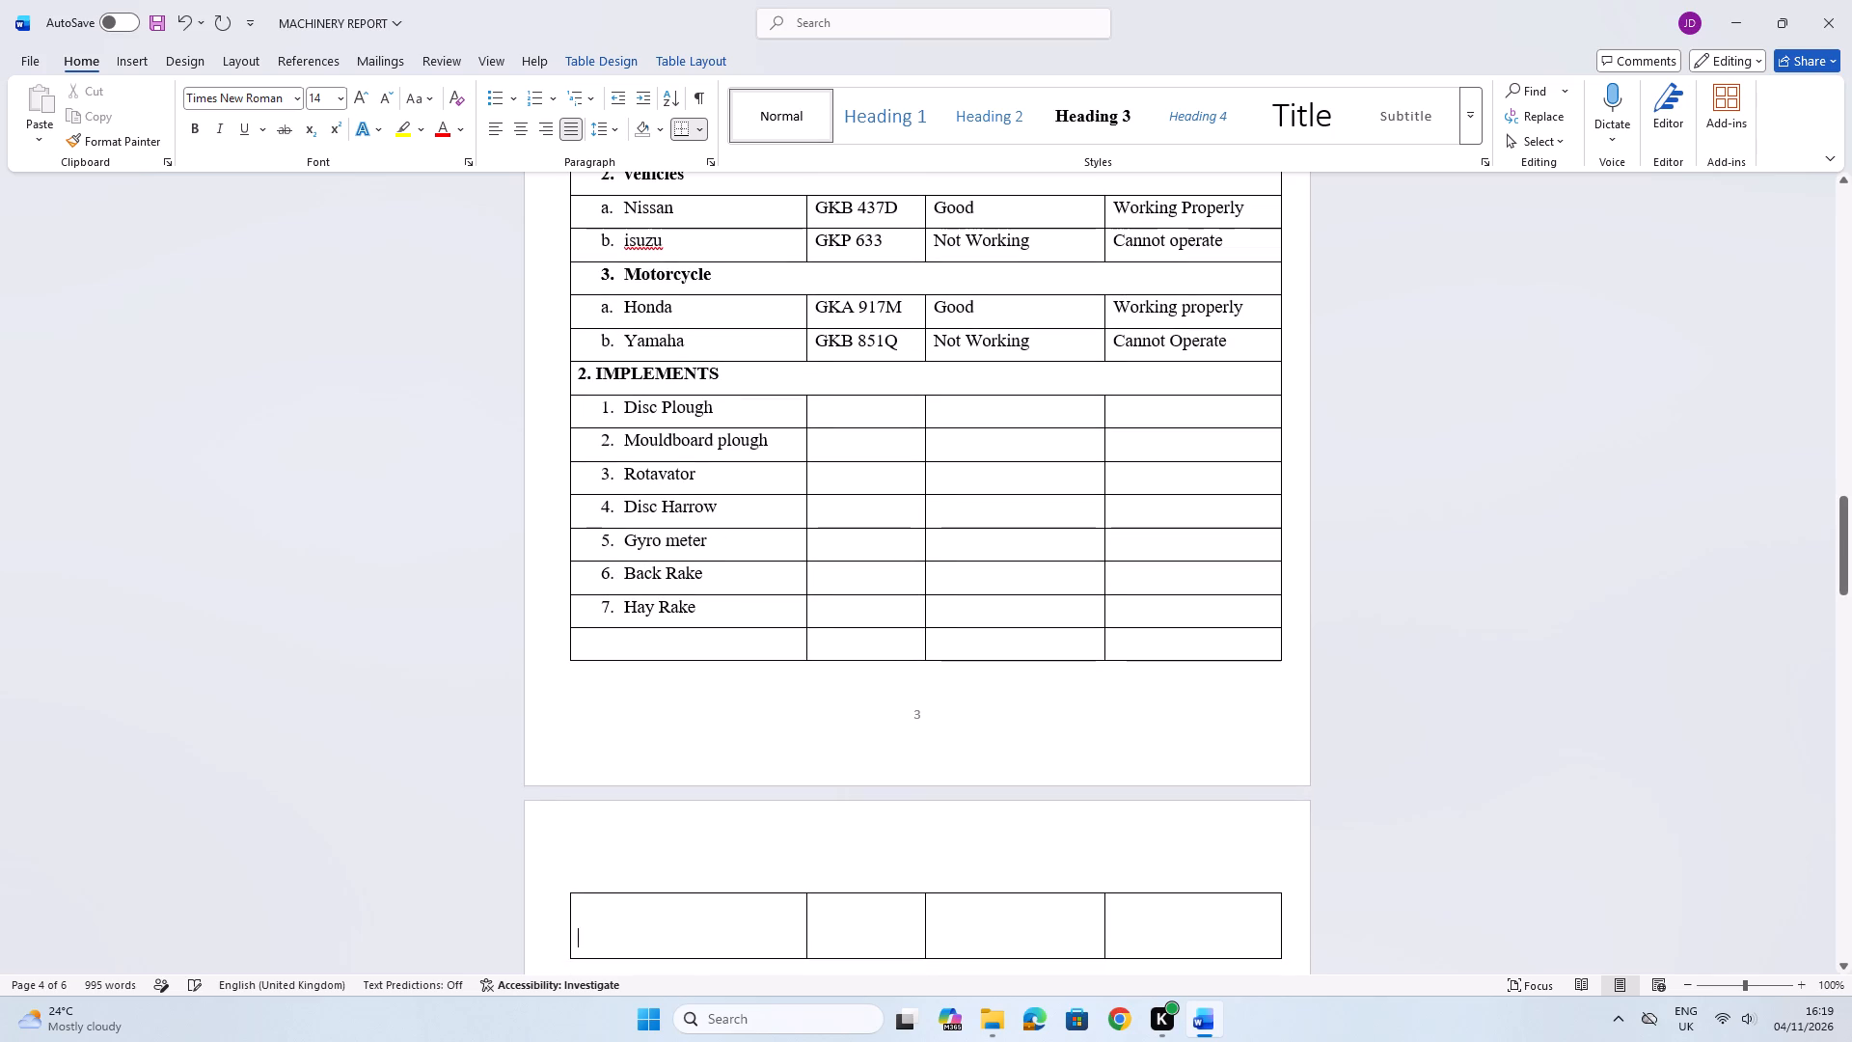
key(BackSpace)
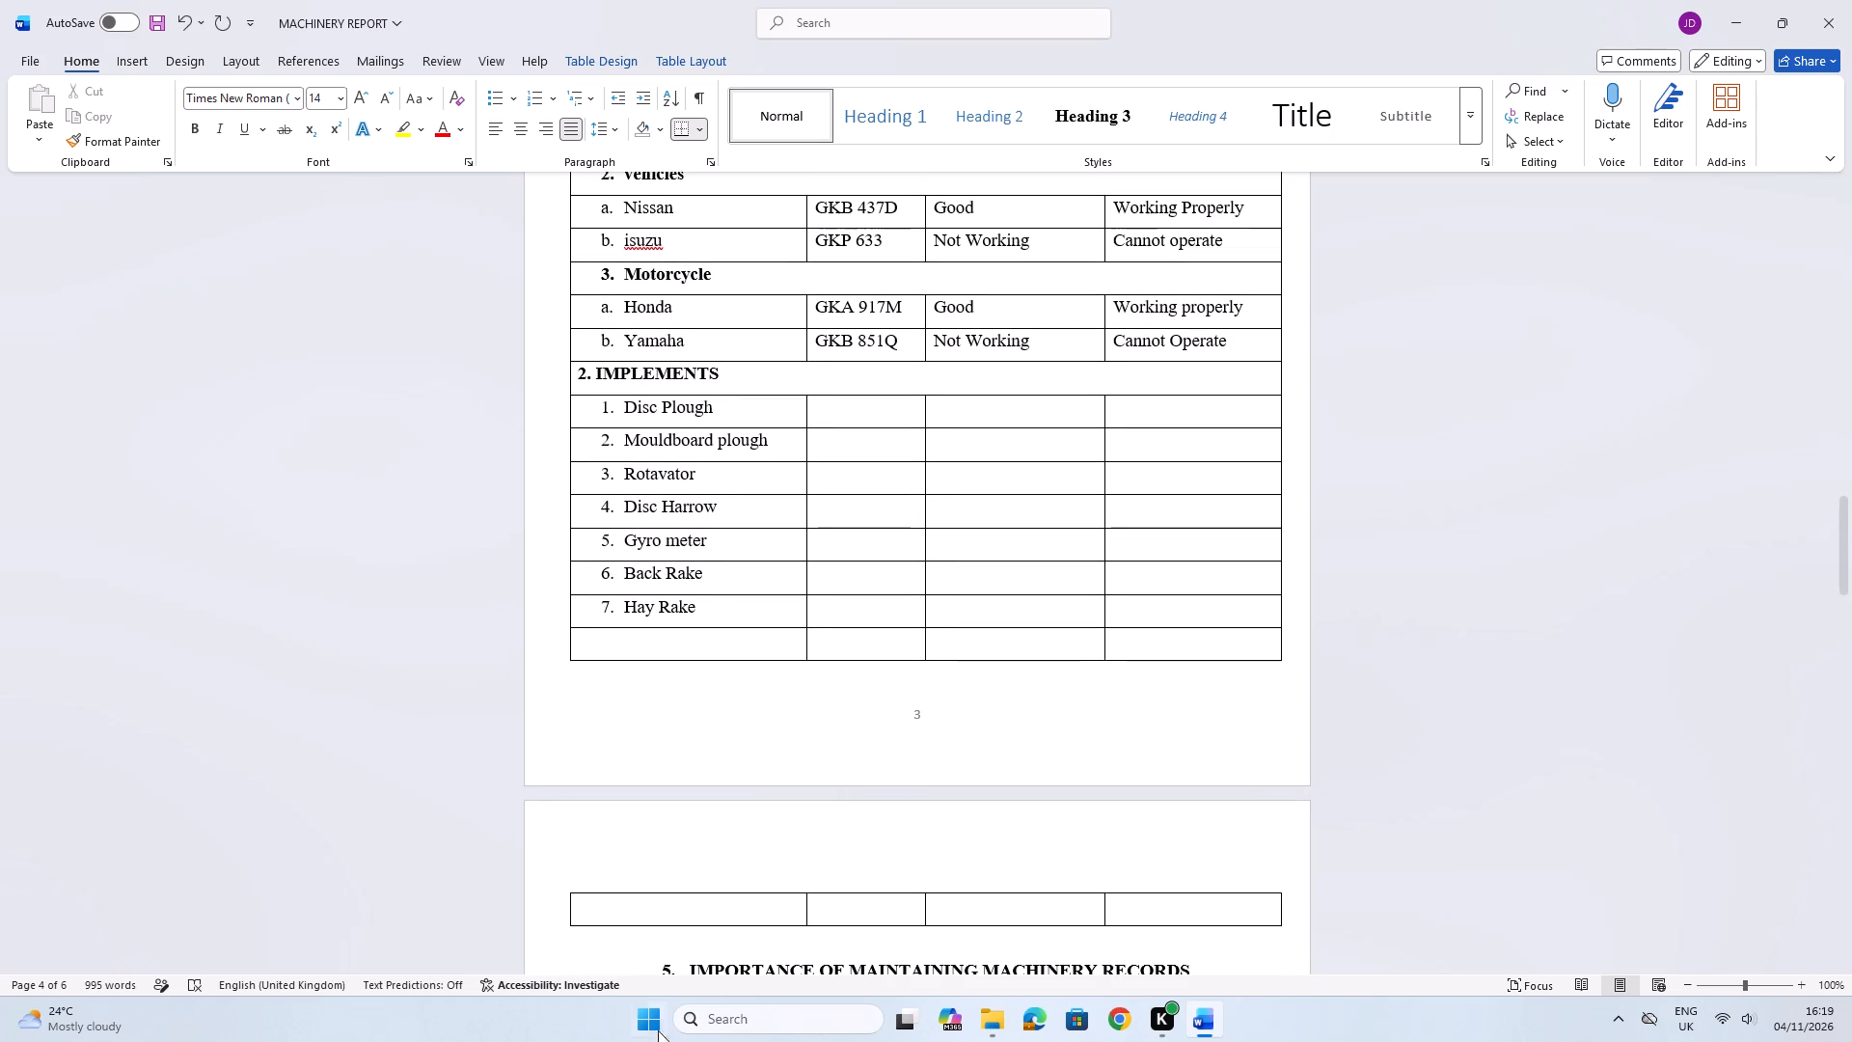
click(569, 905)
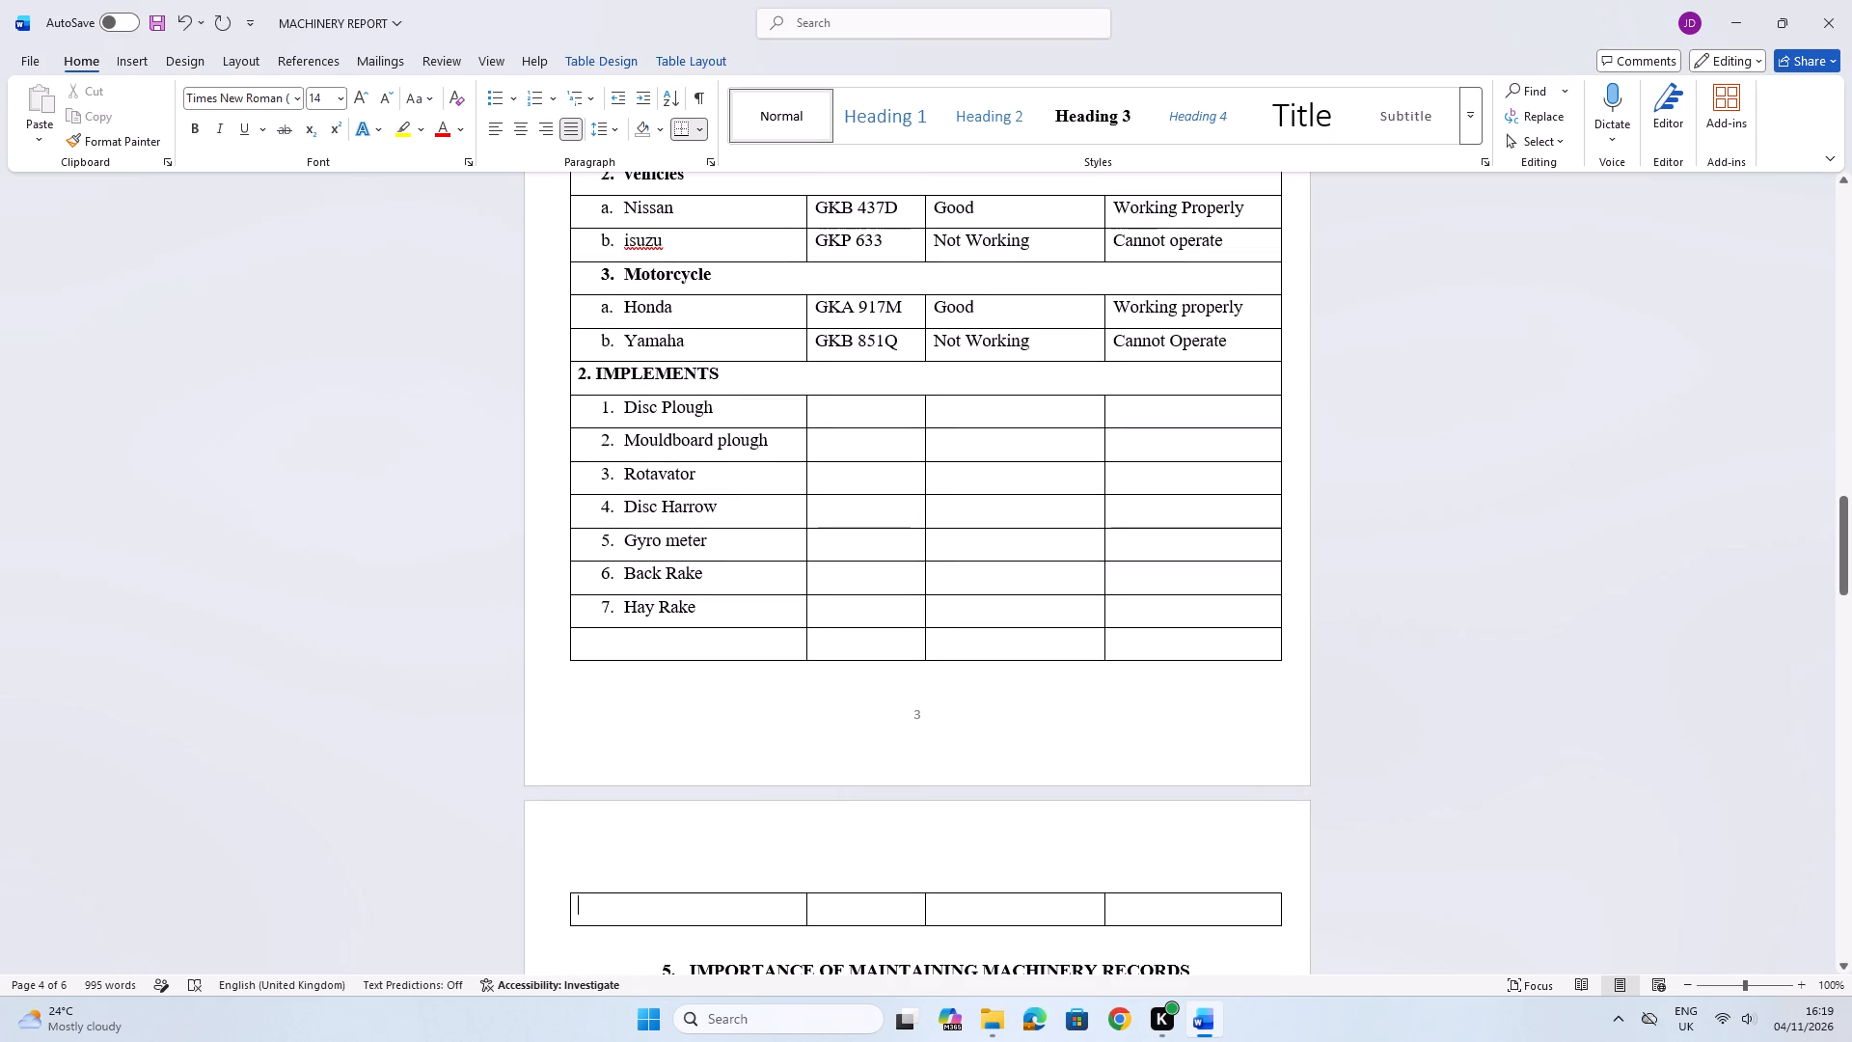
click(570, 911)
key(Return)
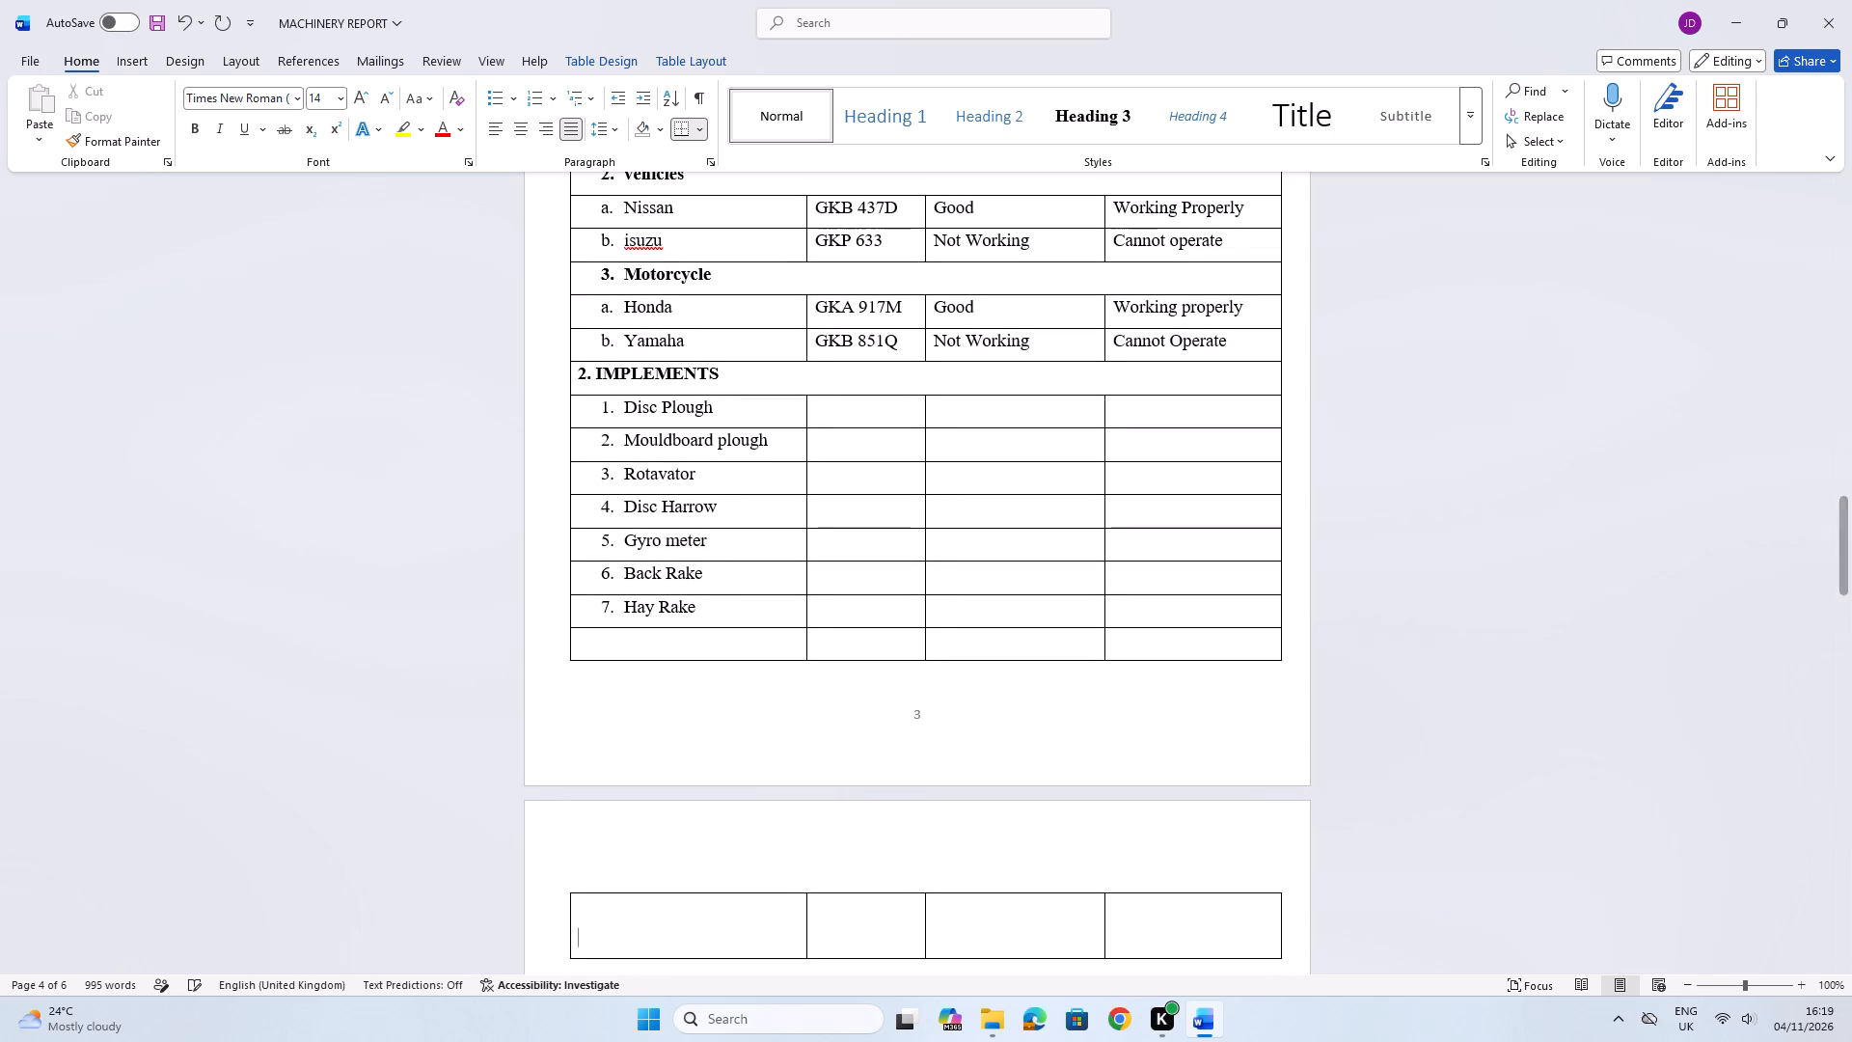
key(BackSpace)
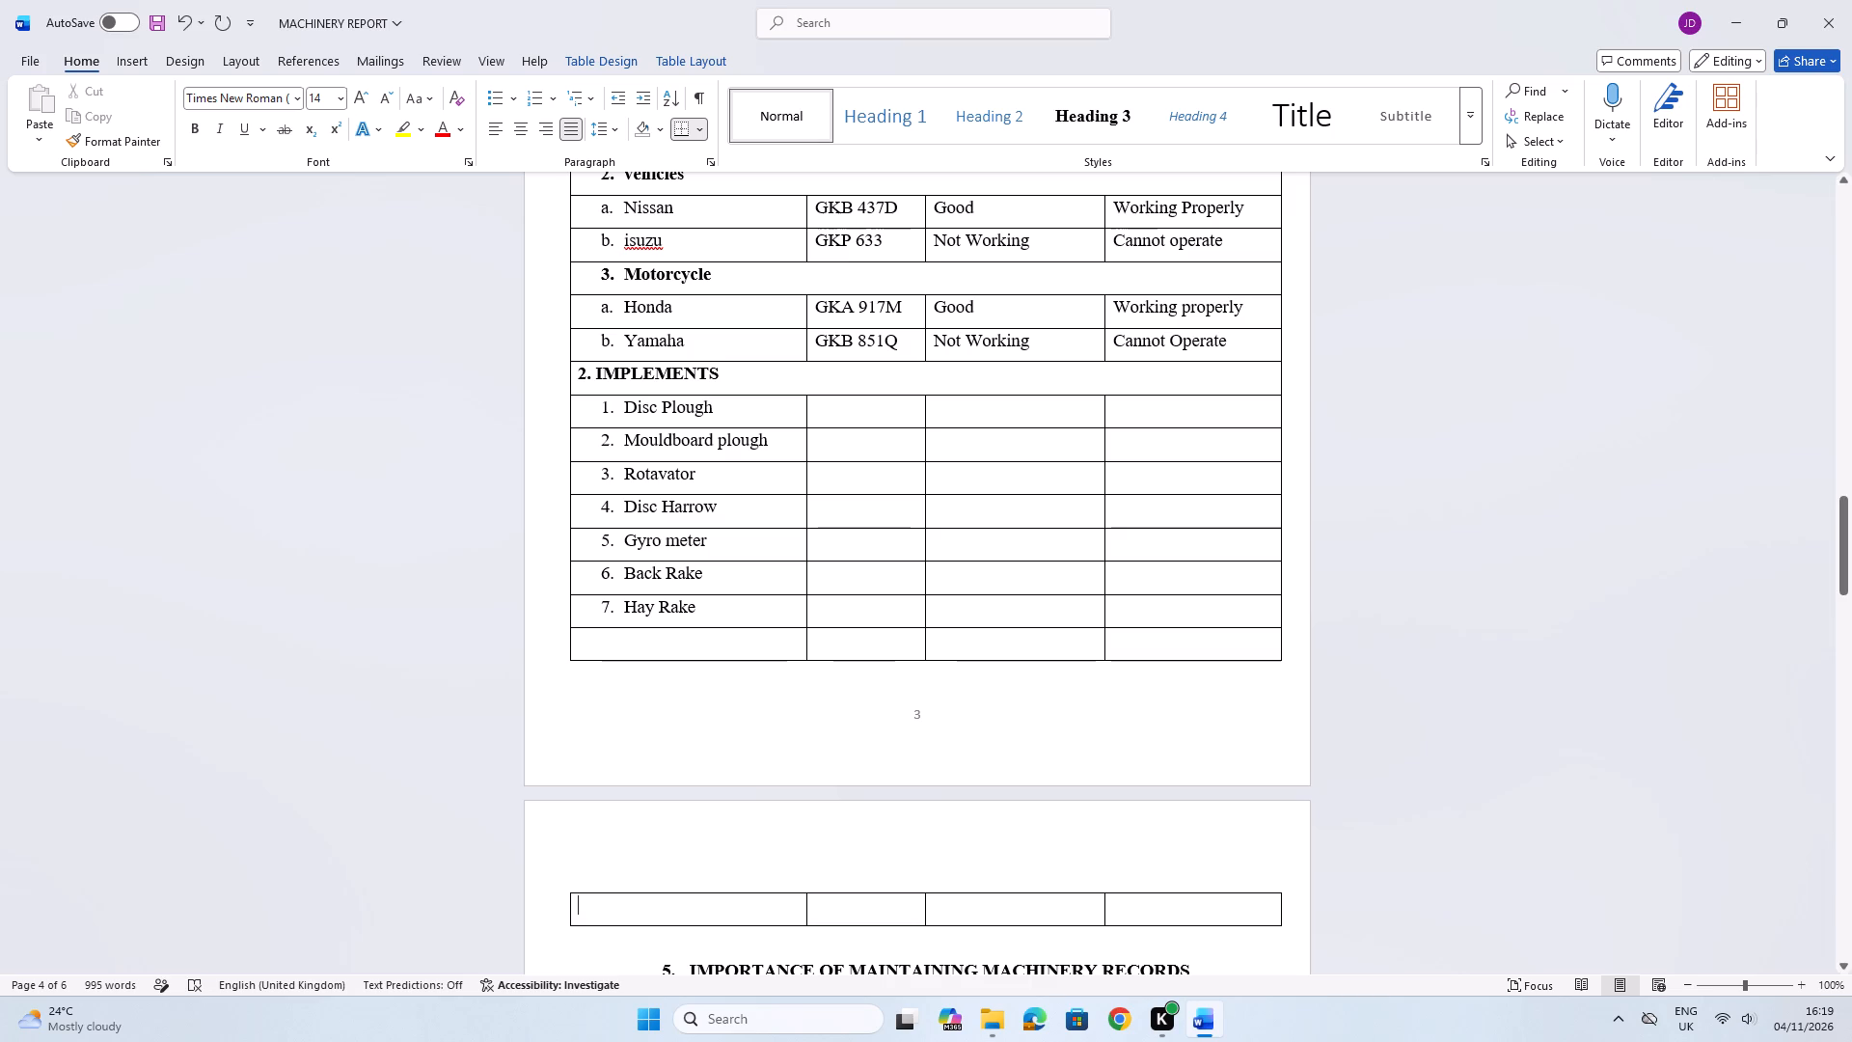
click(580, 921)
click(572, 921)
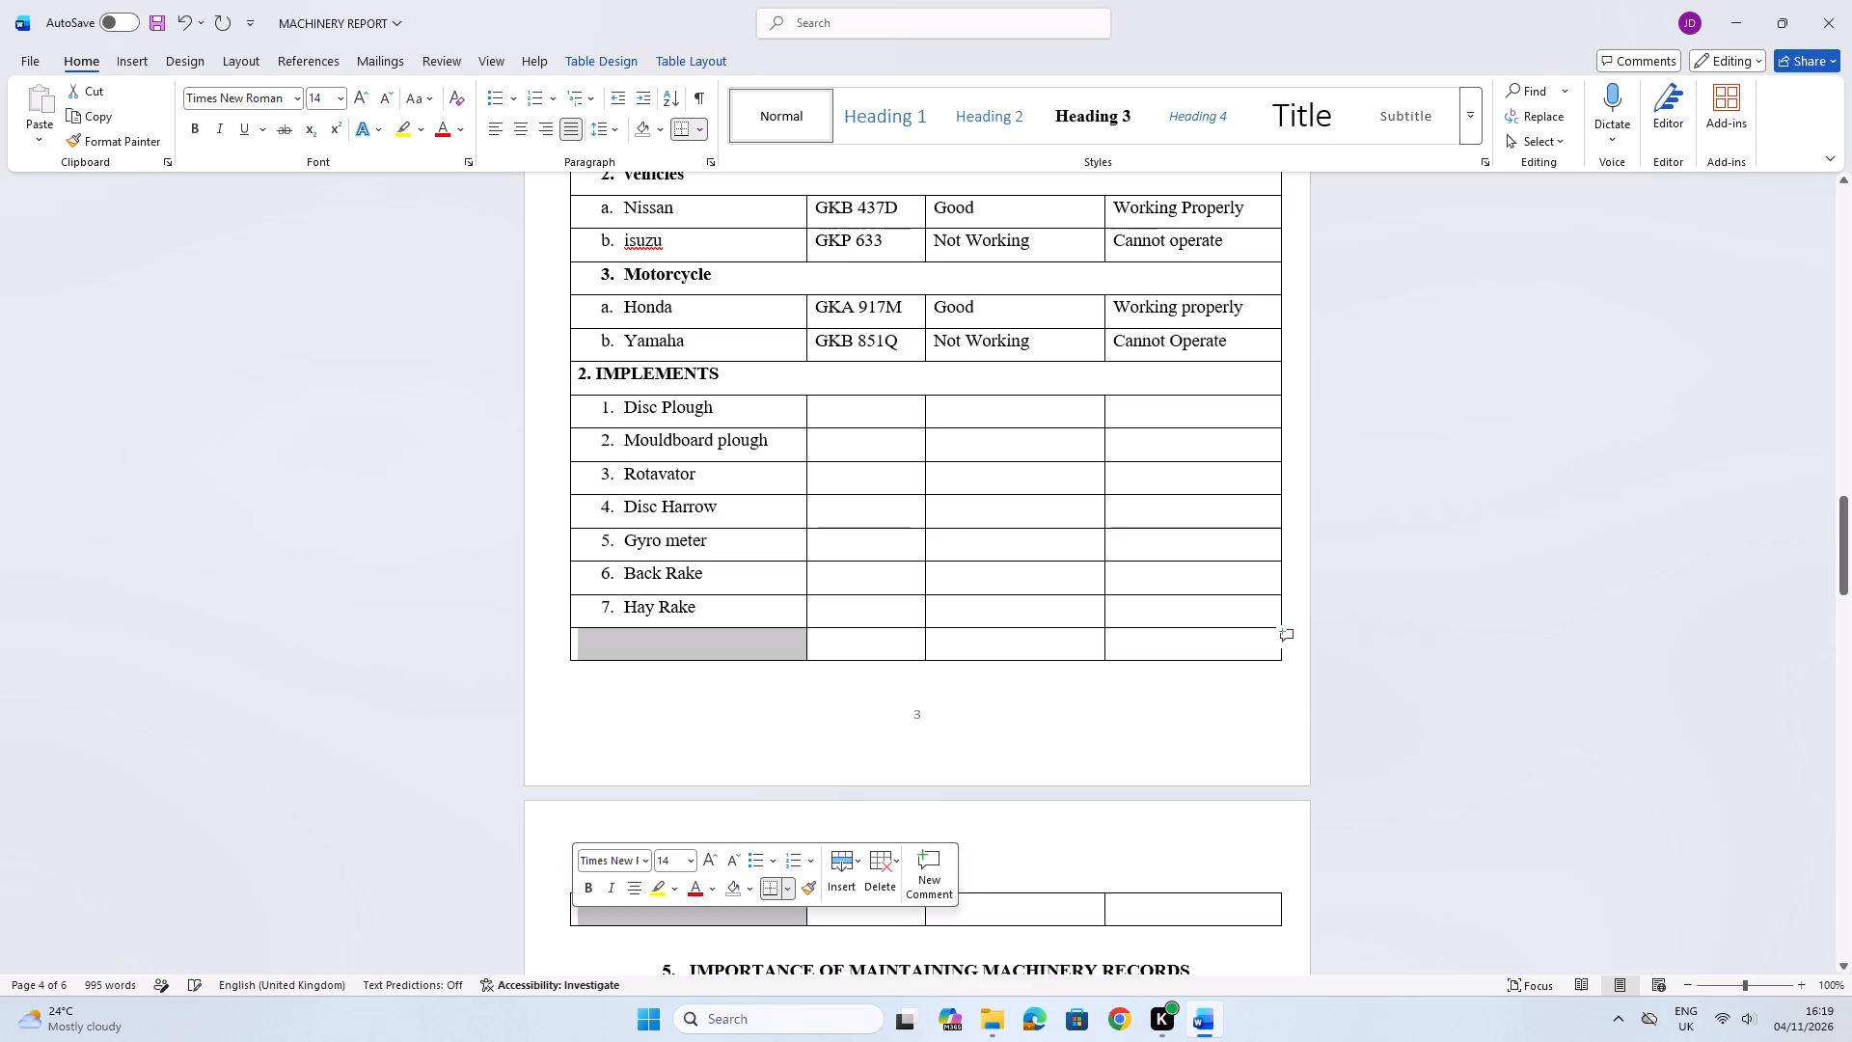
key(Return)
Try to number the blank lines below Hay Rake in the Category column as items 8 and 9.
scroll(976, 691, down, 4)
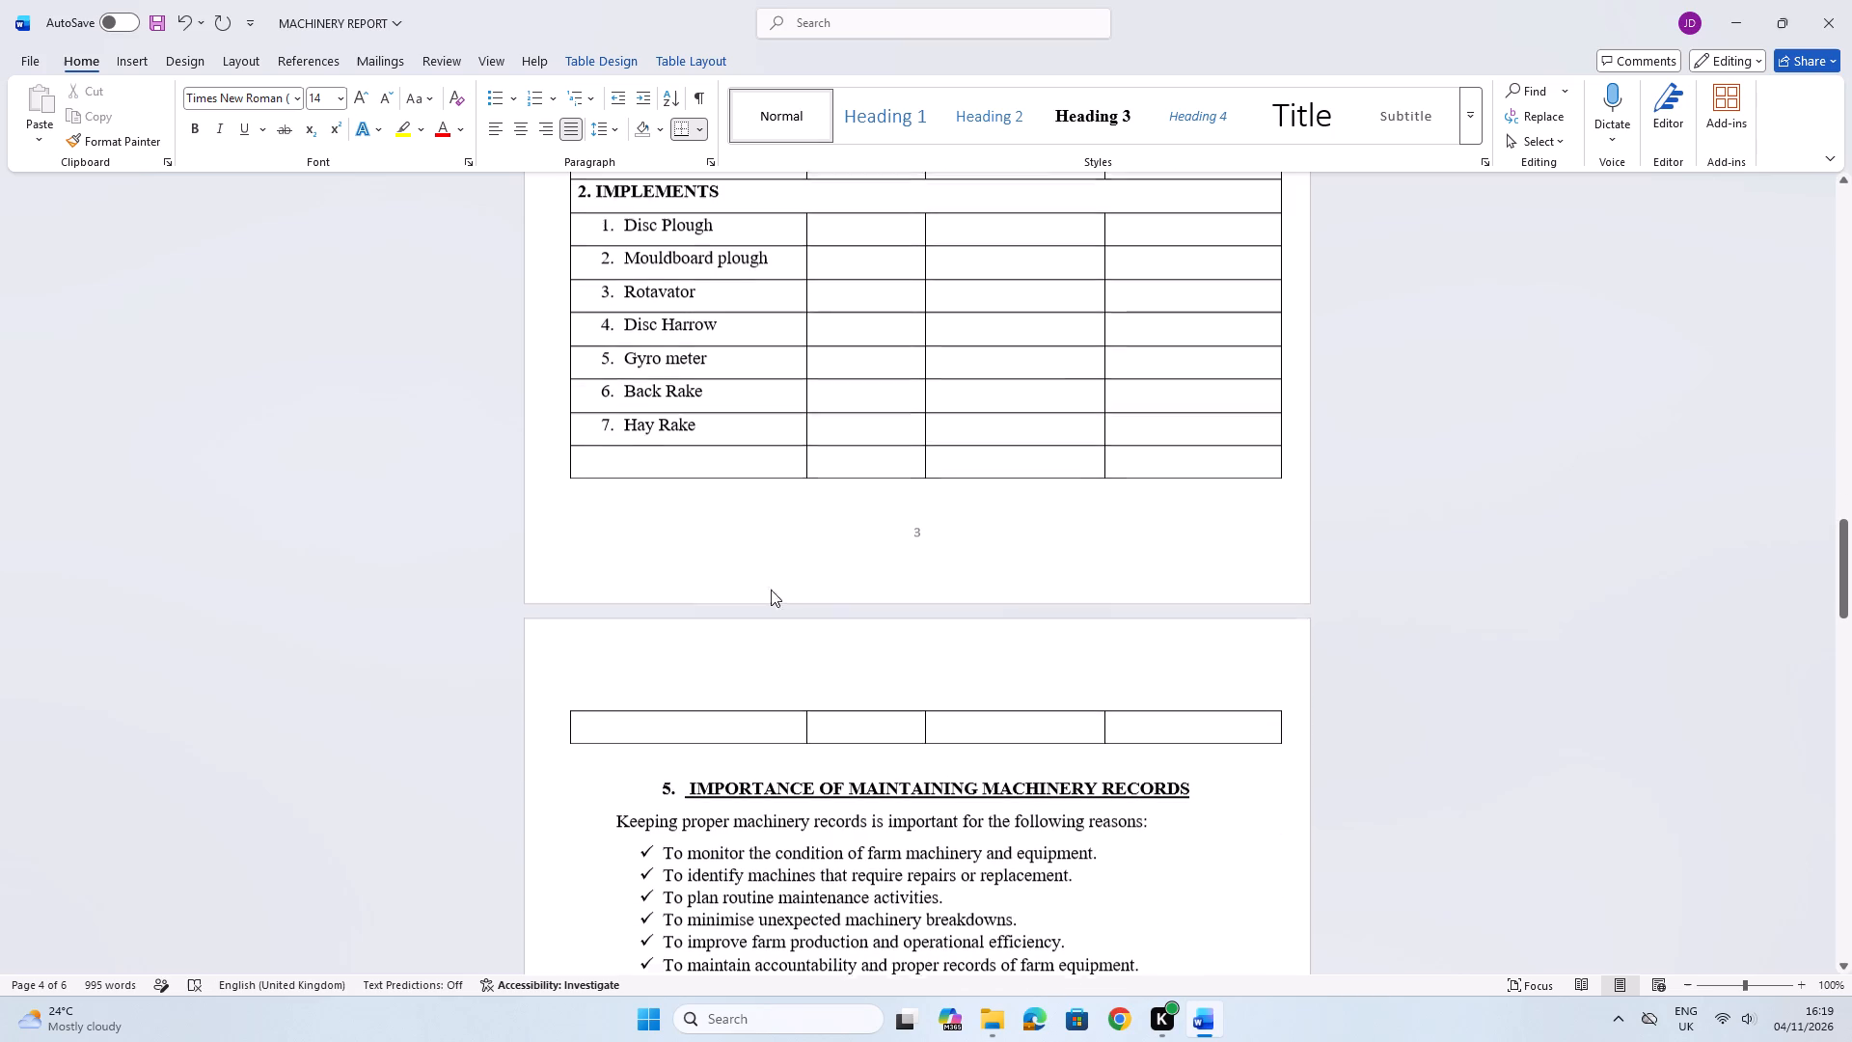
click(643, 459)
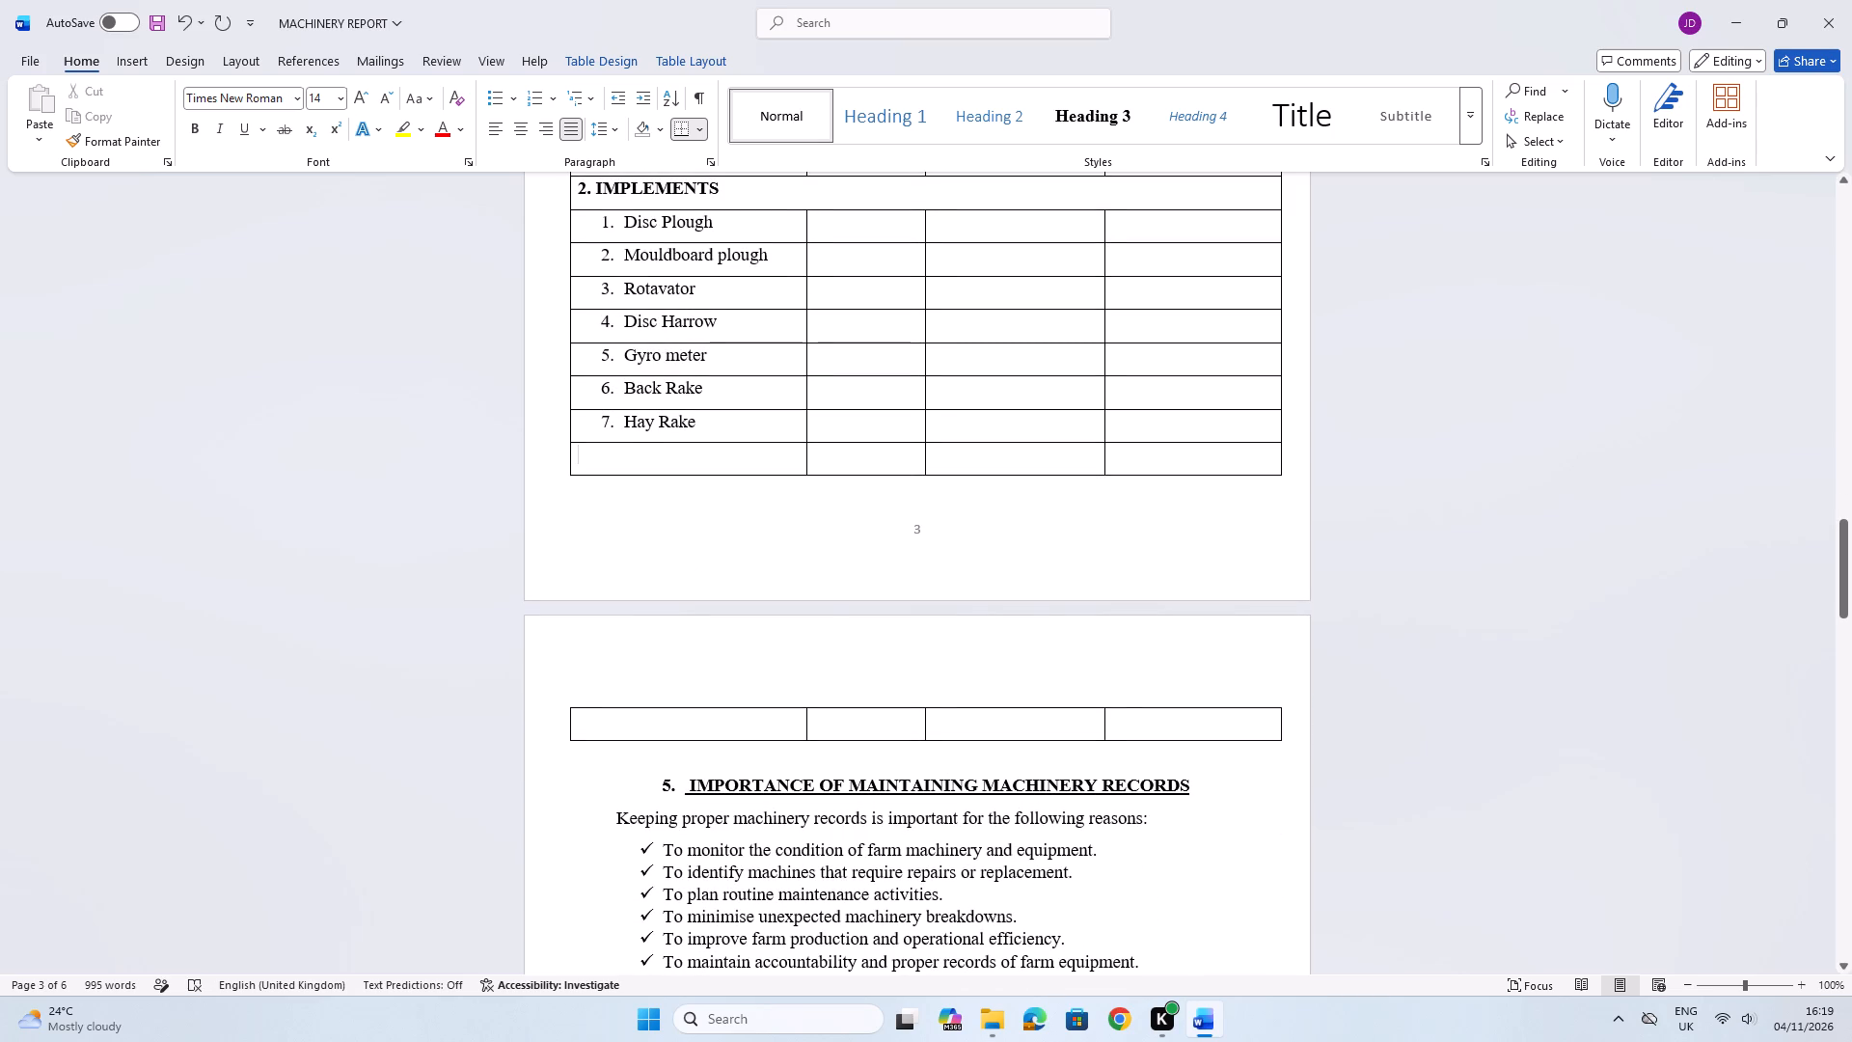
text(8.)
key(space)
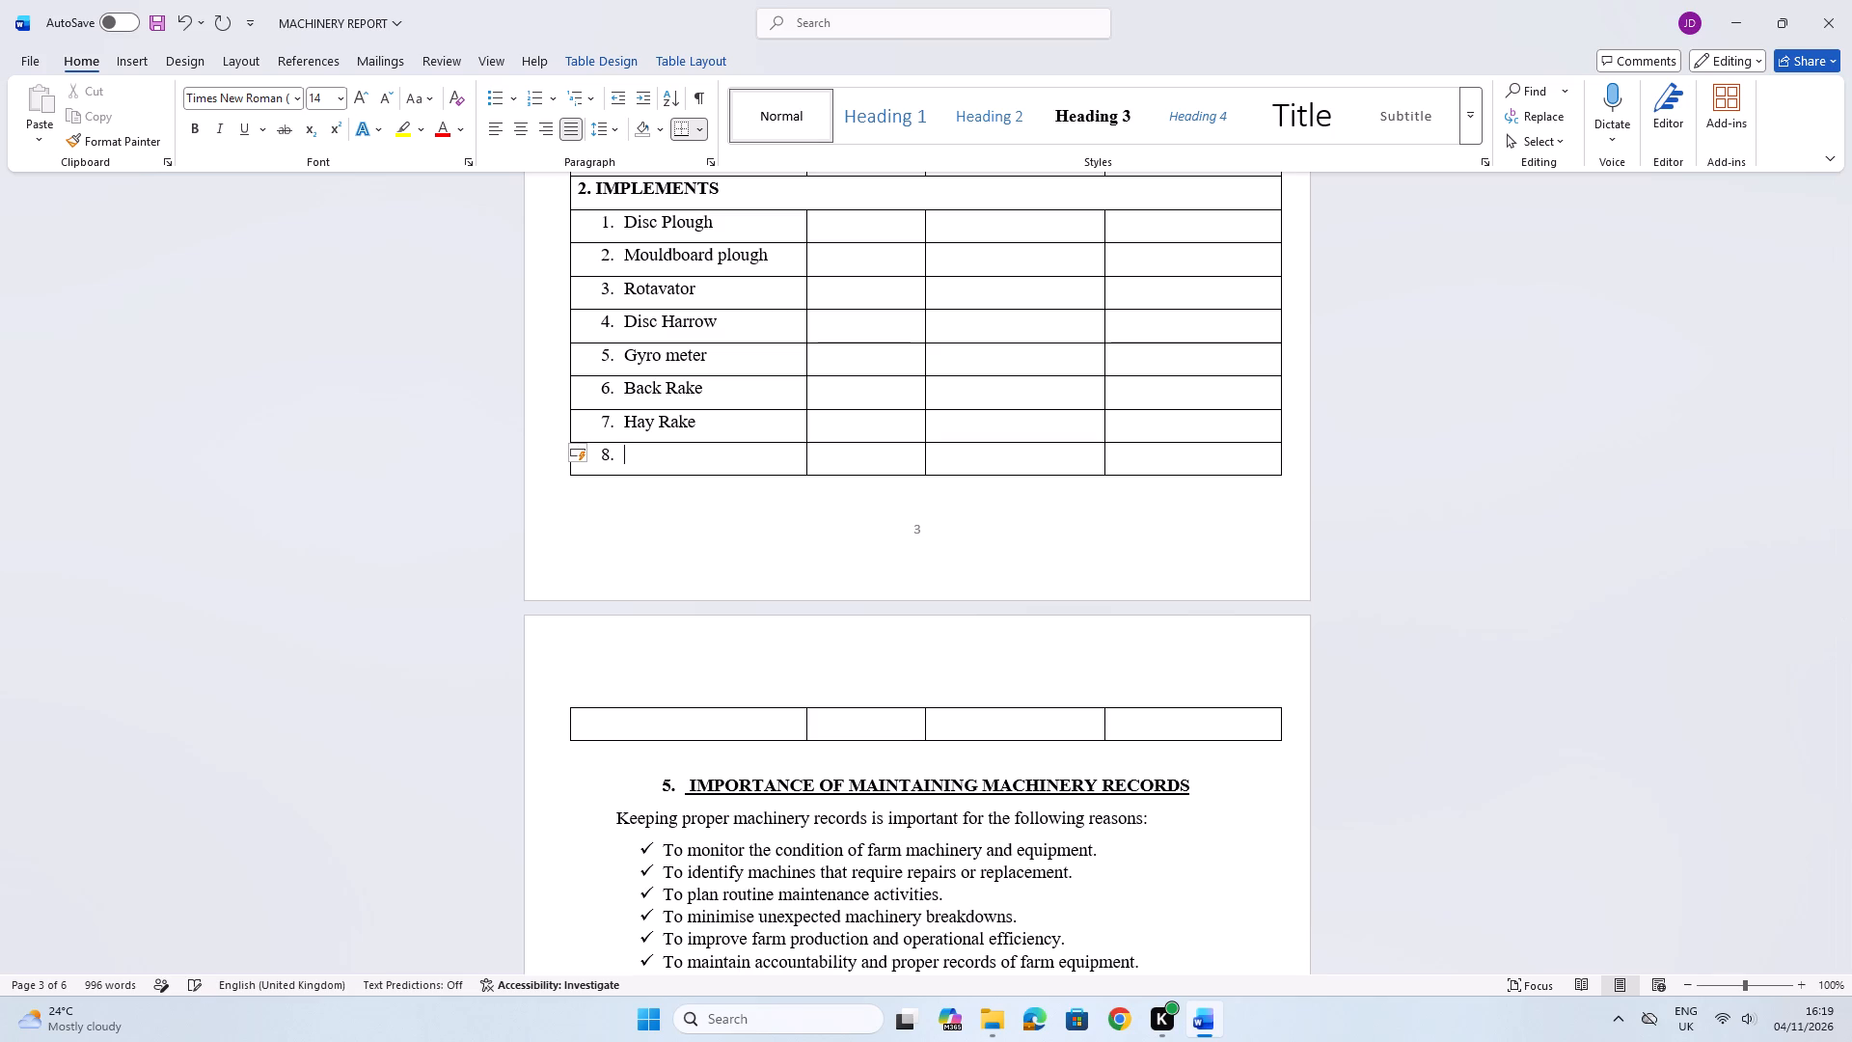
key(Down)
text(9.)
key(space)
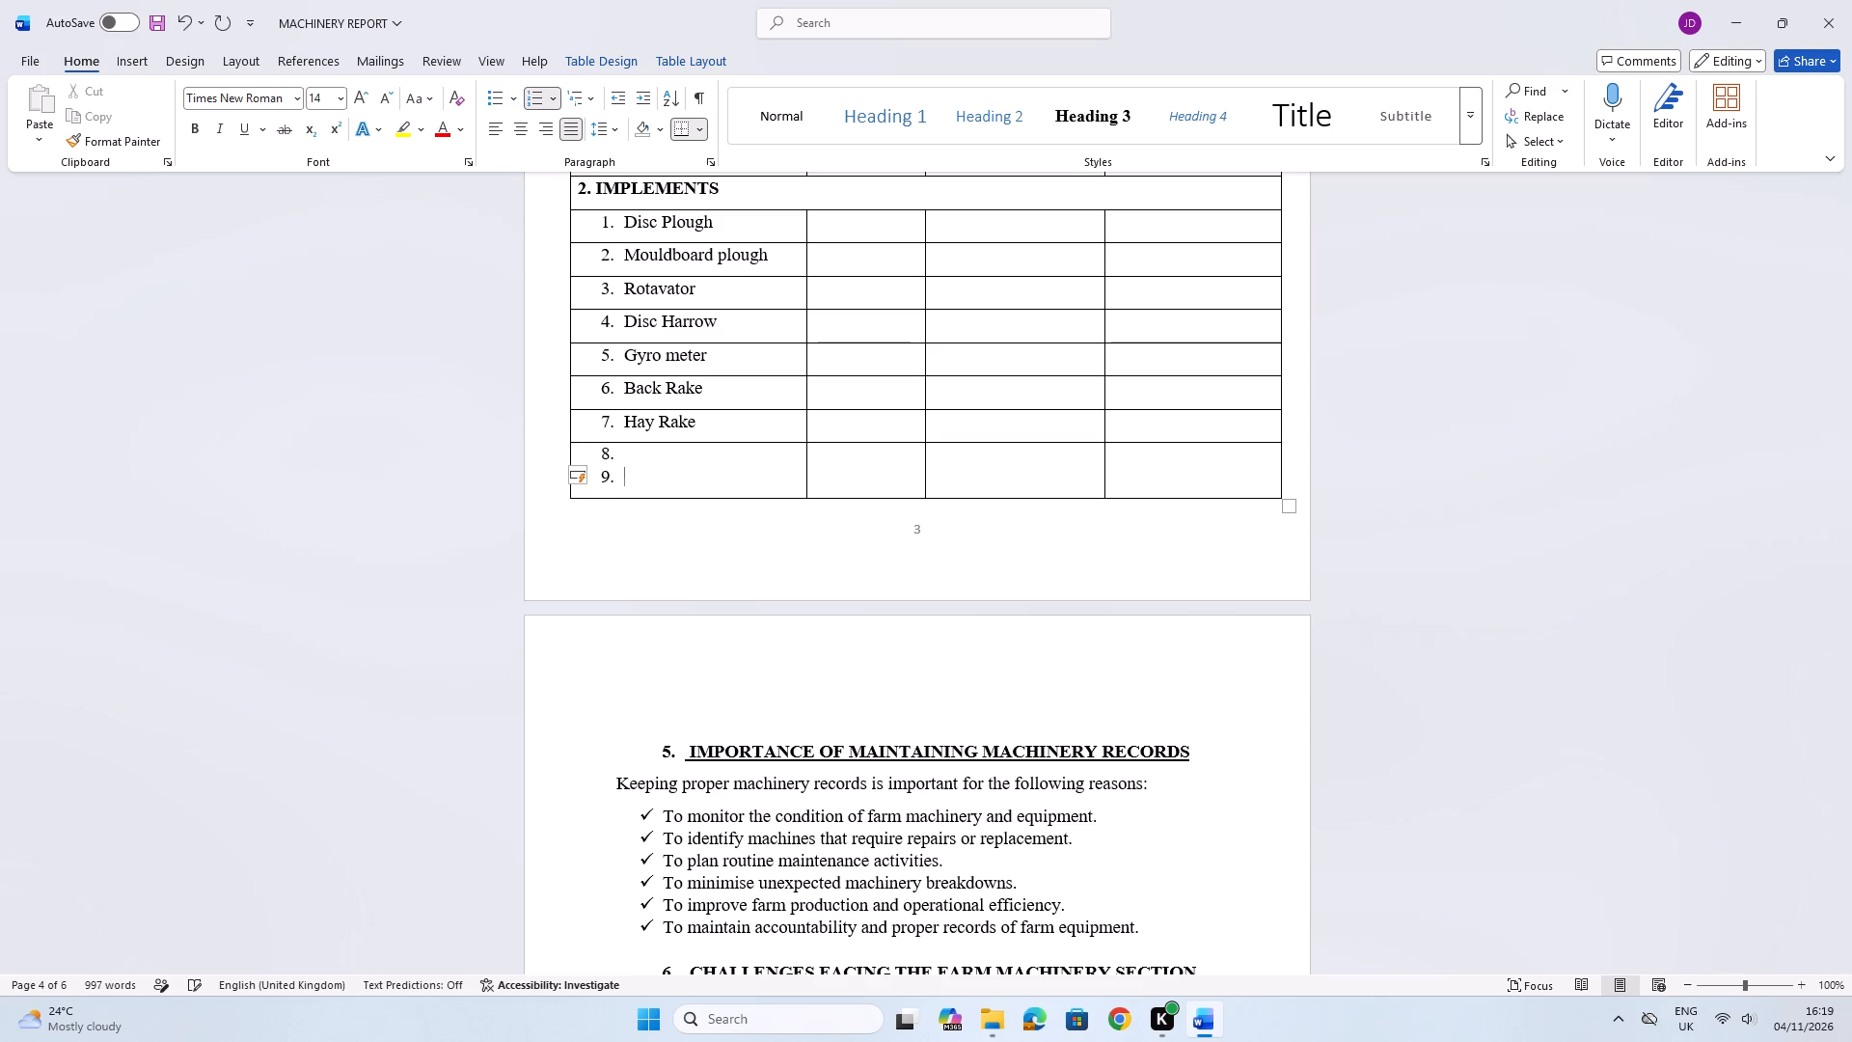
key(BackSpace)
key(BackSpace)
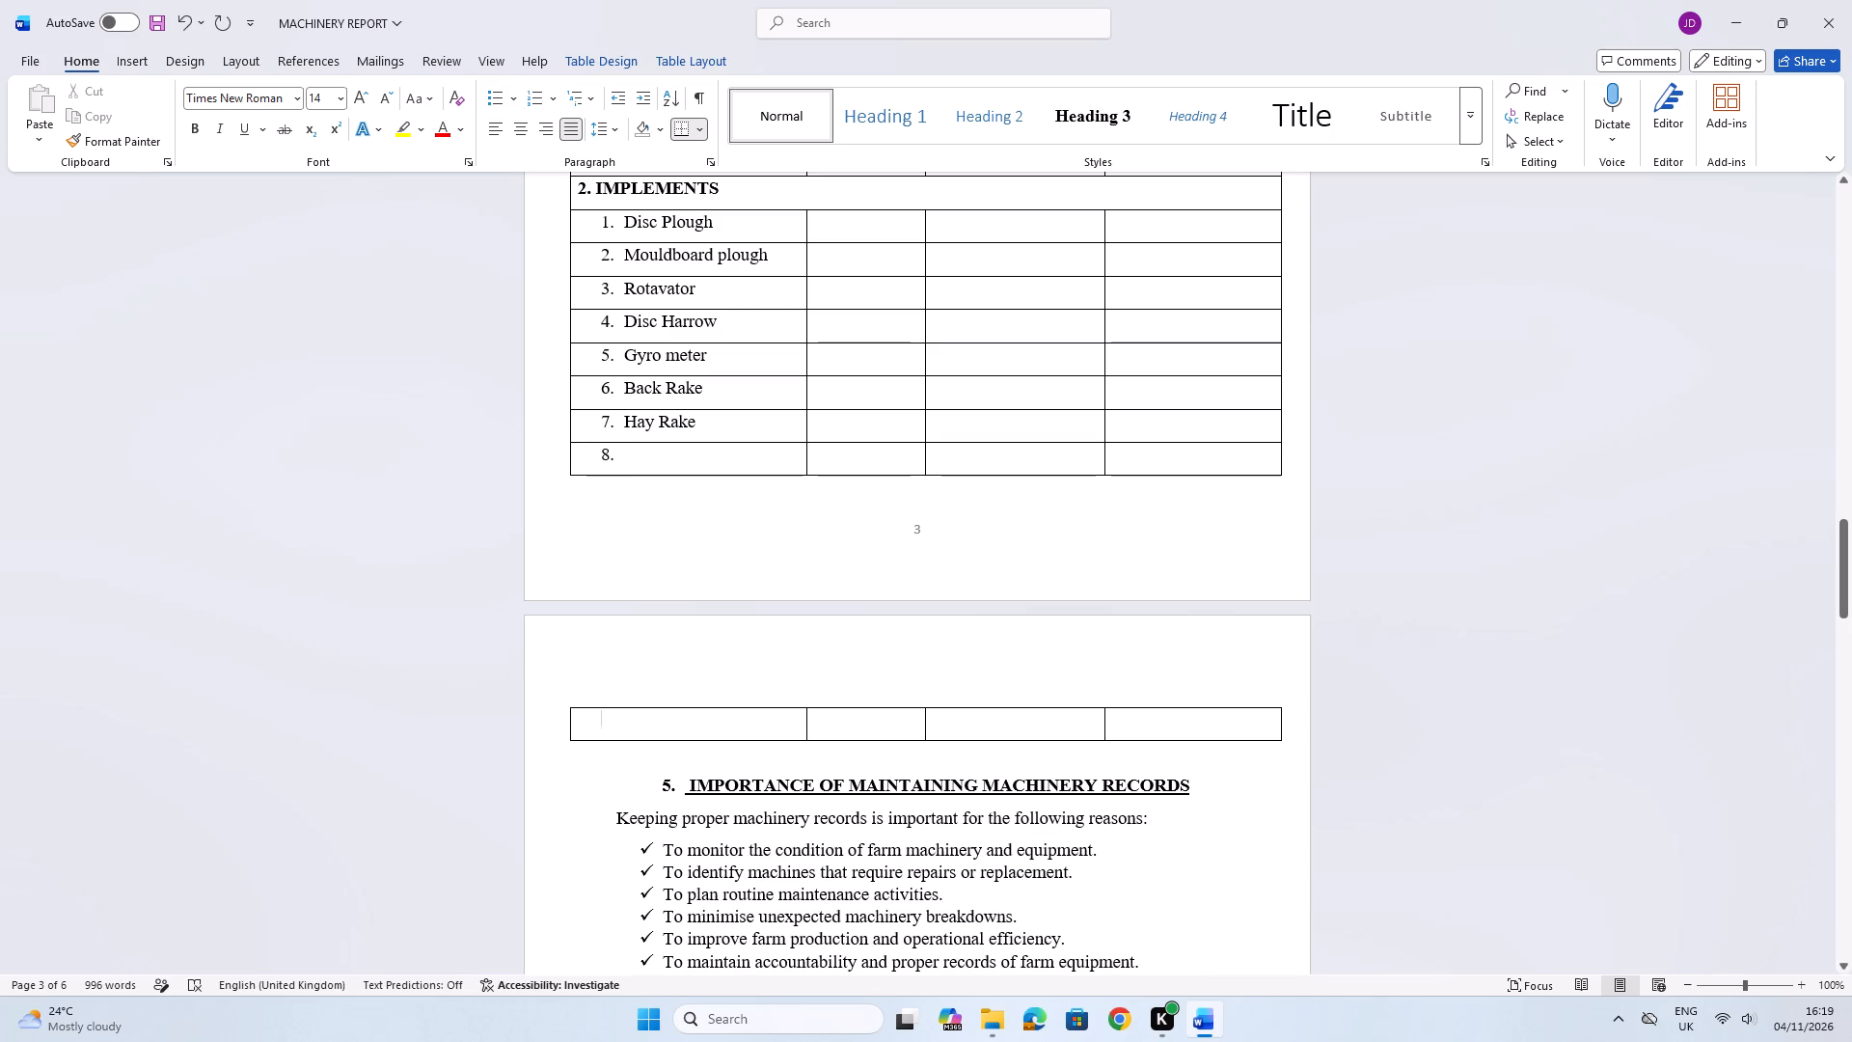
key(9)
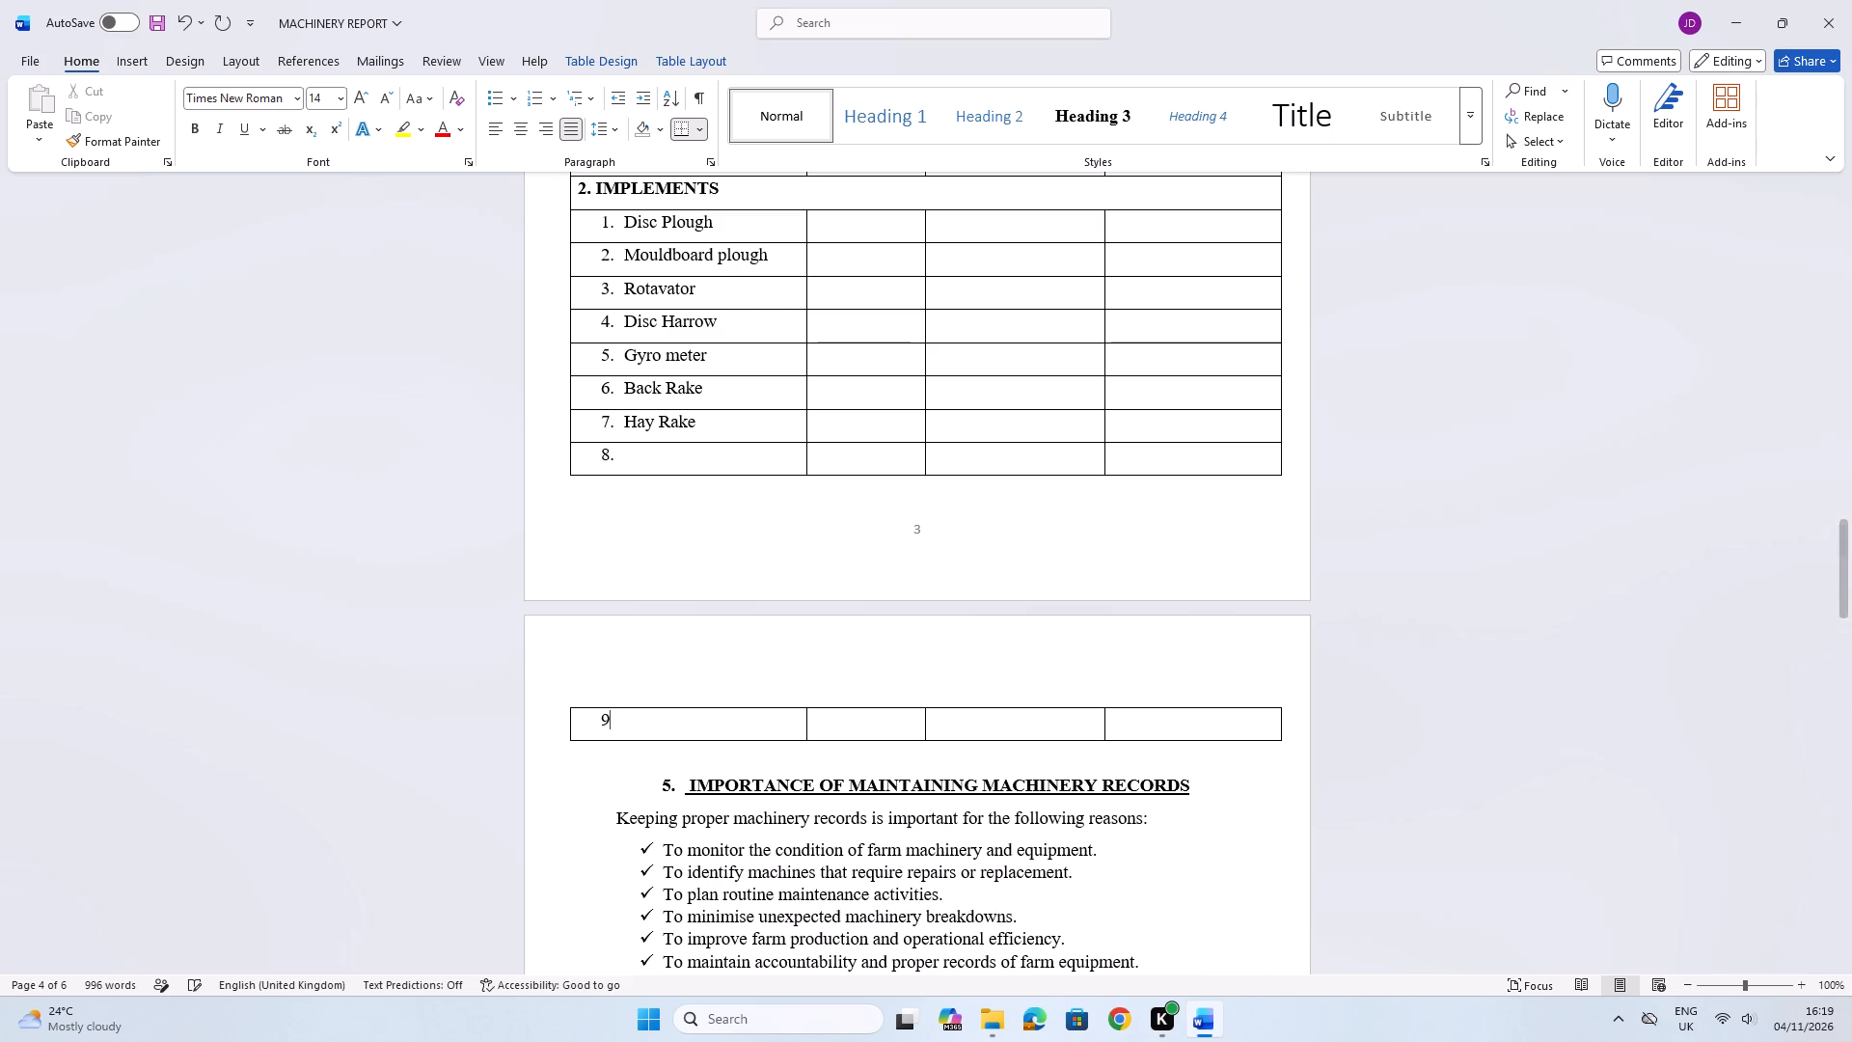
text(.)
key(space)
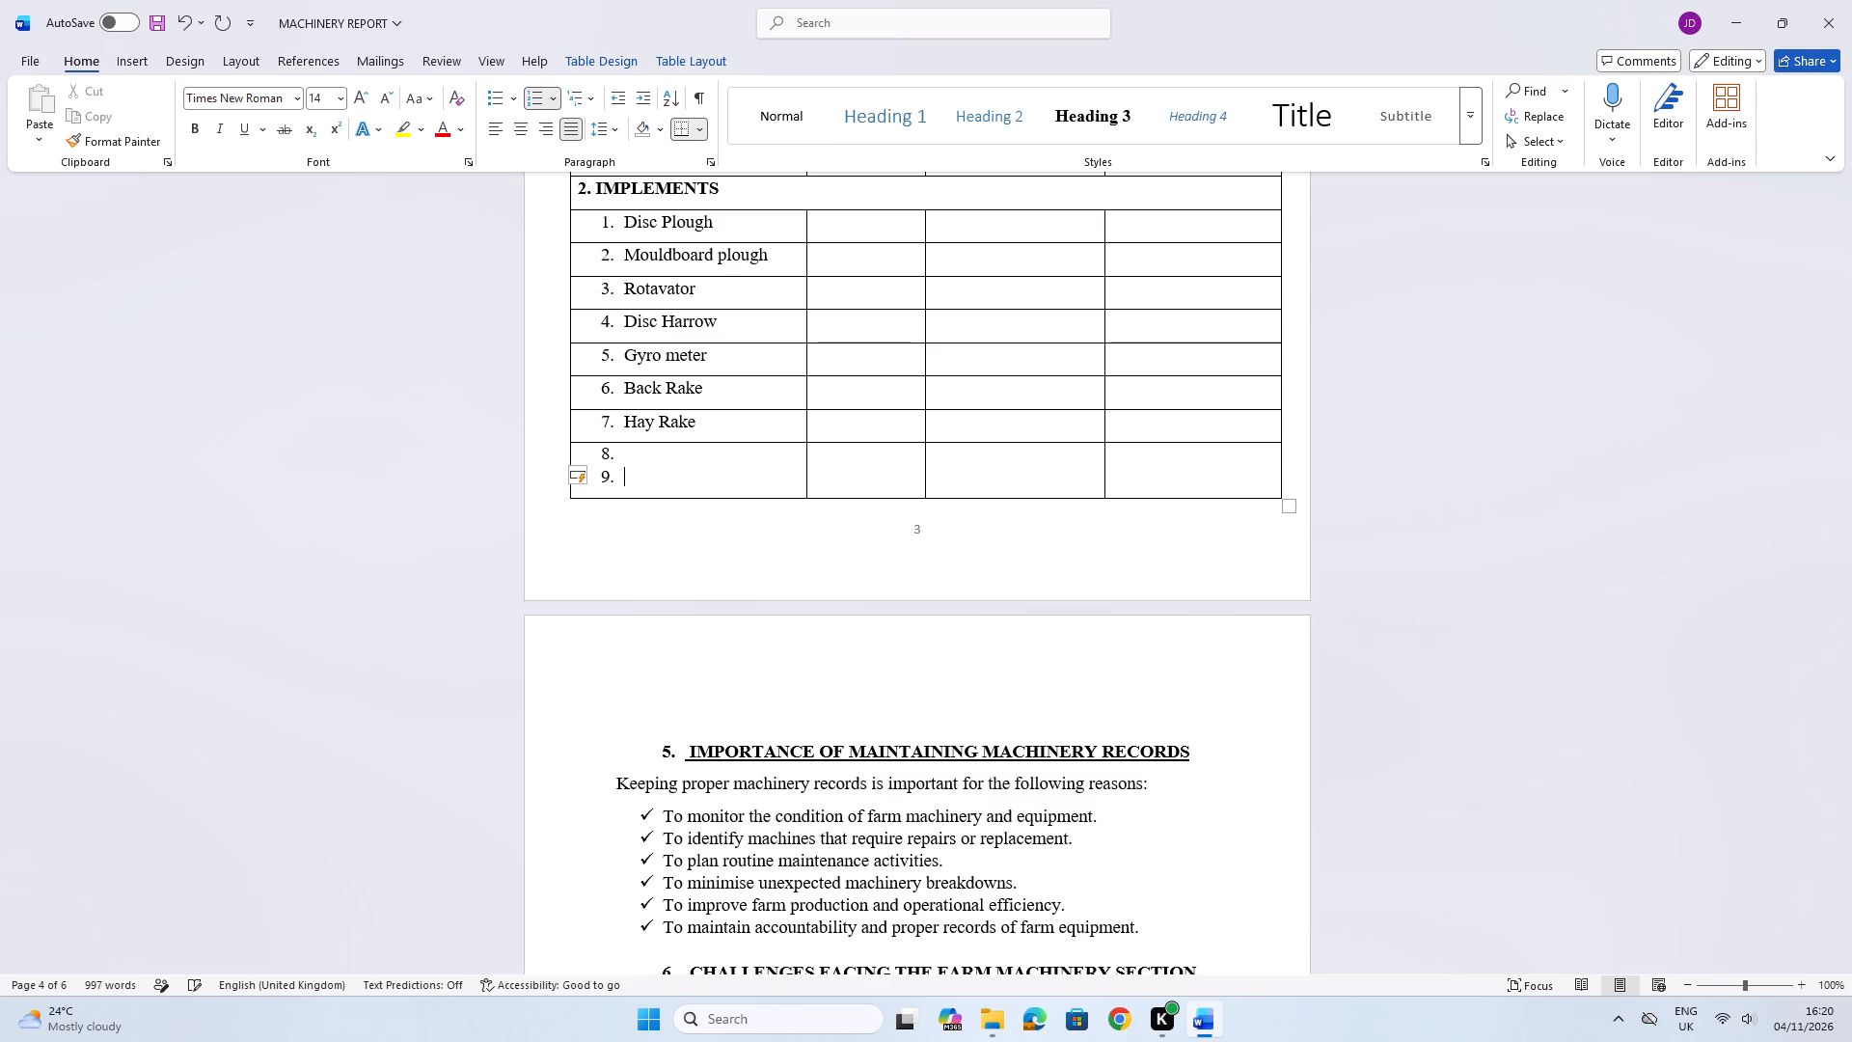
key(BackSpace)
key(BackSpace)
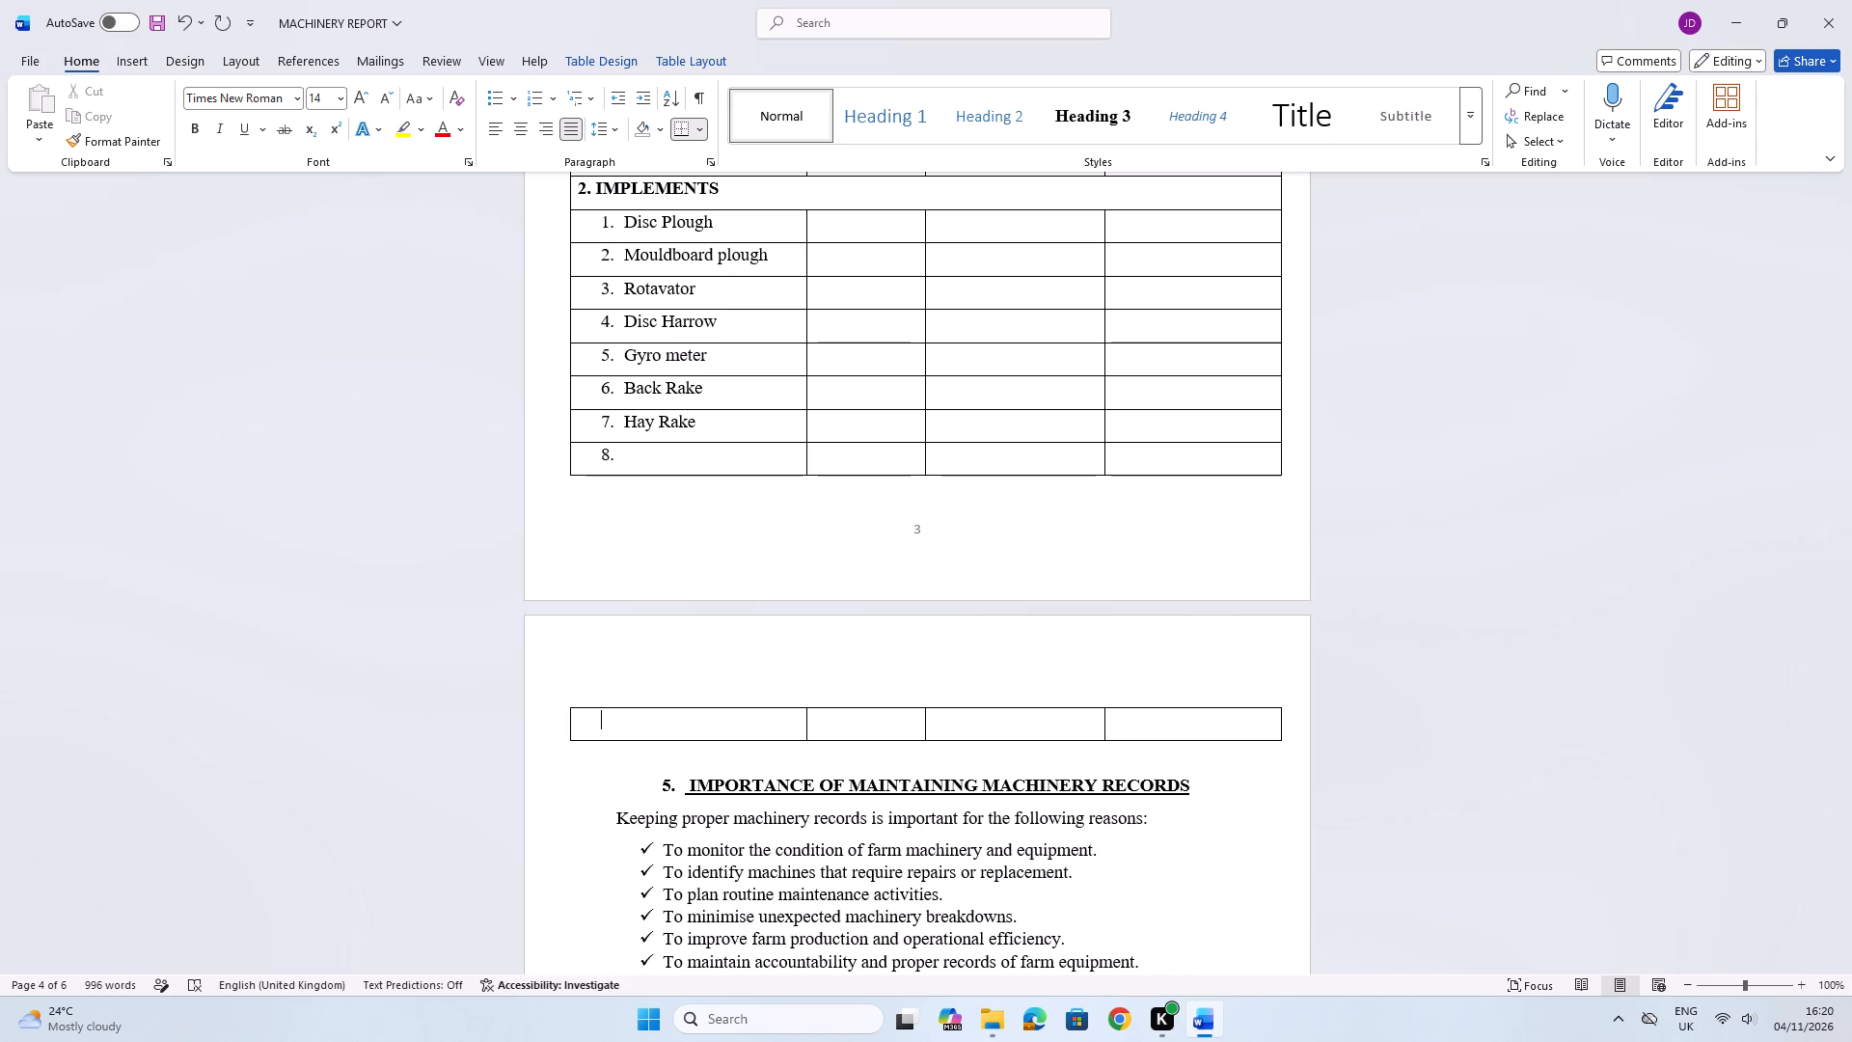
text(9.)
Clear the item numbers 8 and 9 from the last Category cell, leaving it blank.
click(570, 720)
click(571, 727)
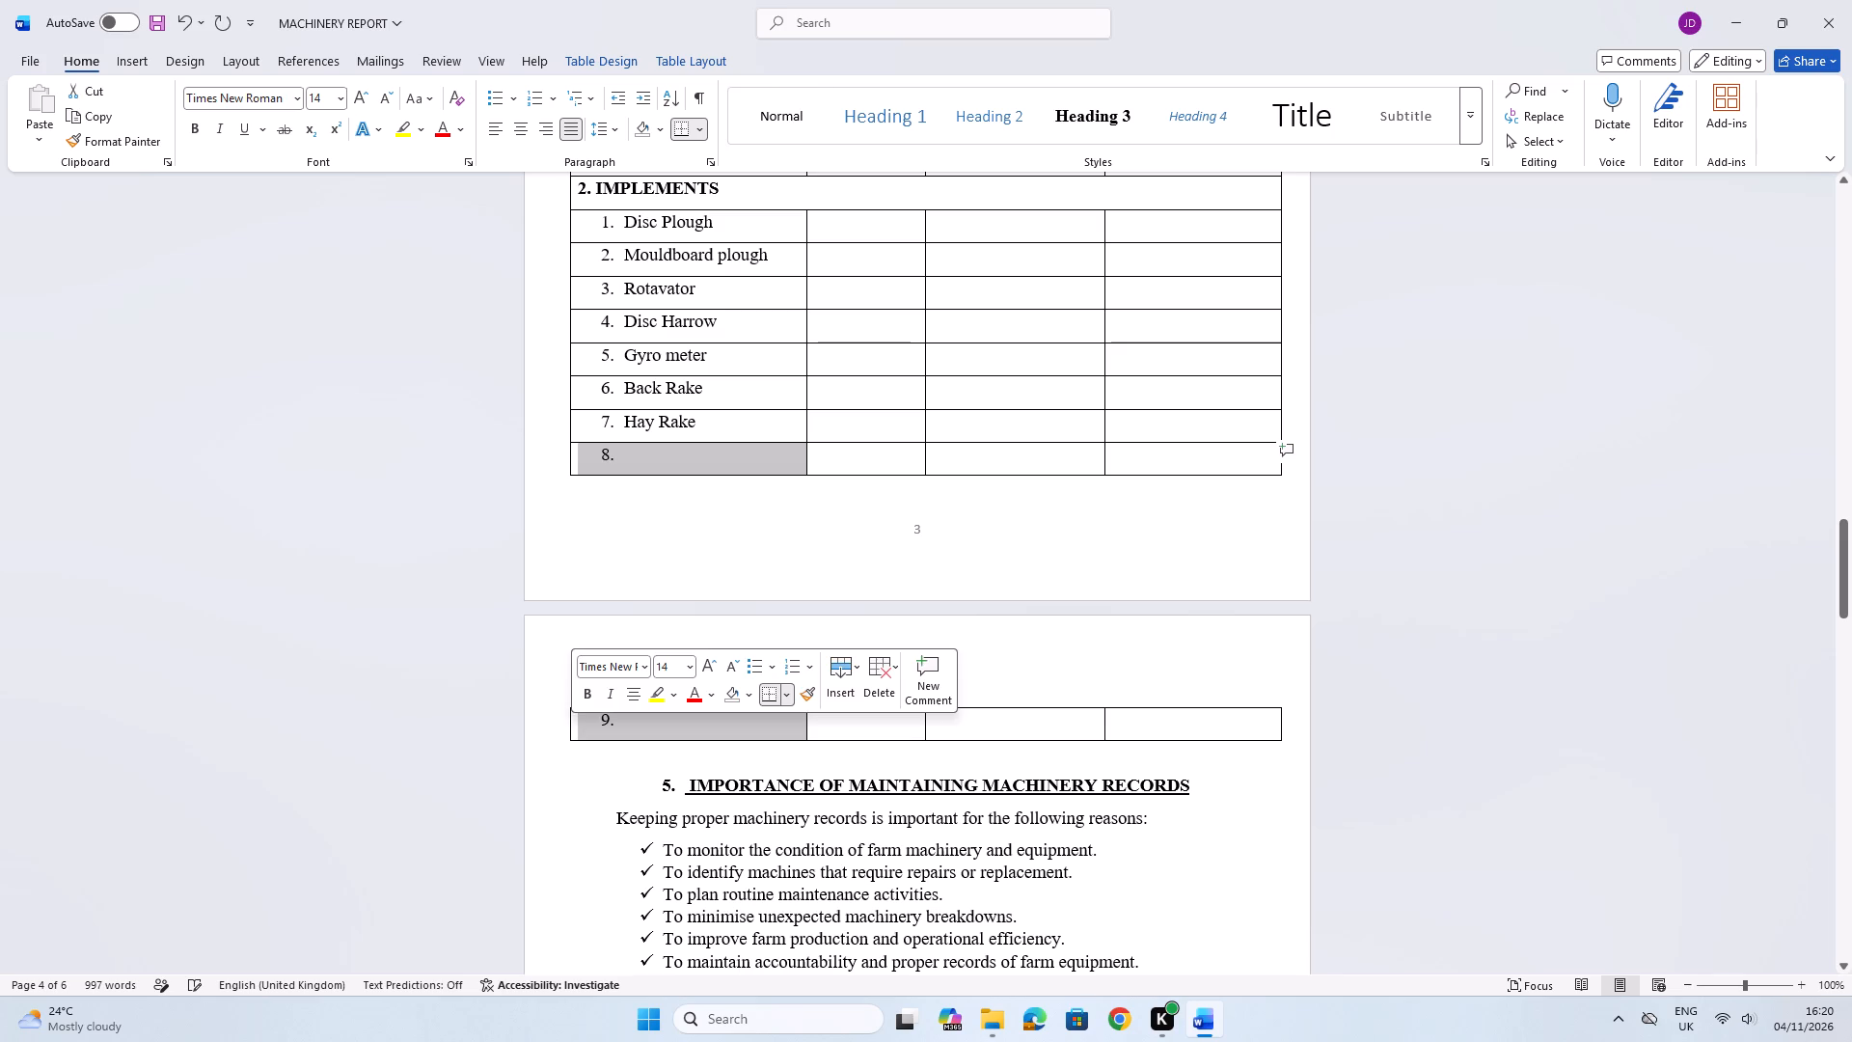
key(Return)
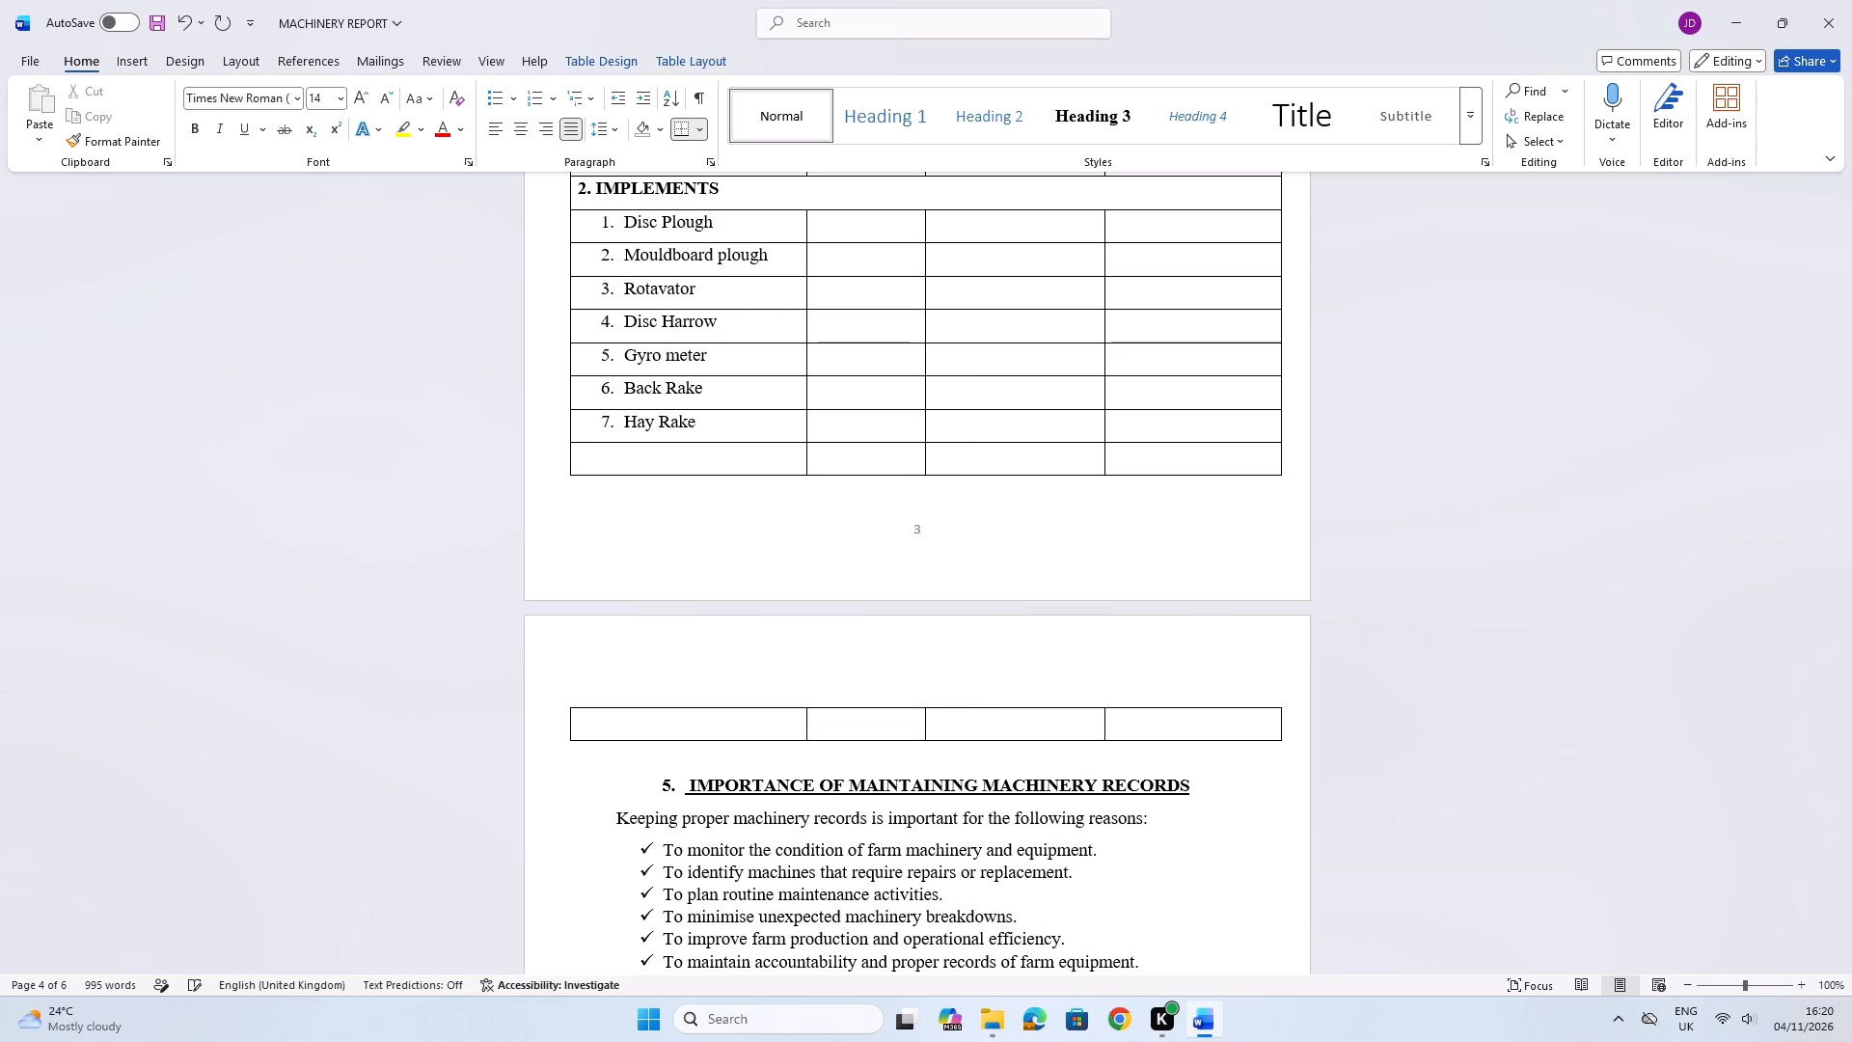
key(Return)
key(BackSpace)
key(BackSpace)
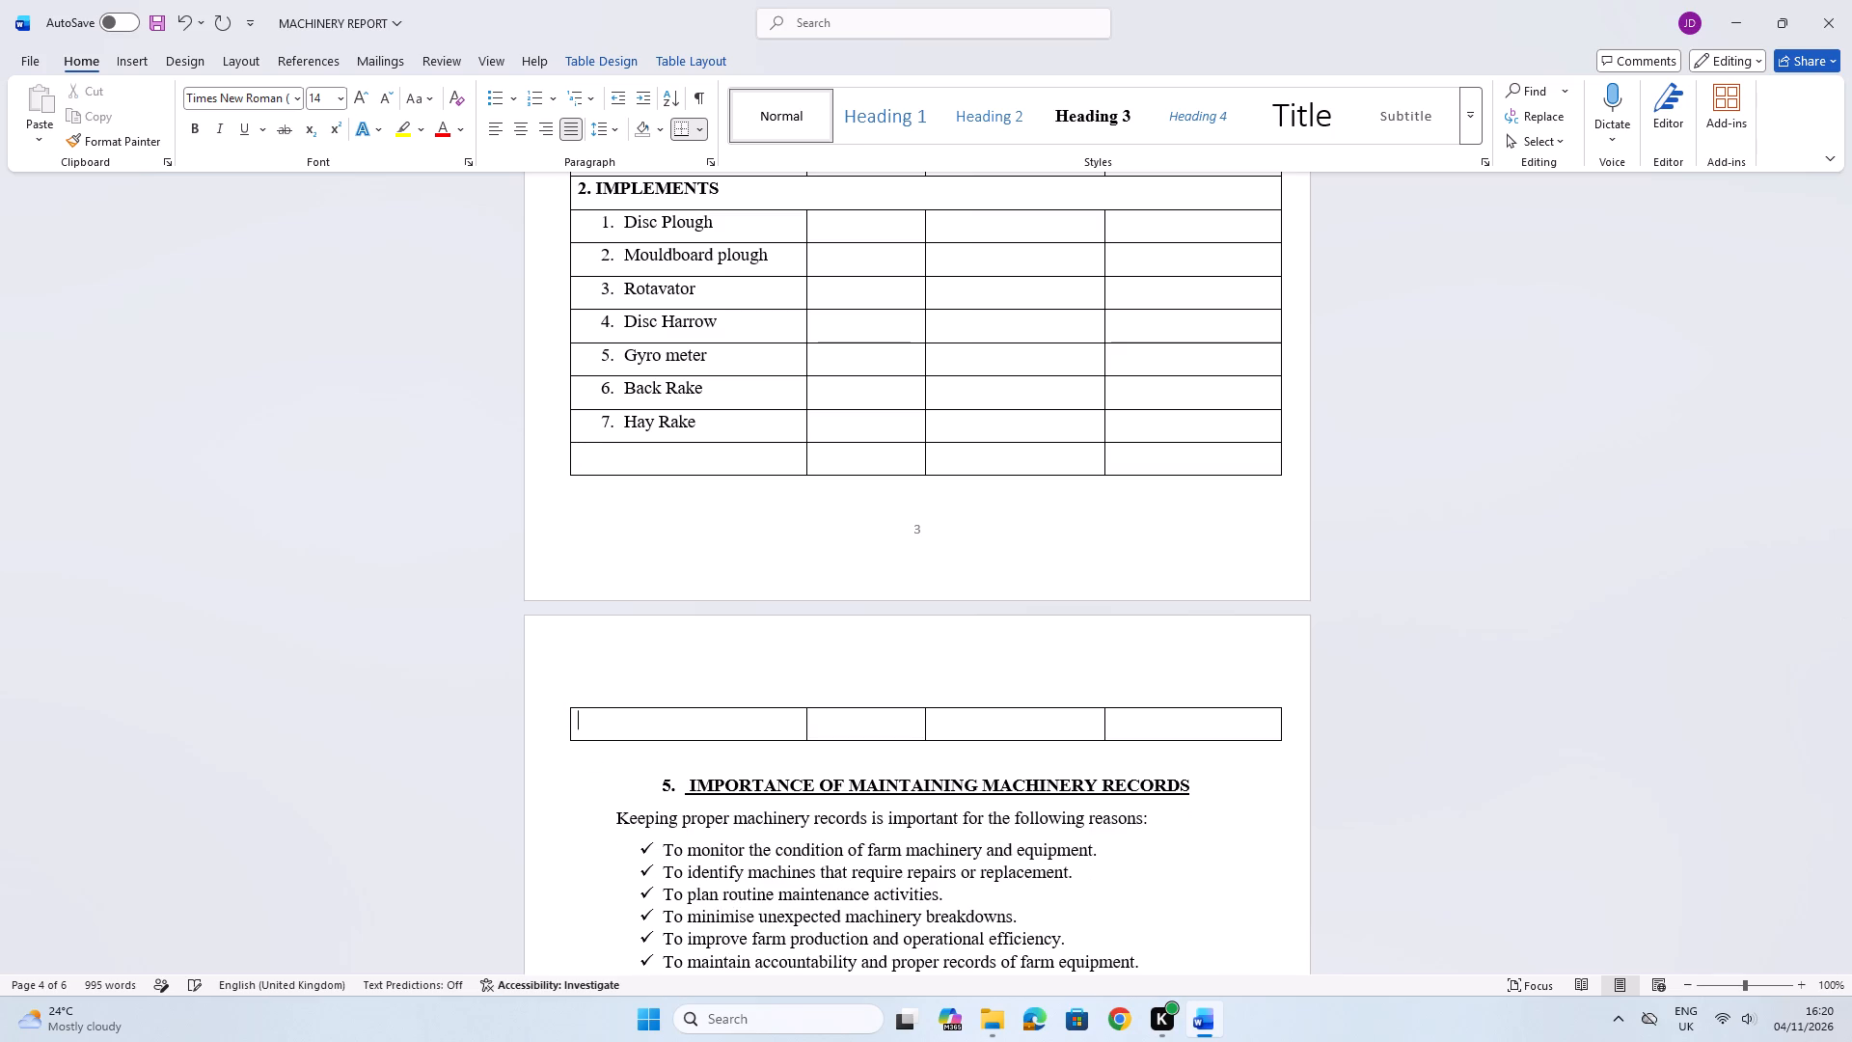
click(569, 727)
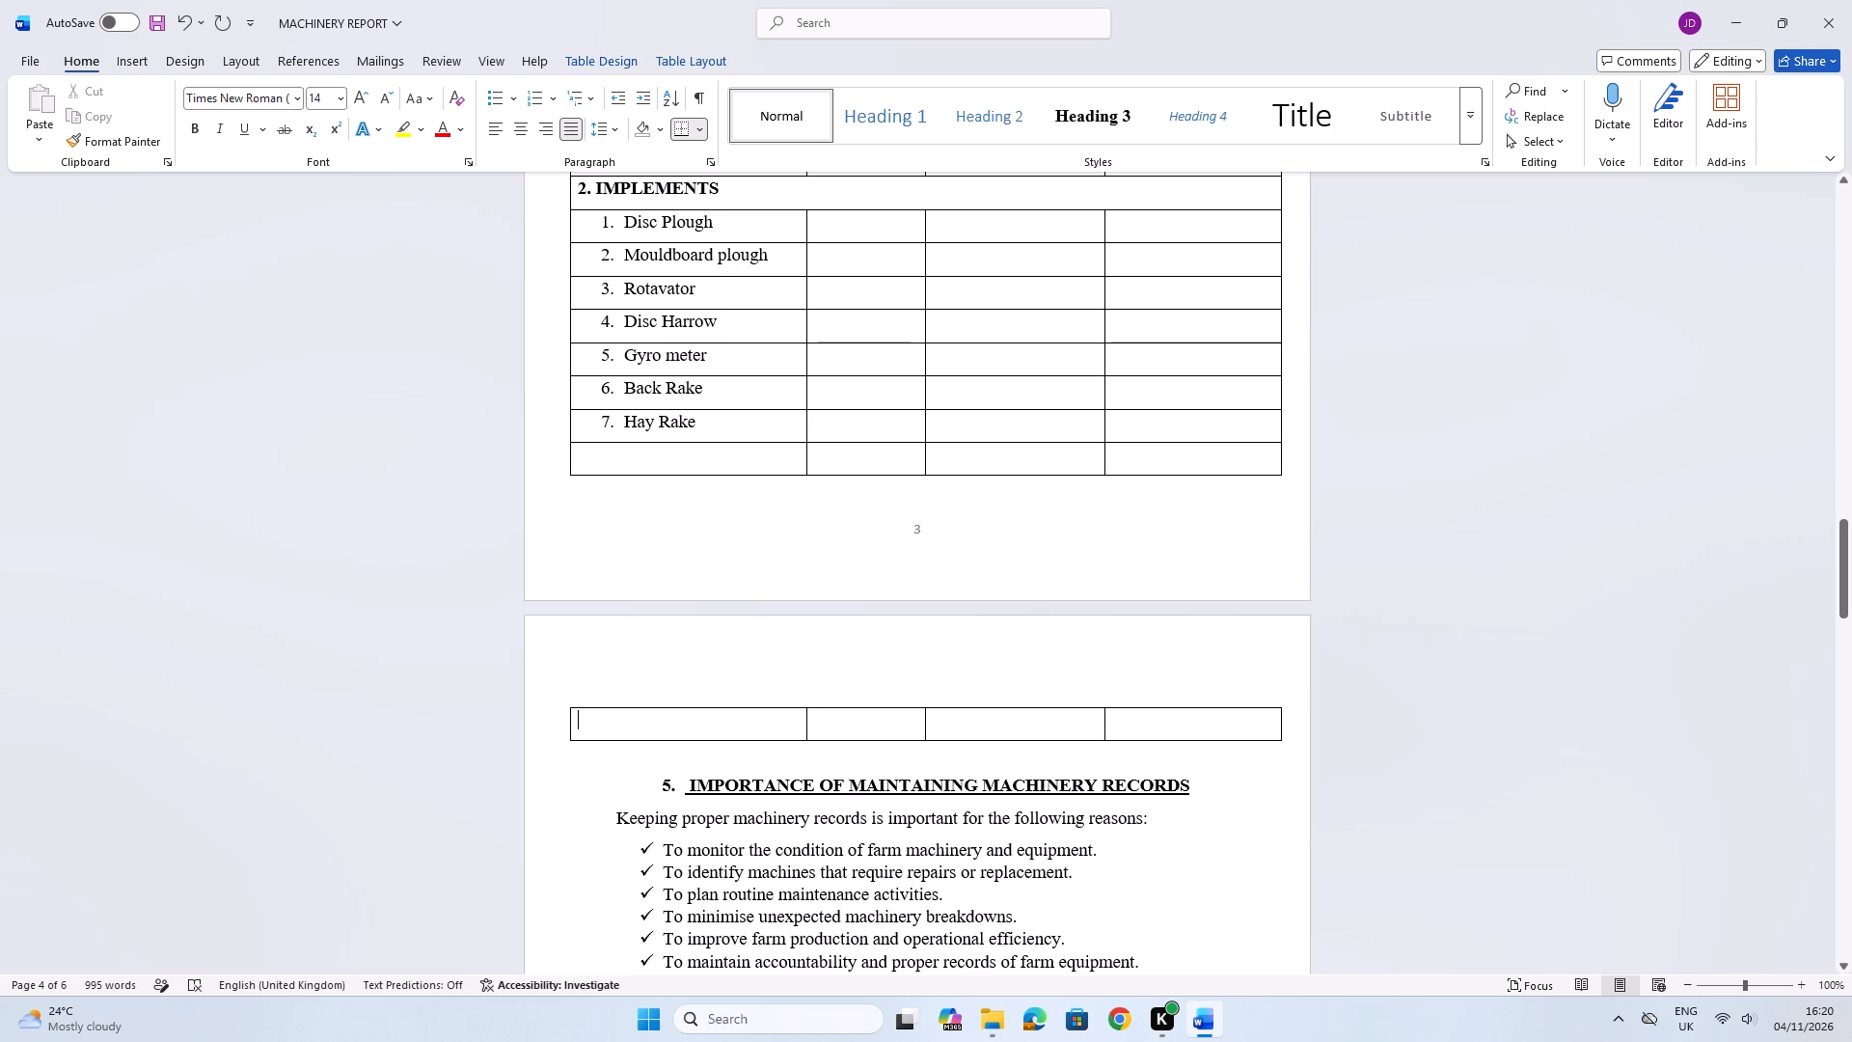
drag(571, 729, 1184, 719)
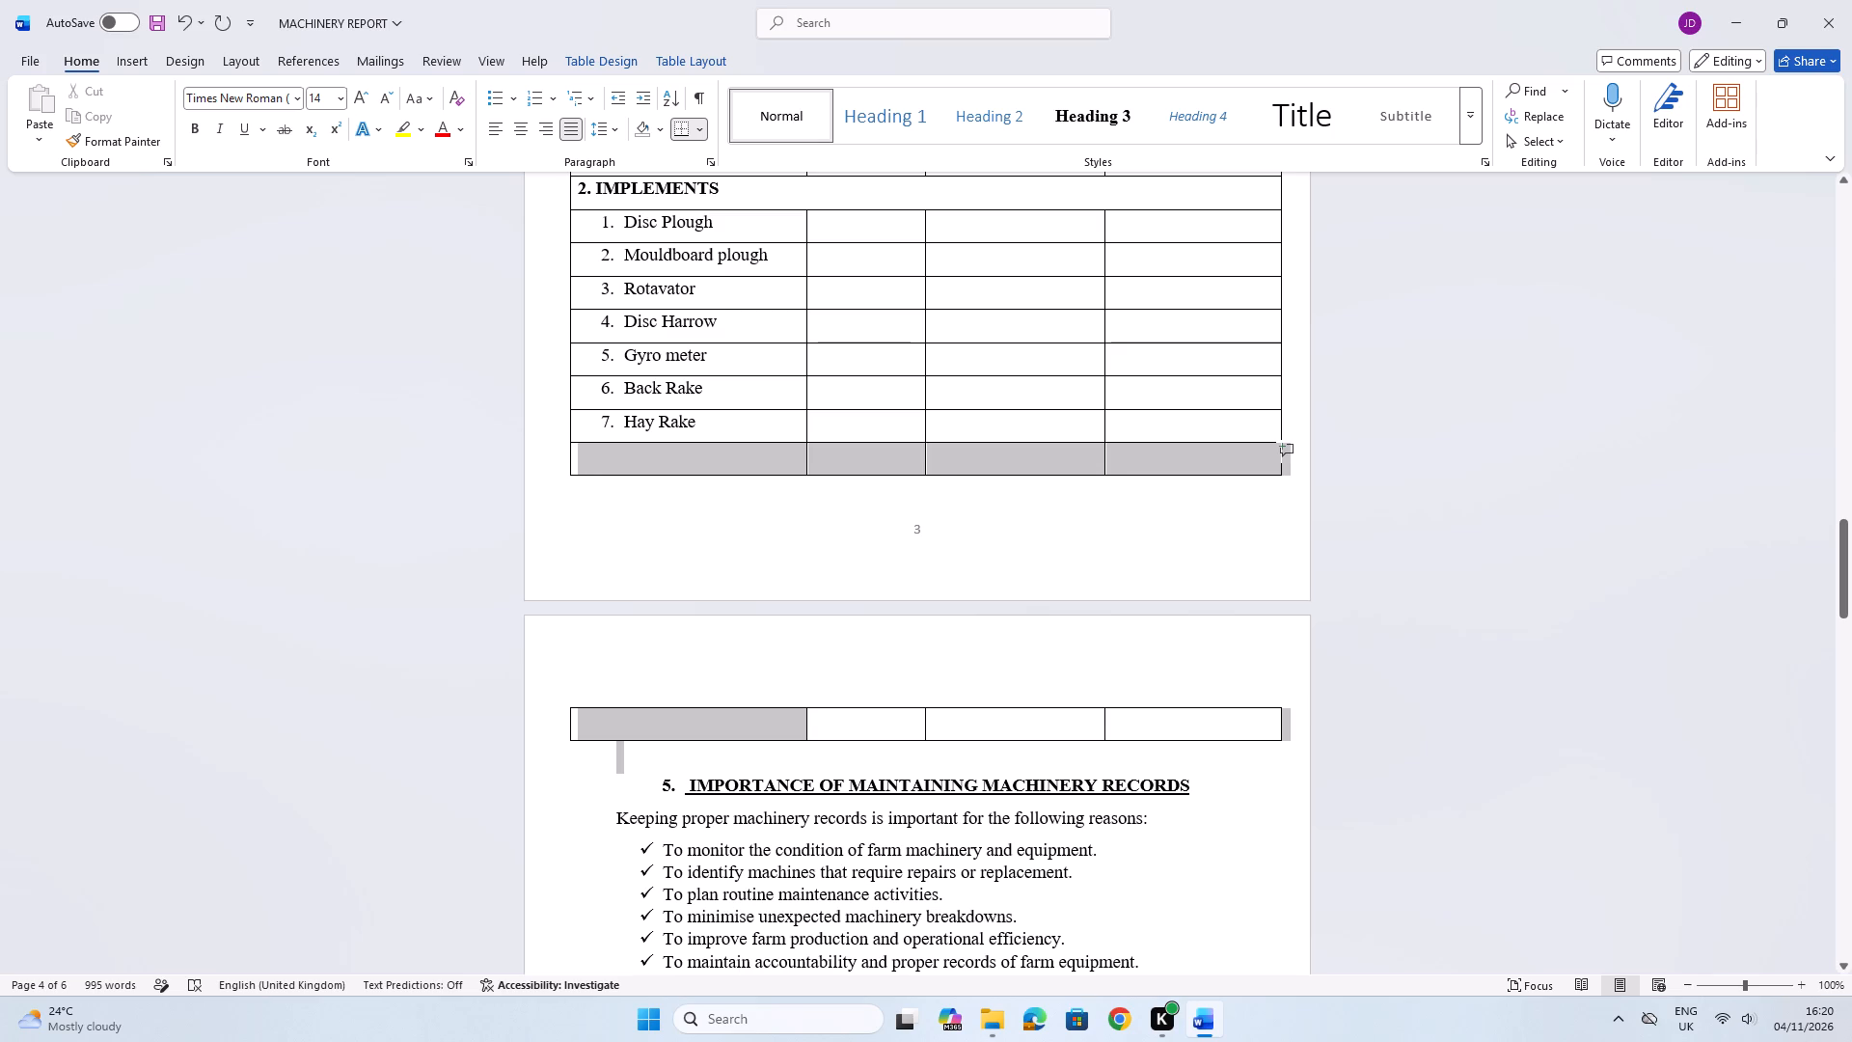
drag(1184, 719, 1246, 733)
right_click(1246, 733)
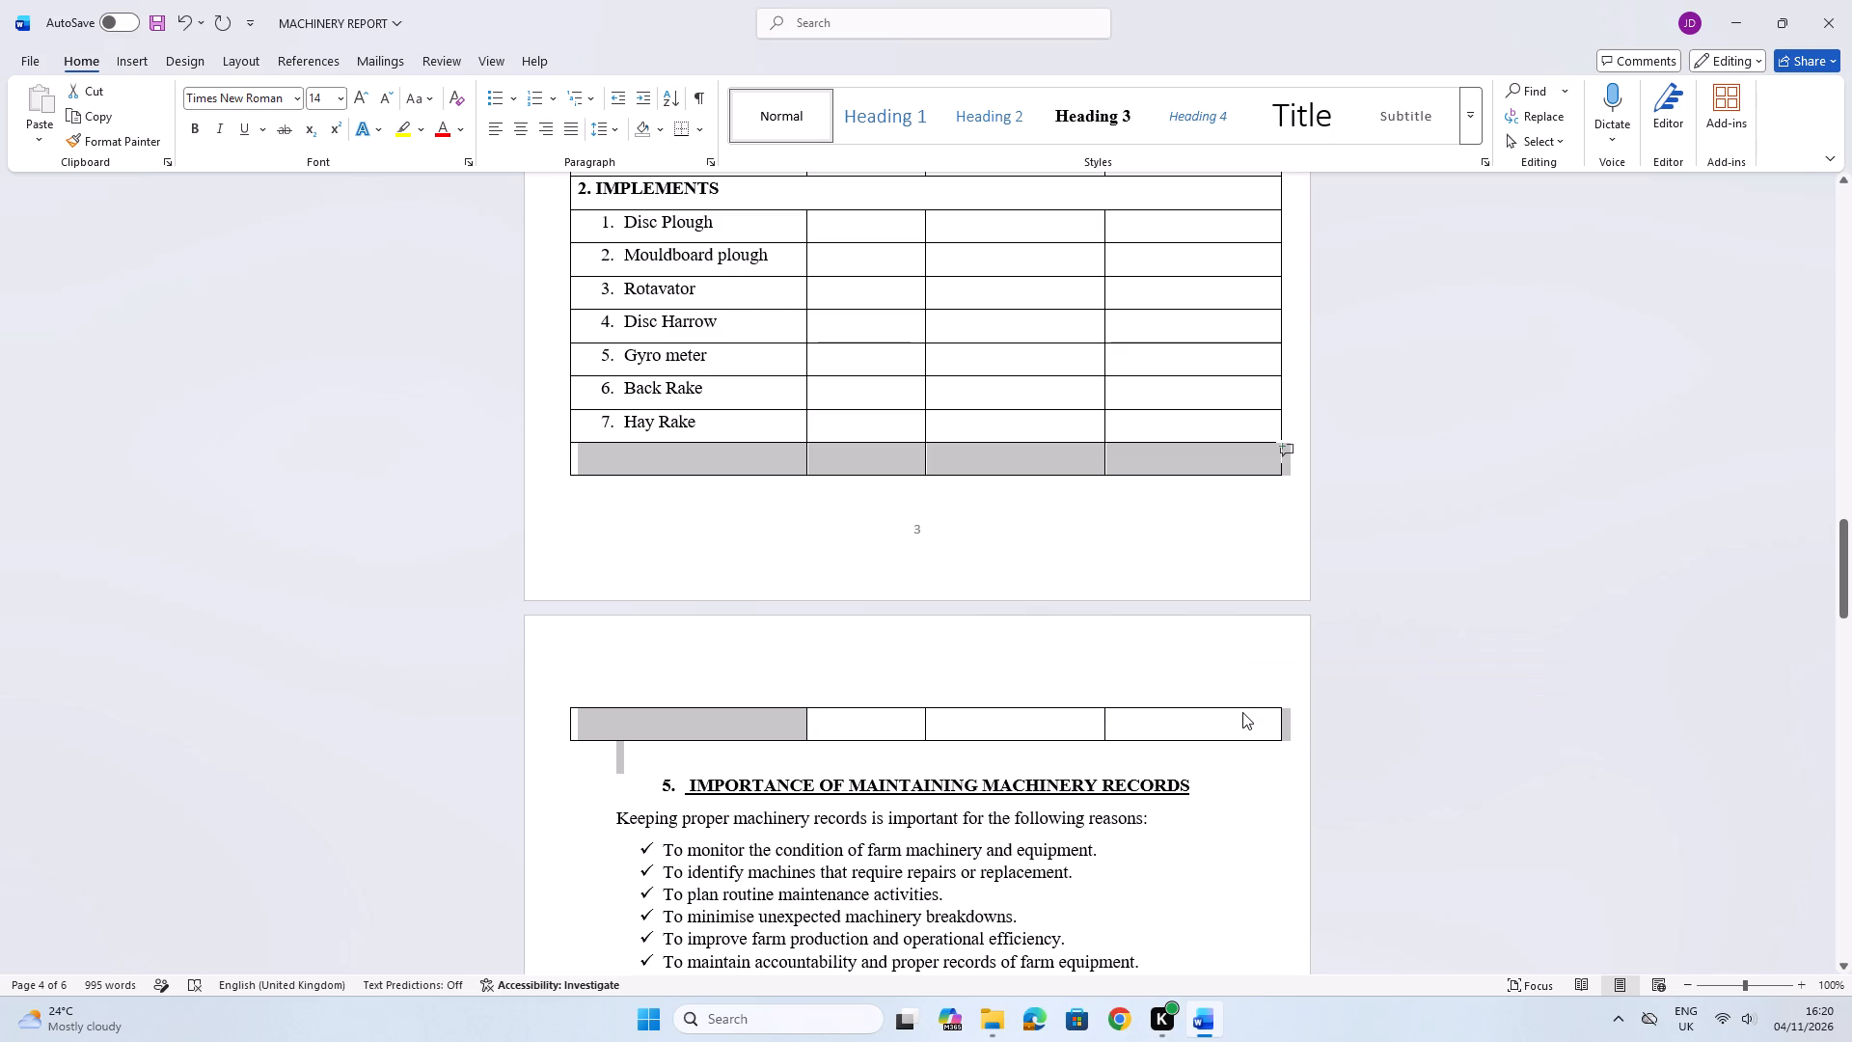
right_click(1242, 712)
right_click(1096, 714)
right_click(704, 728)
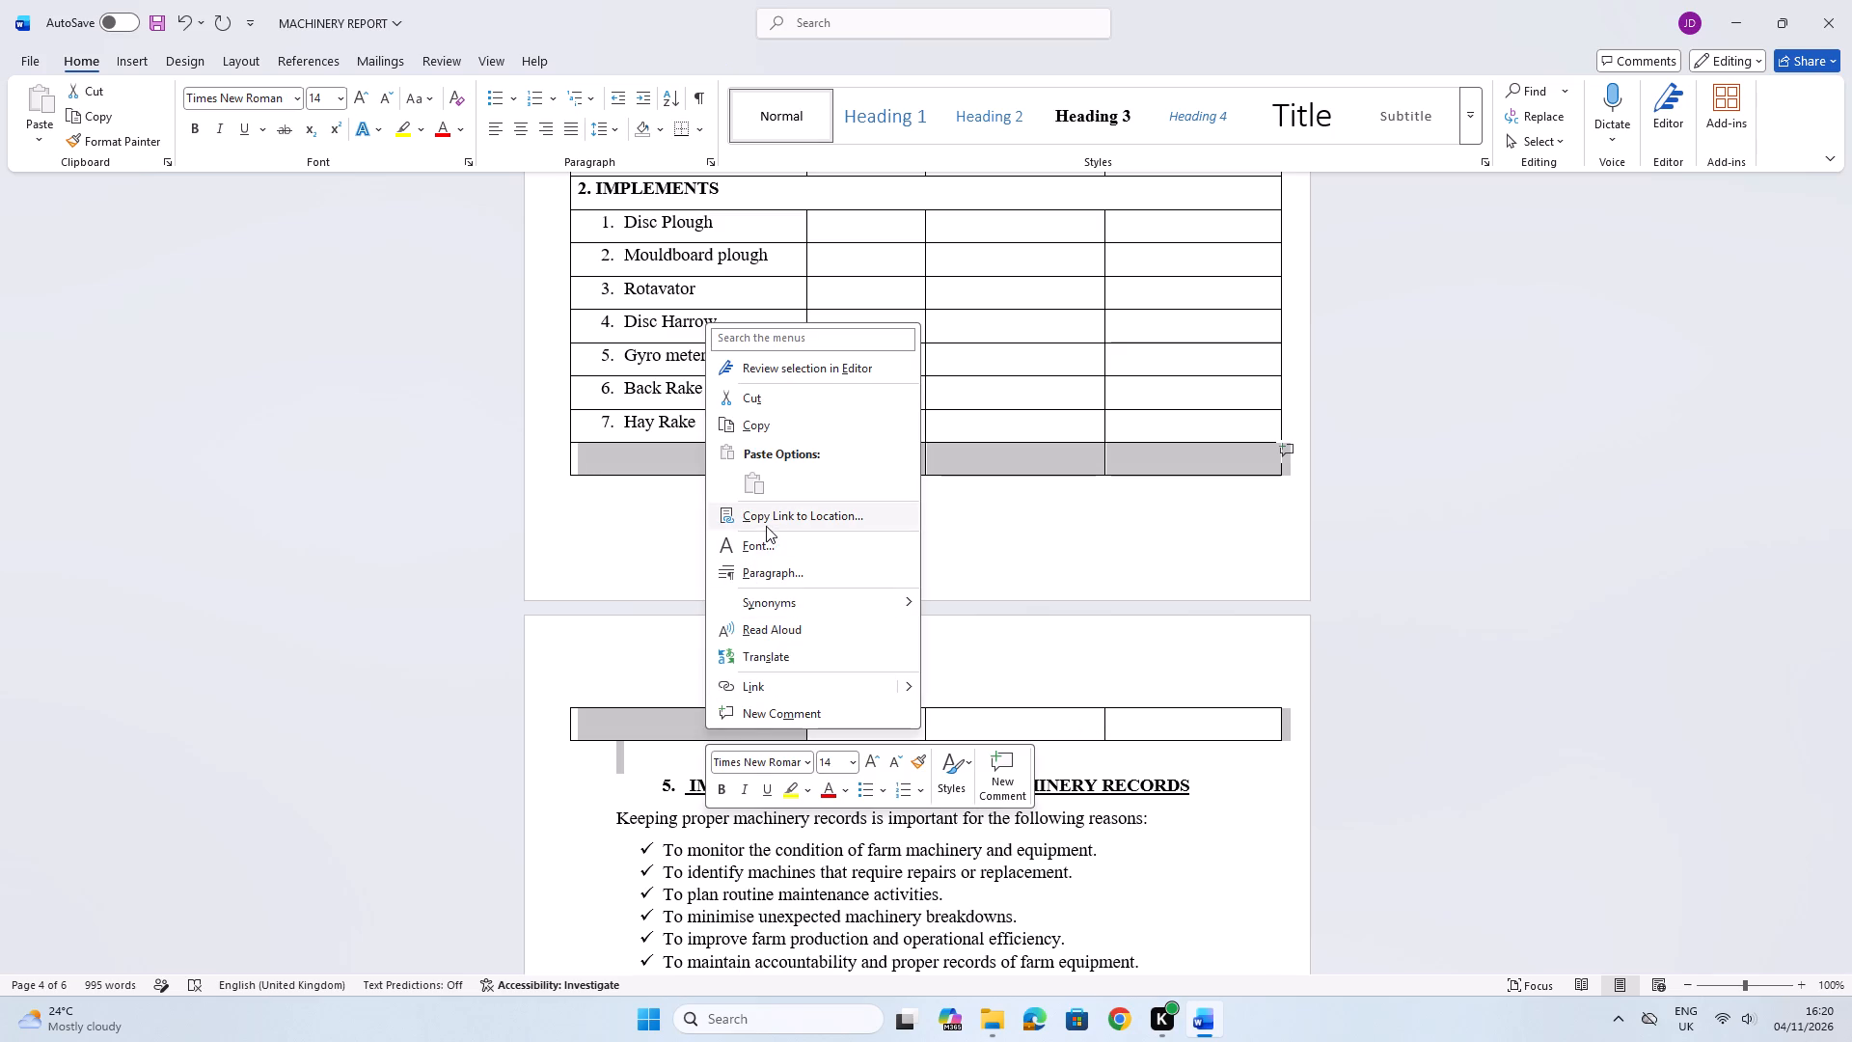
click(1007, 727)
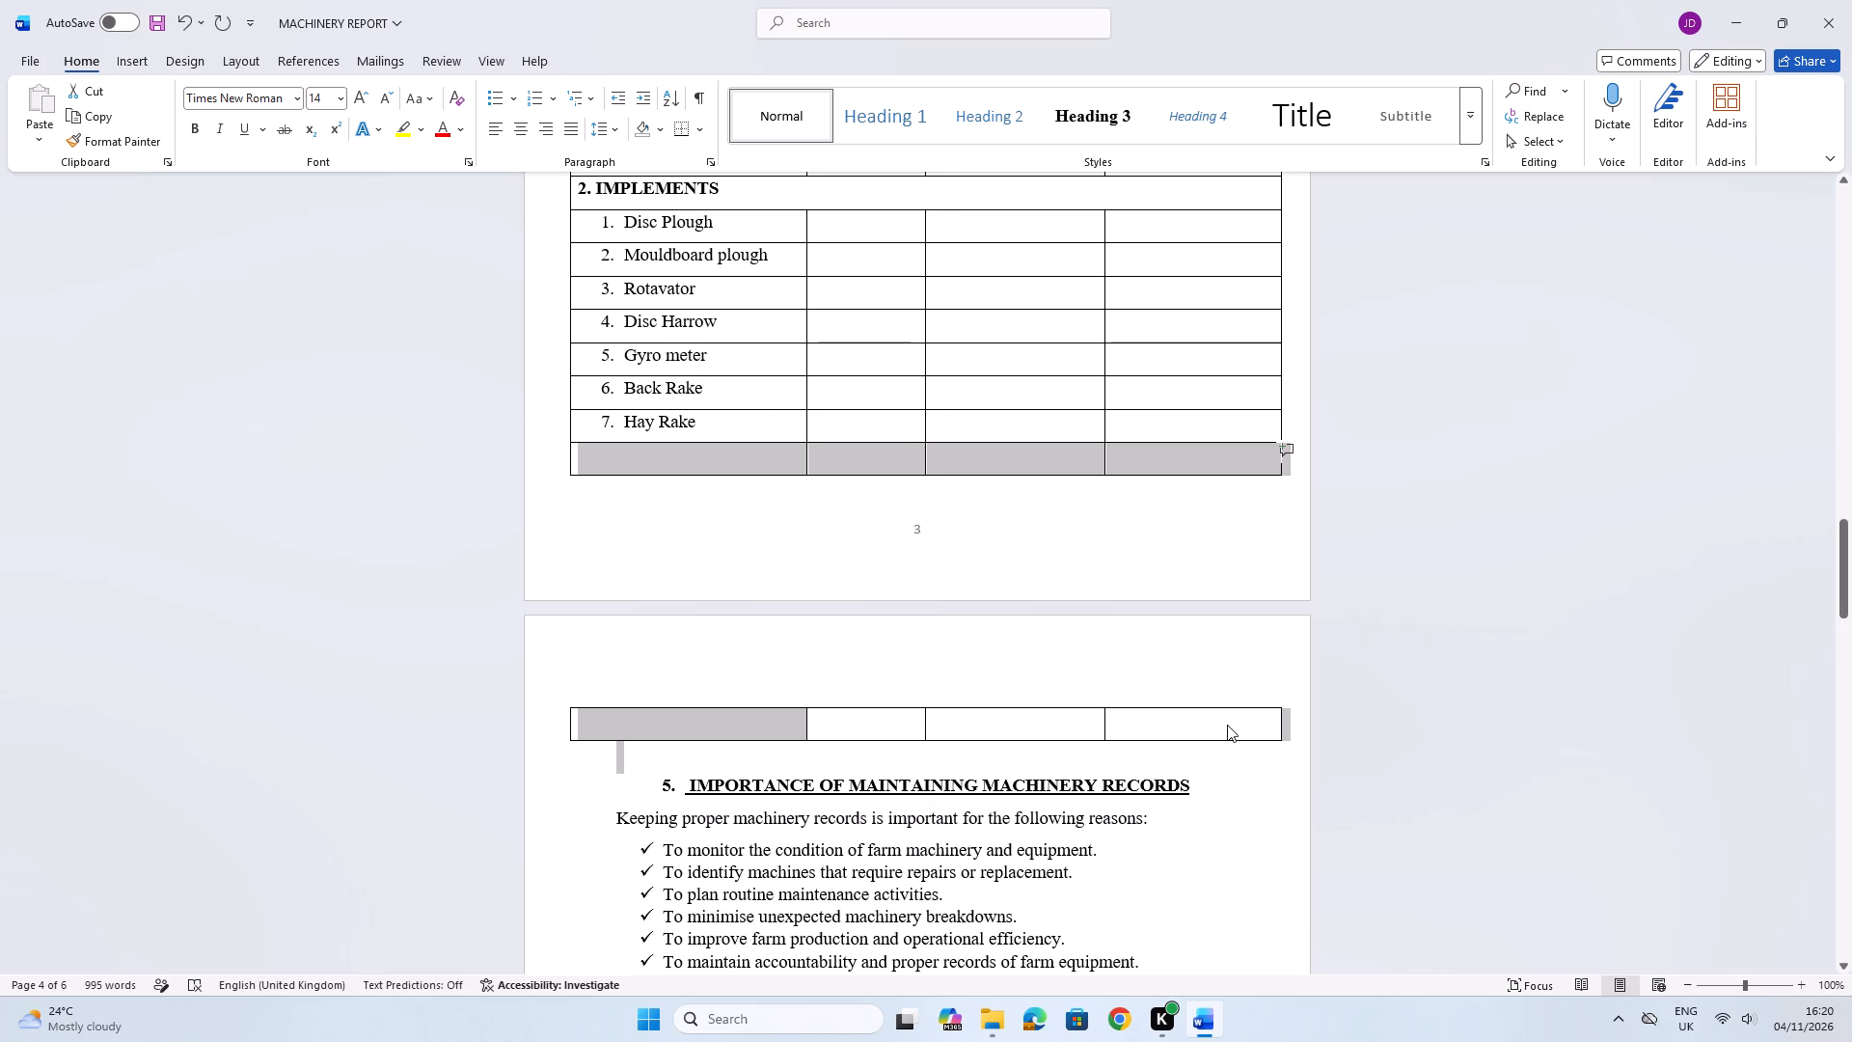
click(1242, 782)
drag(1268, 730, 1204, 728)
Insert a blank row above the table's last row and another blank row directly below the inserted one.
click(549, 722)
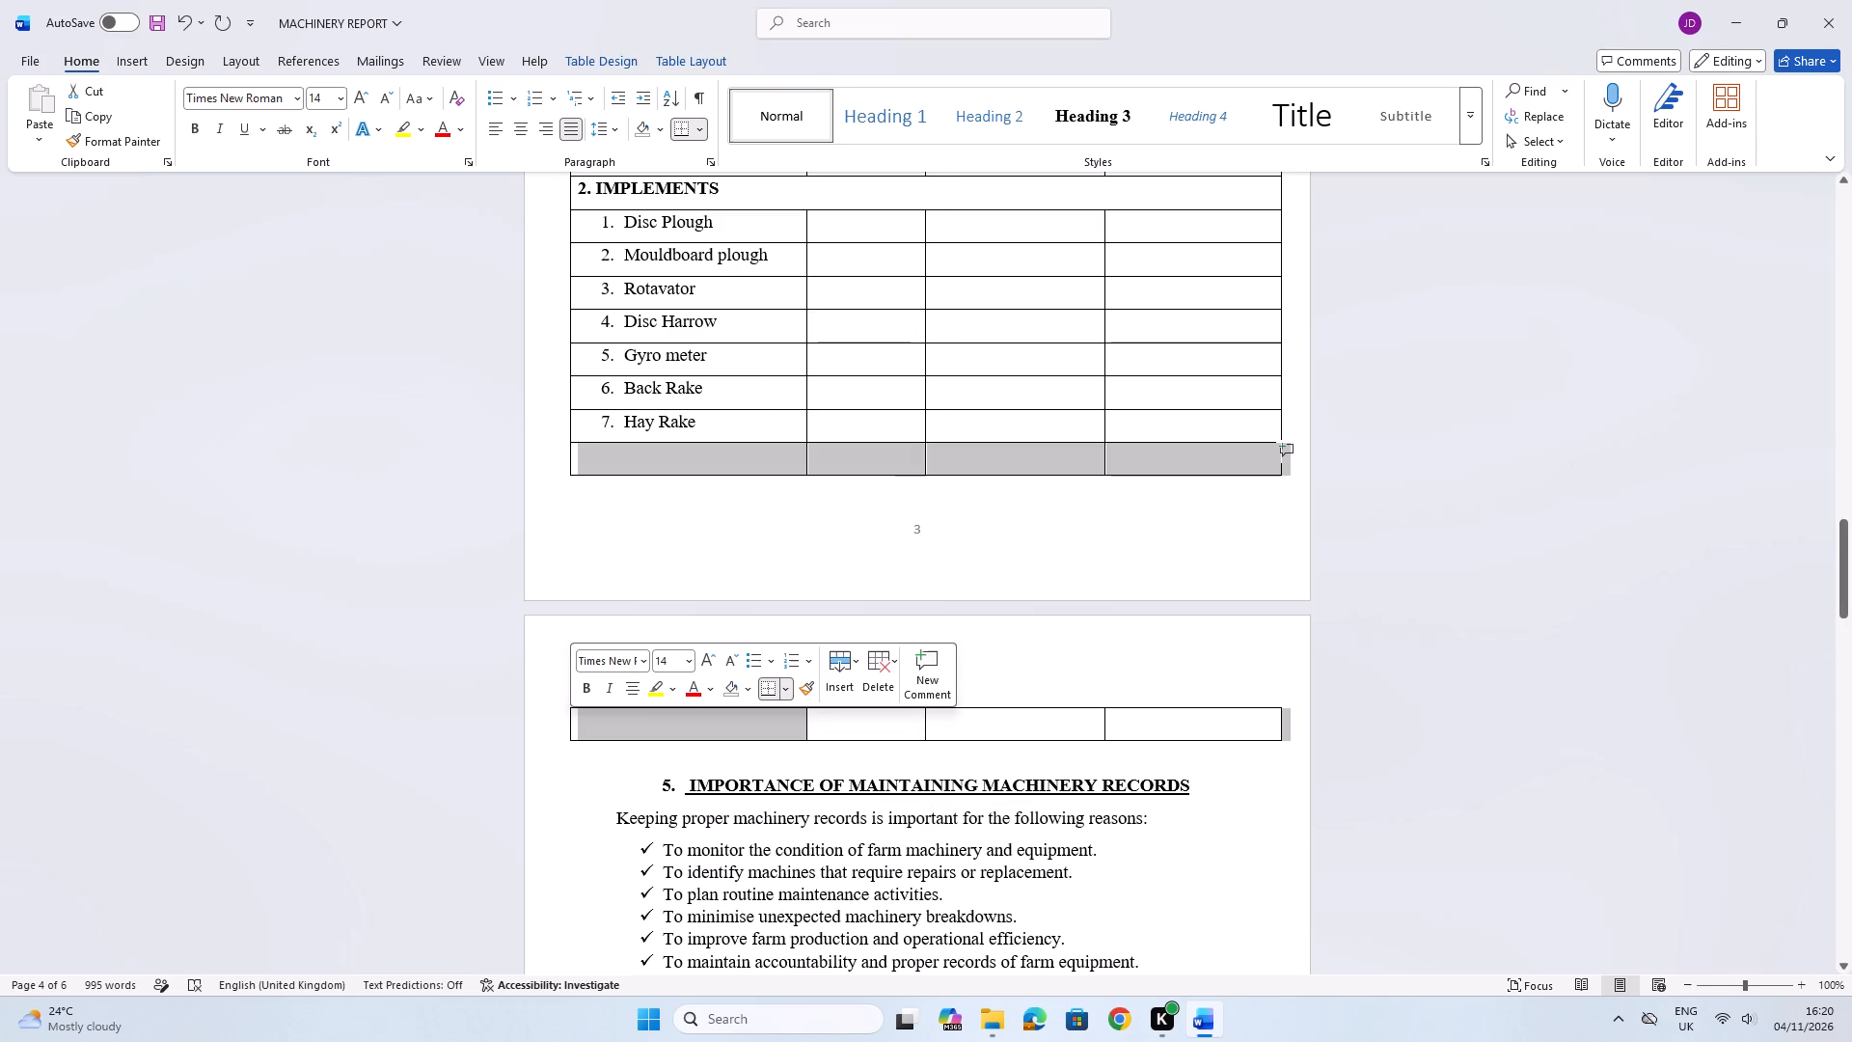
right_click(566, 465)
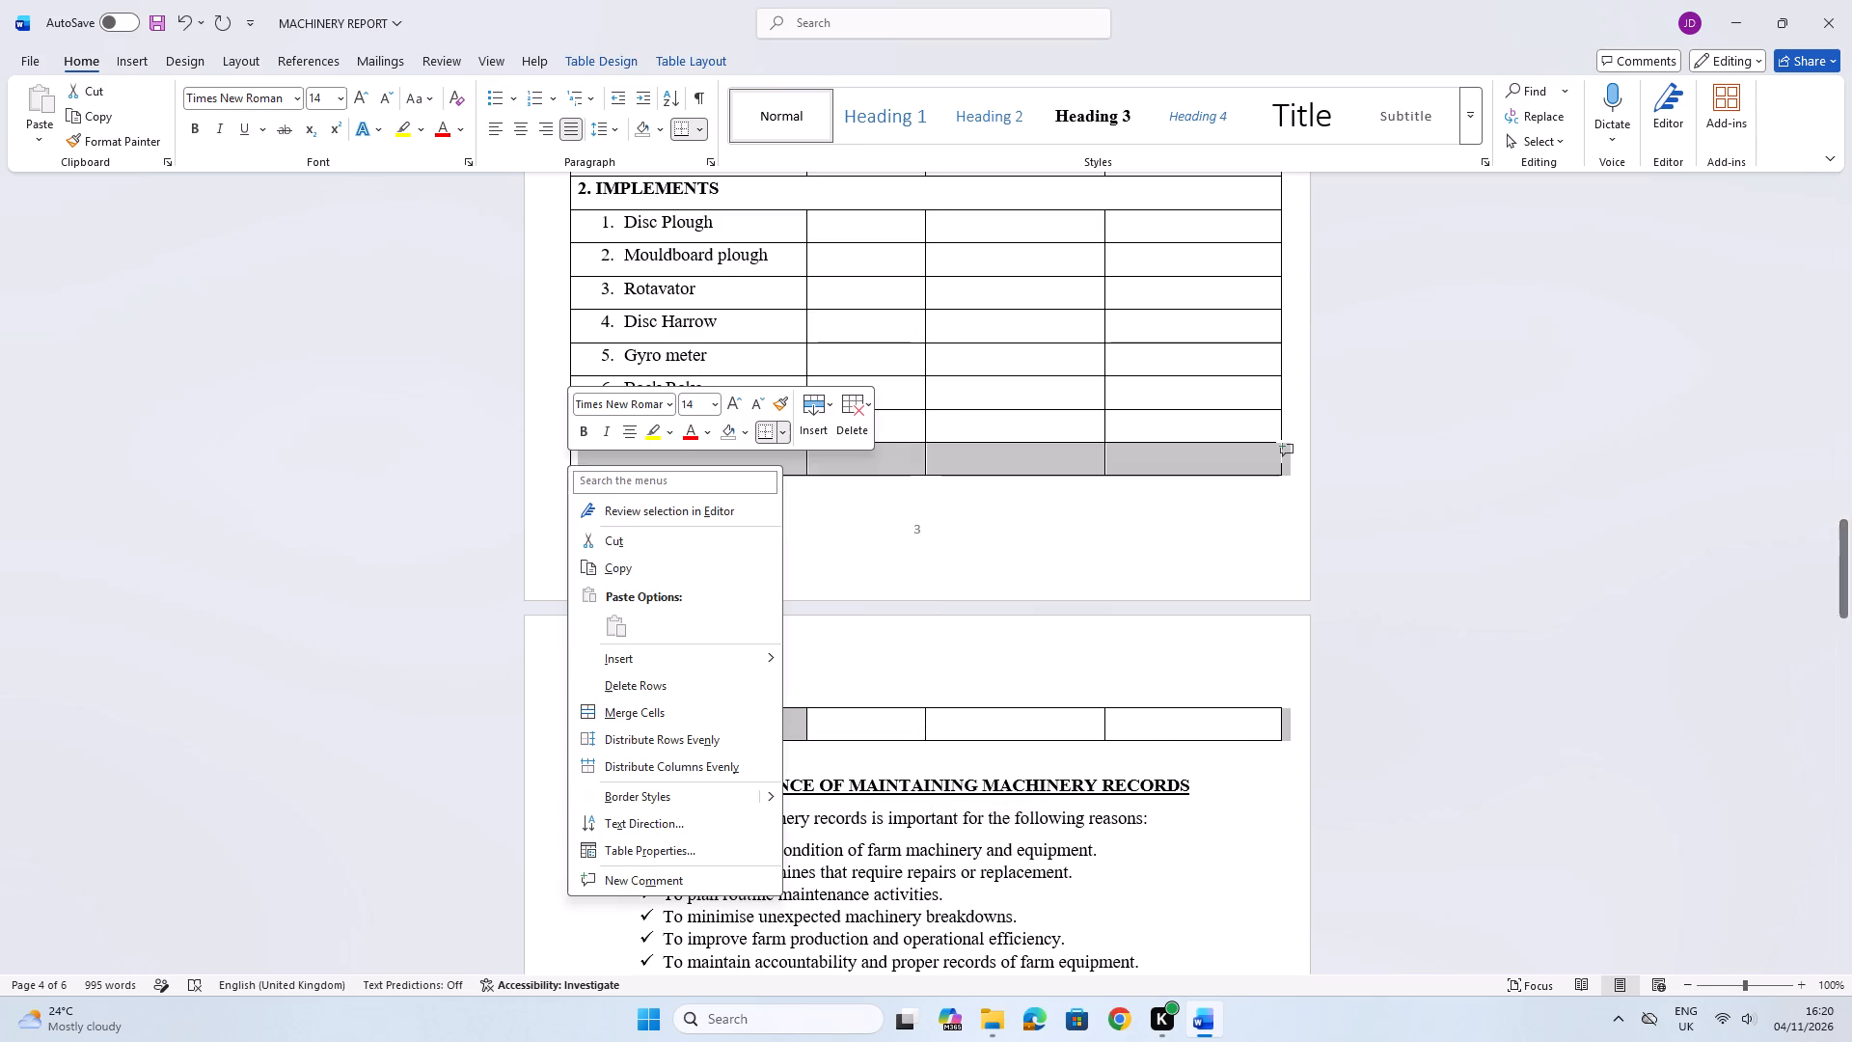
click(619, 658)
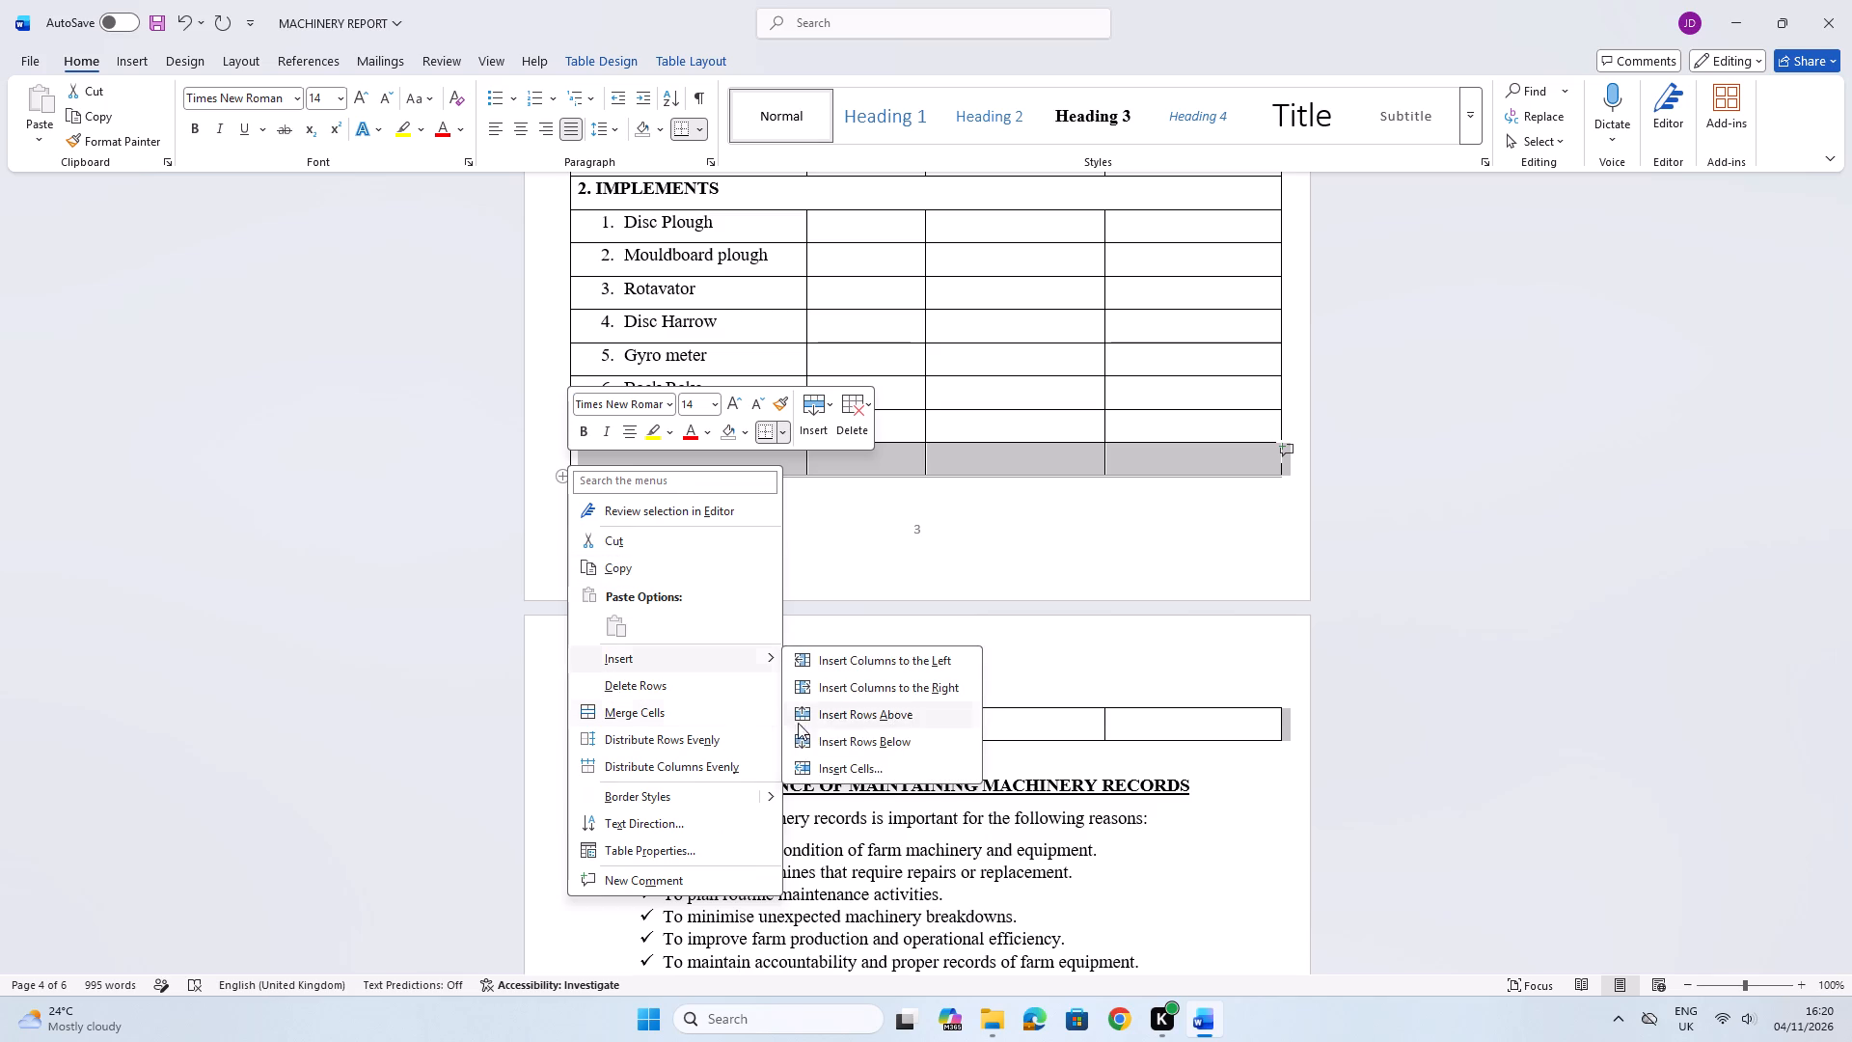
click(896, 723)
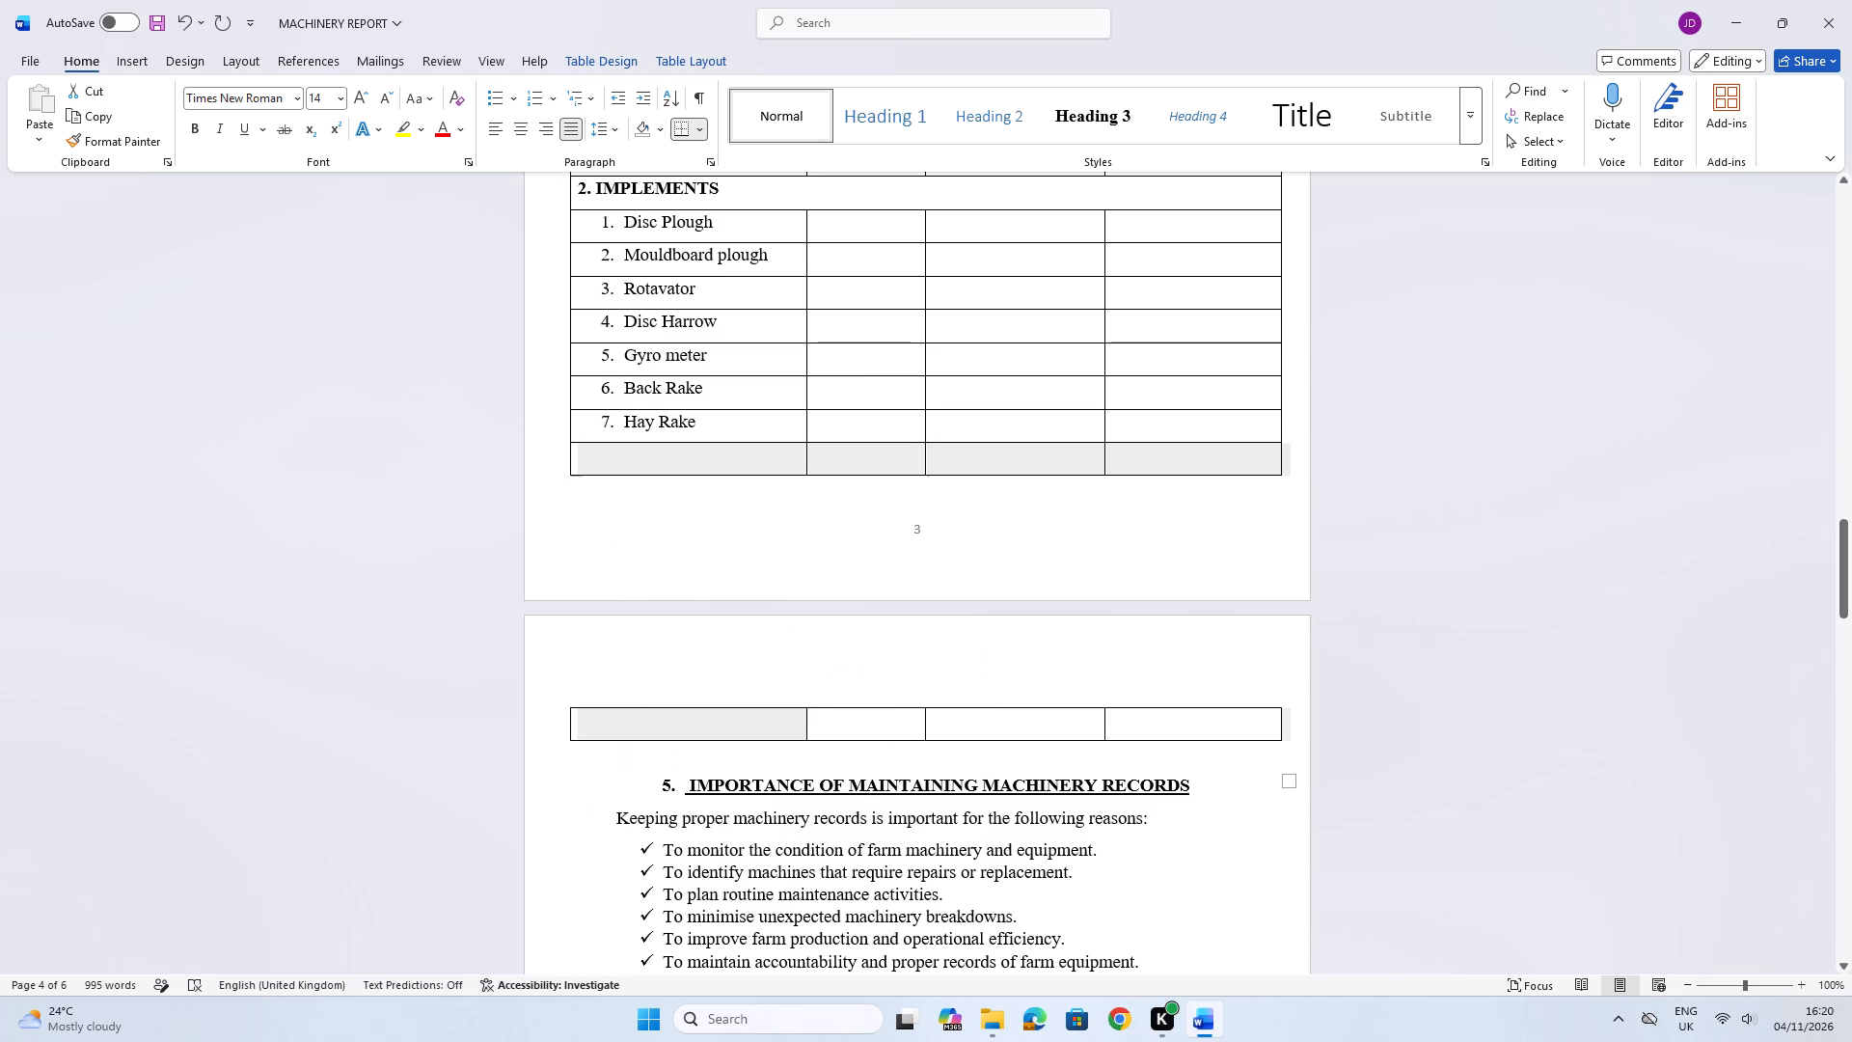
right_click(672, 459)
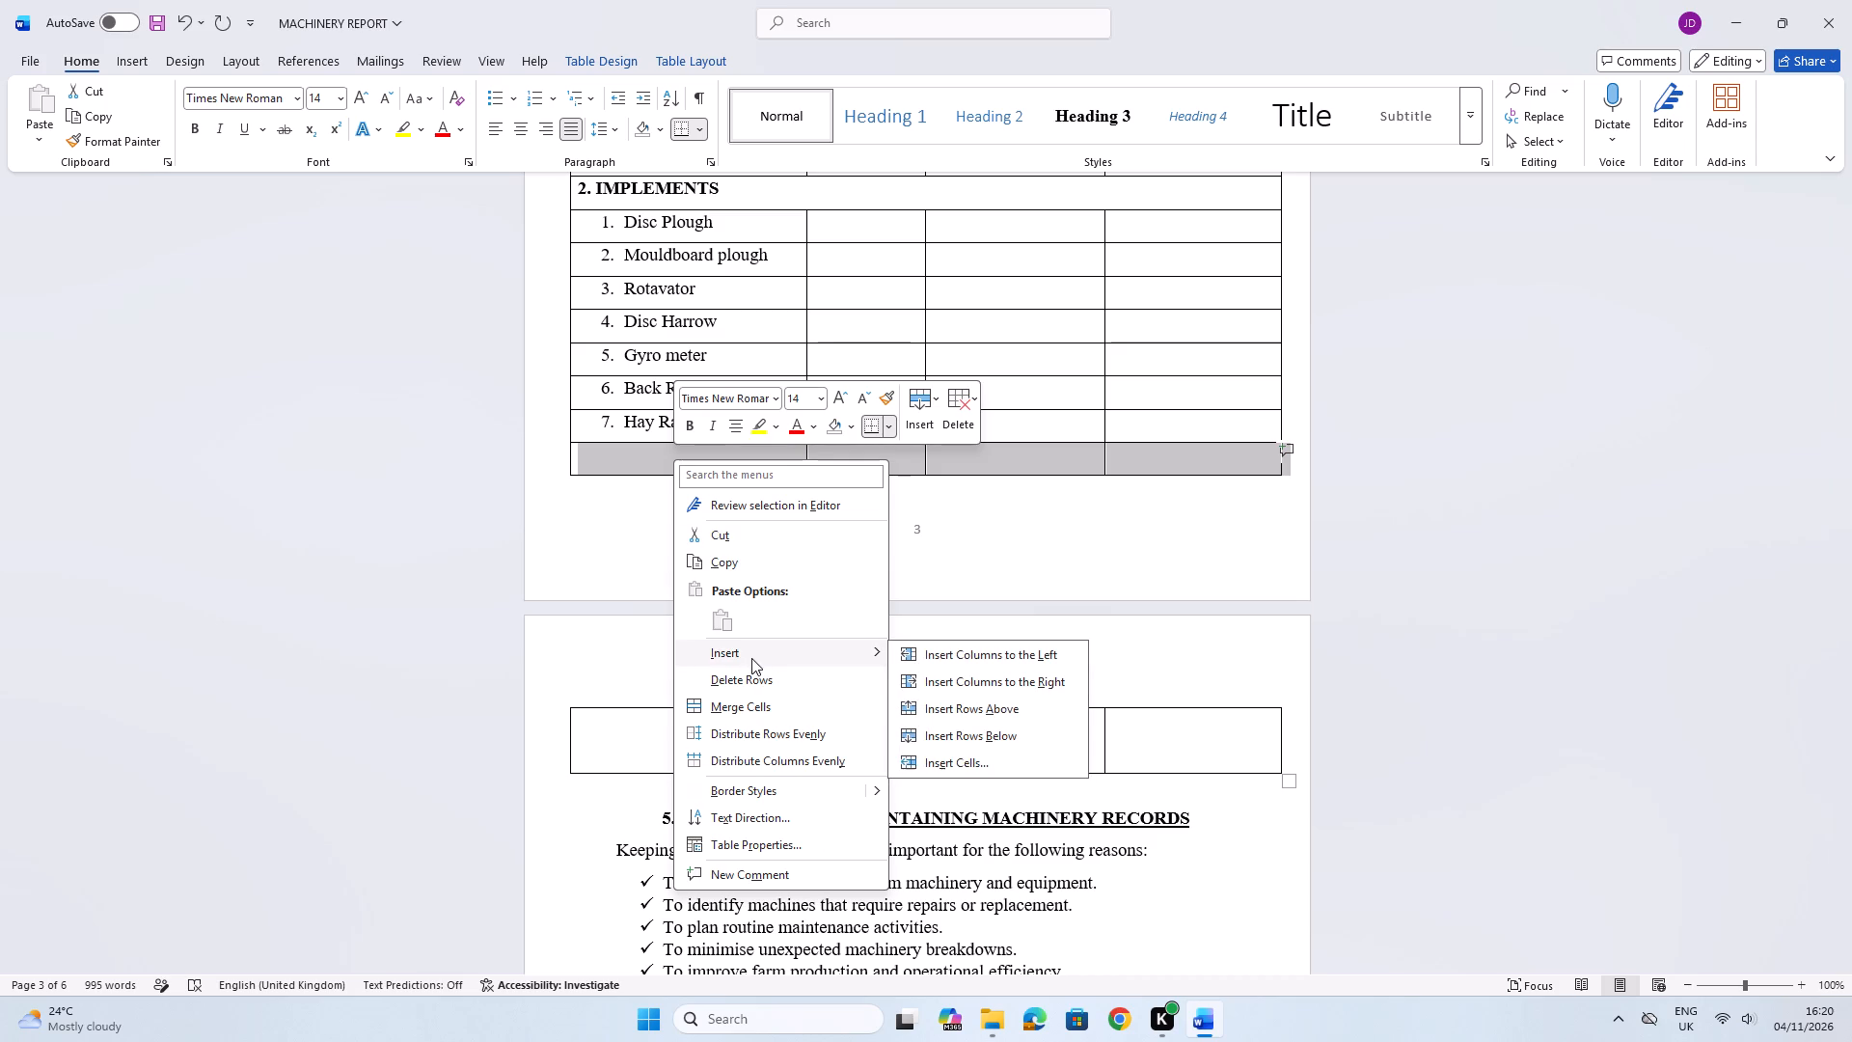
click(956, 742)
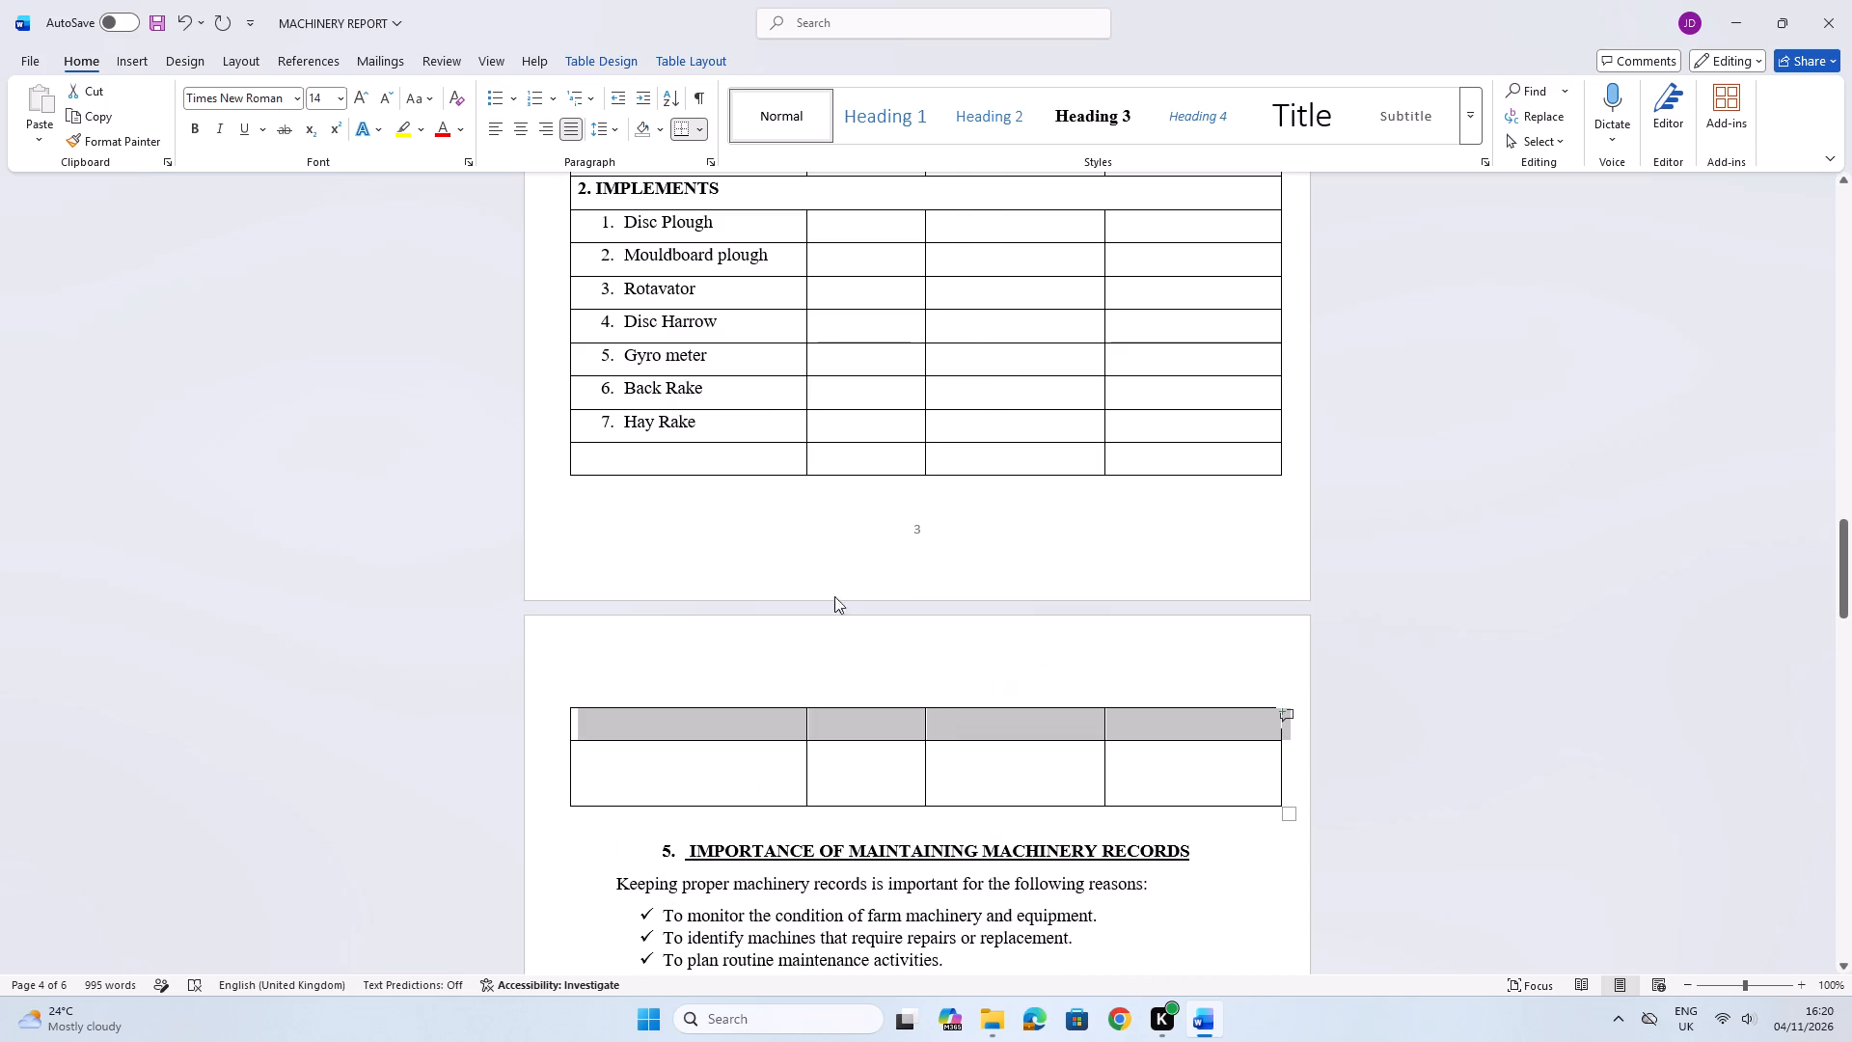
Insert three more blank rows below the blank row that follows Hay Rake in the machinery summary table.
right_click(747, 452)
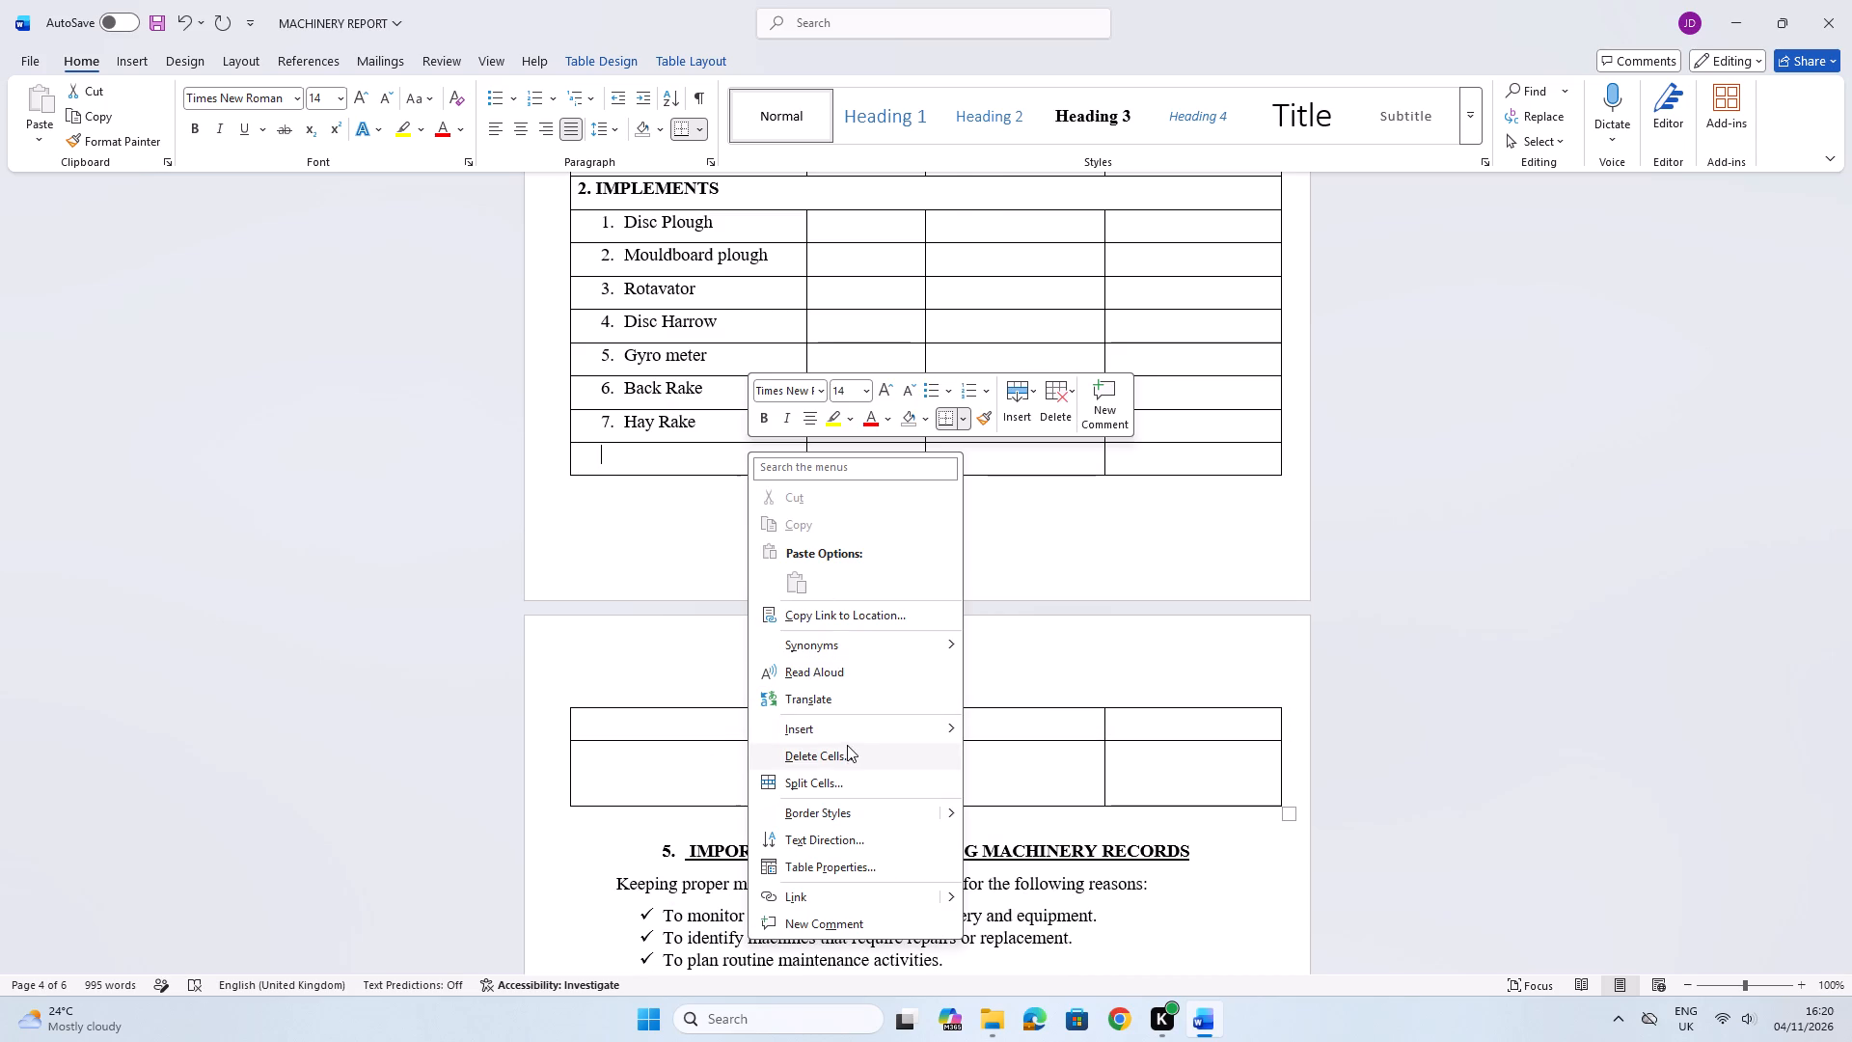
click(847, 735)
click(1057, 816)
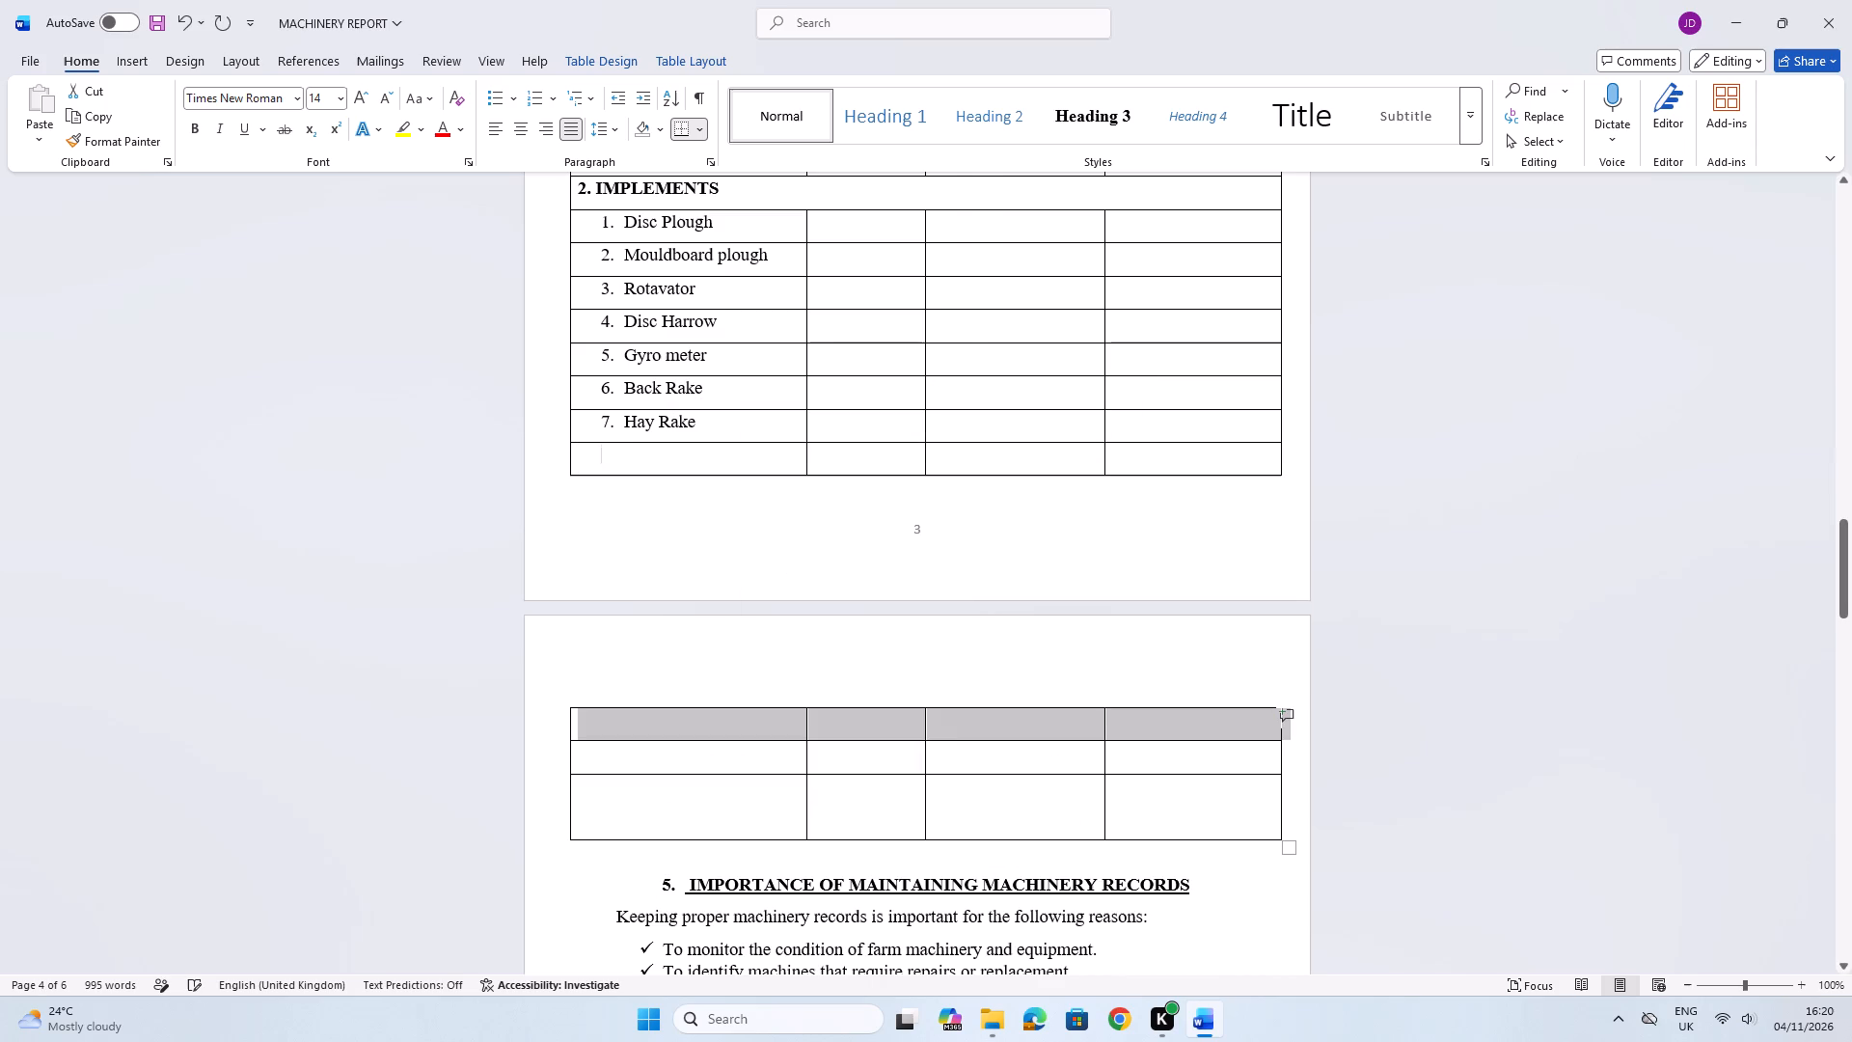
right_click(948, 729)
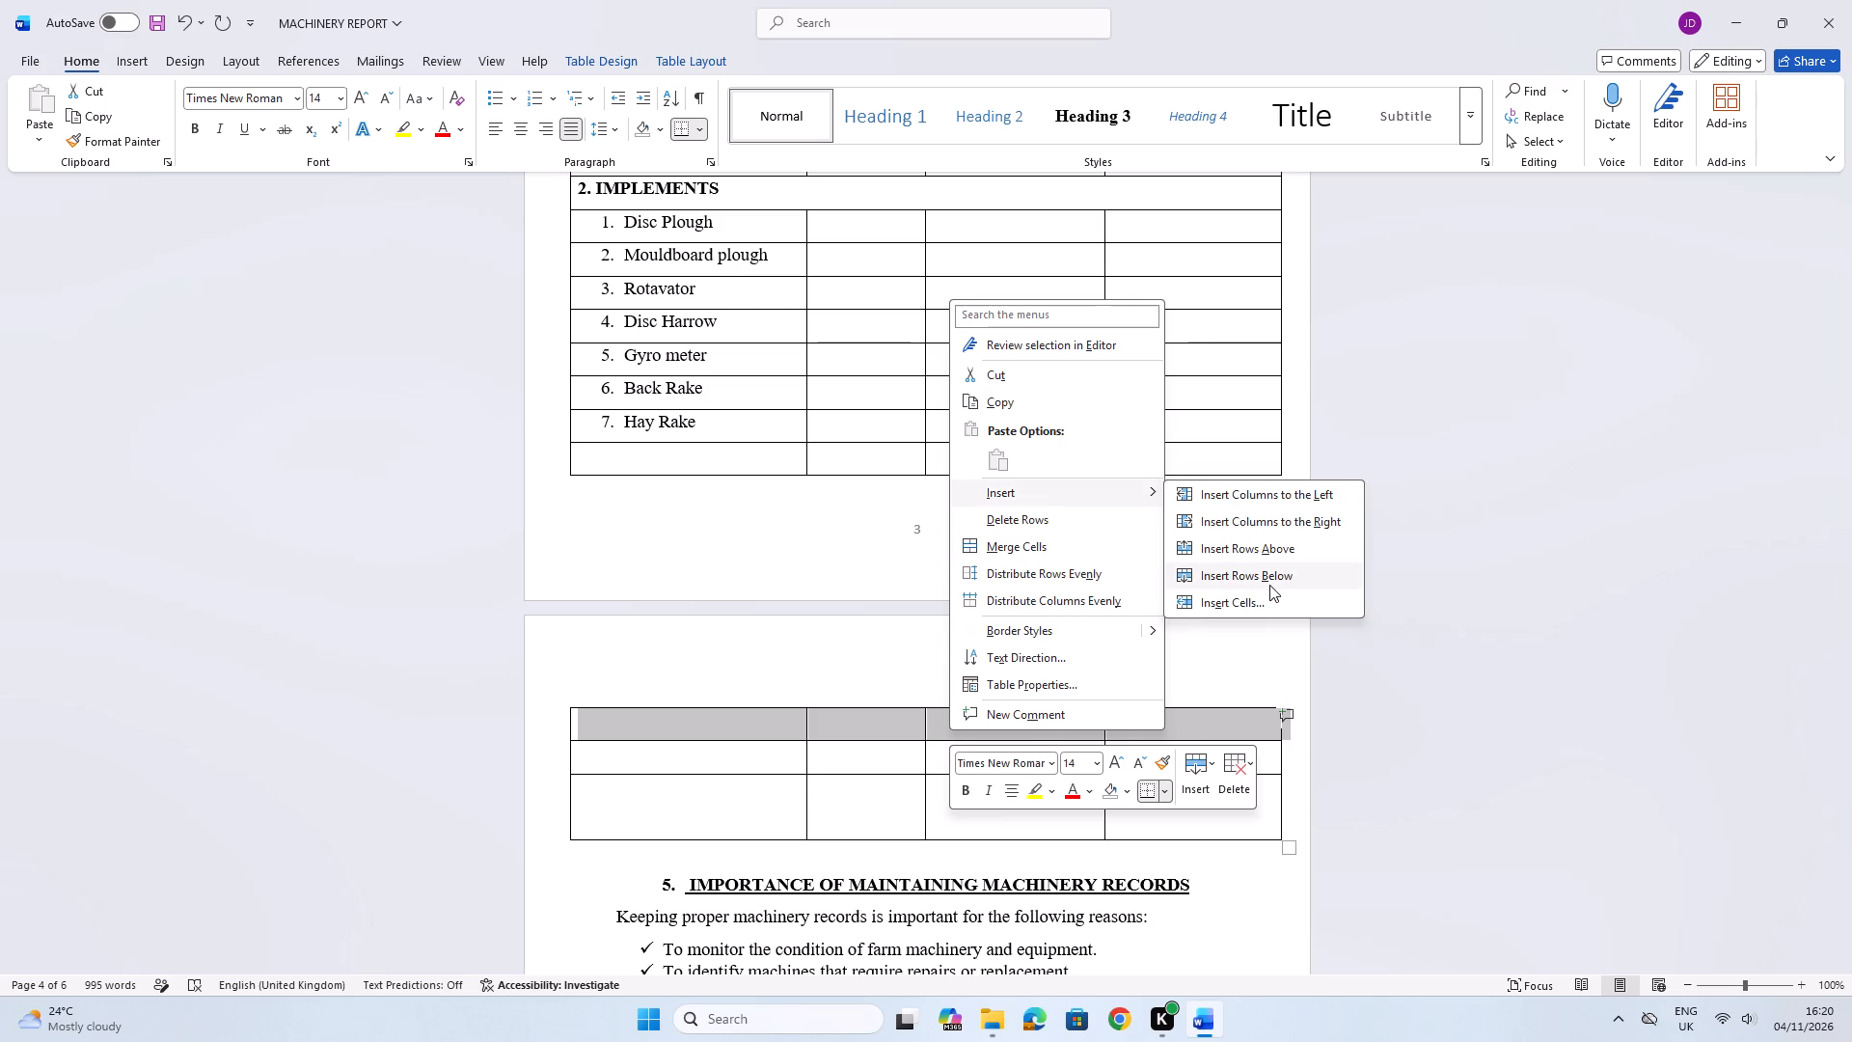
click(1269, 585)
right_click(1163, 745)
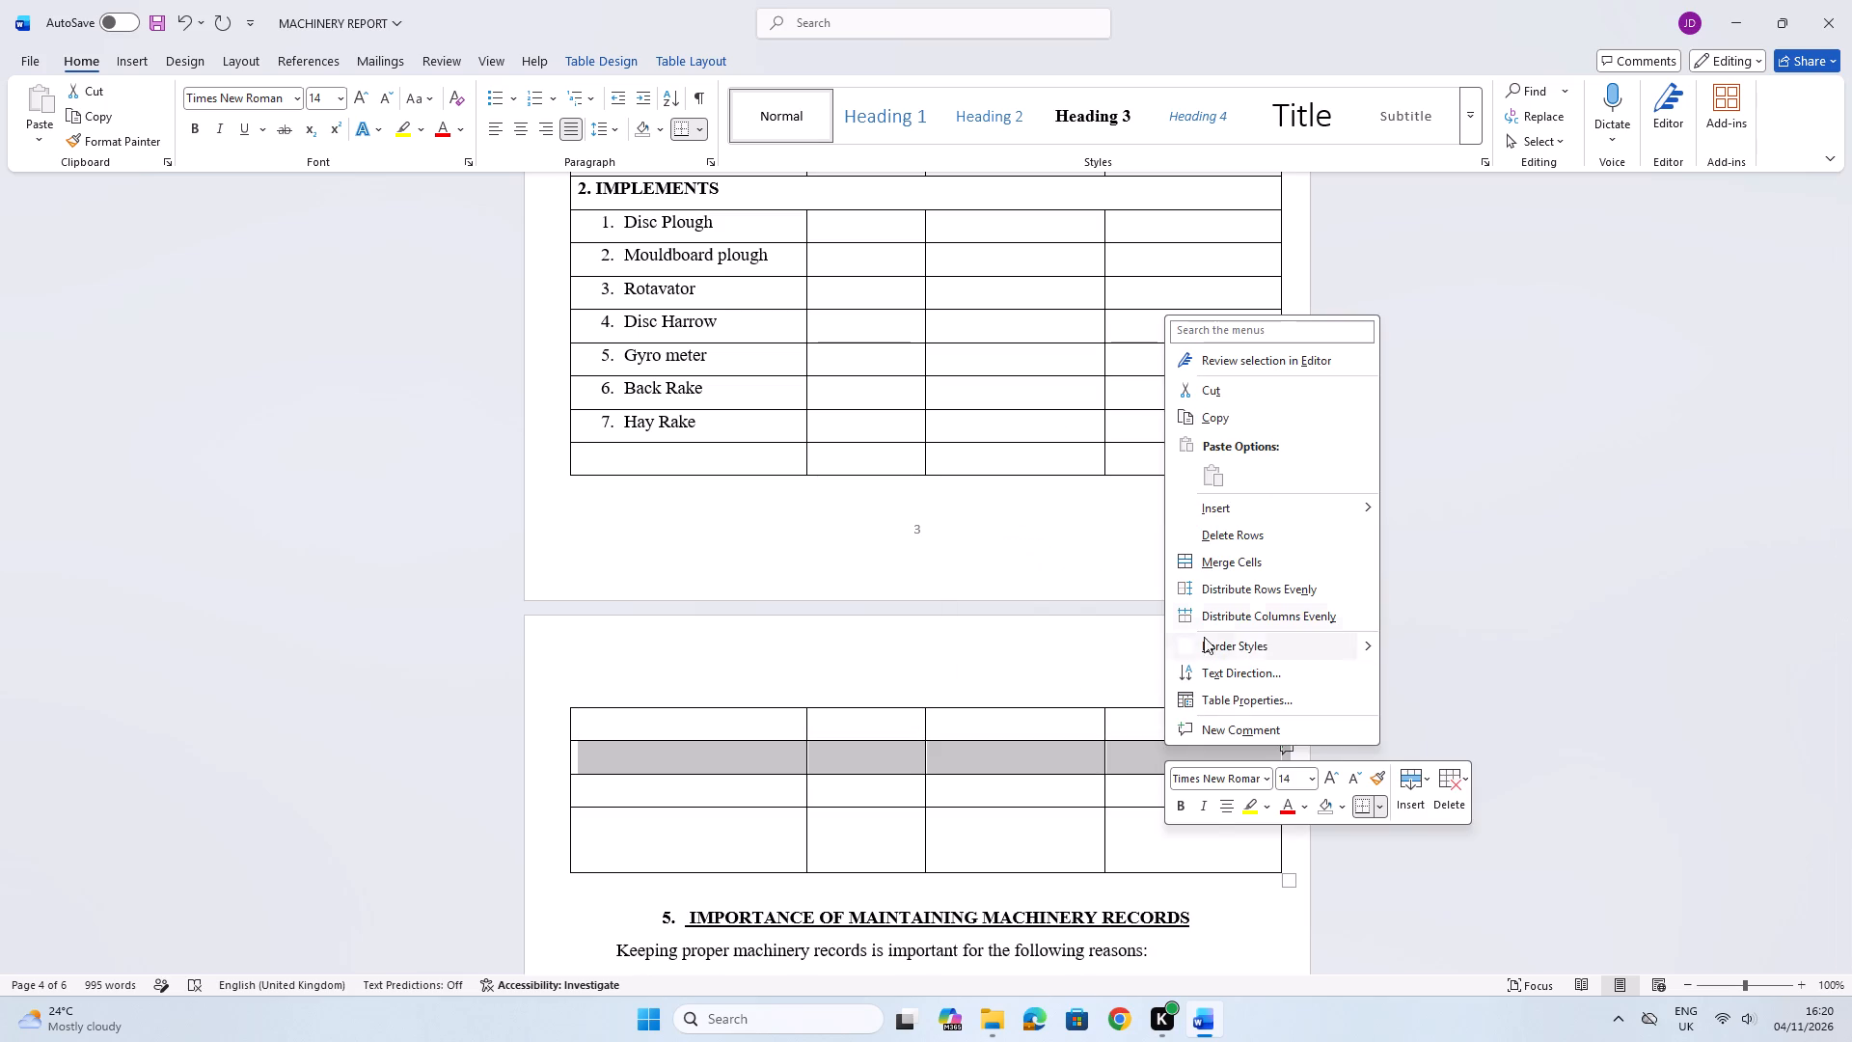
click(1402, 590)
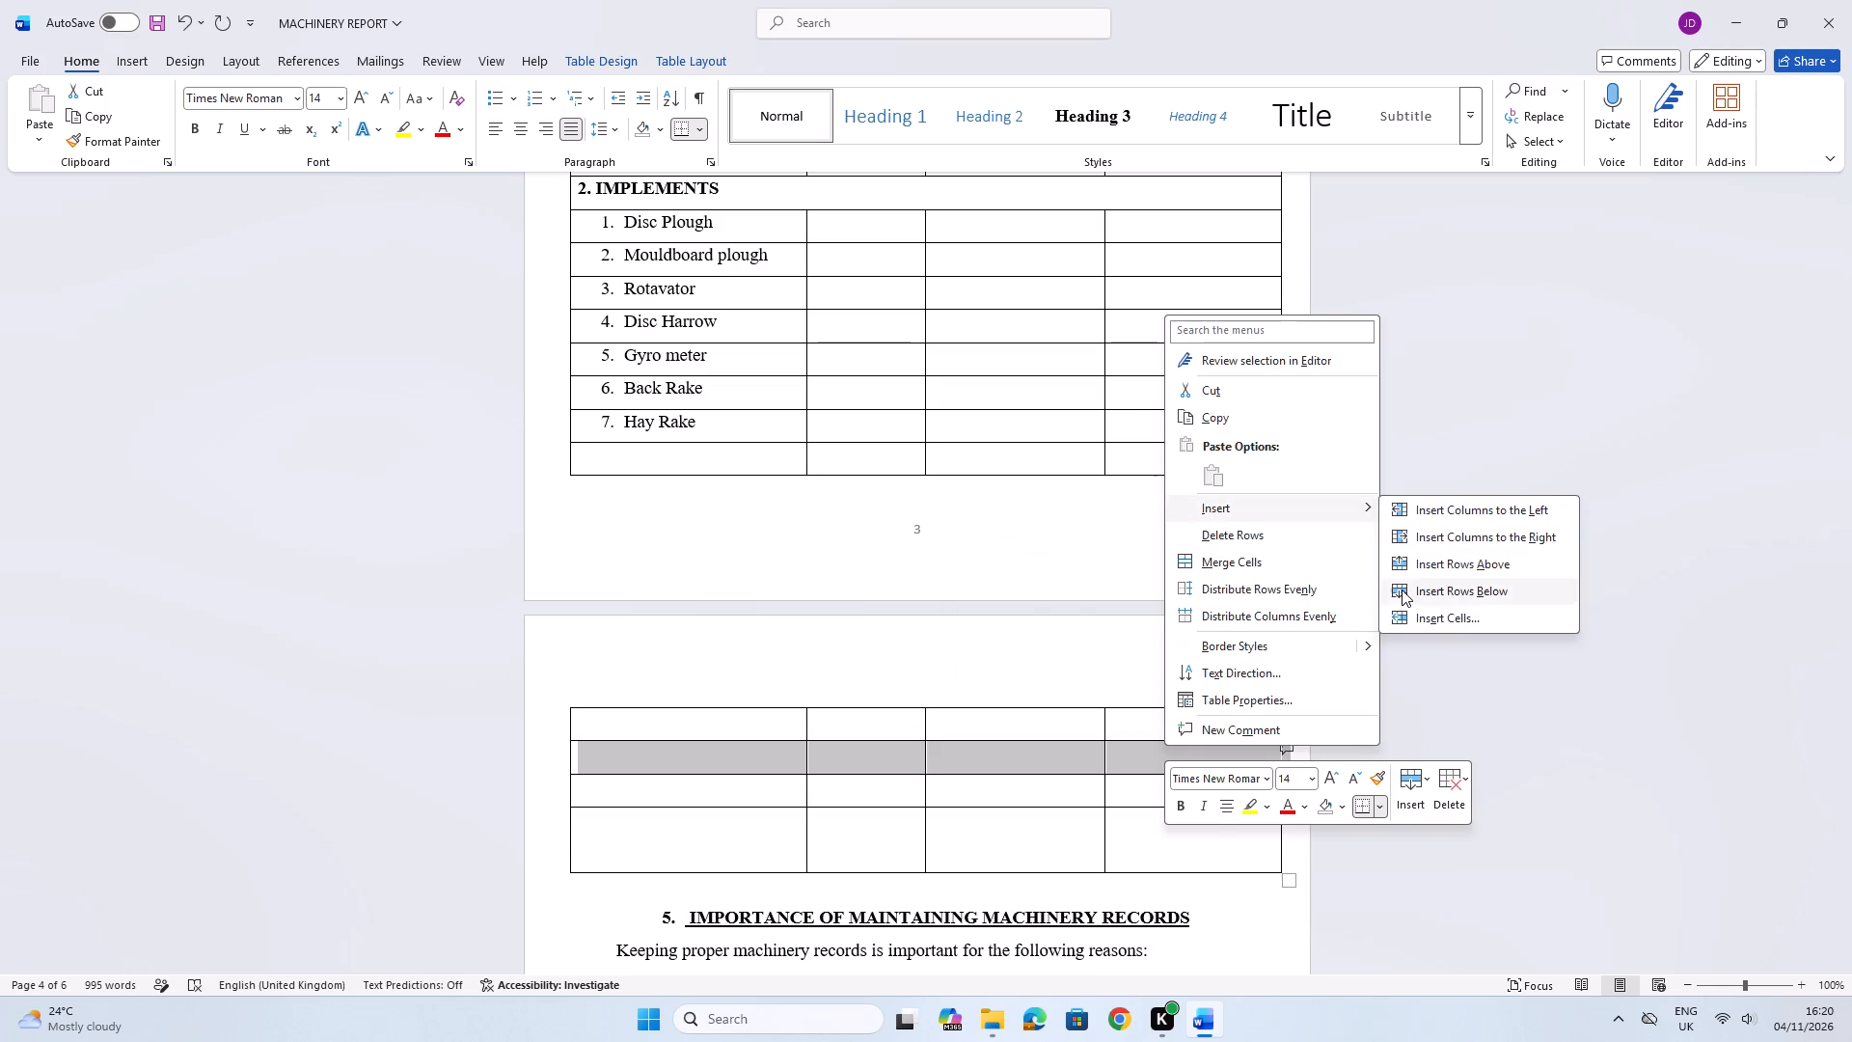
Number the five blank Category cells below Hay Rake as items 8, 9, 10, 11 and 12.
click(719, 471)
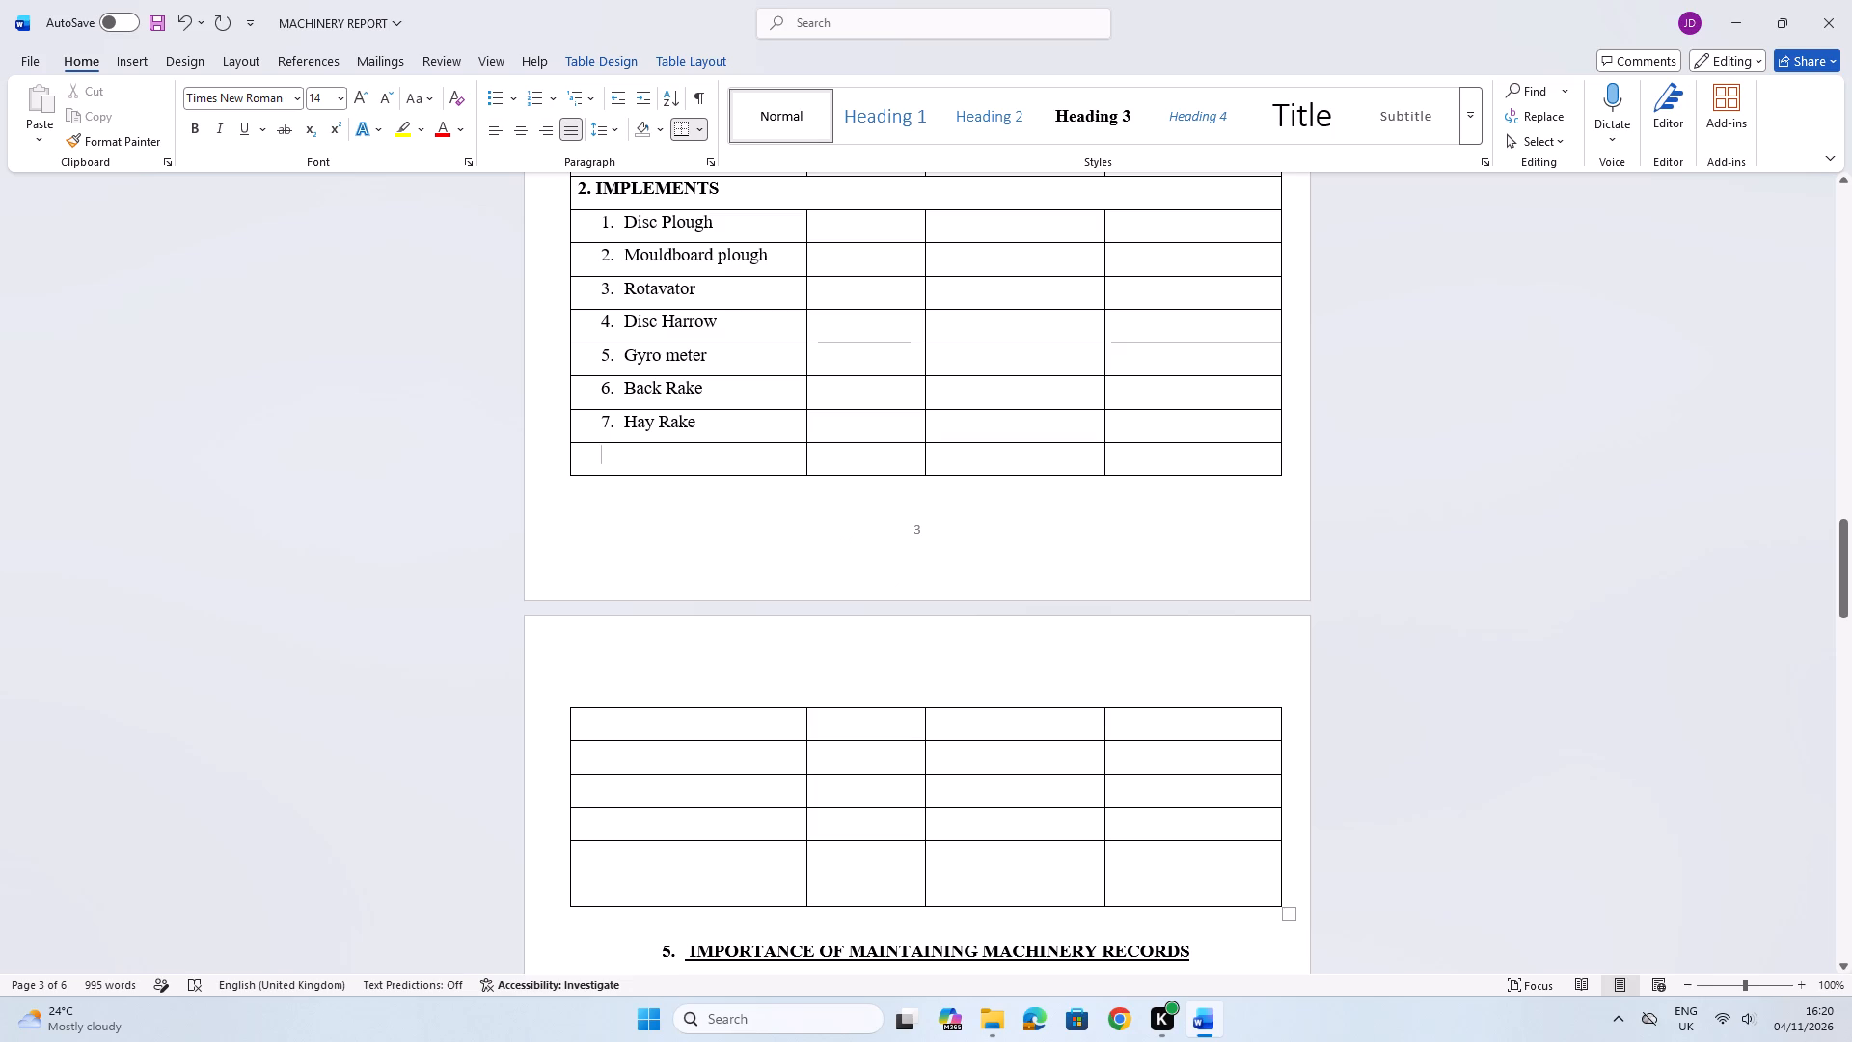
text(8.)
key(space)
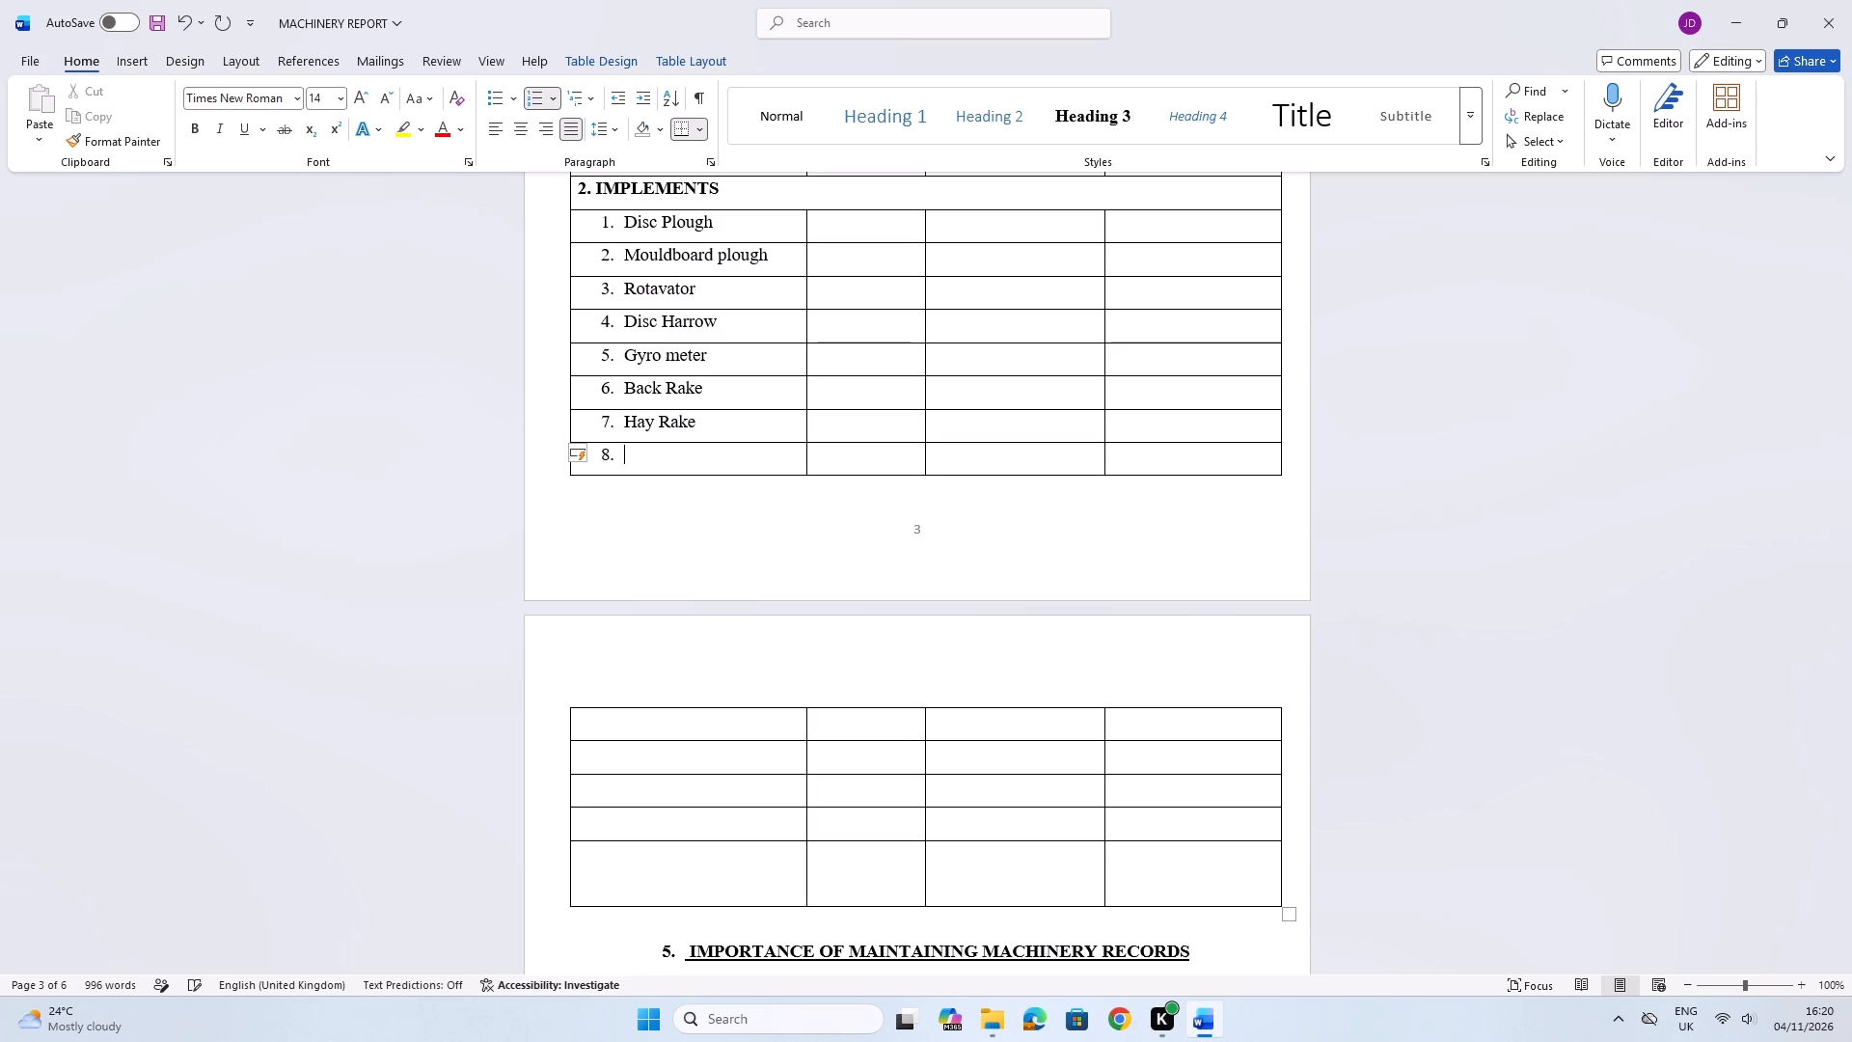
key(Down)
text(9.)
key(space)
key(Down)
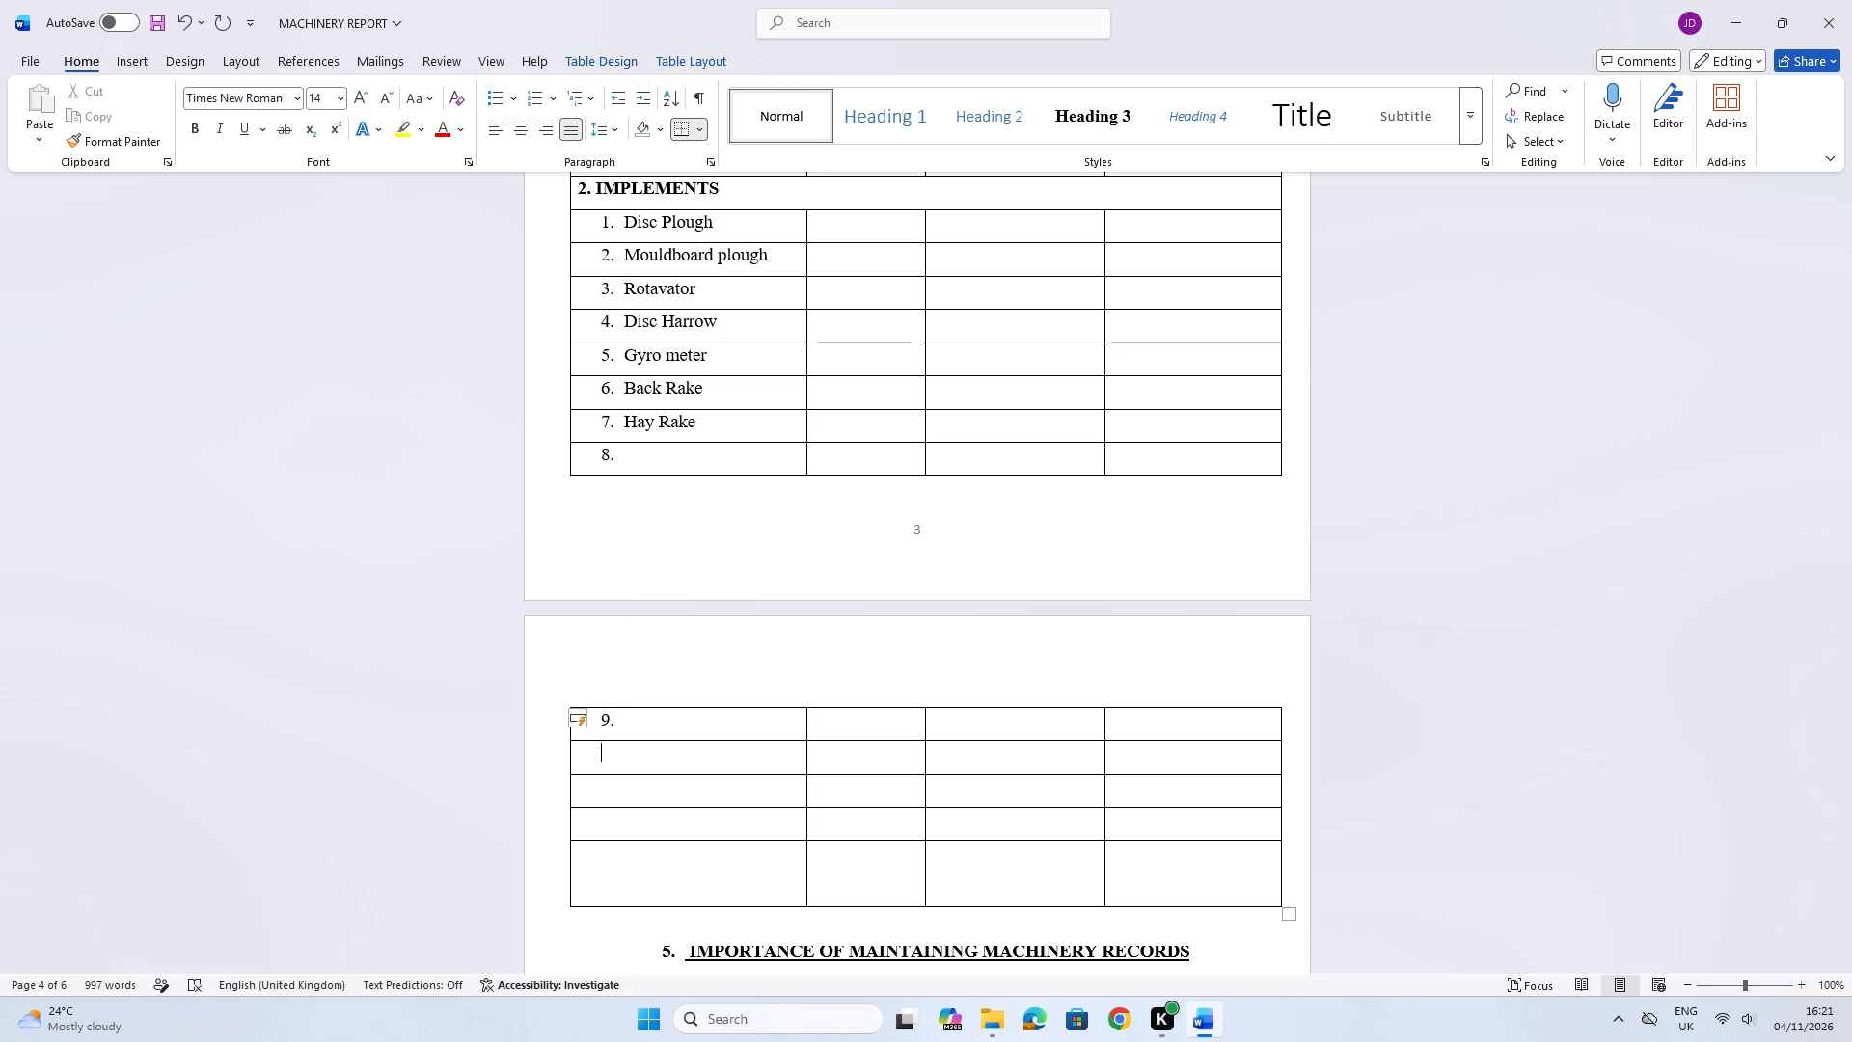
text(10.)
key(space)
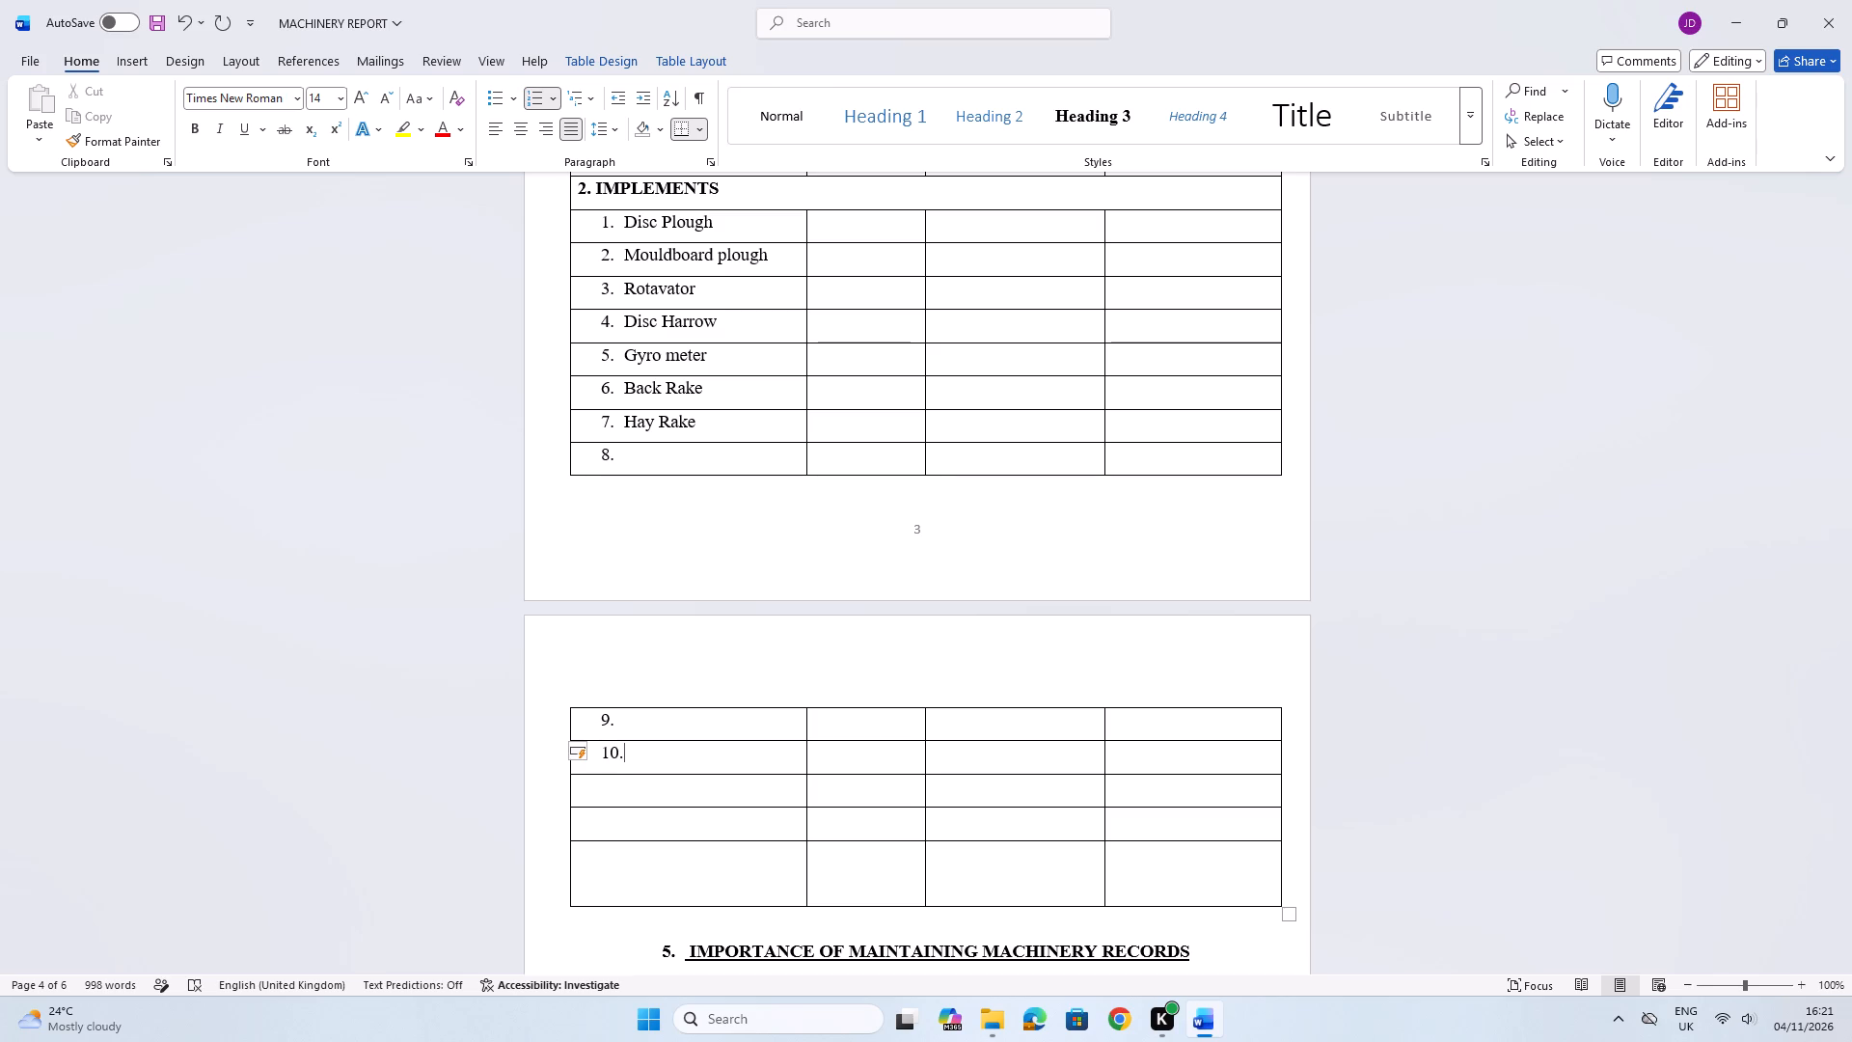
key(Down)
text(11.)
key(space)
key(Down)
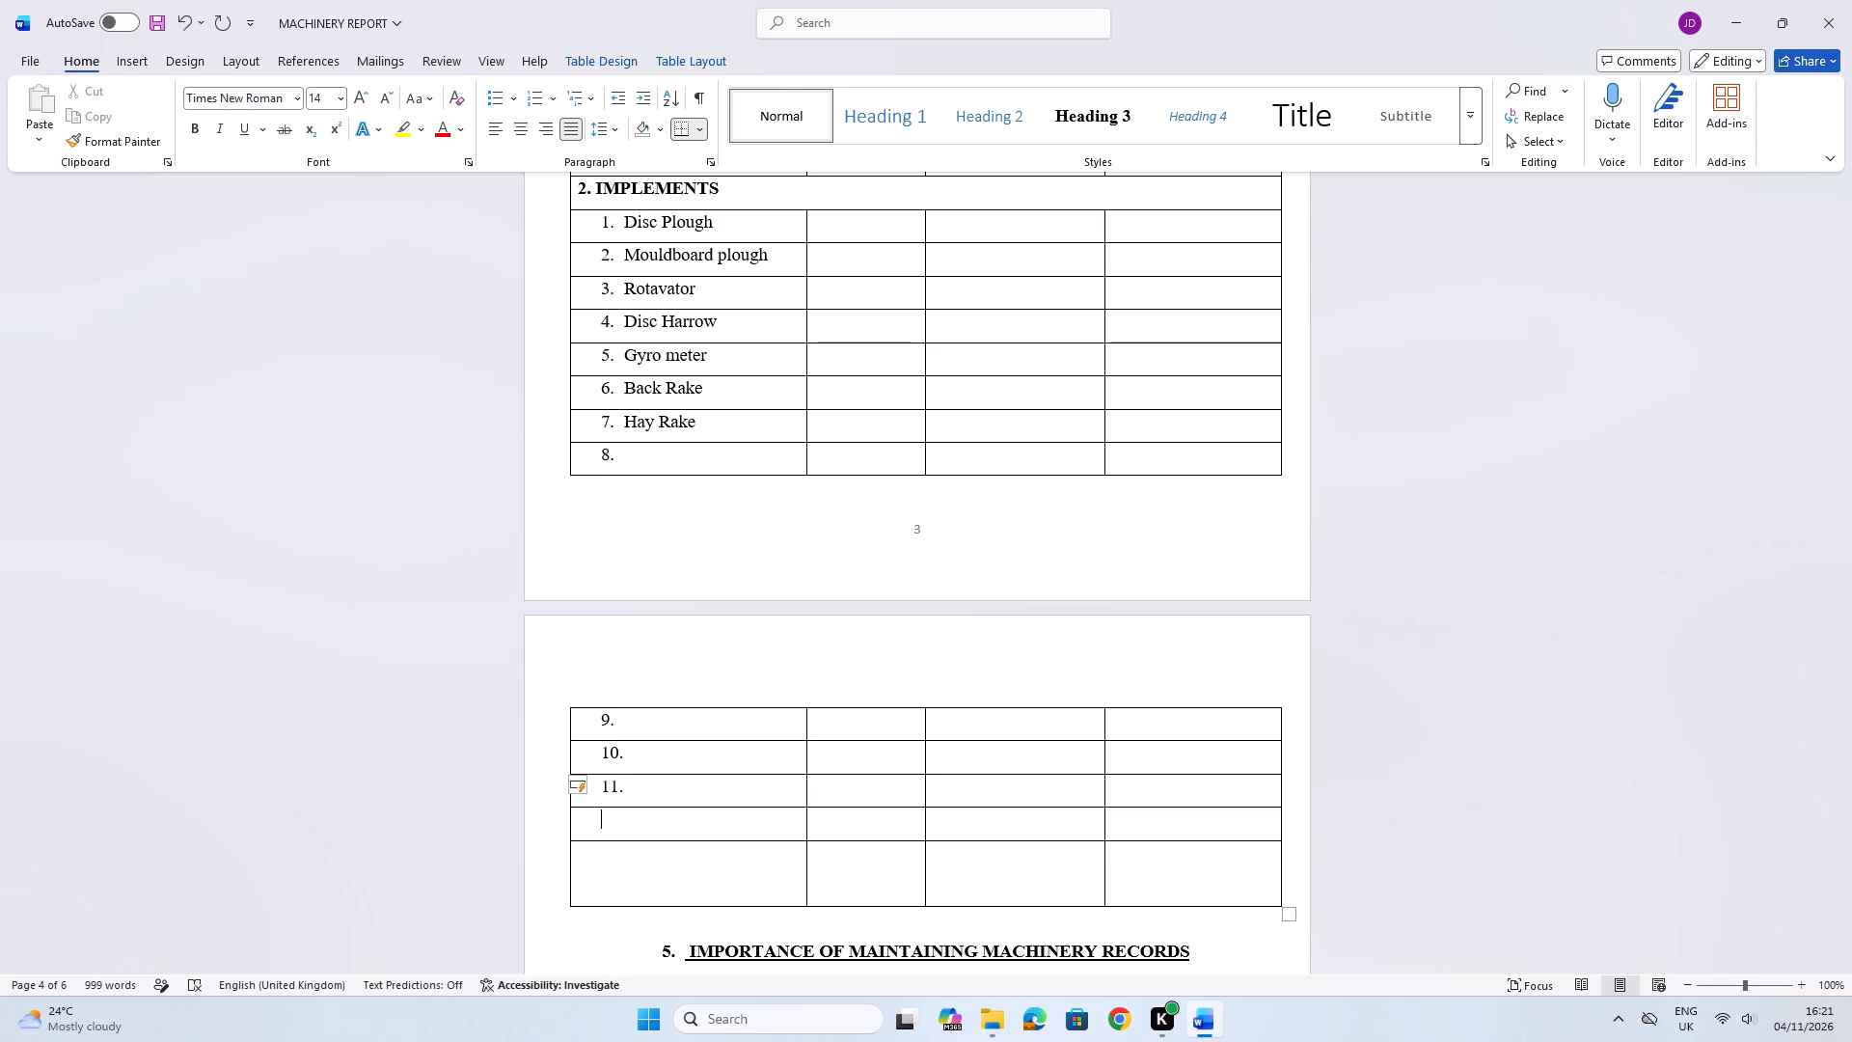
text(12.)
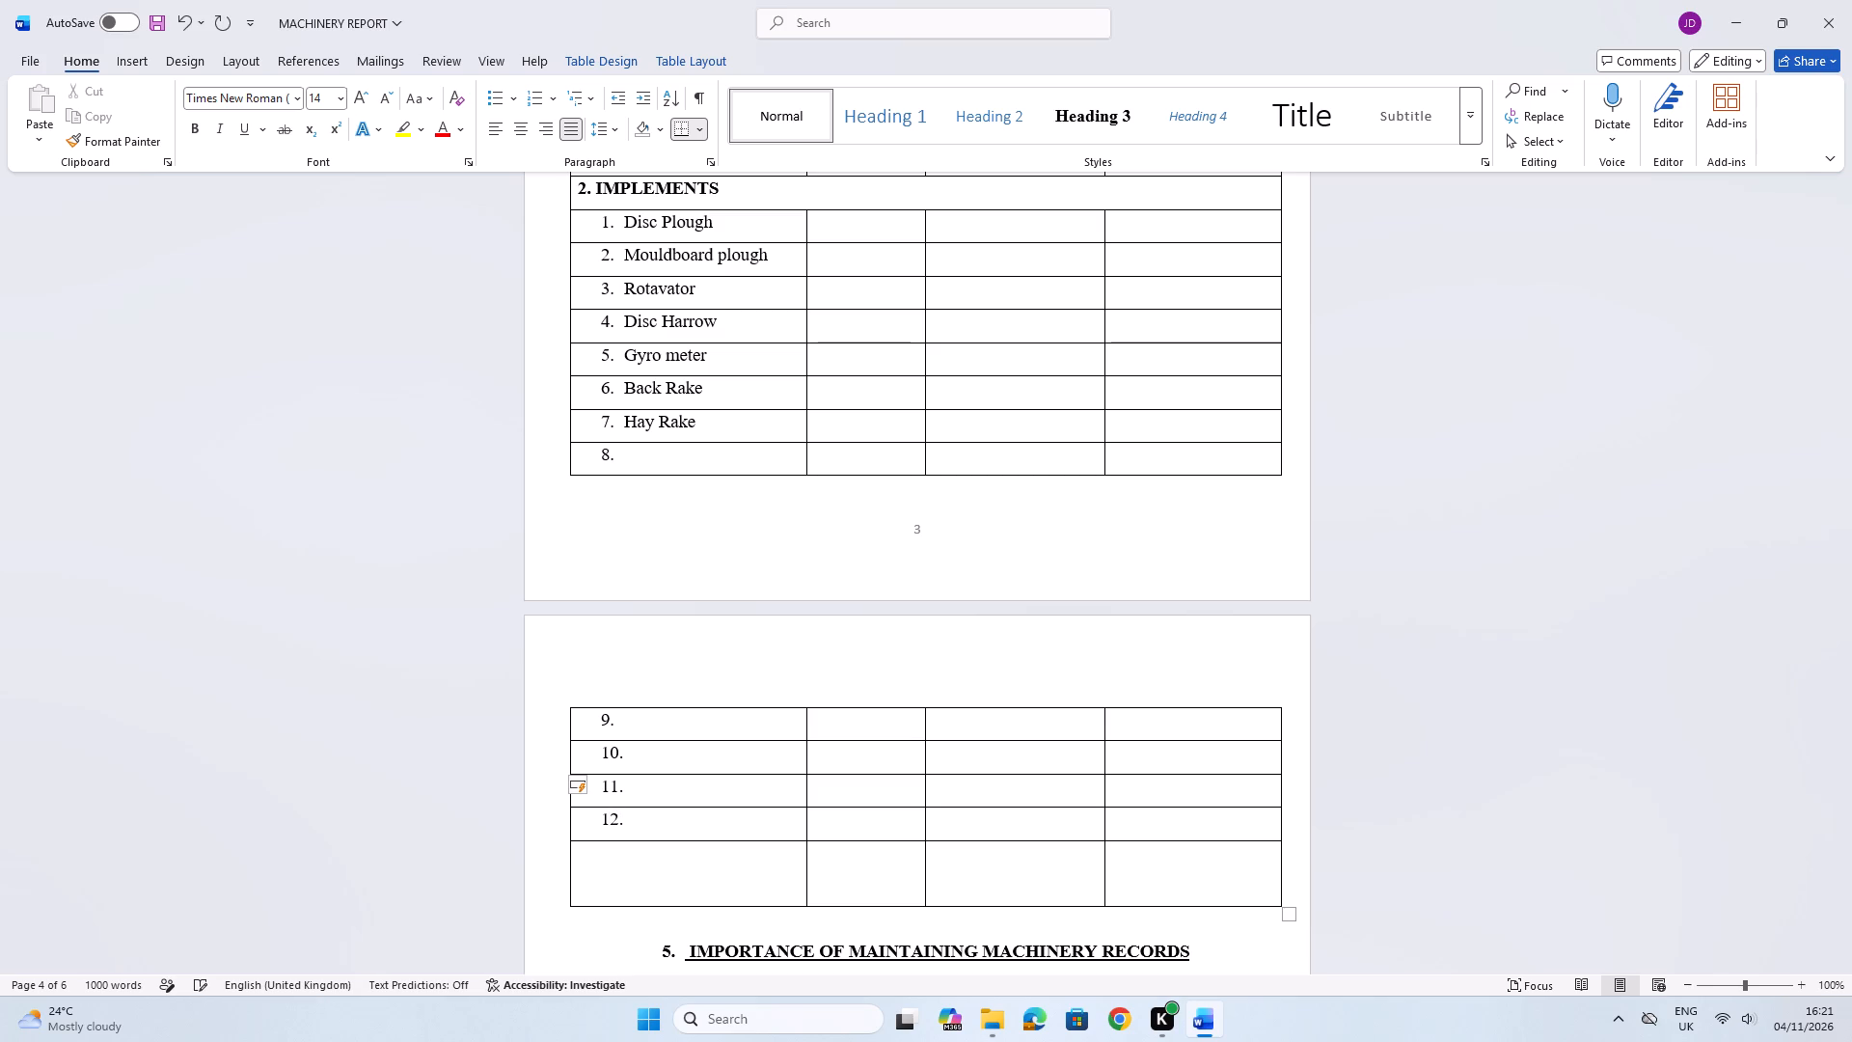
Delete the tall empty row below item 12 at the end of the table.
click(583, 871)
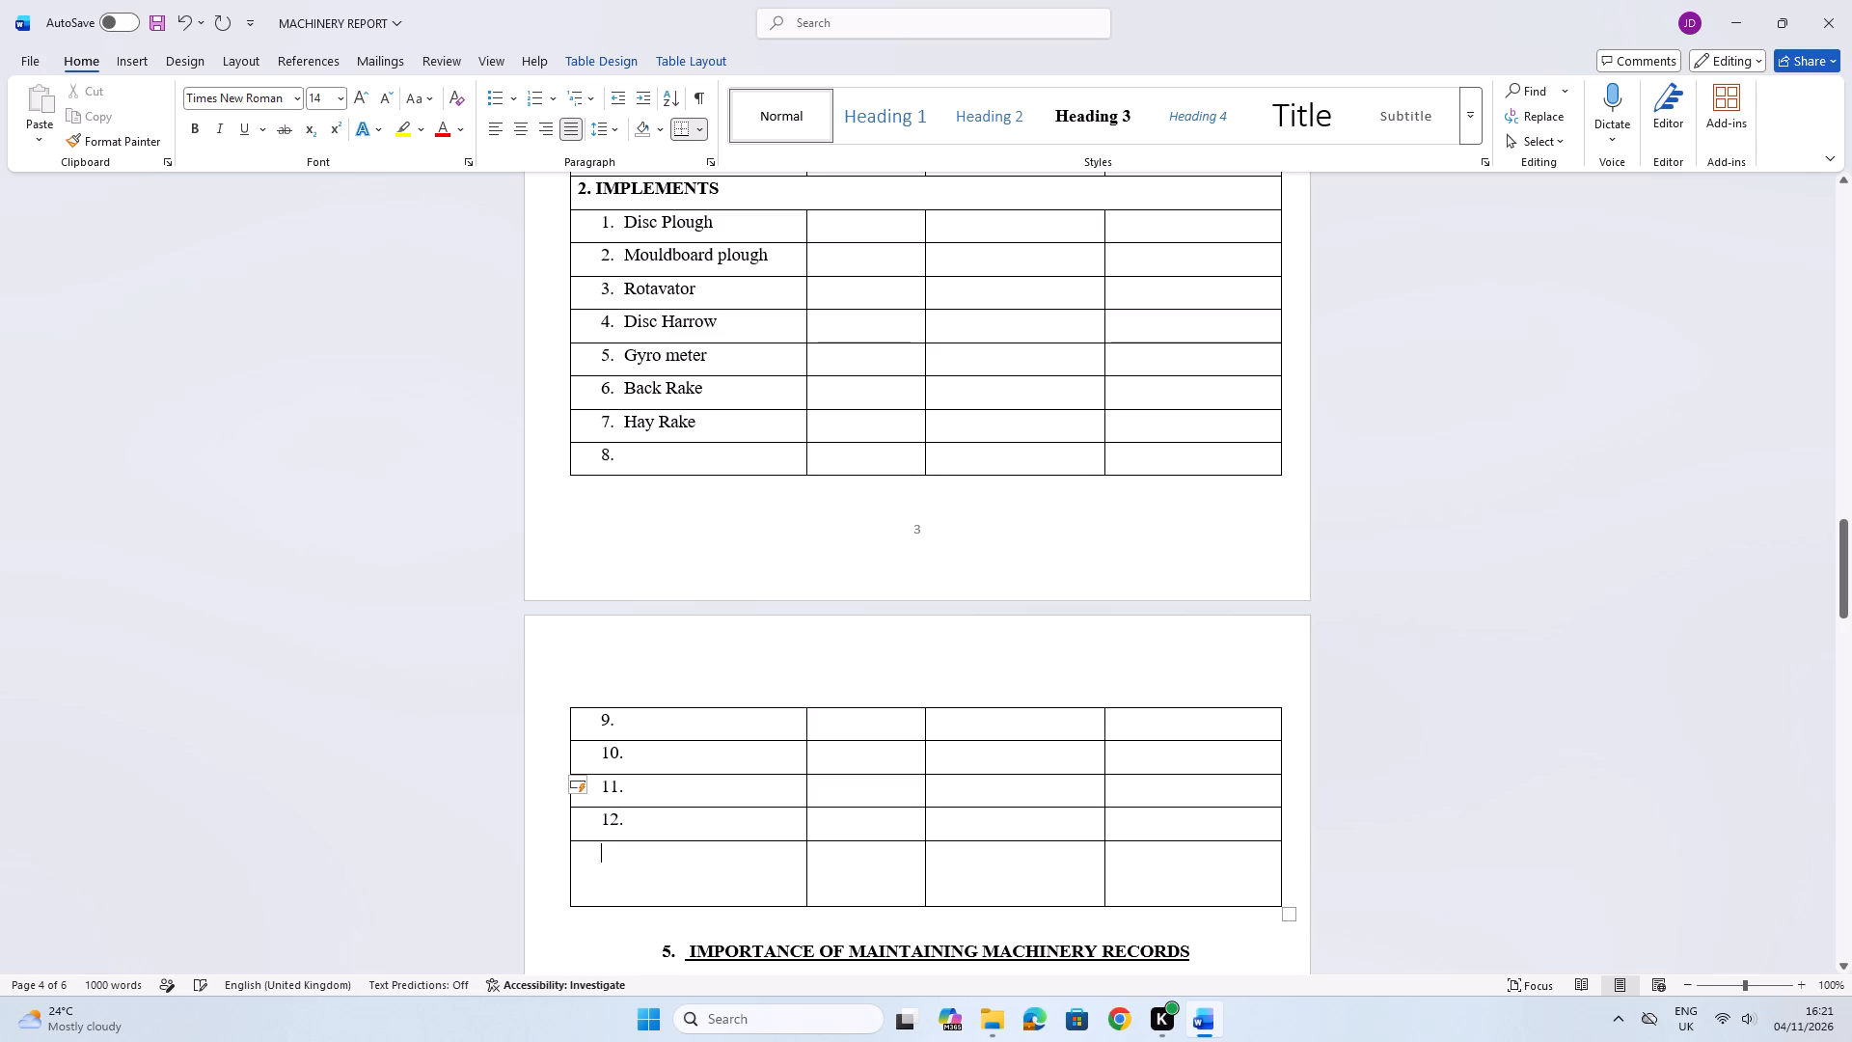
drag(572, 879, 1224, 882)
right_click(1224, 882)
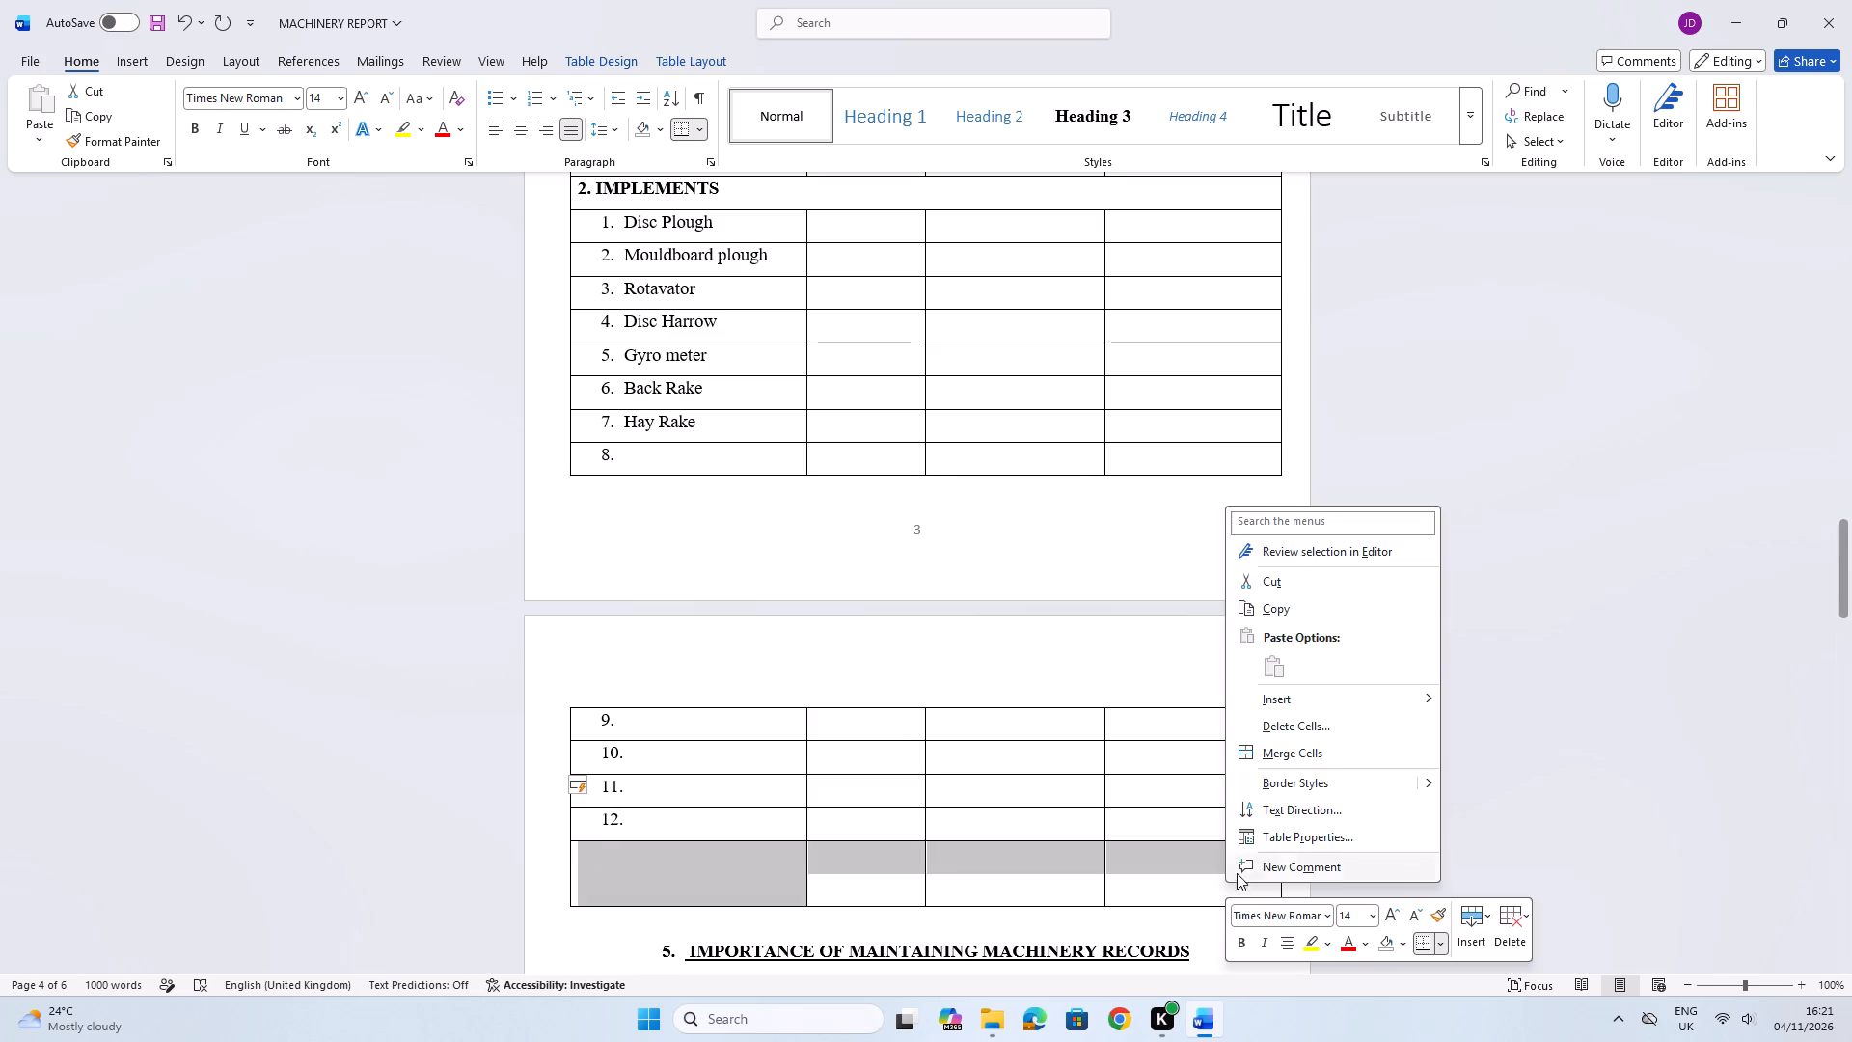
click(1324, 730)
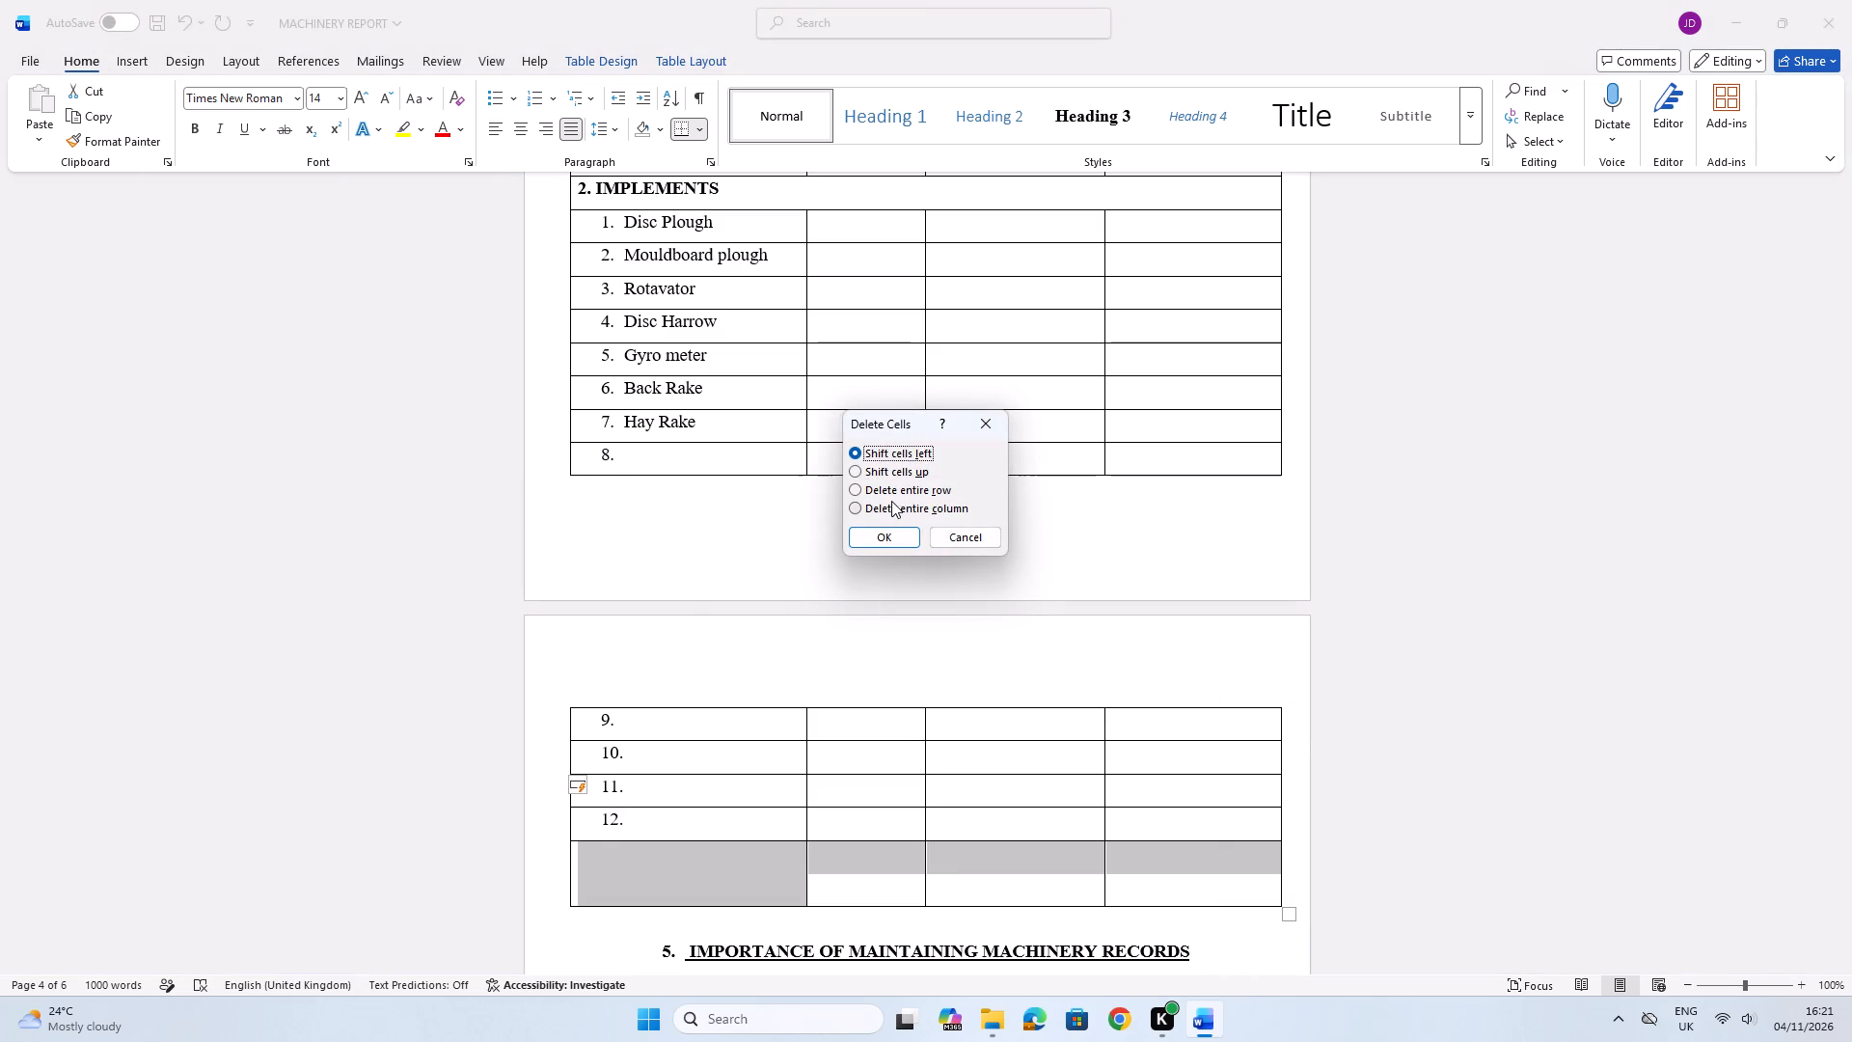
click(890, 530)
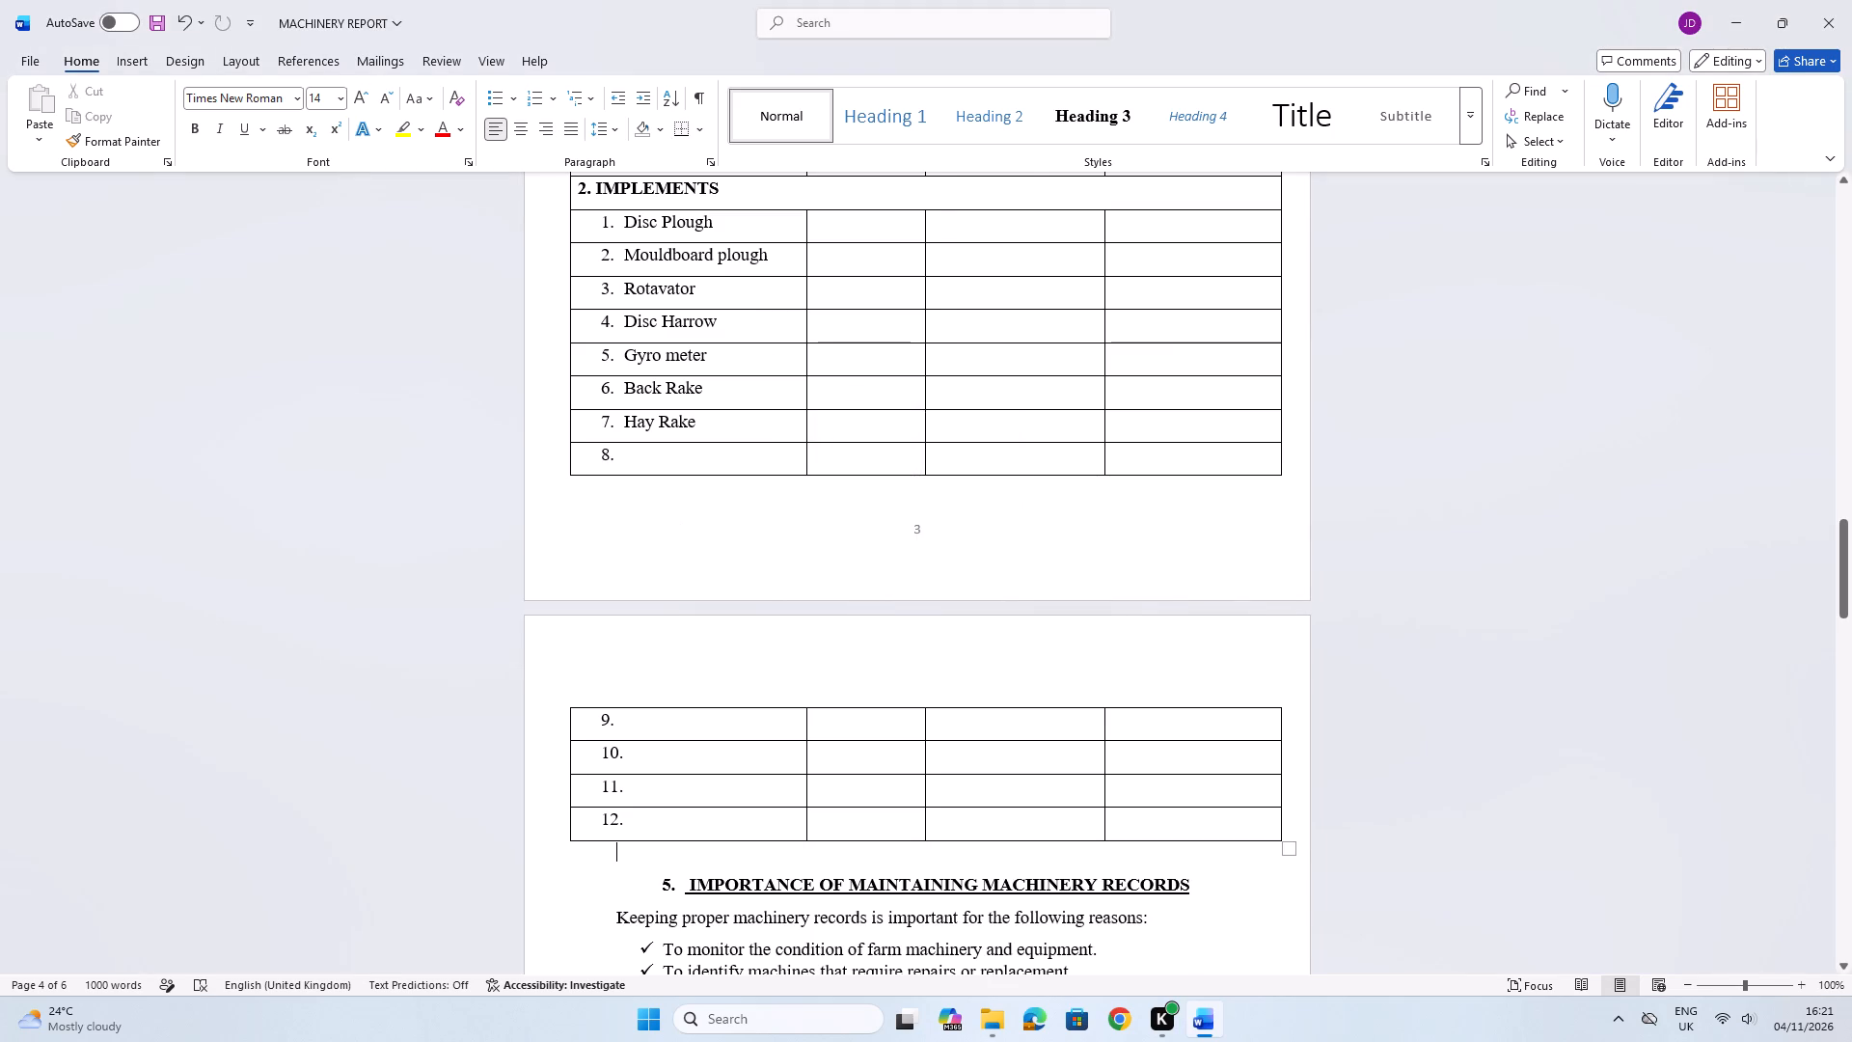
Enter Hay Baller as item 8 and Maize Planter as item 9 in the implements list.
click(686, 455)
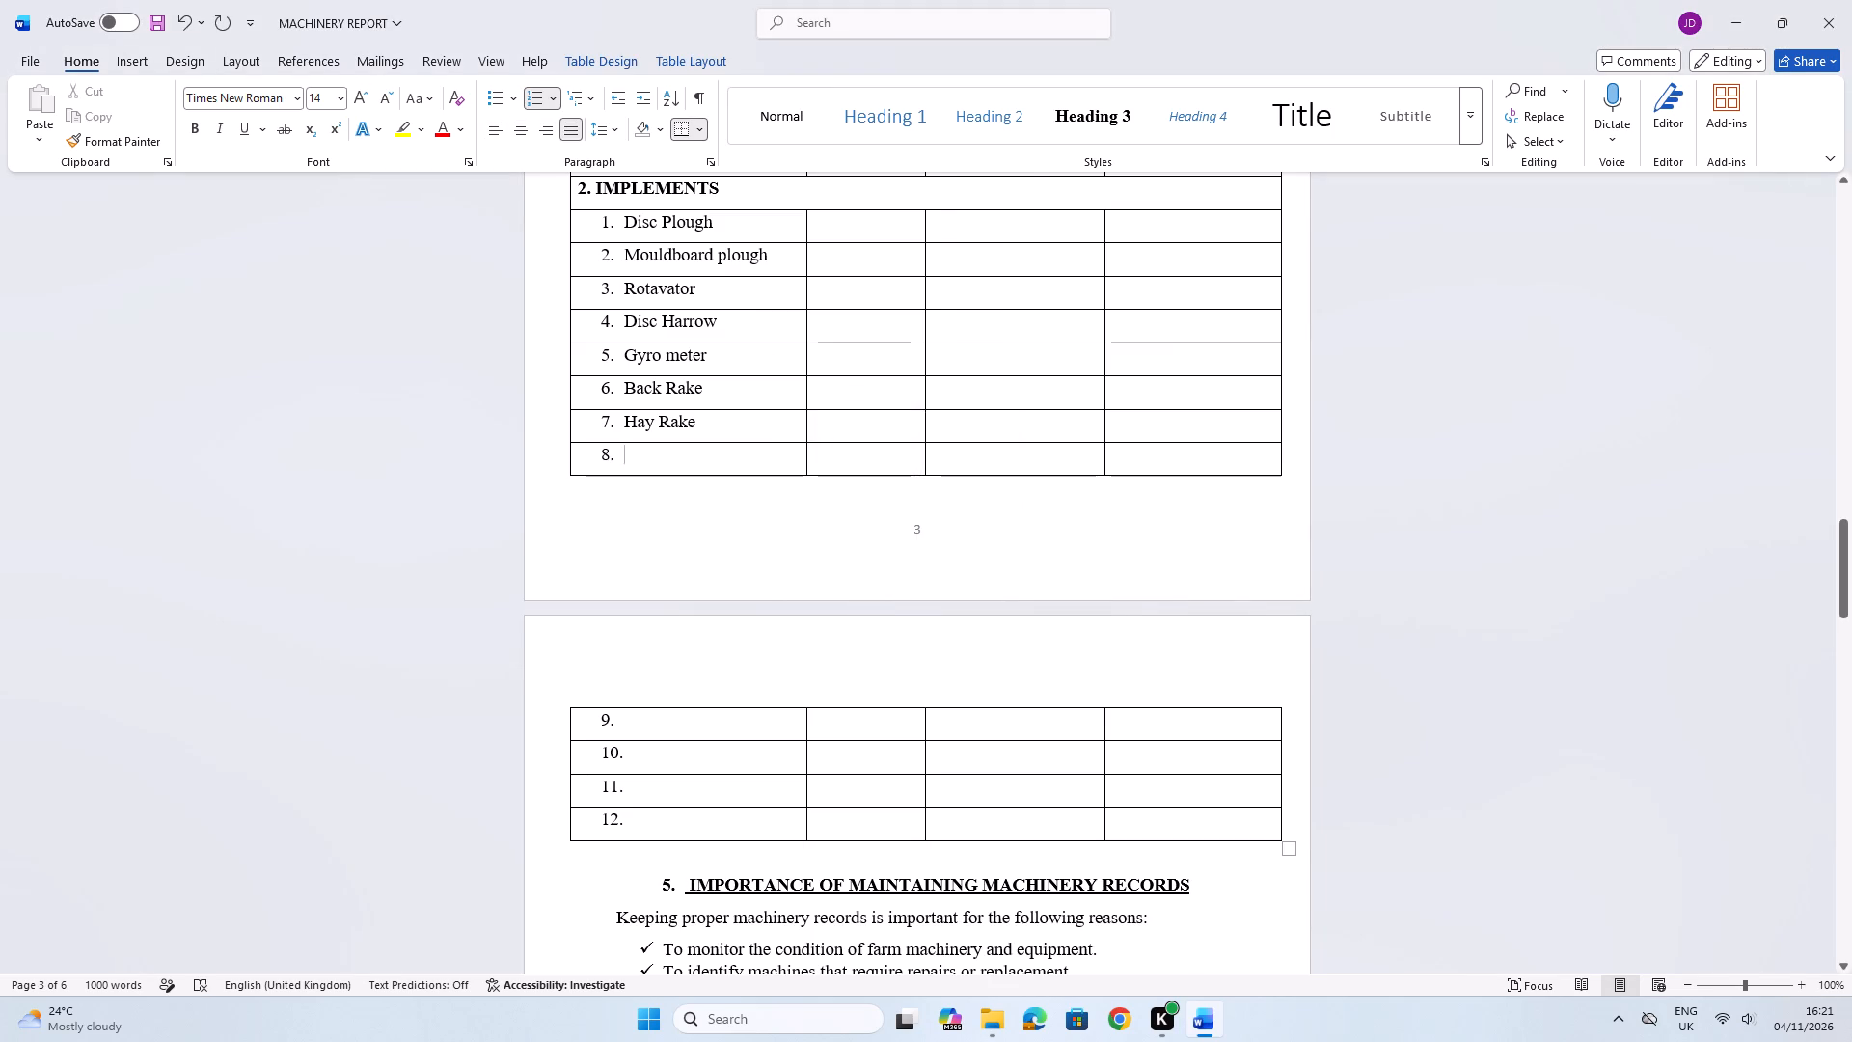
key(h)
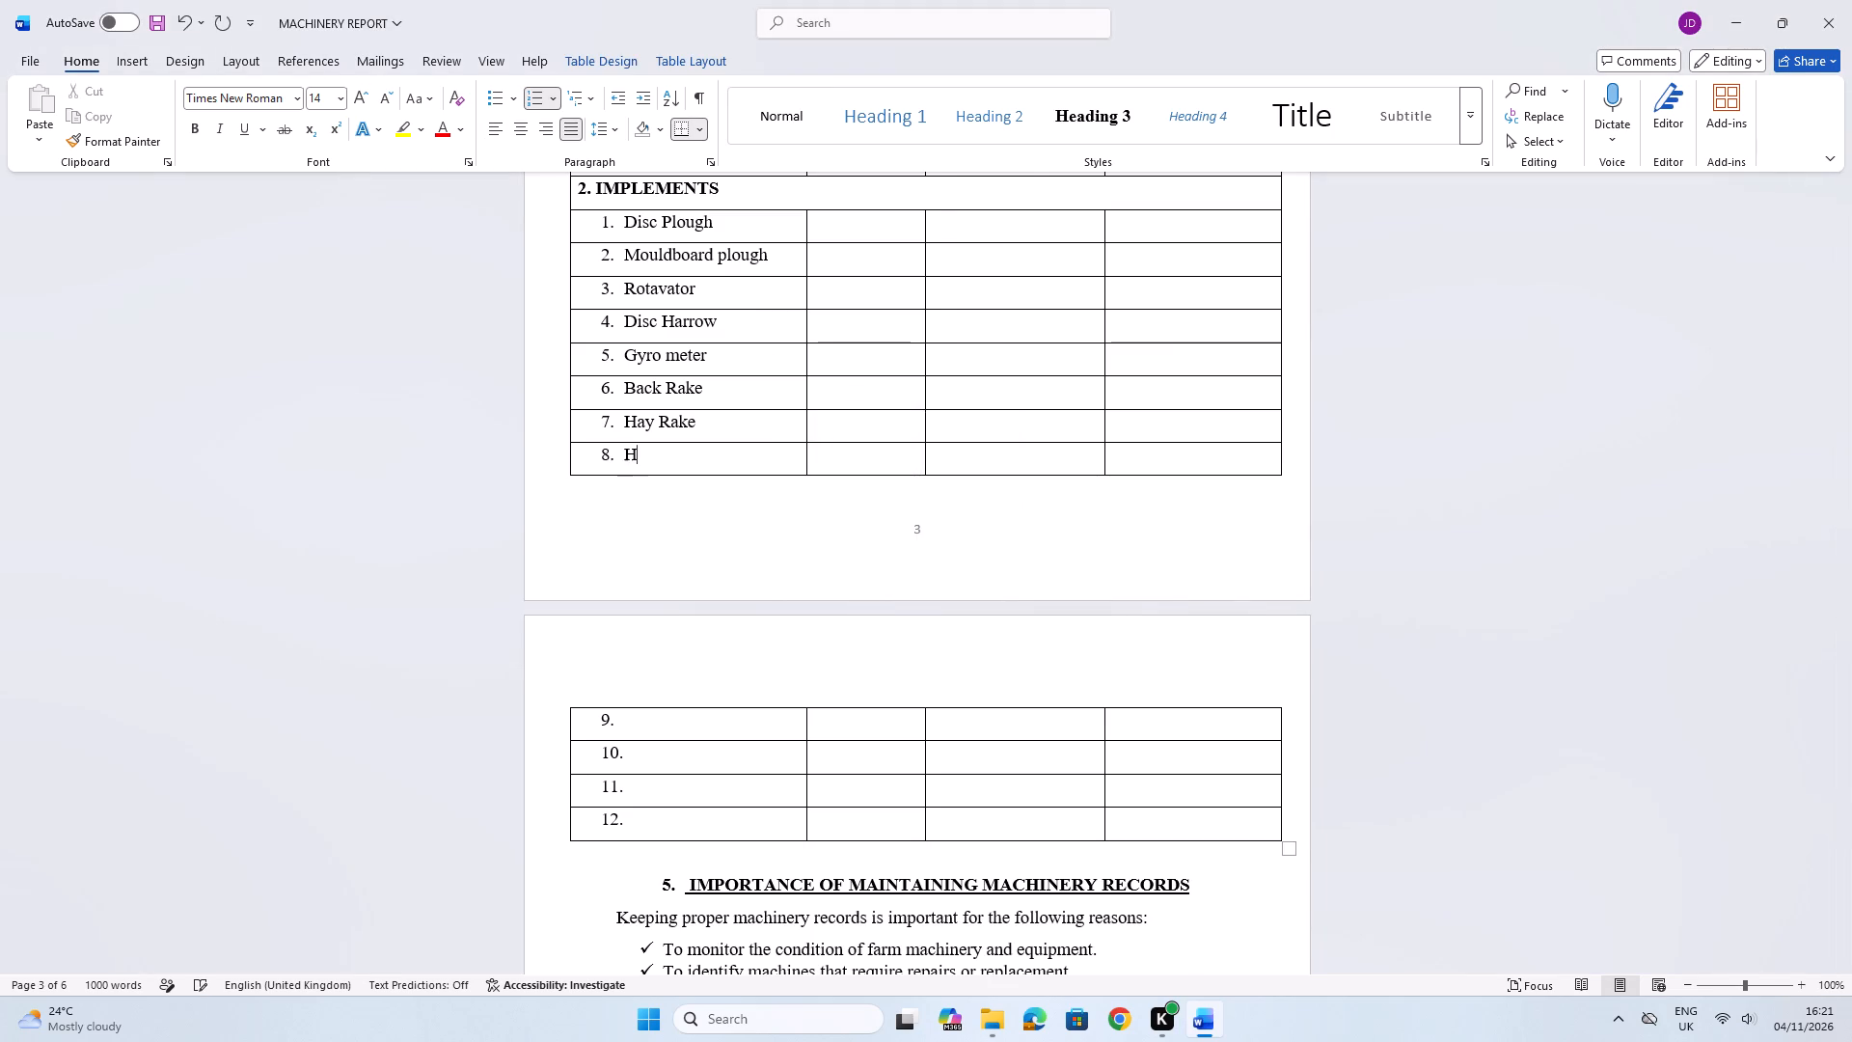
text(ay)
key(space)
key(b)
text(aller)
key(Down)
key(m)
text(aize)
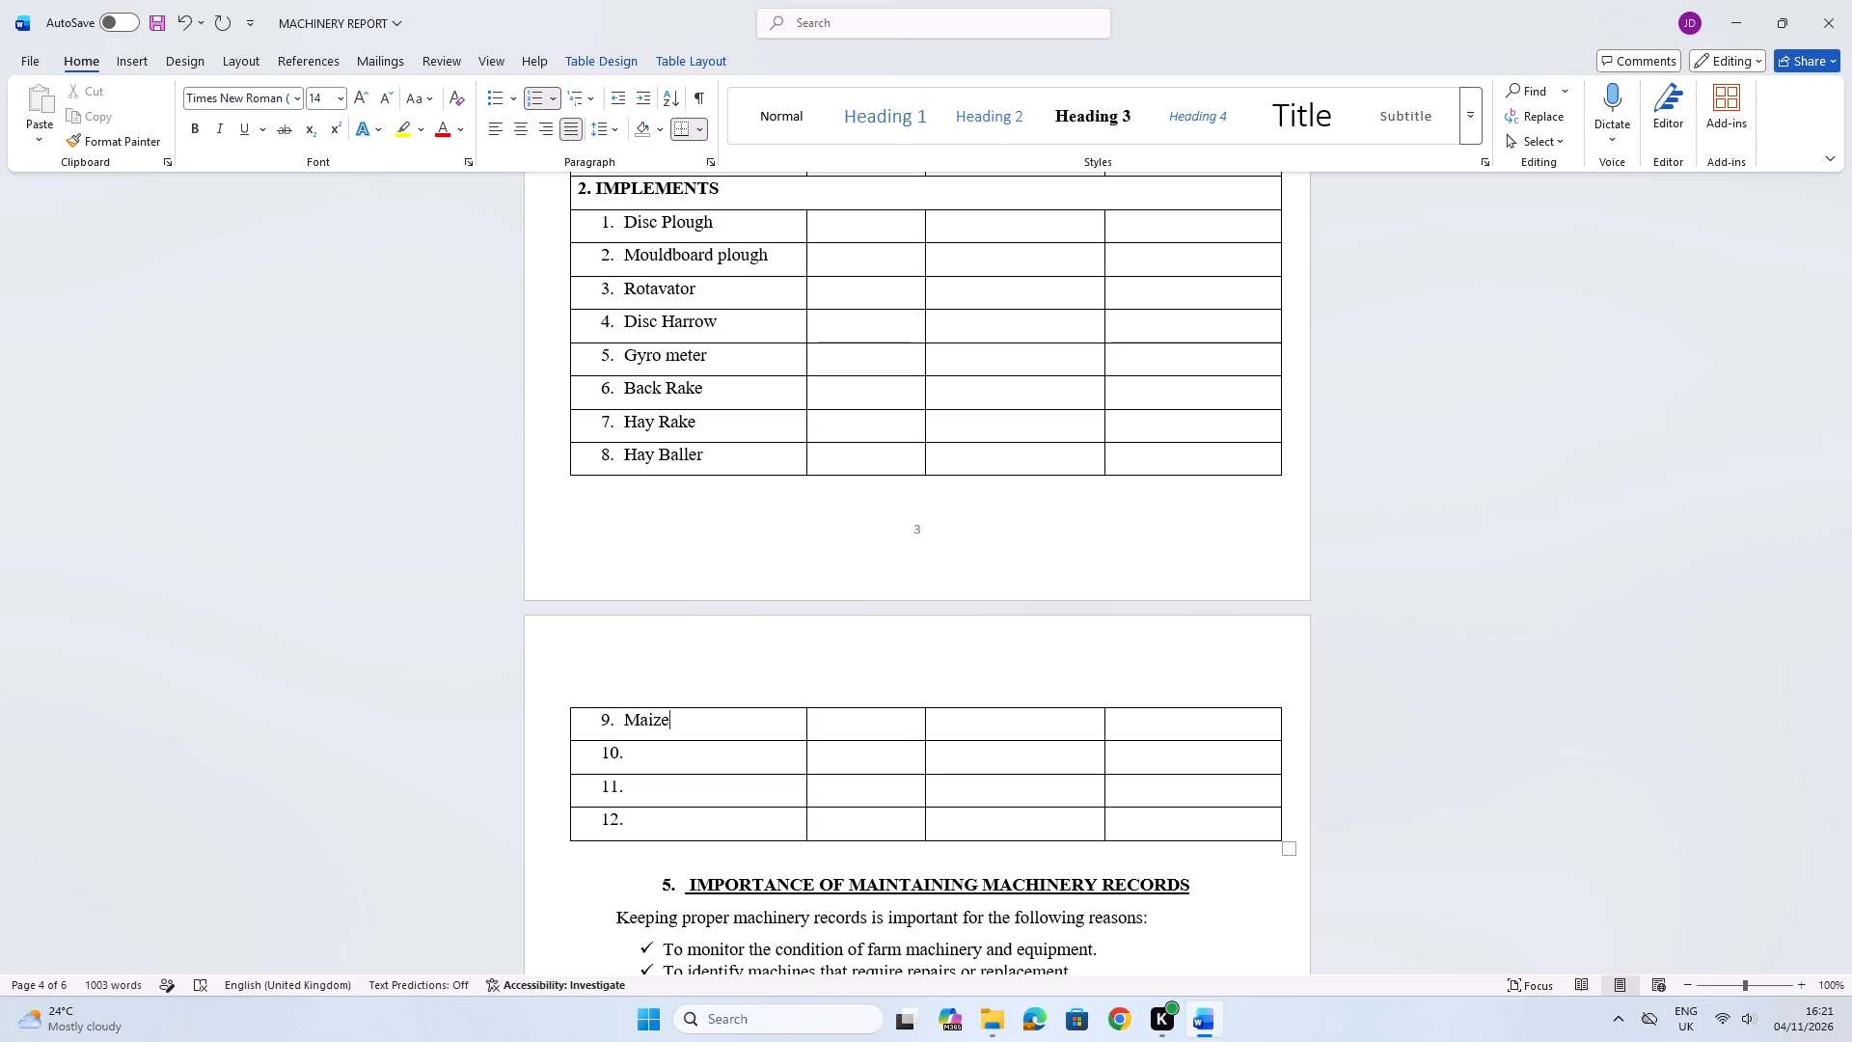
key(space)
key(p)
text(la)
text(nter)
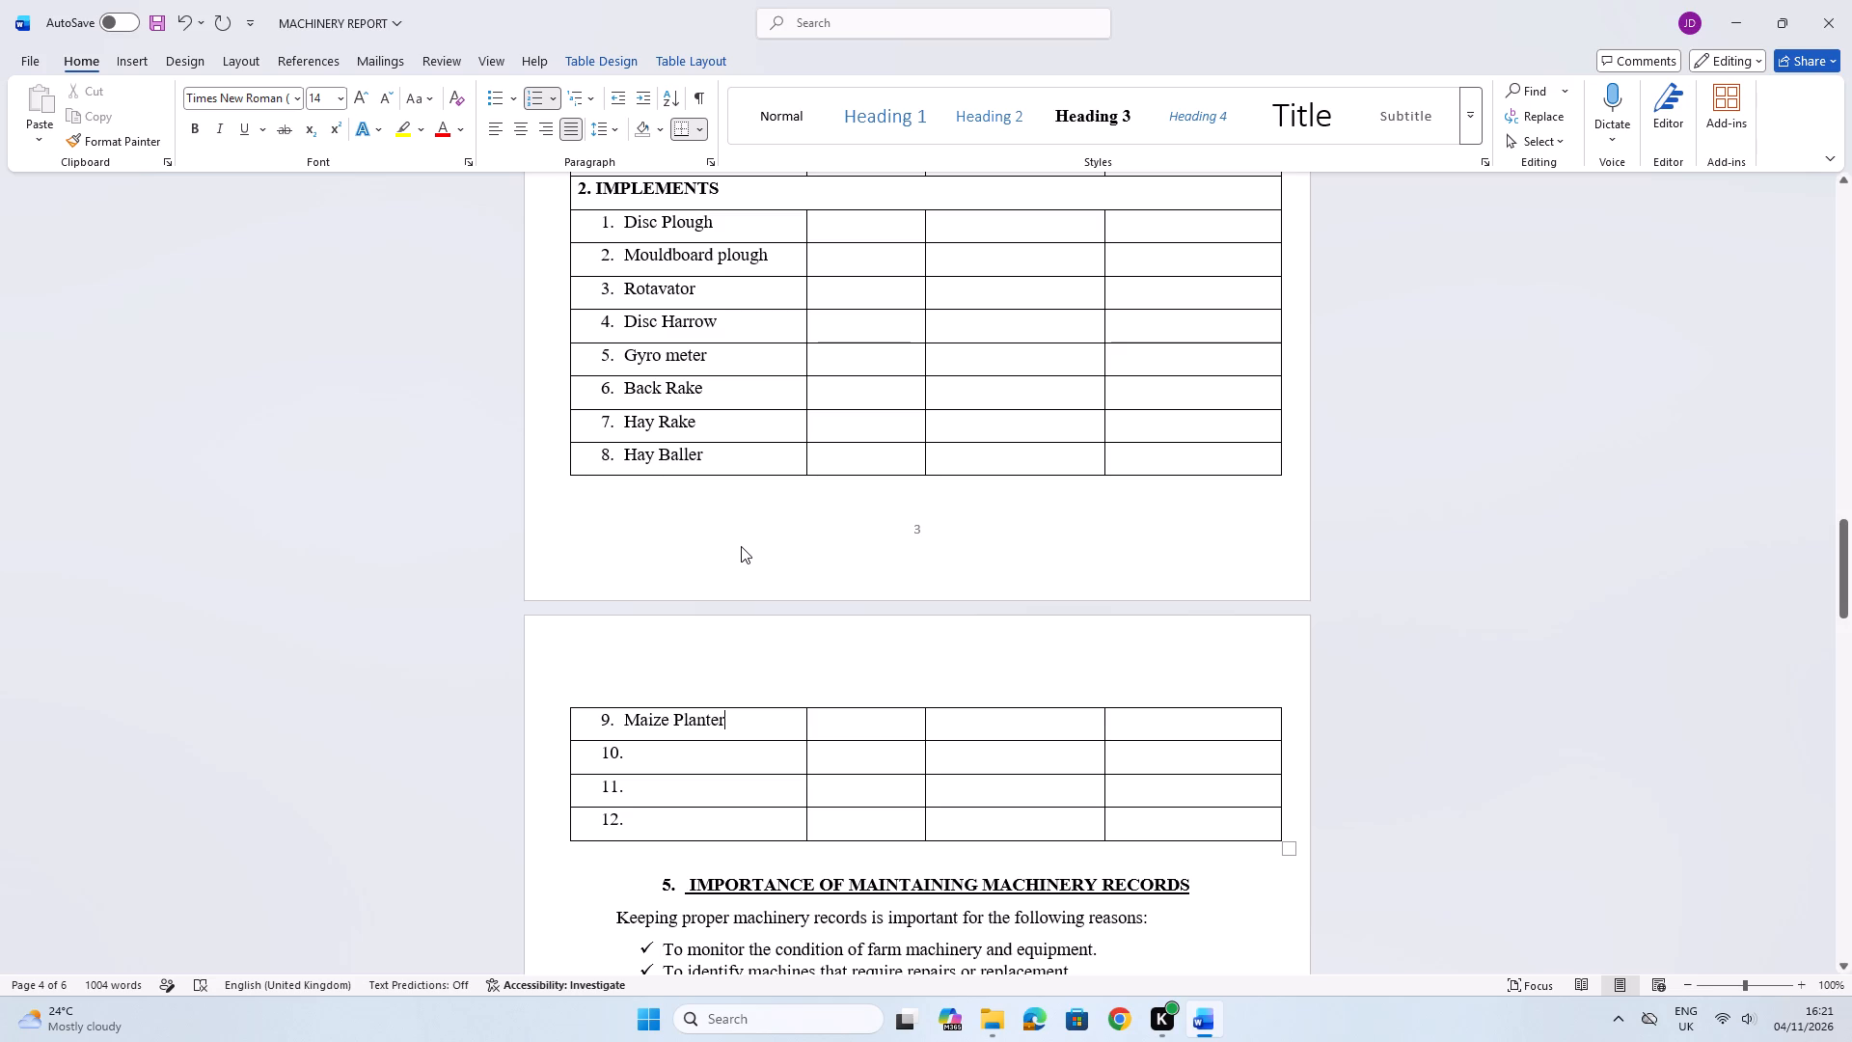
Save the machinery report.
key(ctrl+s)
Enter a dash in the second column of the implements table for items 1 through 11.
scroll(736, 594, up, 2)
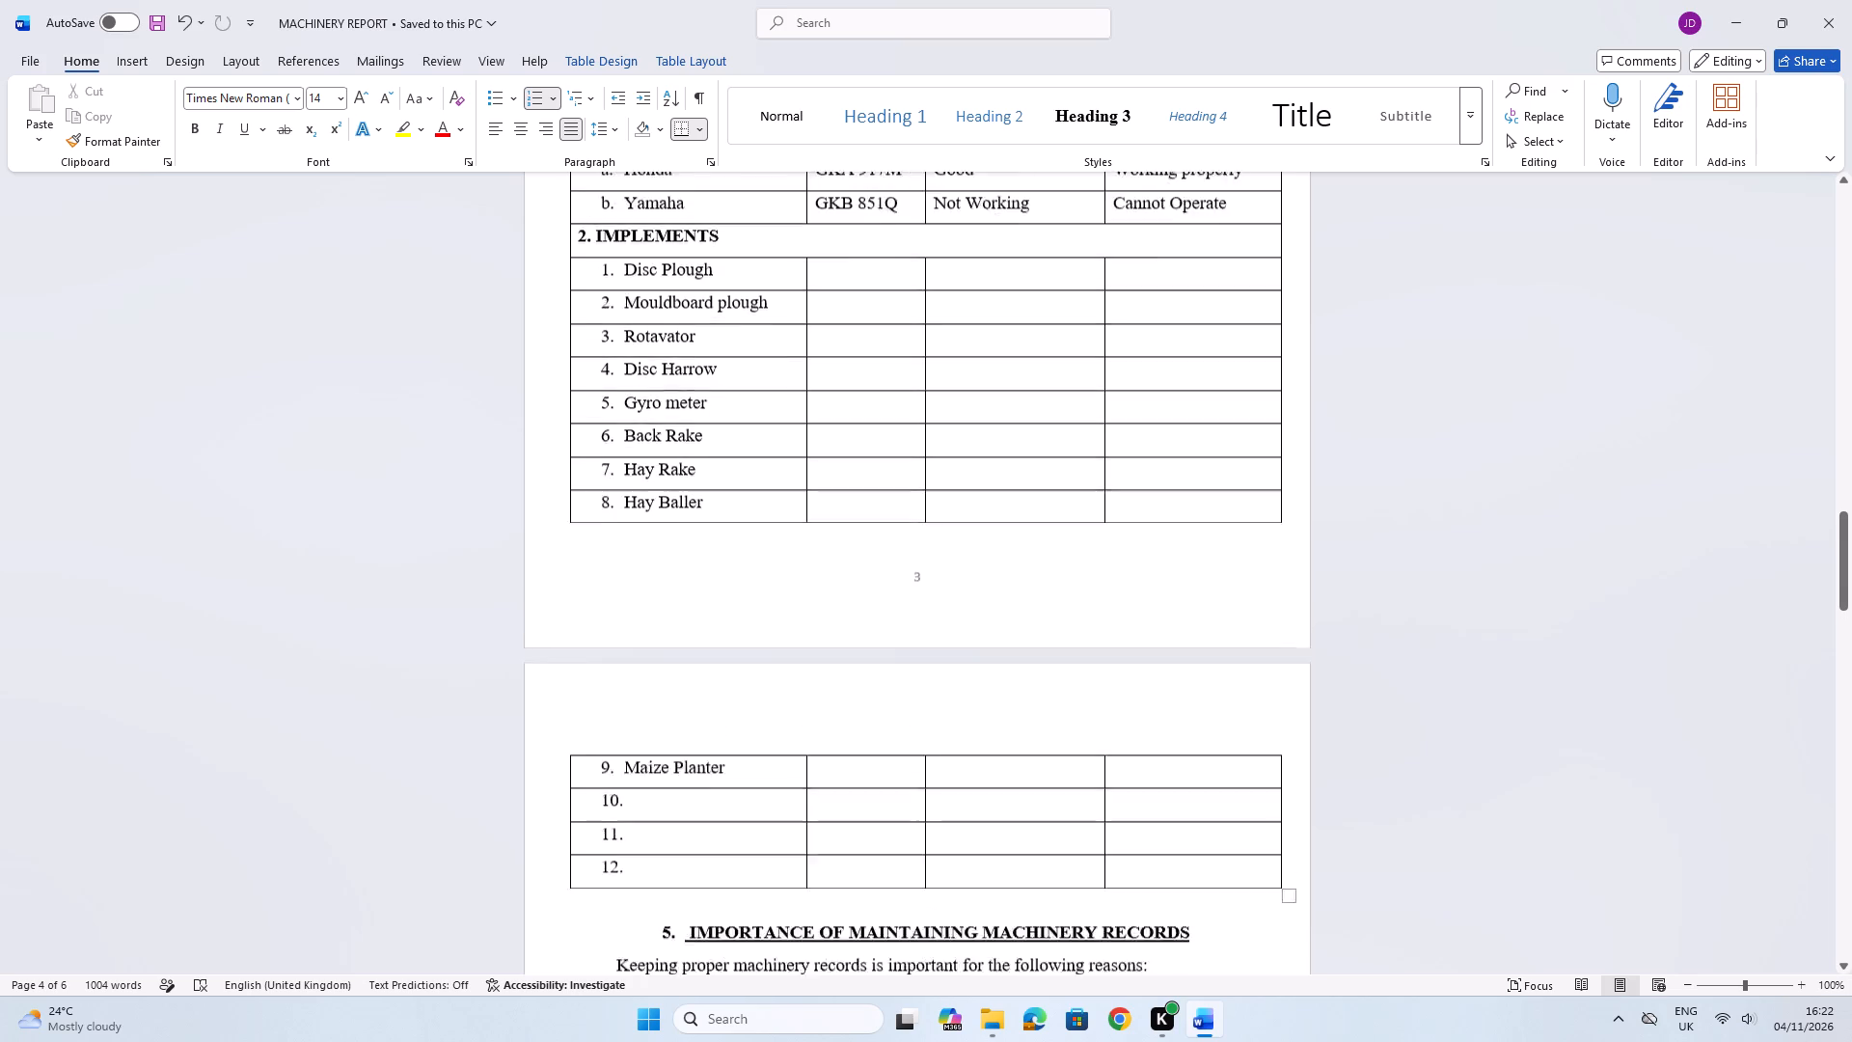
scroll(736, 594, up, 1)
click(840, 359)
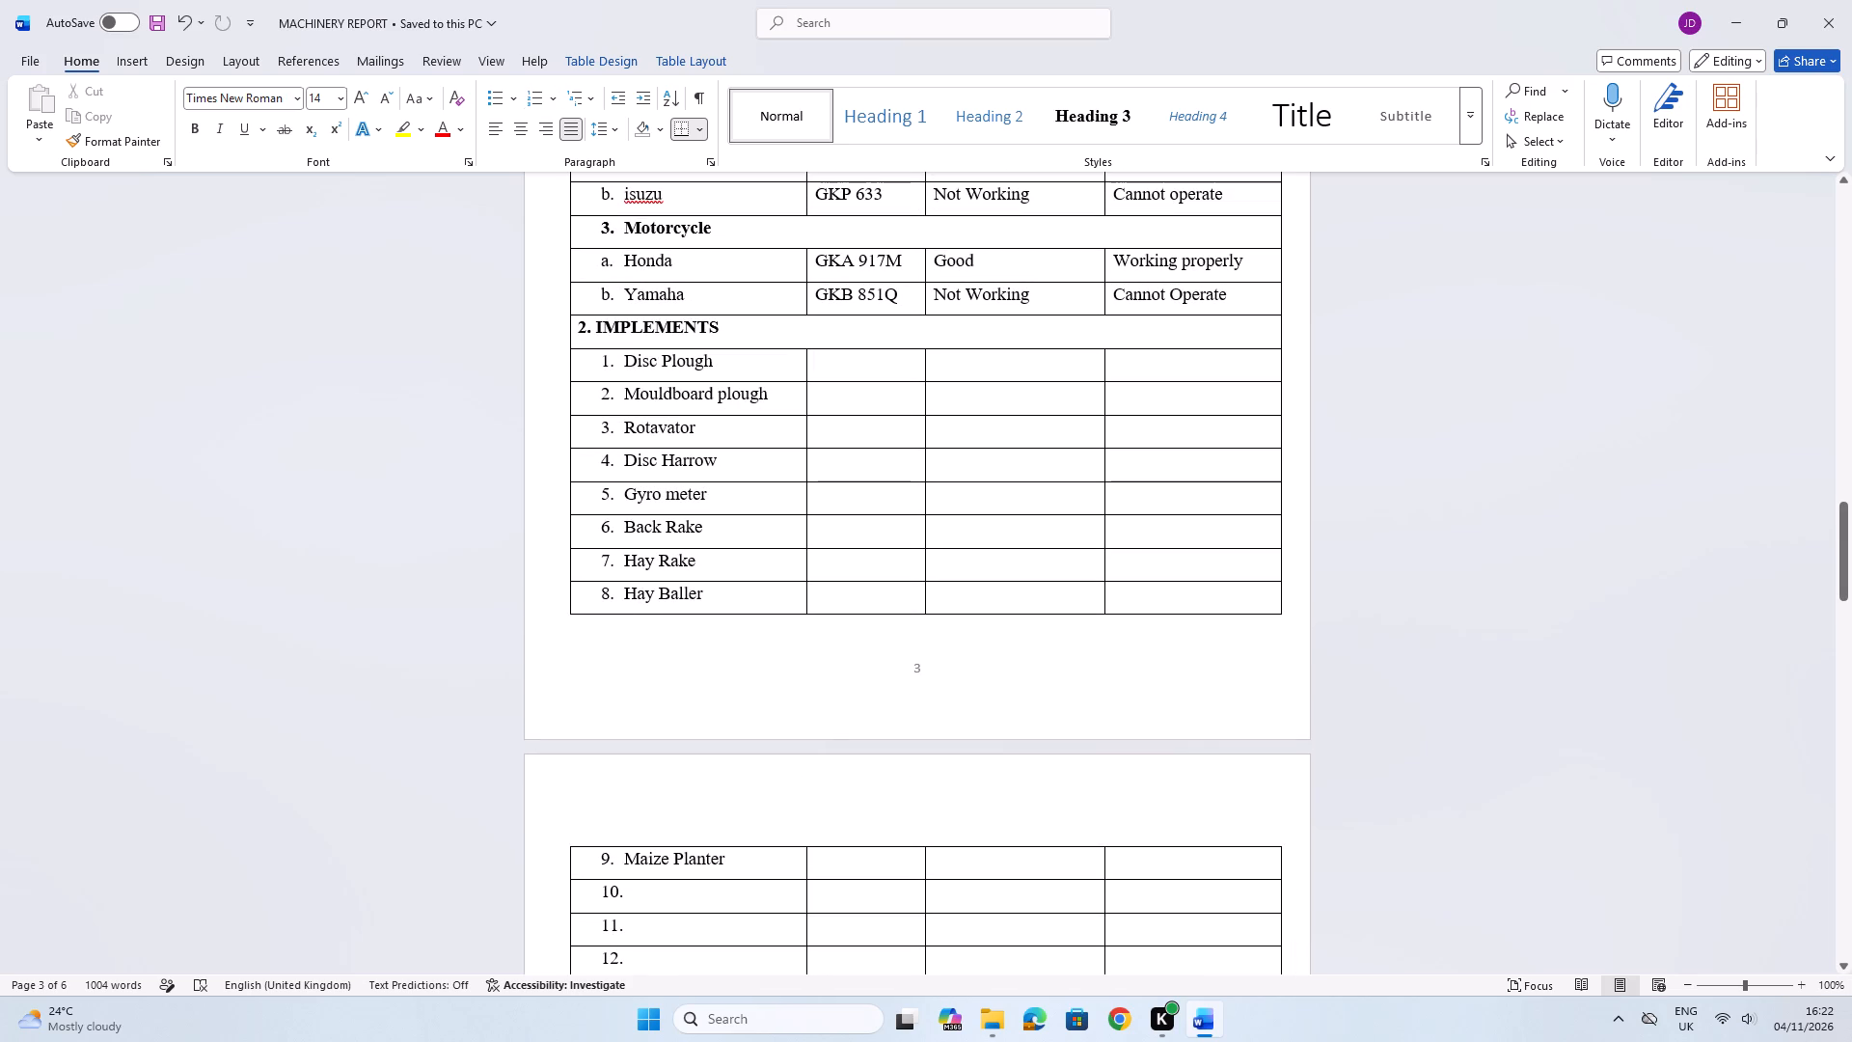
key(minus)
key(Down)
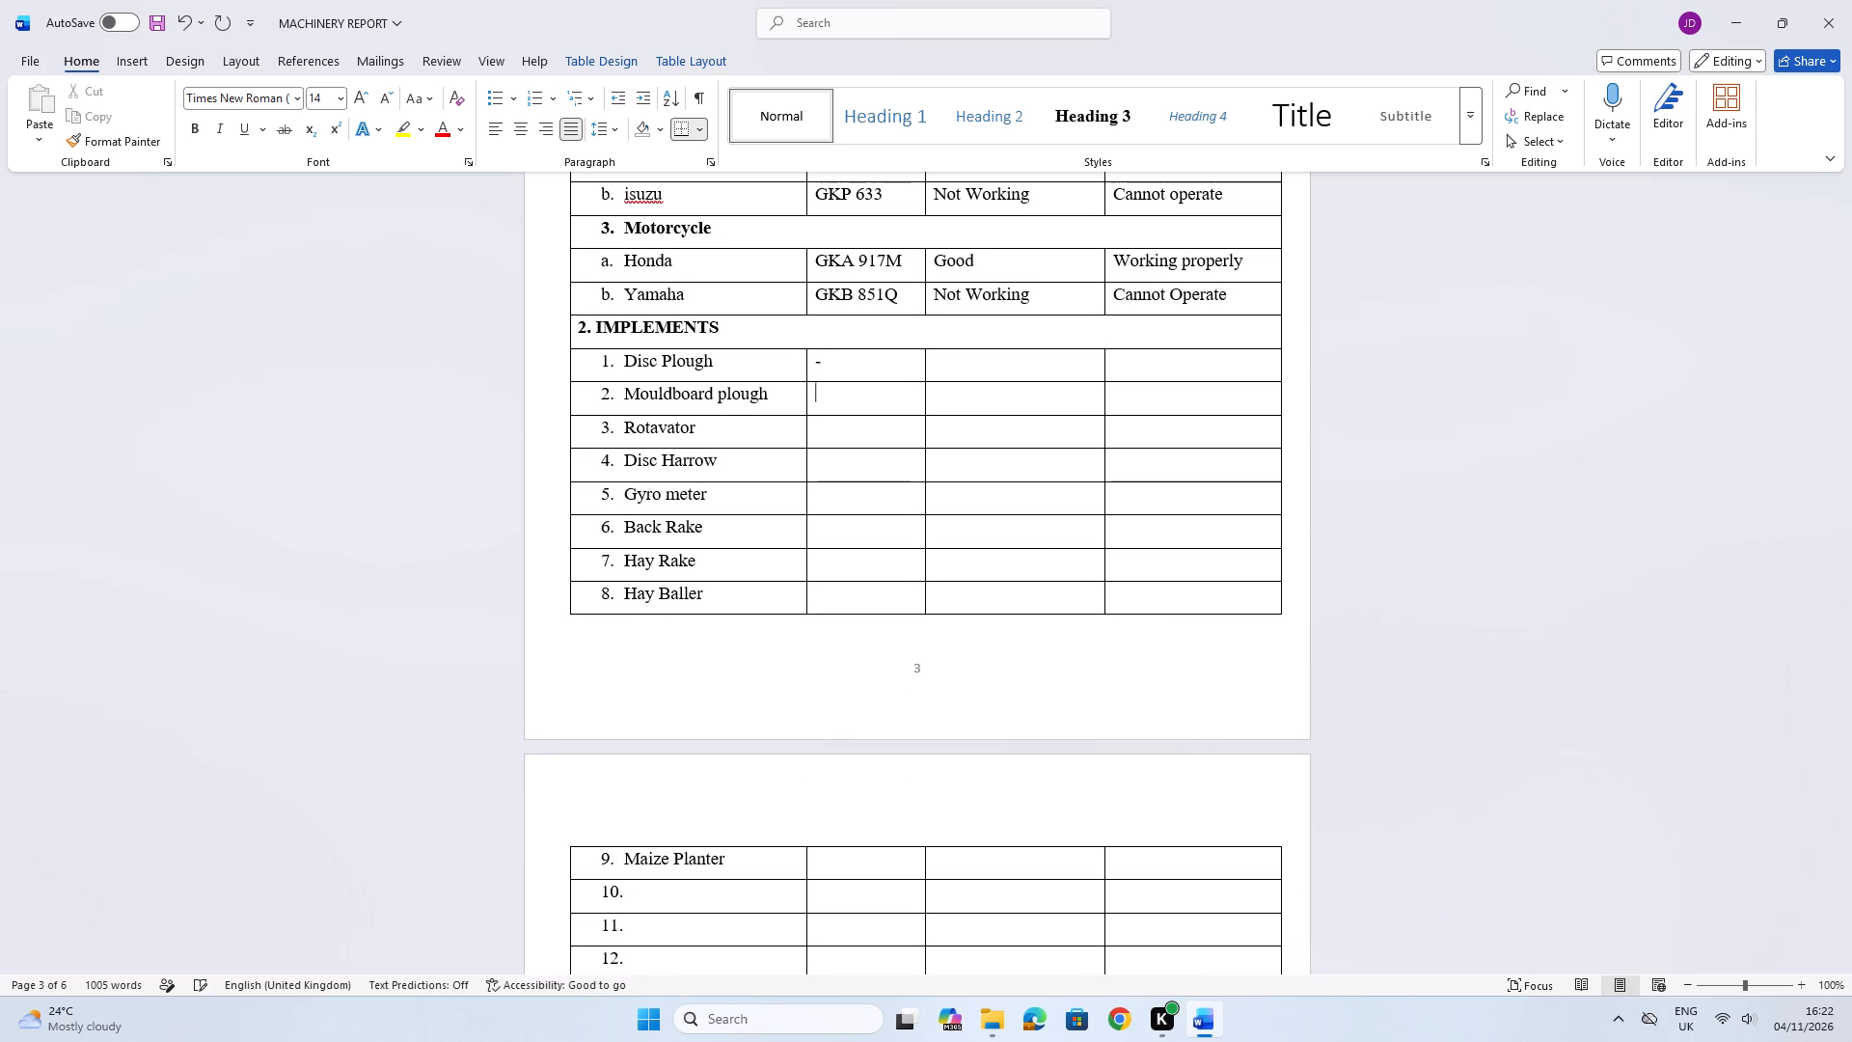
key(minus)
key(Down)
key(minus)
key(Down)
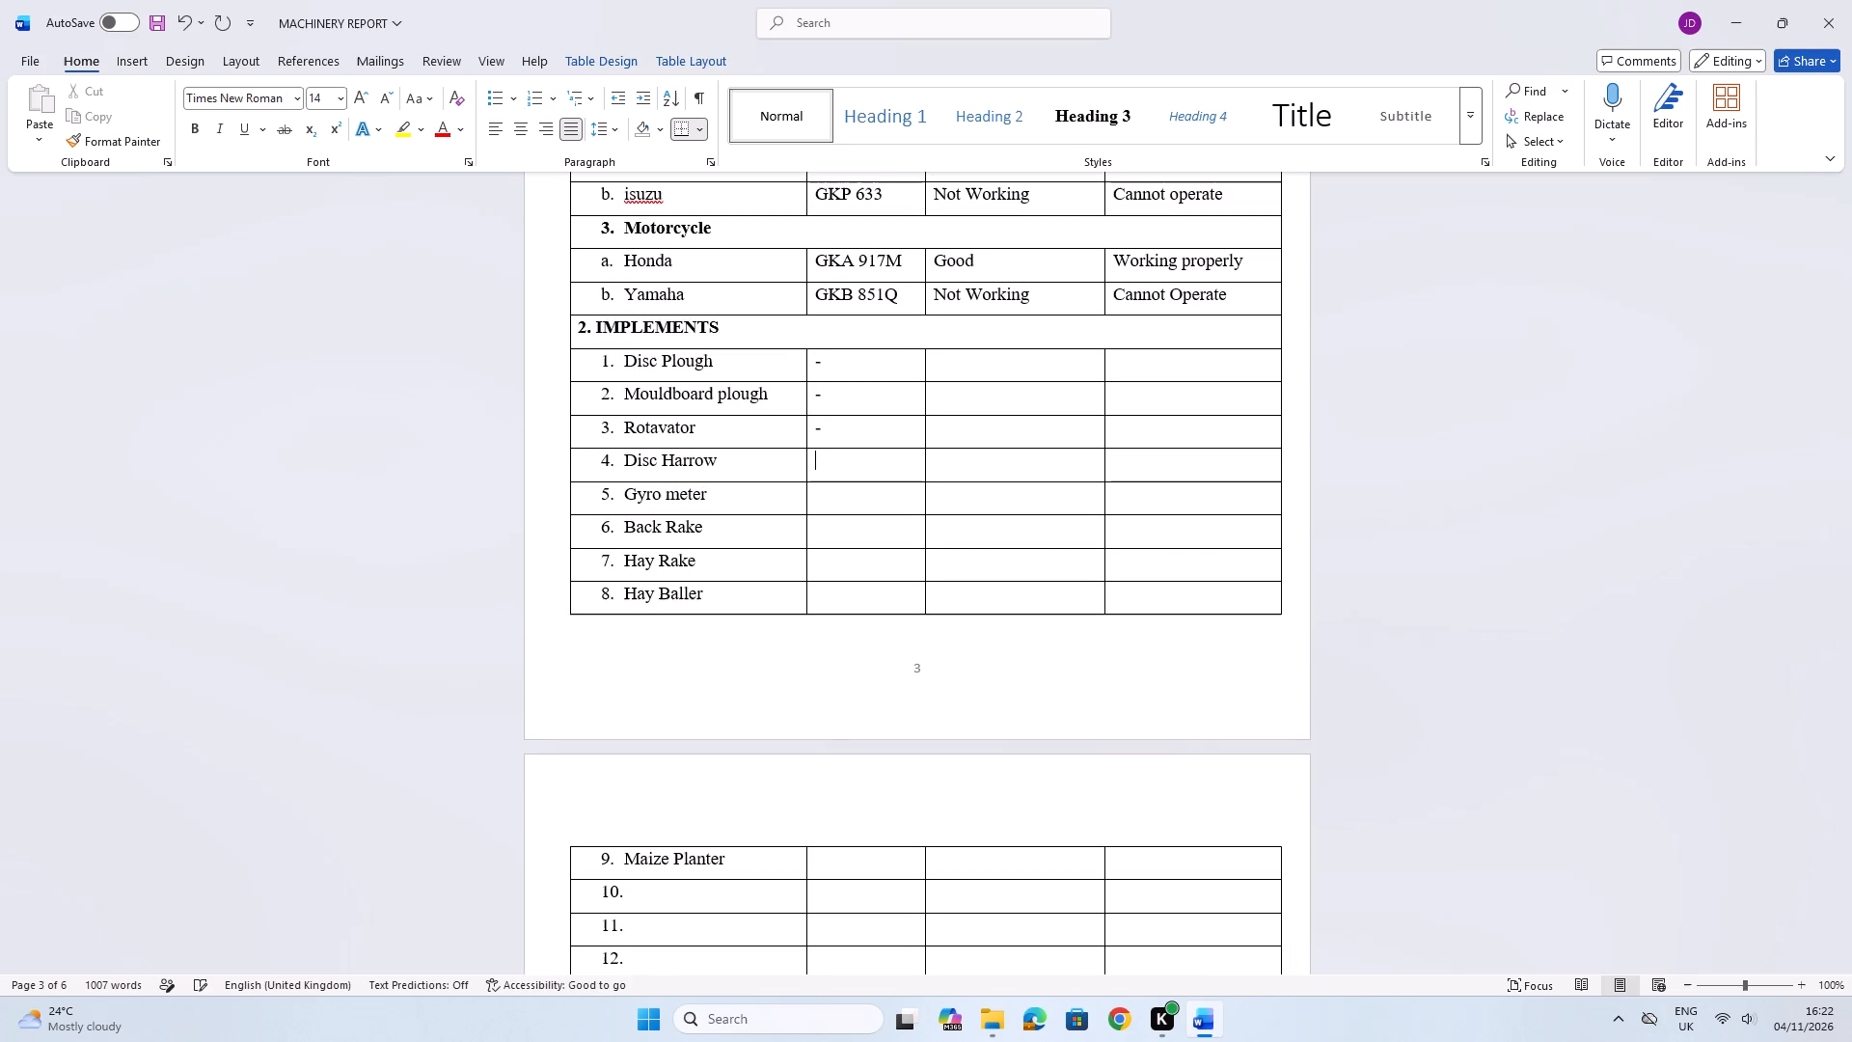
key(minus)
key(Down)
key(minus)
key(Down)
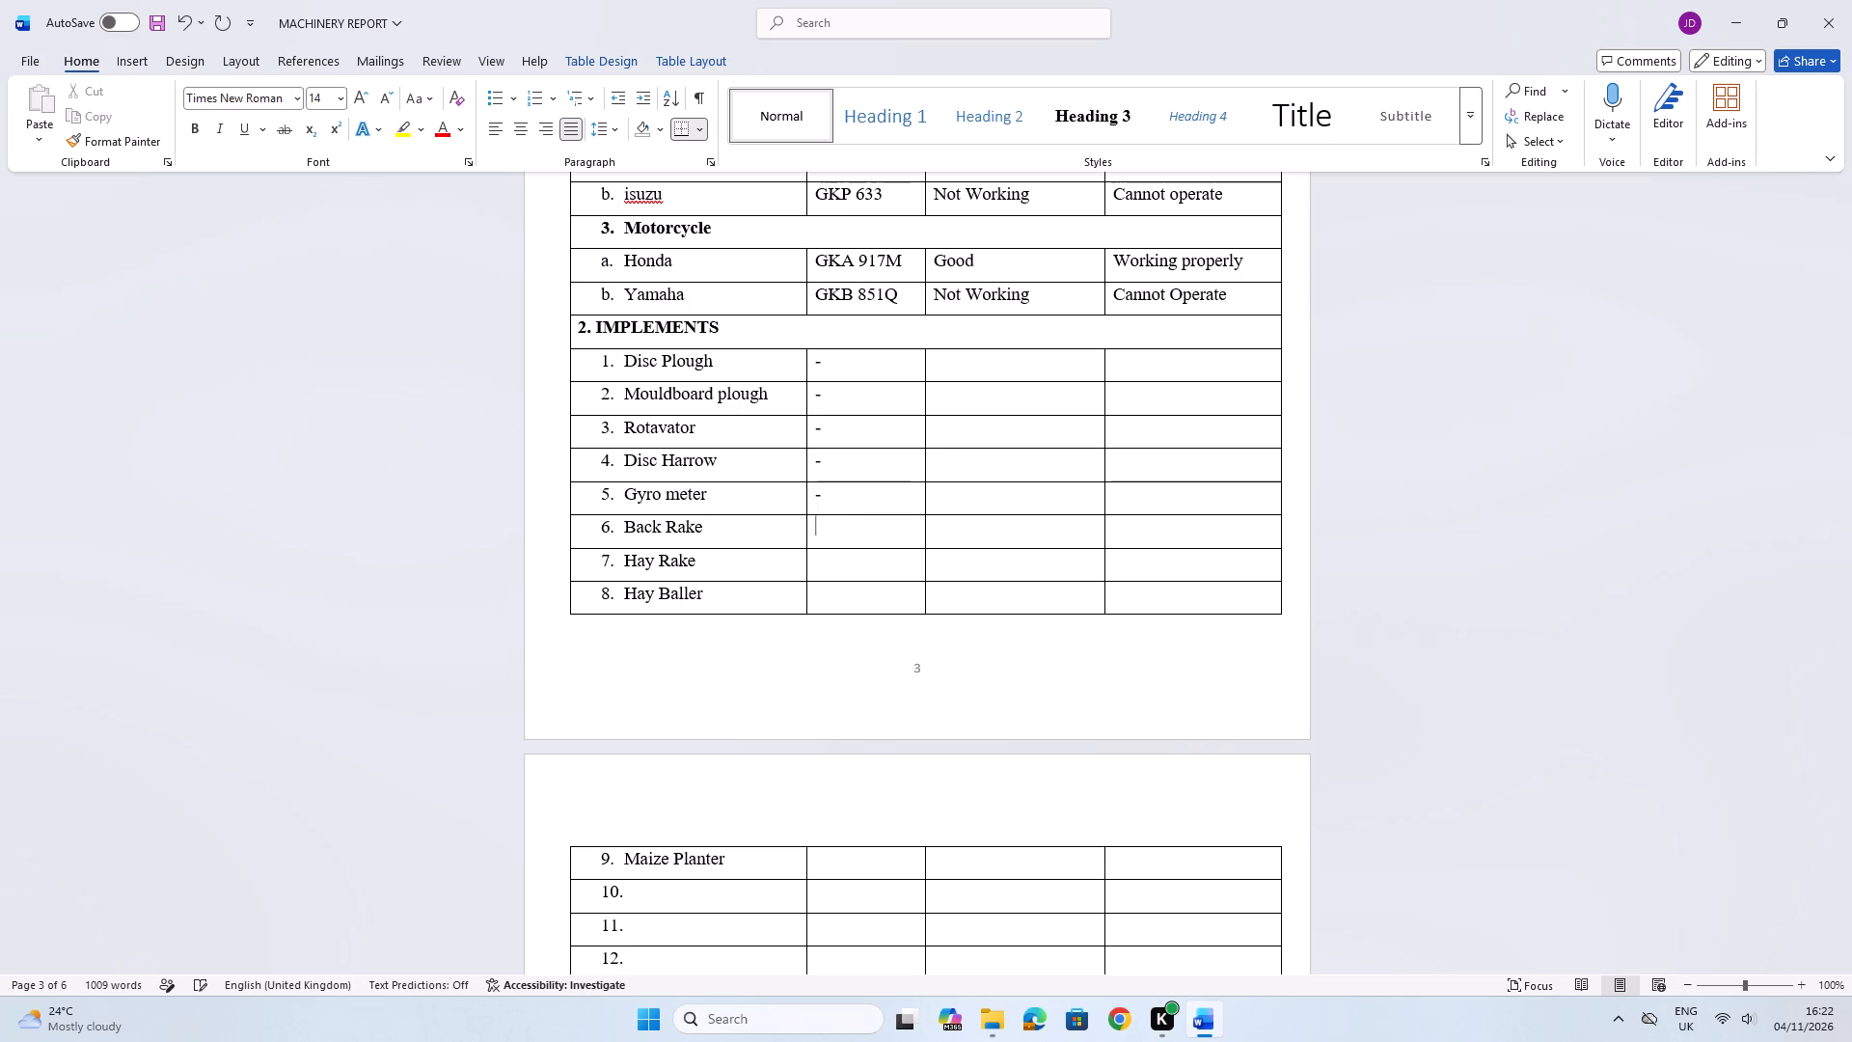
key(minus)
key(Down)
key(minus)
key(Down)
key(minus)
key(Down)
key(minus)
key(Down)
key(minus)
key(Down)
key(minus)
Enter "Not working" in the third column for Disc Plough and copy it to the Mouldboard plough row.
scroll(840, 359, up, 1)
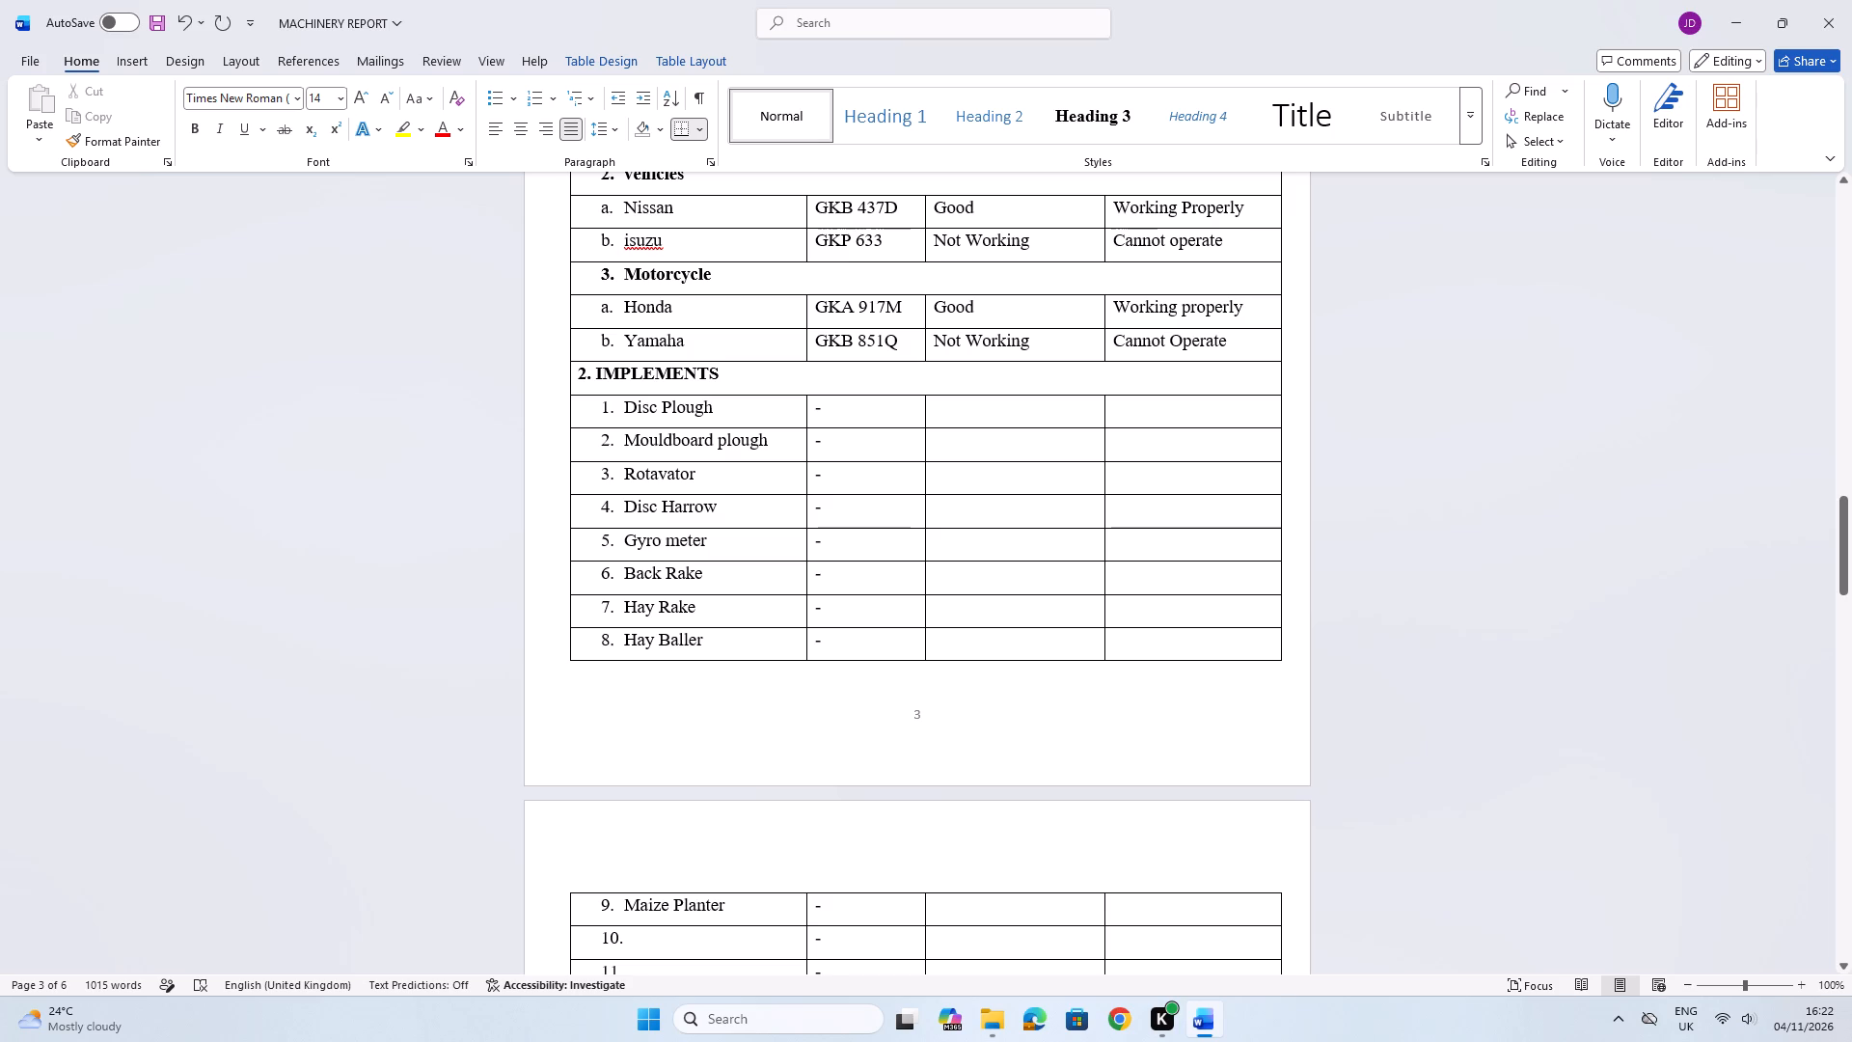
scroll(870, 407, up, 3)
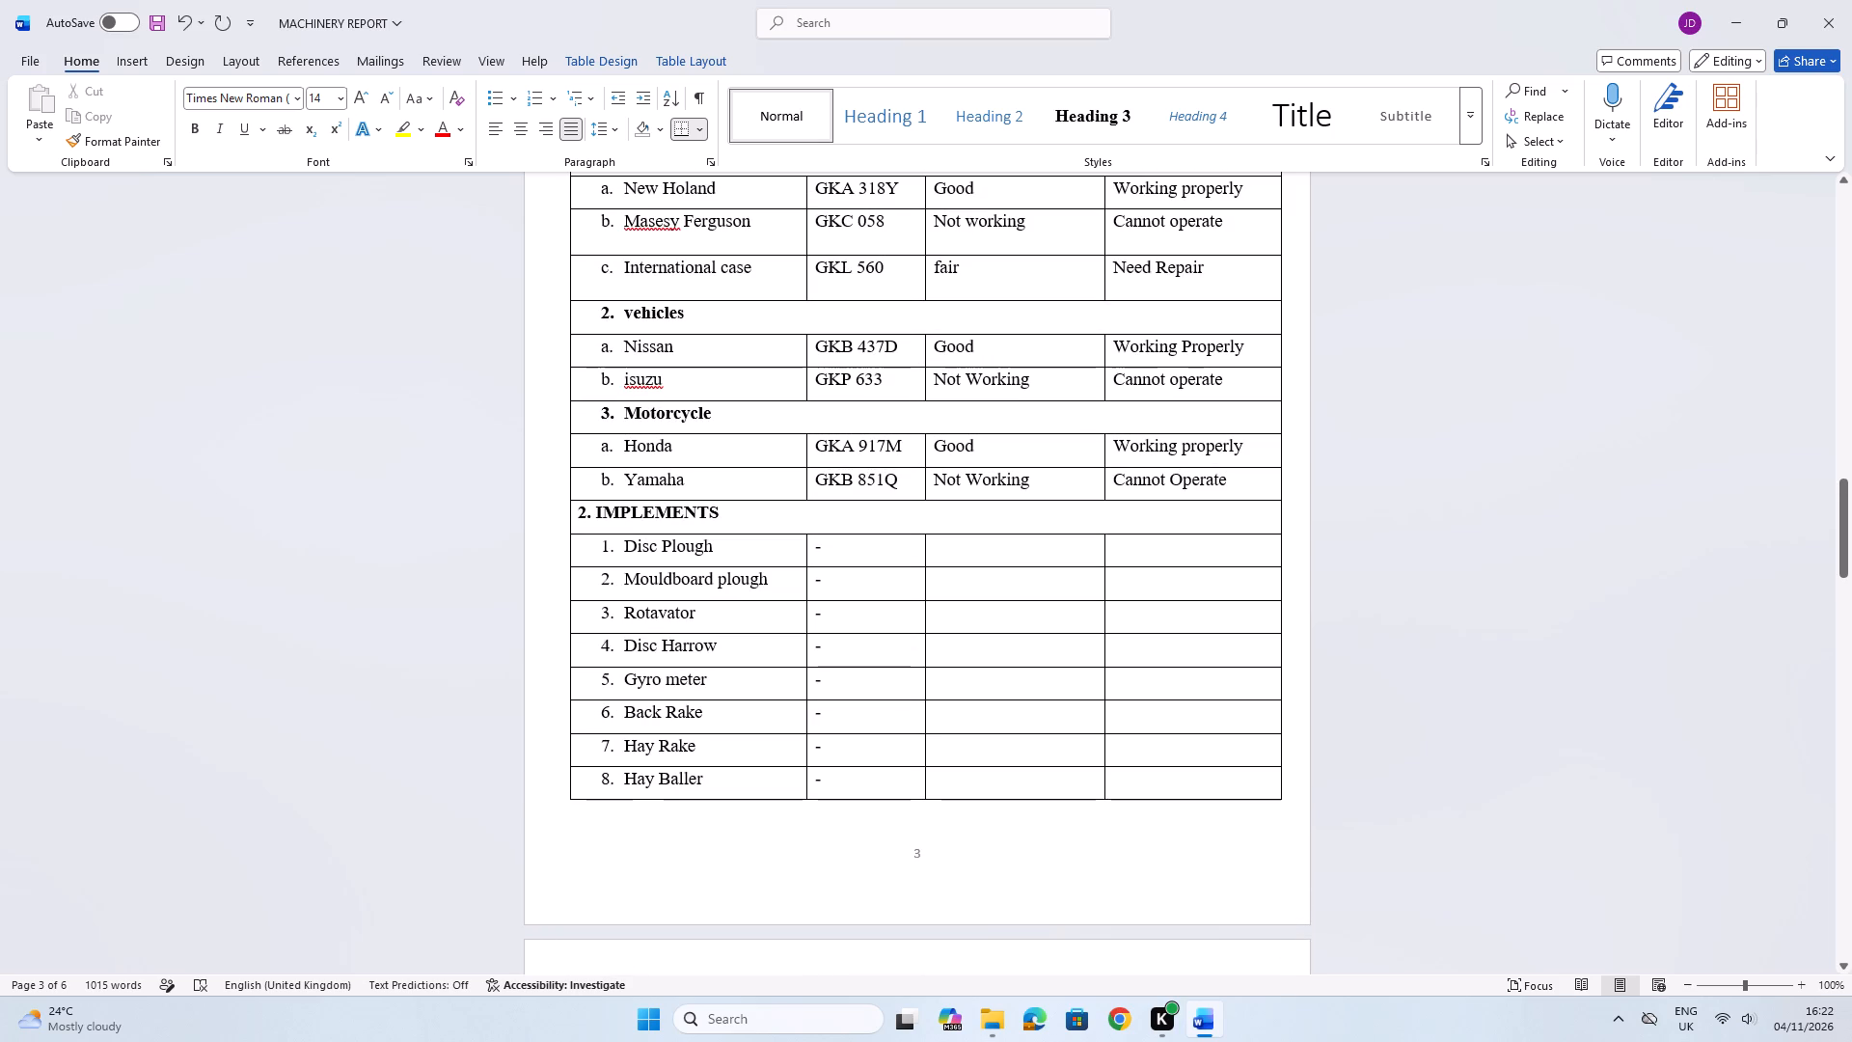
click(999, 548)
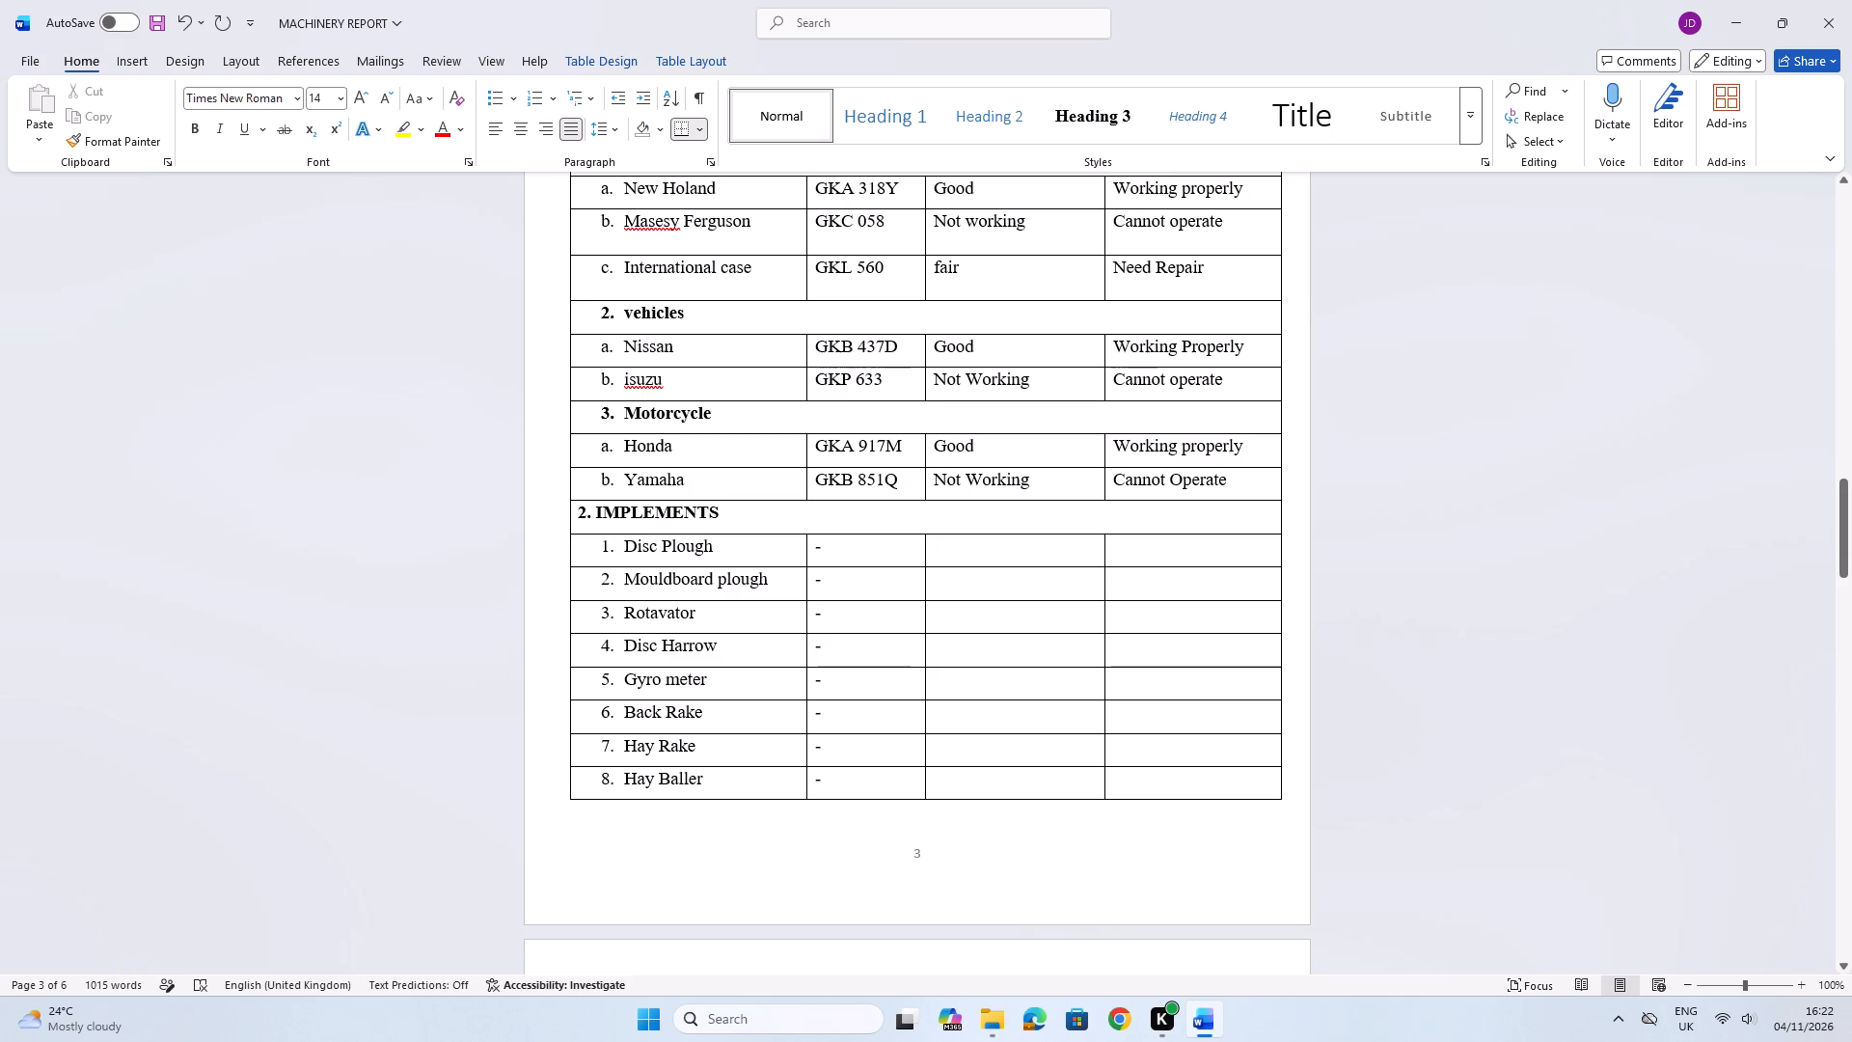
key(n)
text(ot working)
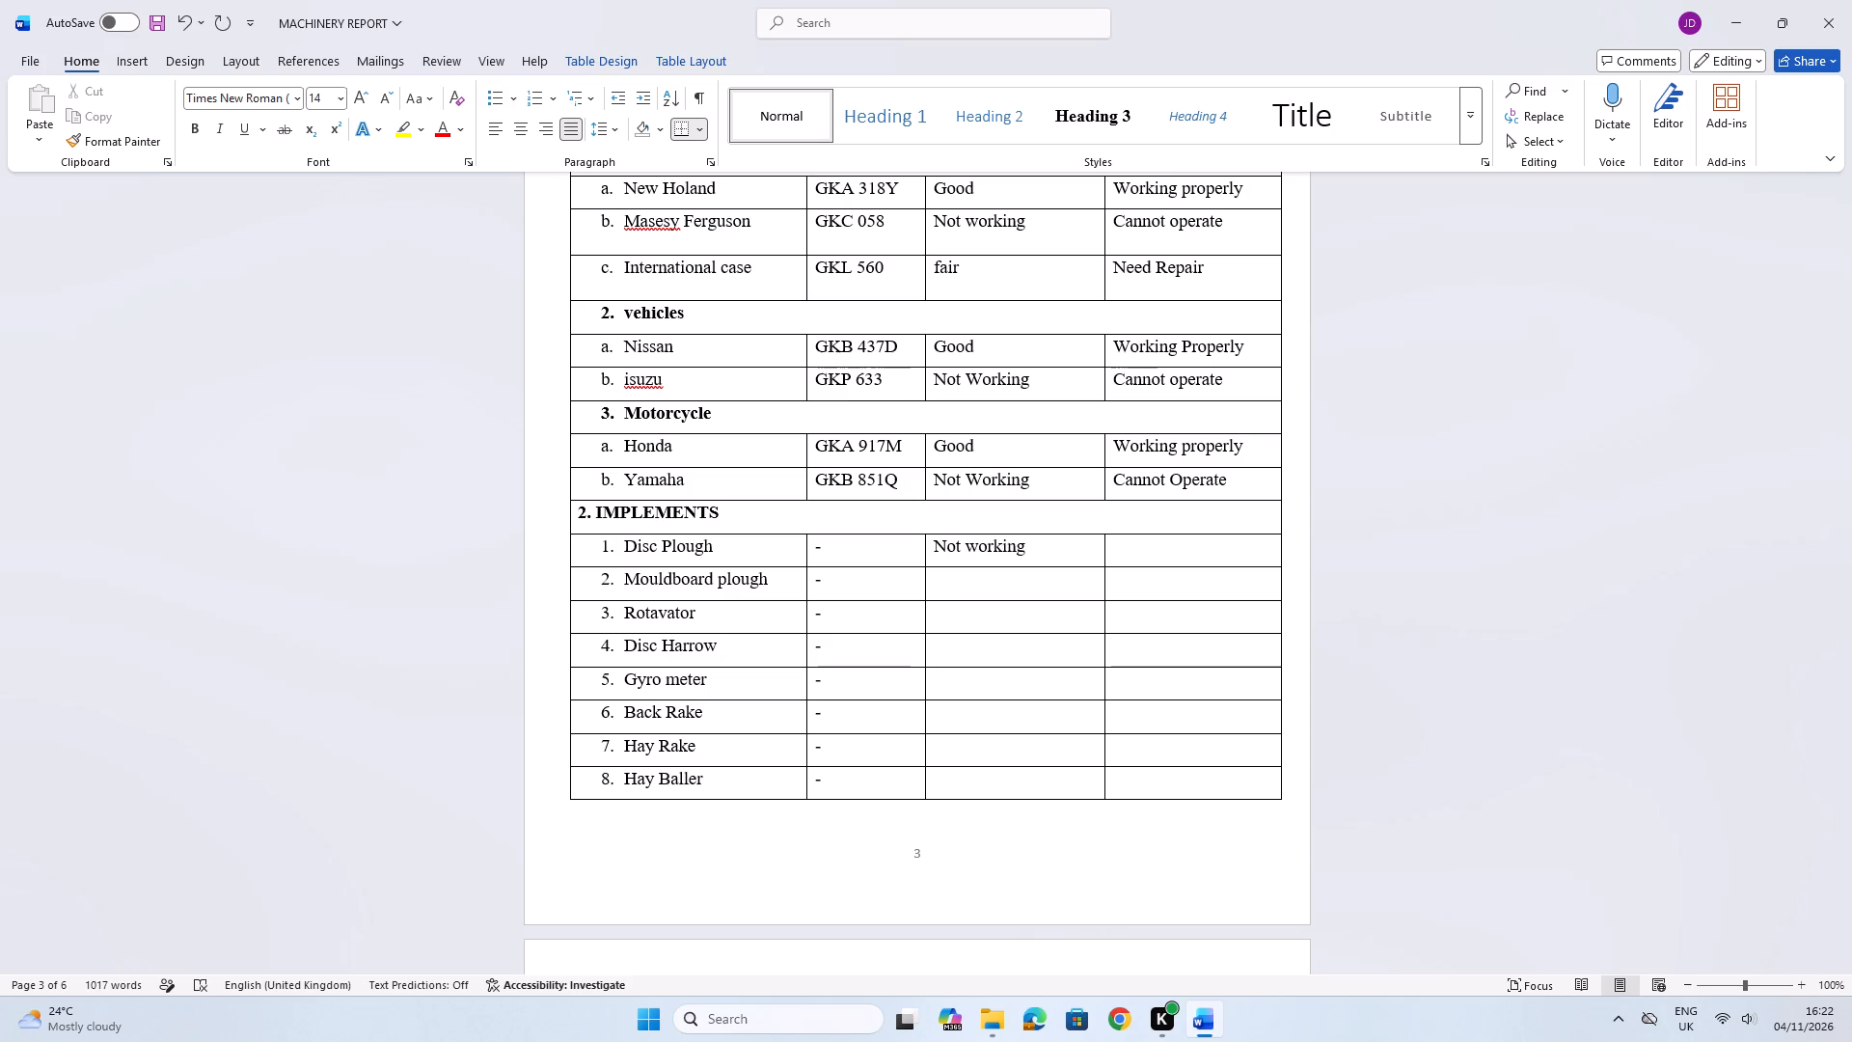
key(Down)
click(1054, 553)
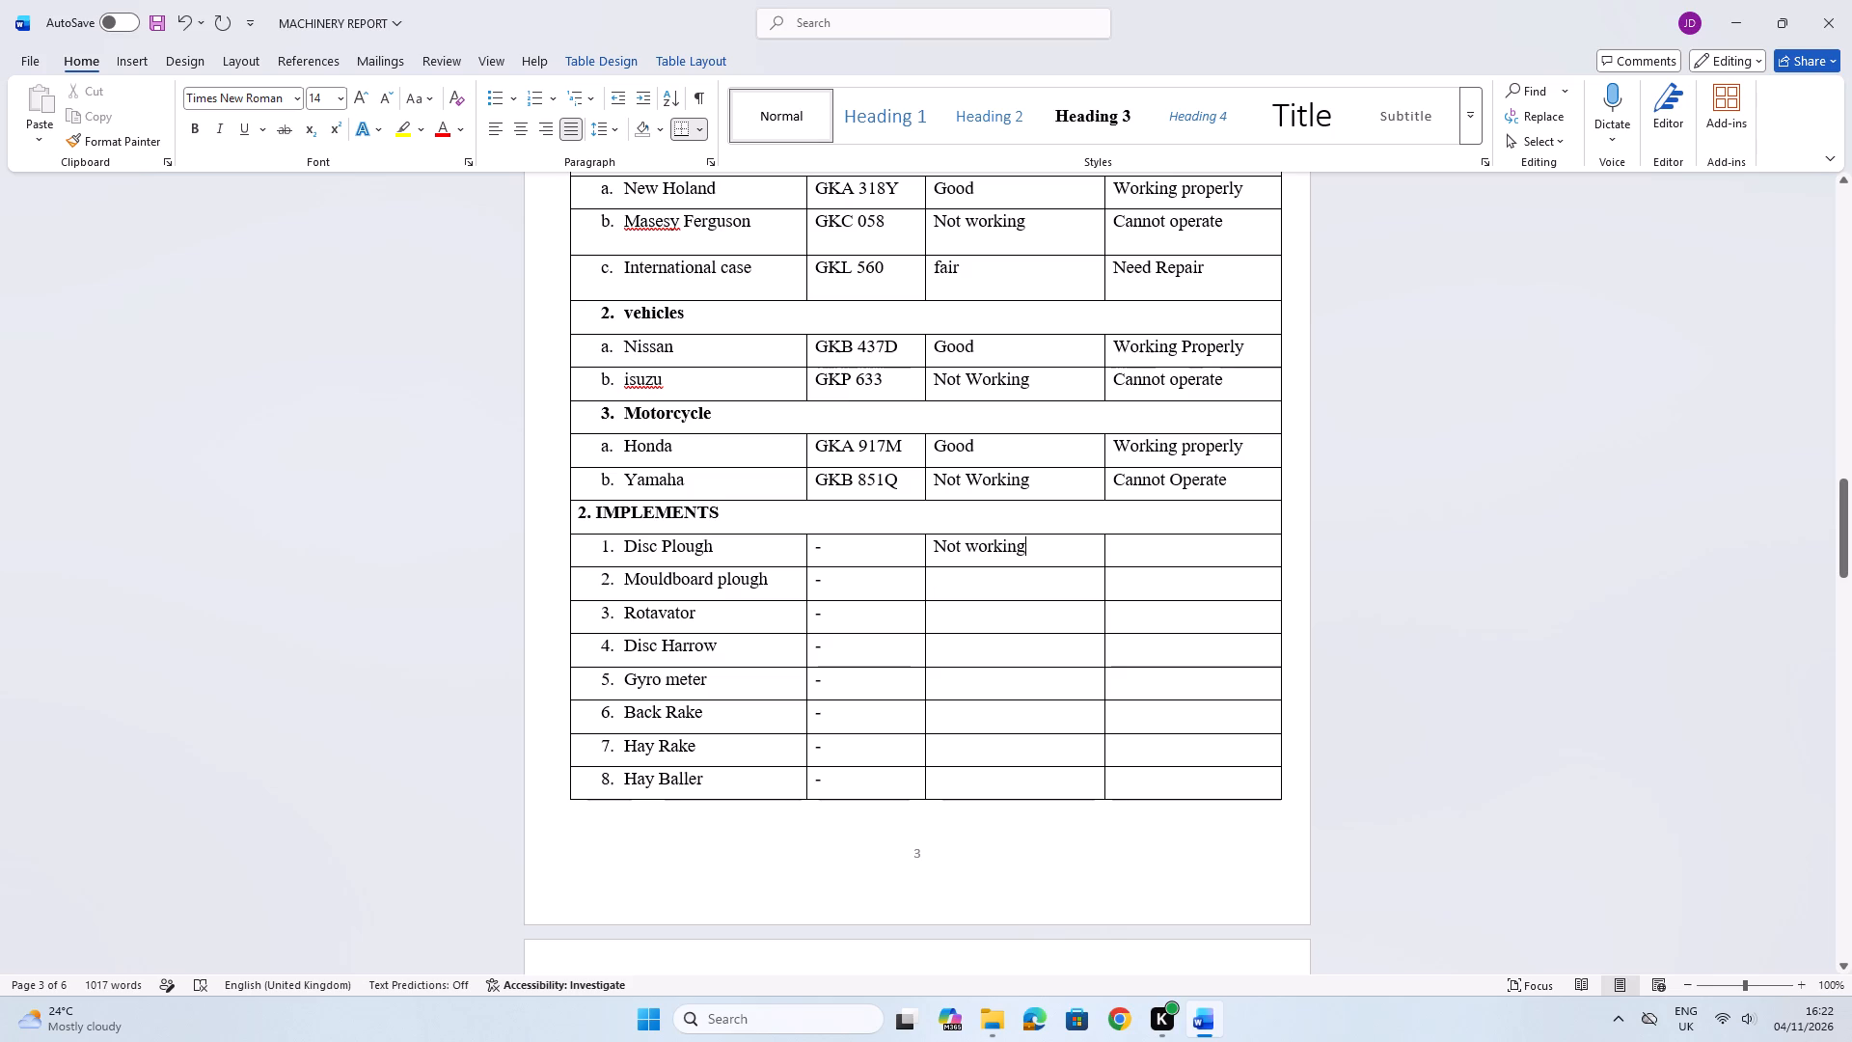
drag(1028, 545, 934, 560)
right_click(936, 560)
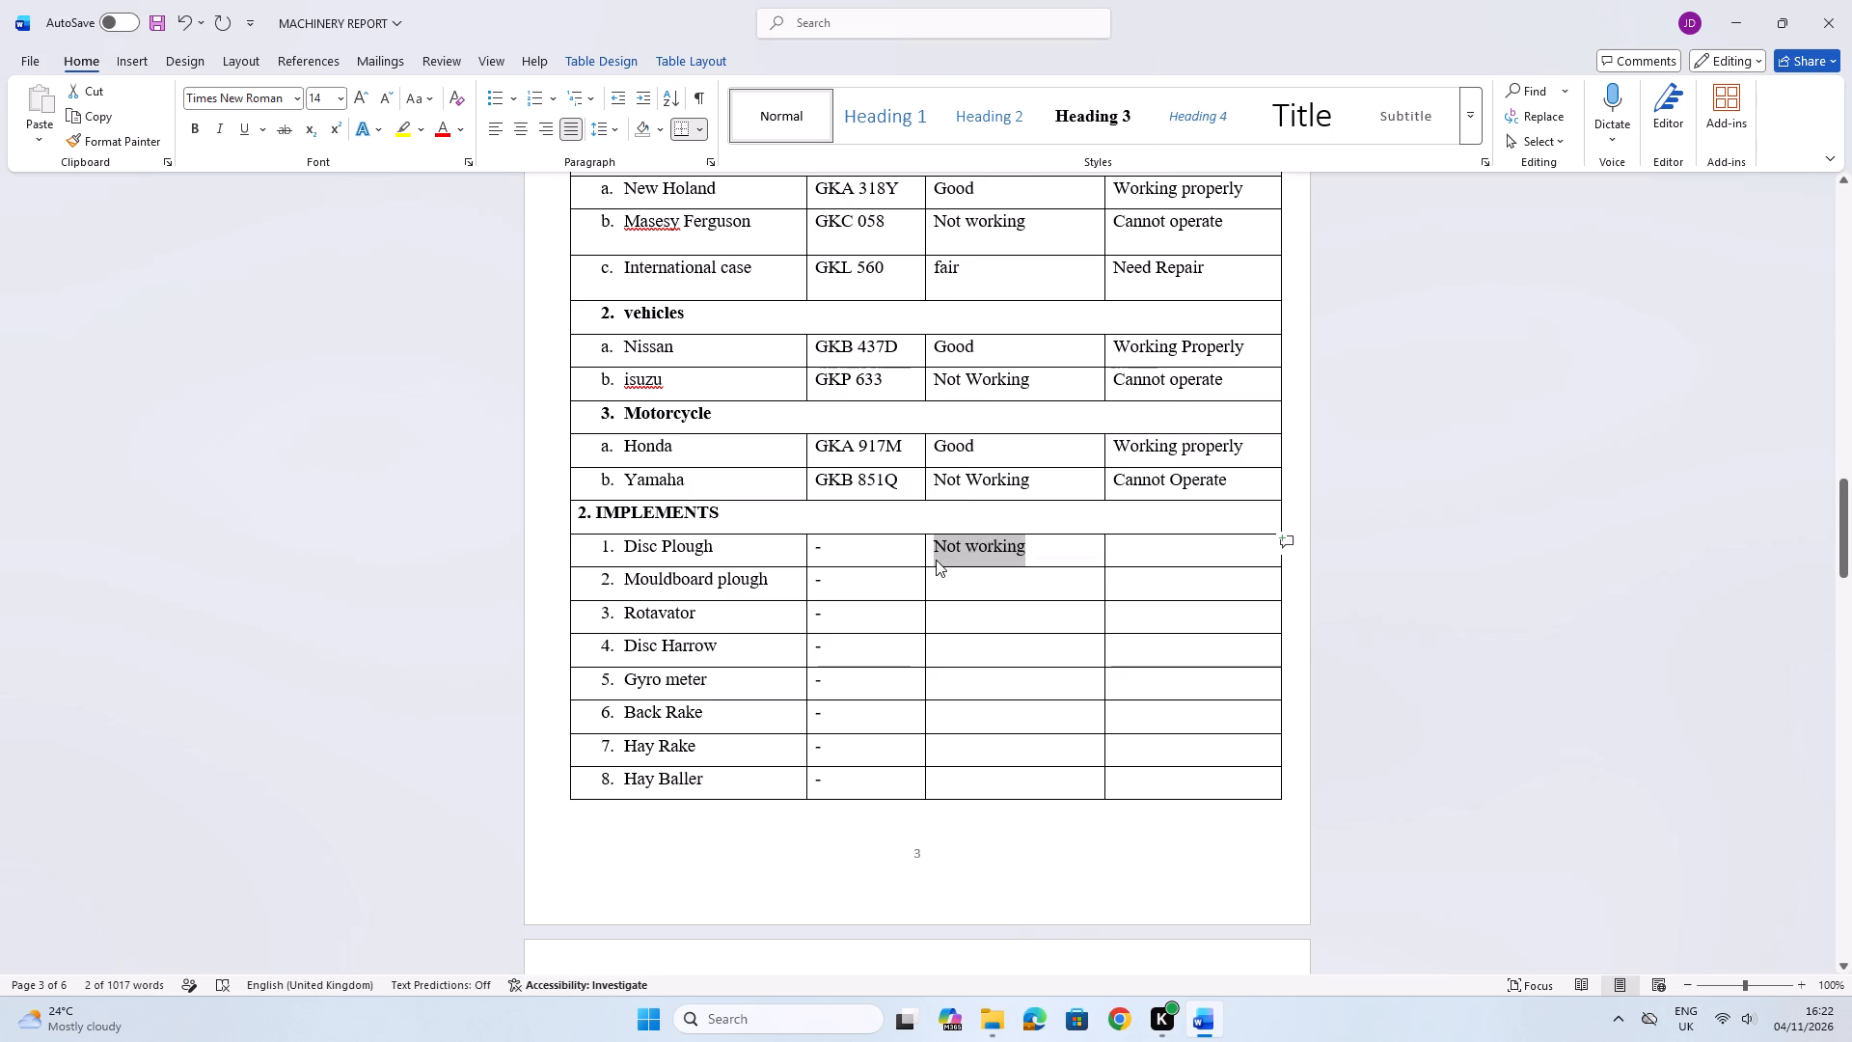
click(985, 151)
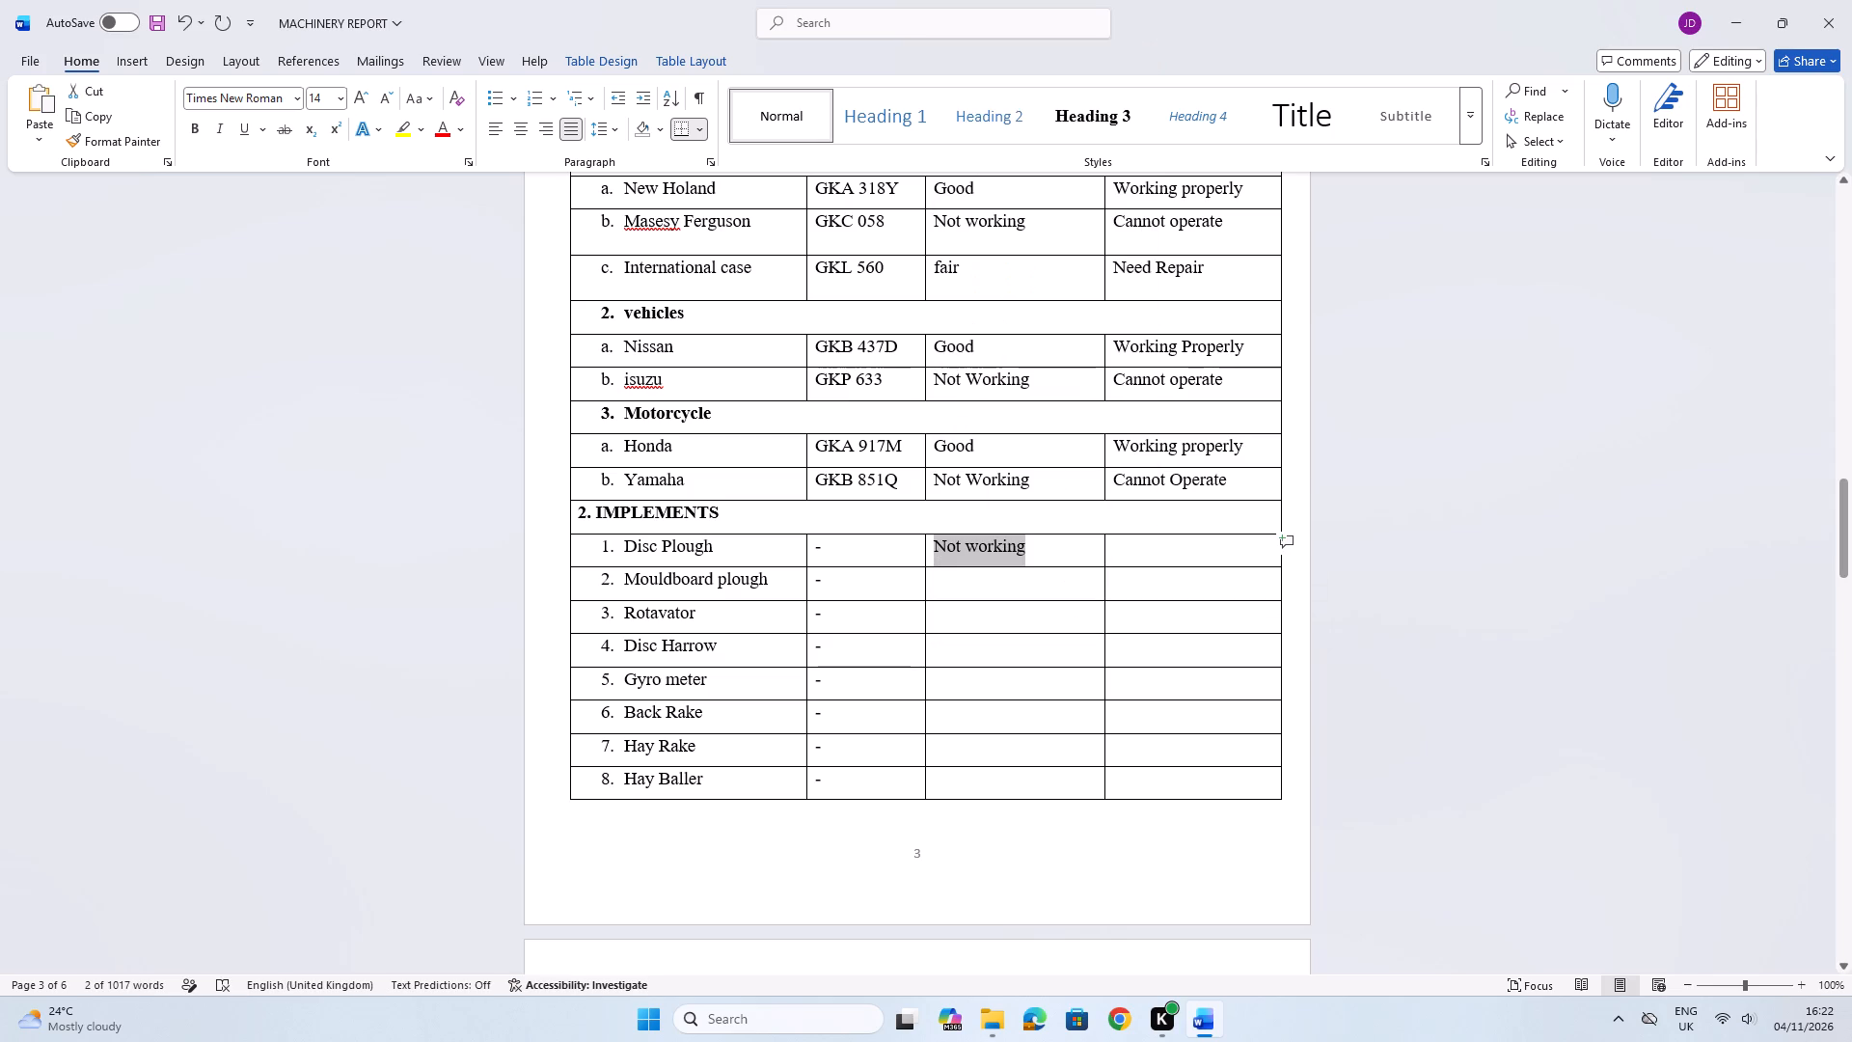
click(1024, 580)
right_click(1024, 580)
click(1080, 217)
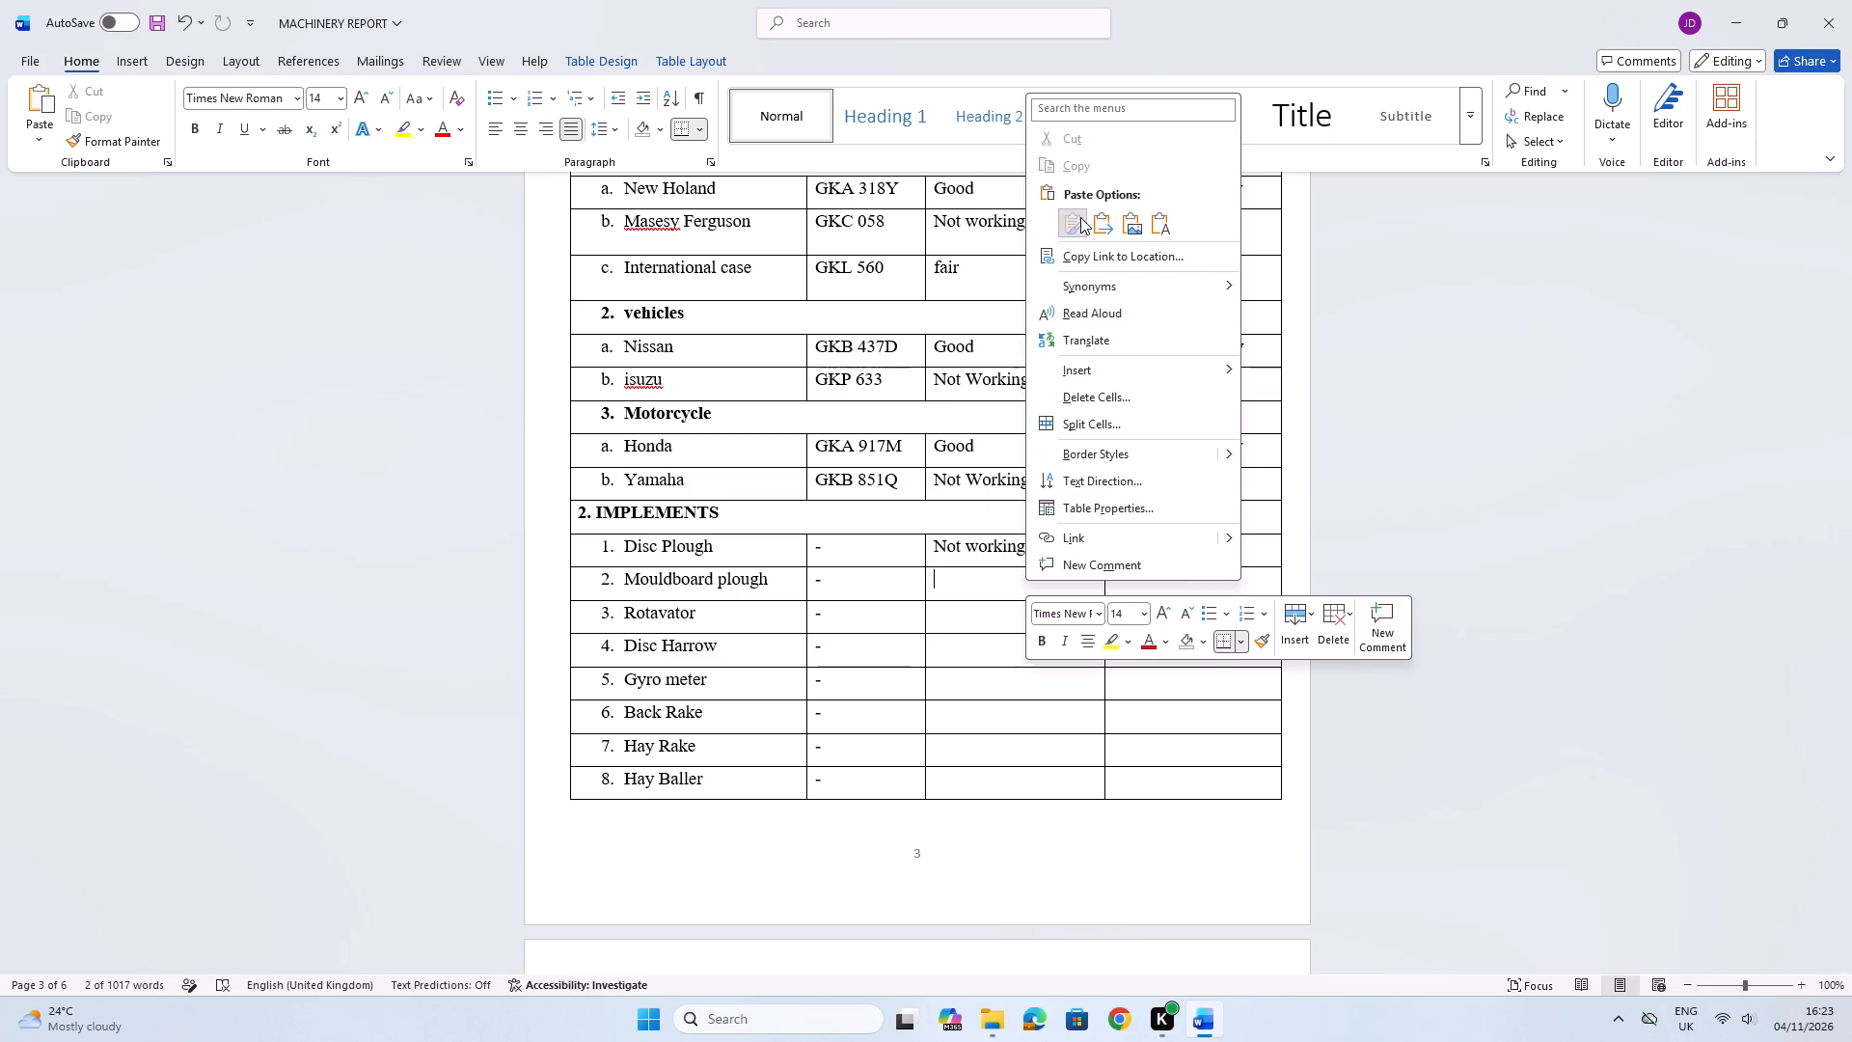
Replace the Disc Plough entry in the third column with "Good".
click(1043, 551)
key(BackSpace)
key(BackSpace)
key(BackSpace)
key(BackSpace)
key(BackSpace)
key(BackSpace)
key(BackSpace)
key(BackSpace)
key(BackSpace)
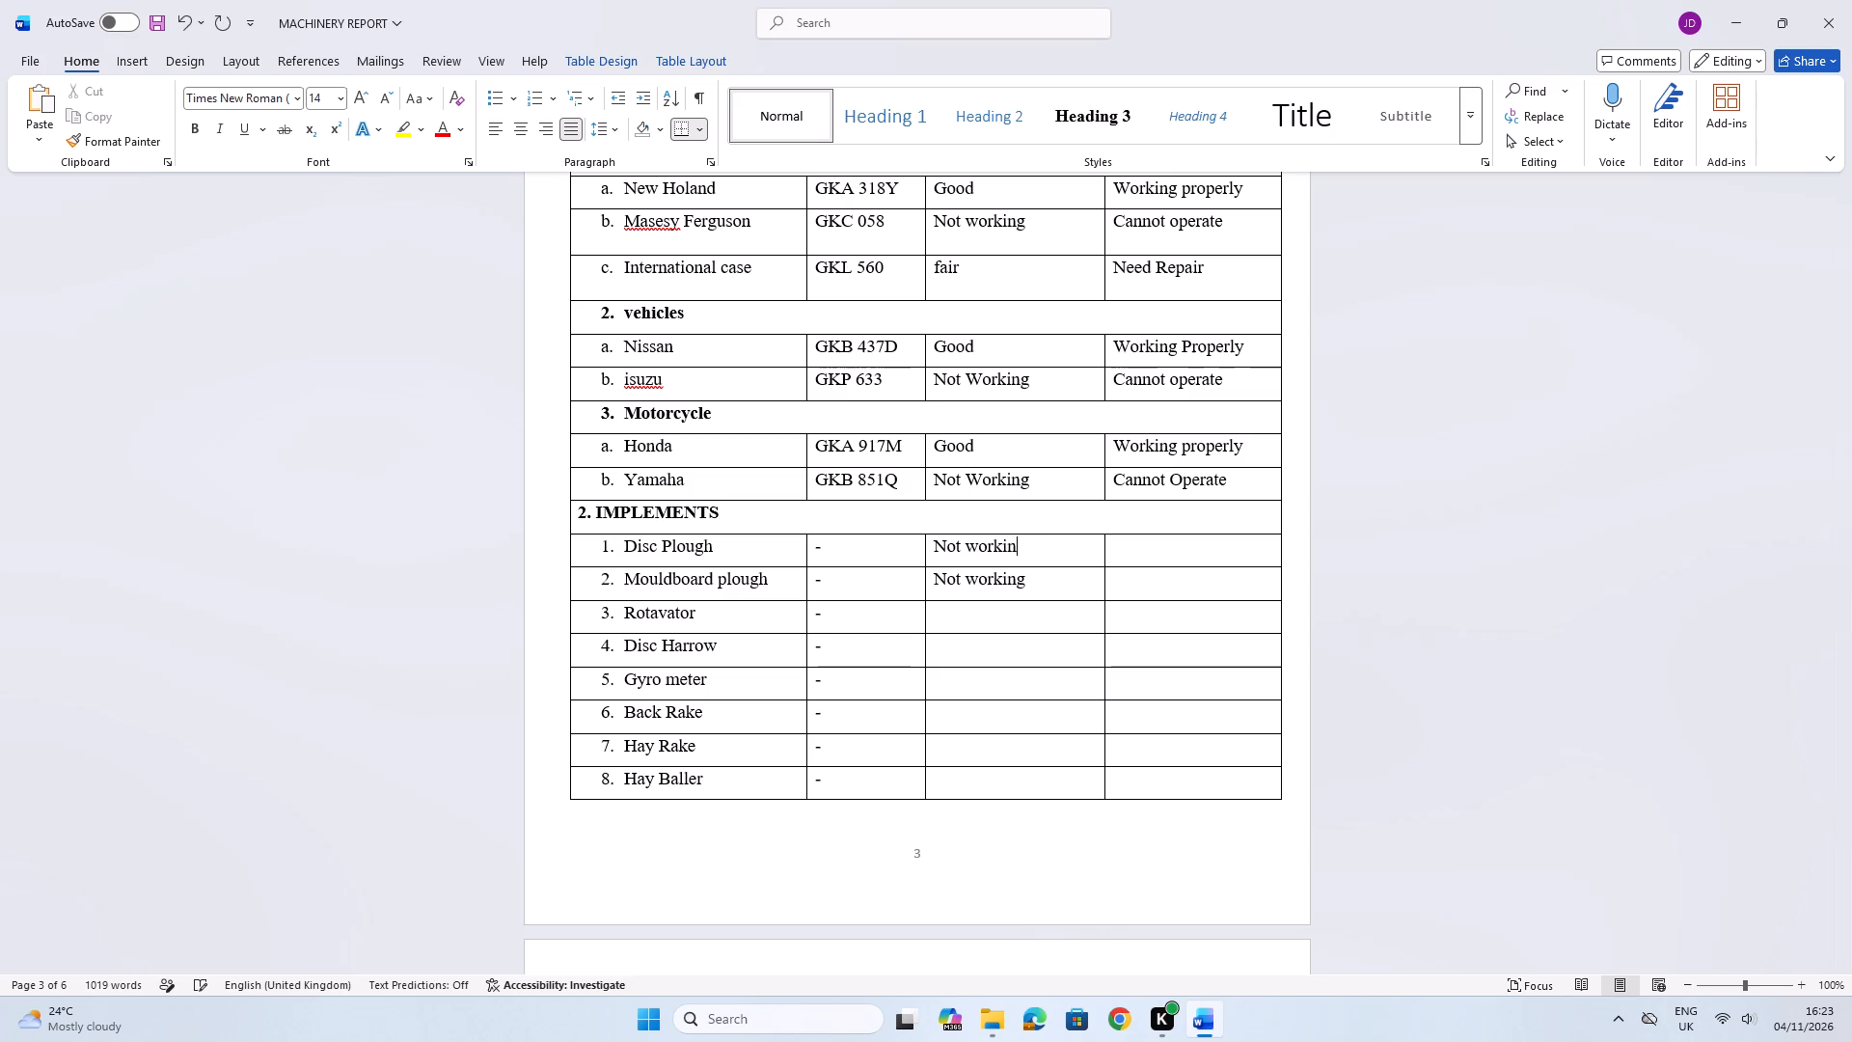
key(BackSpace)
key(BackSpace)
key(g)
text(ood)
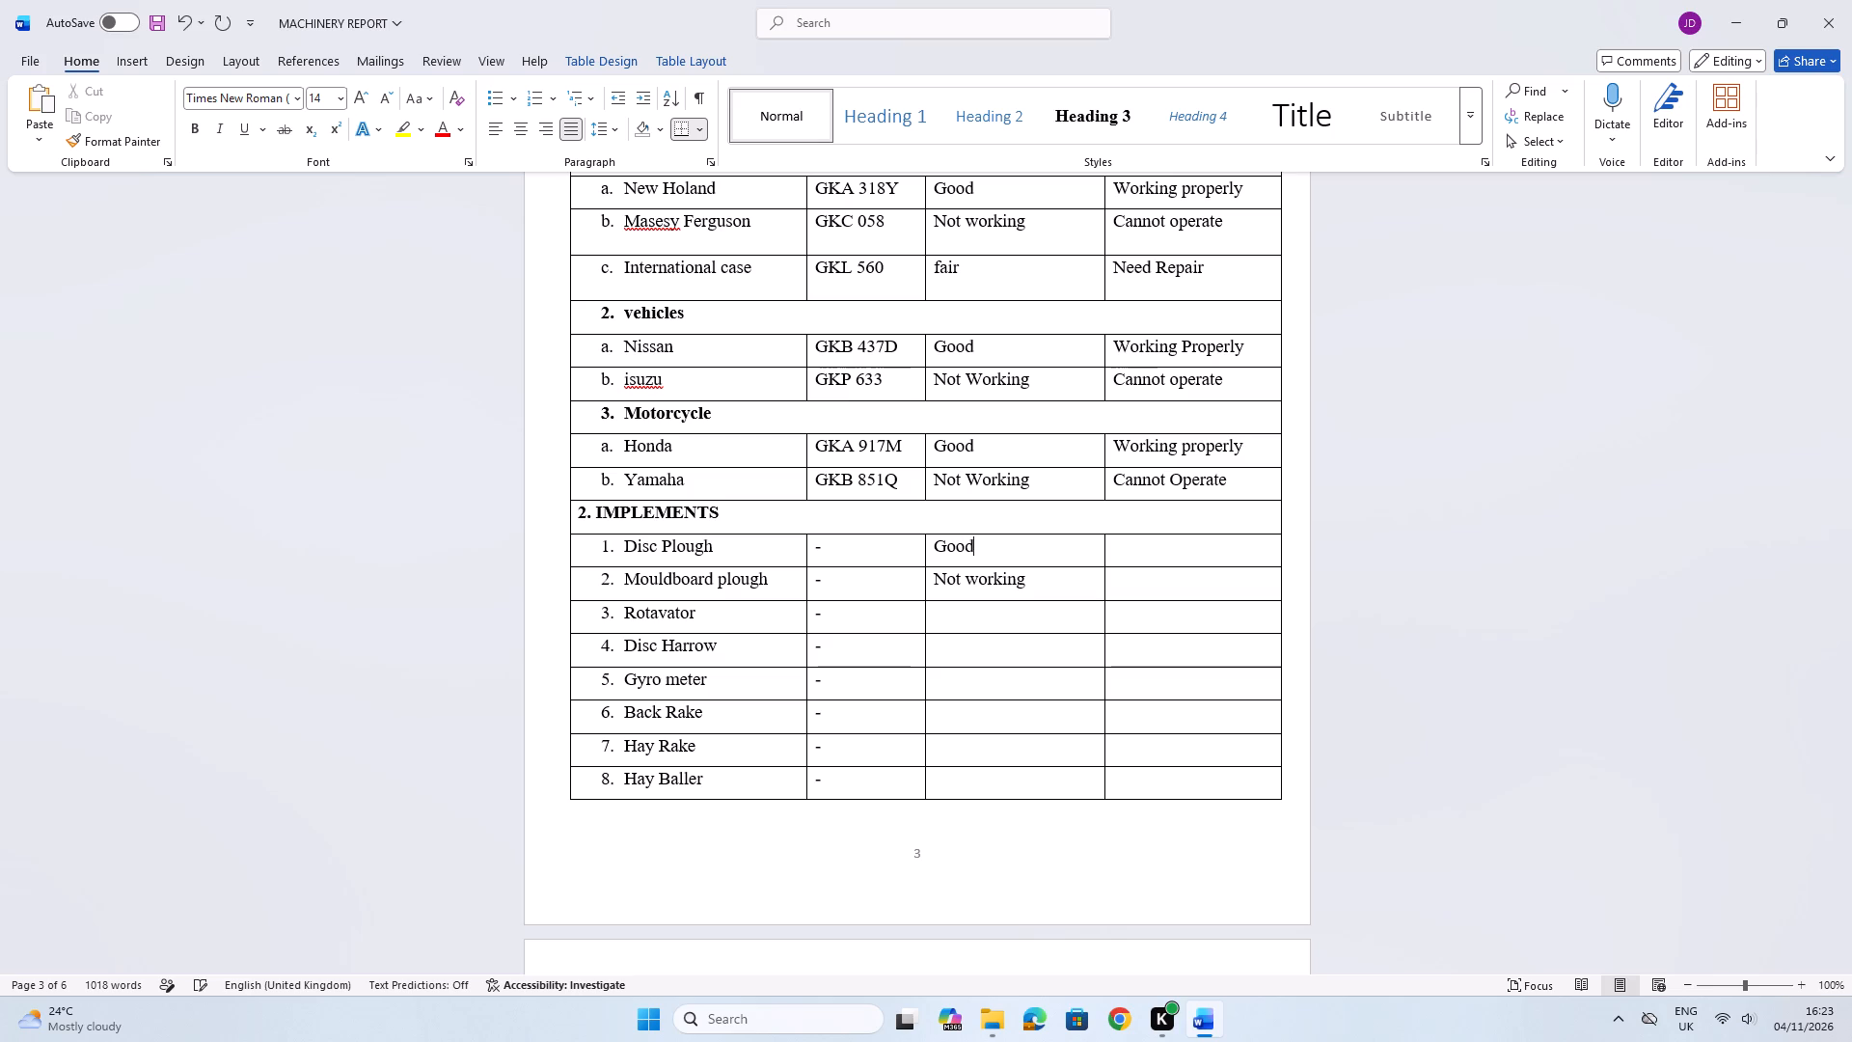
Fill the third column with "Not working" for Rotavator, Gyro meter and Back Rake, and "Good" for Disc Harrow.
right_click(994, 618)
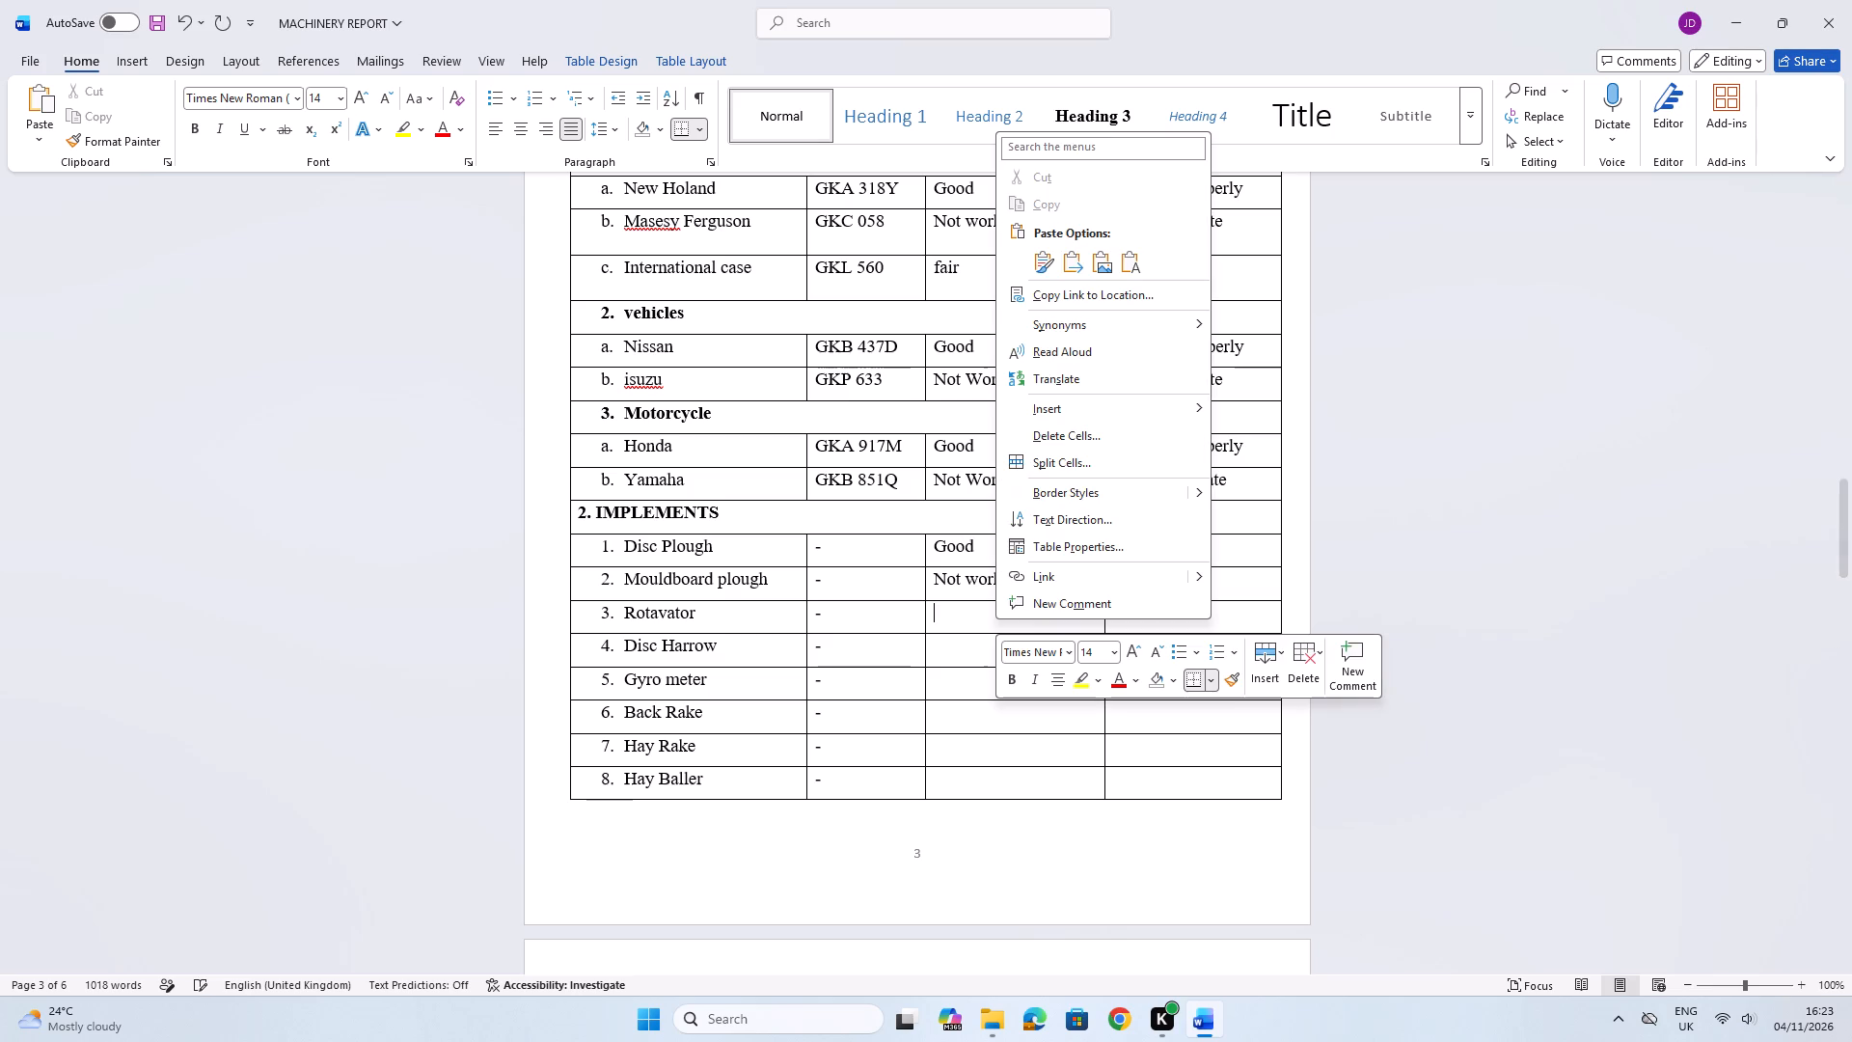
click(1033, 260)
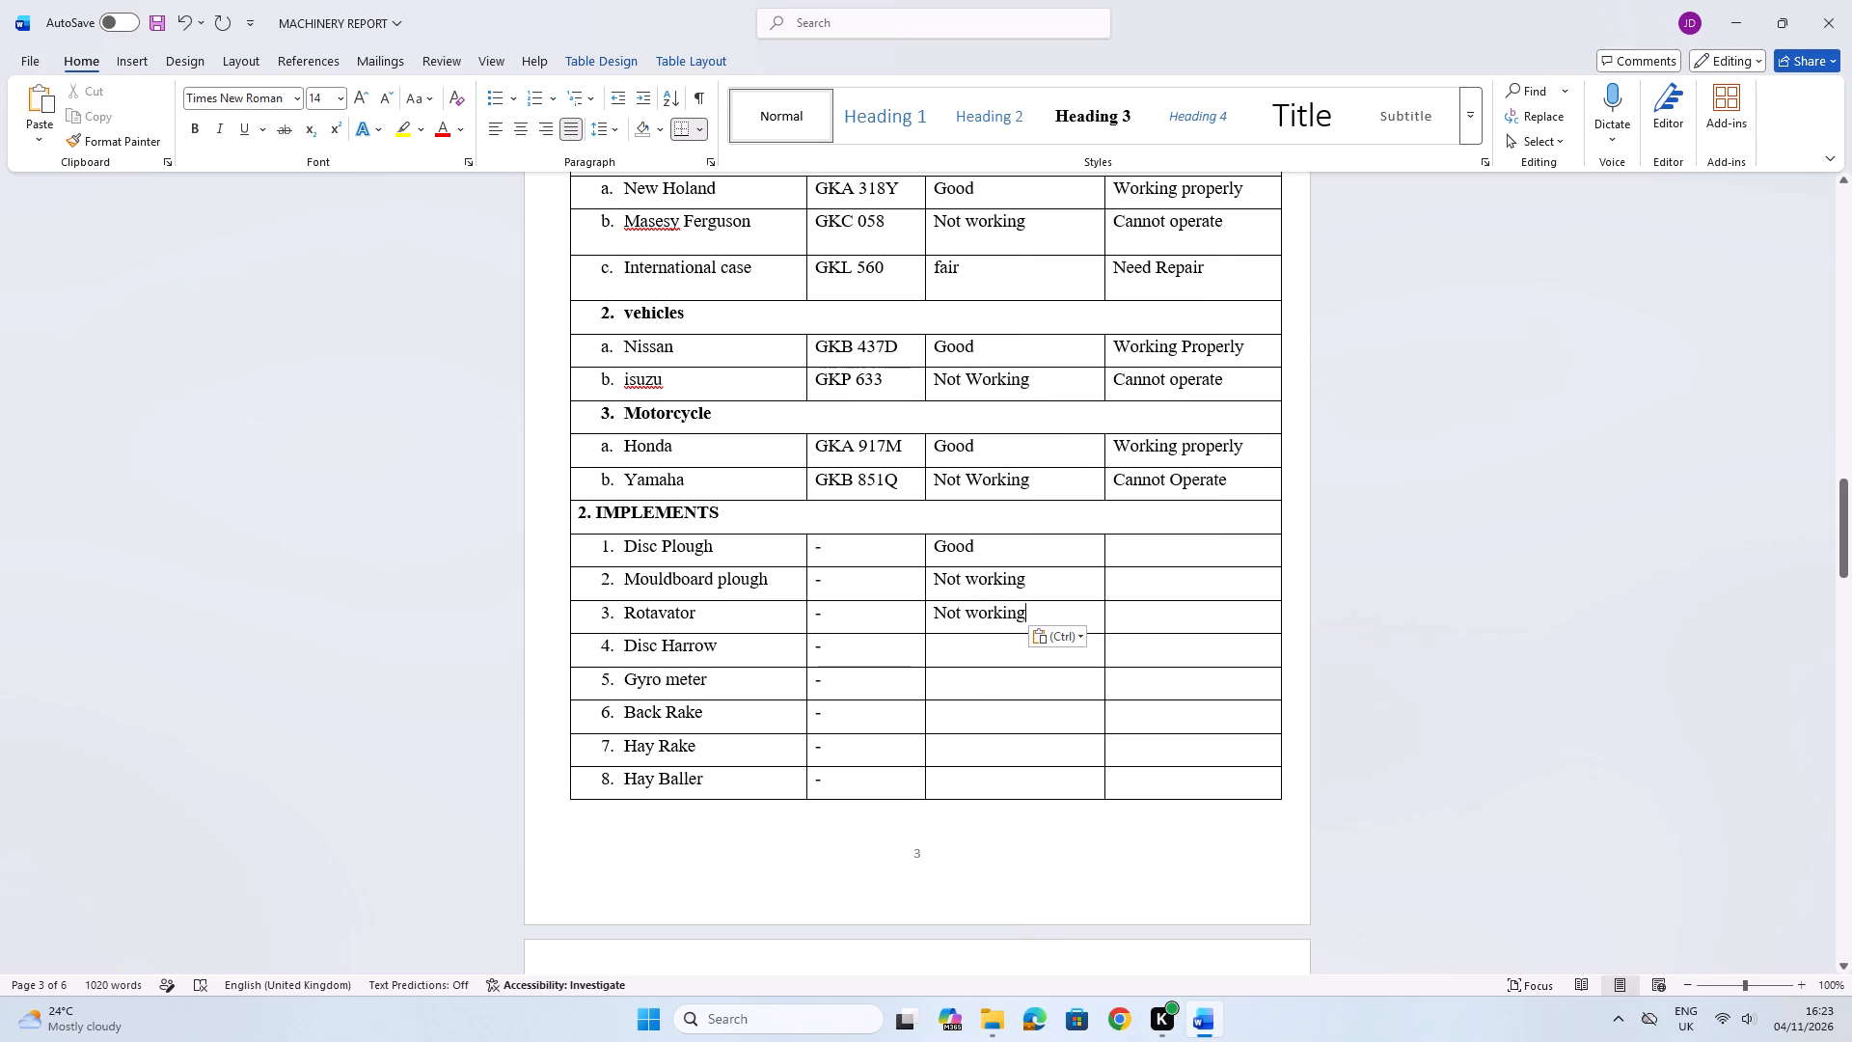
click(967, 647)
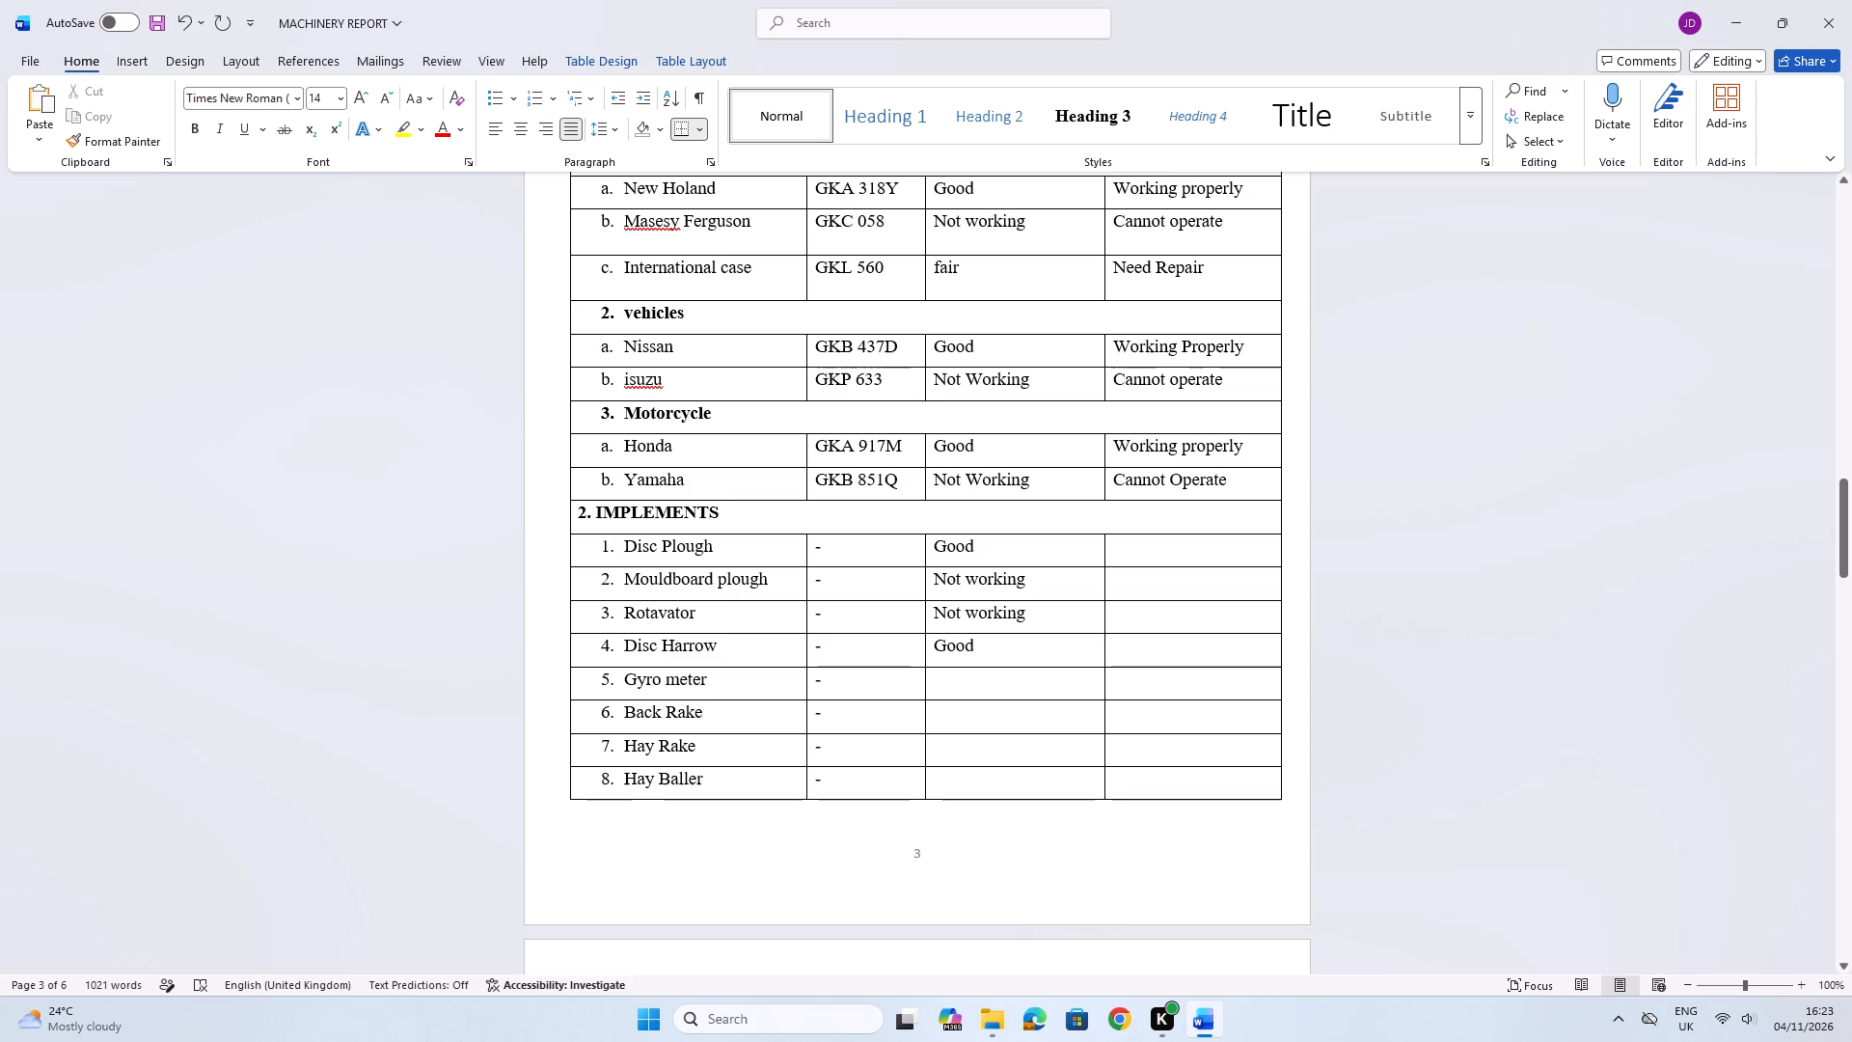
drag(941, 682, 985, 727)
right_click(985, 727)
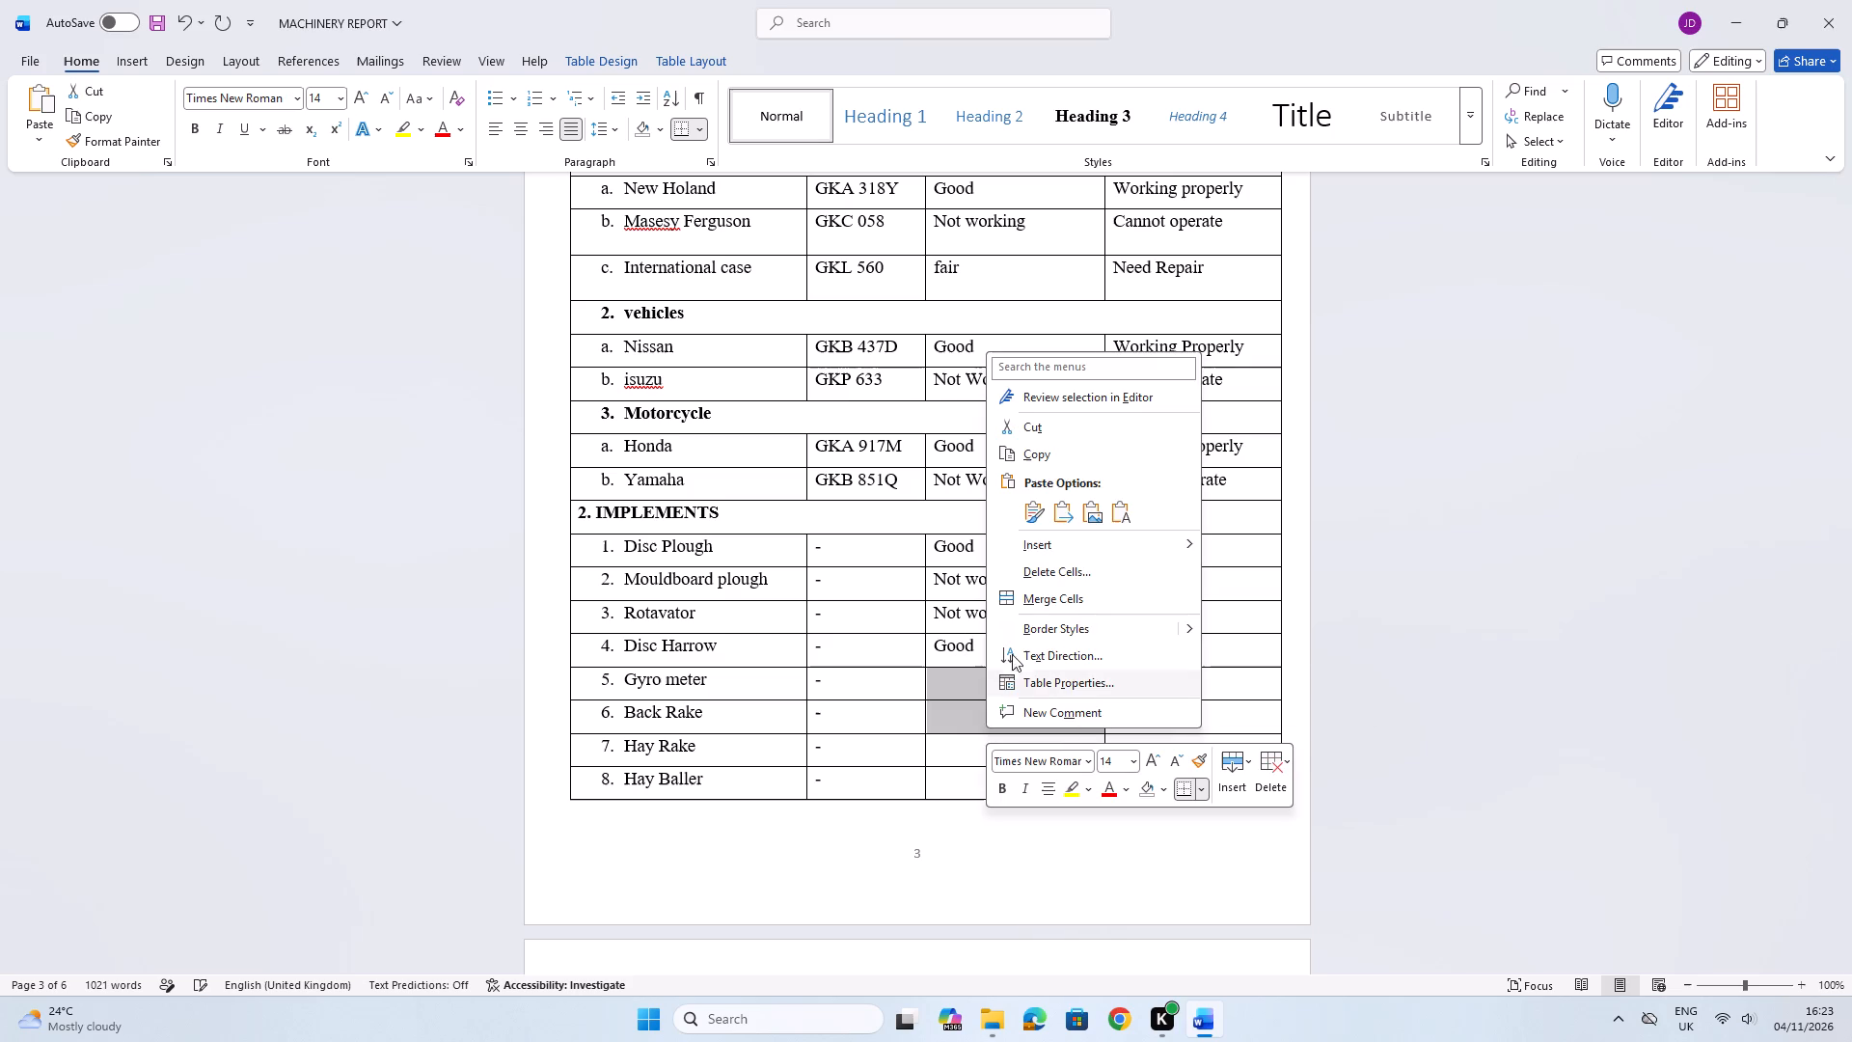
click(1033, 507)
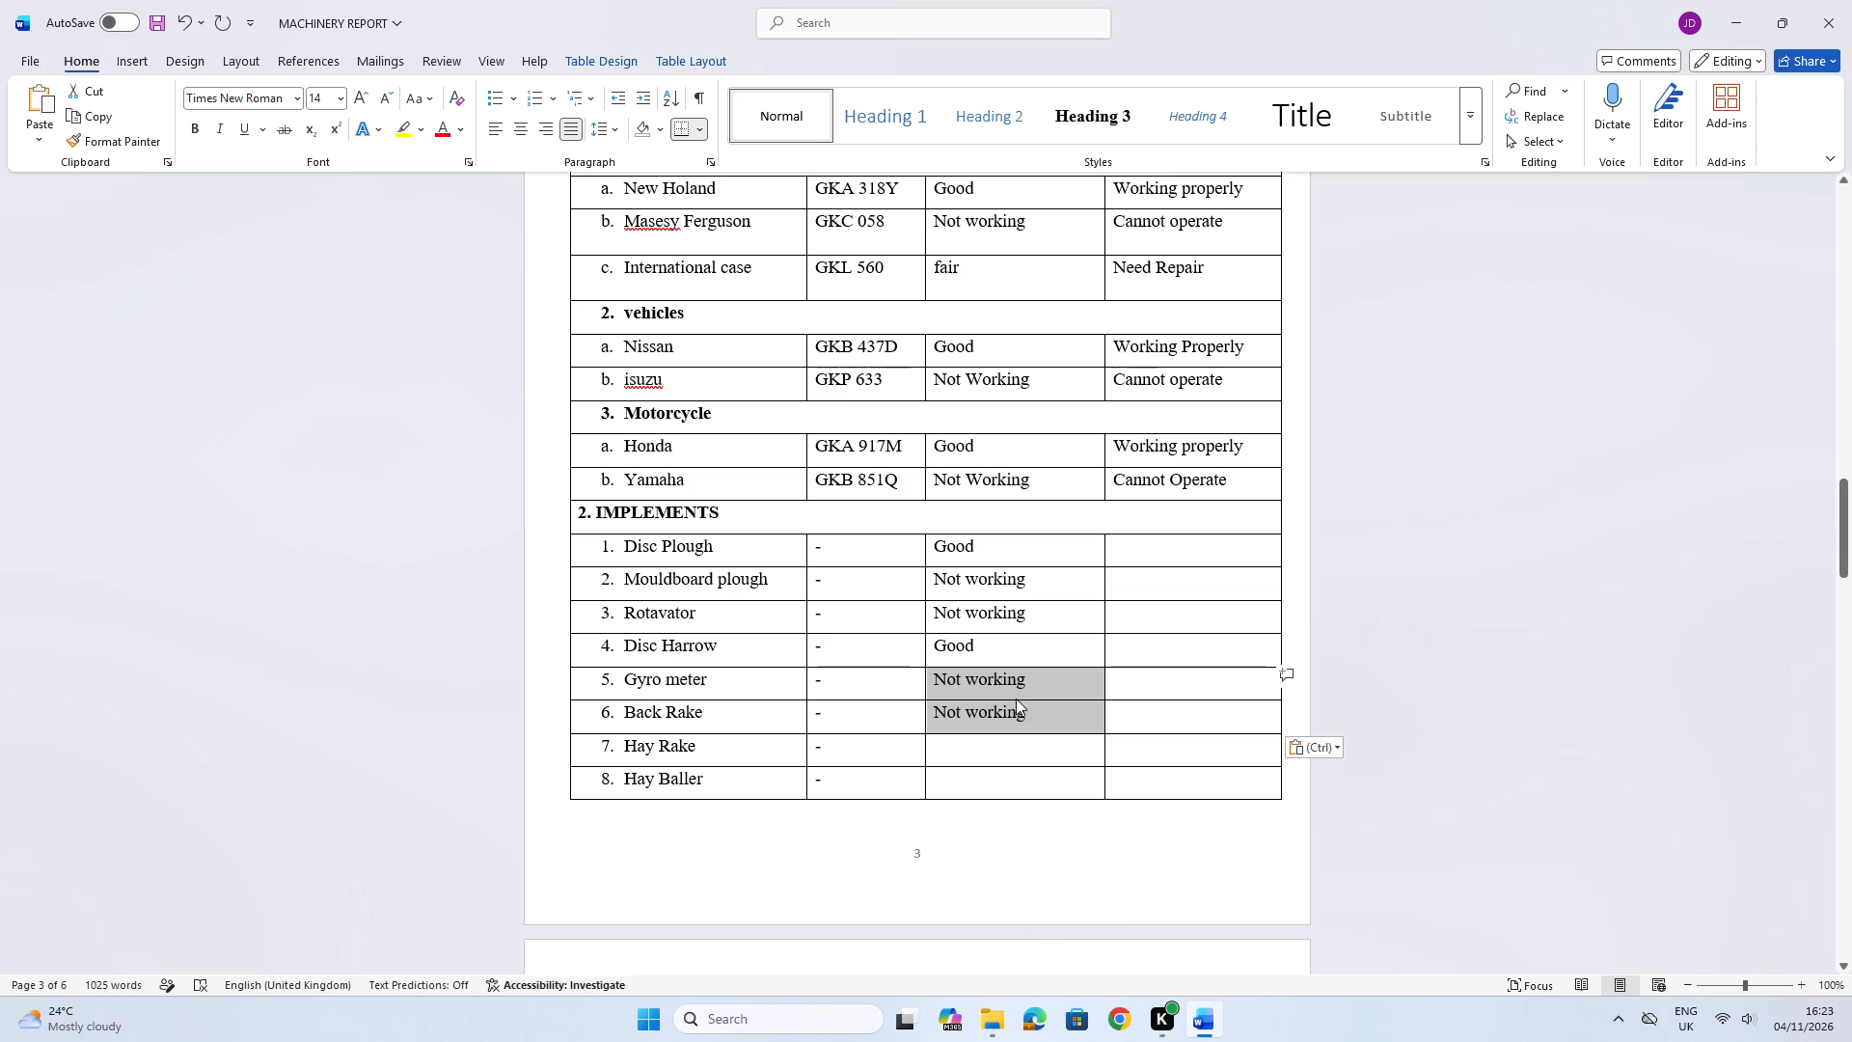
Enter "Good" in the third column for Hay Rake and Hay Baller.
click(971, 745)
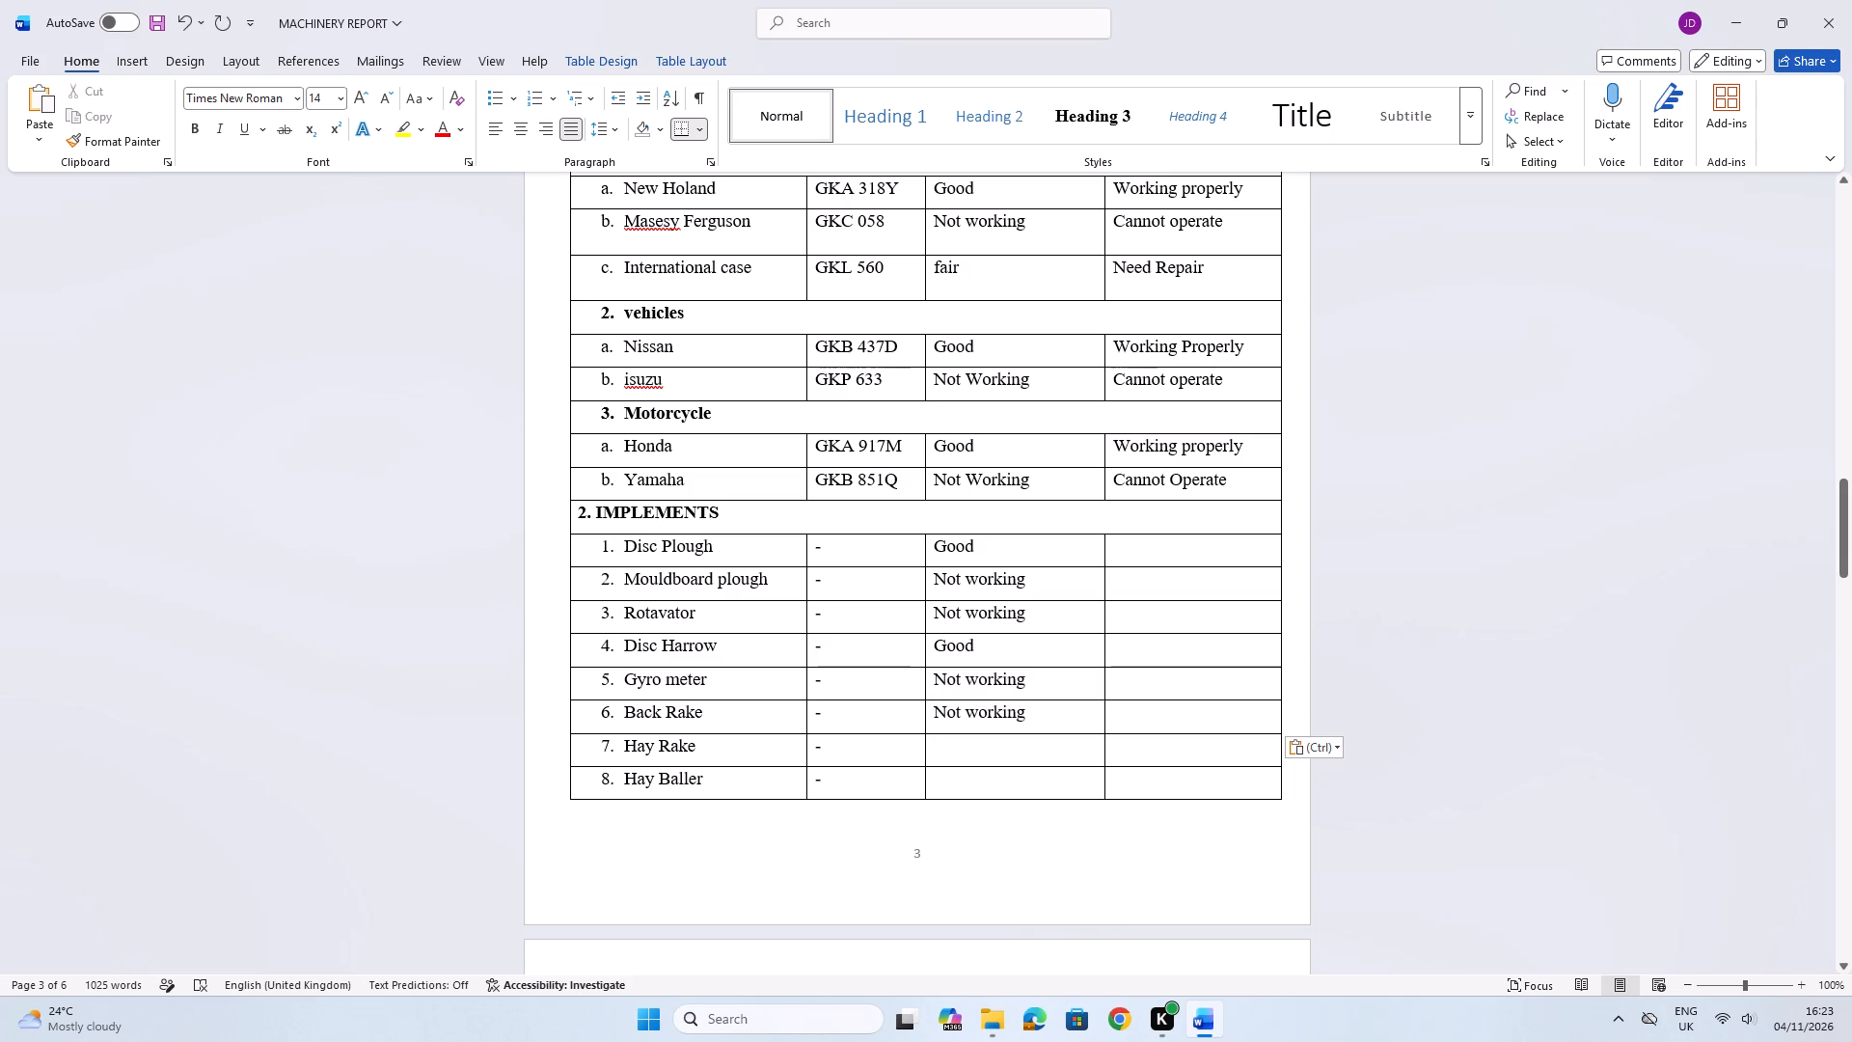
key(g)
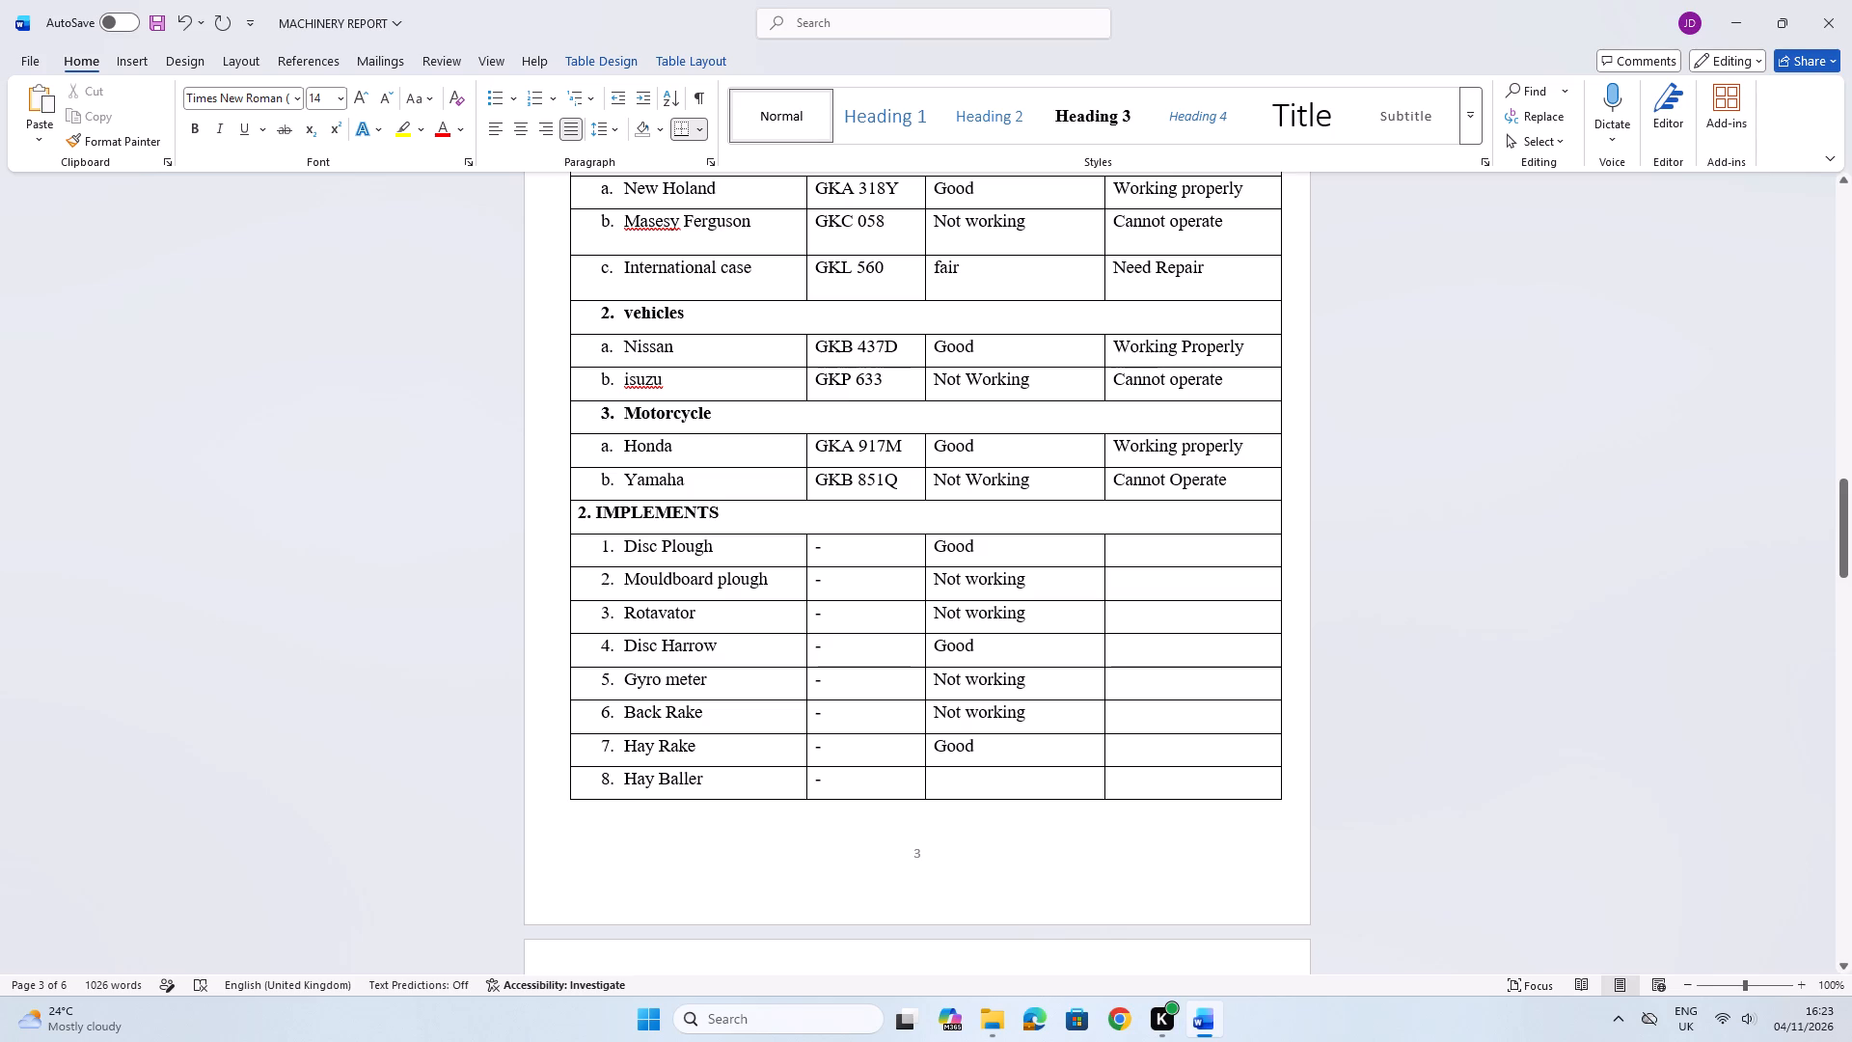
click(974, 775)
key(g)
text(ood)
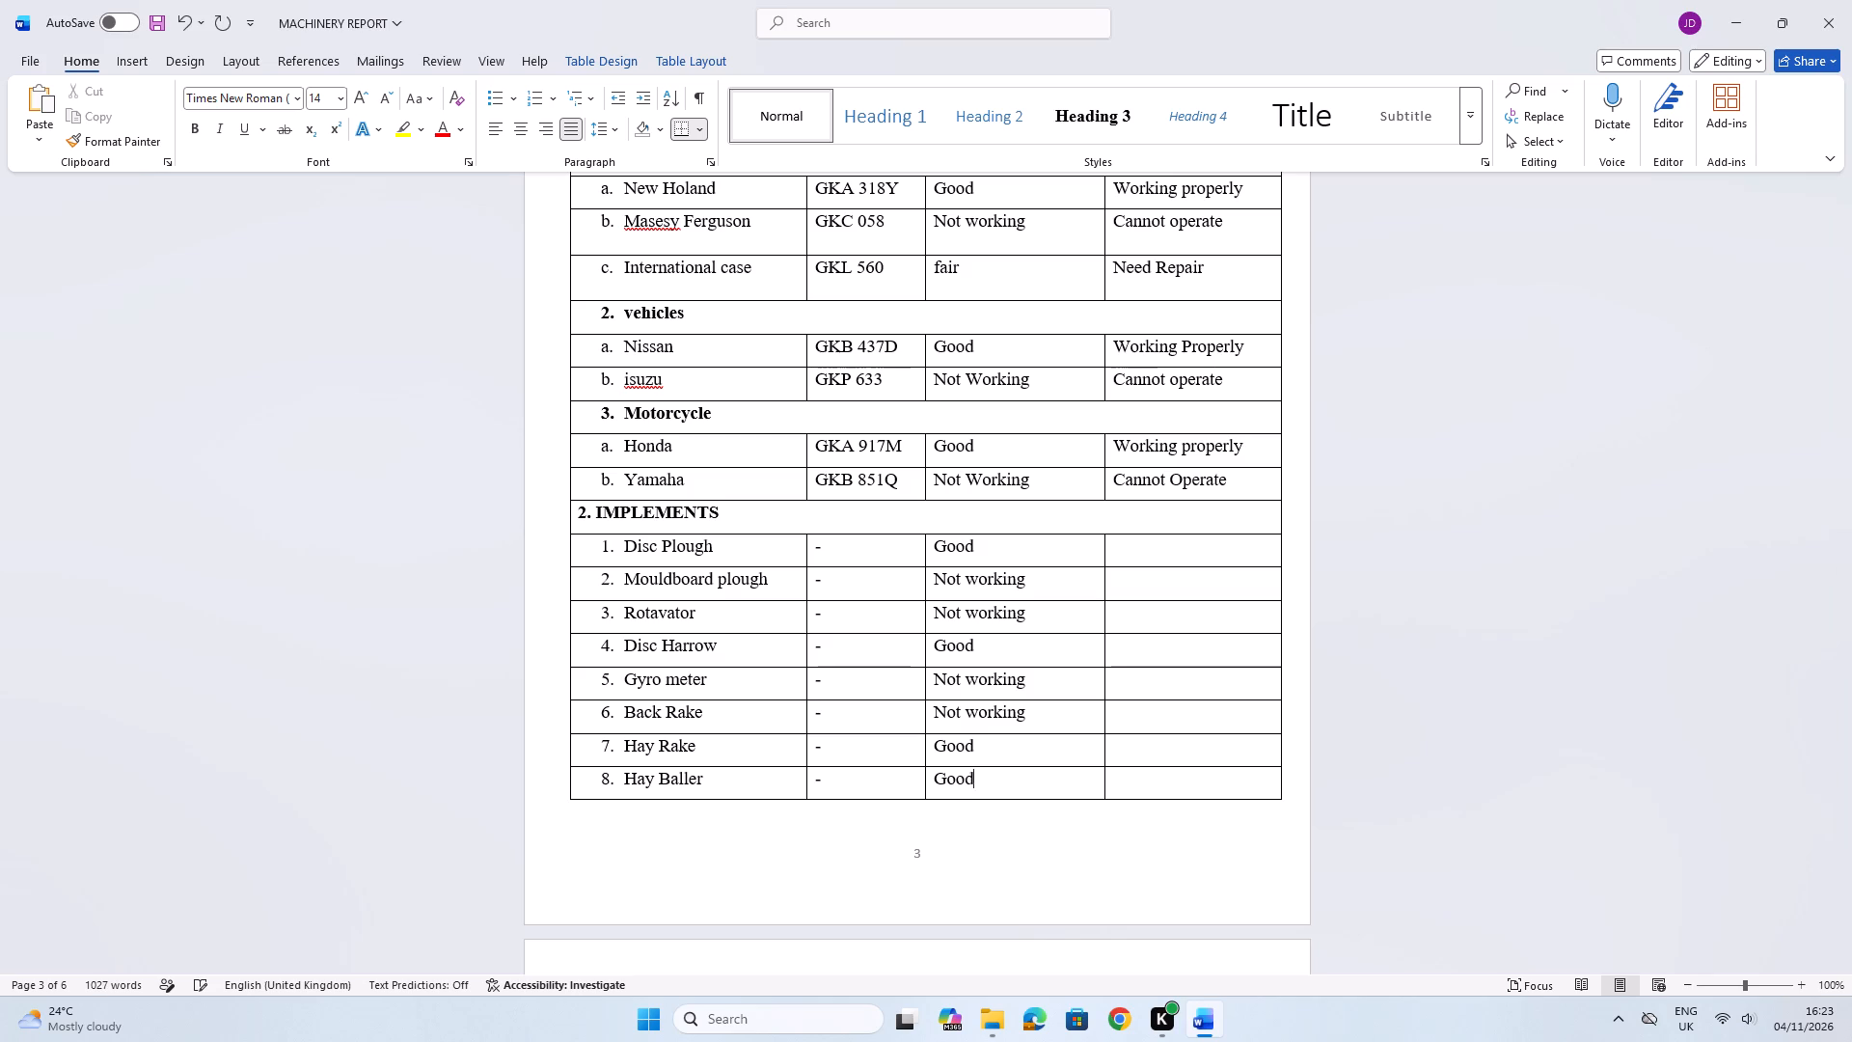
Paste "Not working" into the third column for Maize Planter and item 10.
scroll(964, 776, down, 5)
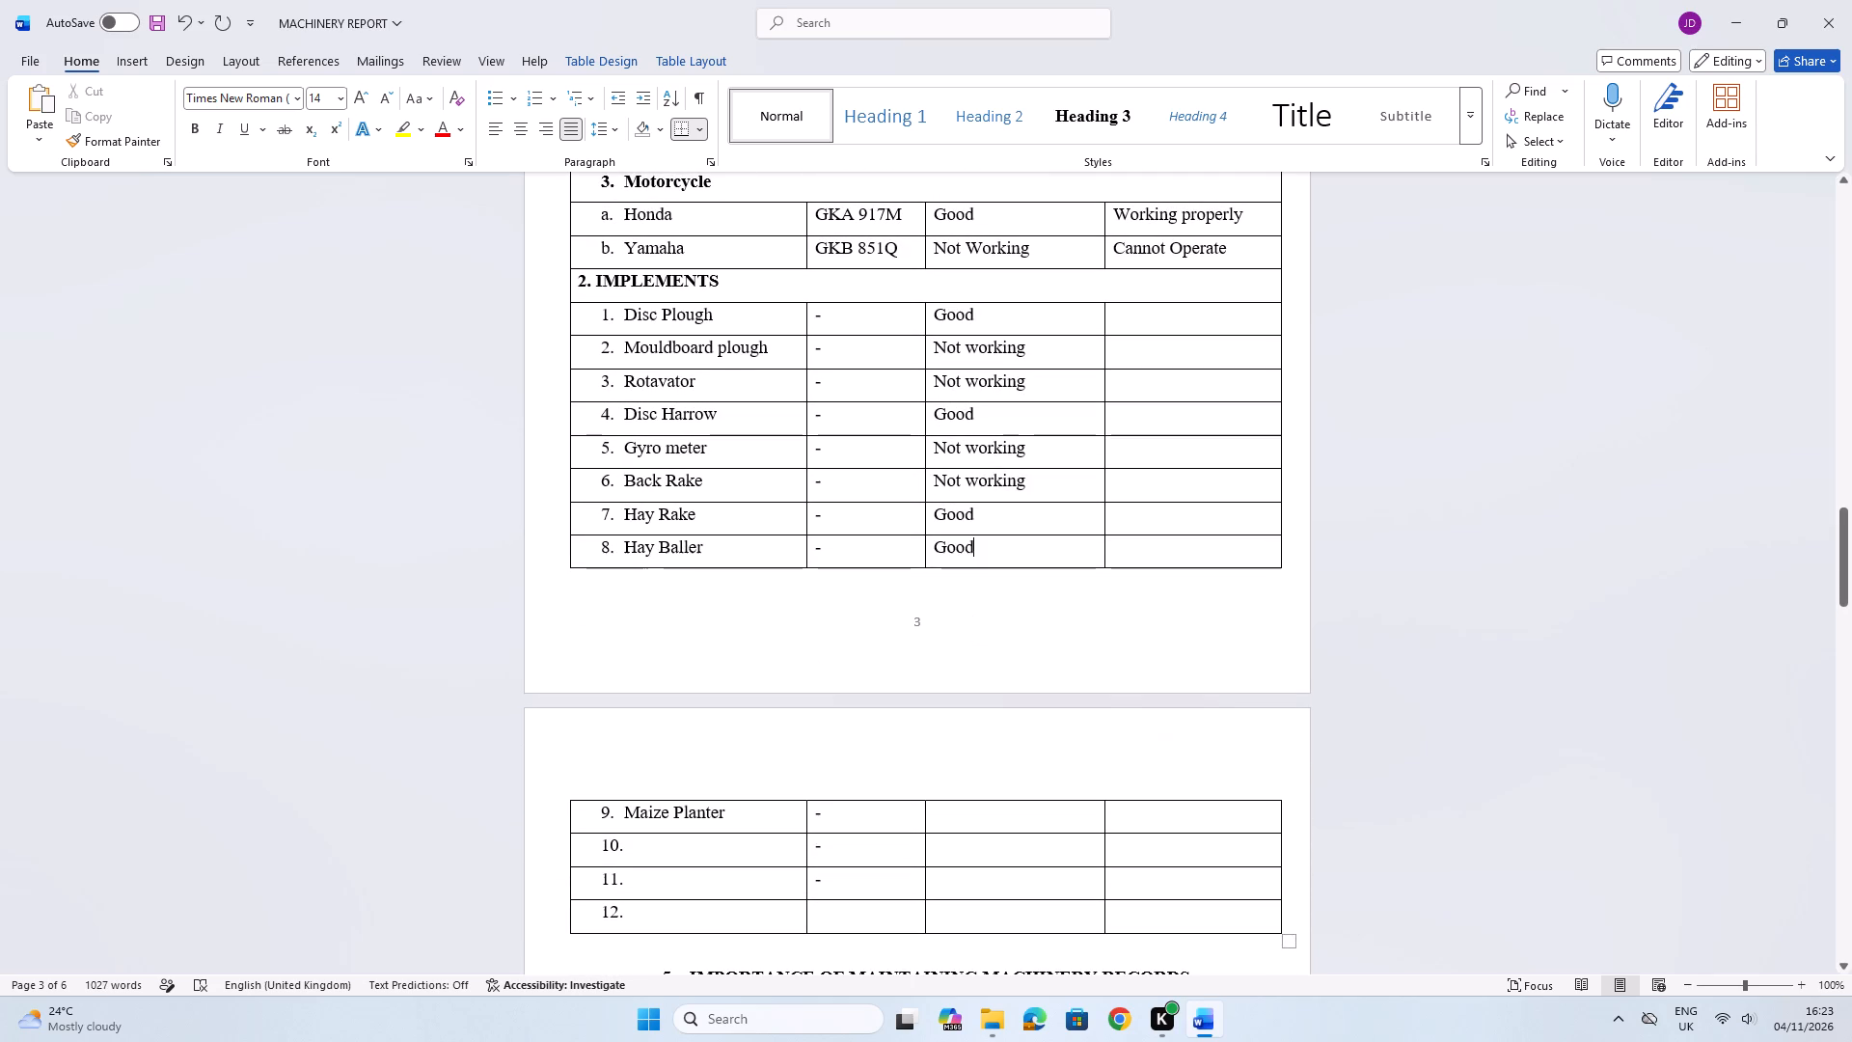
drag(951, 809, 988, 849)
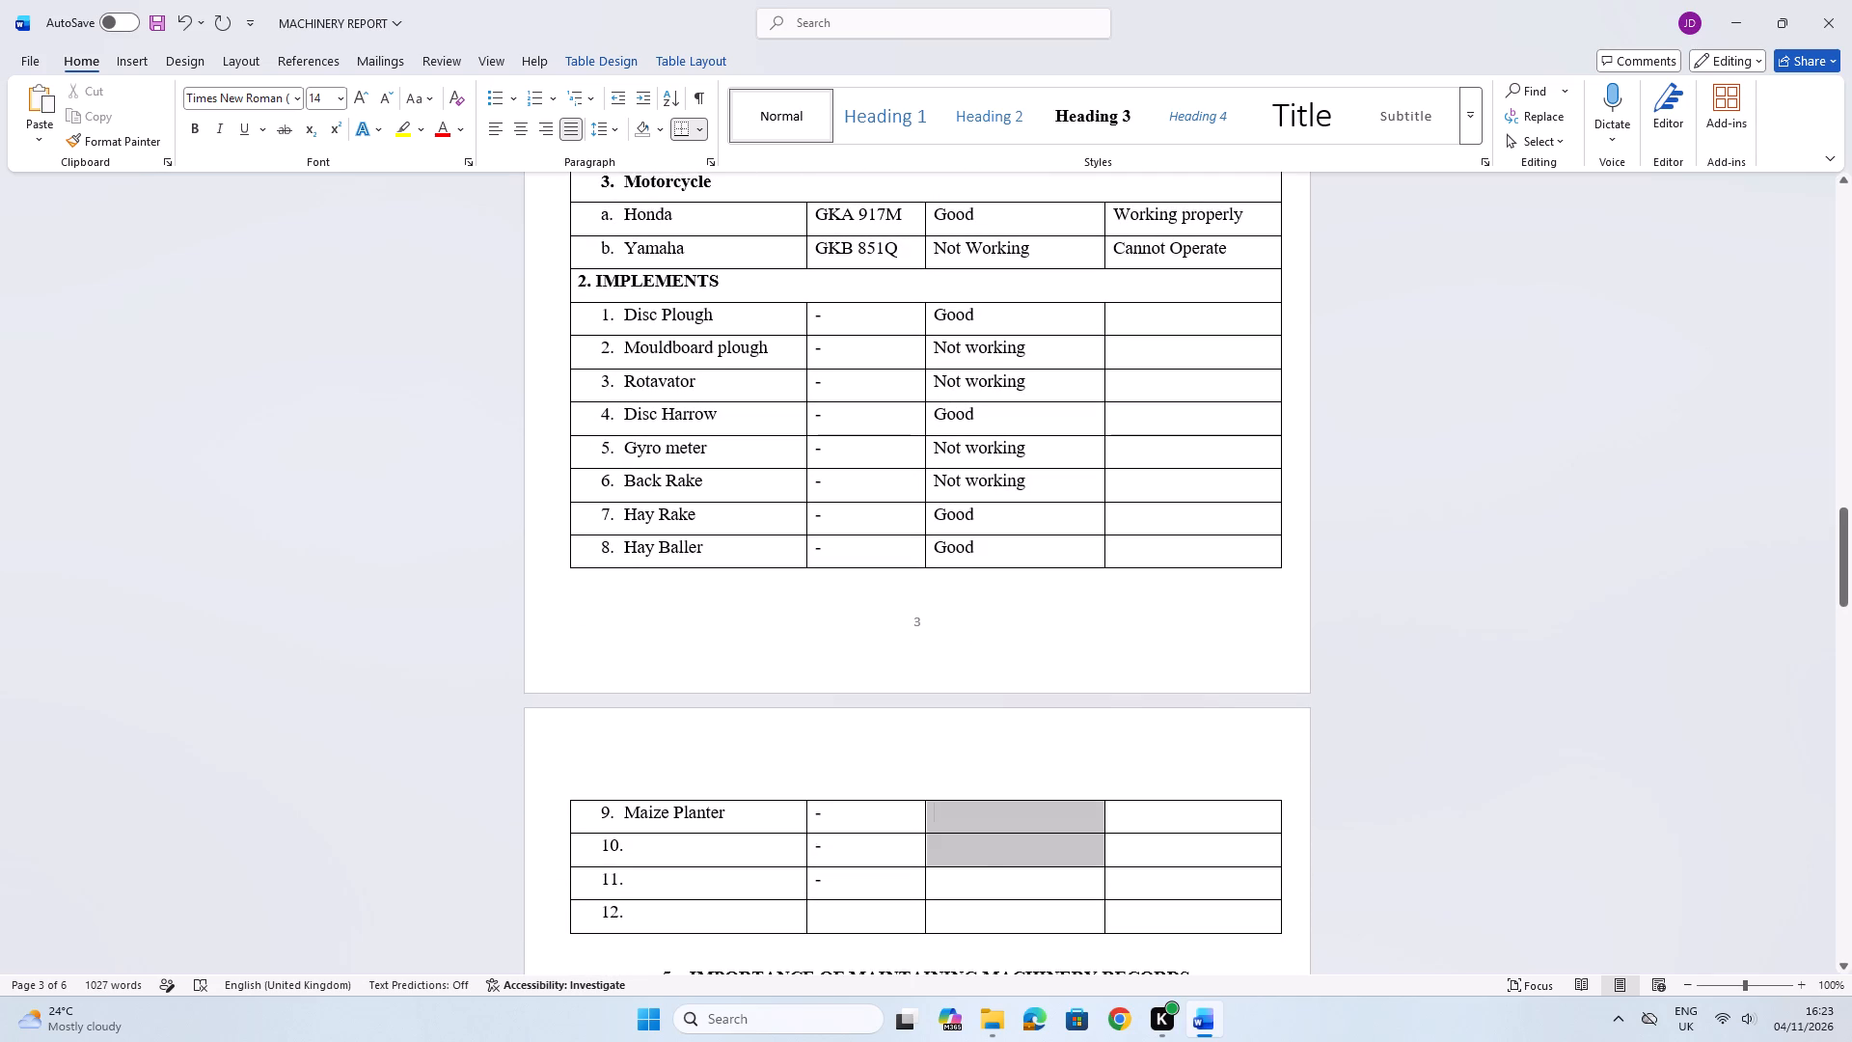
drag(988, 849, 997, 852)
right_click(998, 845)
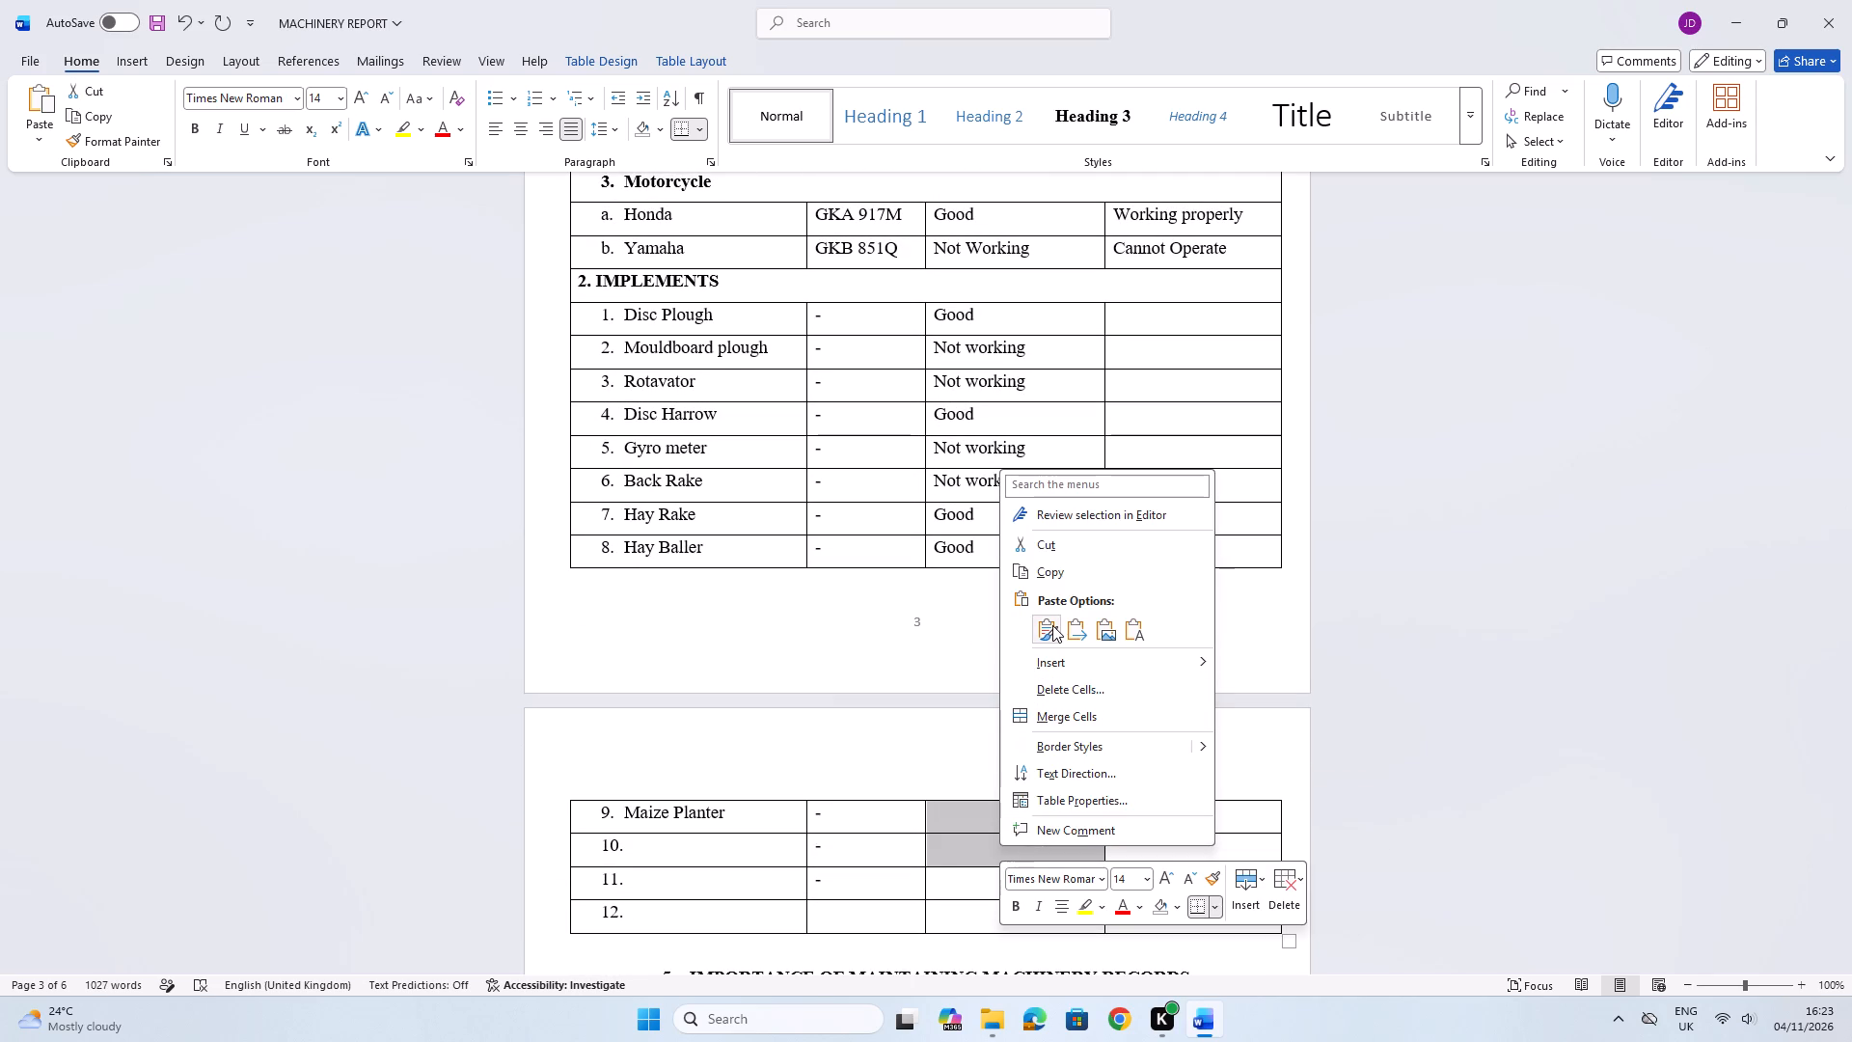
click(1052, 625)
Save the machinery report.
key(ctrl+s)
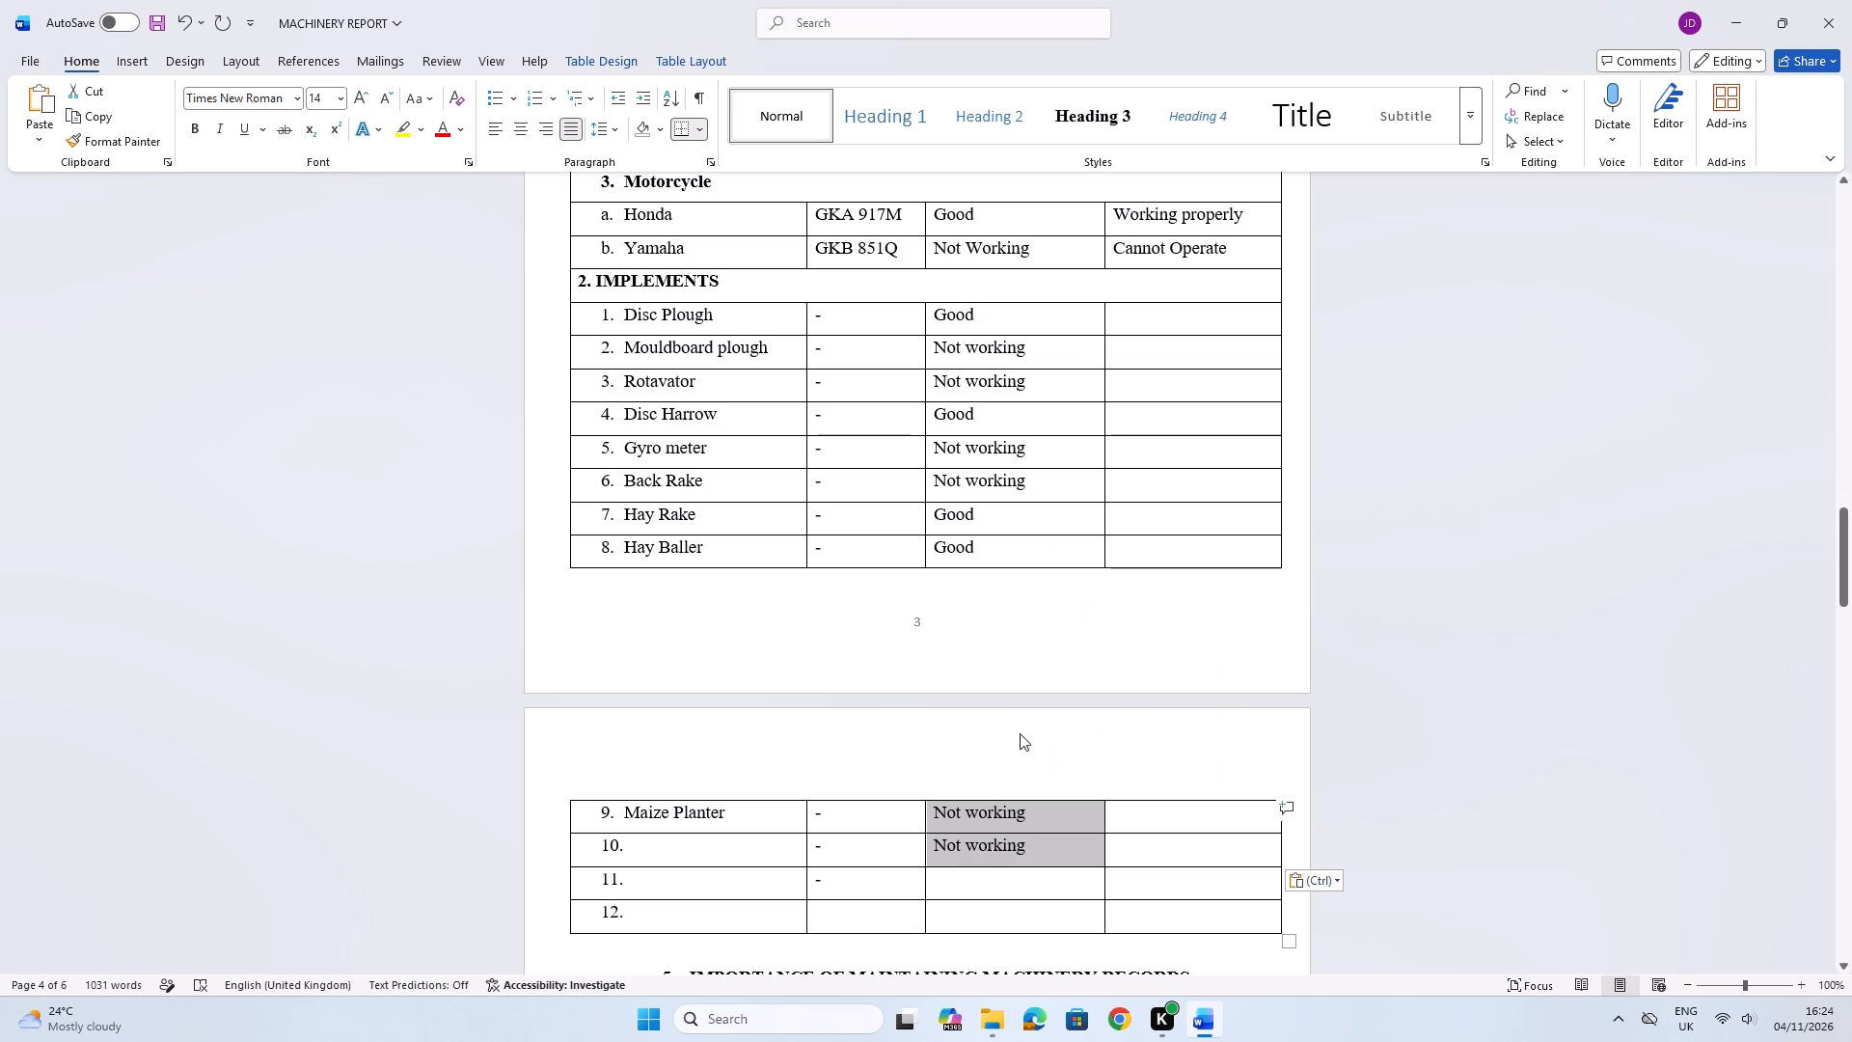
click(152, 18)
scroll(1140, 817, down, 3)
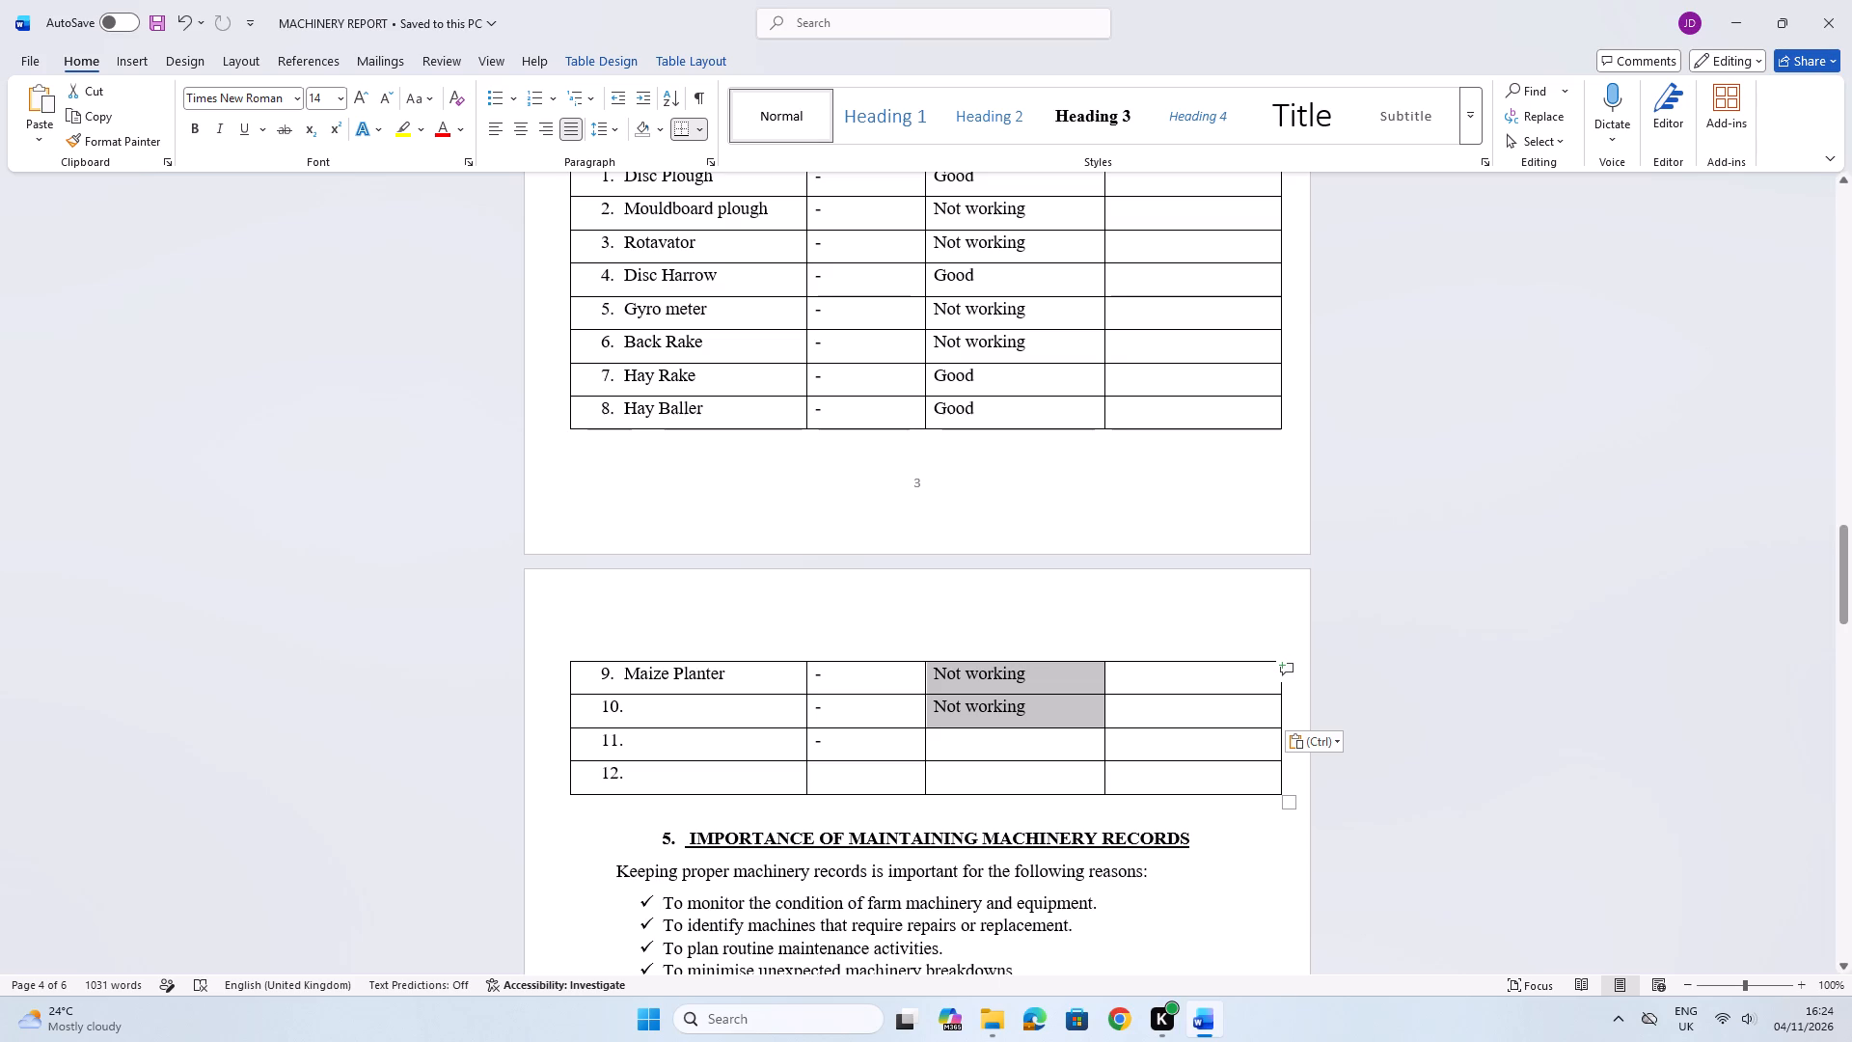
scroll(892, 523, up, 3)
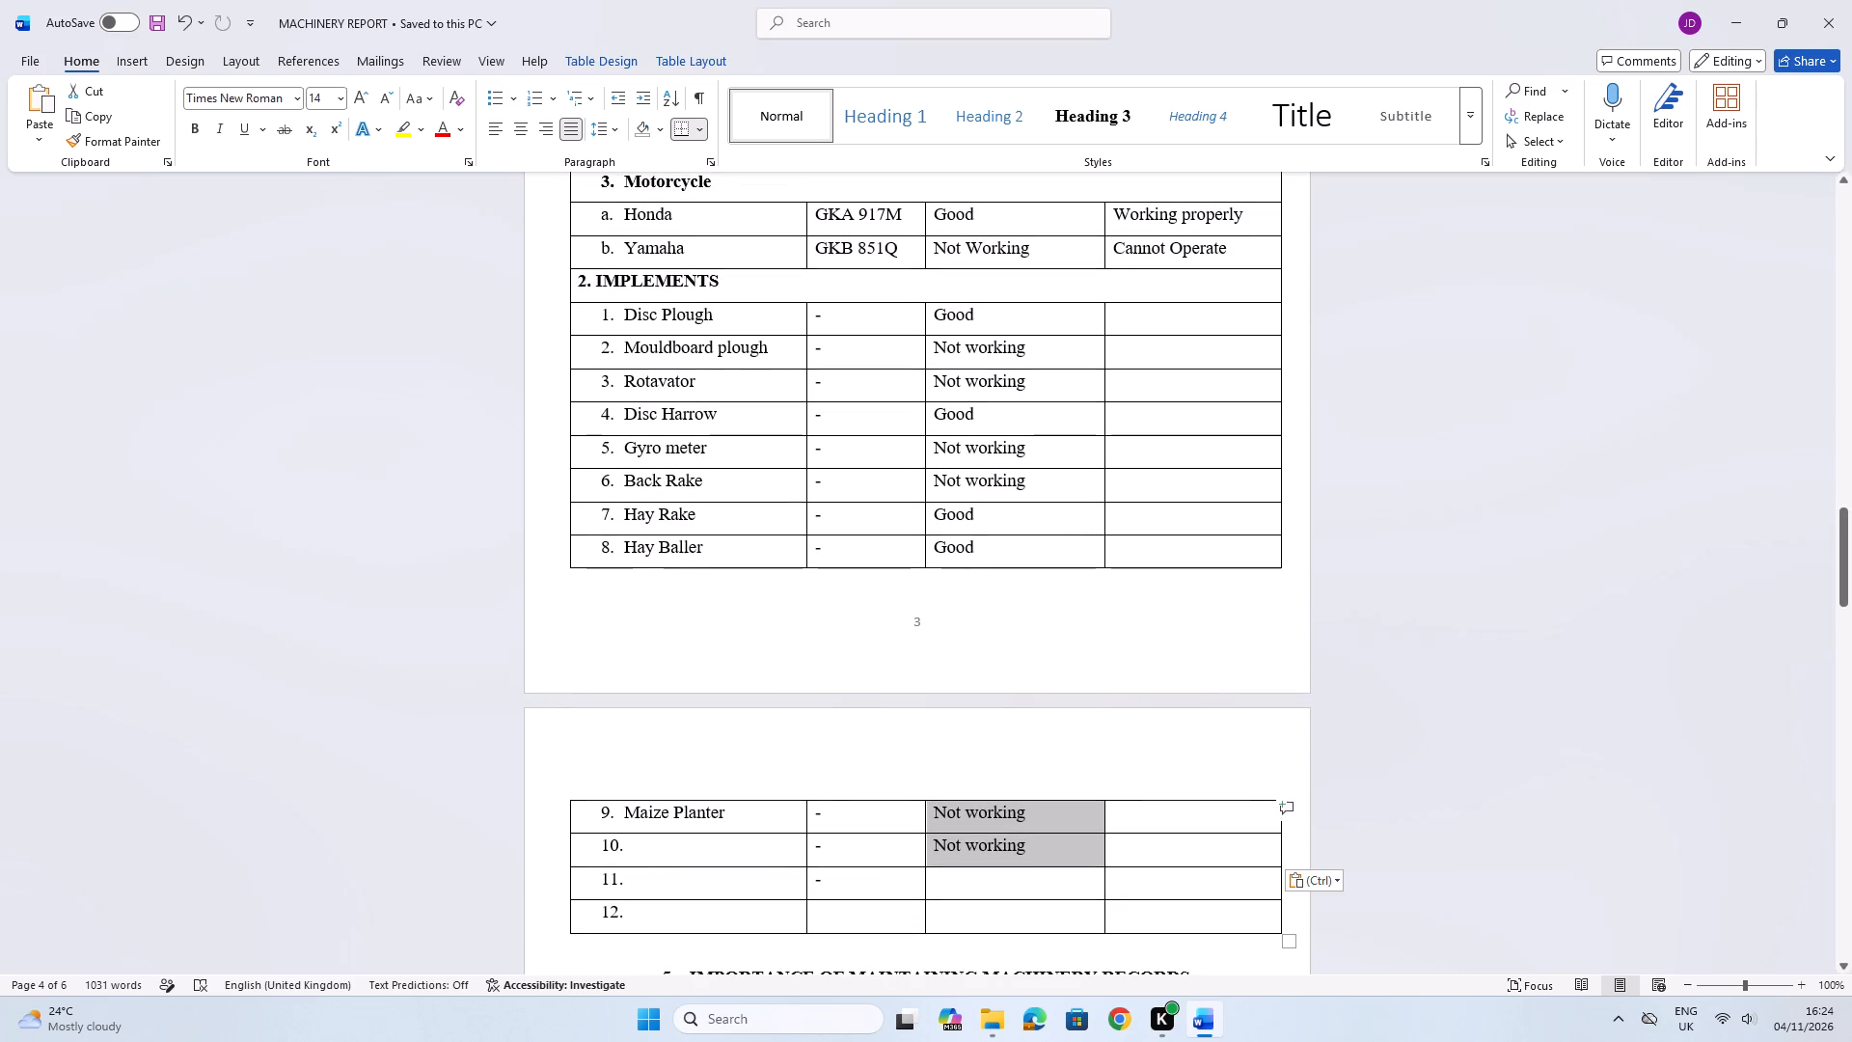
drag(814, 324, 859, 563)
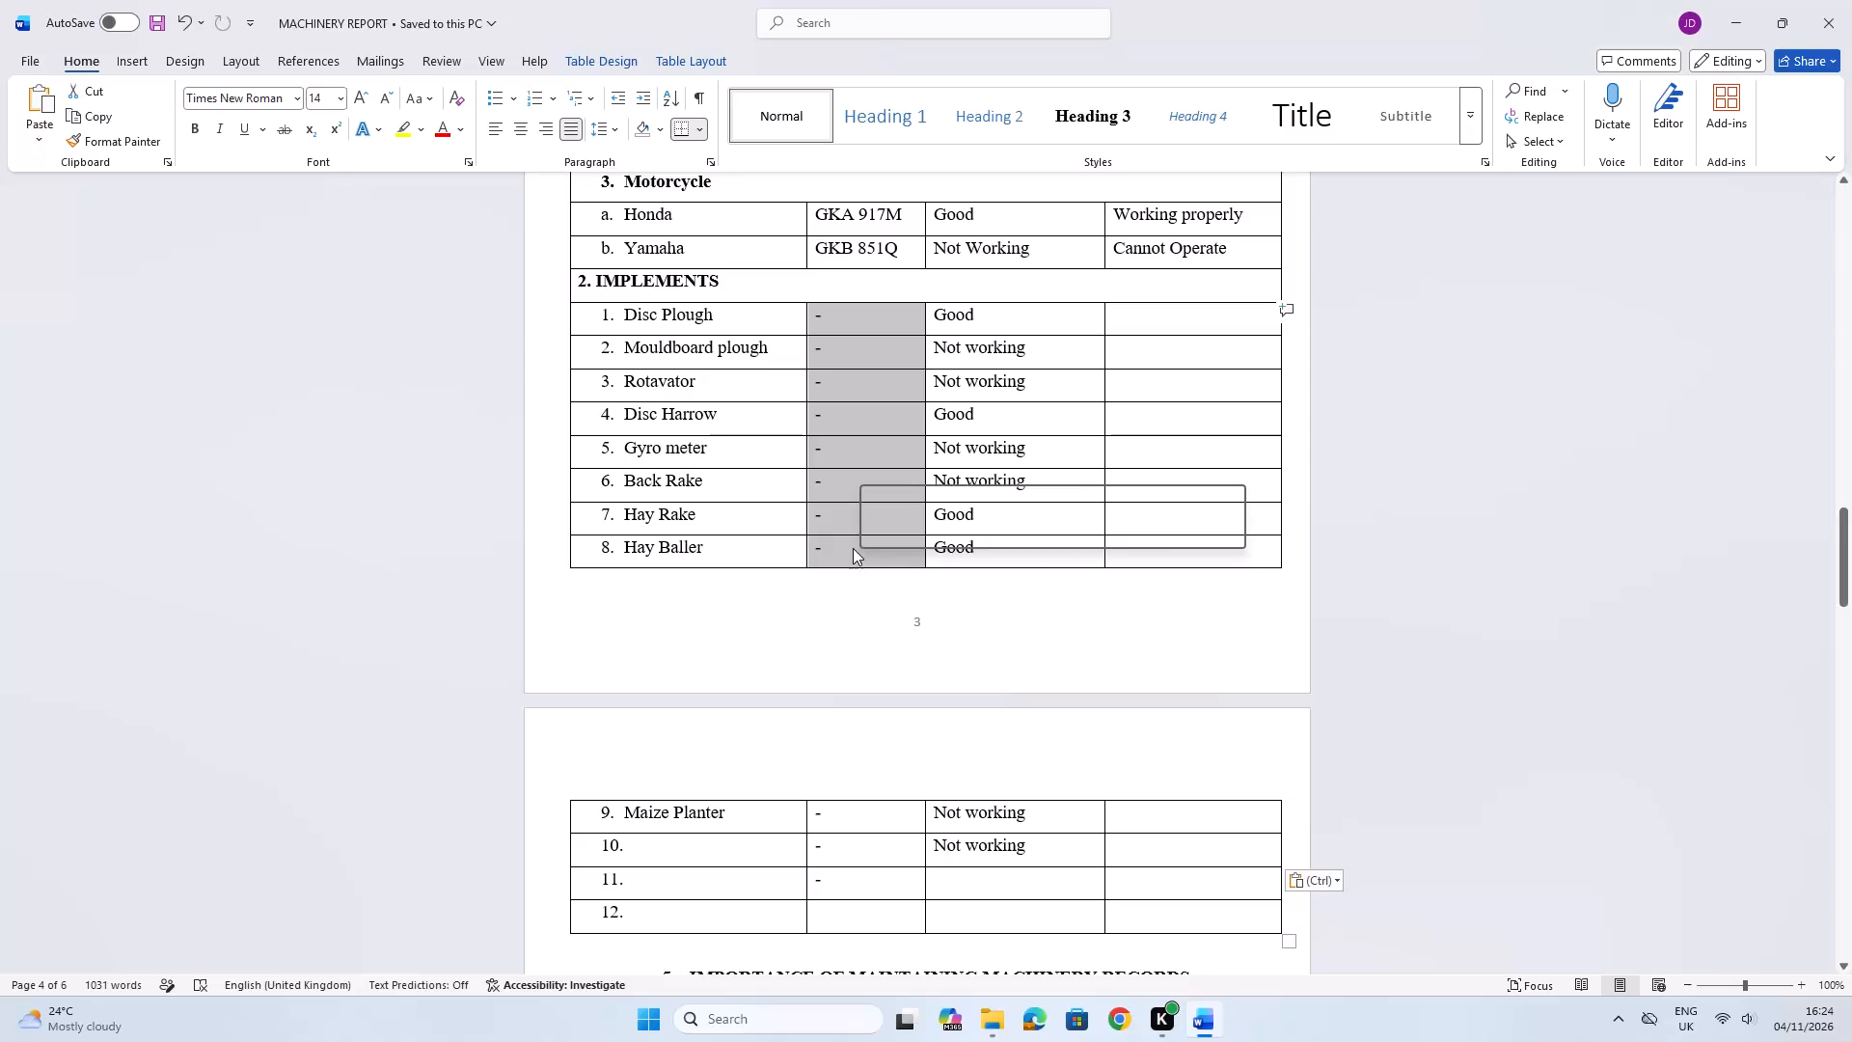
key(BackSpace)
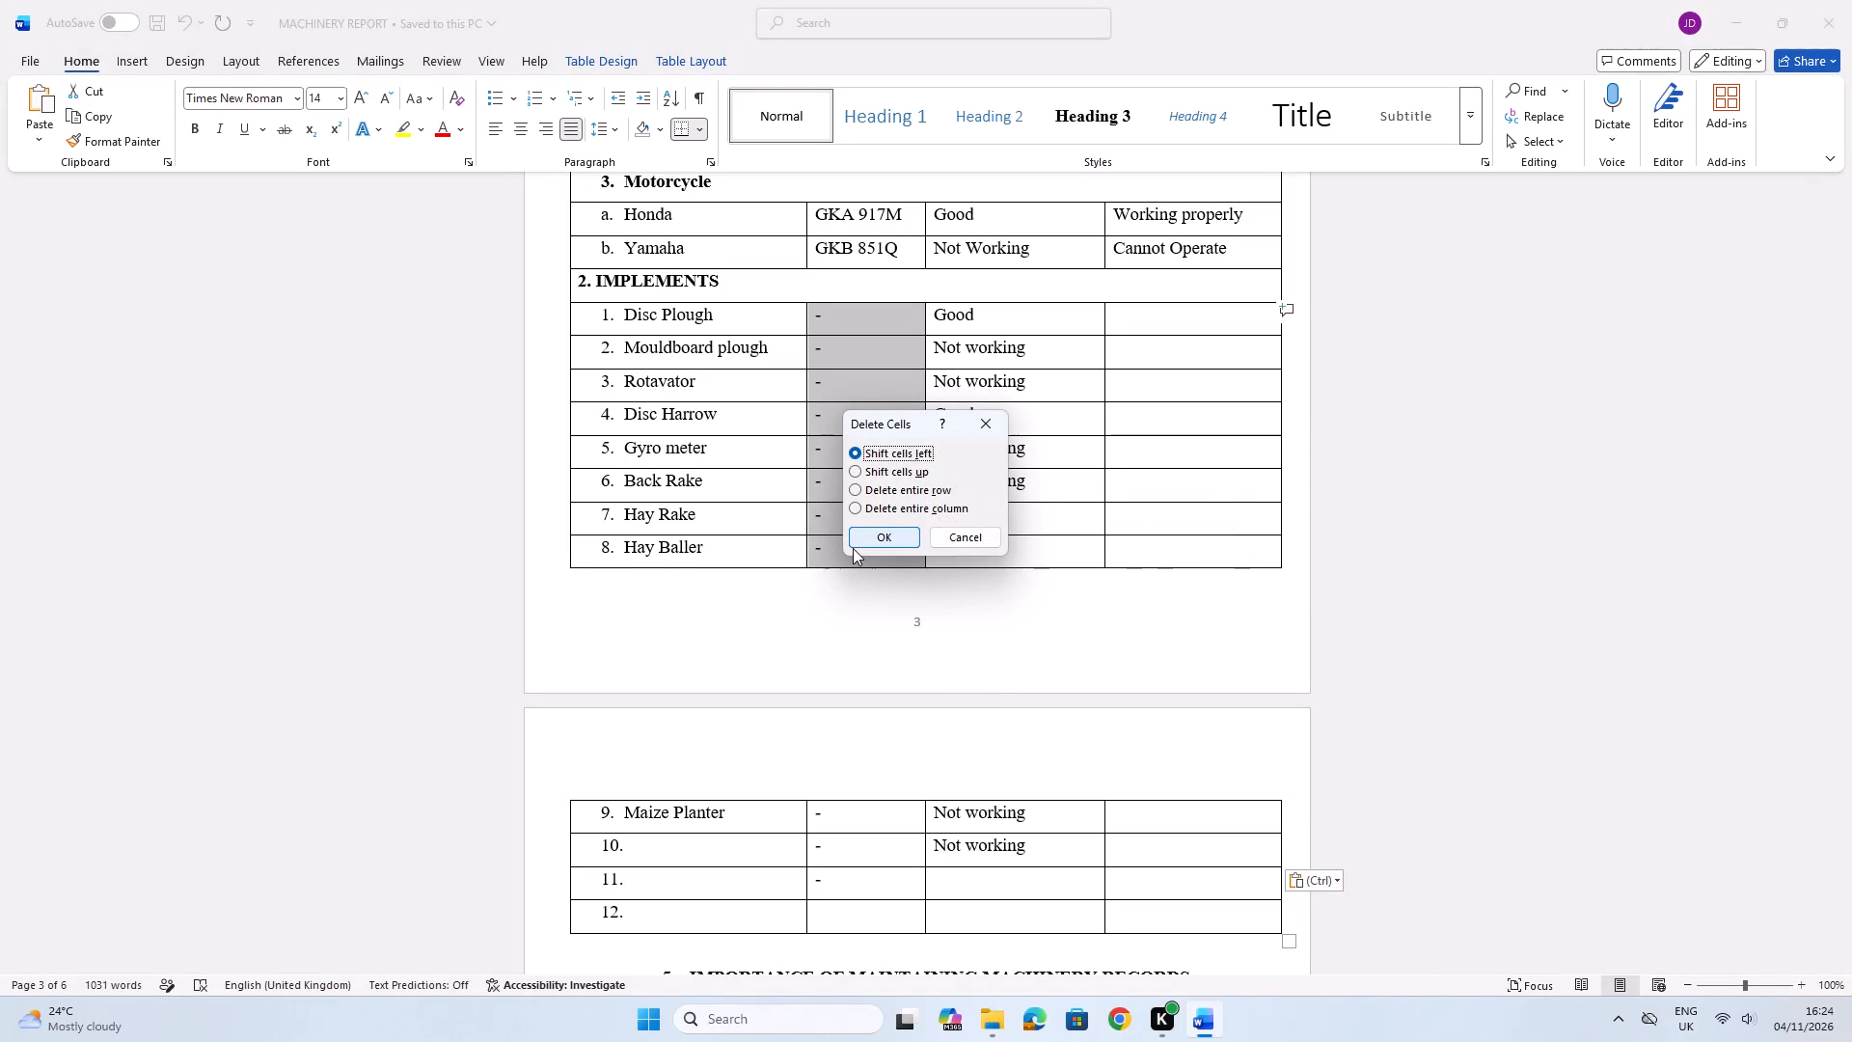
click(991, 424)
Replace the dash in the second column of the Disc Plough row with "Plough".
click(836, 314)
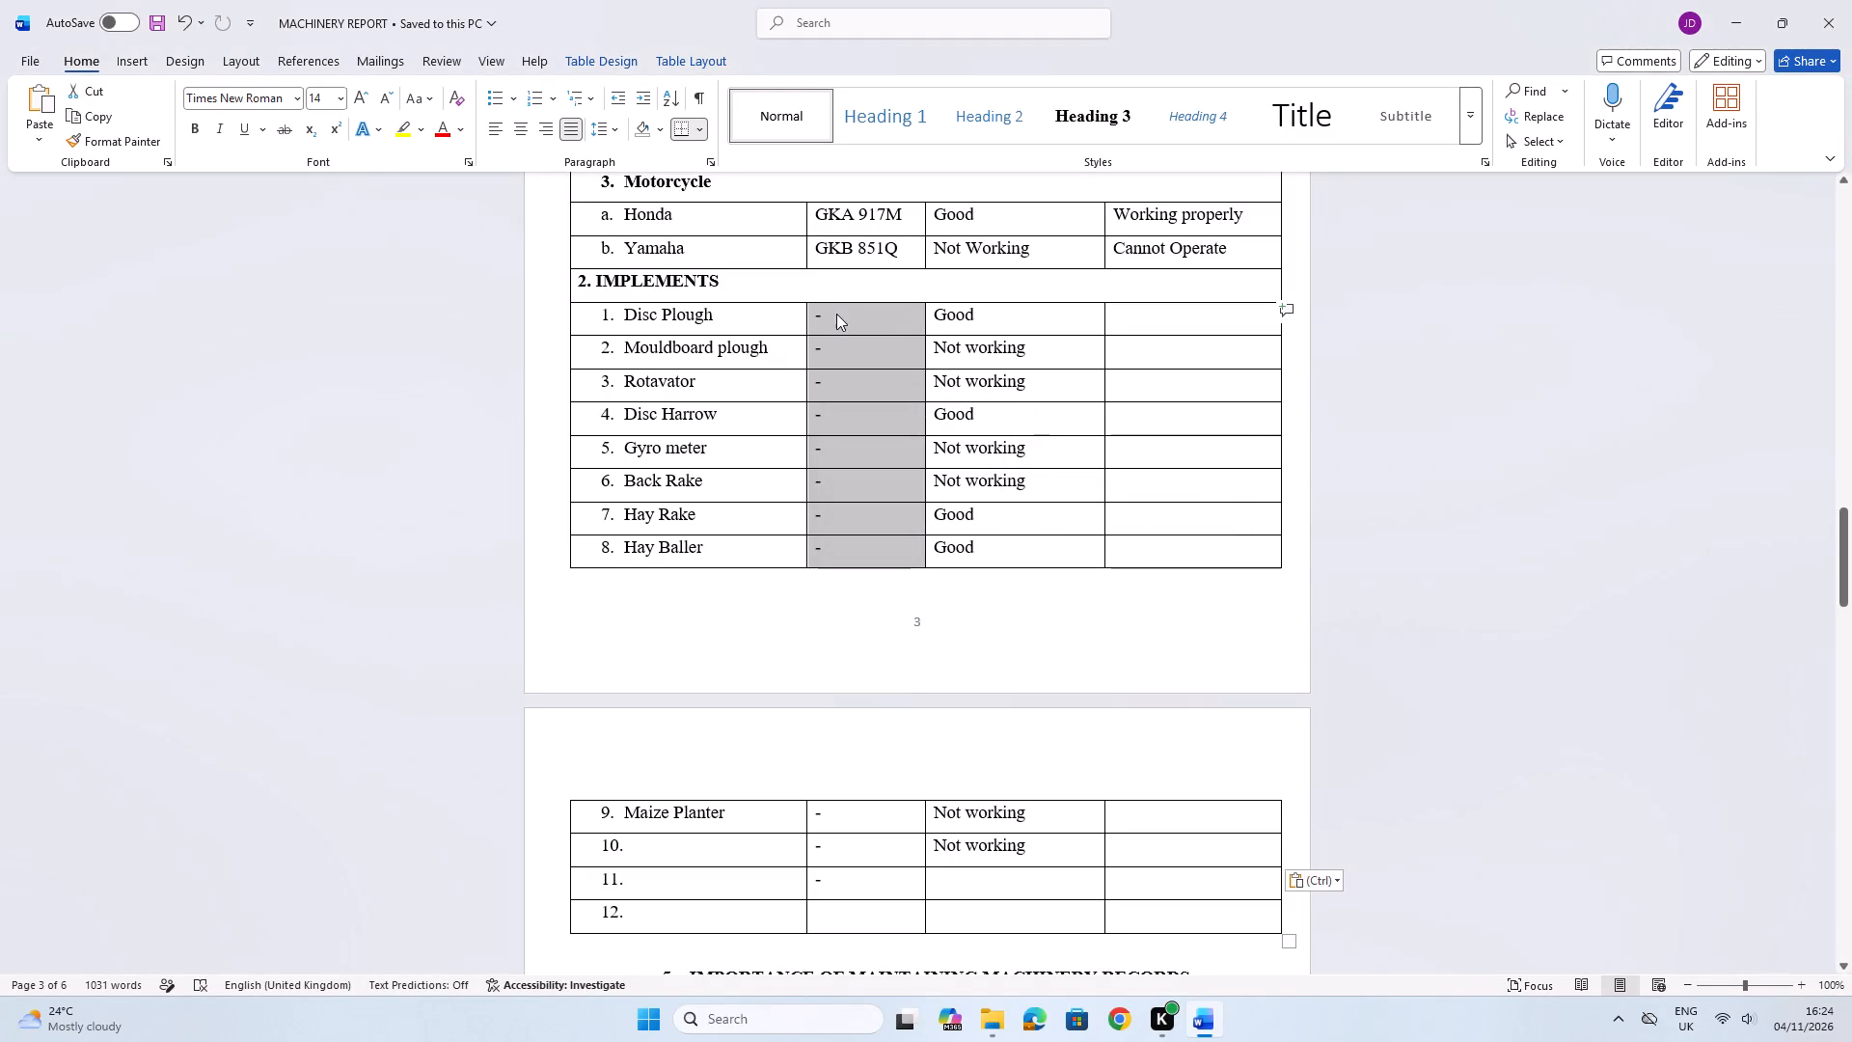
key(BackSpace)
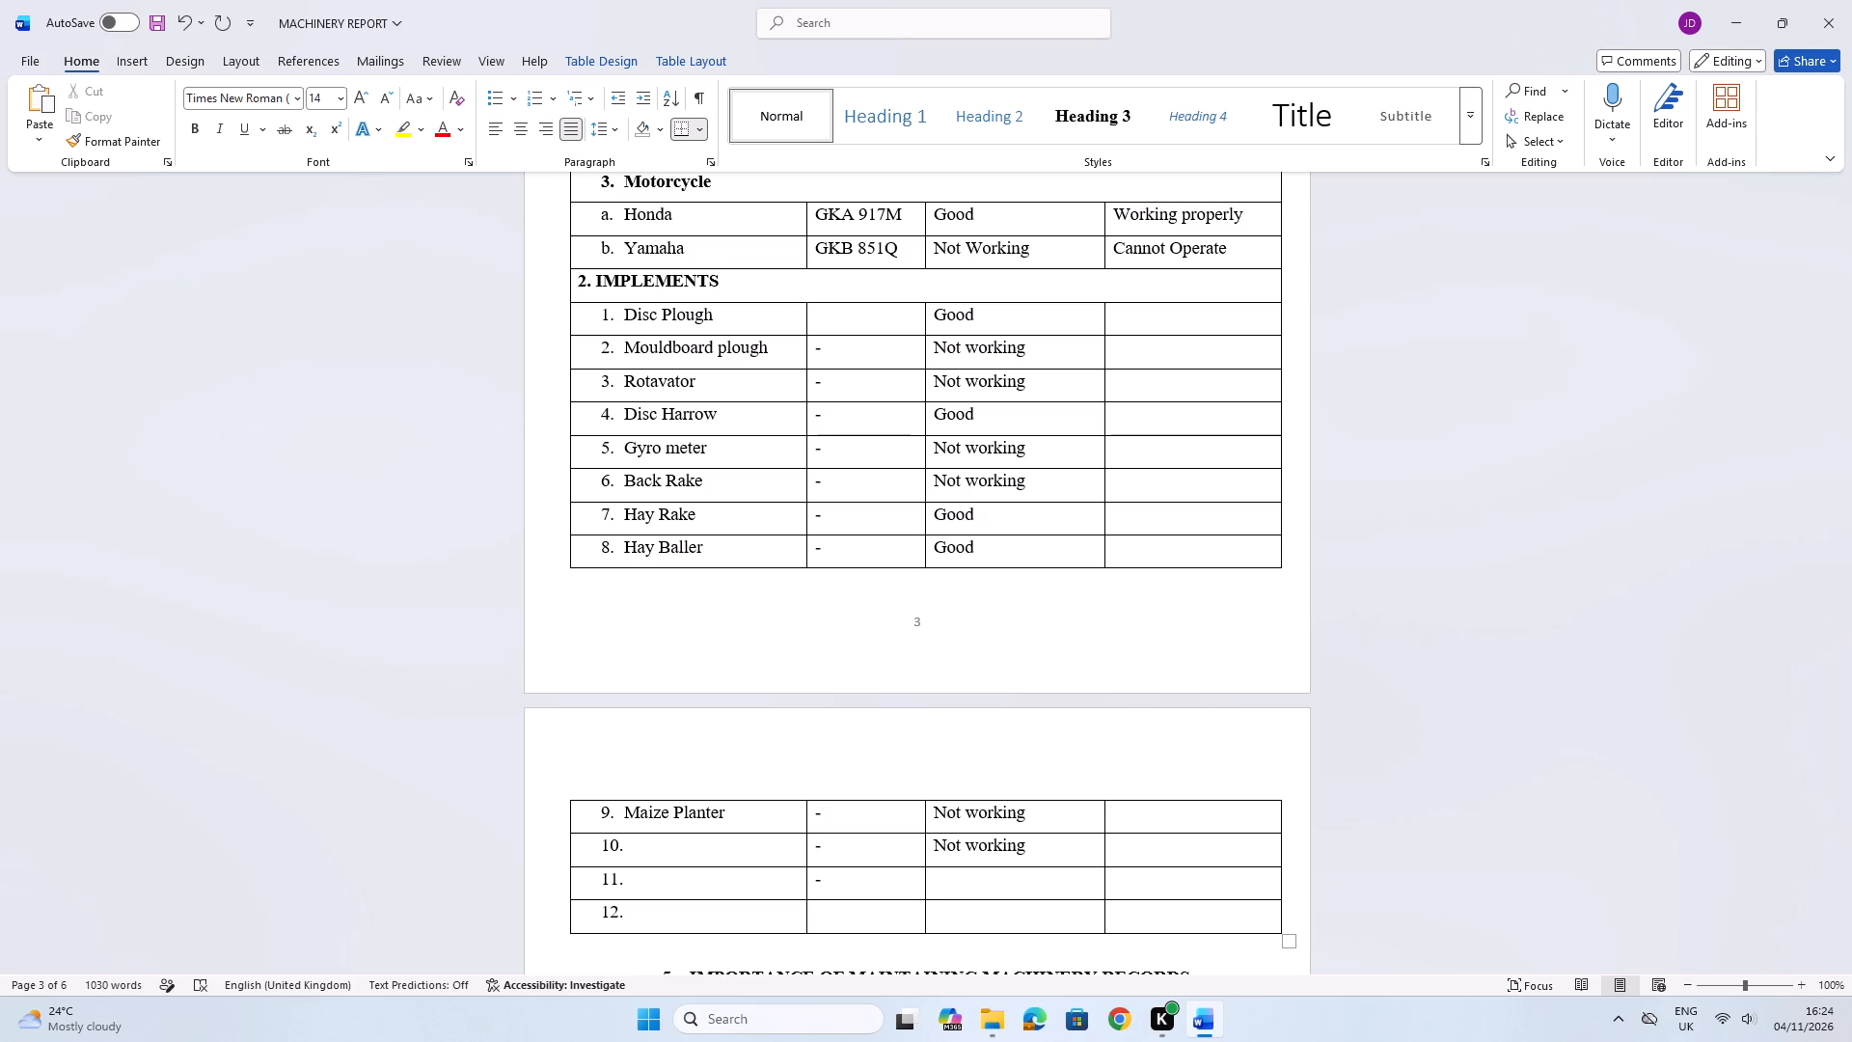
key(p)
text(lough)
Add "2MAULTS" after the dash in the second column of the Mouldboard plough row.
key(Down)
key(2)
key(m)
text(AU)
key(l)
text(TS)
key(Down)
key(b)
key(BackSpace)
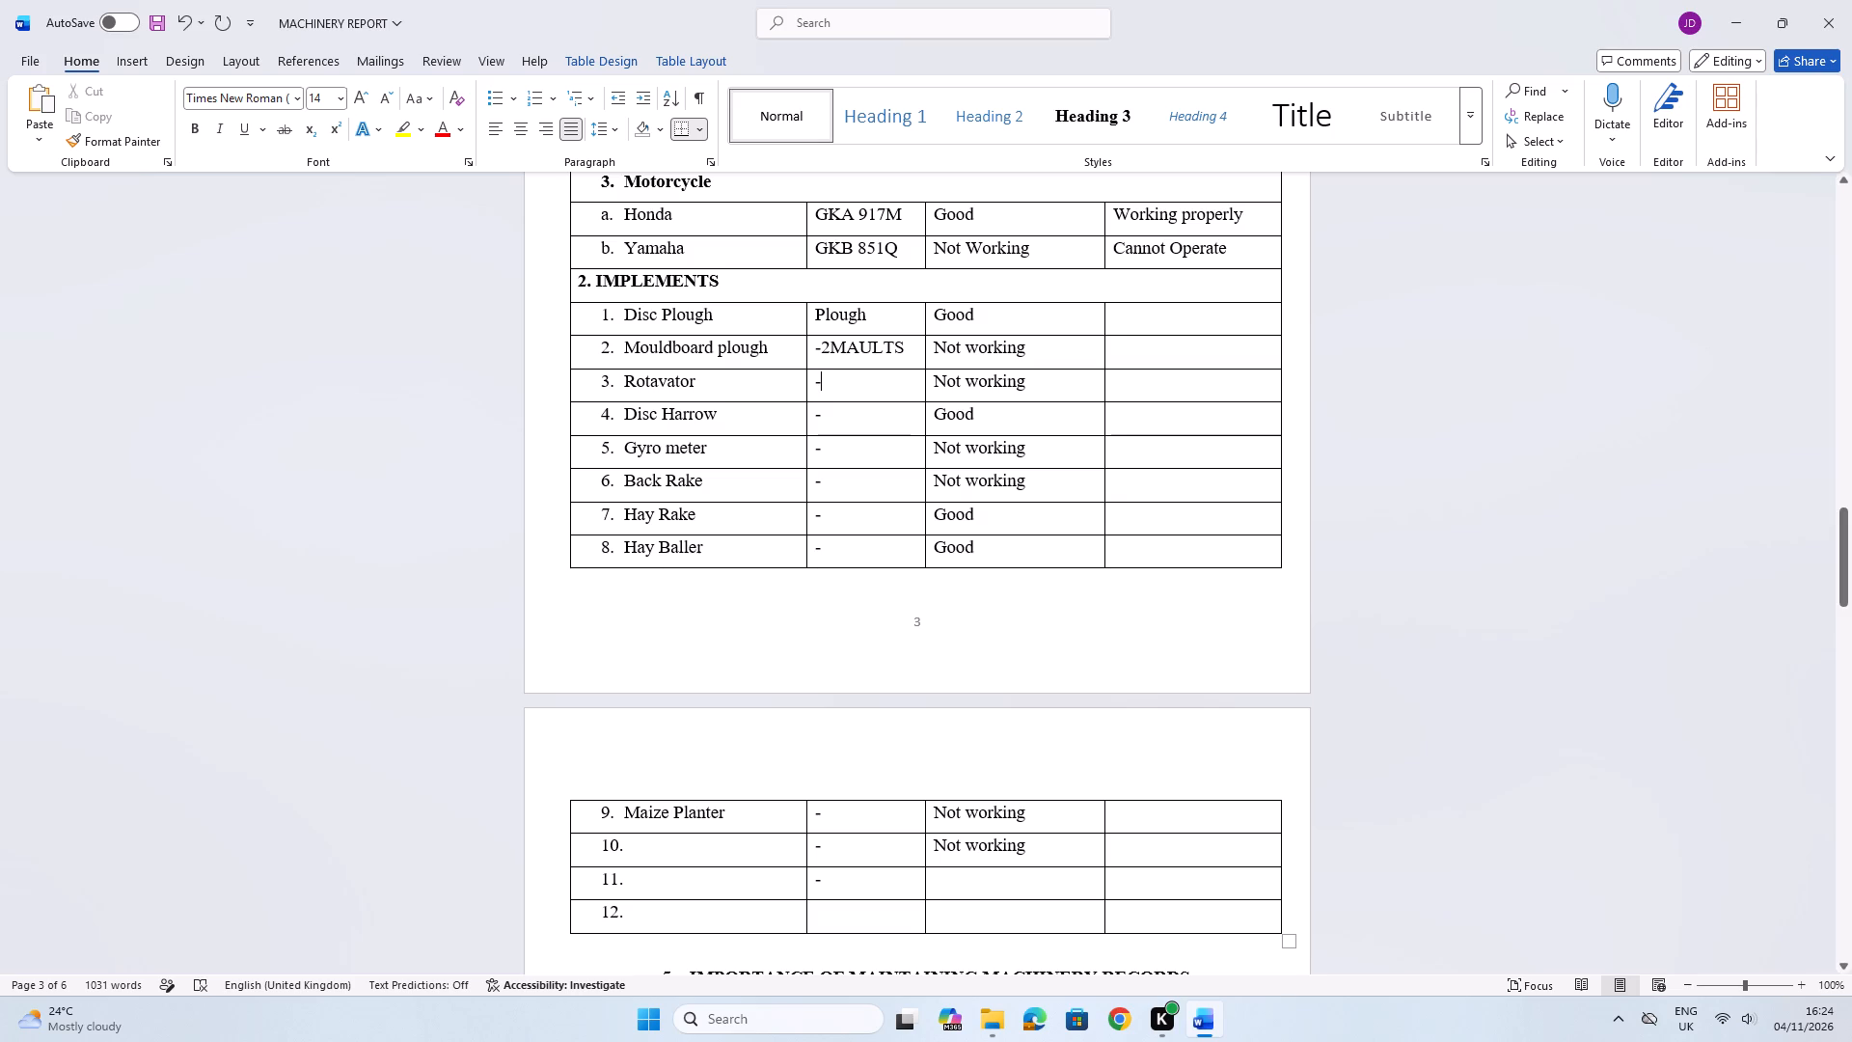
Correct the second-column entry for Mouldboard plough to "2Maults", without the leading dash.
click(914, 344)
key(BackSpace)
key(BackSpace)
key(BackSpace)
key(BackSpace)
key(BackSpace)
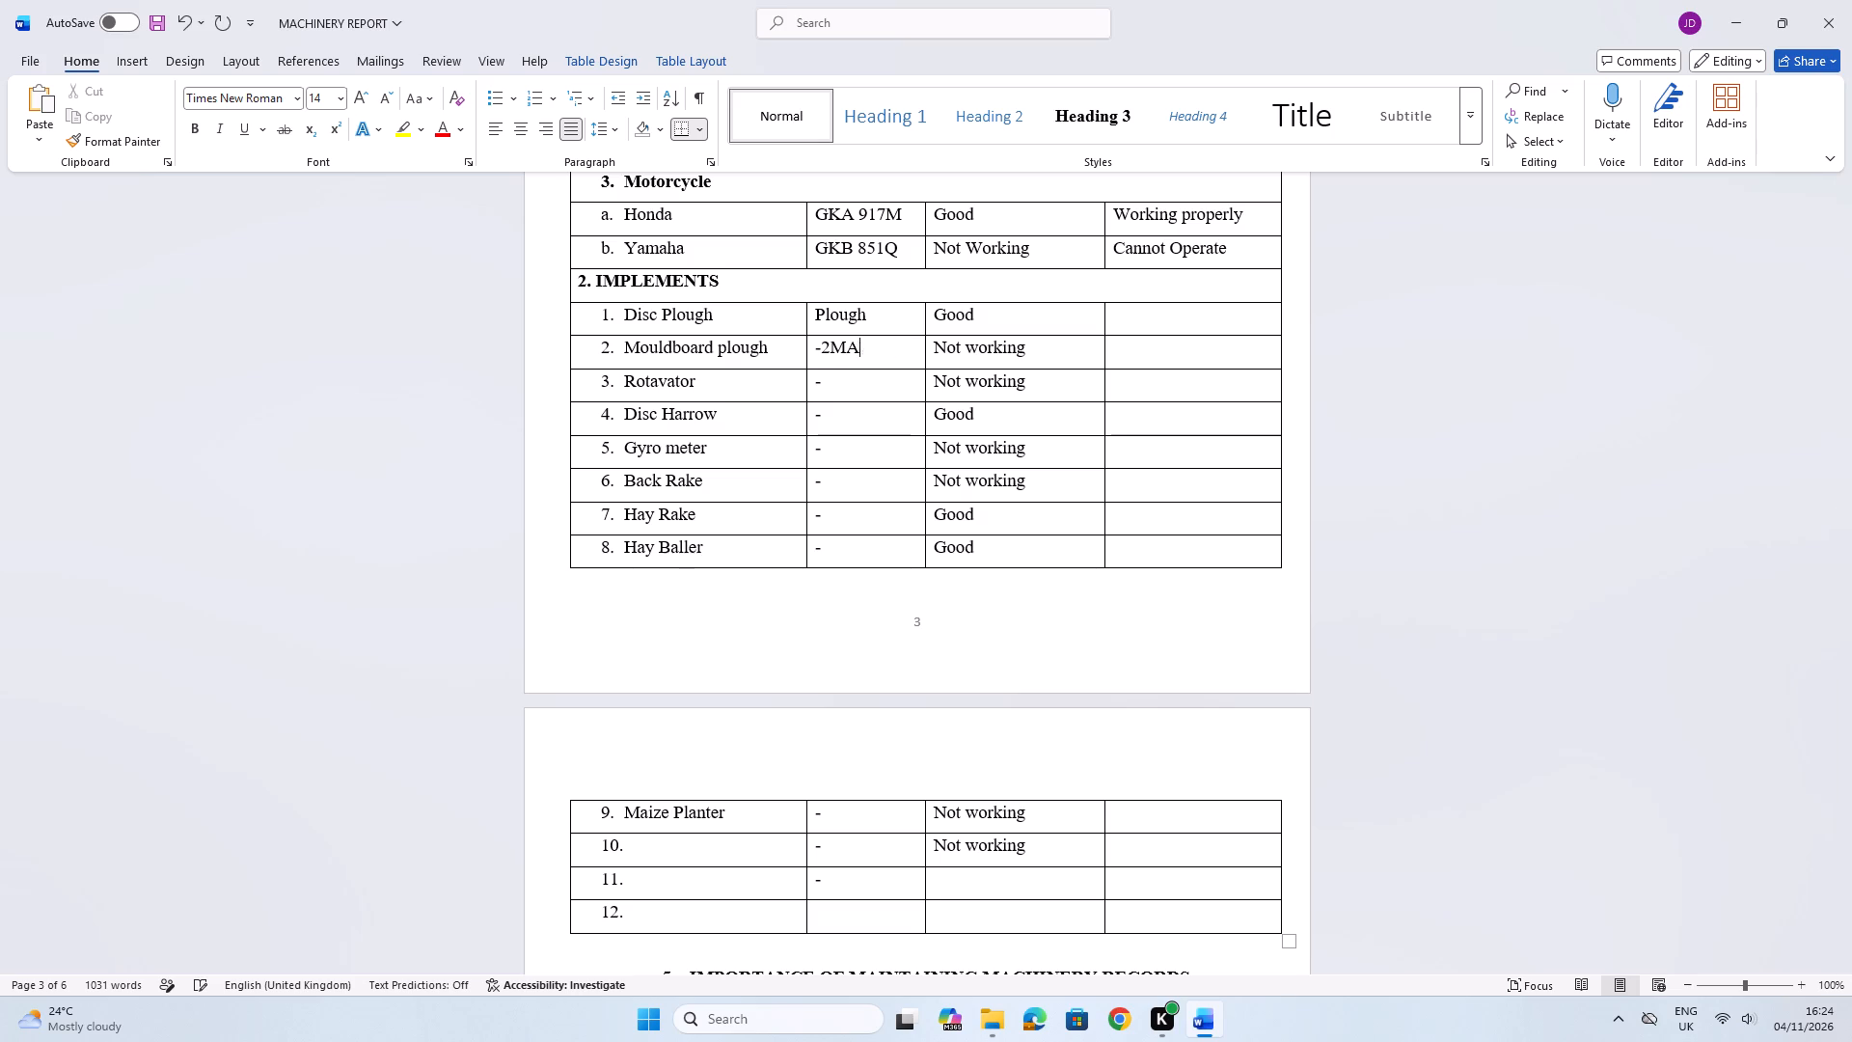
text(aults)
click(892, 385)
click(822, 357)
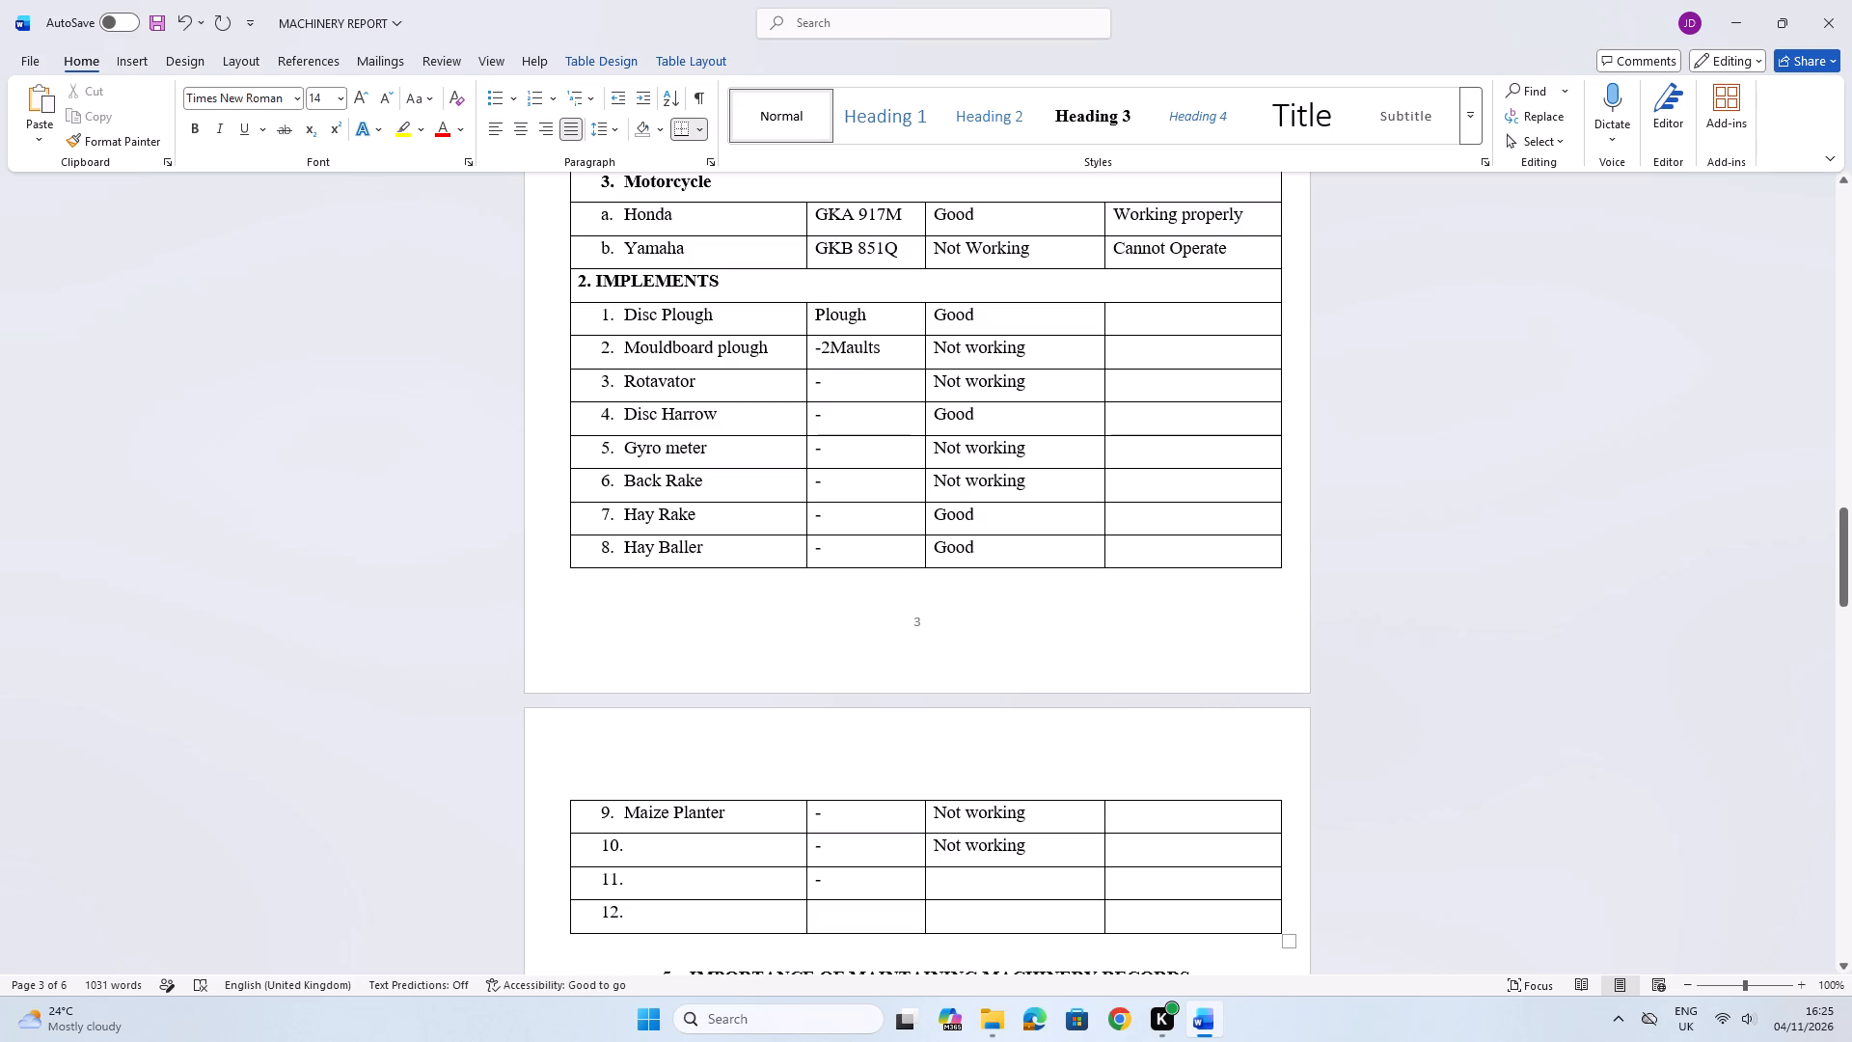
key(BackSpace)
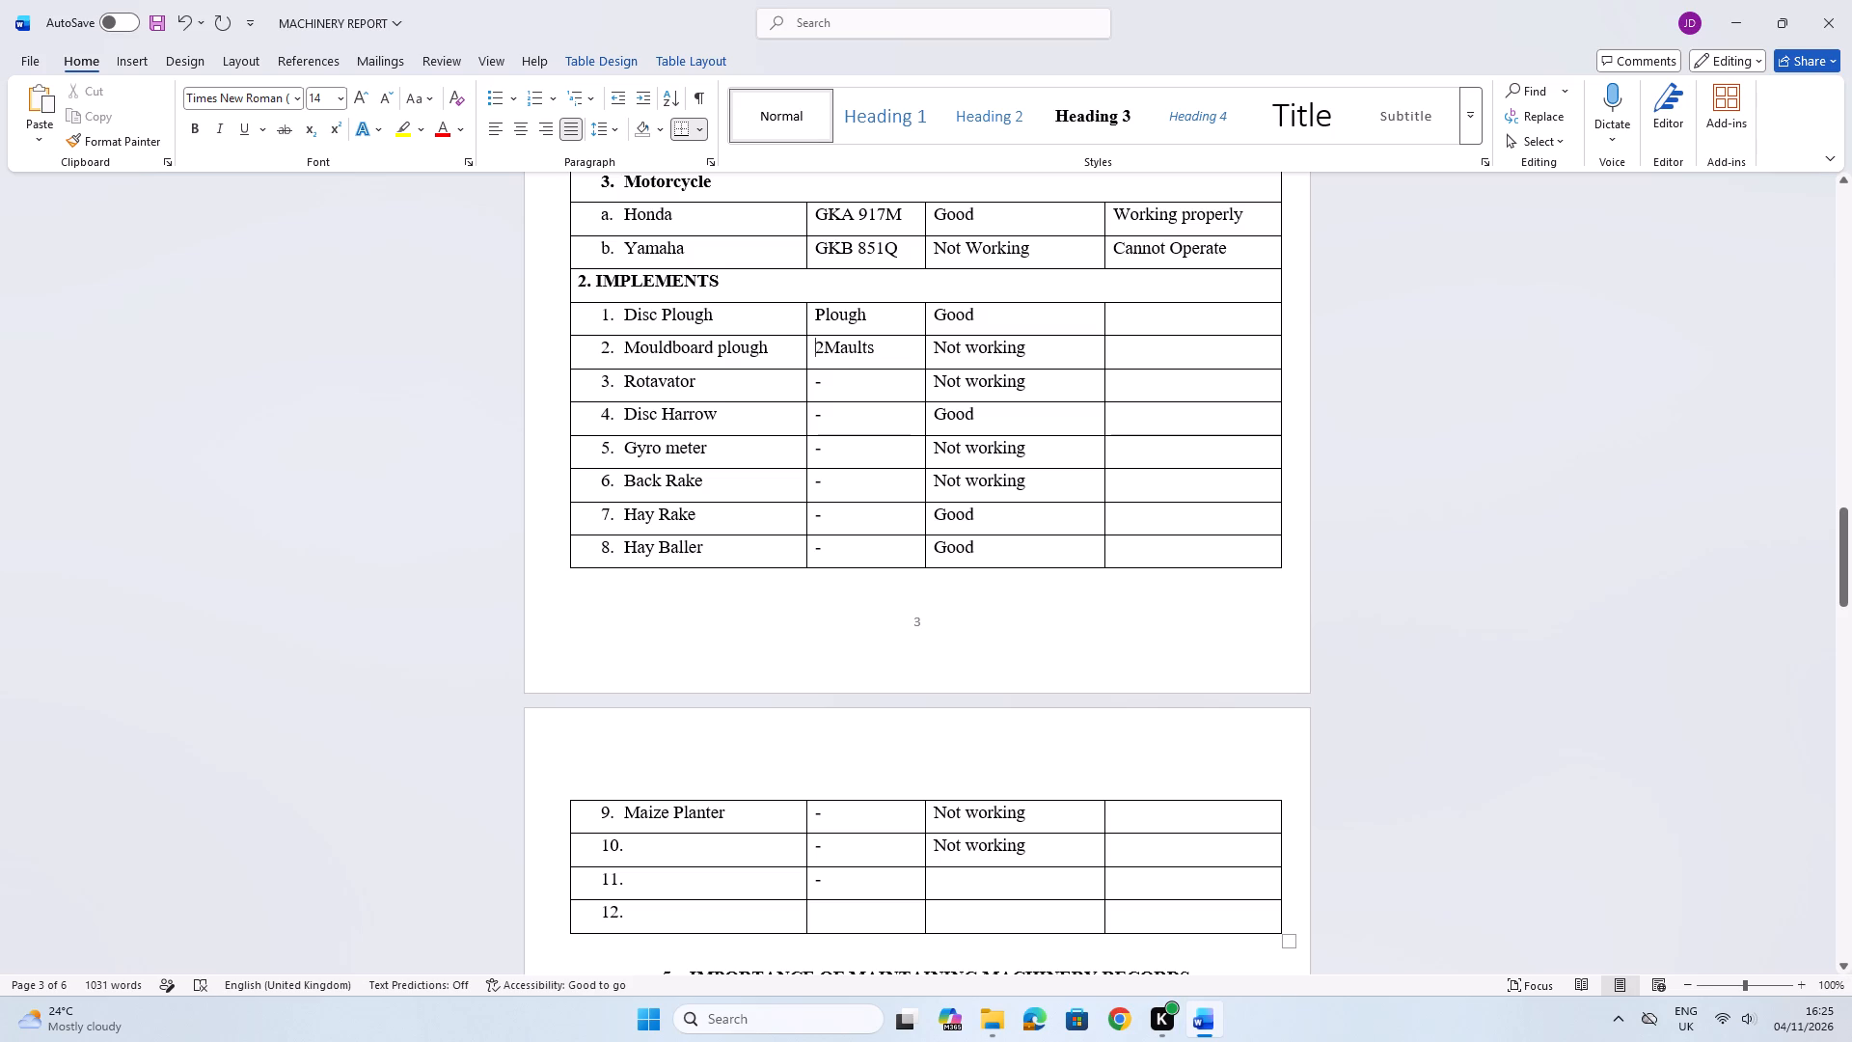
Replace the dash in the second column of the Rotavator row with "B4-60".
click(827, 380)
key(BackSpace)
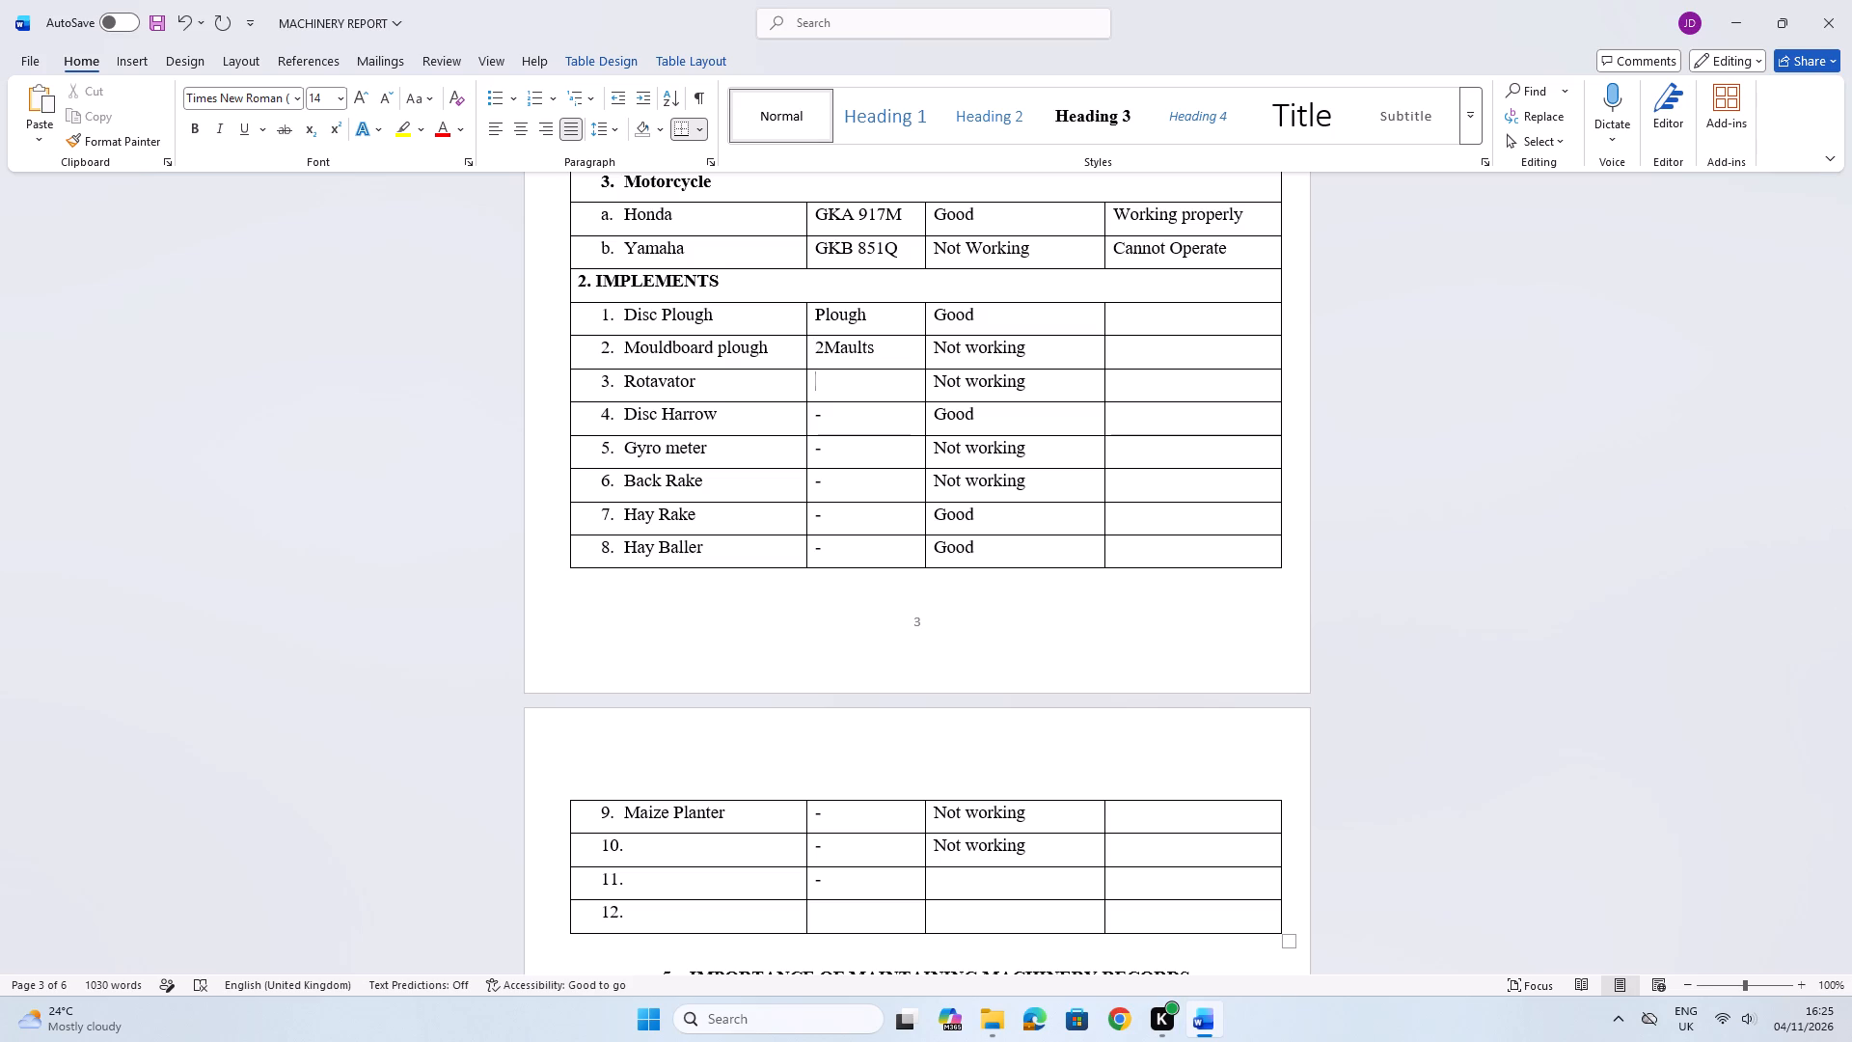
key(b)
key(4)
key(minus)
text(60)
Replace the dash in the second column of the Disc Harrow row with "18 Screw Discs".
key(Down)
key(BackSpace)
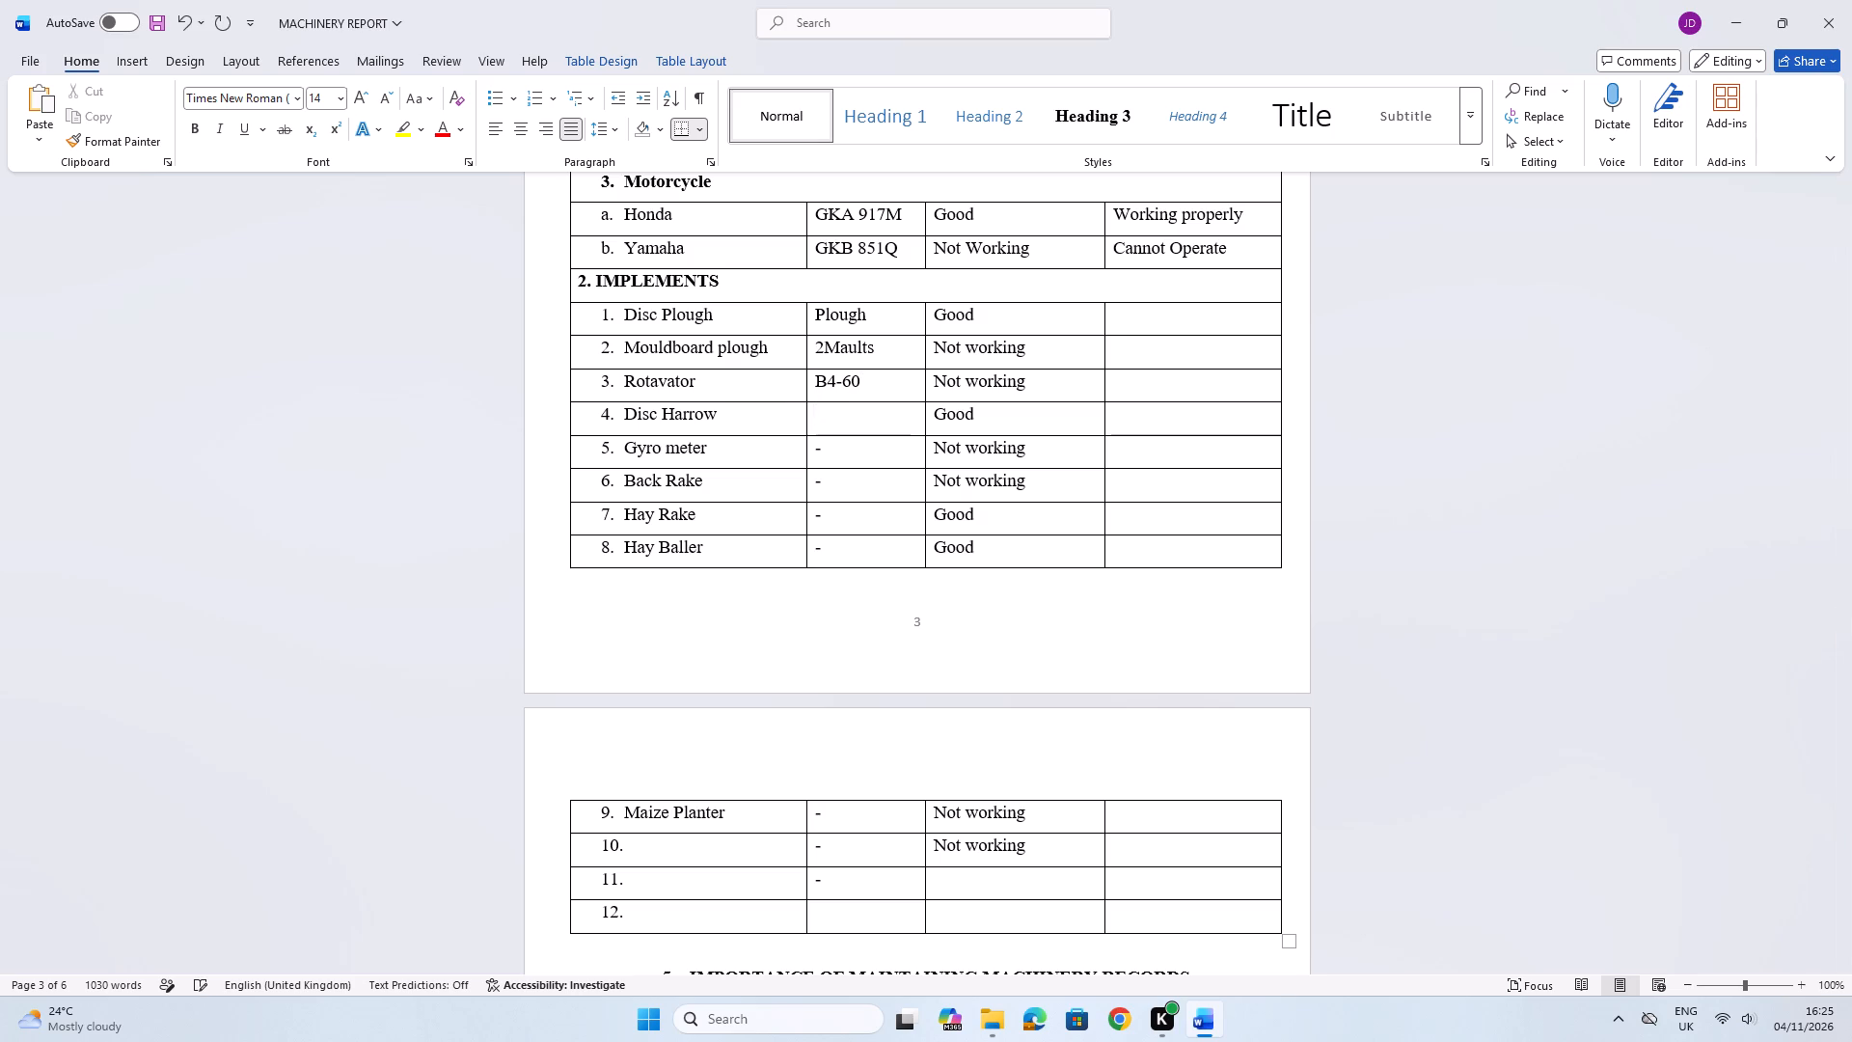
key(1)
text(8)
key(space)
key(k)
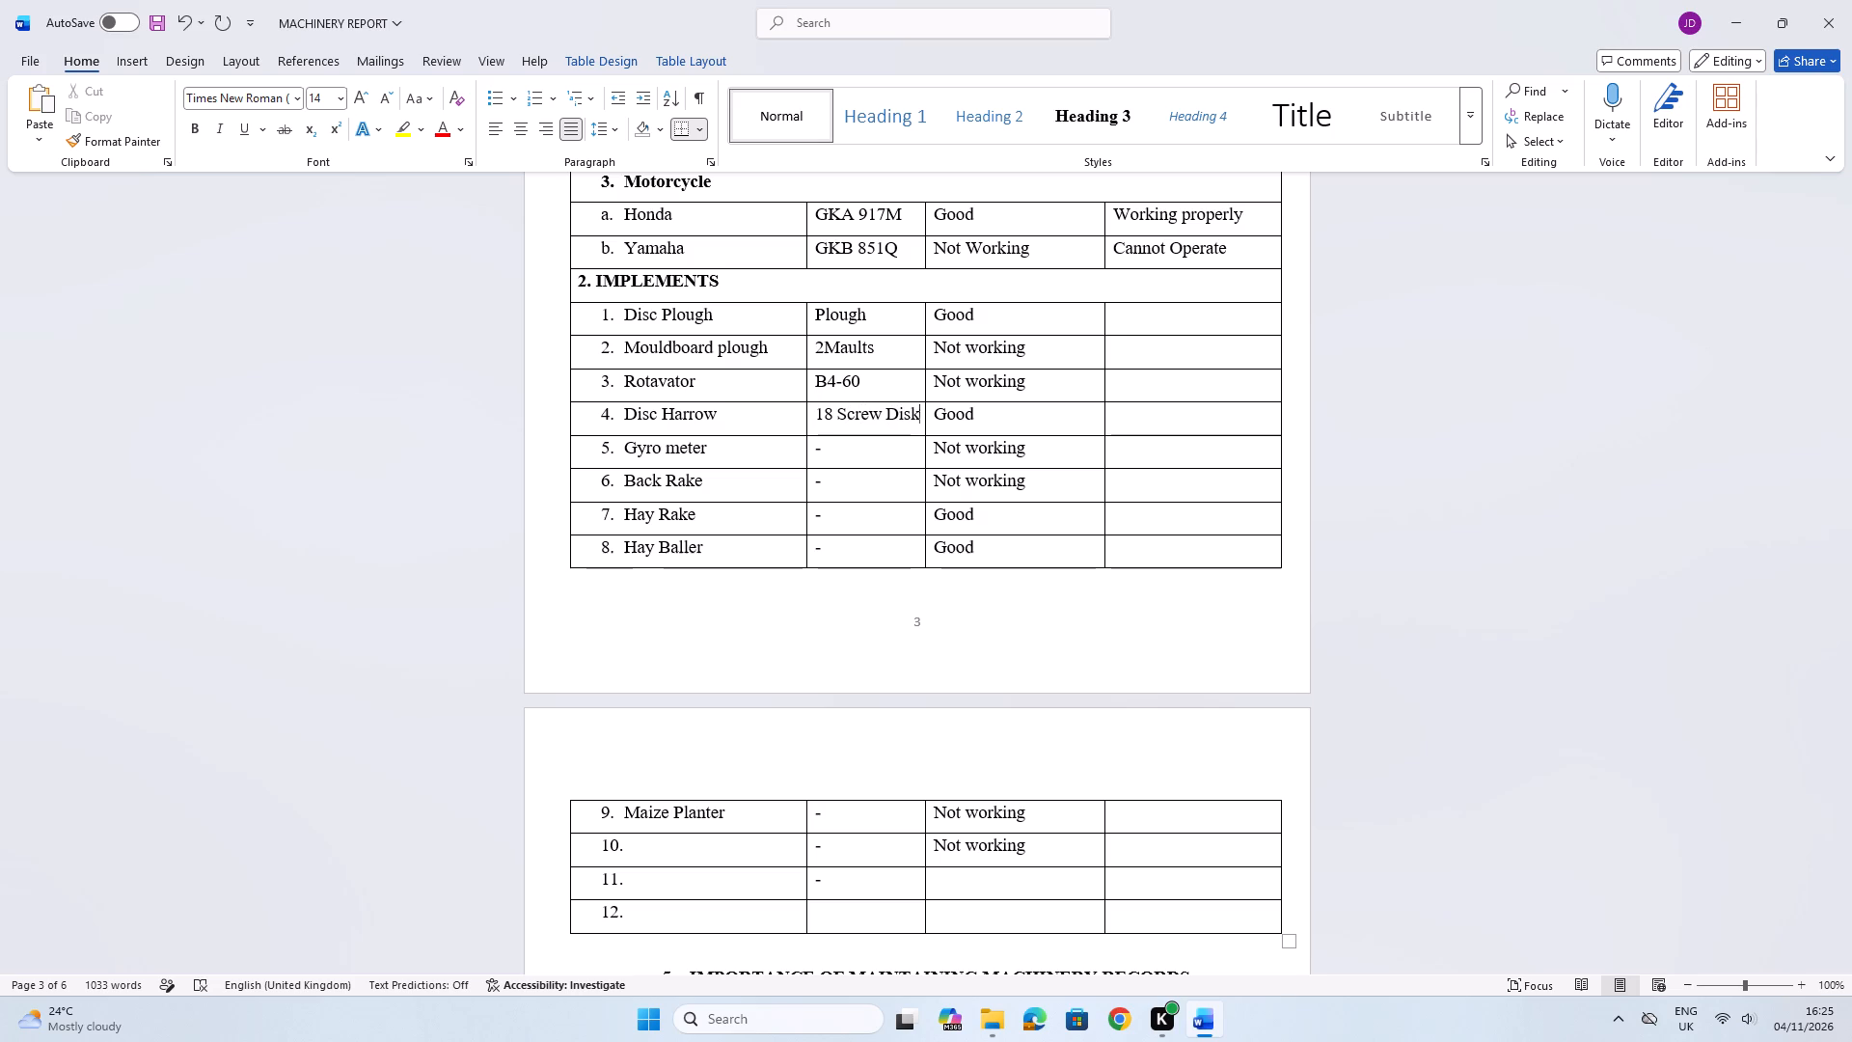
key(BackSpace)
text(cs)
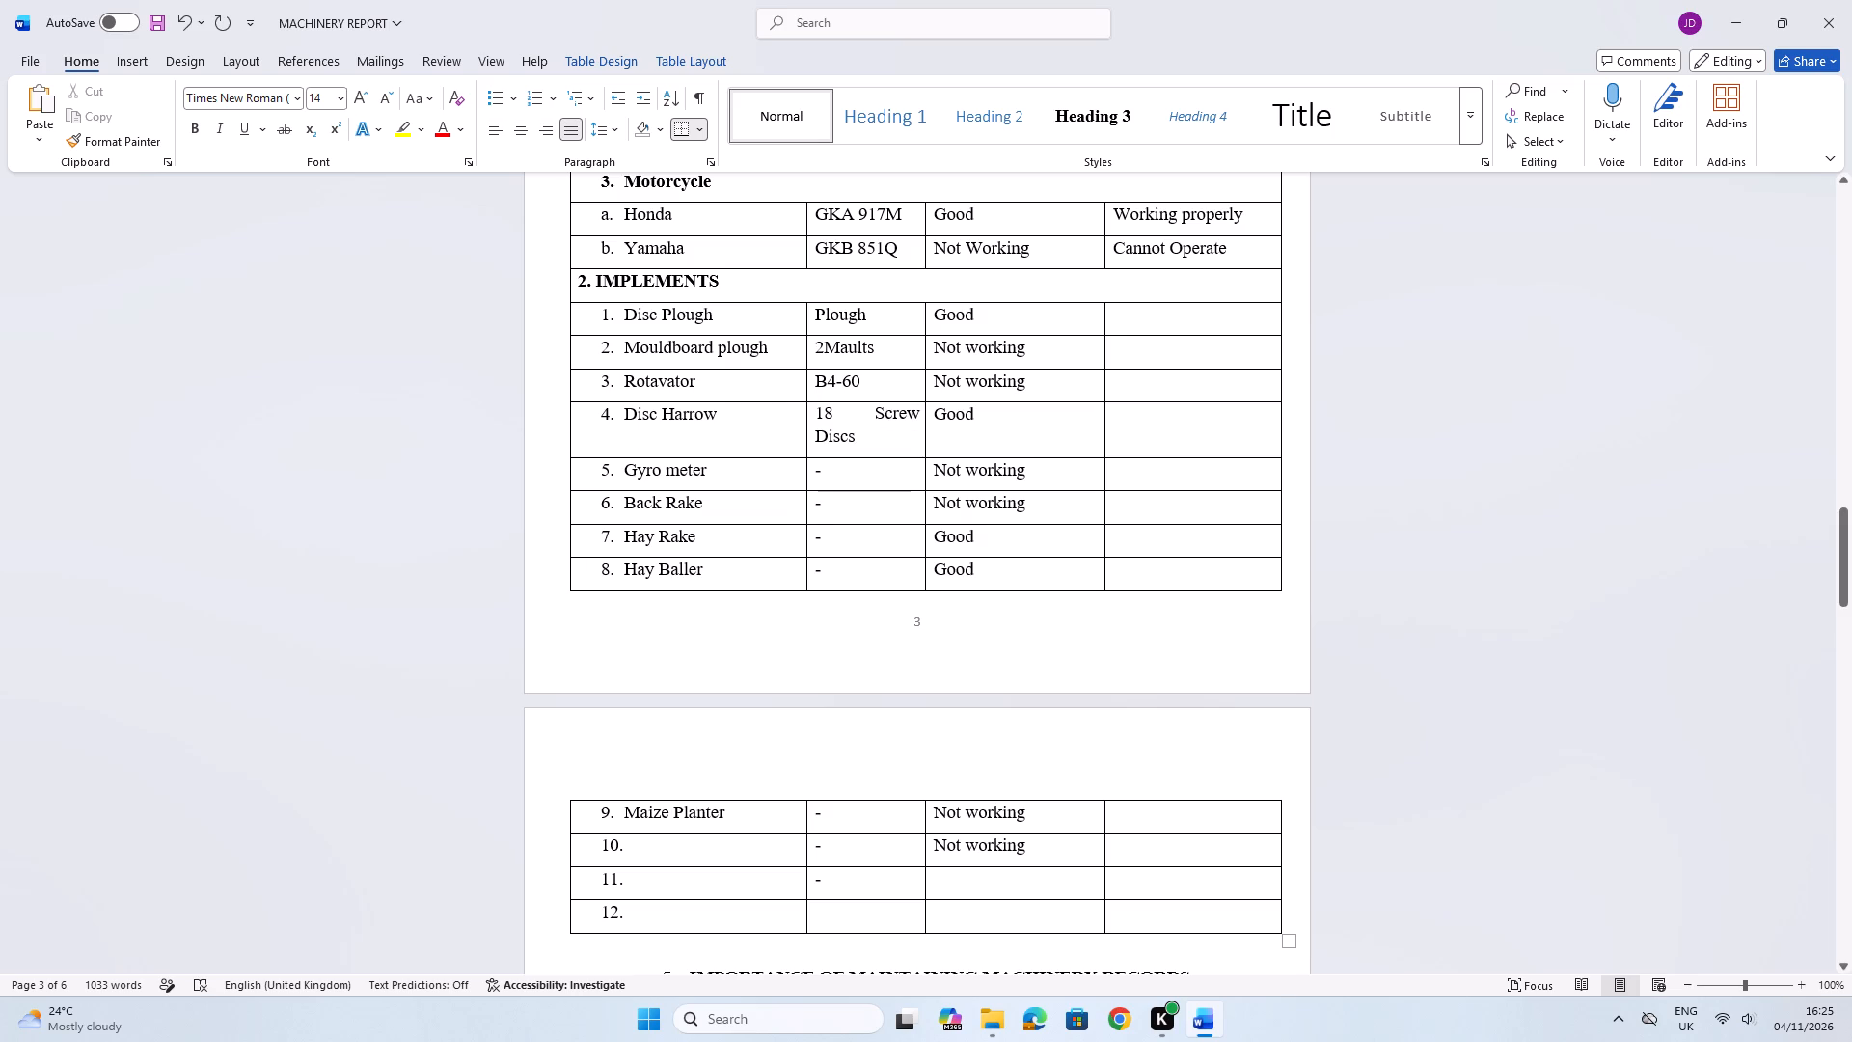
Replace the dash in the second column of the Gyro meter row with "Howard", saving the report.
click(856, 473)
key(BackSpace)
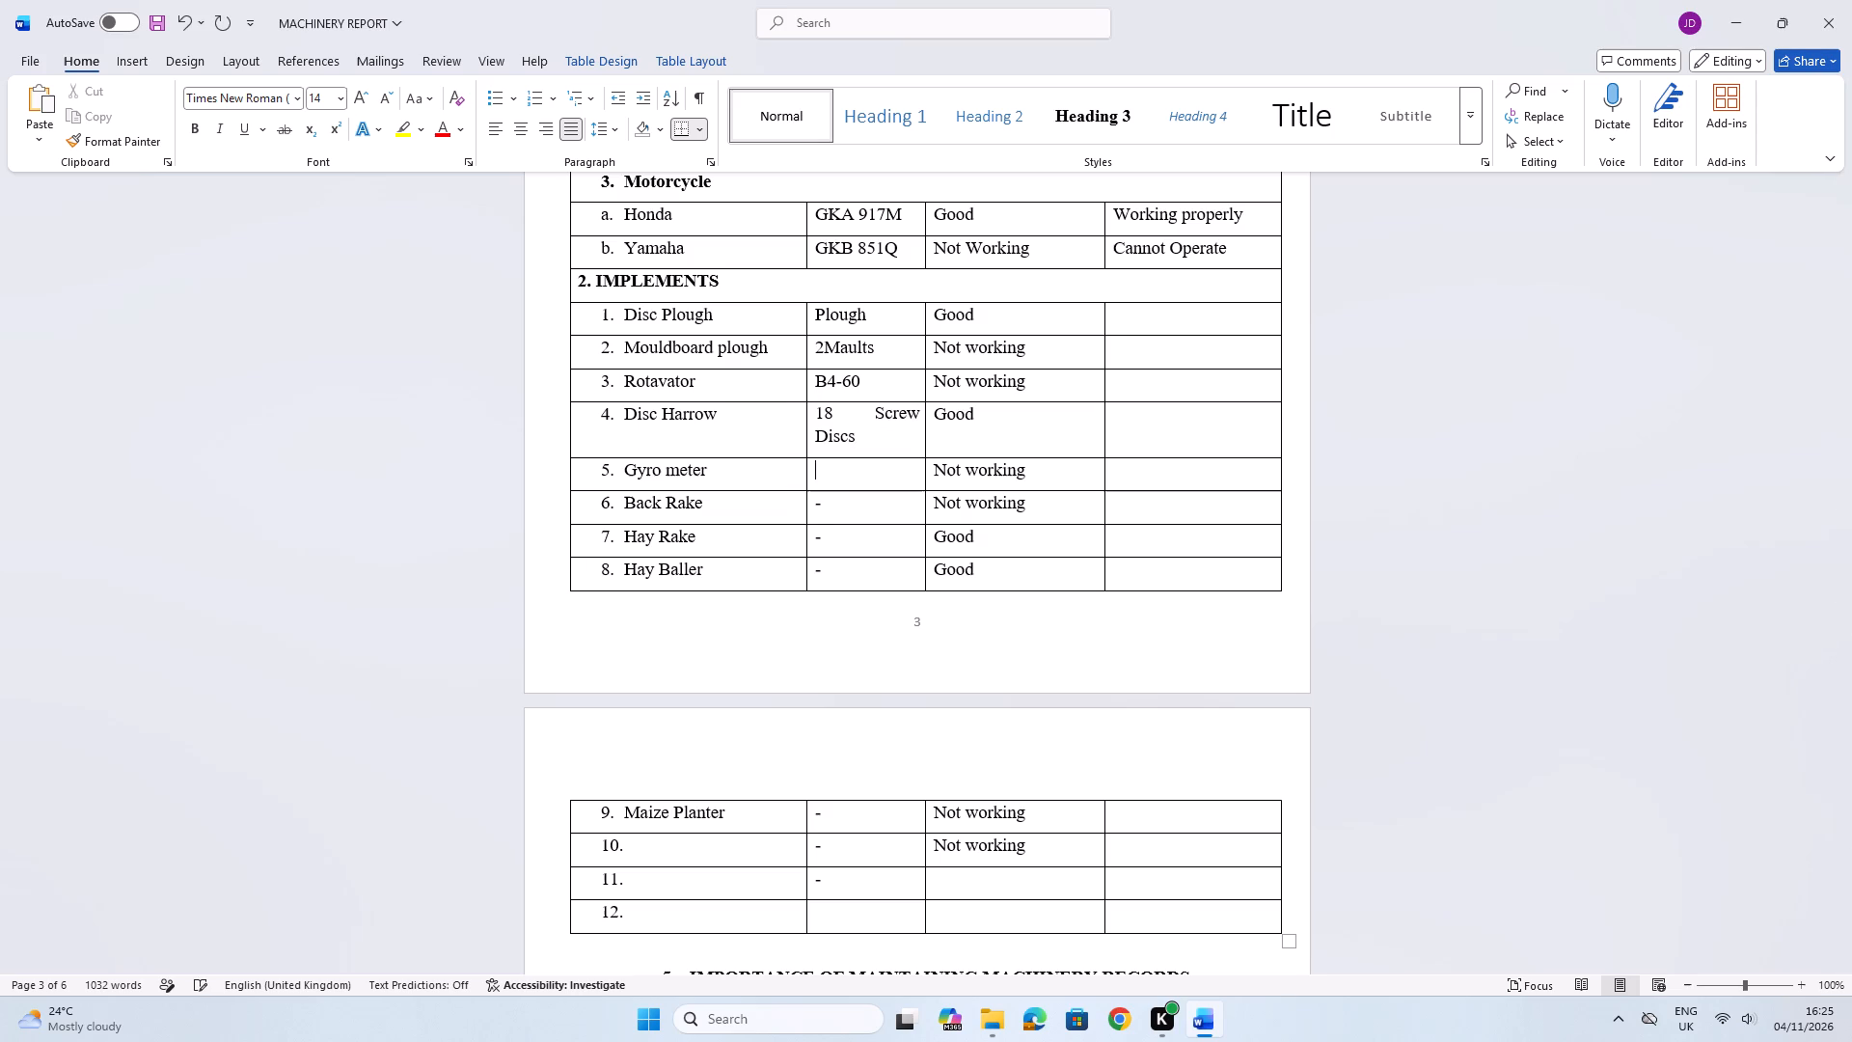
key(ctrl+s)
Replace the dash in the second column of the Back Rake row with "A125EE".
key(Down)
key(BackSpace)
key(a)
text(12)
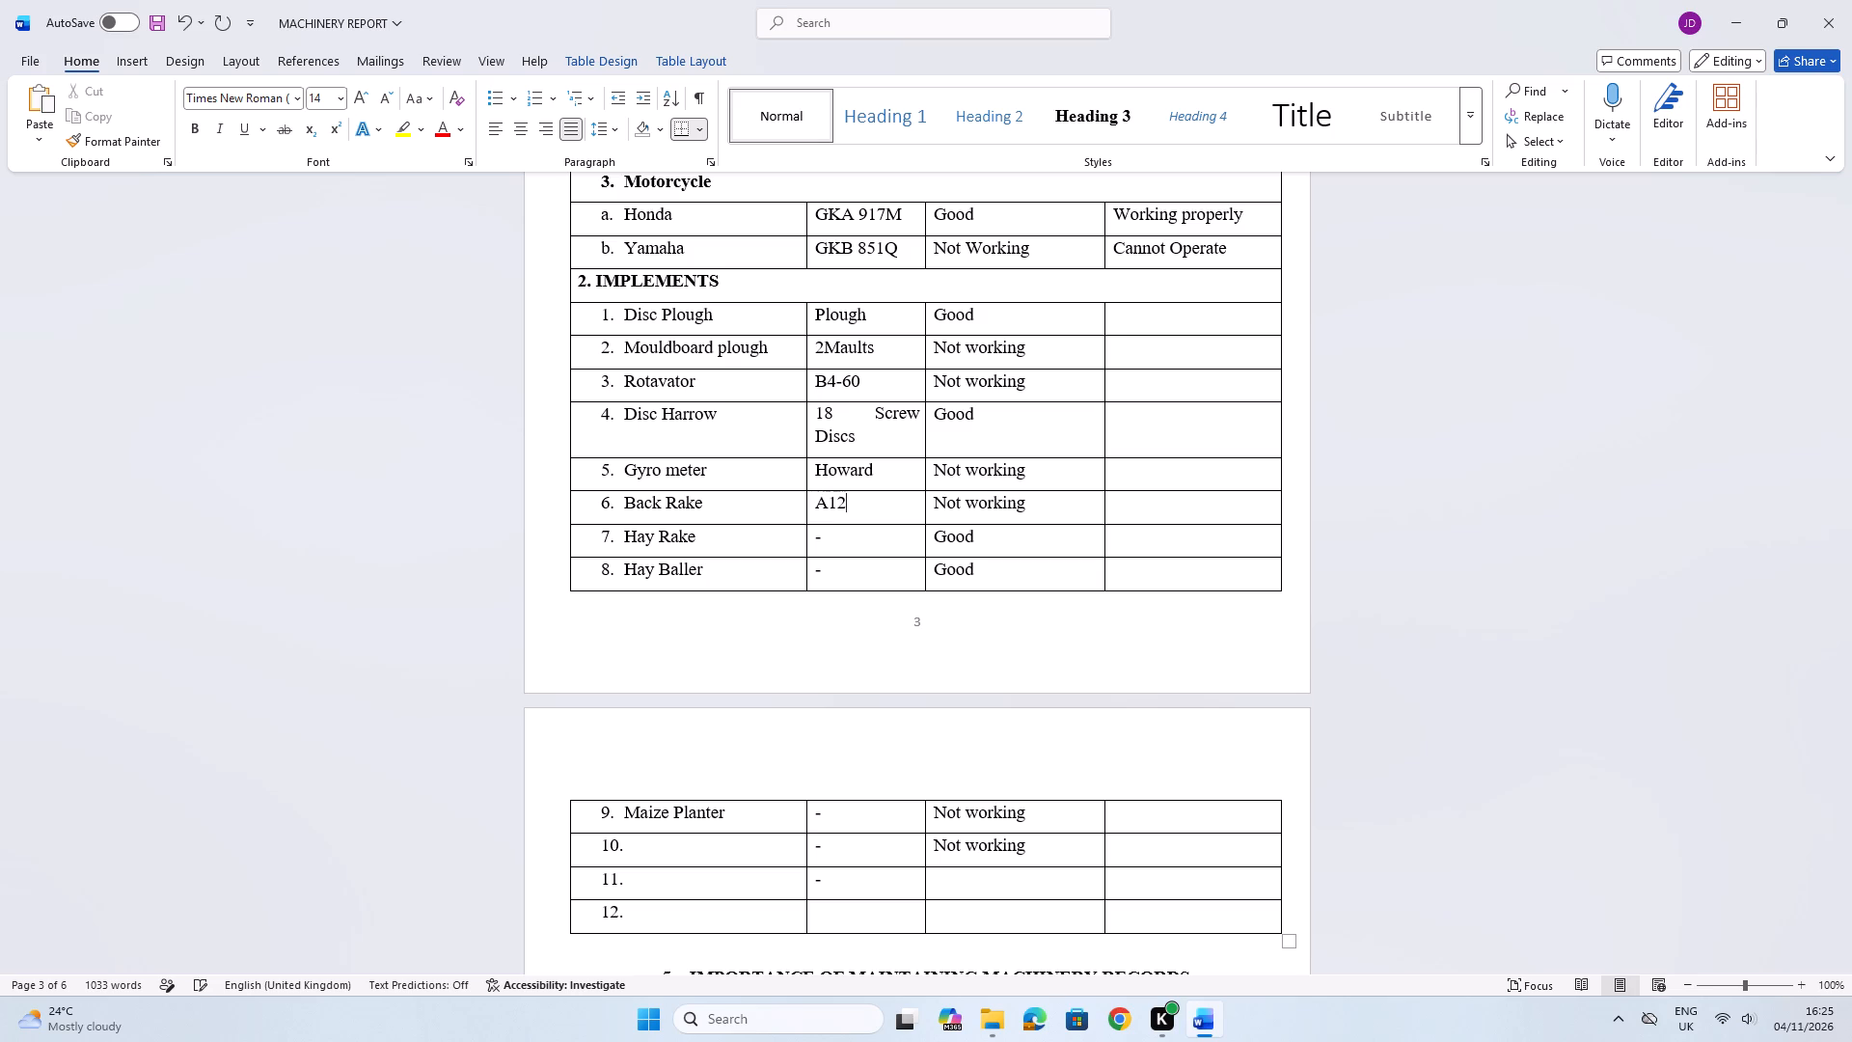
key(5)
text(EE)
Replace the dash in the second column of the Hay Rake row with "Enrosis".
click(870, 533)
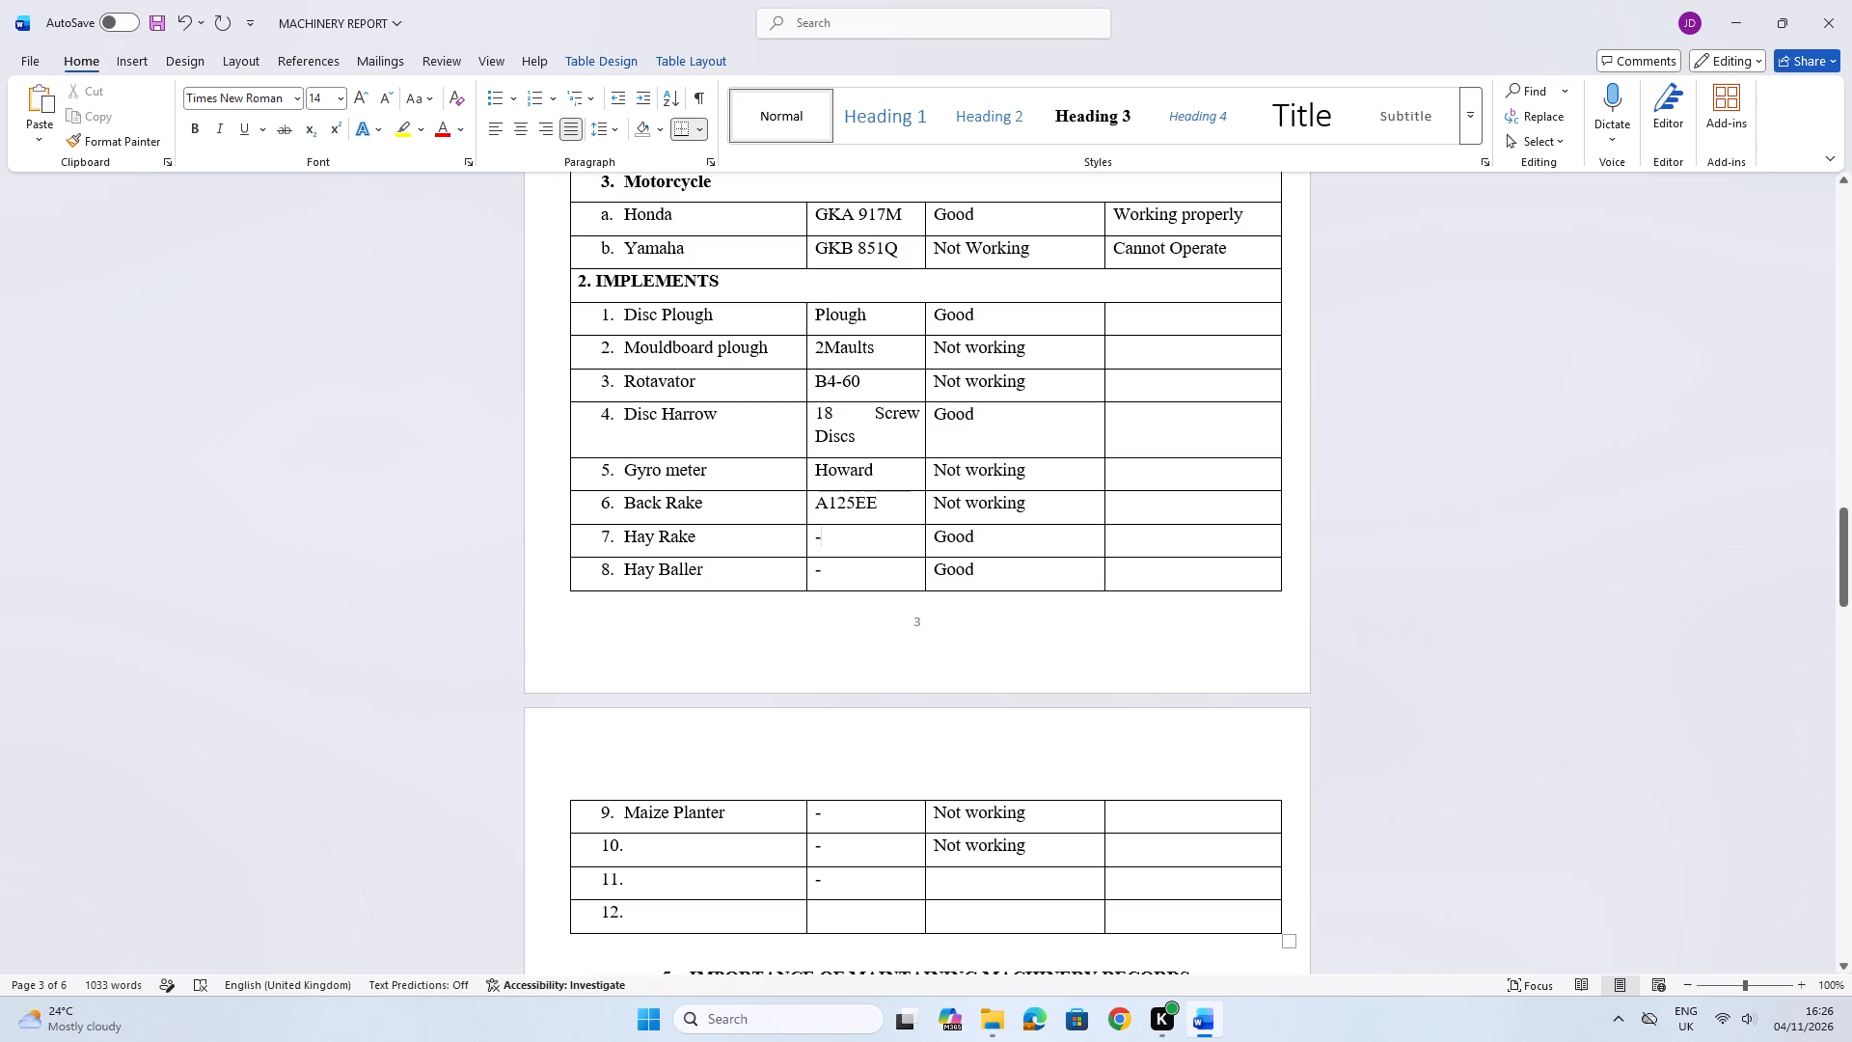
key(e)
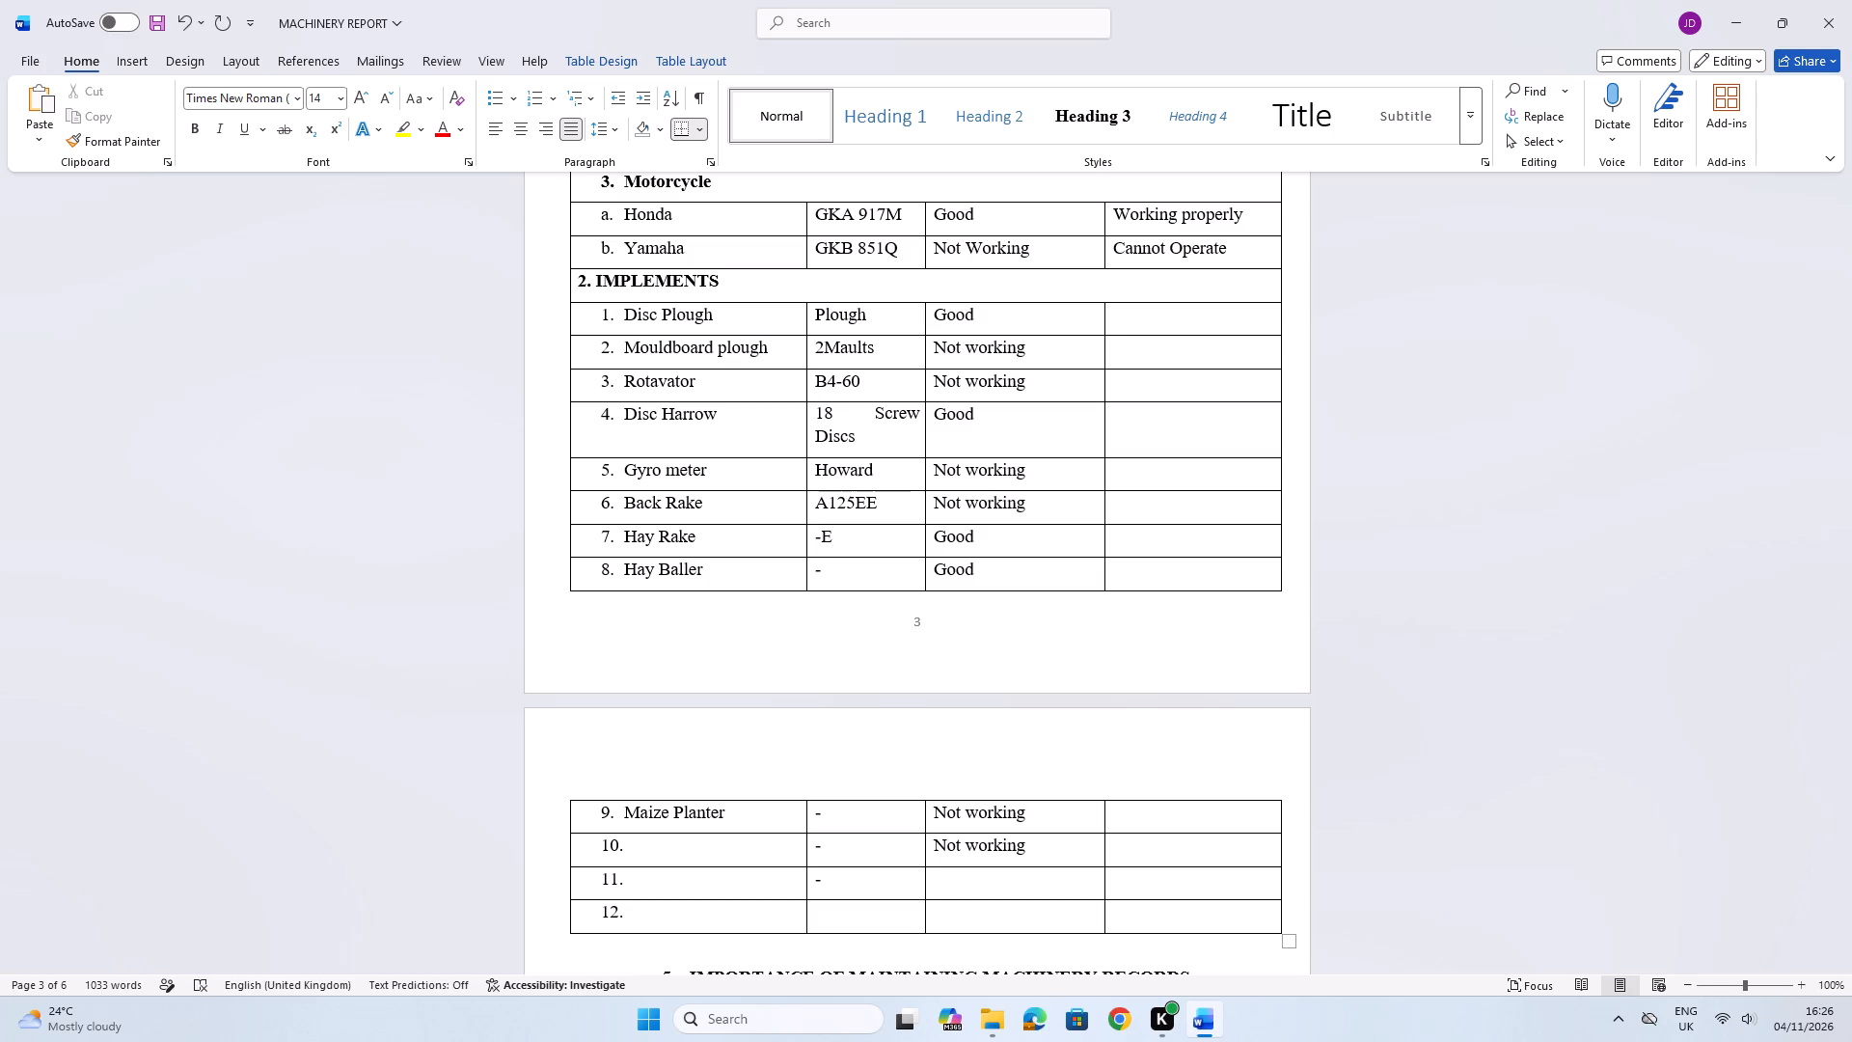
key(BackSpace)
key(BackSpace)
key(e)
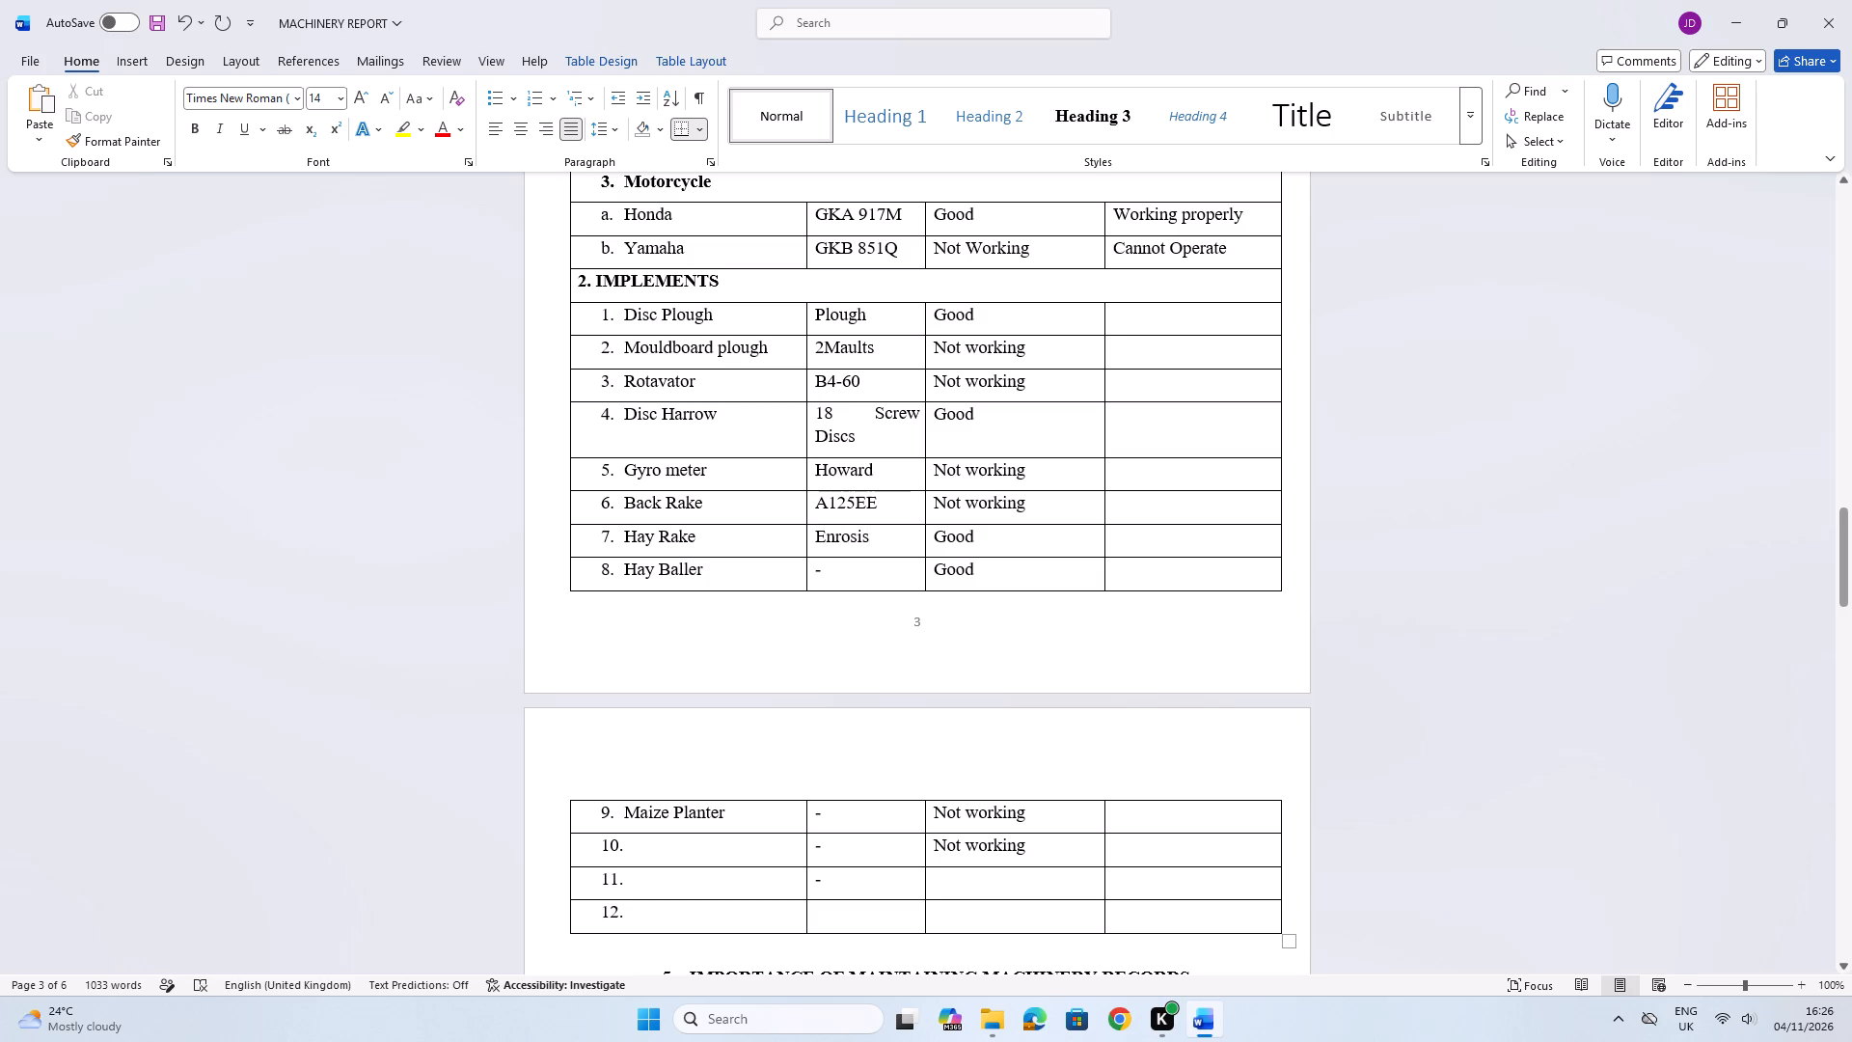
Delete the dash in the second column of the Hay Baller row.
click(883, 574)
key(BackSpace)
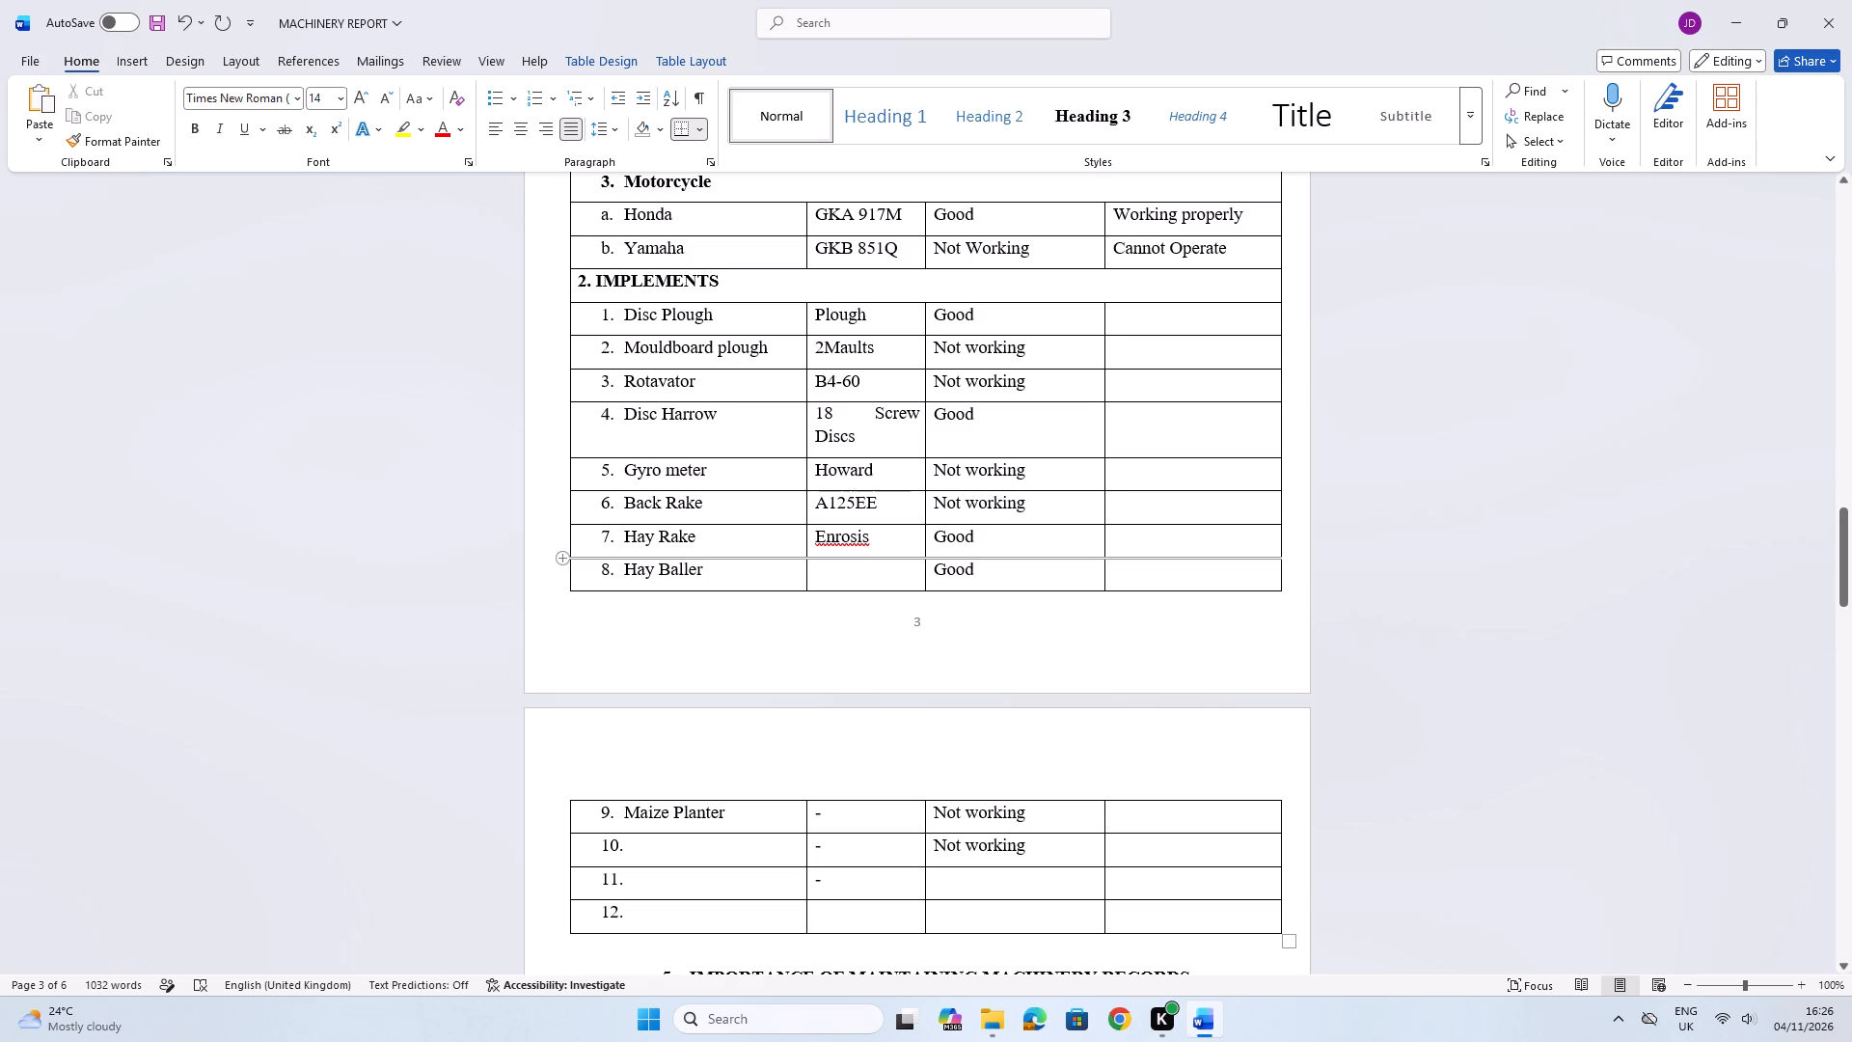
Insert a new table row directly below the Hay Rake row in the implements section.
drag(573, 543, 832, 543)
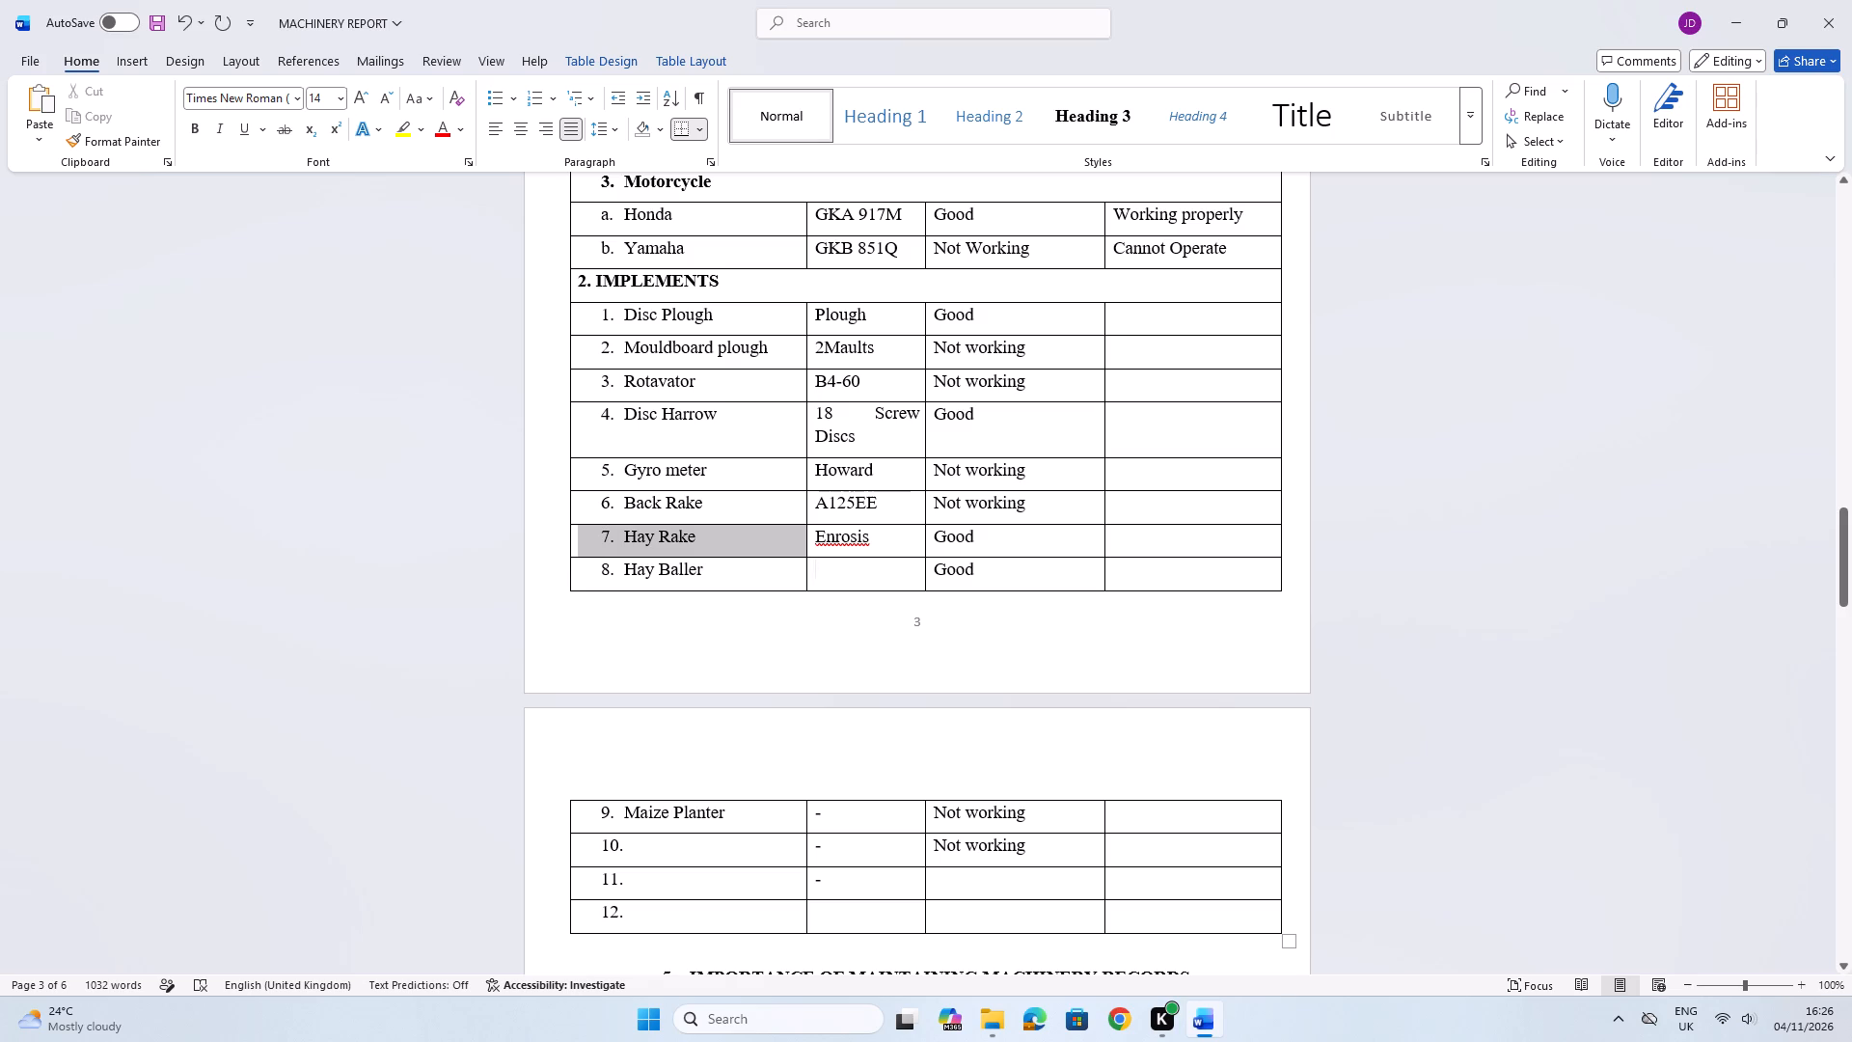
drag(832, 543, 1127, 545)
right_click(1127, 545)
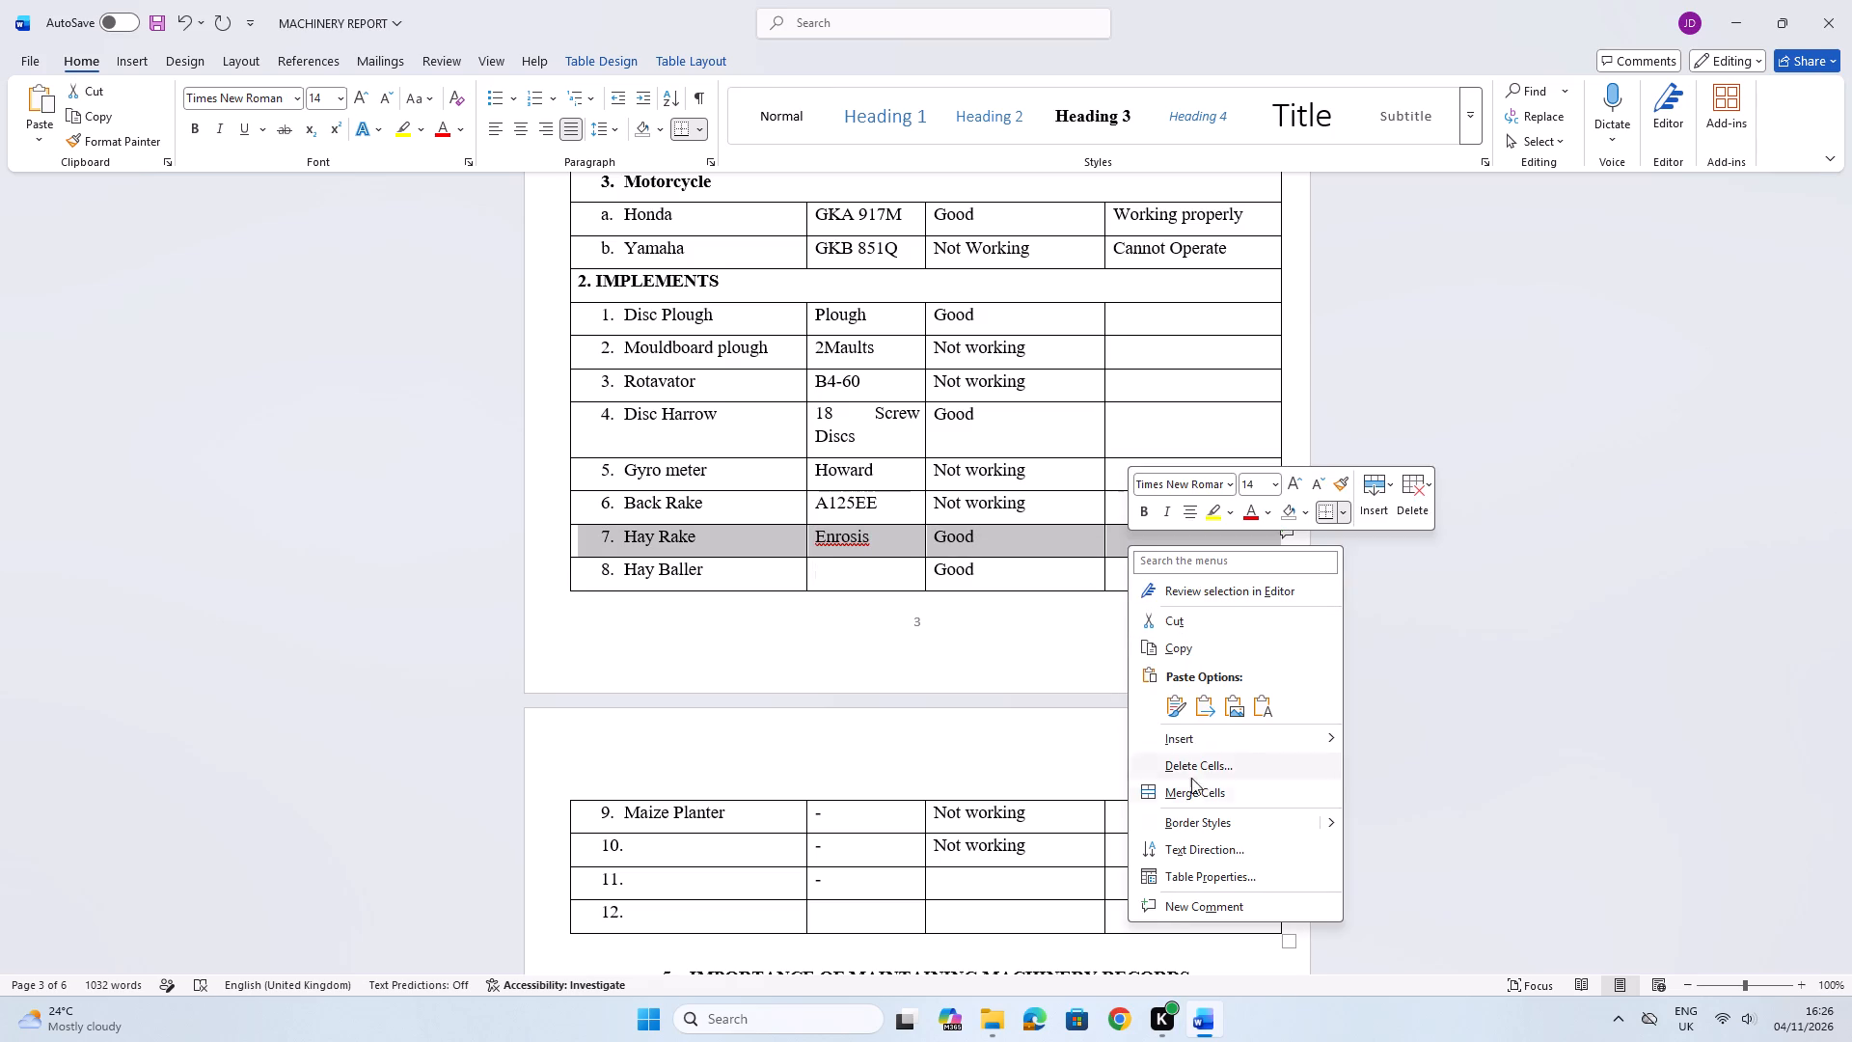
click(1180, 743)
click(1410, 822)
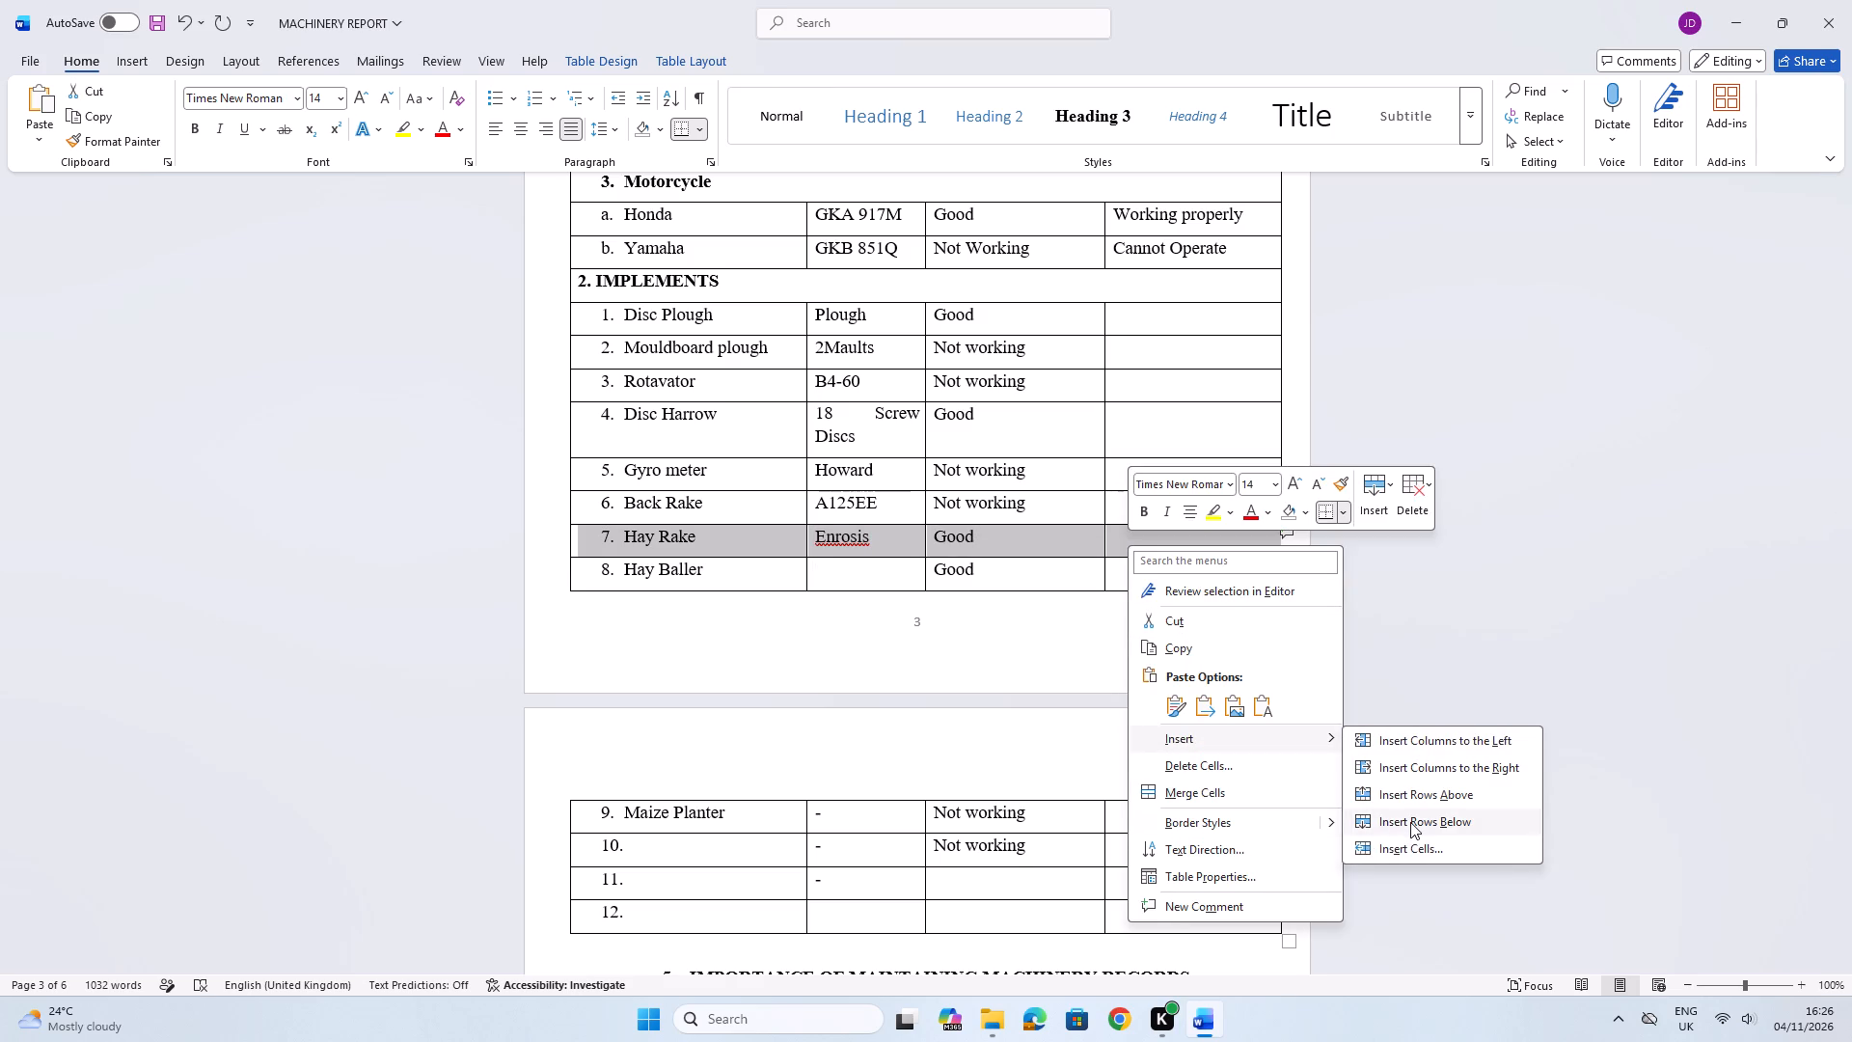
Fill the new row 8 of the implements with the name "Hay Mower", identifier "DM4" and condition "Good".
click(718, 562)
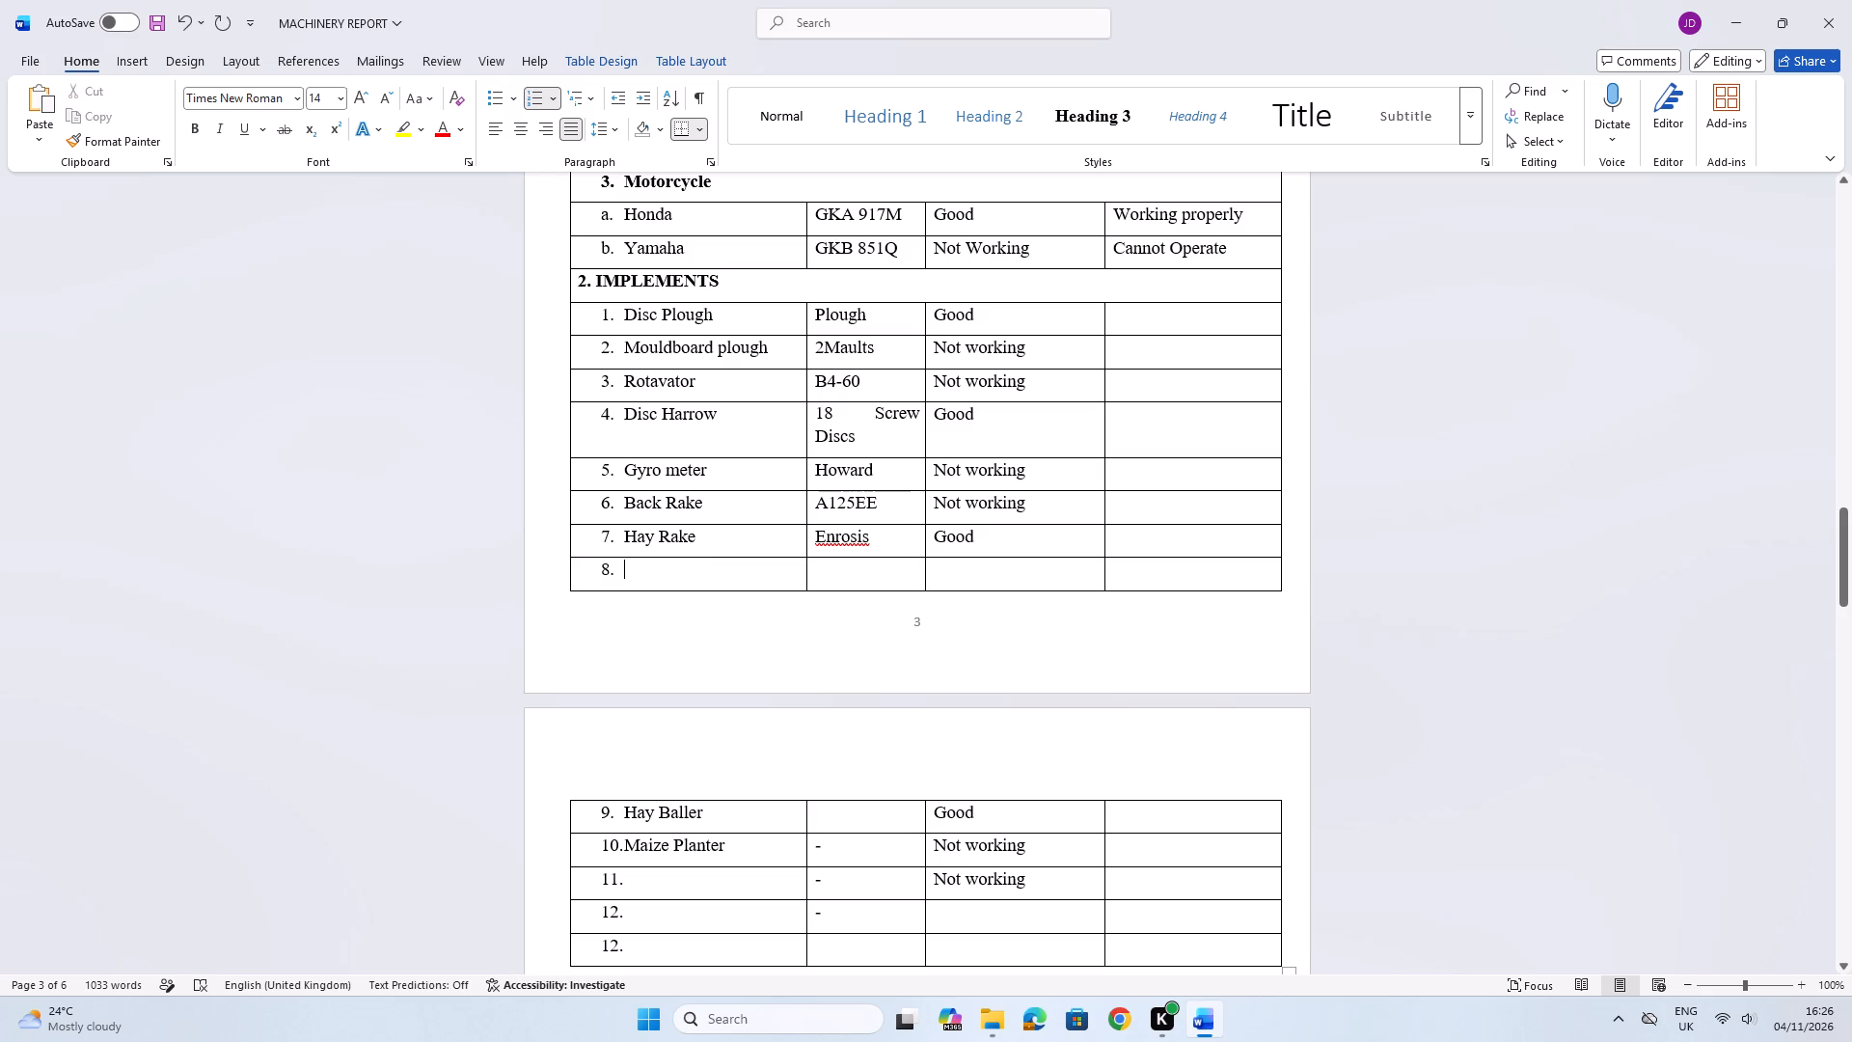
key(h)
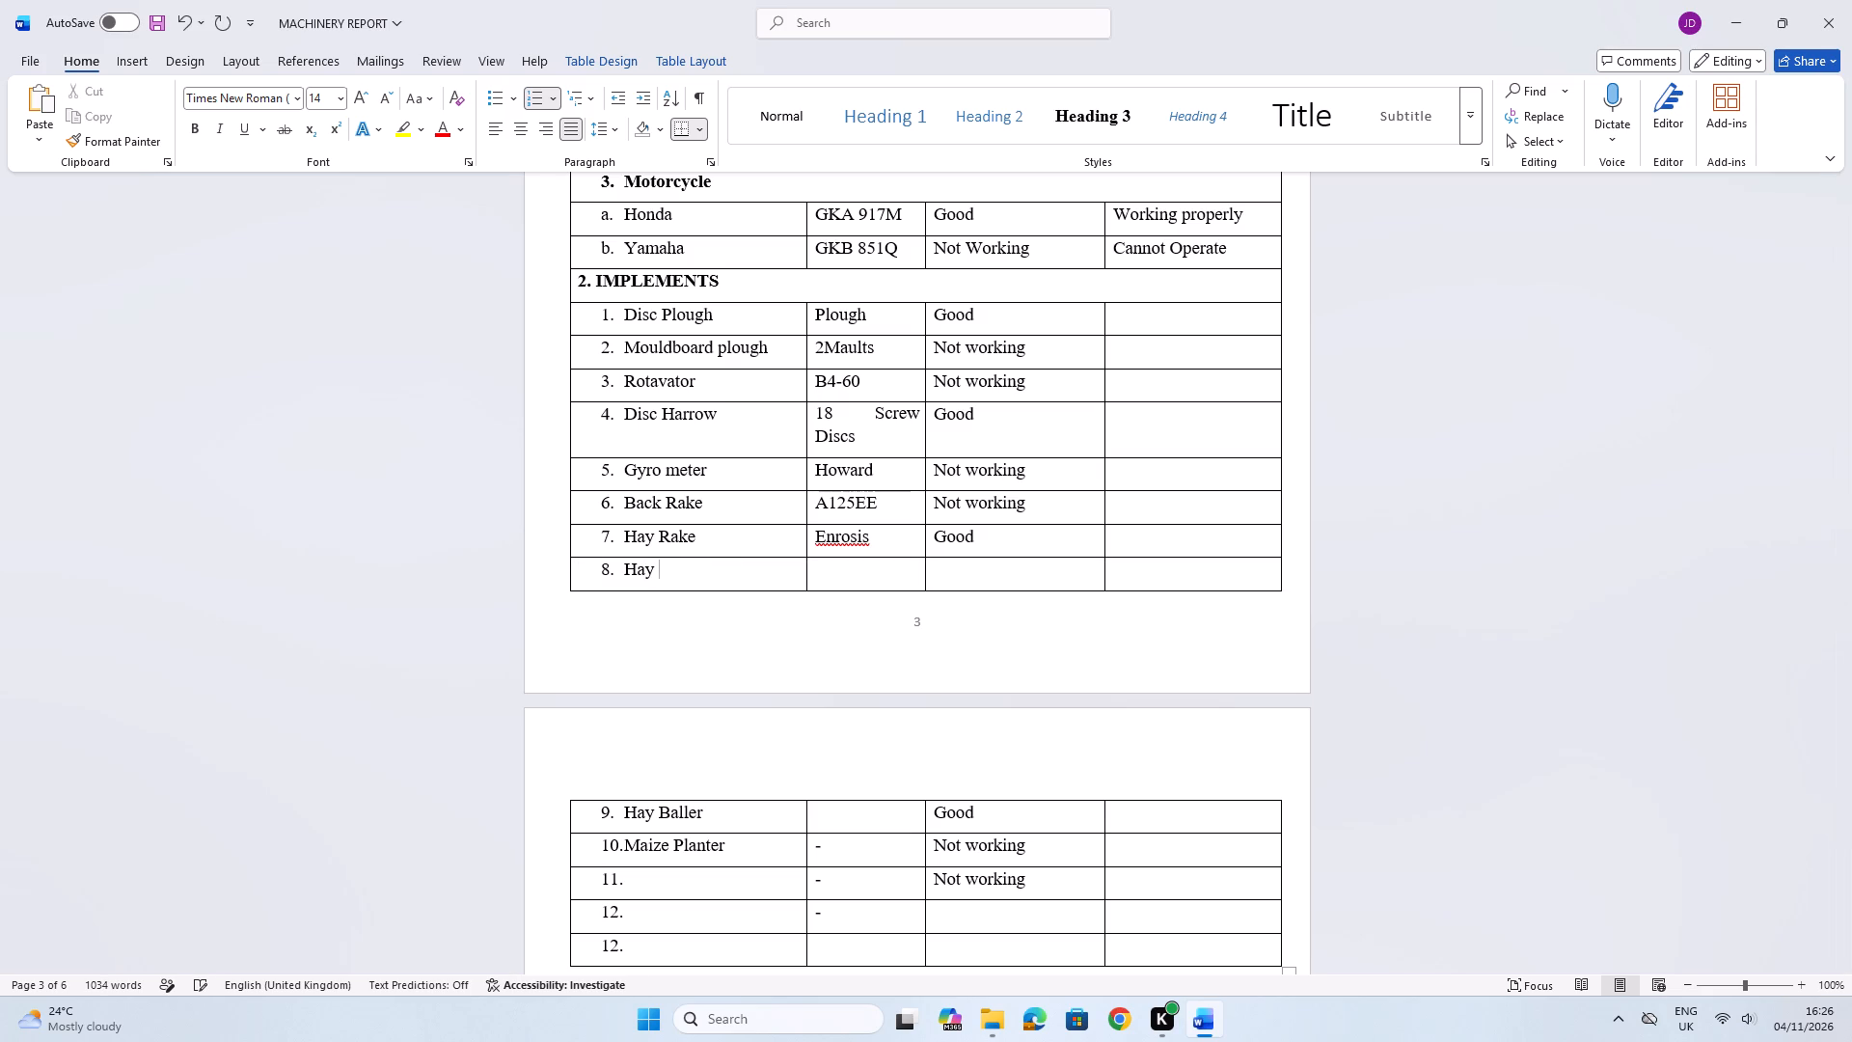
key(m)
text(ower)
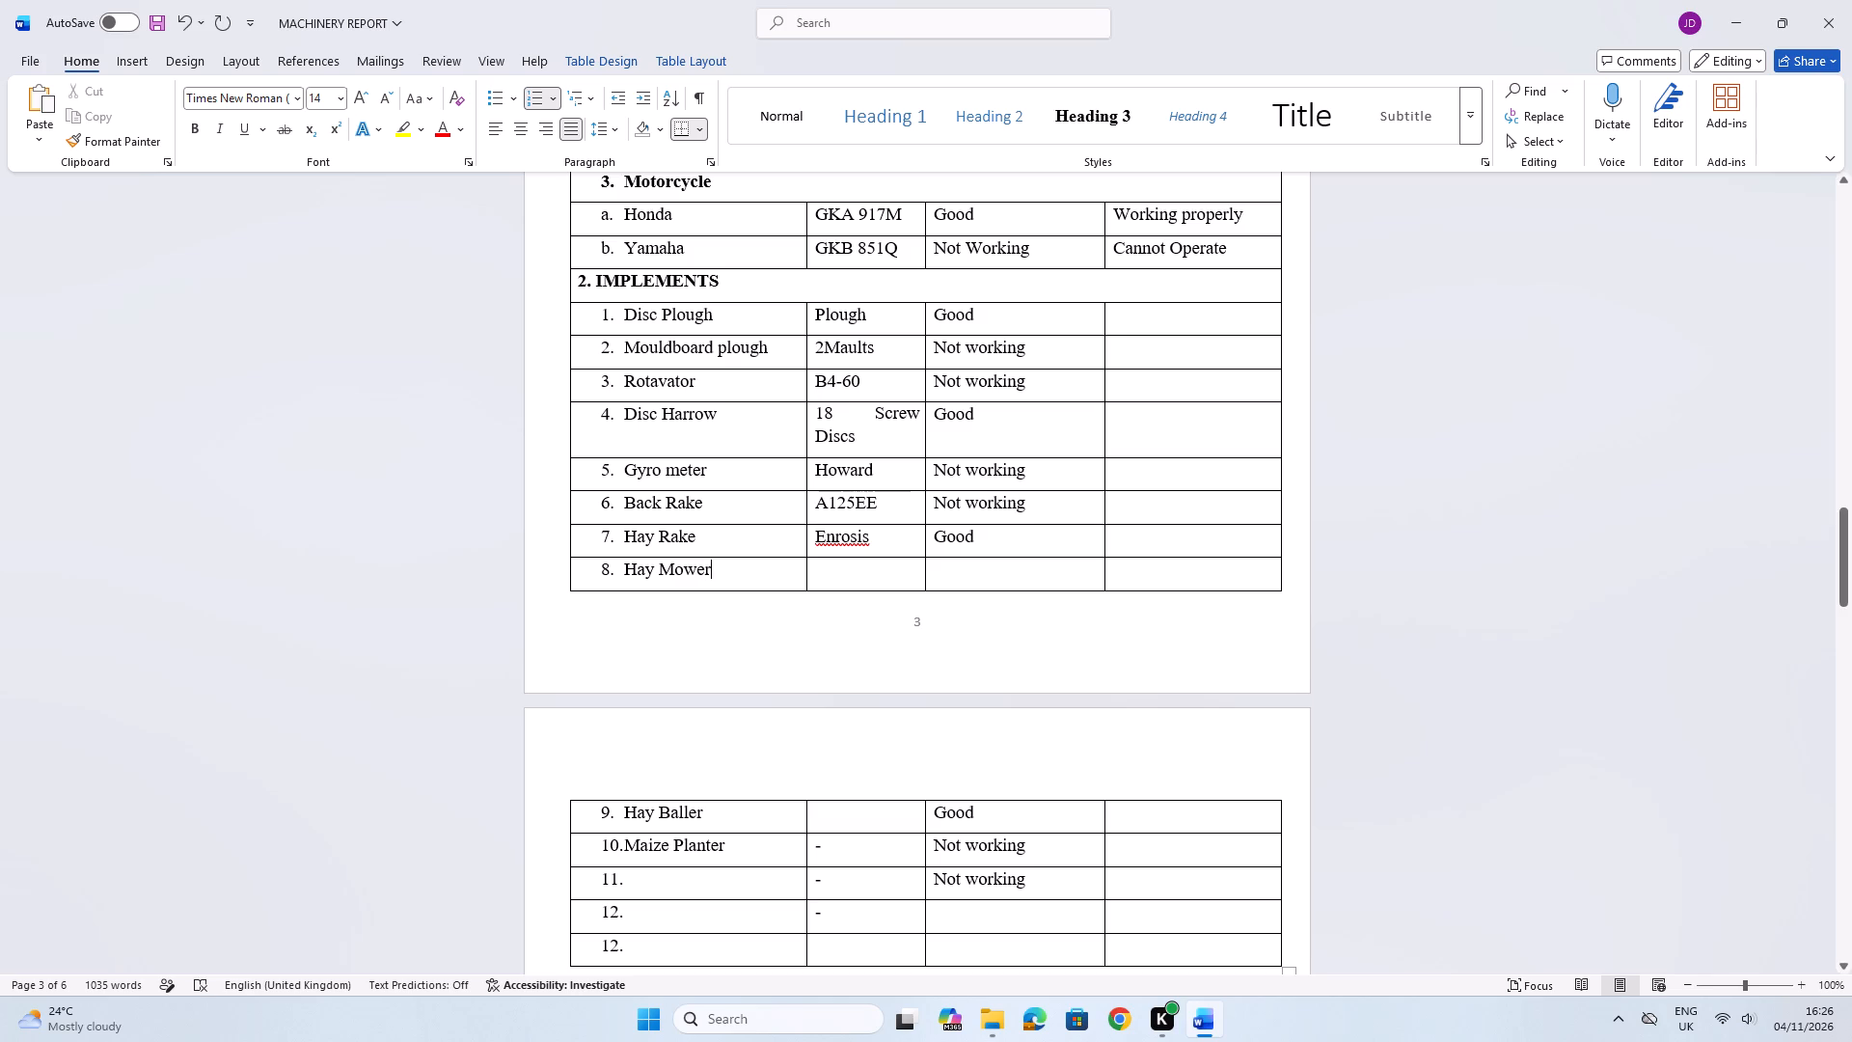
click(863, 571)
key(d)
key(m)
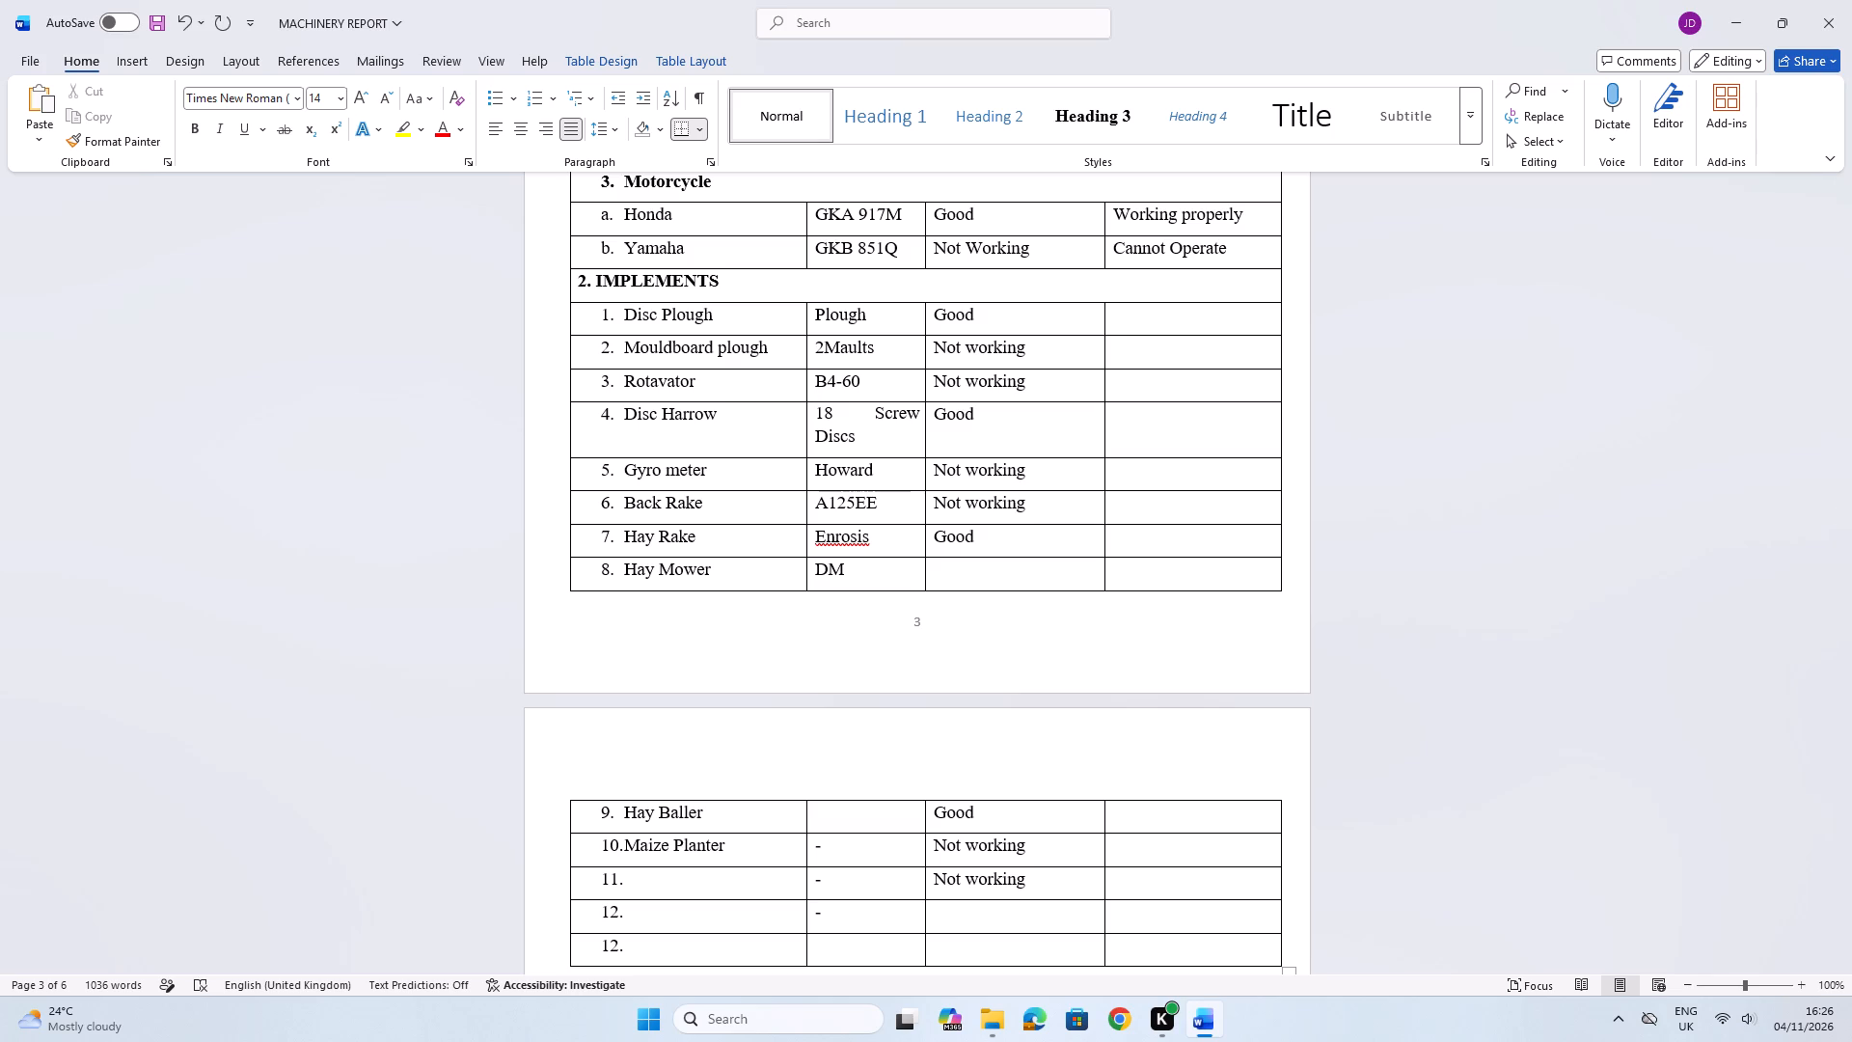
key(4)
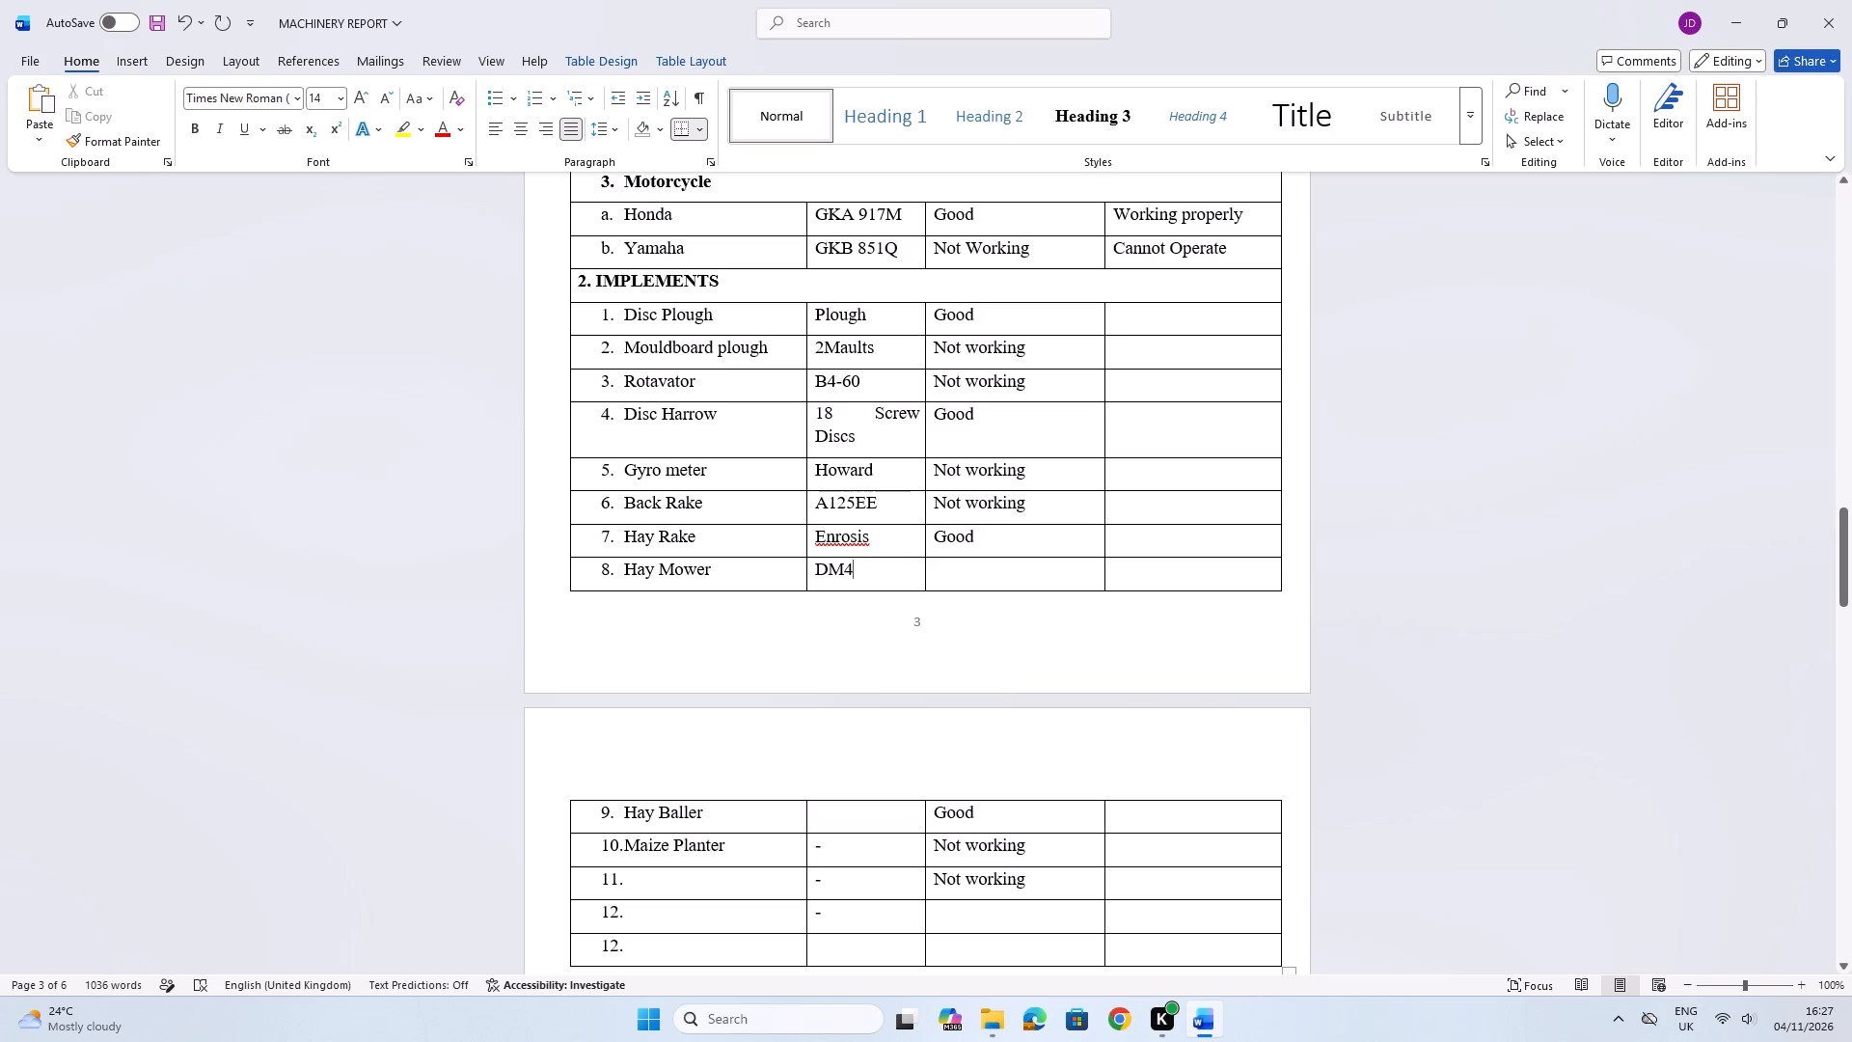
click(955, 570)
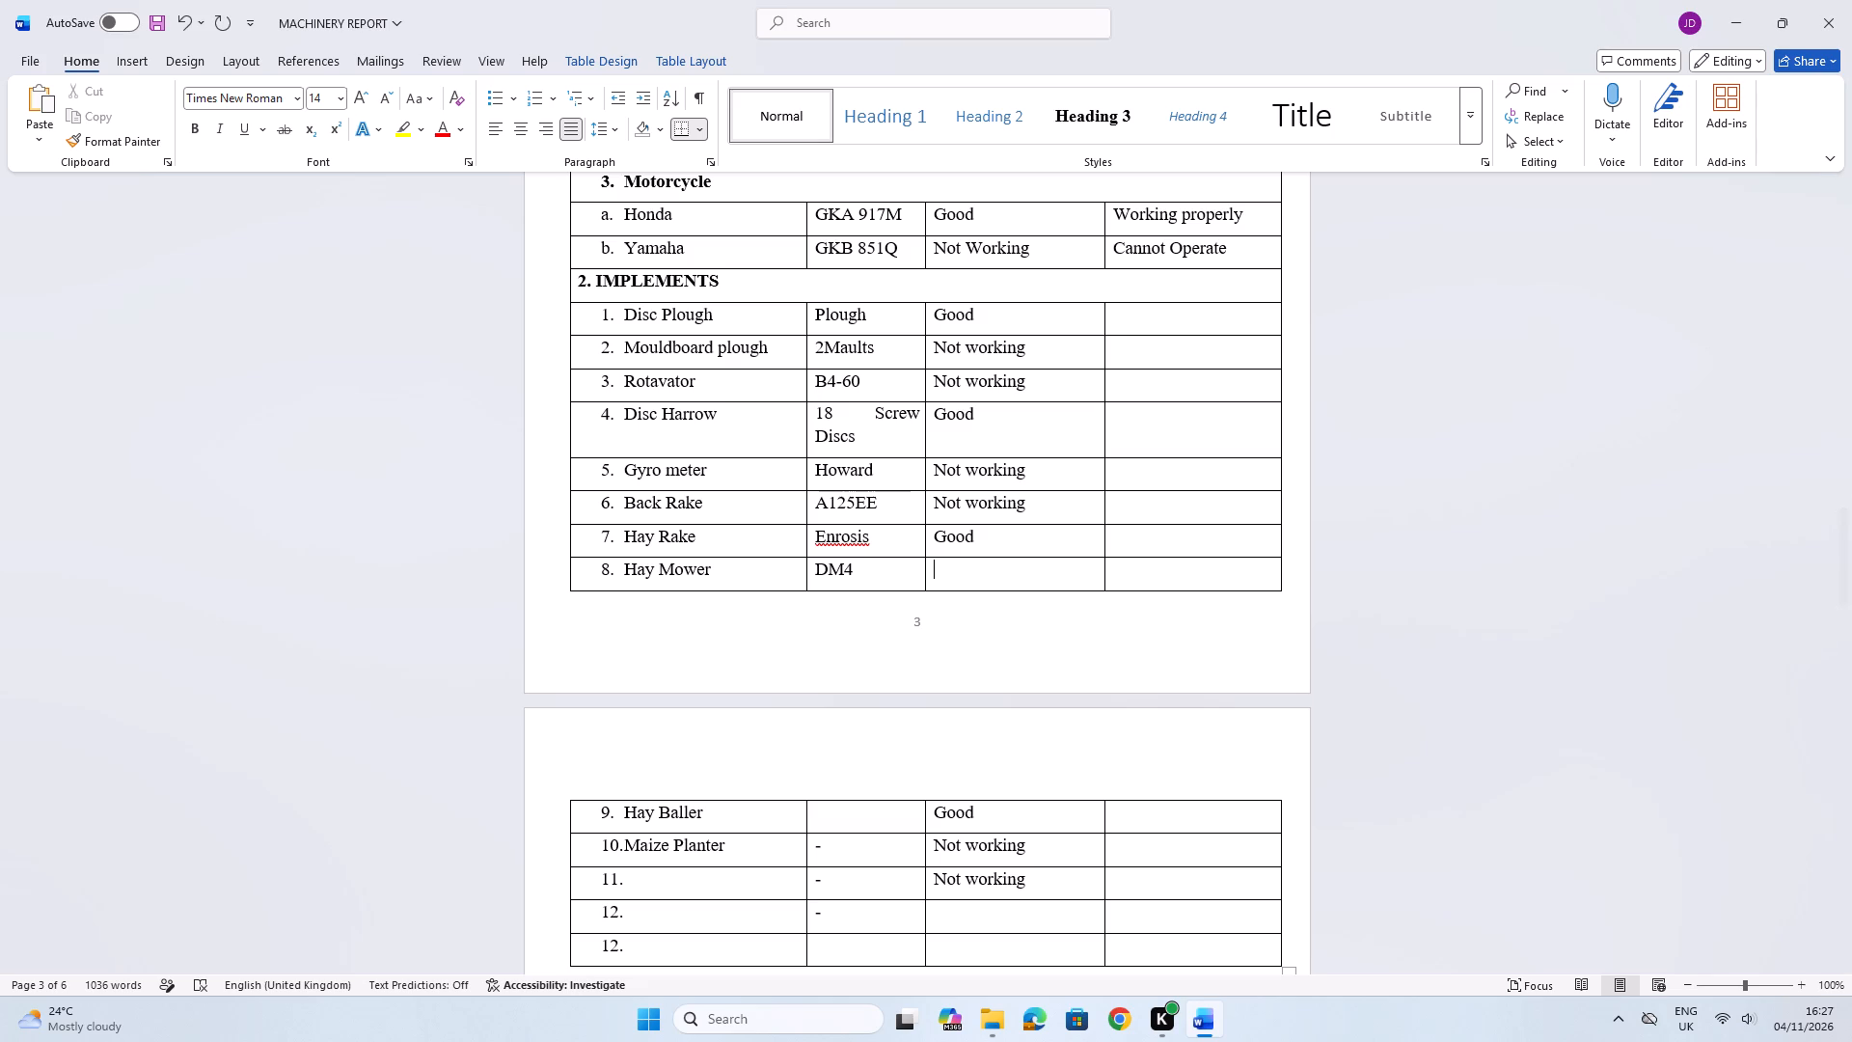
key(n)
key(BackSpace)
key(g)
text(ood)
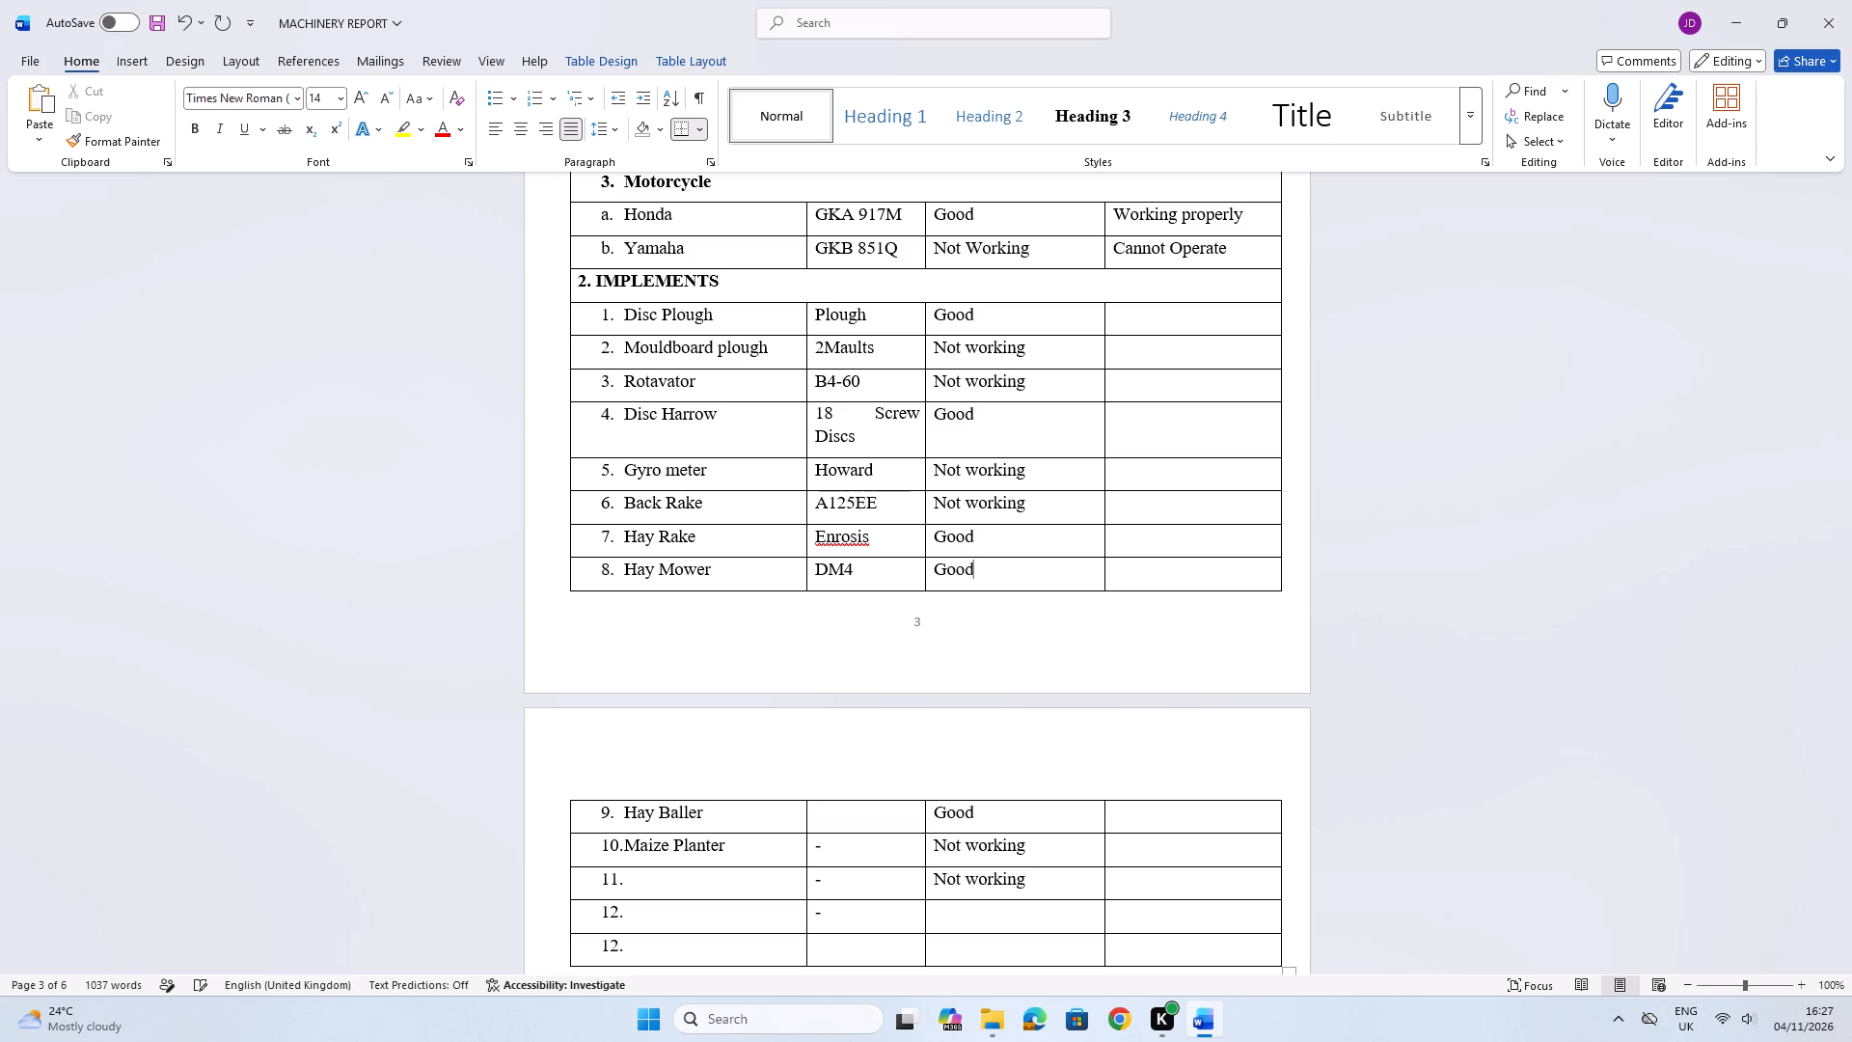
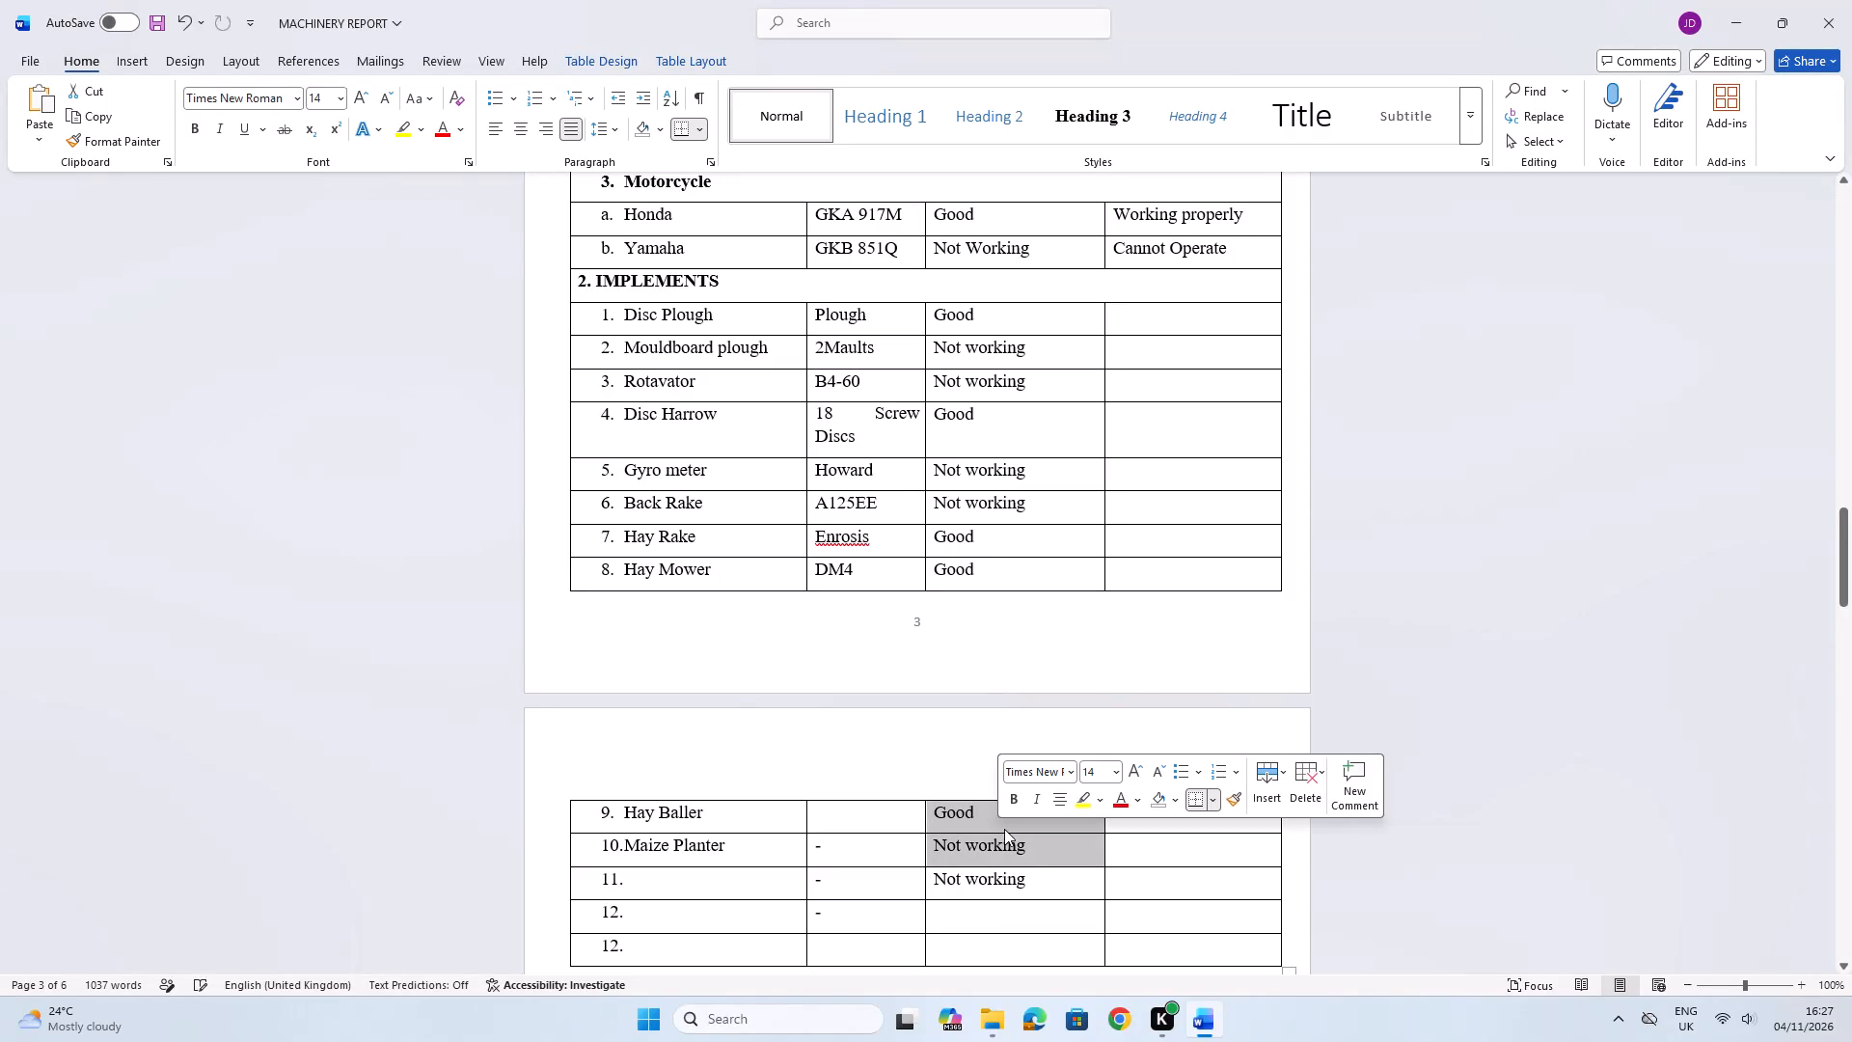
Clear the condition text from the Hay Baller and Maize Planter rows without deleting the cells.
key(BackSpace)
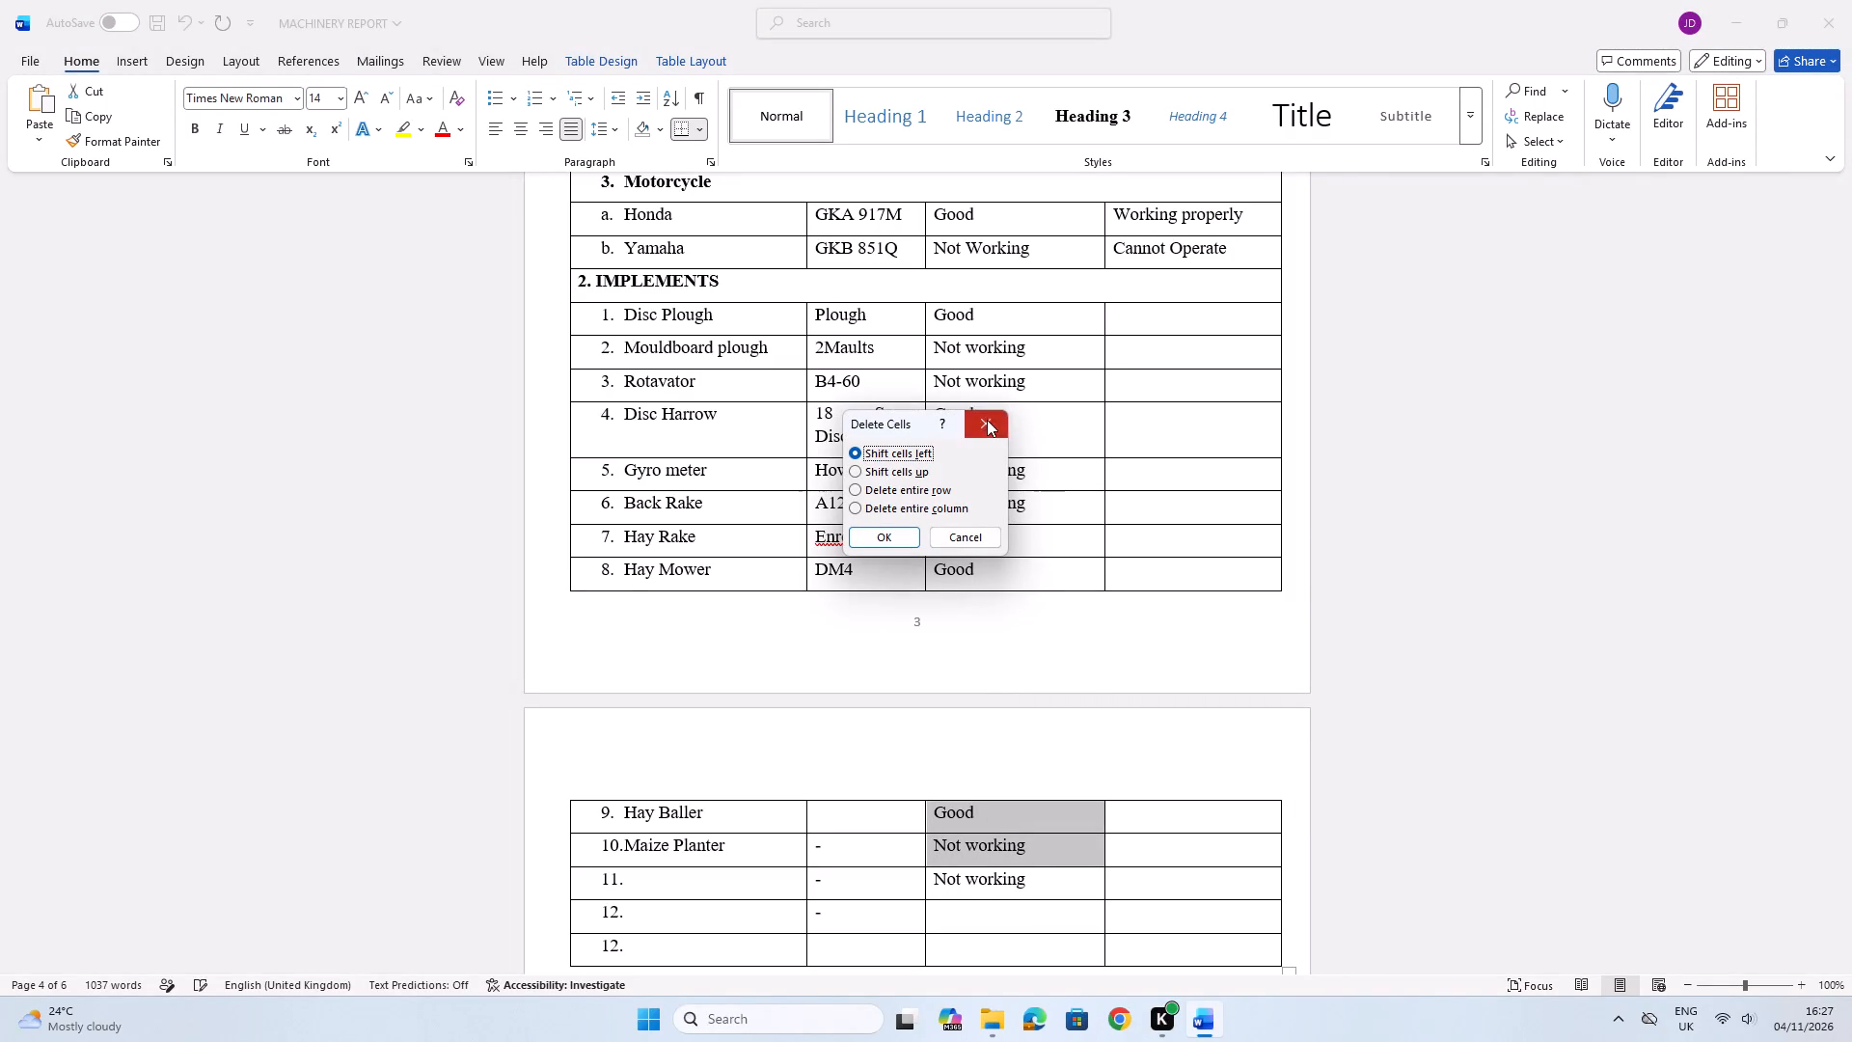
click(987, 420)
key(Delete)
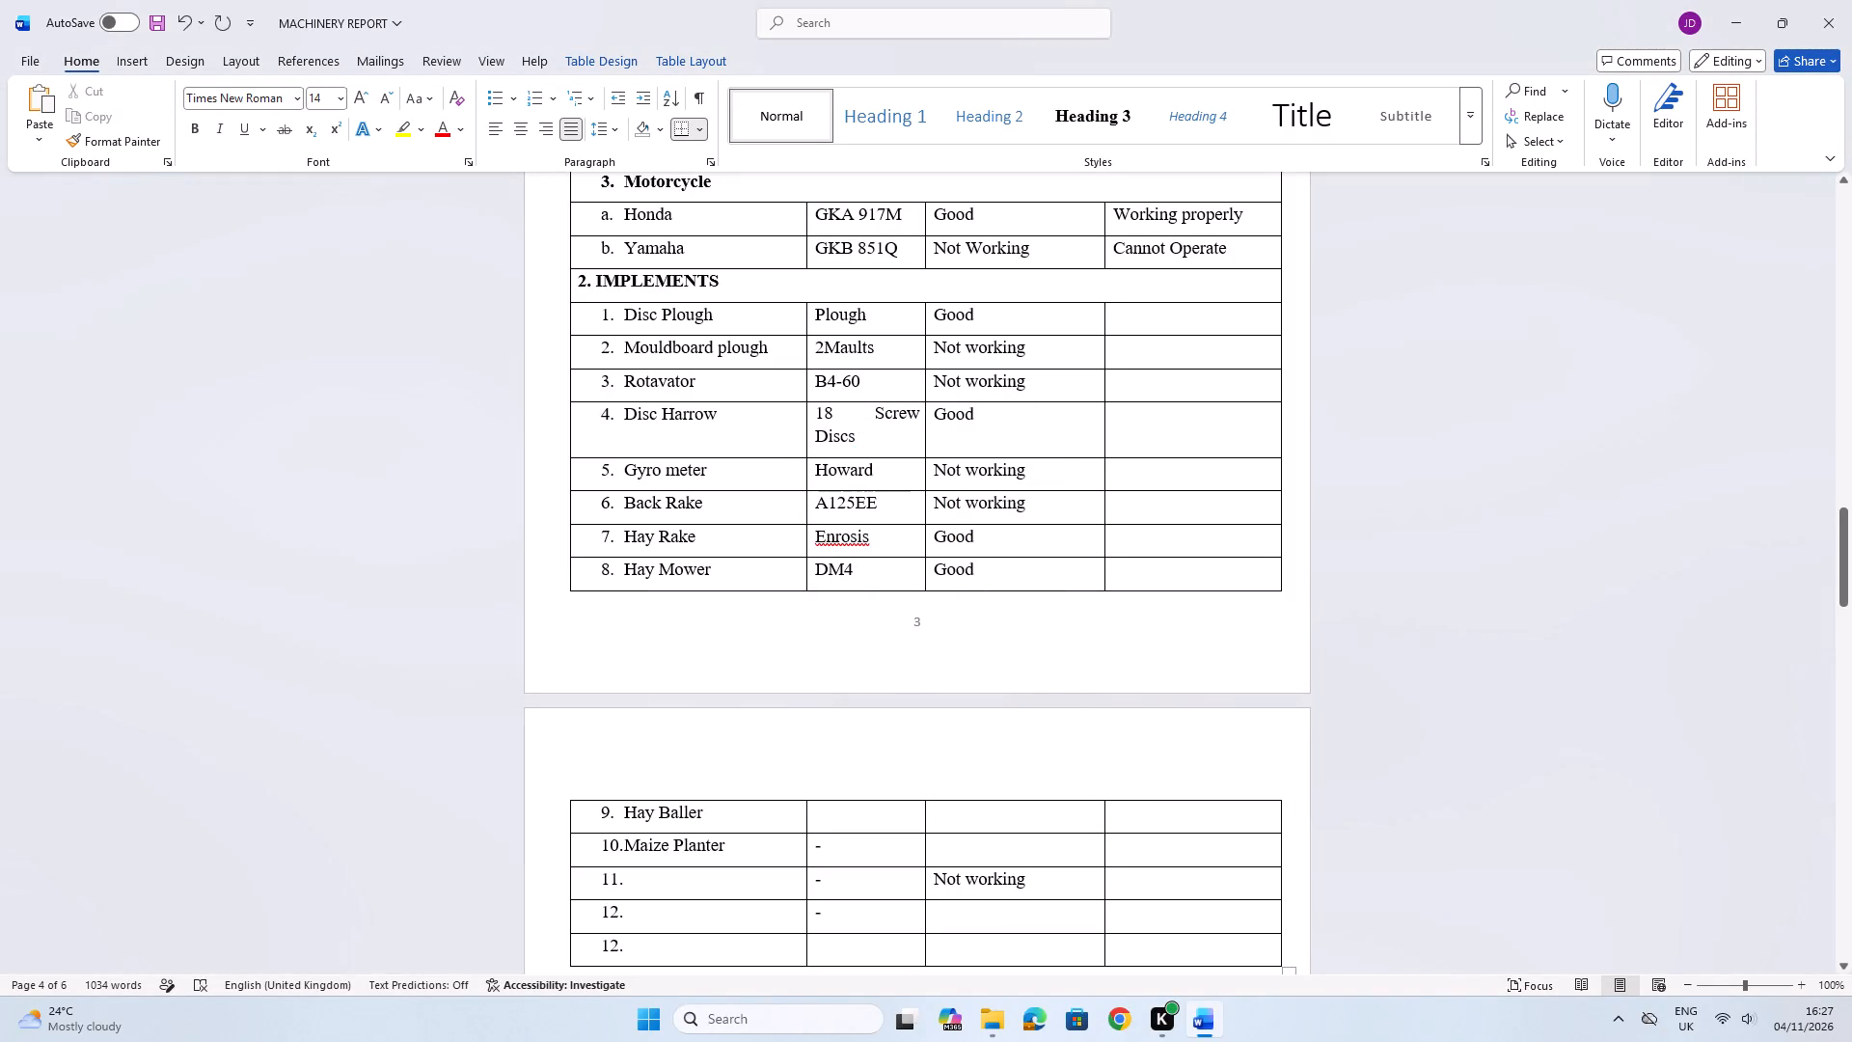
Enter "John deere 336 Eo 2 row" as the identifier in the second column of the Hay Baller row.
click(853, 815)
key(j)
text(ohn)
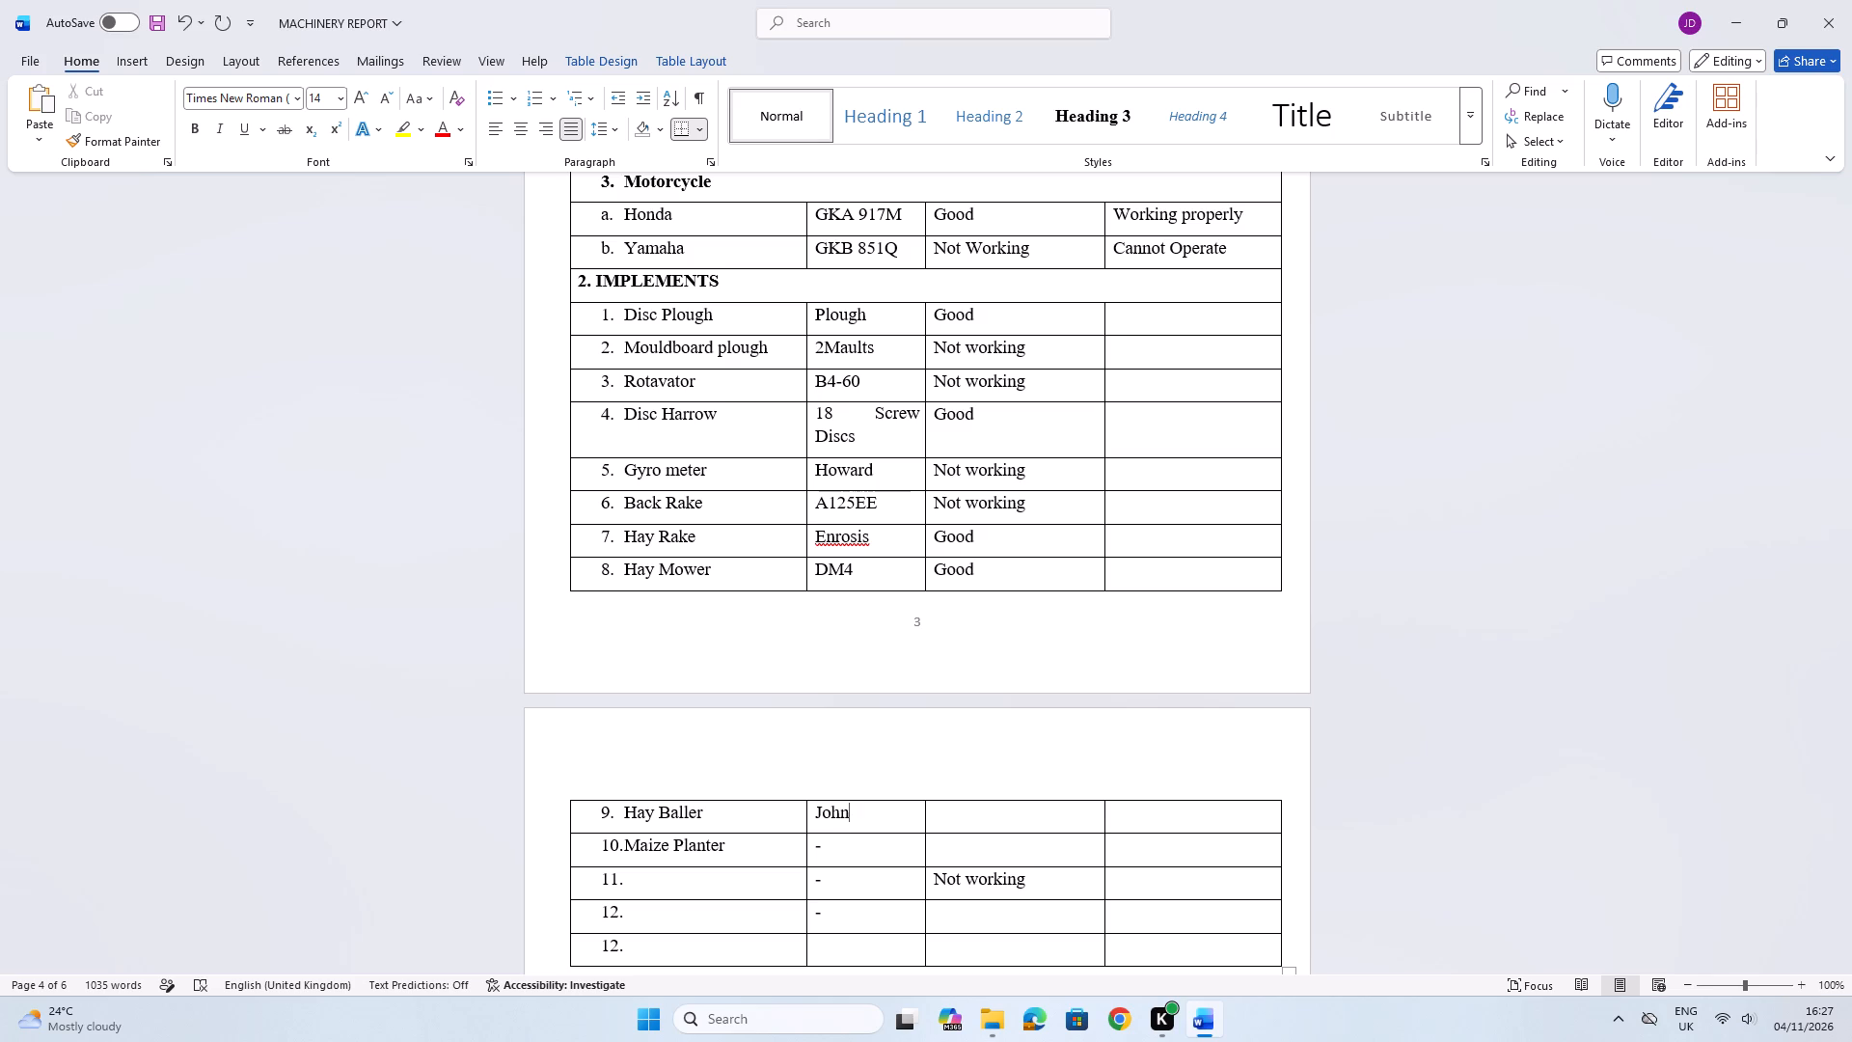
key(space)
text(deere)
key(space)
text(33)
key(6)
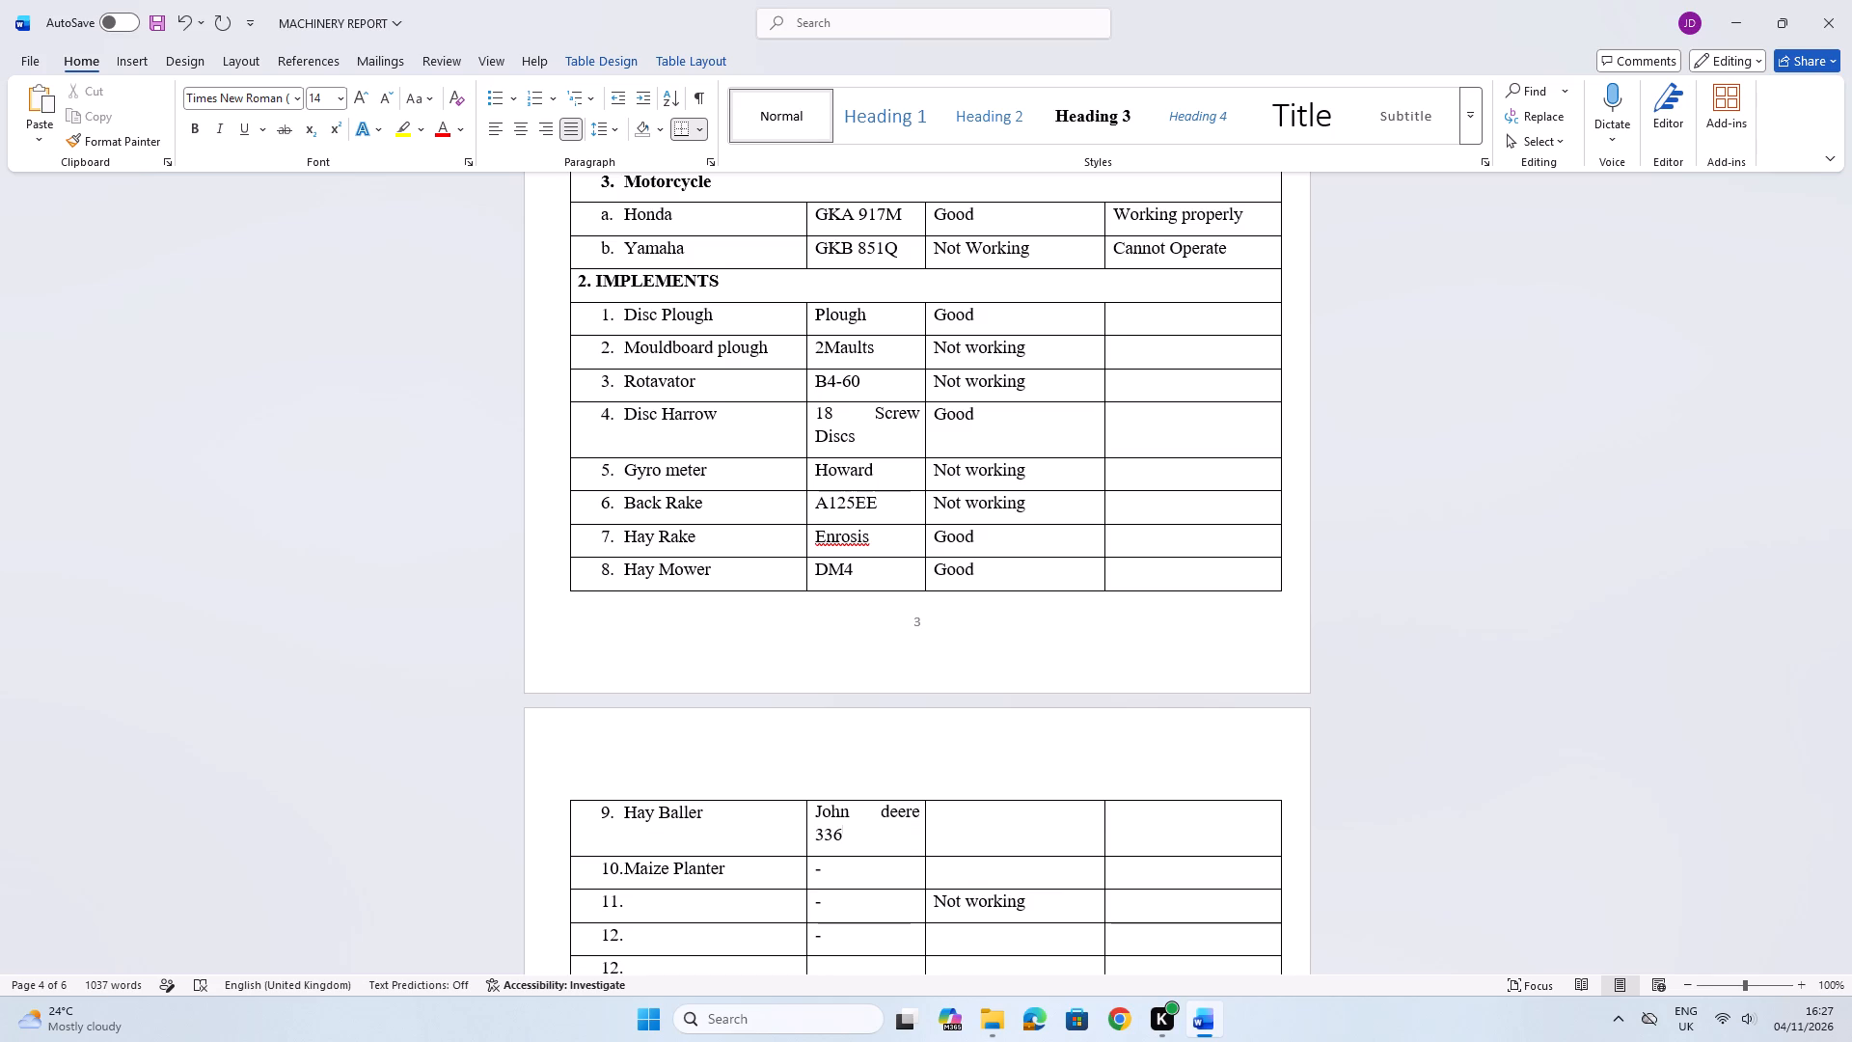
key(e)
key(BackSpace)
key(space)
key(e)
key(o)
key(space)
text(2 row)
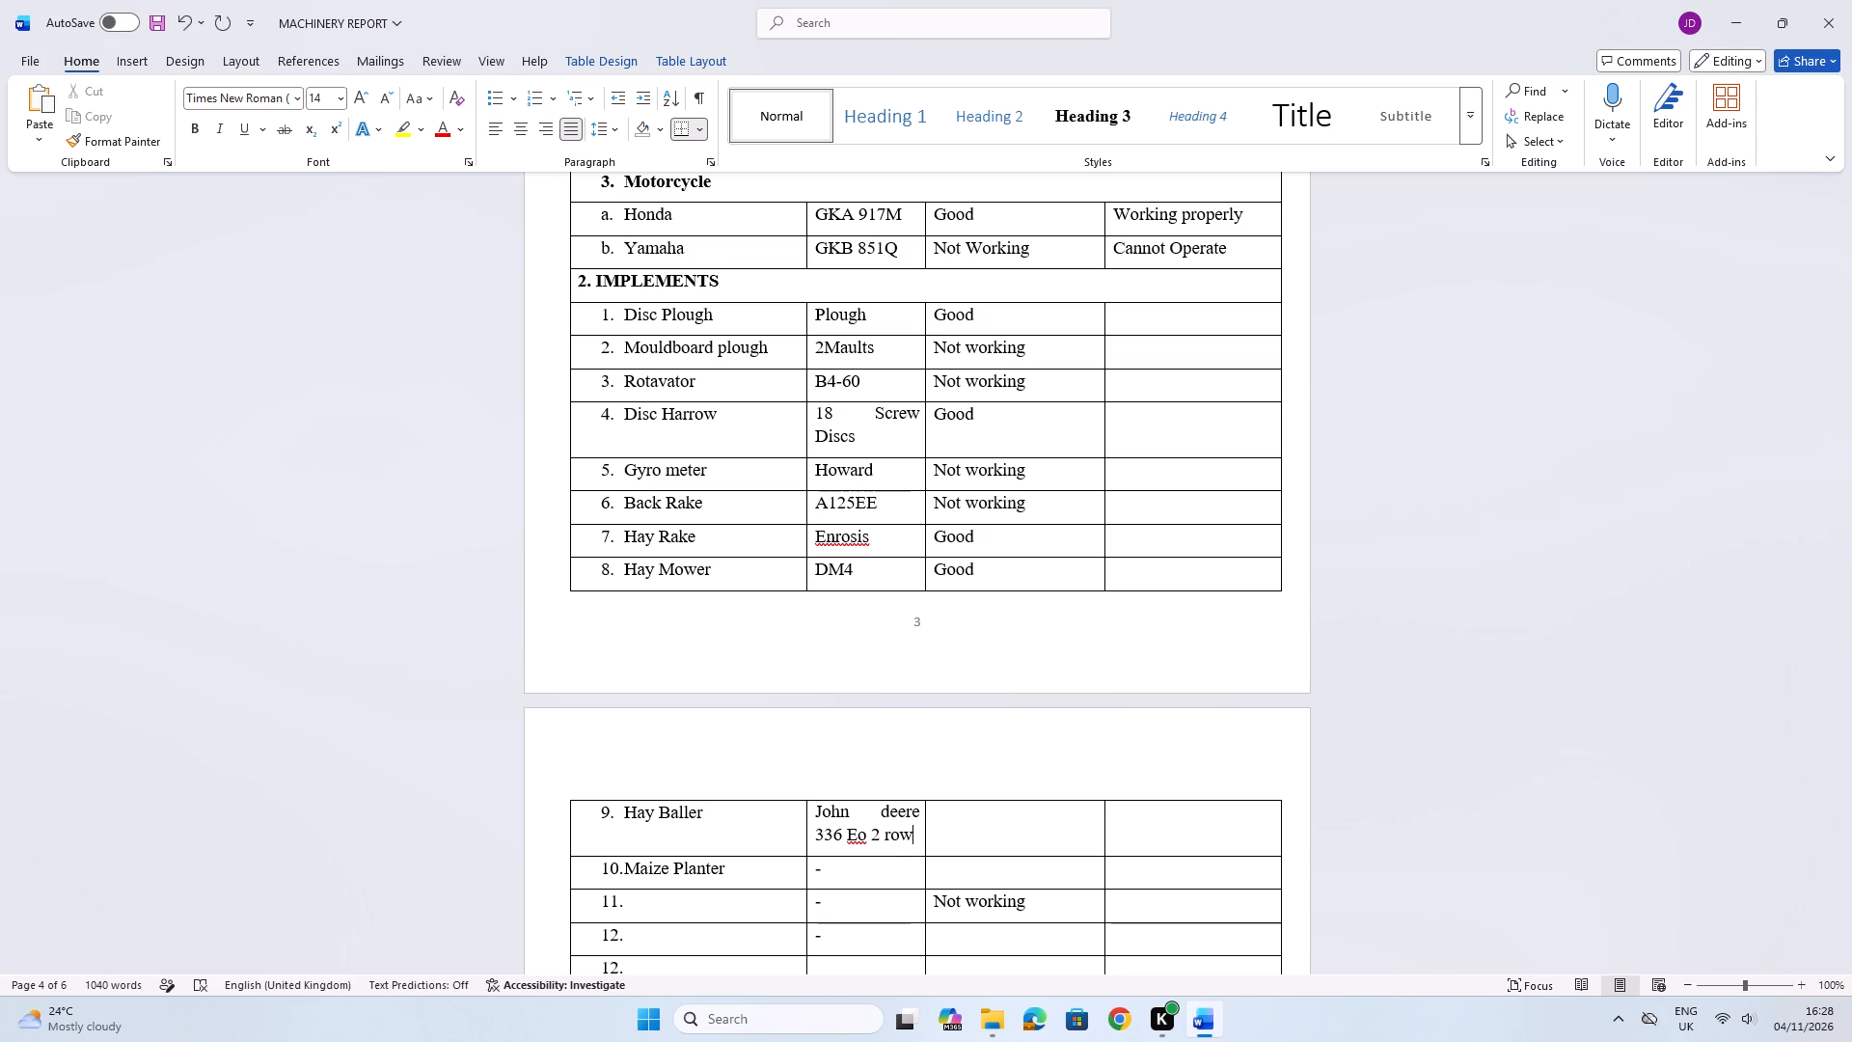
Replace the dash in the second column of the Maize Planter row with "Burch".
key(Down)
key(b)
key(u)
text(rch)
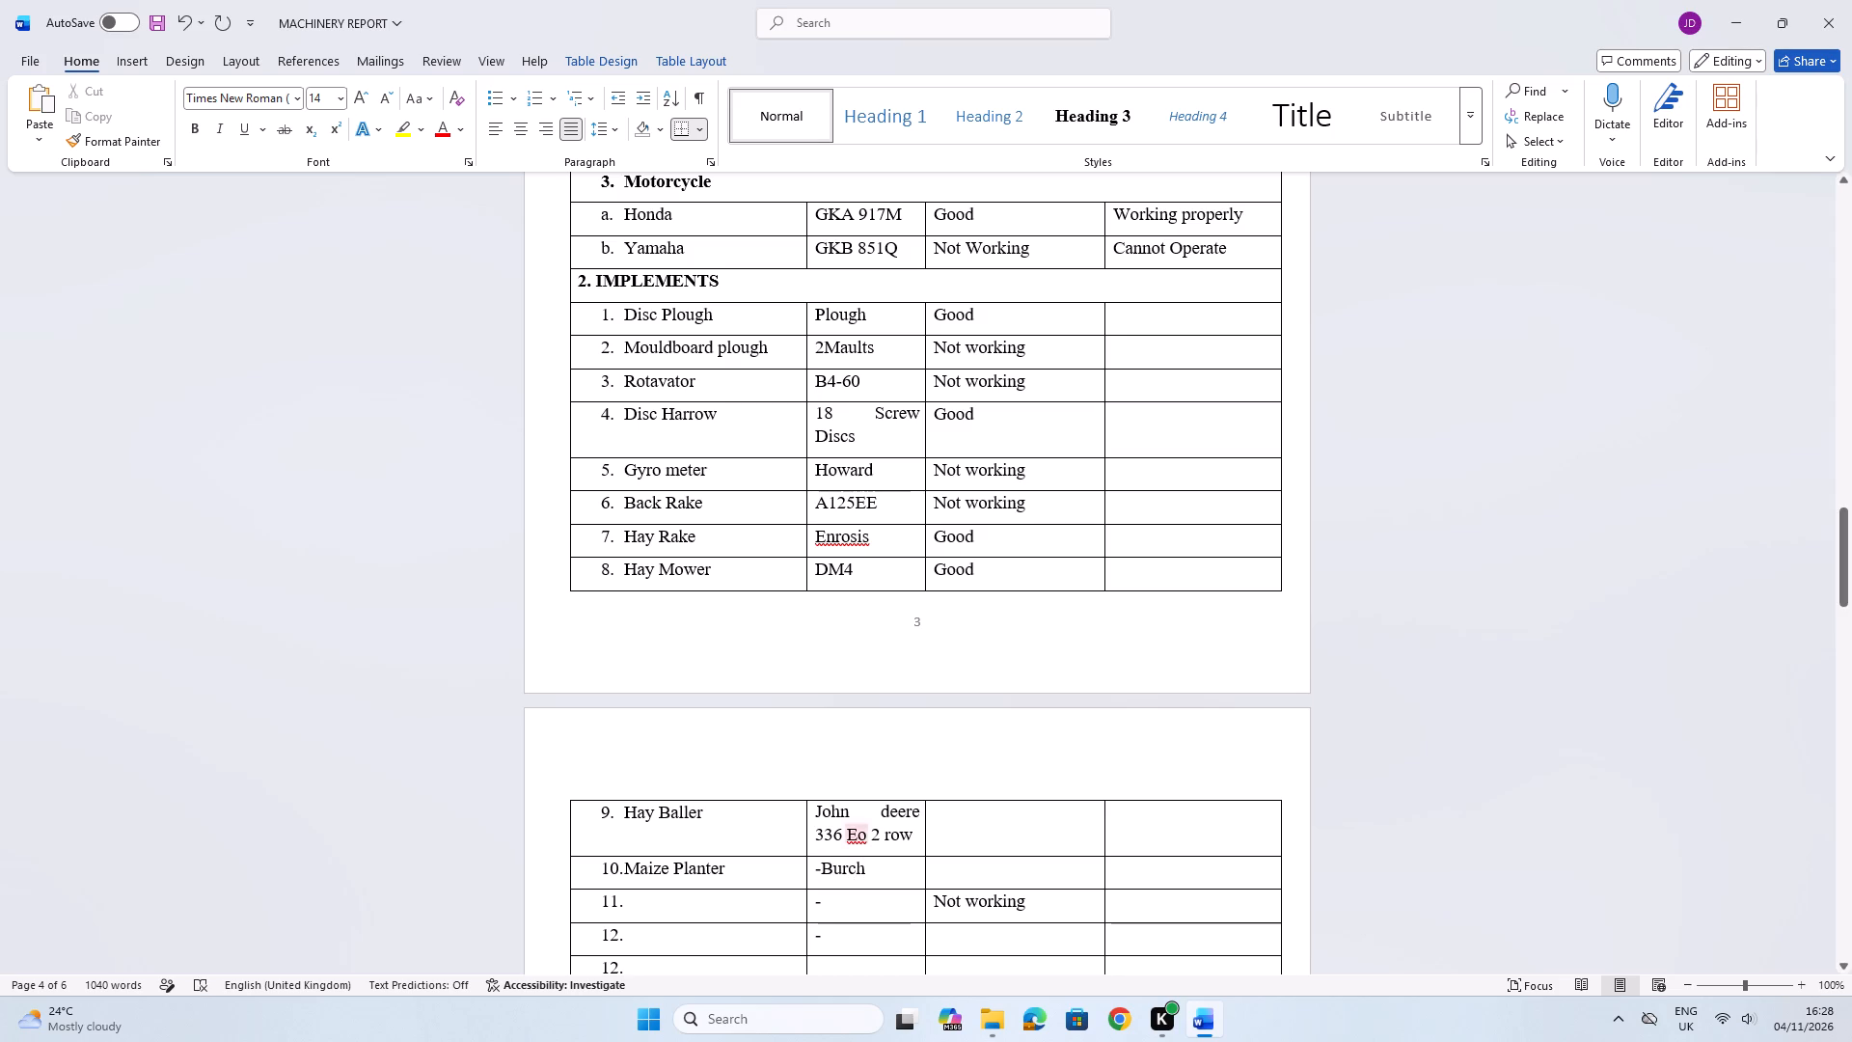
click(824, 872)
key(BackSpace)
Save the machinery report document.
click(156, 27)
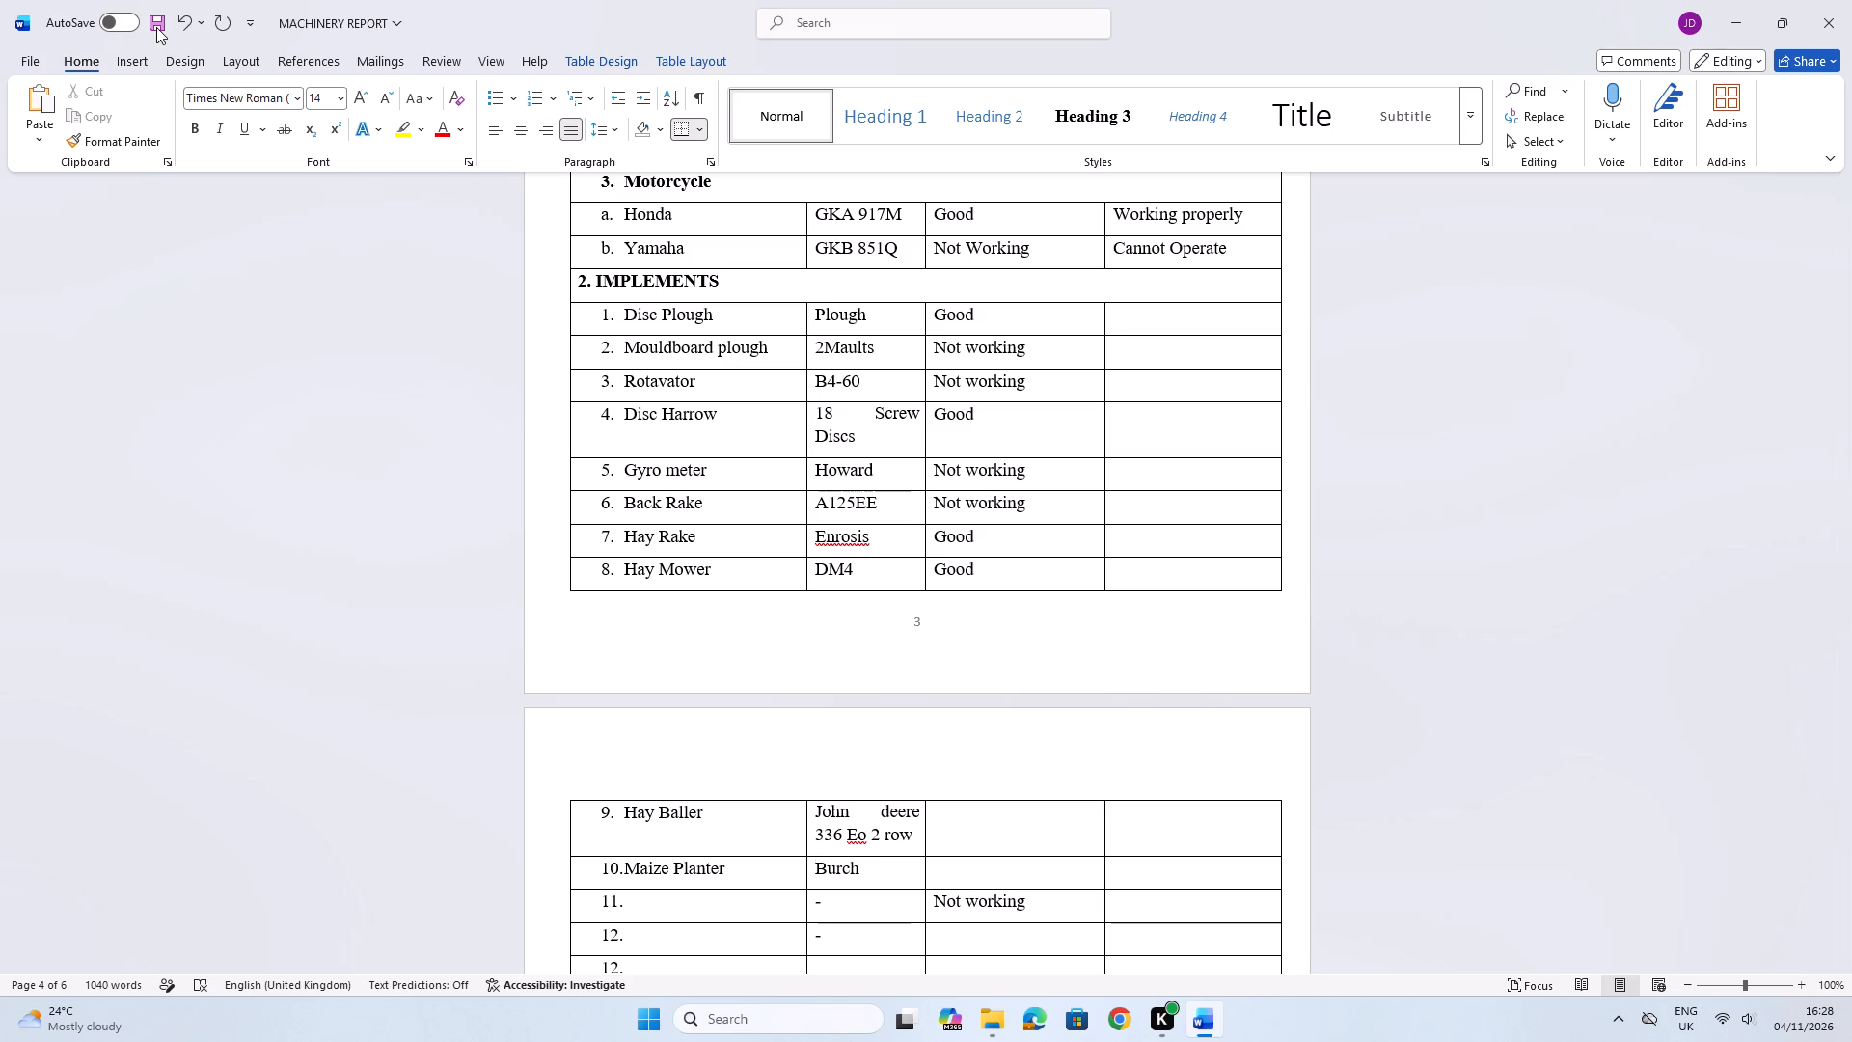
Paste the copied condition "Not working" into the third column of the Maize Planter row.
click(935, 876)
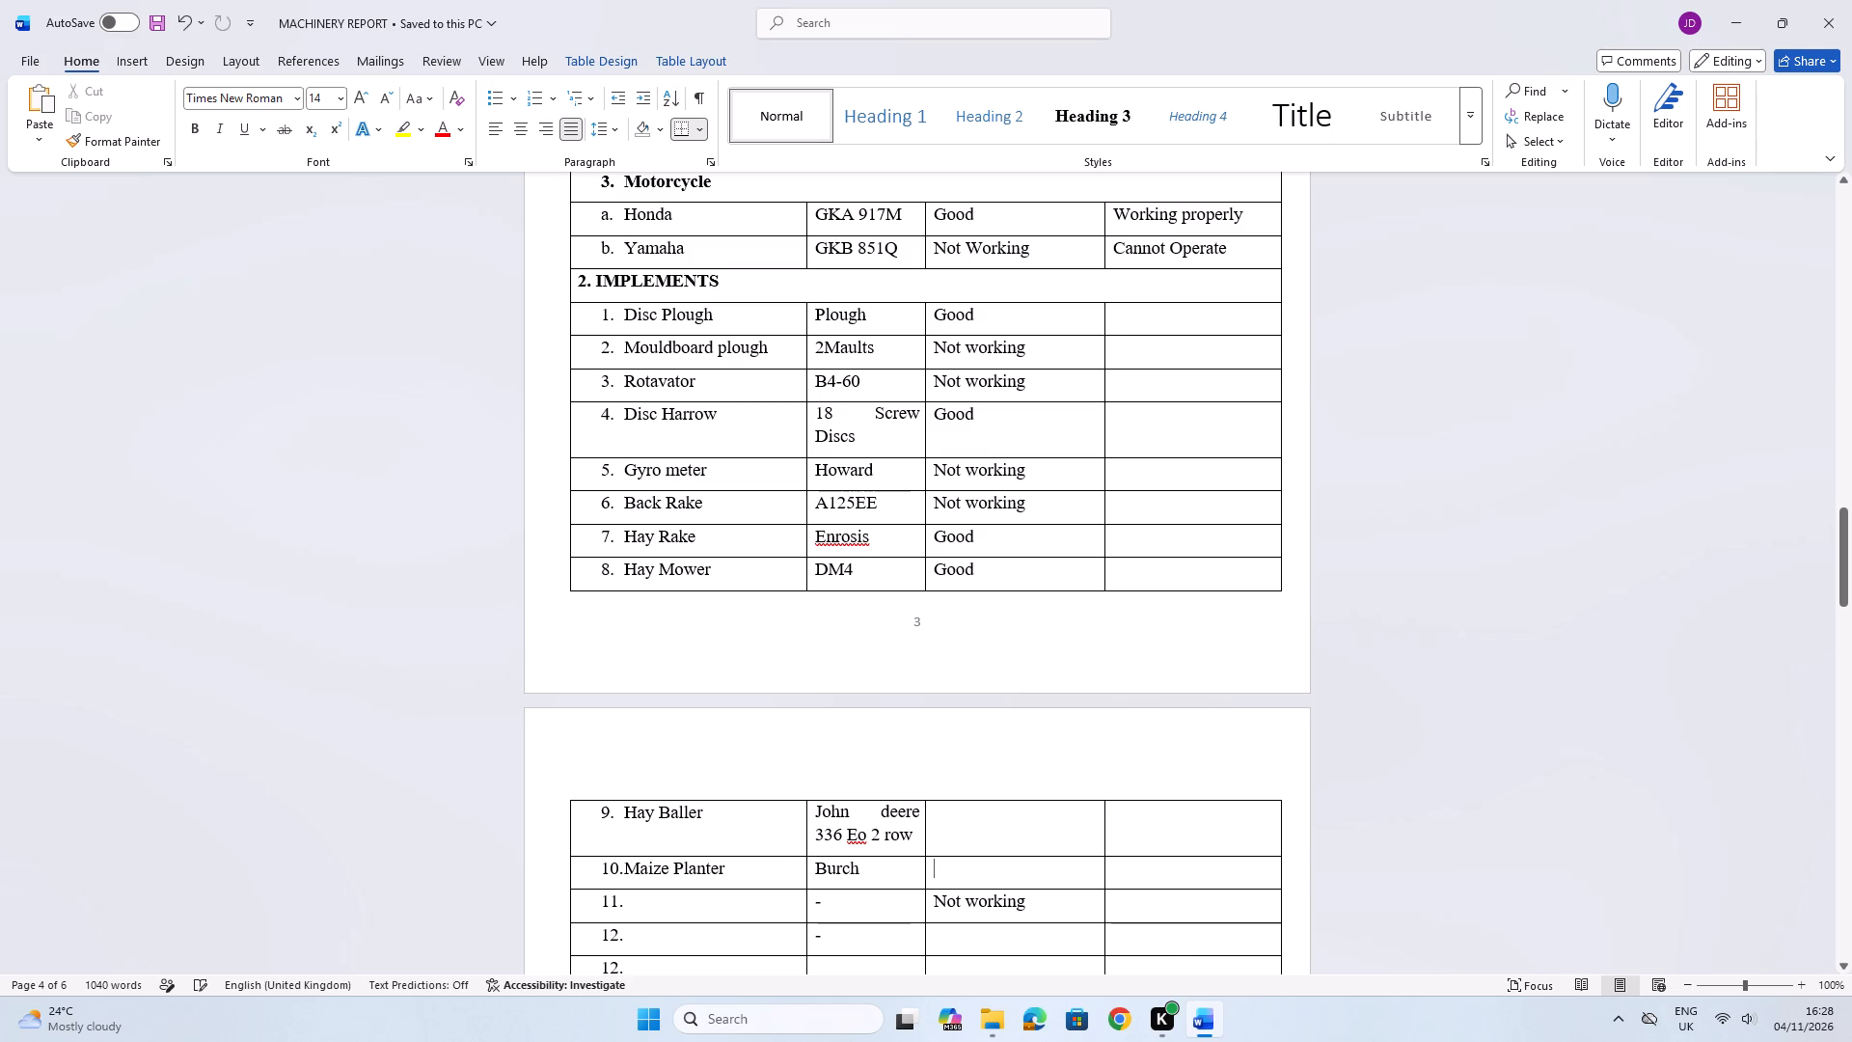
right_click(935, 876)
click(988, 519)
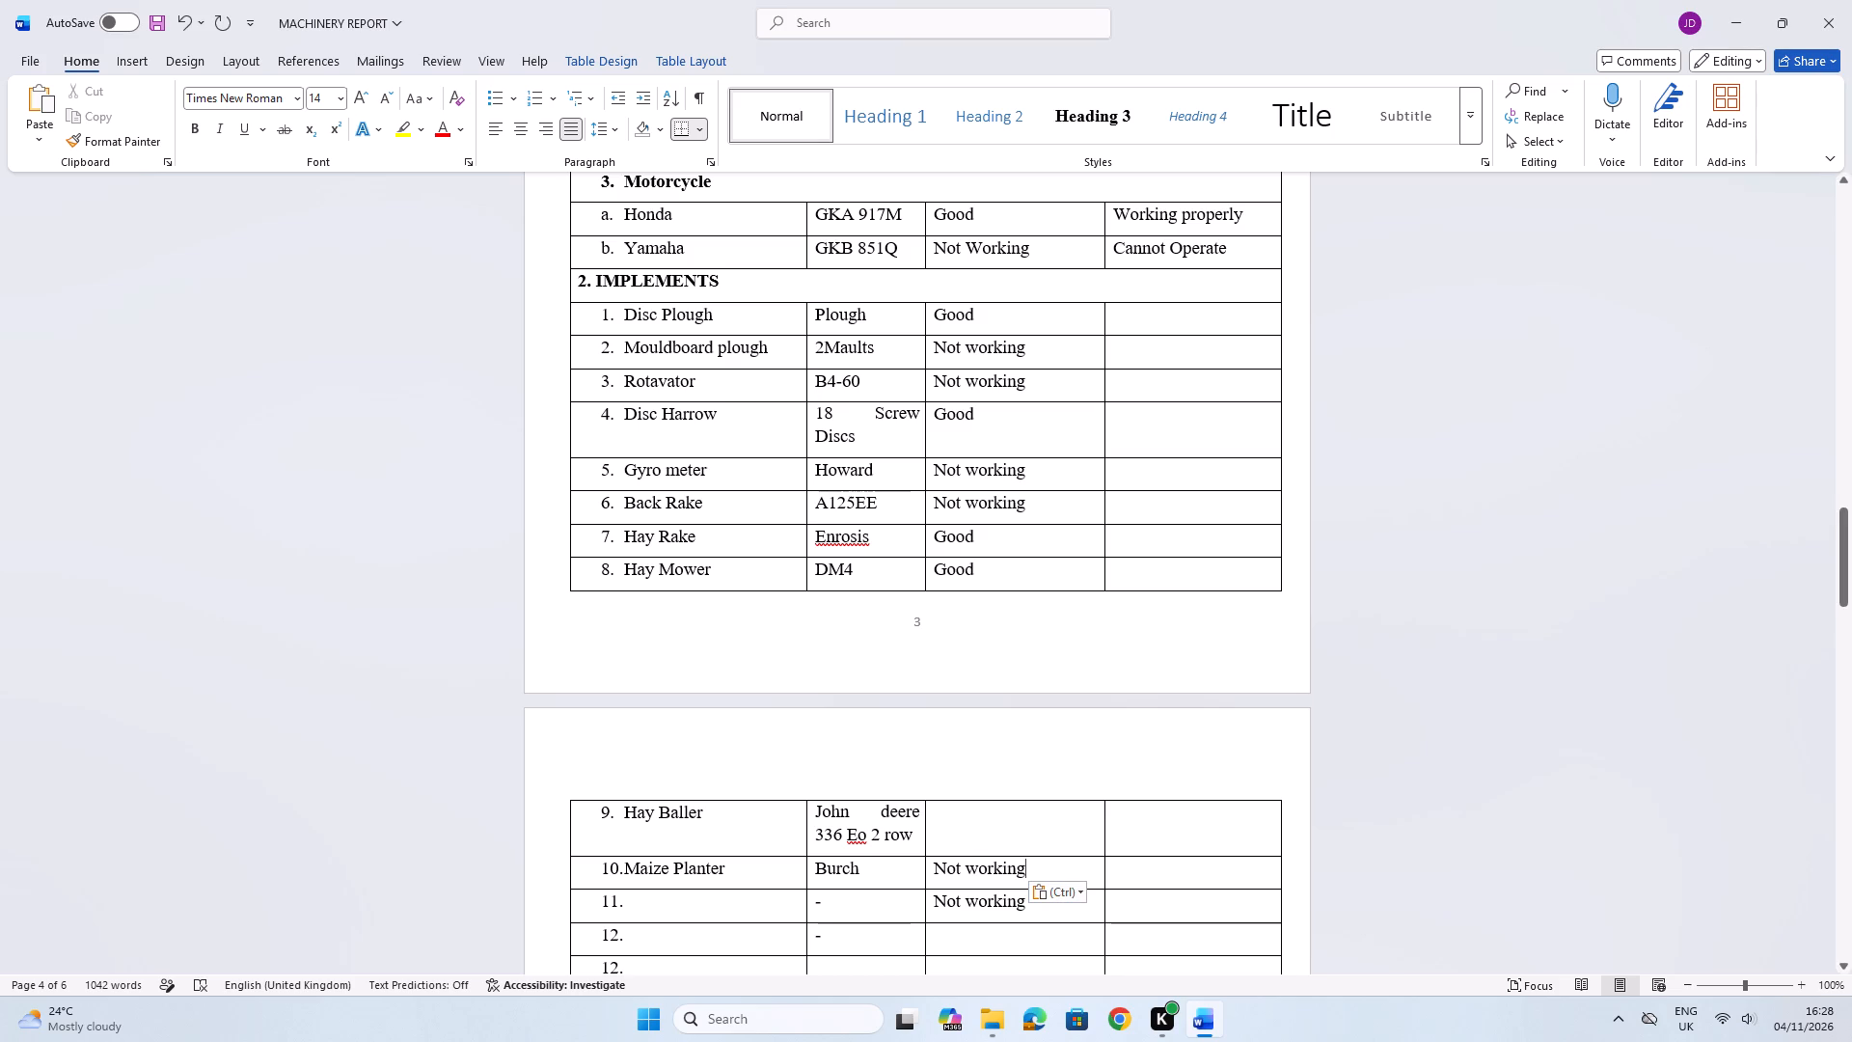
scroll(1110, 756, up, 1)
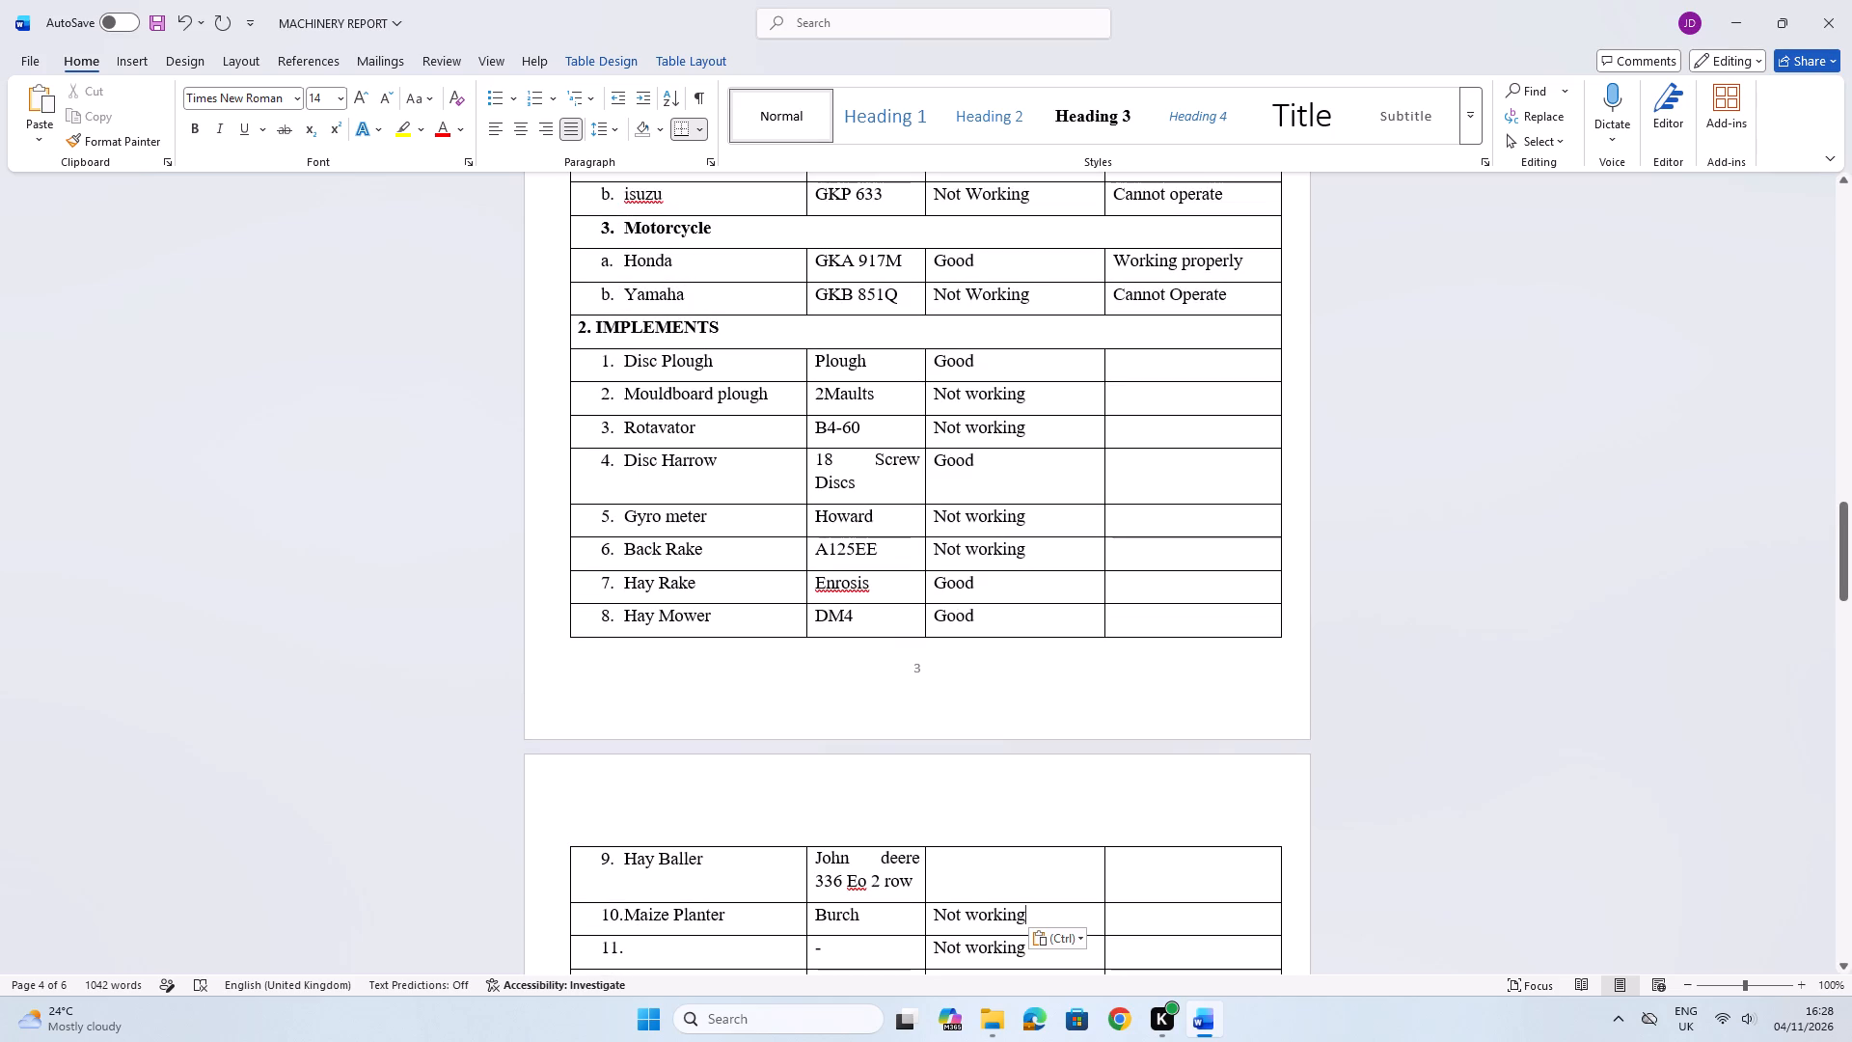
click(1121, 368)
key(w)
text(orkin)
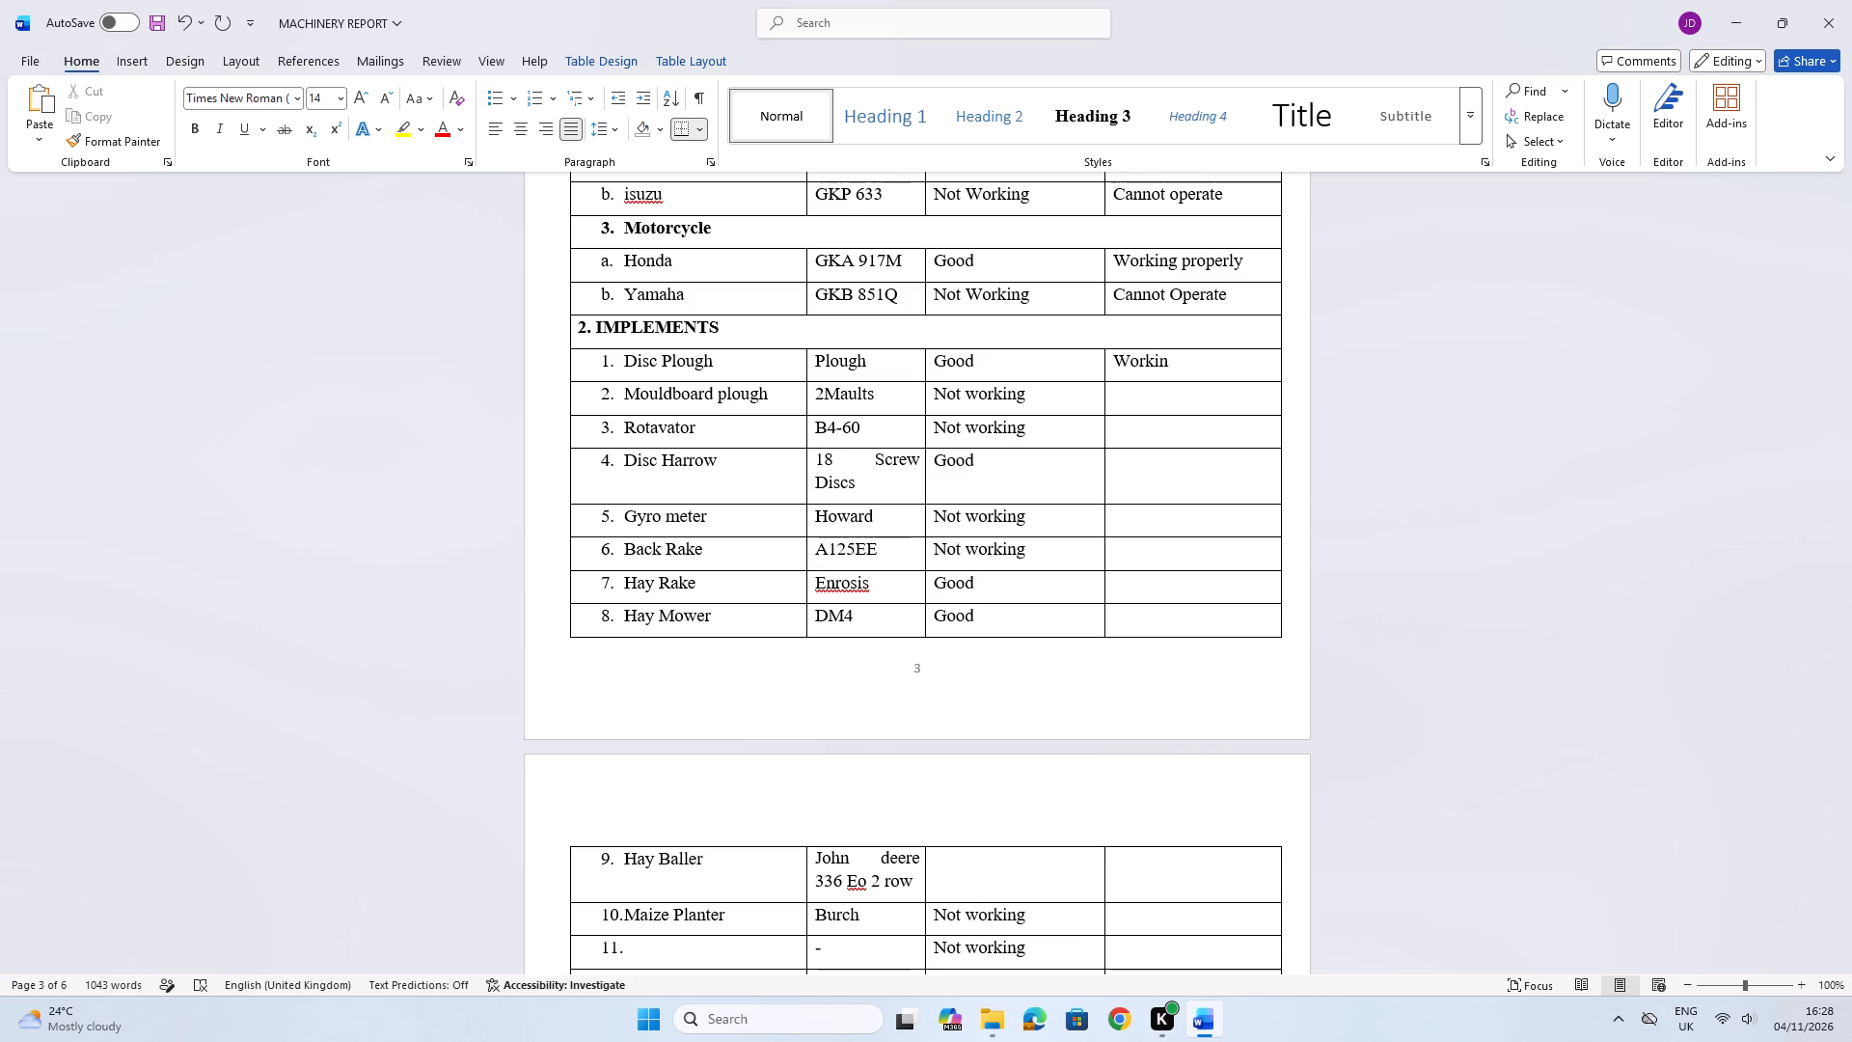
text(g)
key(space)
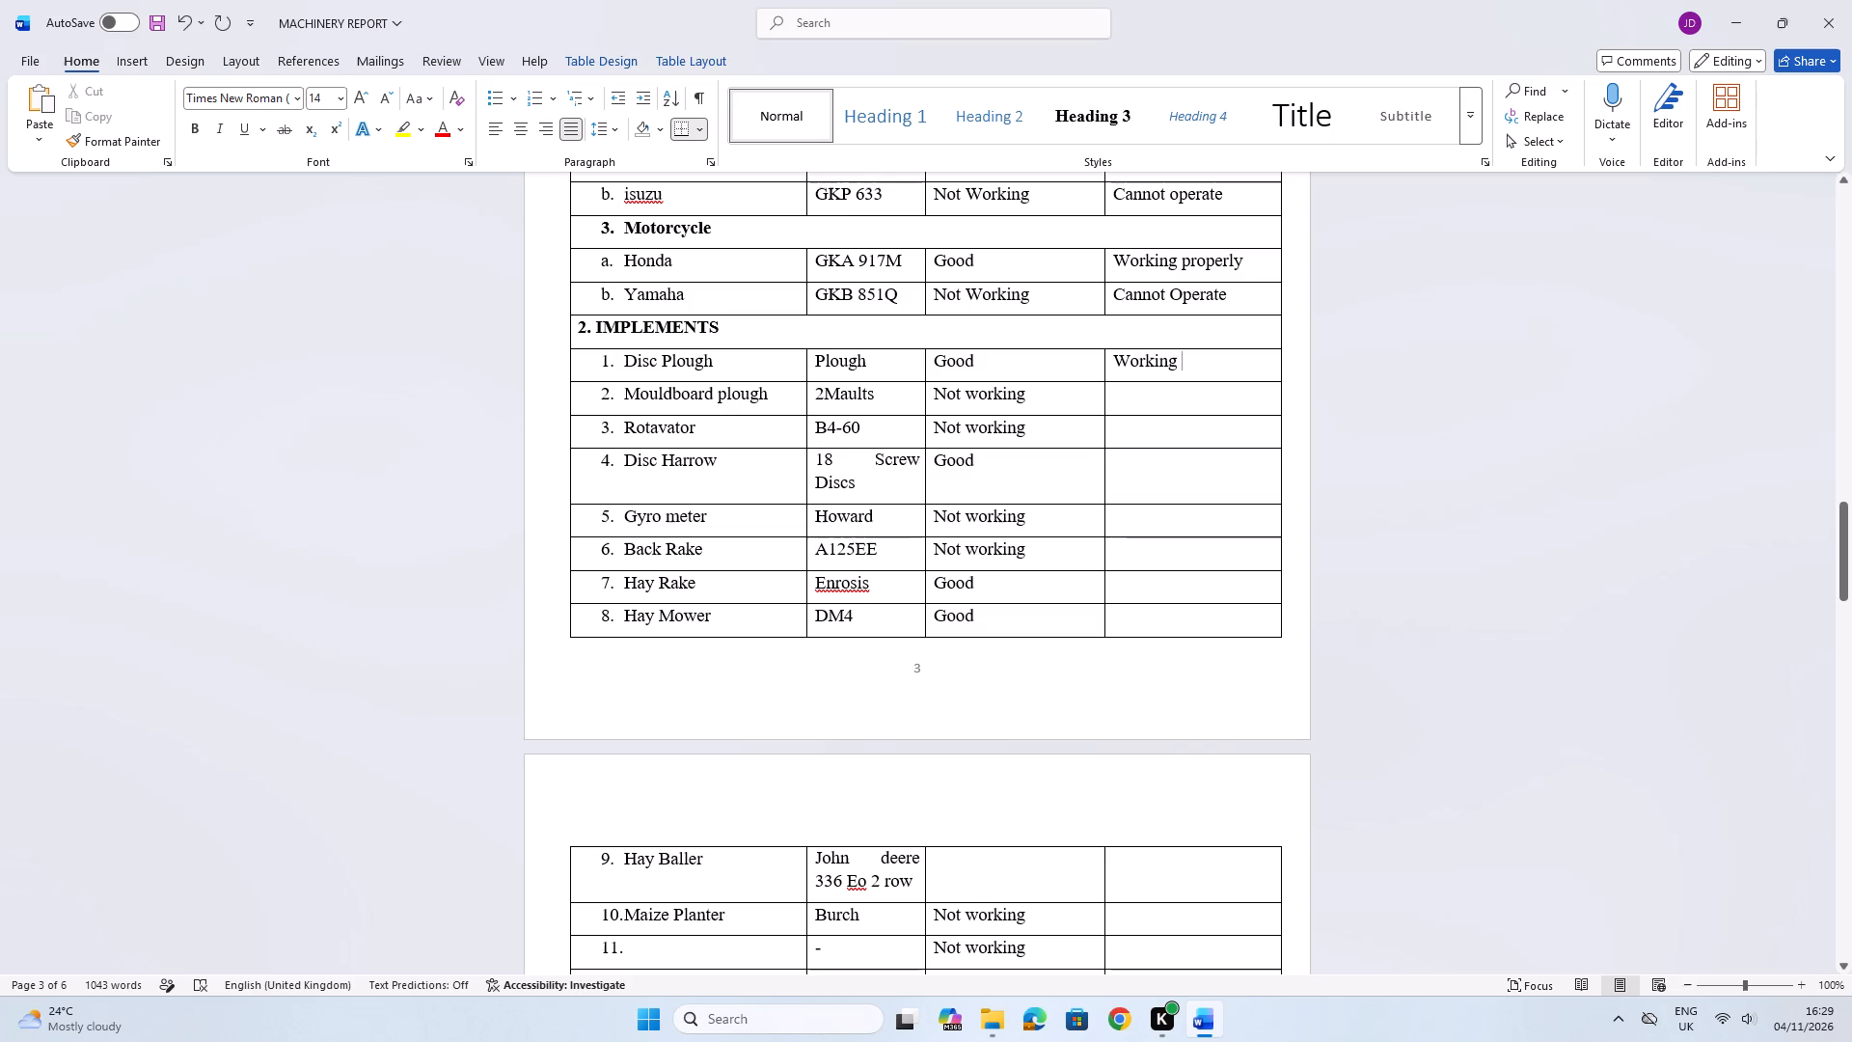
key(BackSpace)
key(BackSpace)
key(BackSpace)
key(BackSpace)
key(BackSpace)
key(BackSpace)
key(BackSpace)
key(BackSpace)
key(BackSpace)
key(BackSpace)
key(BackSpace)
Copy the remark "Working properly" from the Honda motorcycle row into the last column of the Disc Plough, Disc Harrow and Hay Rake rows.
drag(1118, 260, 1239, 260)
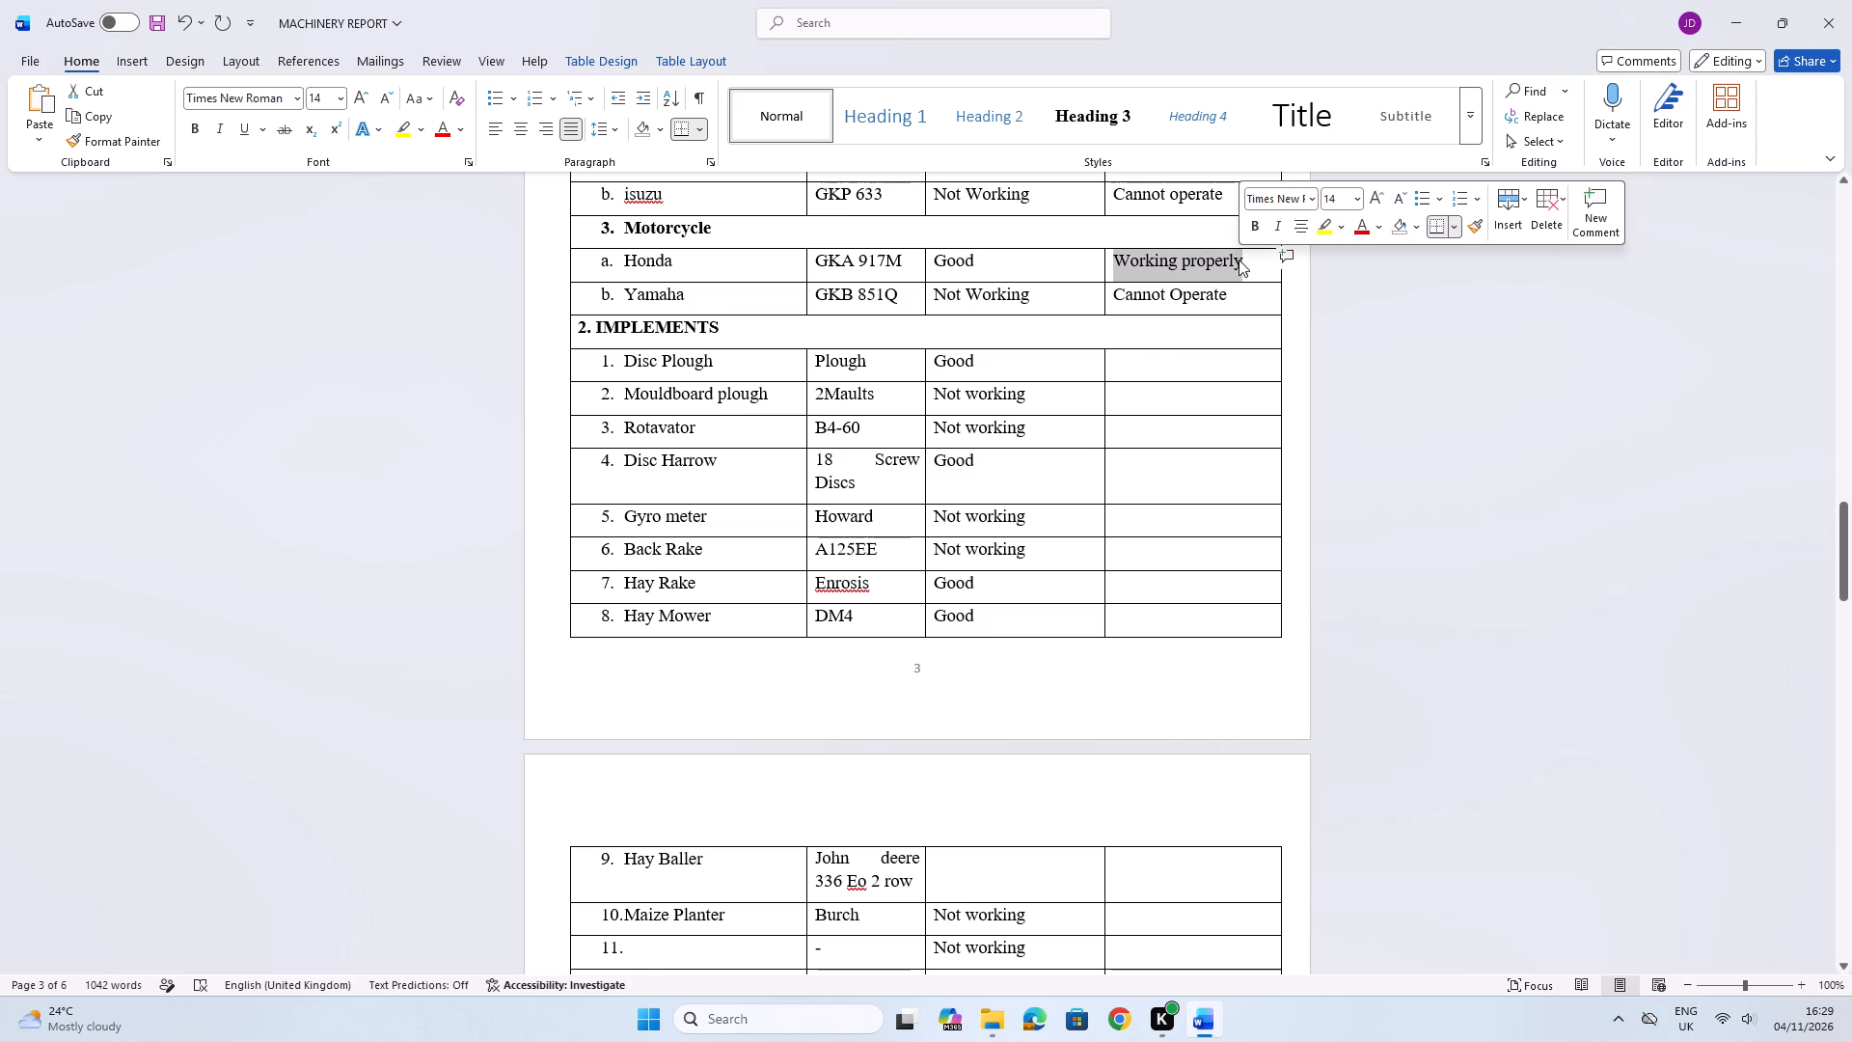
right_click(1229, 262)
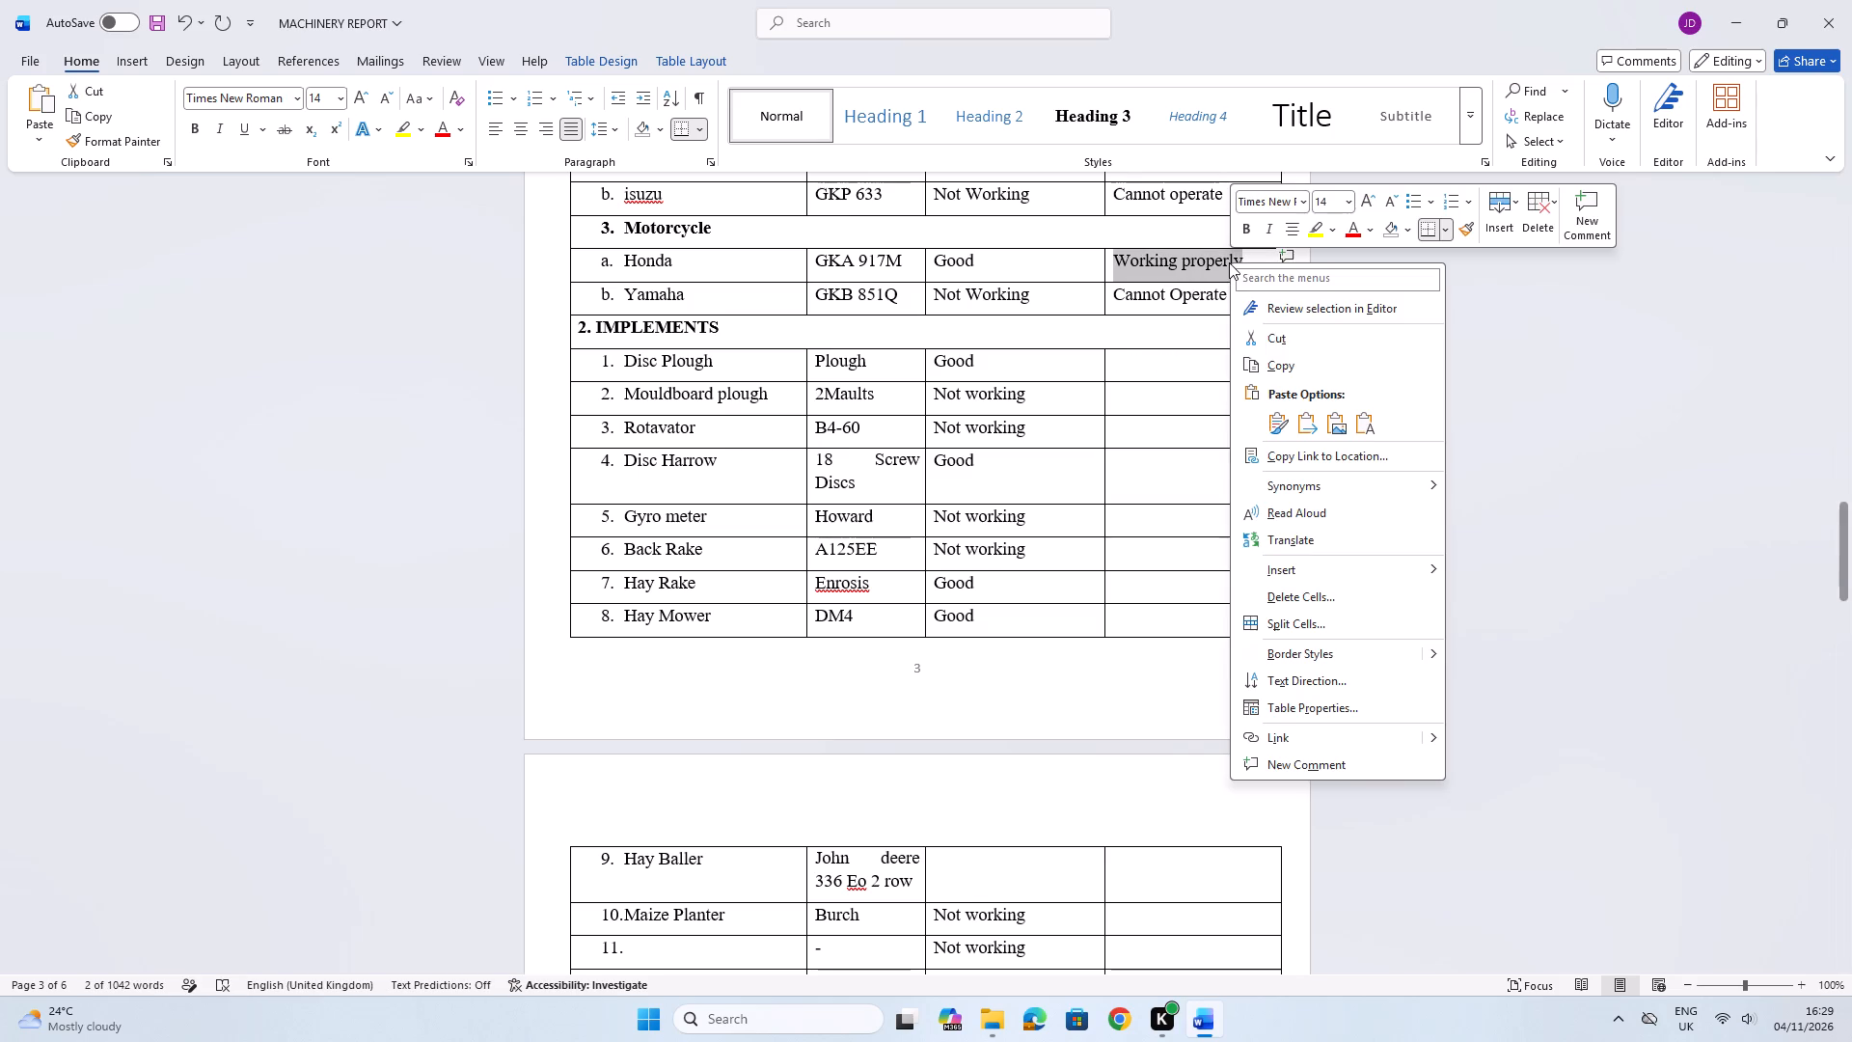
click(1281, 367)
click(1153, 367)
right_click(1154, 367)
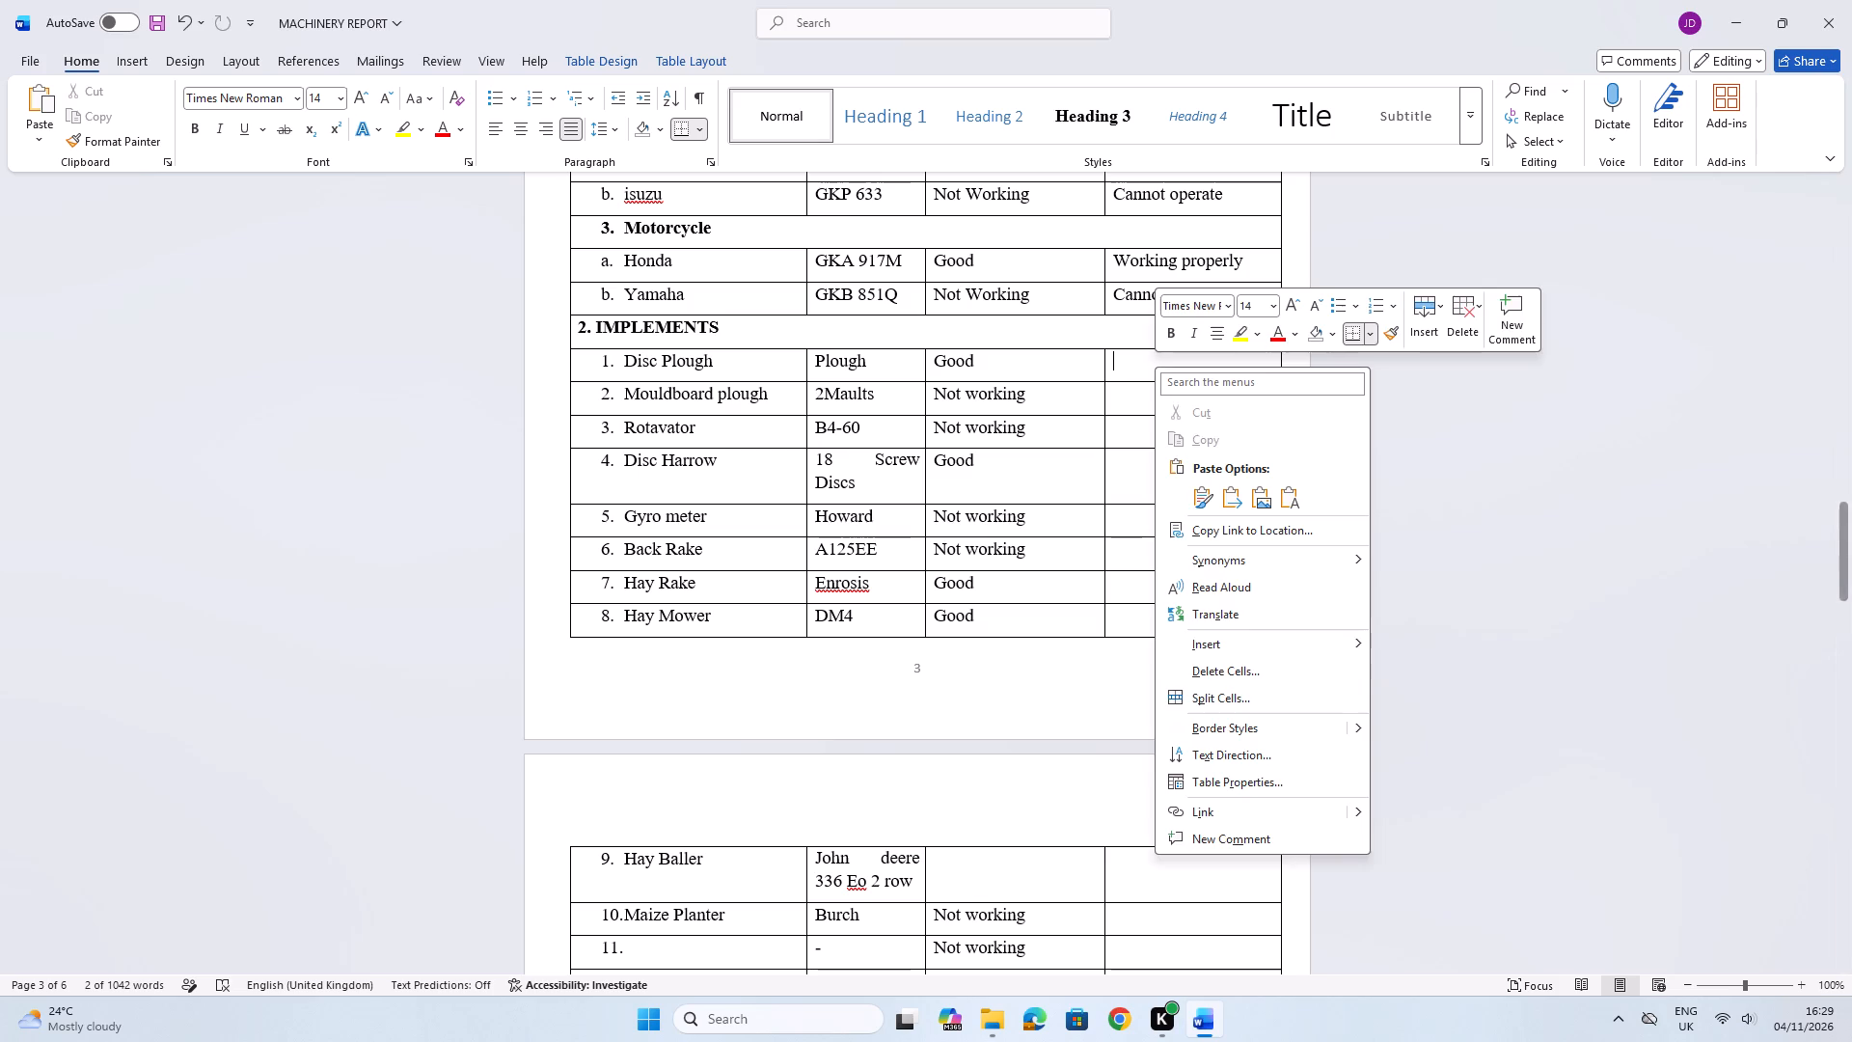
click(1205, 492)
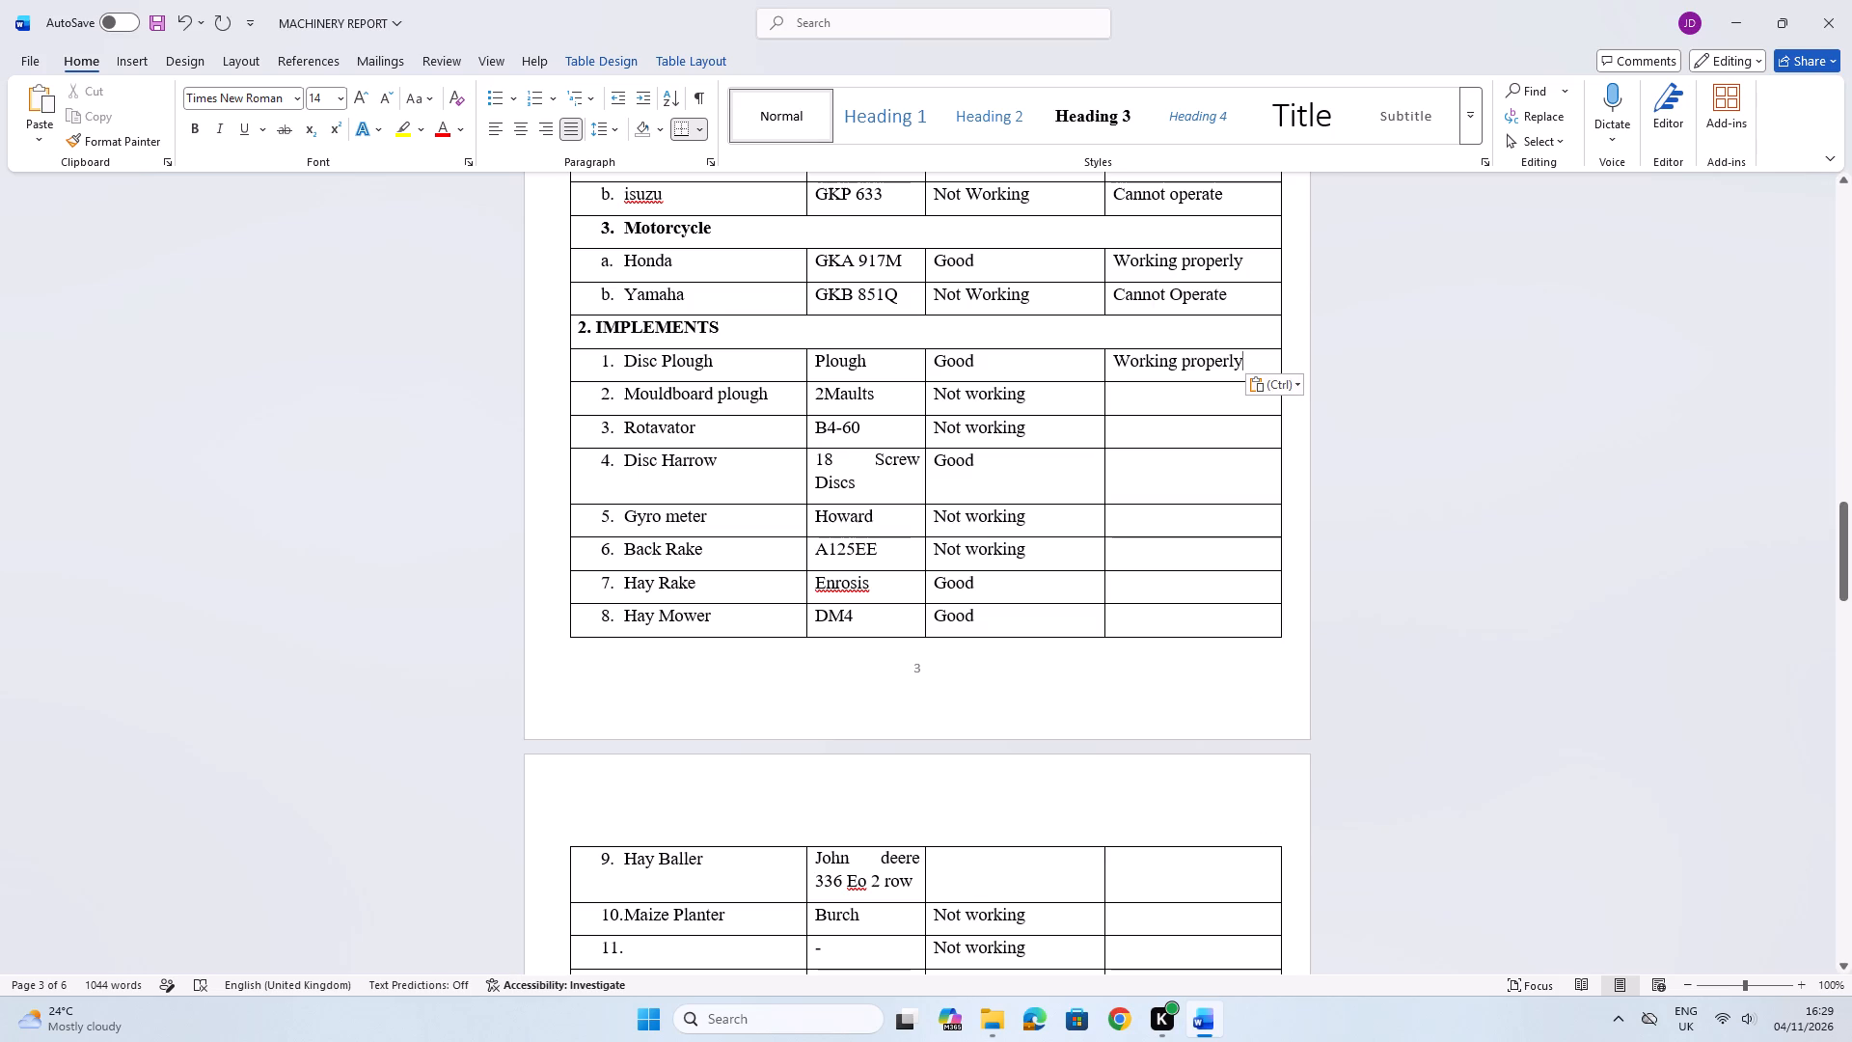
click(1163, 485)
right_click(1166, 483)
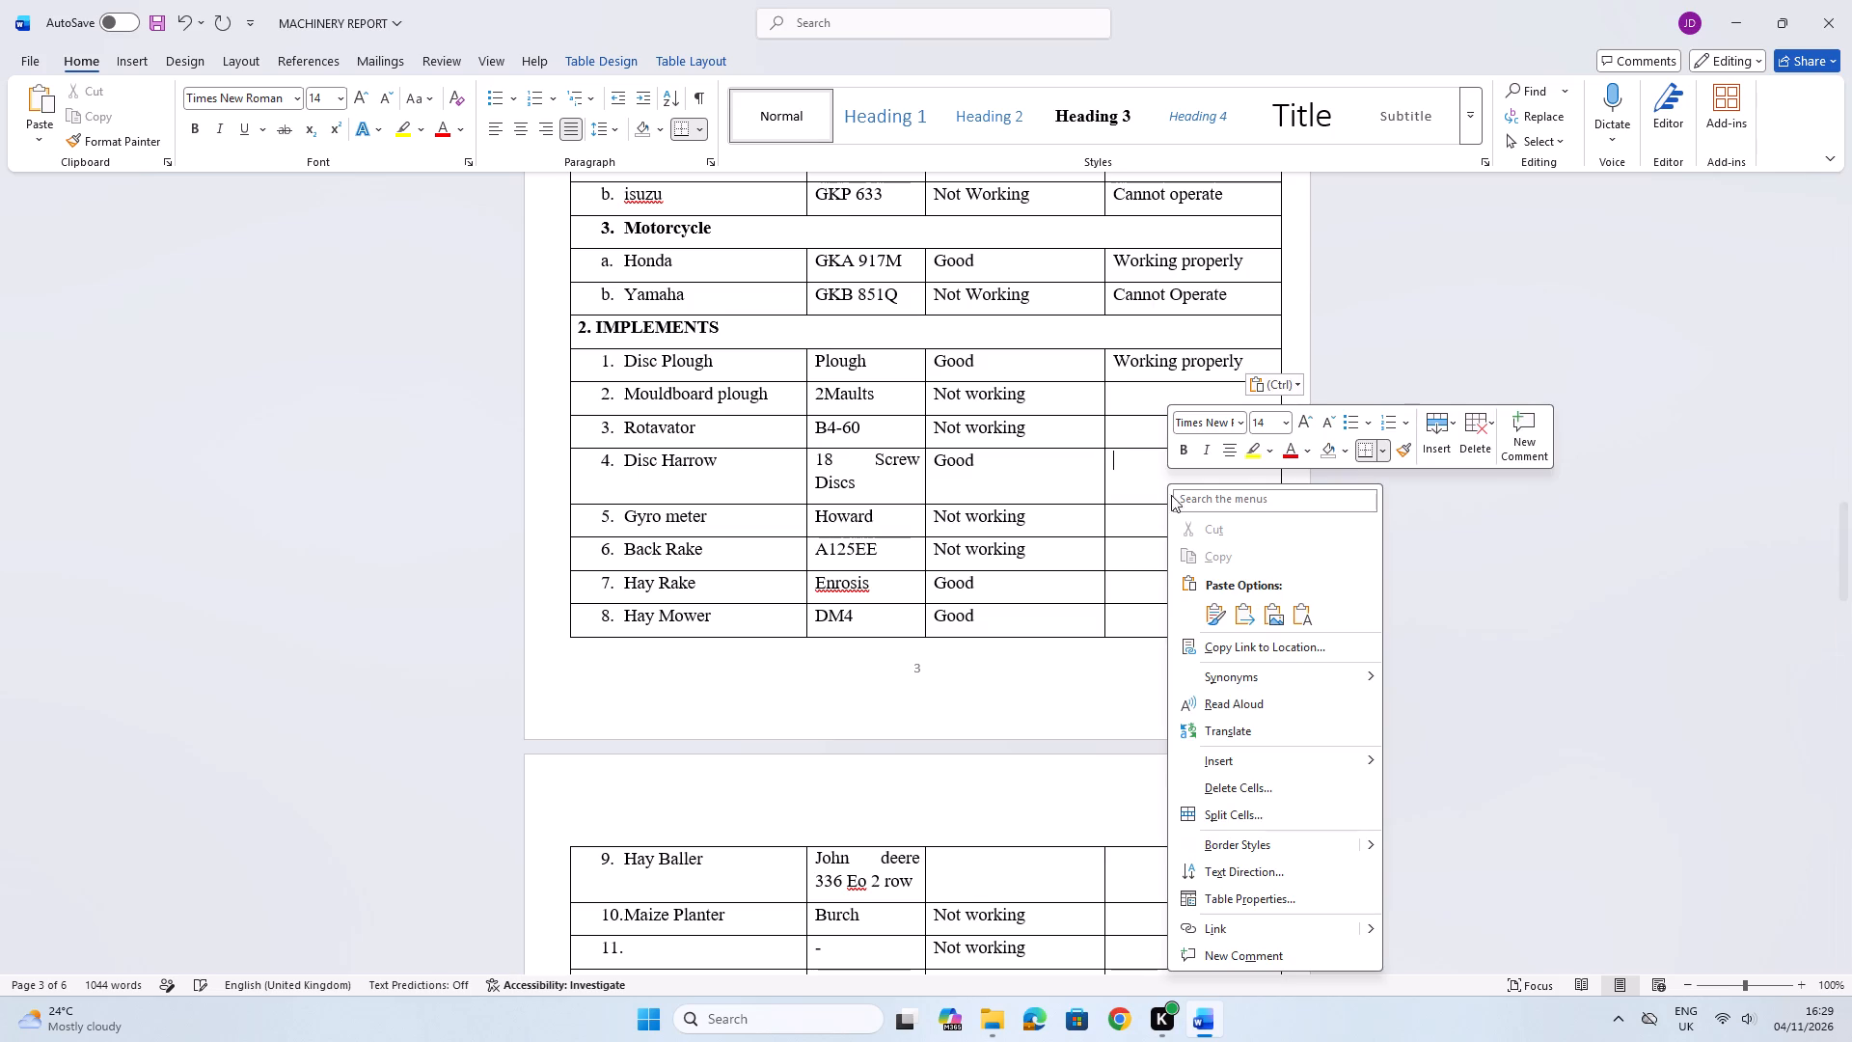
click(1220, 611)
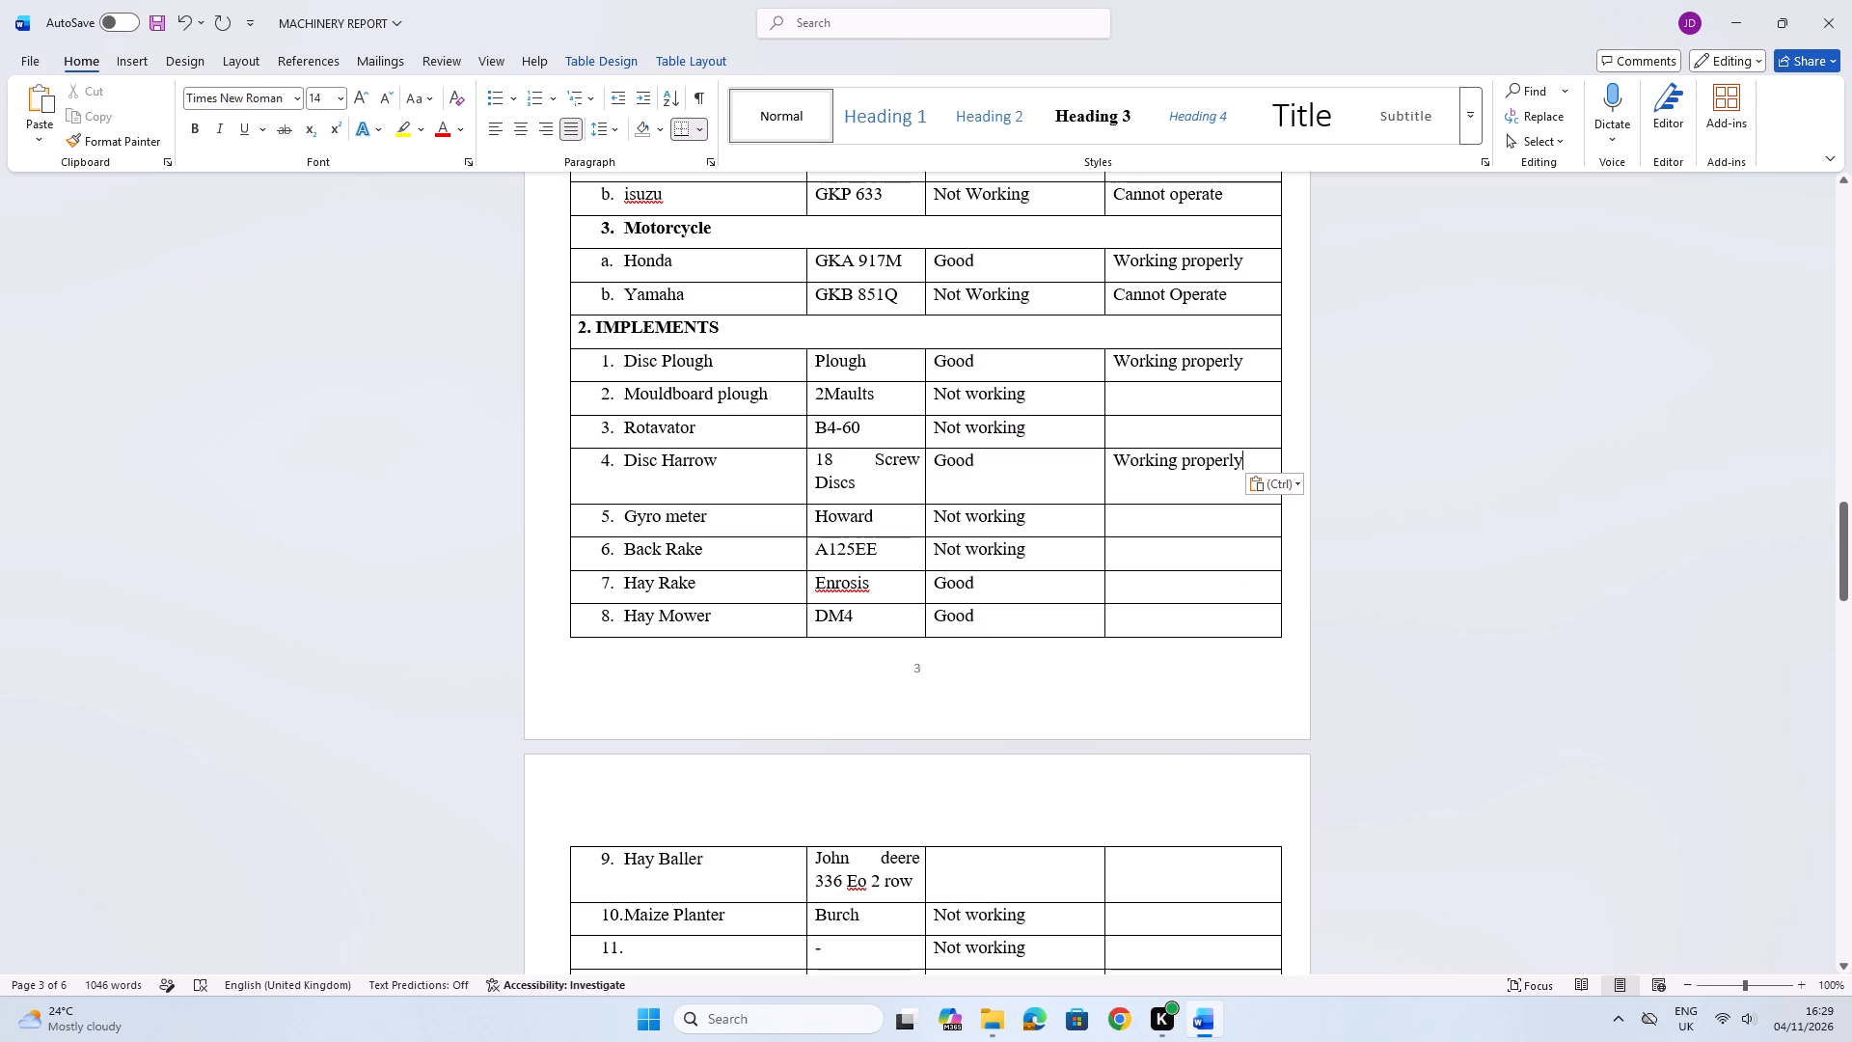
click(1134, 585)
right_click(1134, 584)
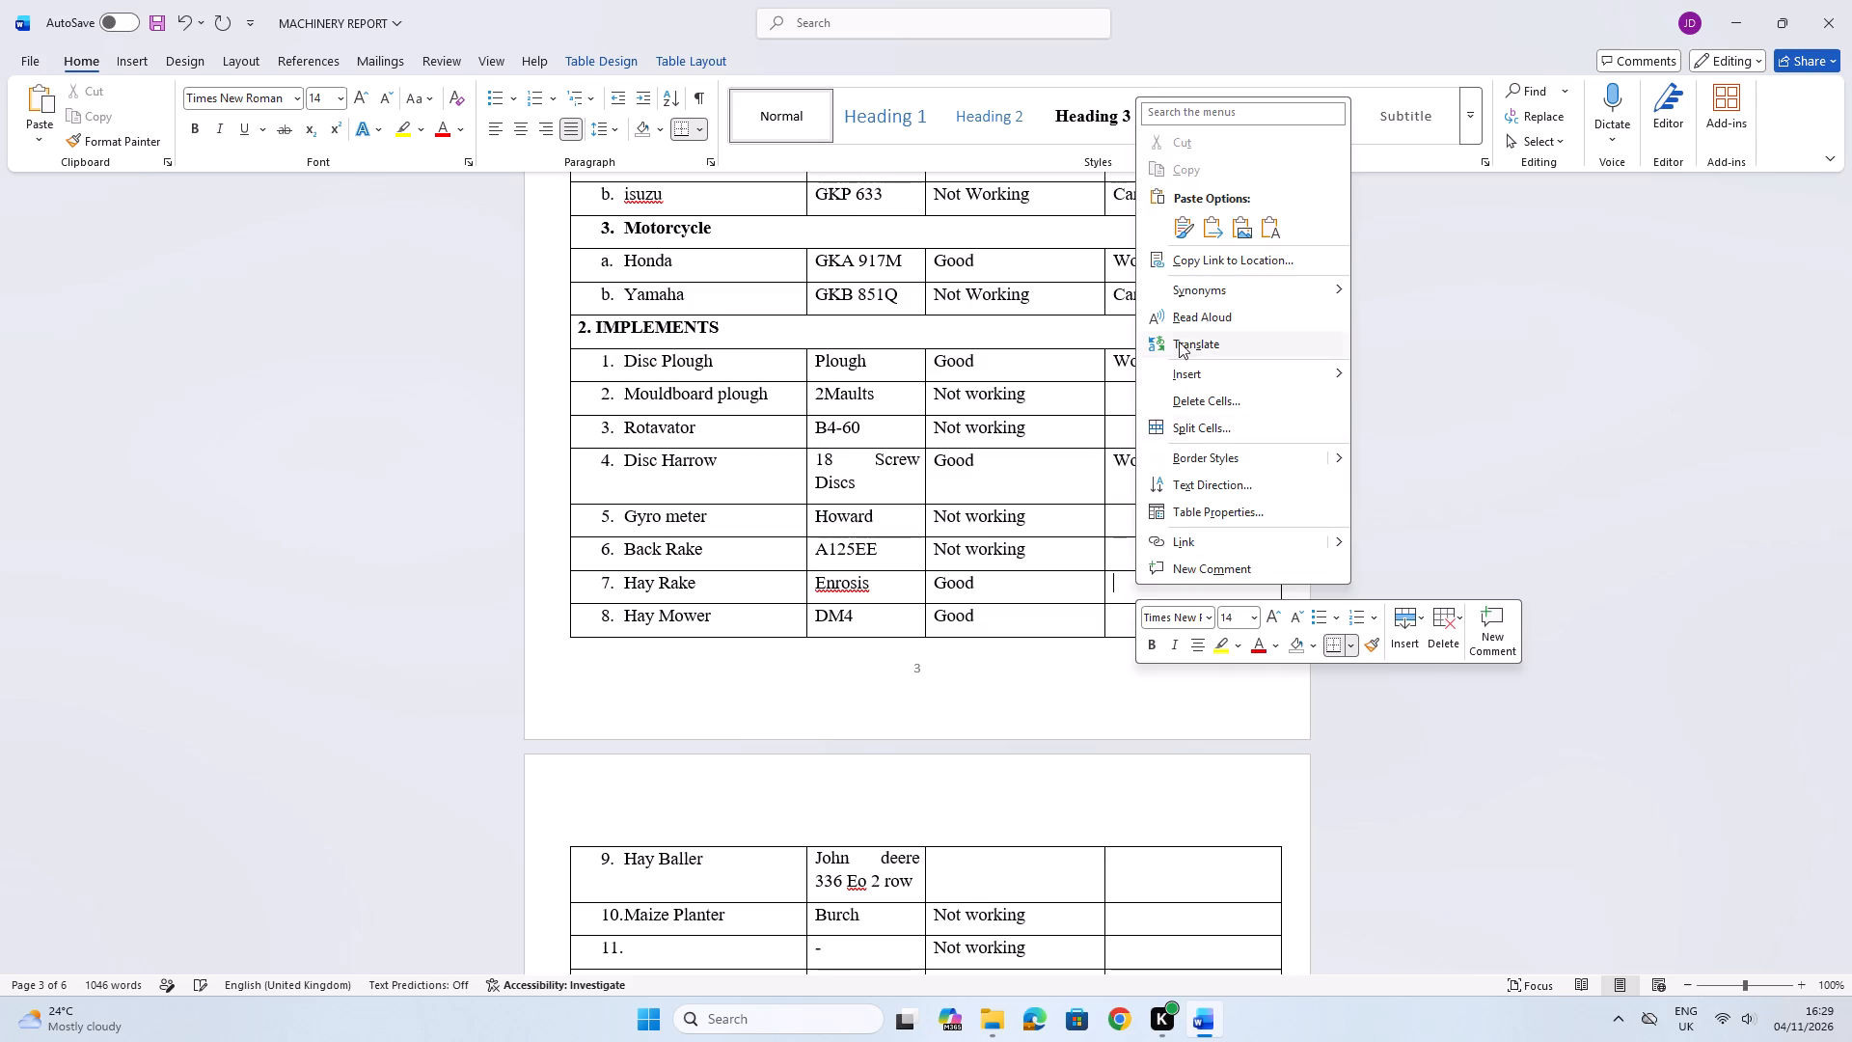
click(1185, 229)
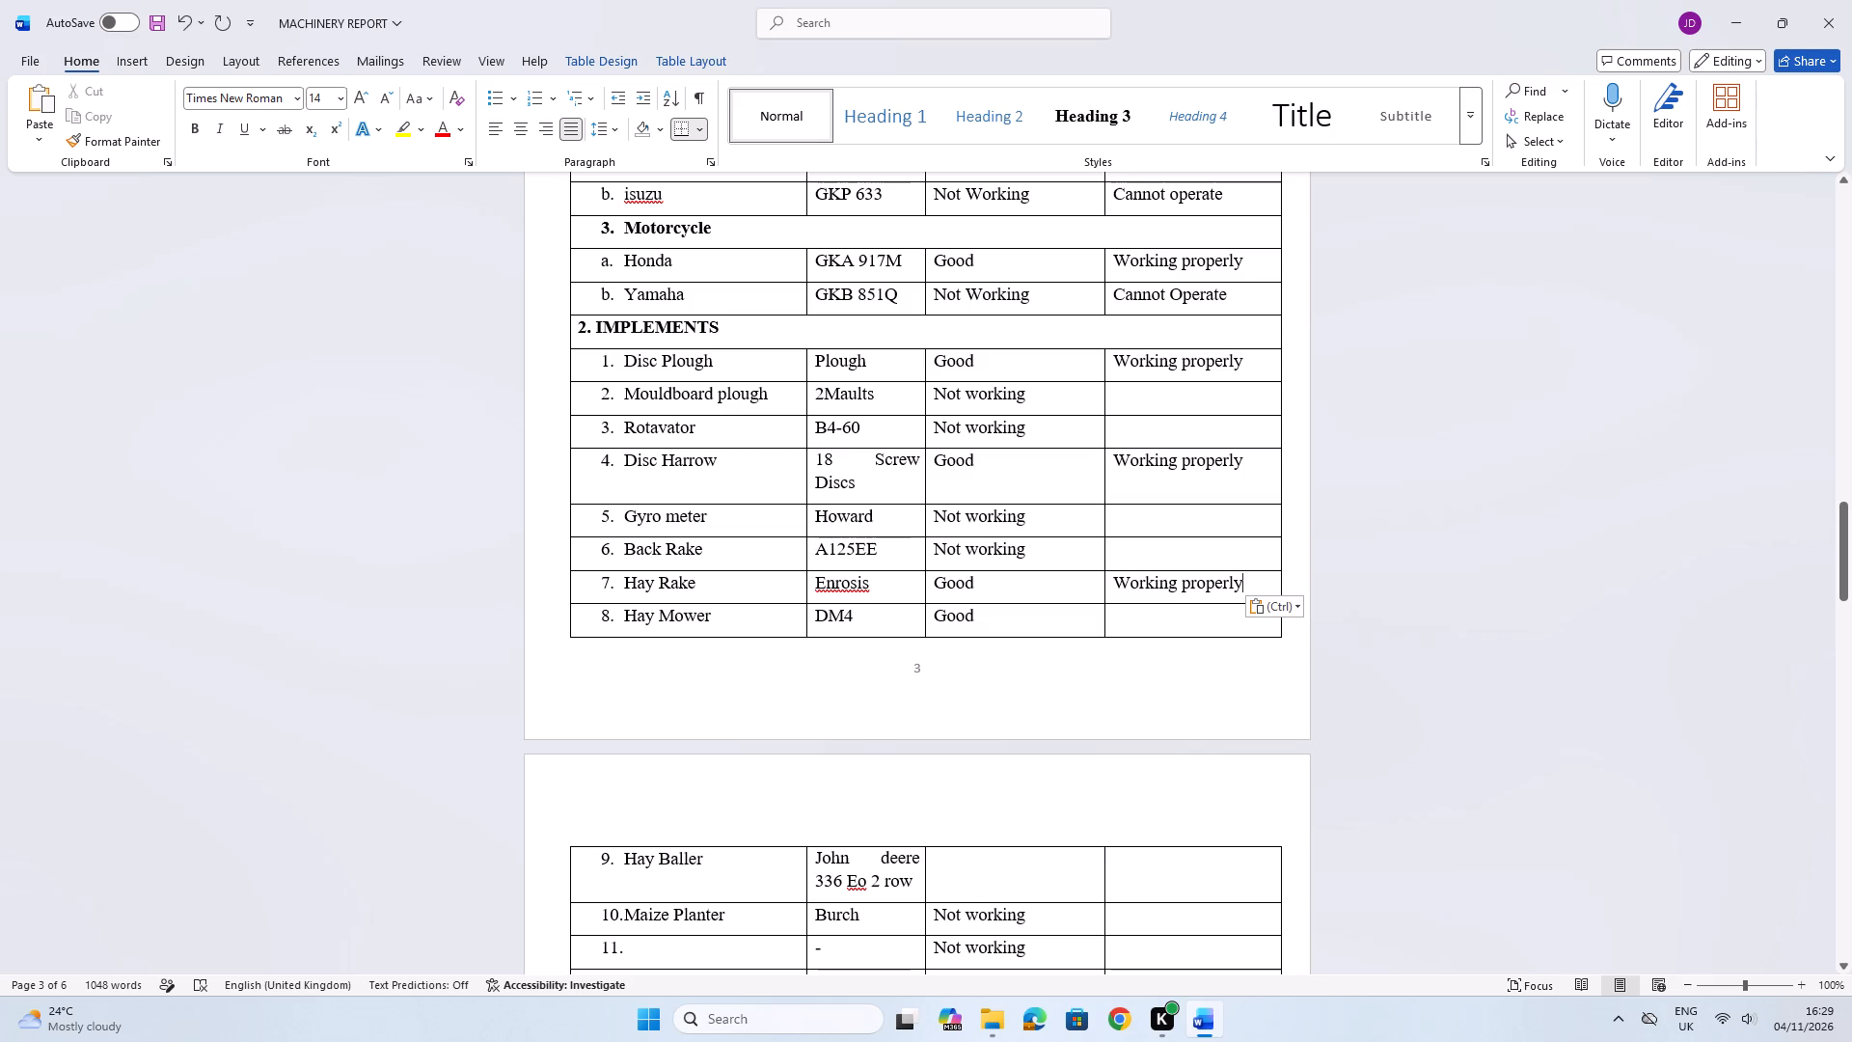
Paste the copied remark "Working properly" into the last column of the Hay Mower row.
click(1151, 614)
right_click(1151, 614)
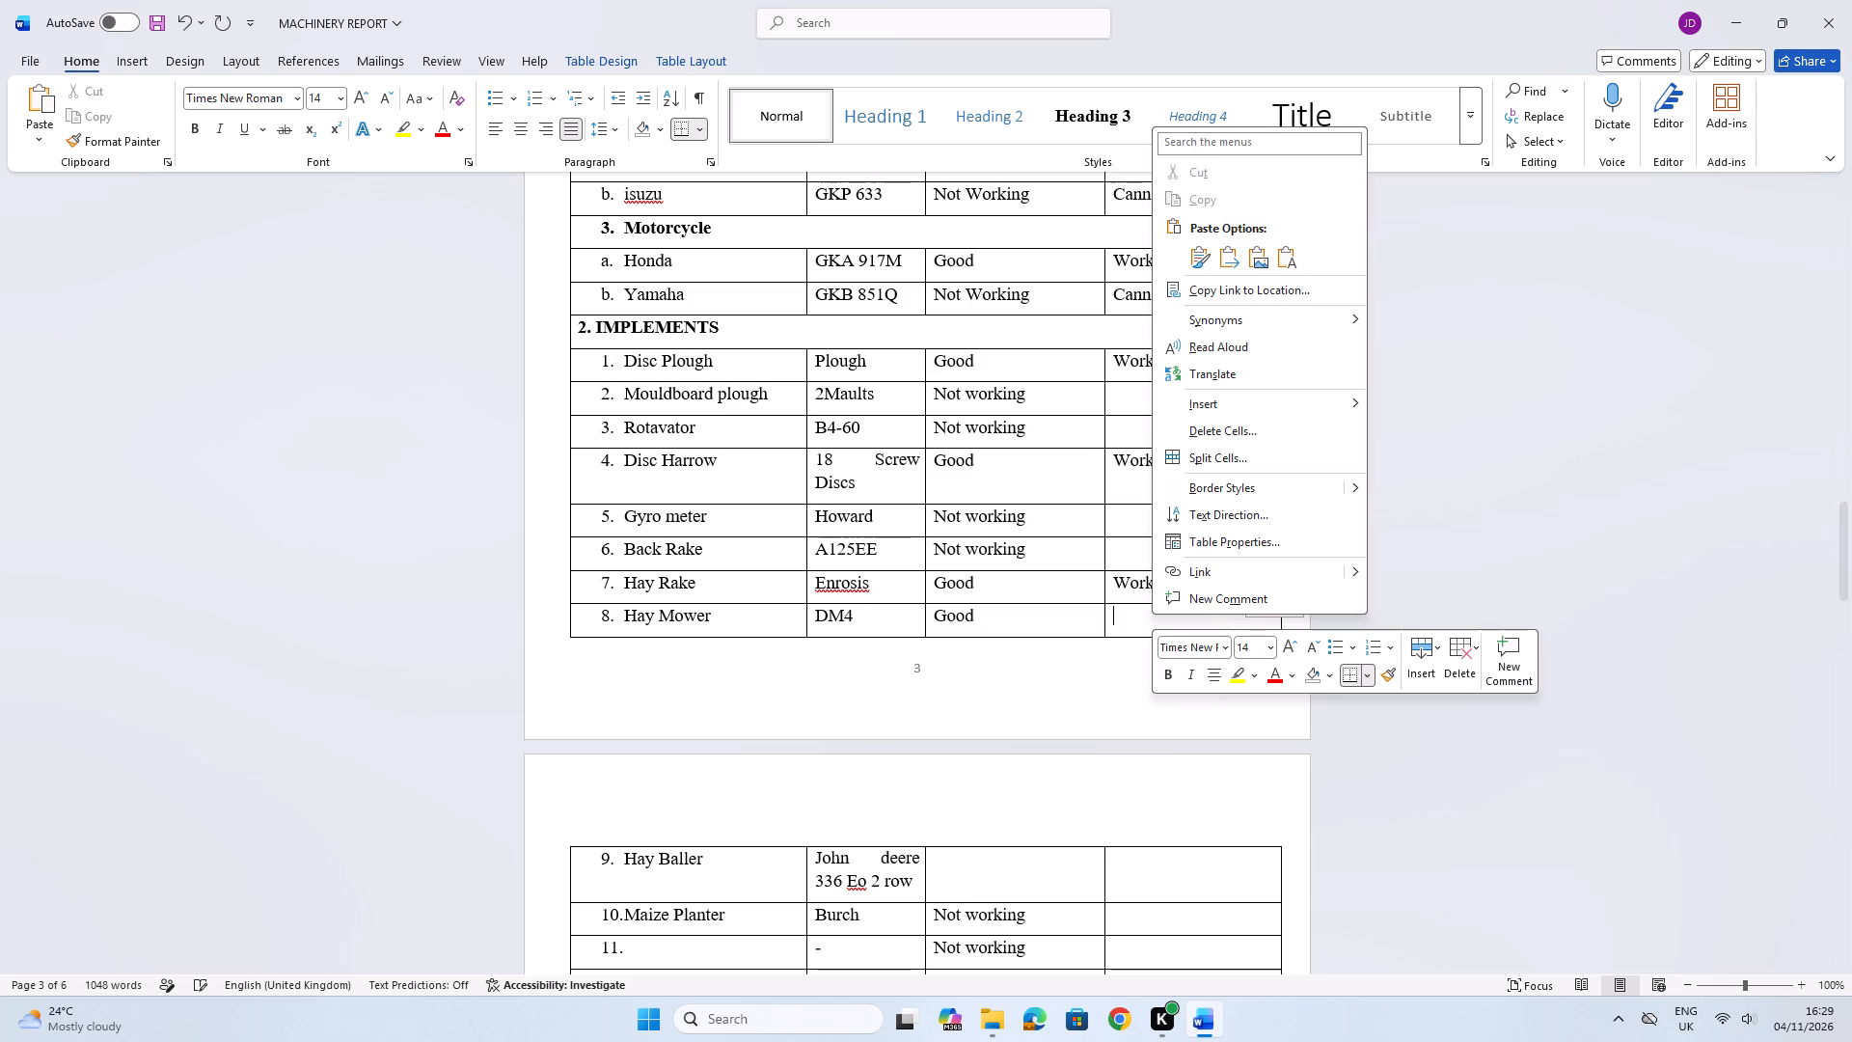
click(1197, 256)
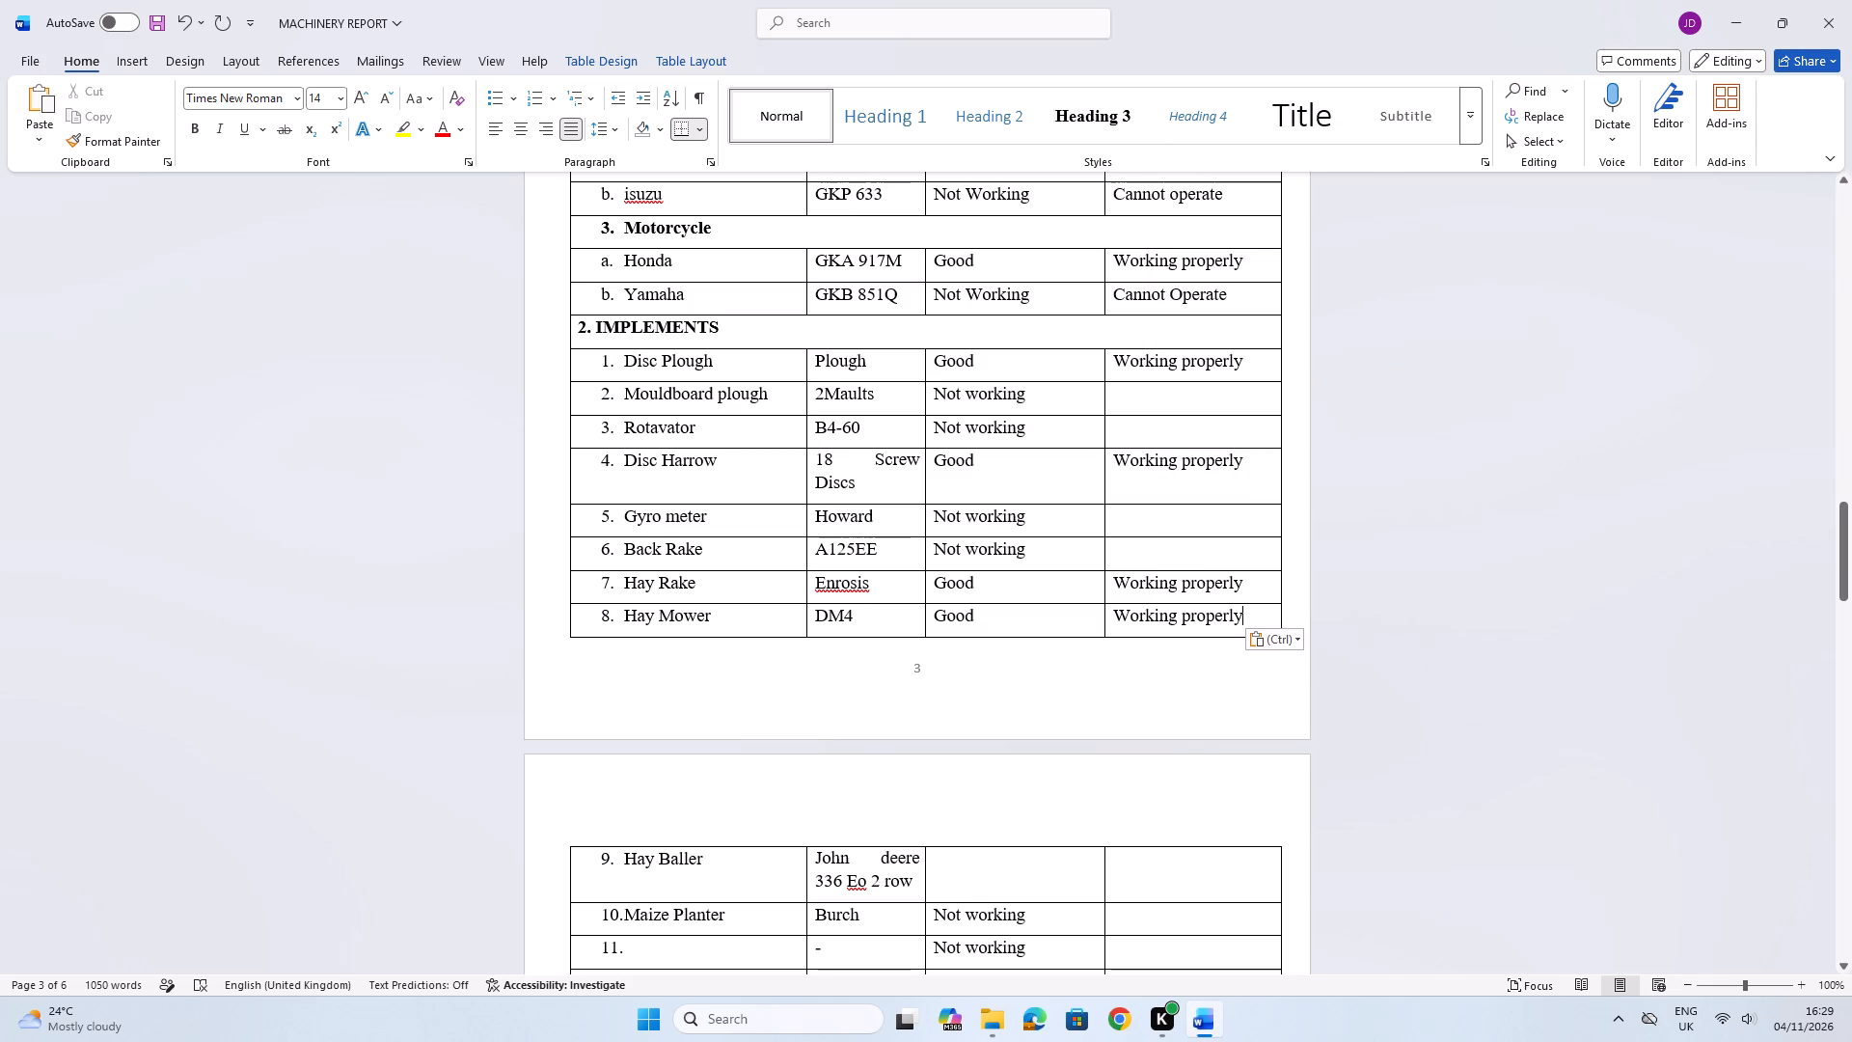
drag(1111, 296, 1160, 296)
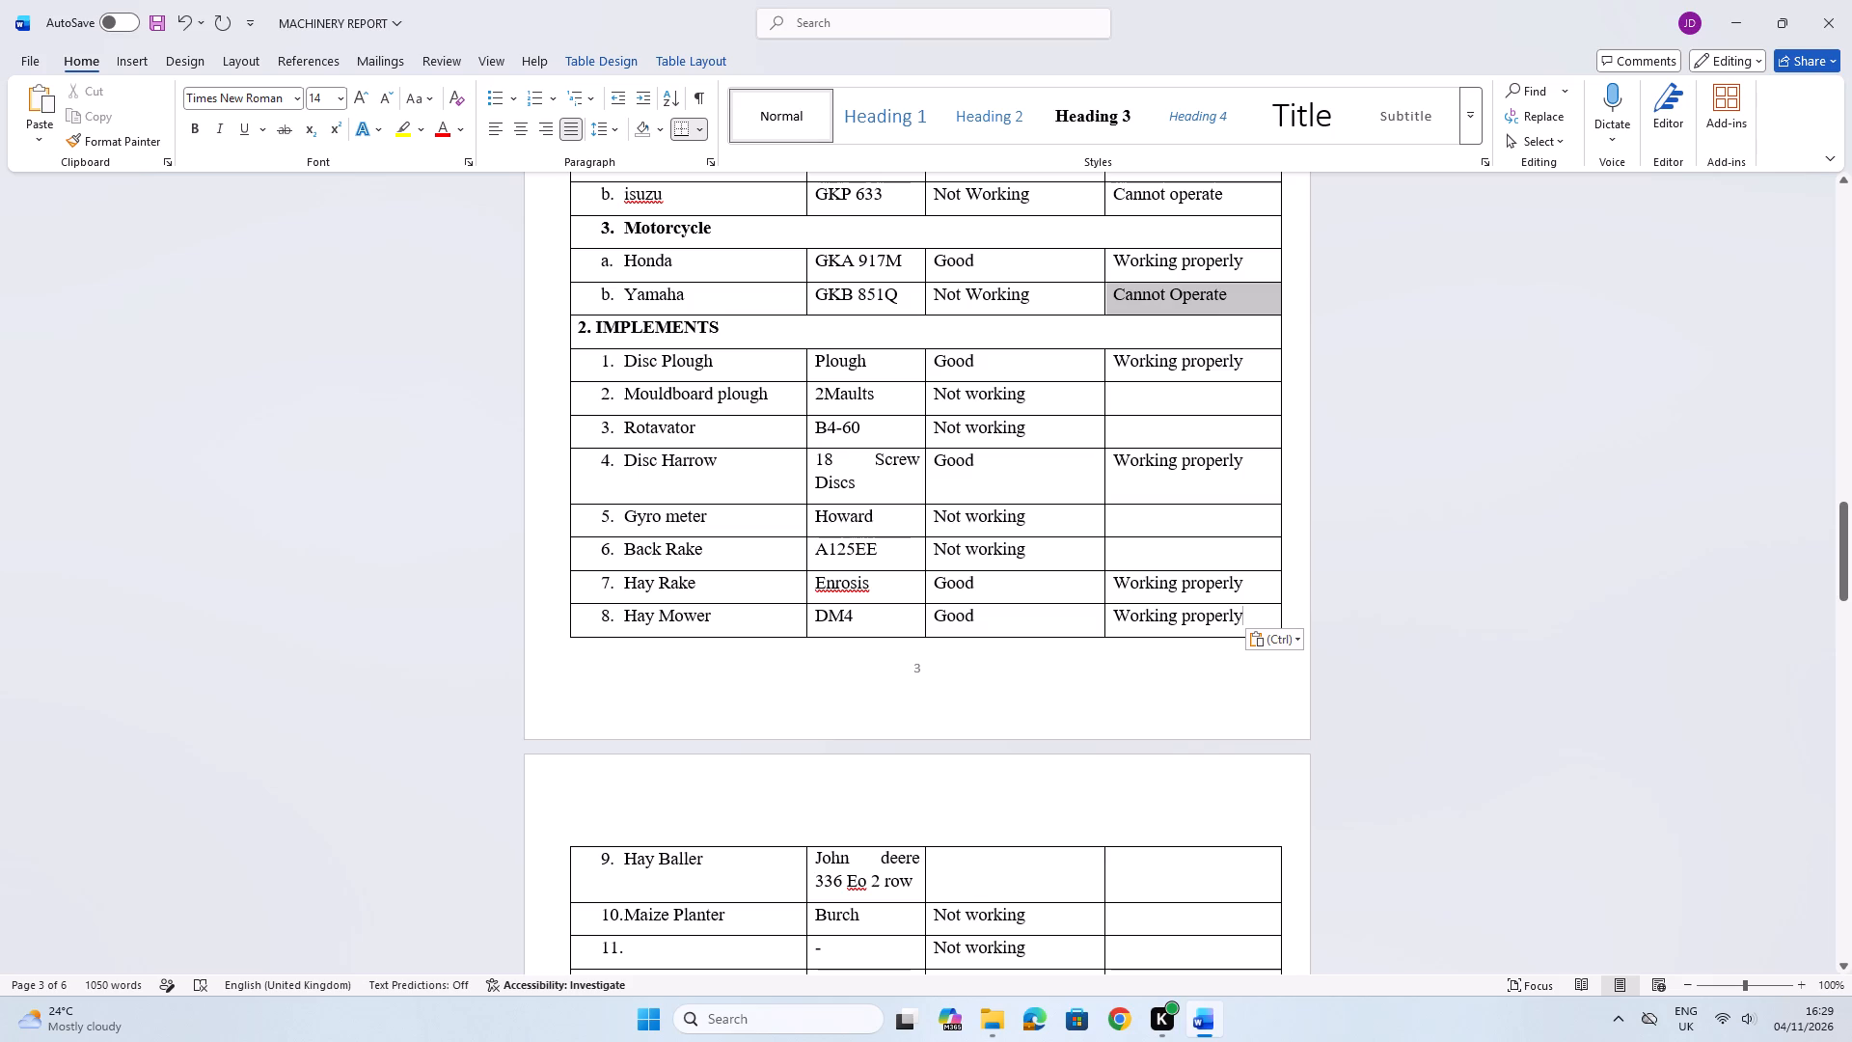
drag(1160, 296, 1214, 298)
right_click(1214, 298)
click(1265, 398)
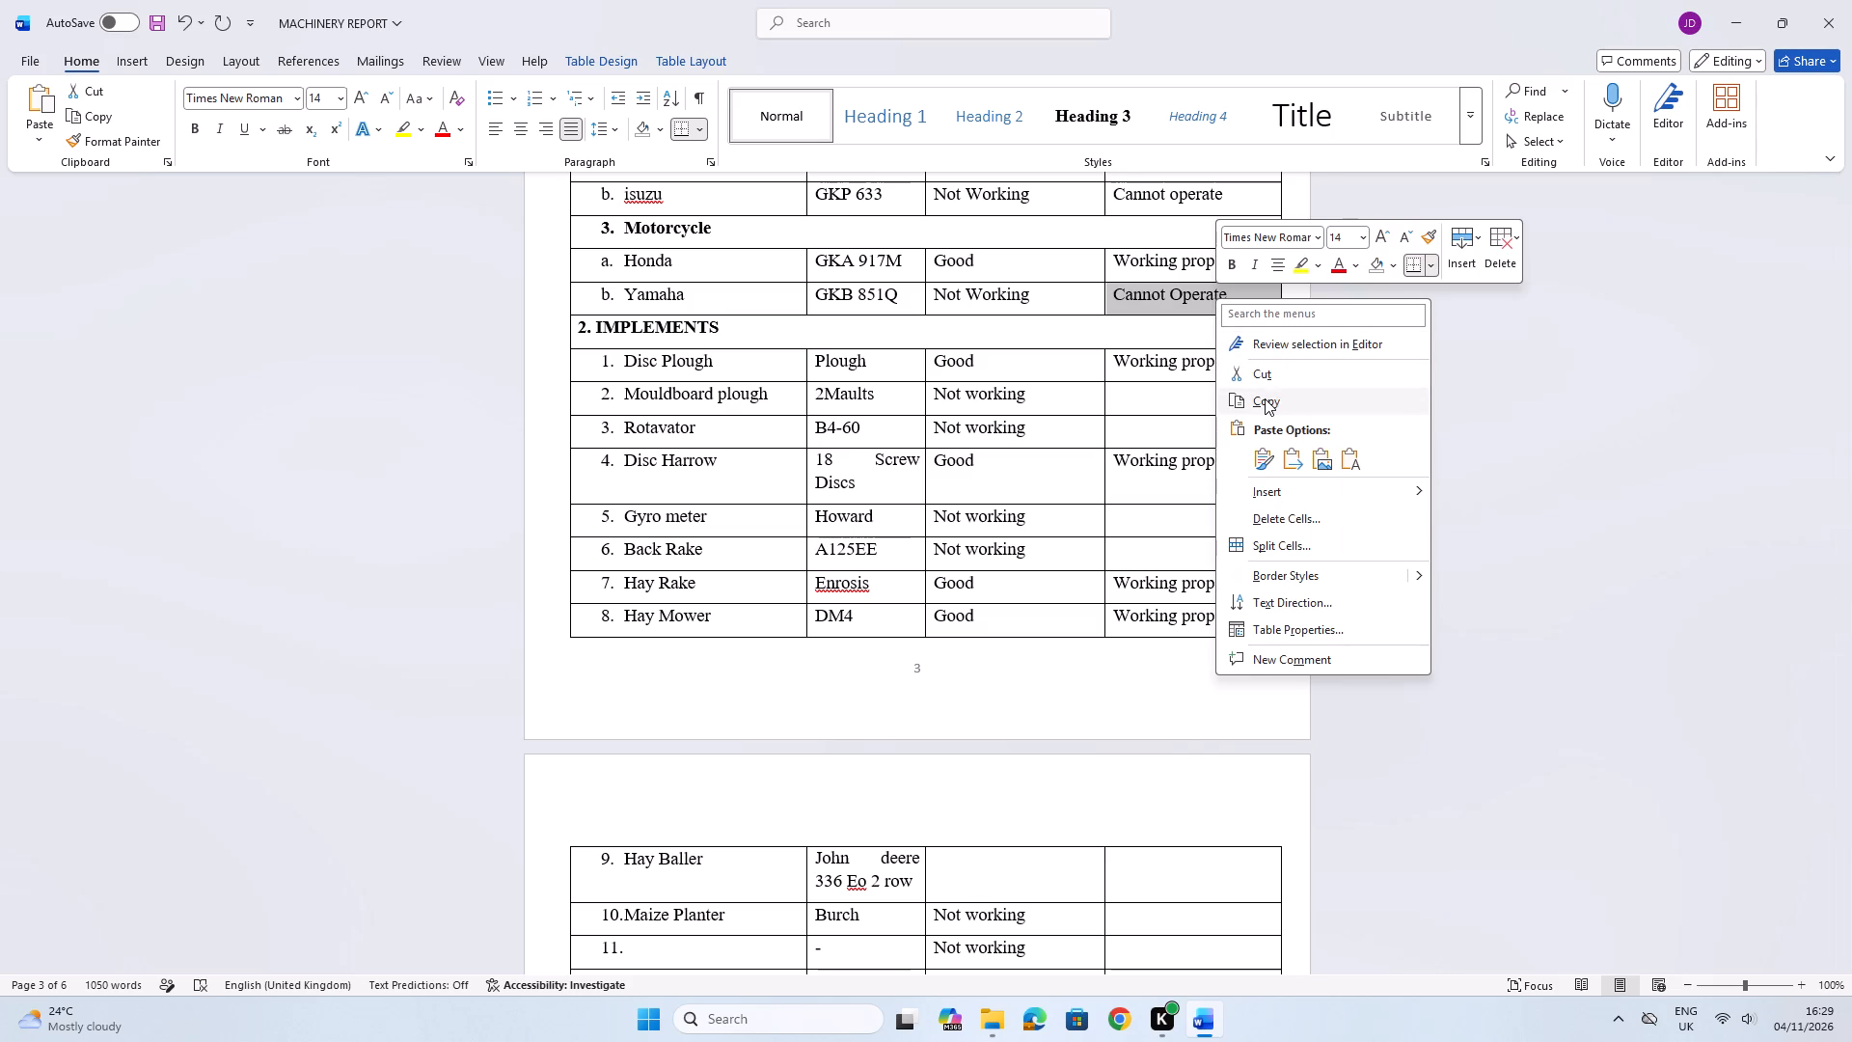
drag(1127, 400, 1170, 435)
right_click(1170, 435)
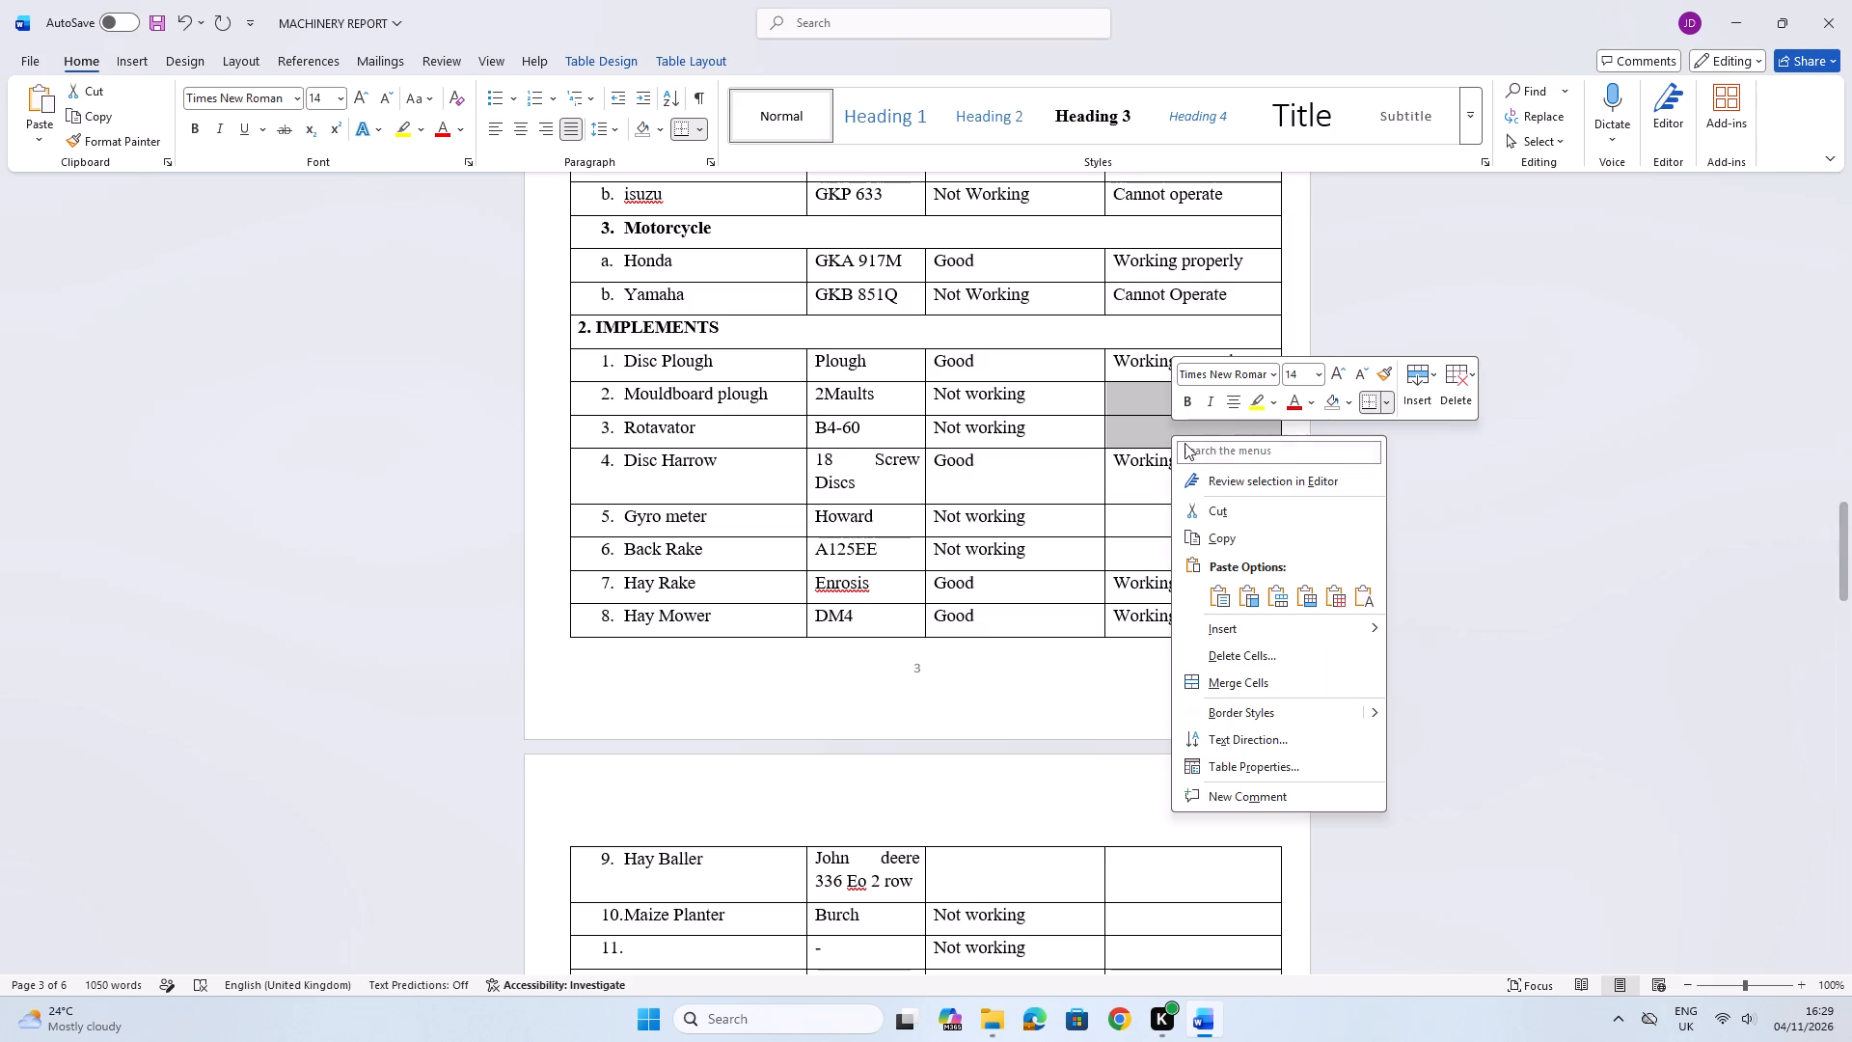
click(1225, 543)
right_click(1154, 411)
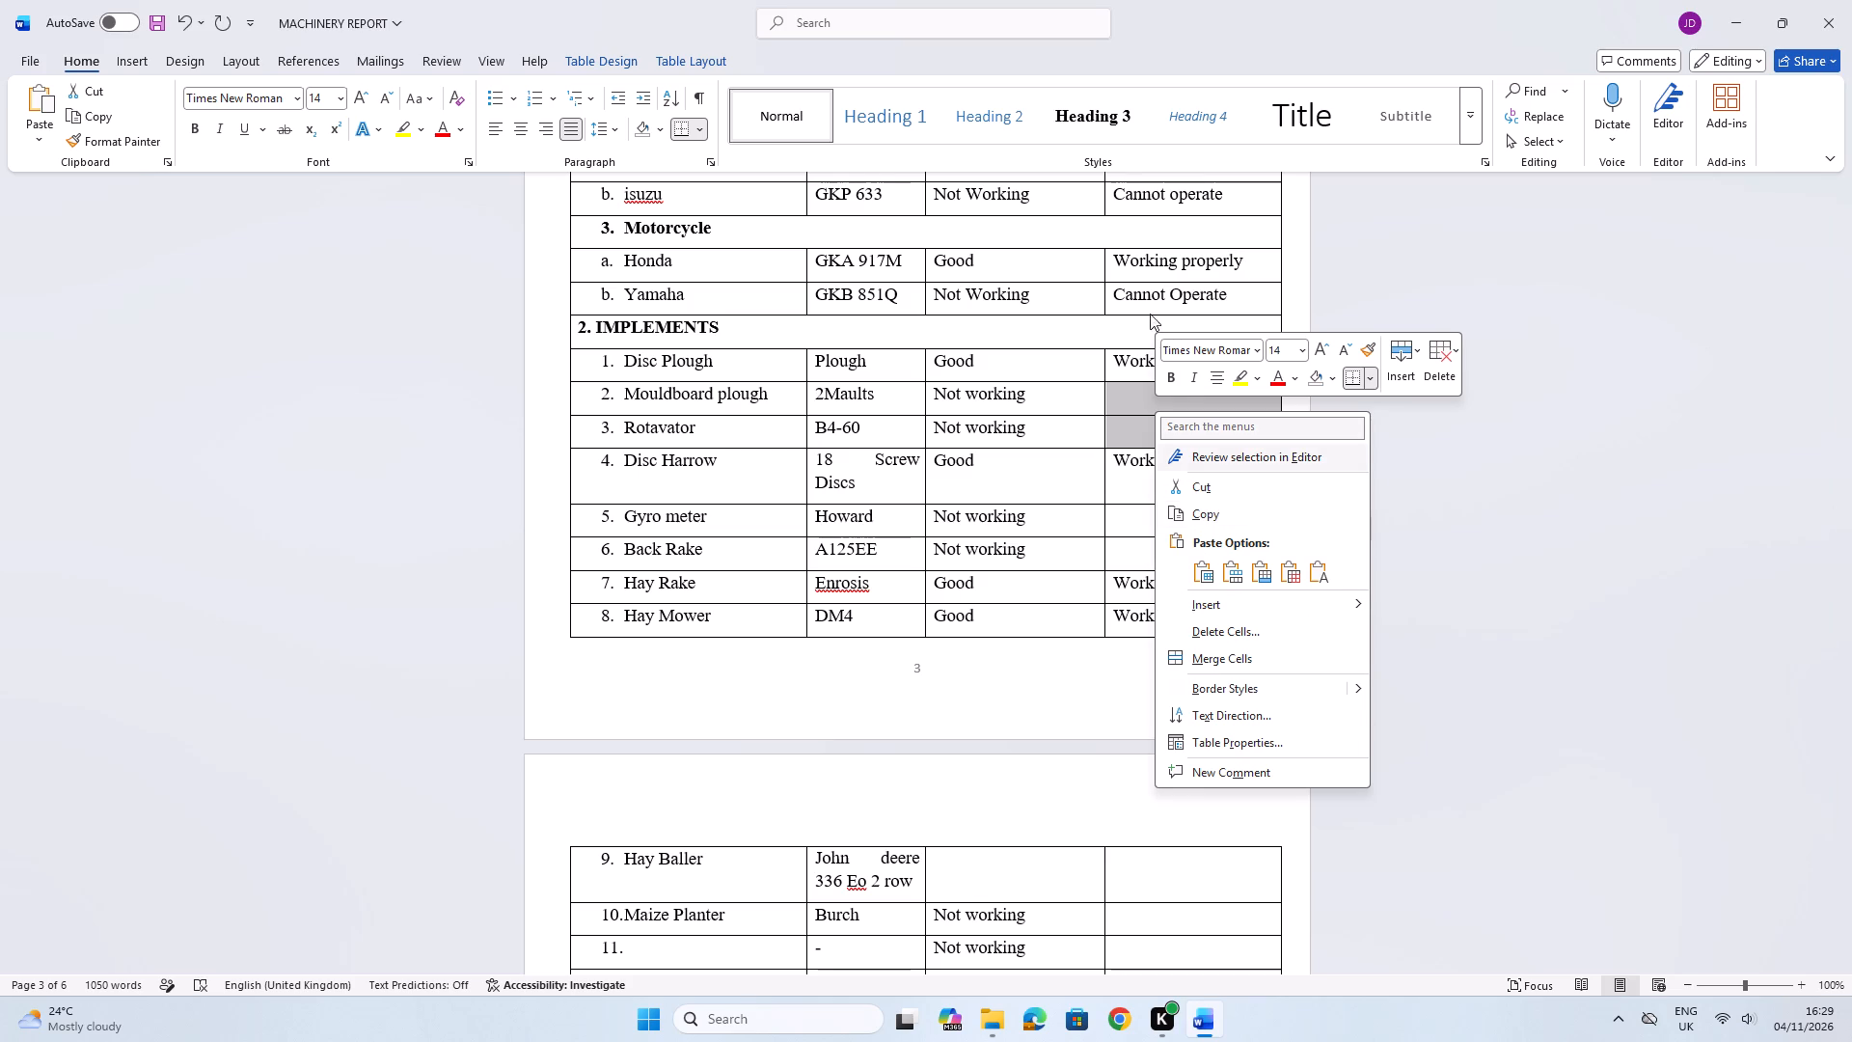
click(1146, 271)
Copy the remark "Cannot Operate" from the Yamaha row into the last column of the Mouldboard plough, Rotavator, Gyro meter and Back Rake rows.
drag(1113, 297, 1226, 311)
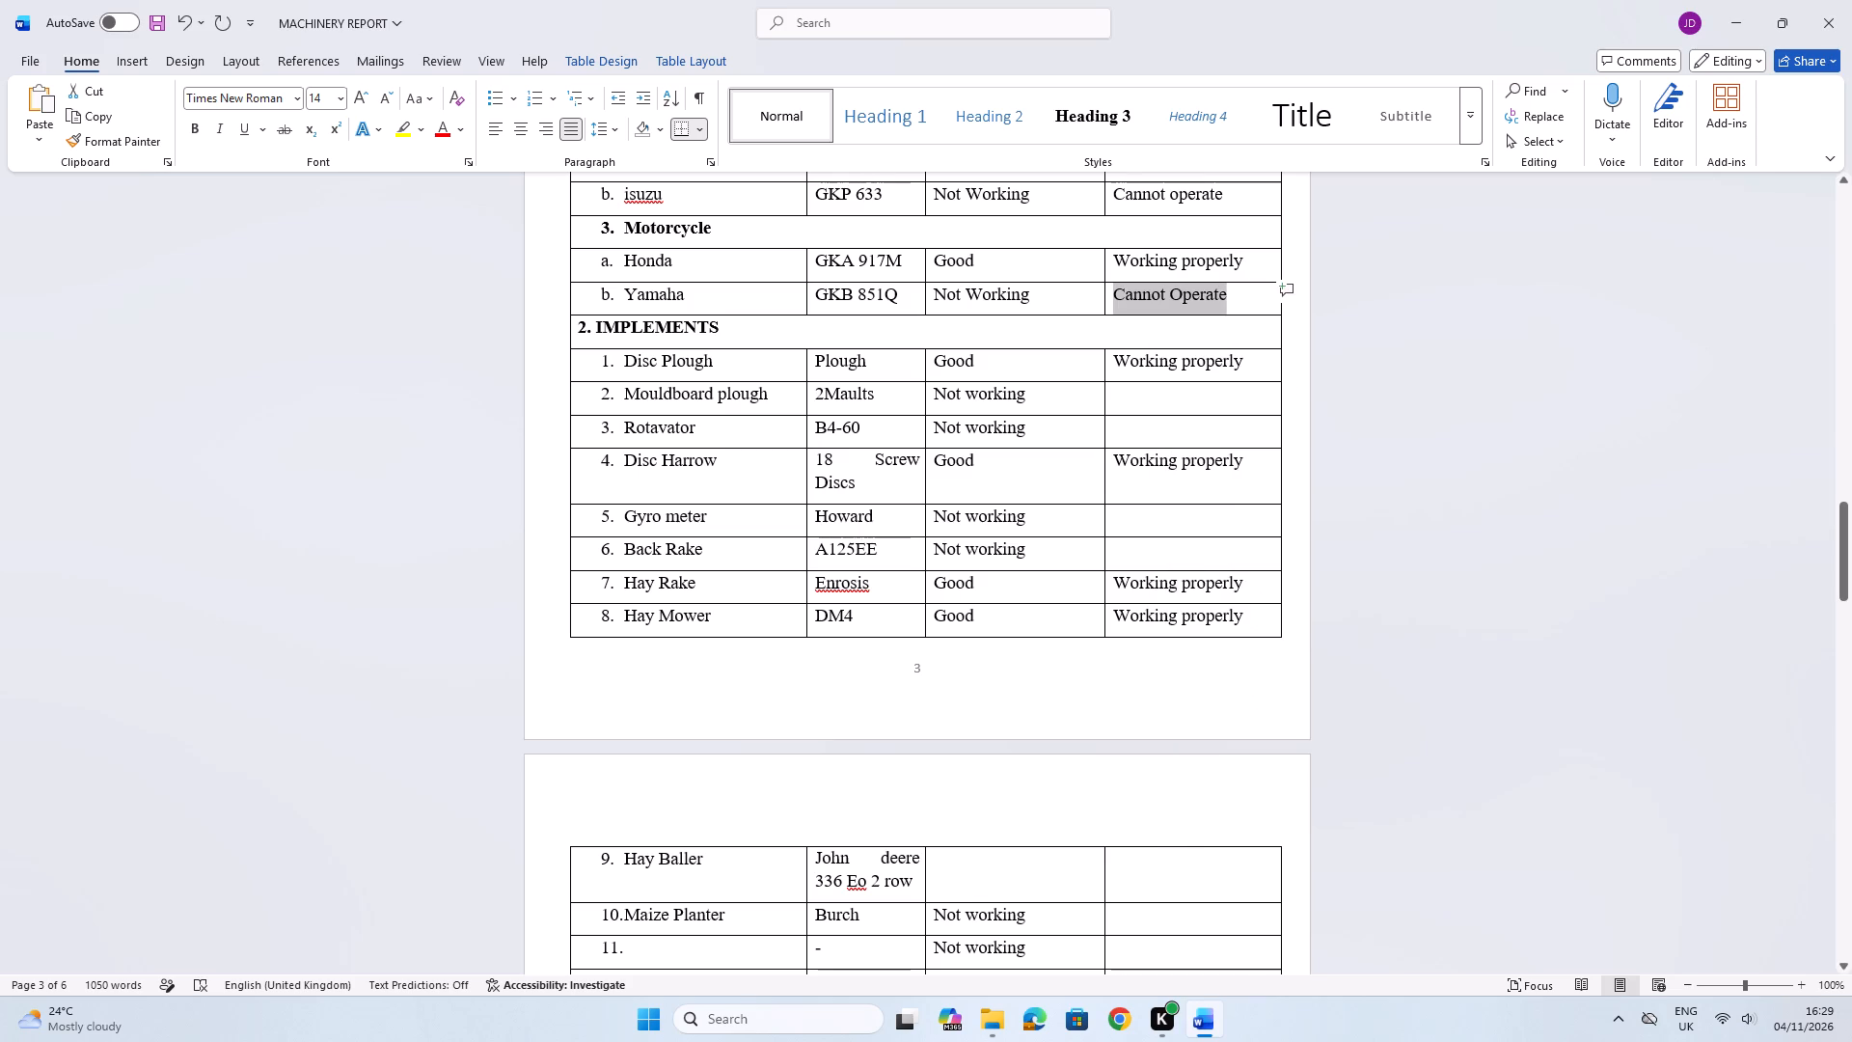
drag(1226, 311, 1239, 308)
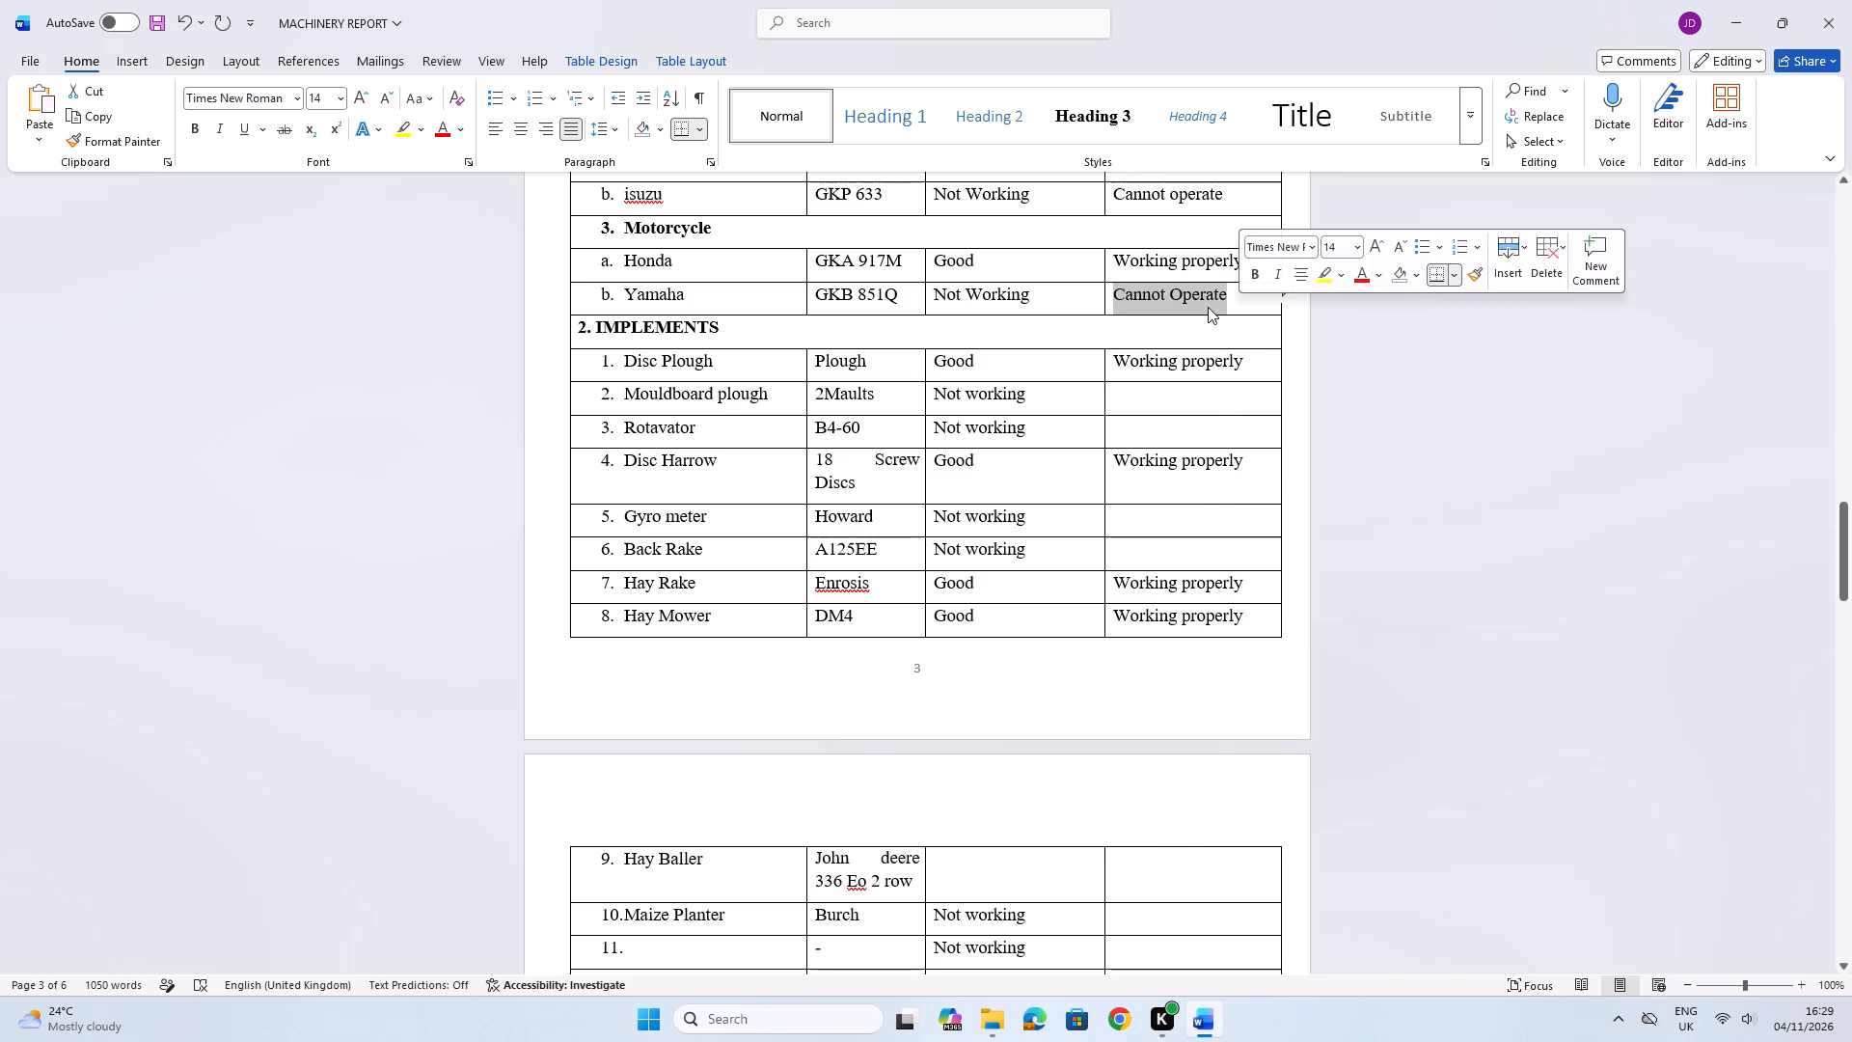
right_click(1208, 307)
click(1252, 405)
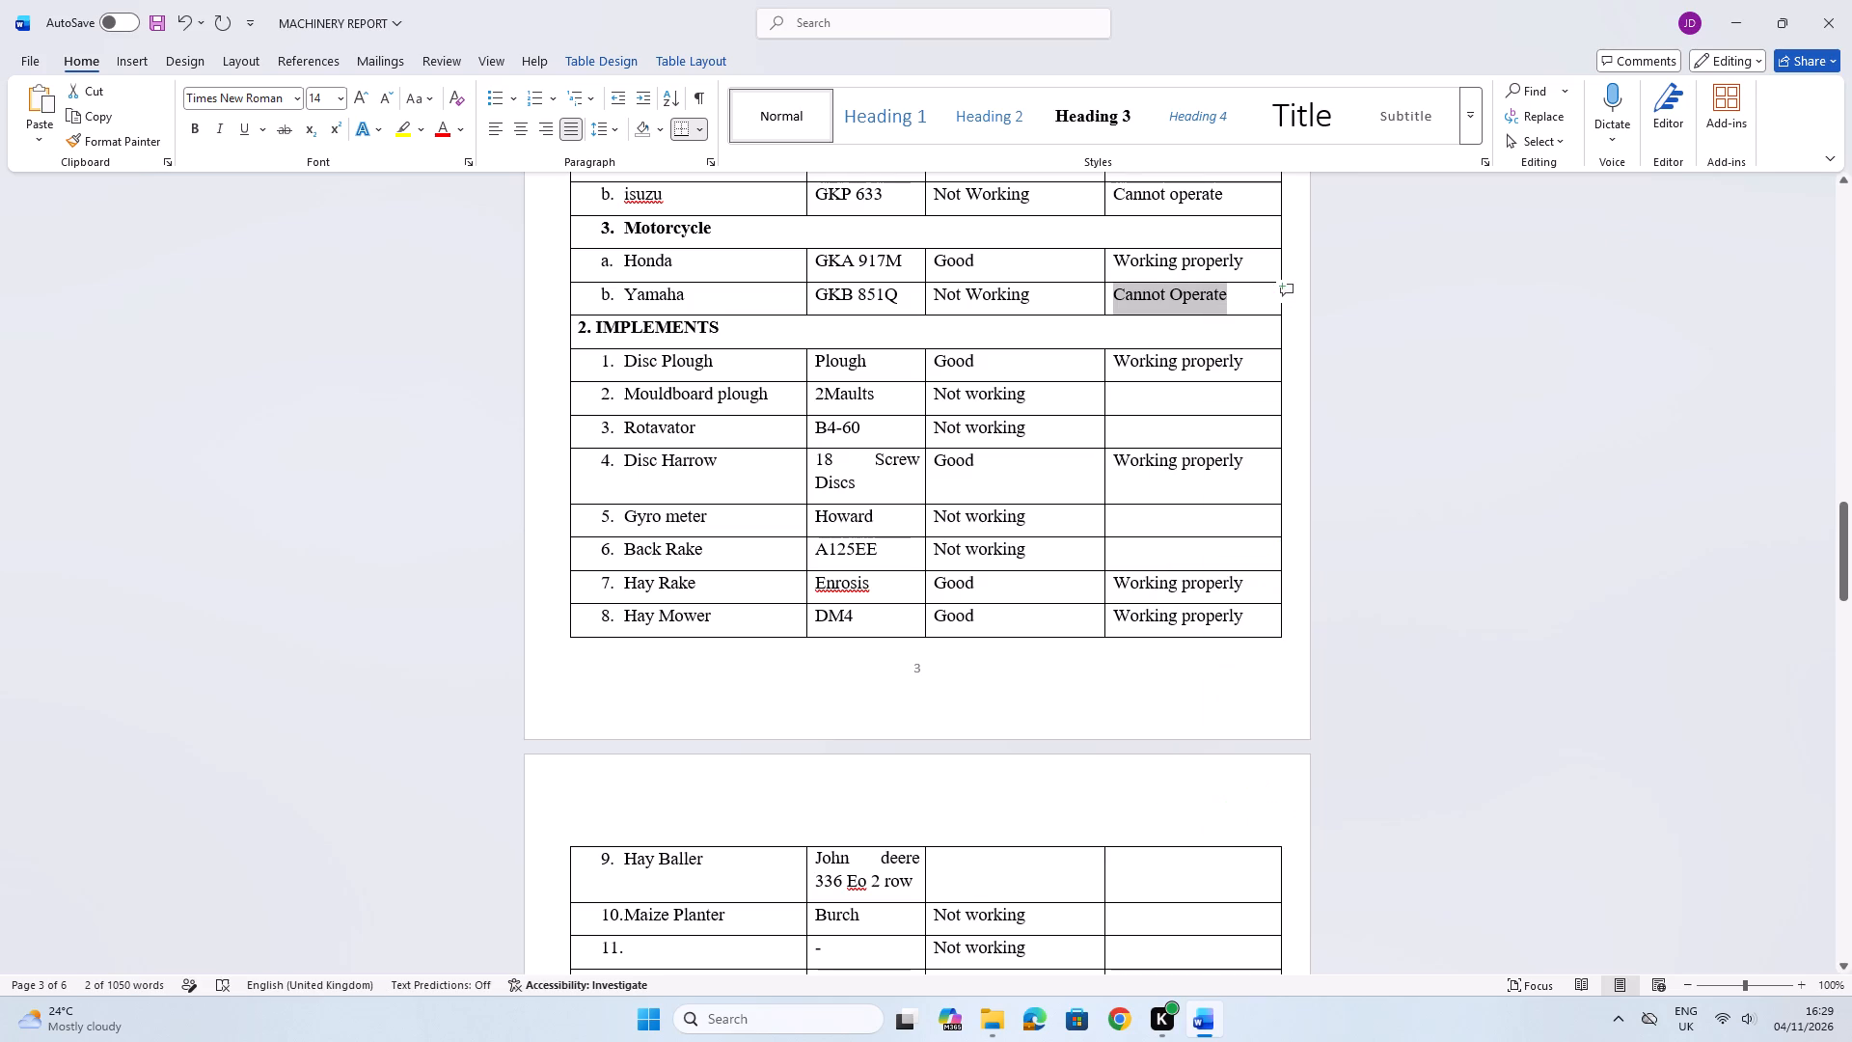
drag(1151, 397, 1177, 425)
right_click(1177, 425)
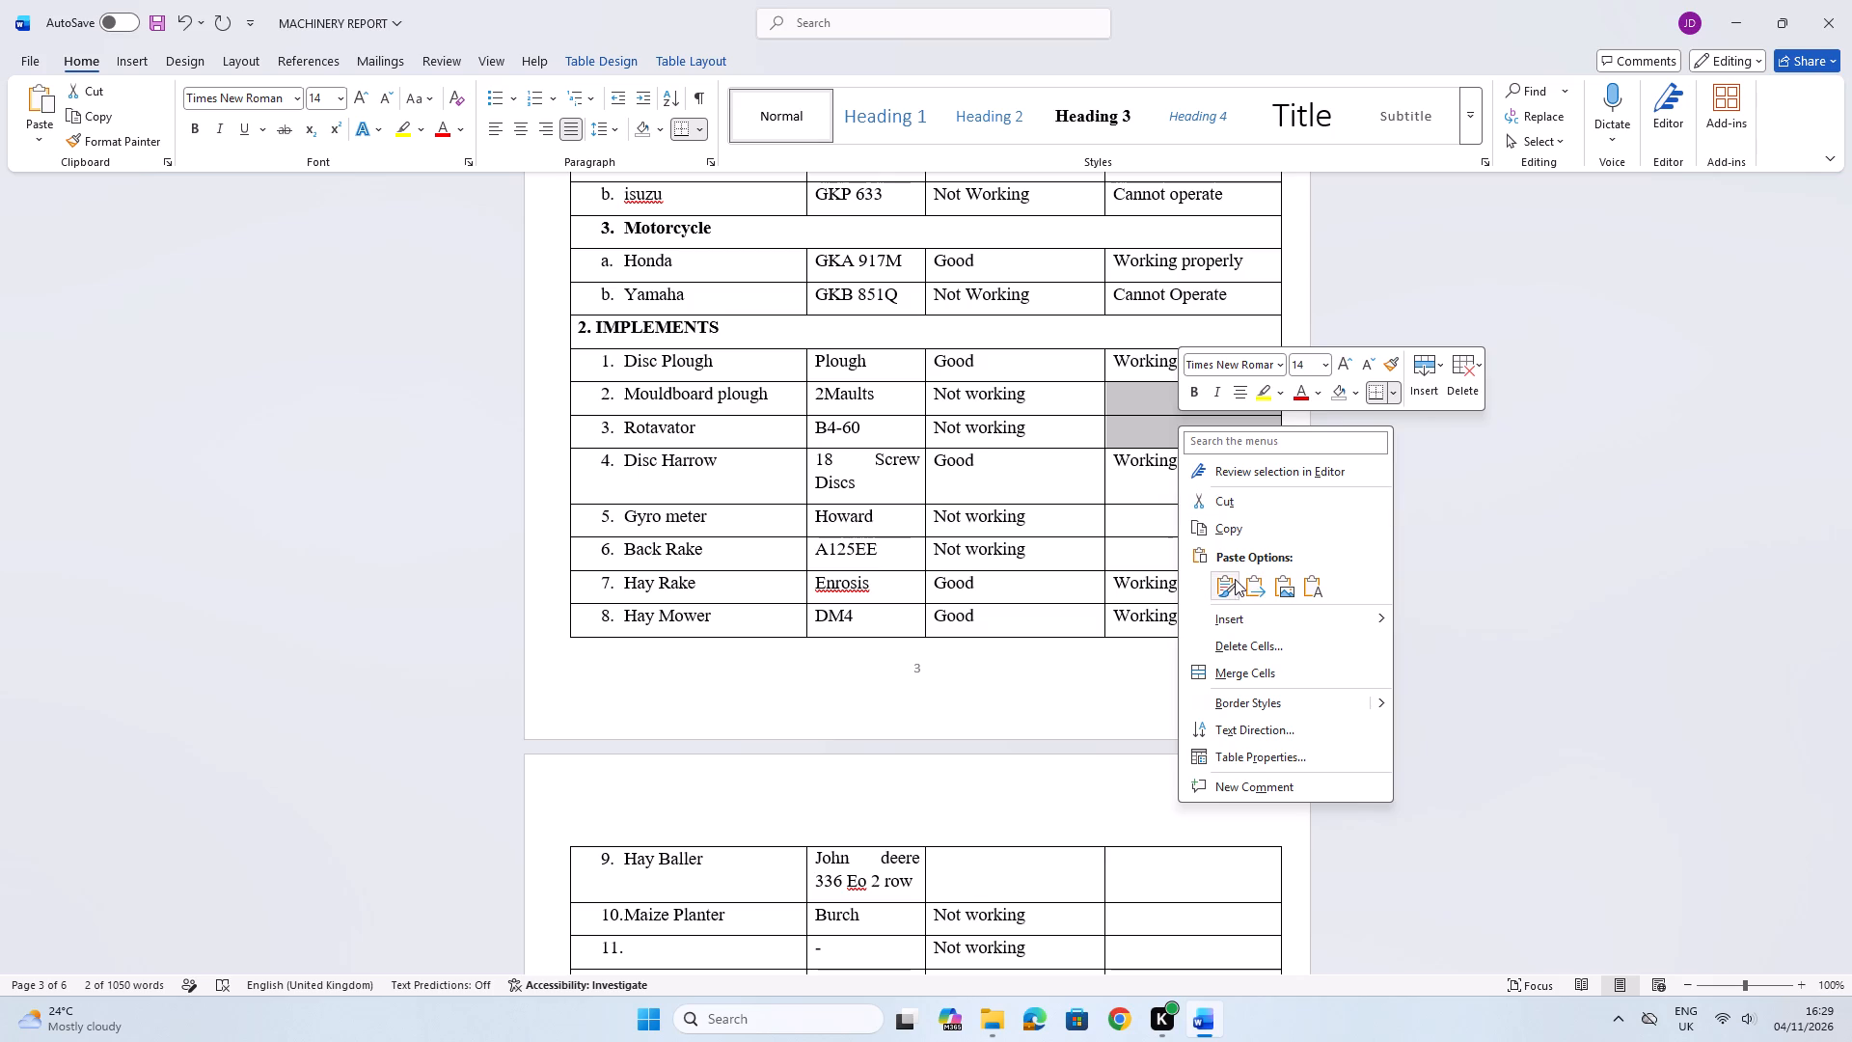
click(1235, 579)
drag(1126, 520, 1188, 554)
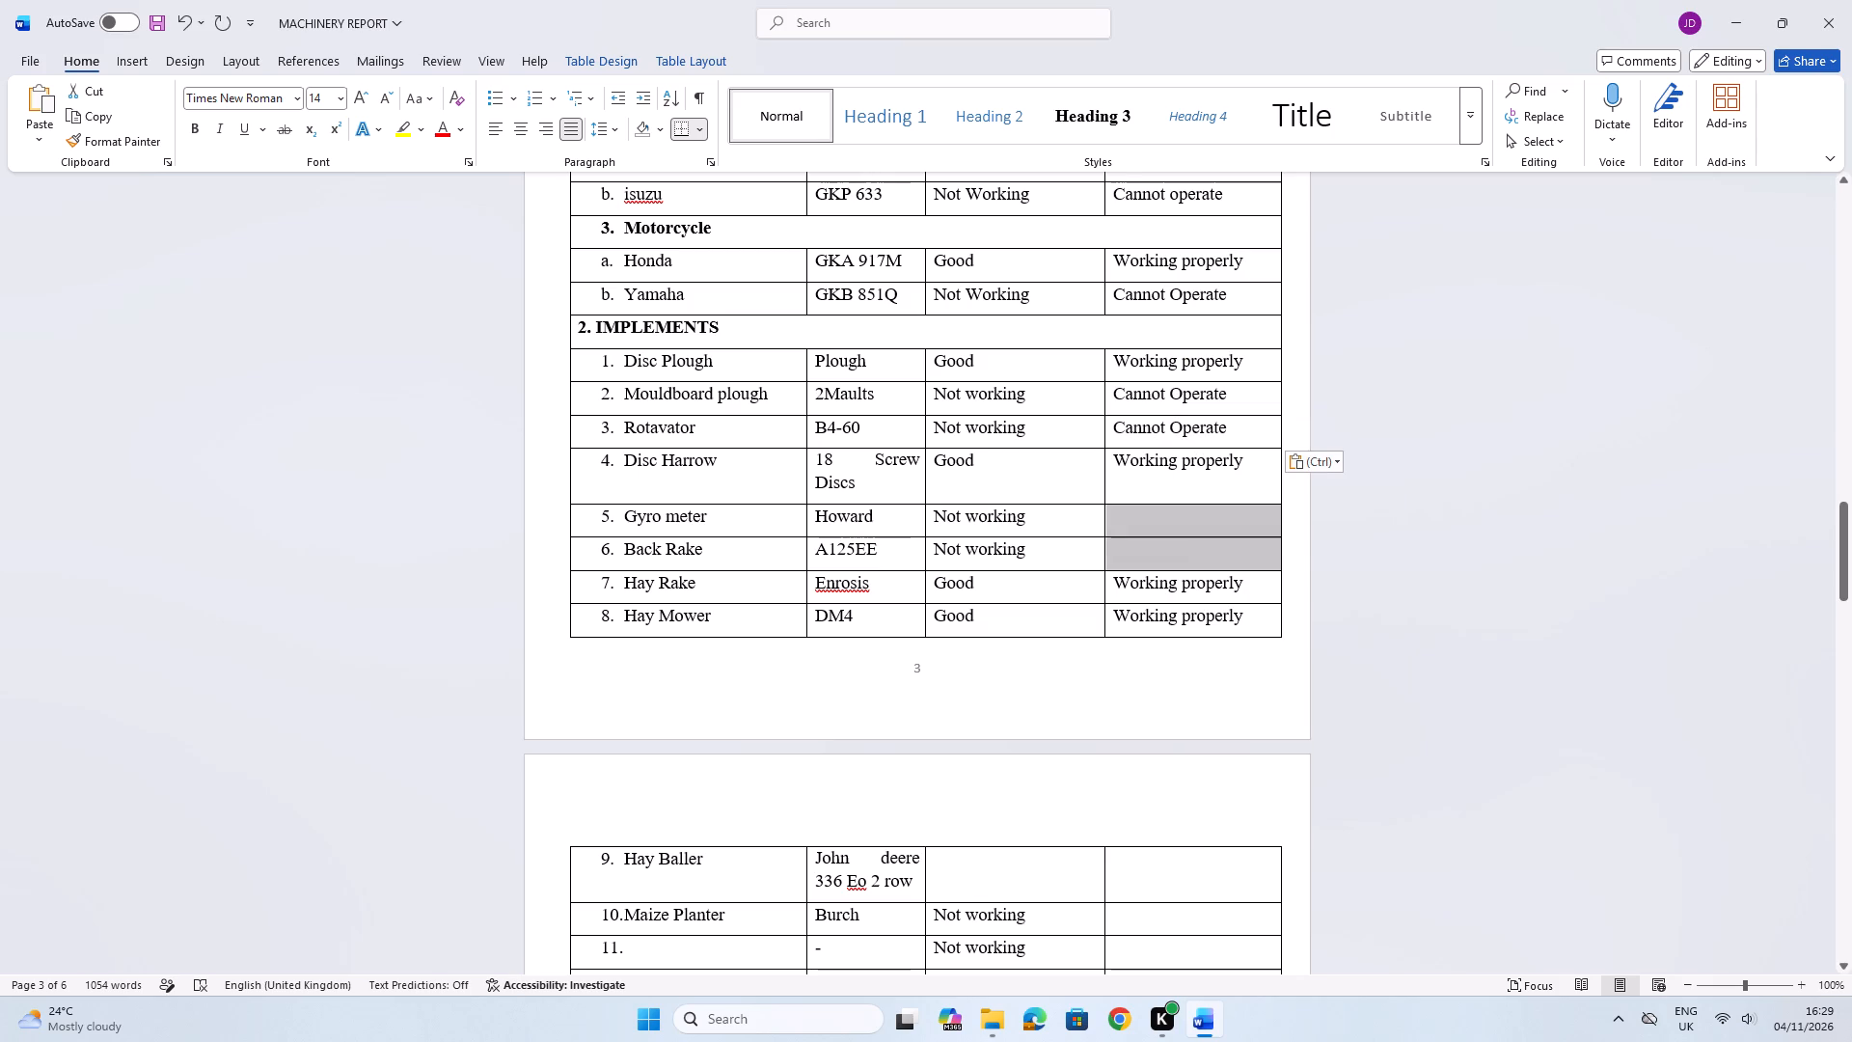
drag(1188, 554, 1195, 555)
right_click(1195, 555)
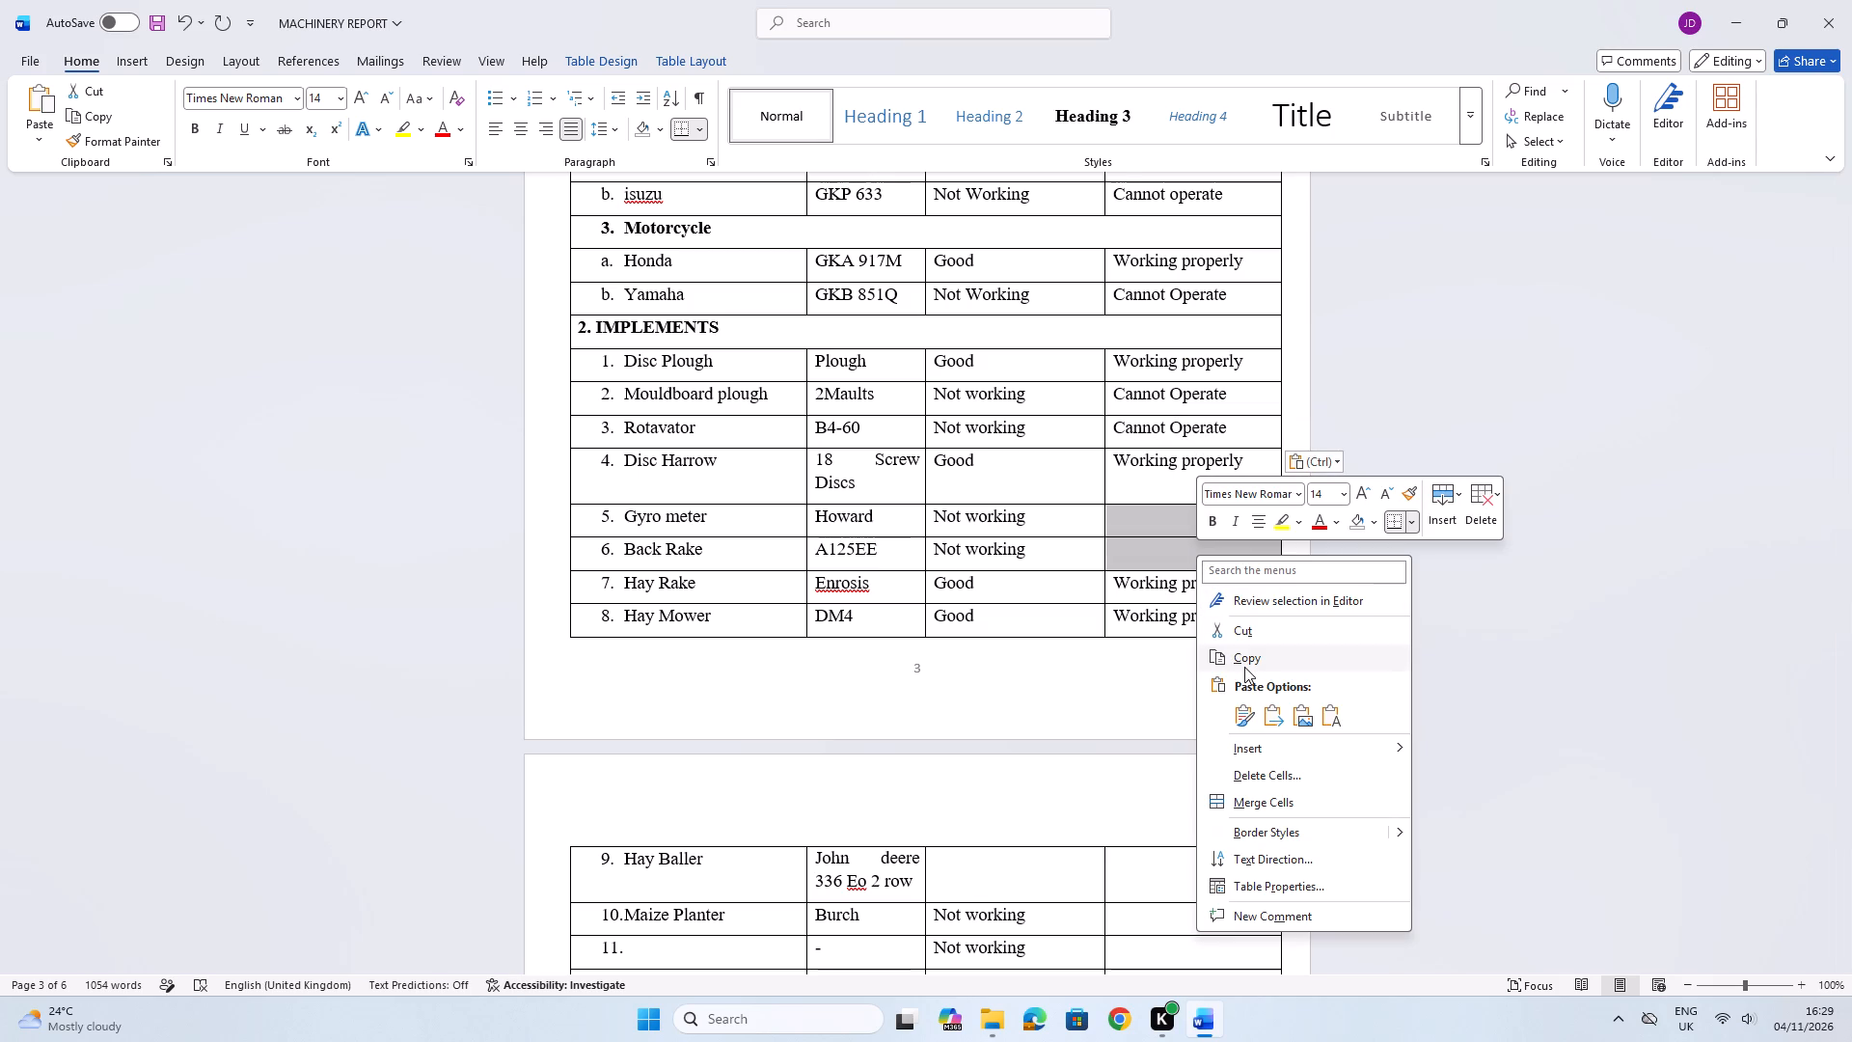
click(1248, 716)
Copy the "Not working" conditions in the Maize Planter row and row 11, and clear both cells.
scroll(1179, 591, down, 4)
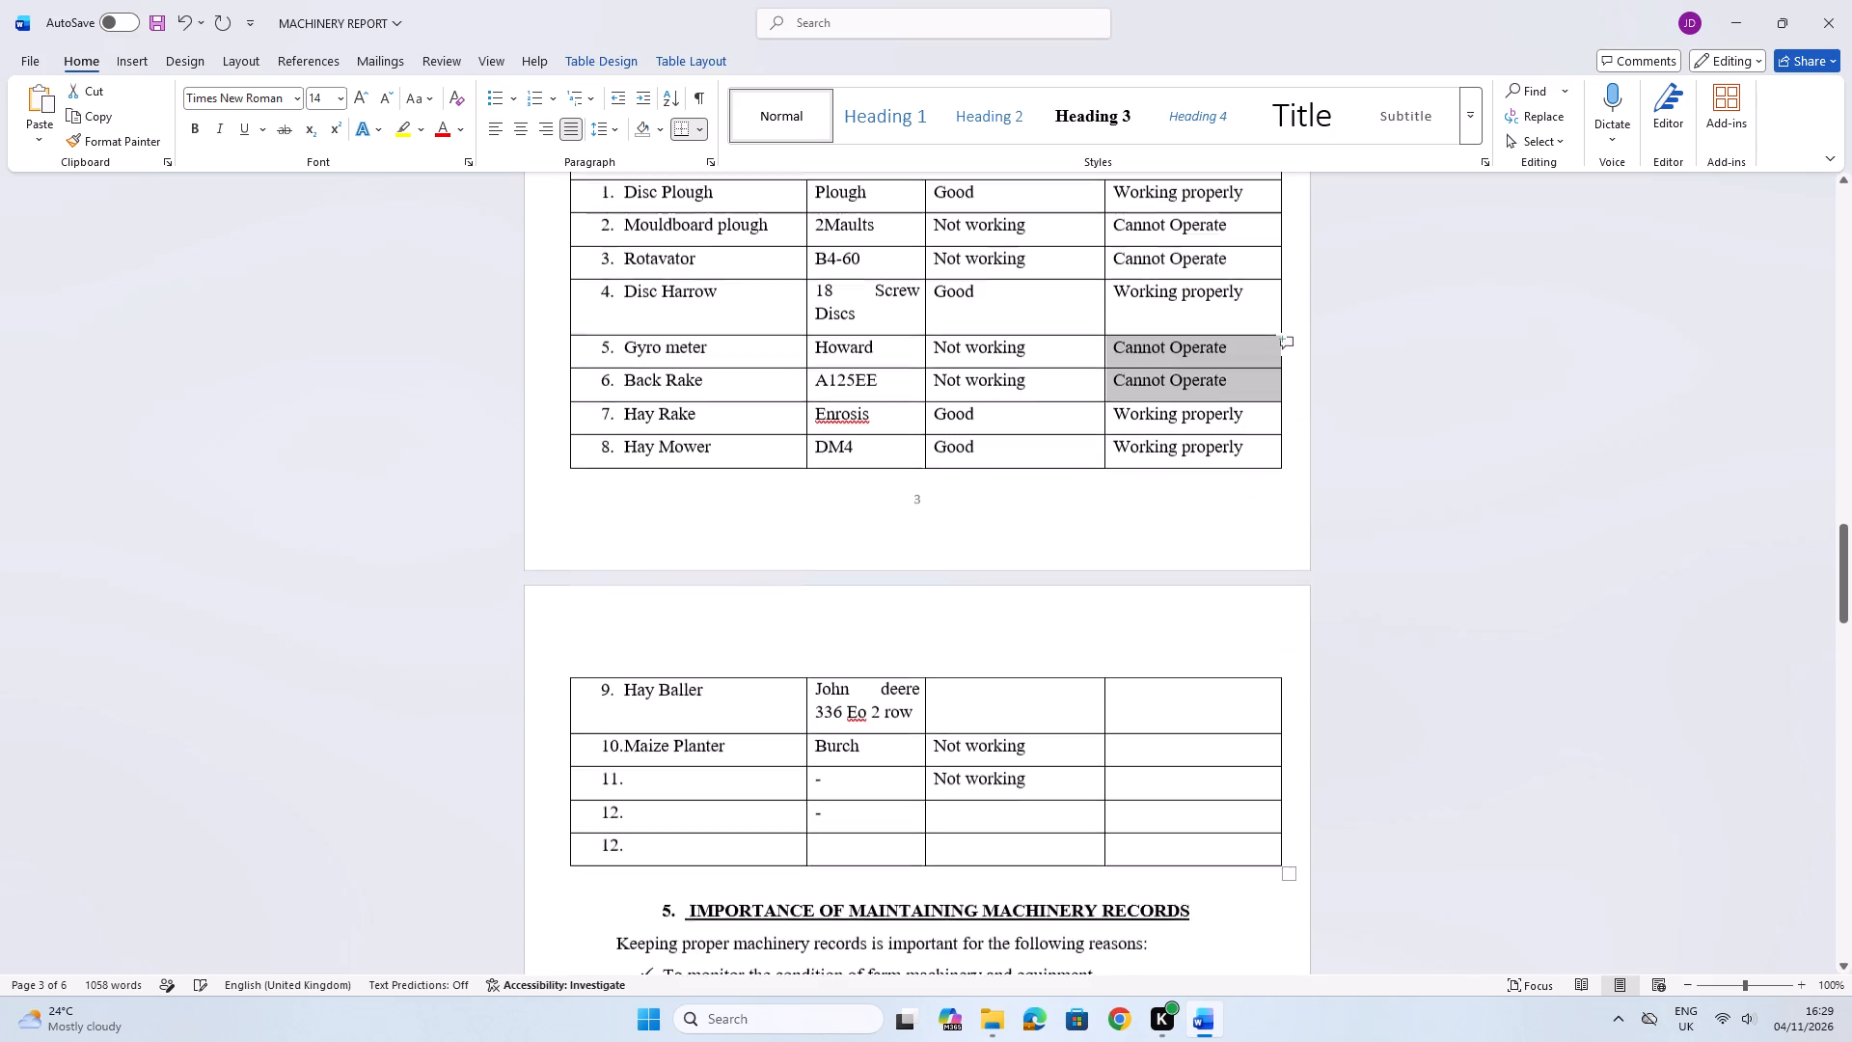
scroll(1141, 580, down, 1)
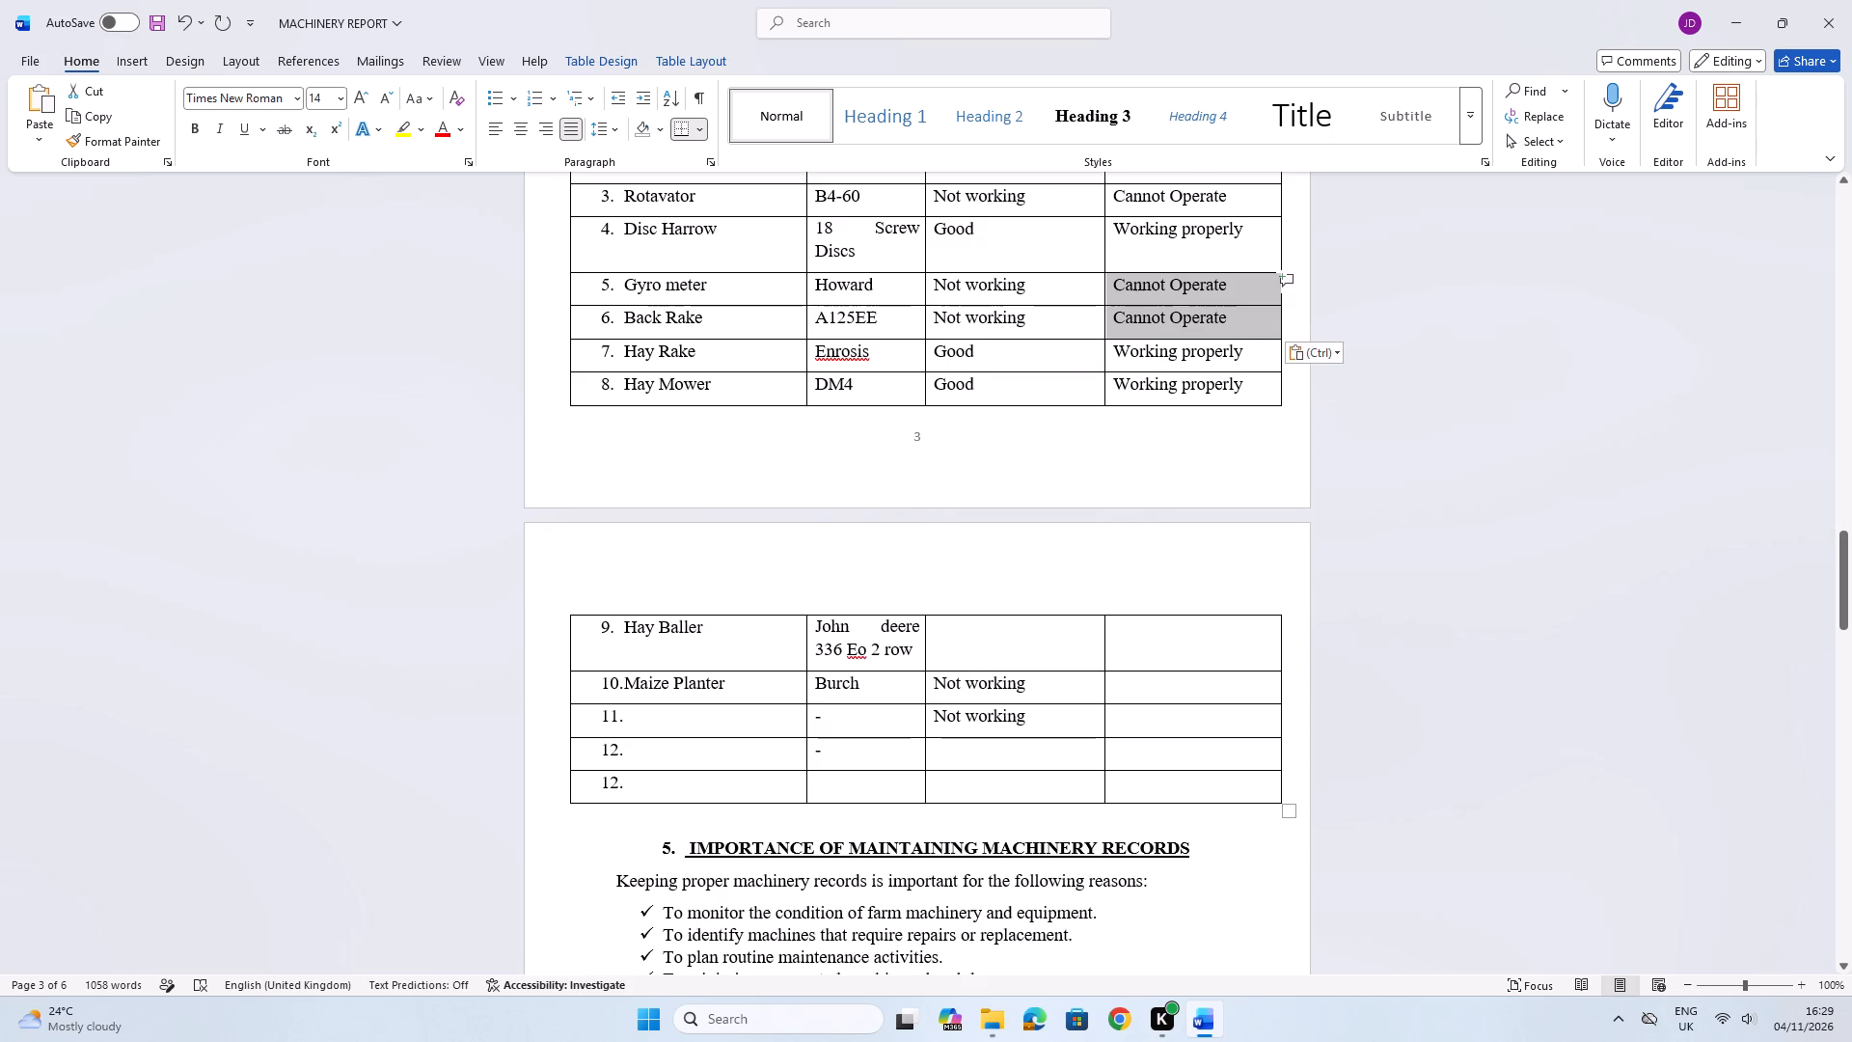
scroll(1135, 587, down, 1)
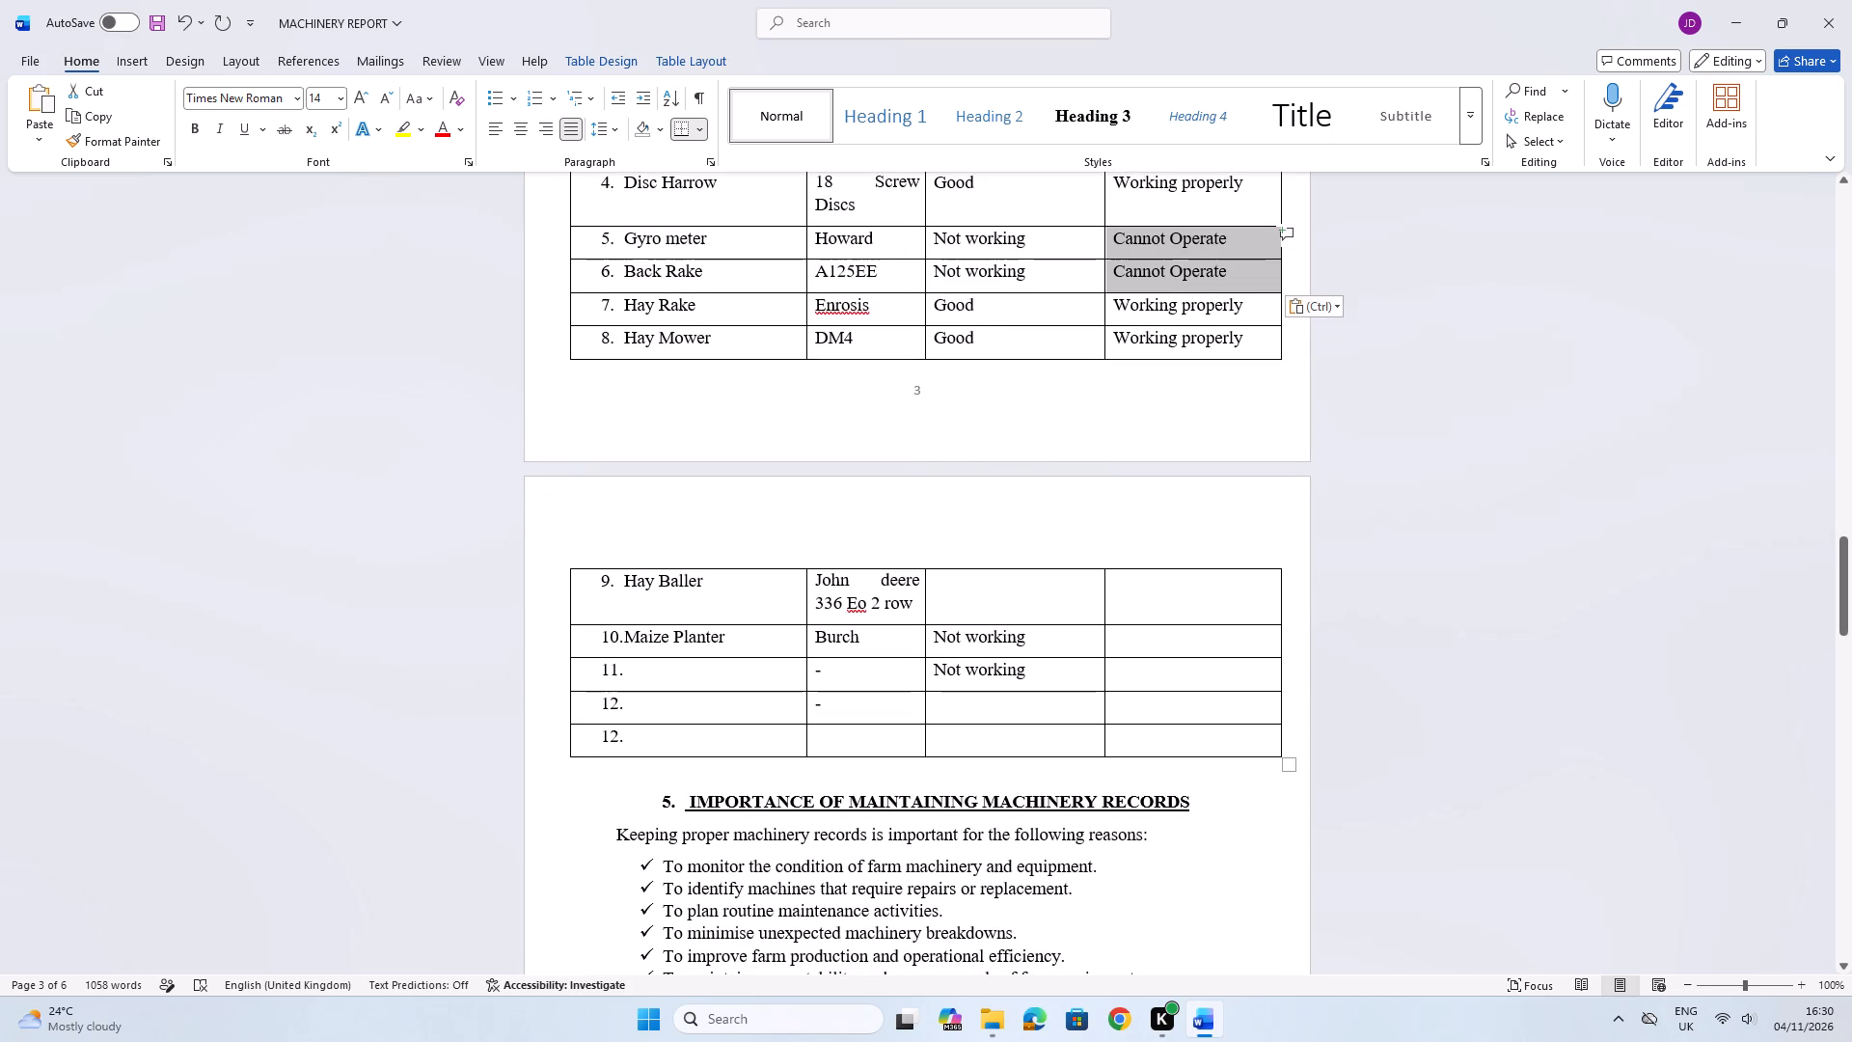
drag(938, 644, 993, 668)
right_click(993, 668)
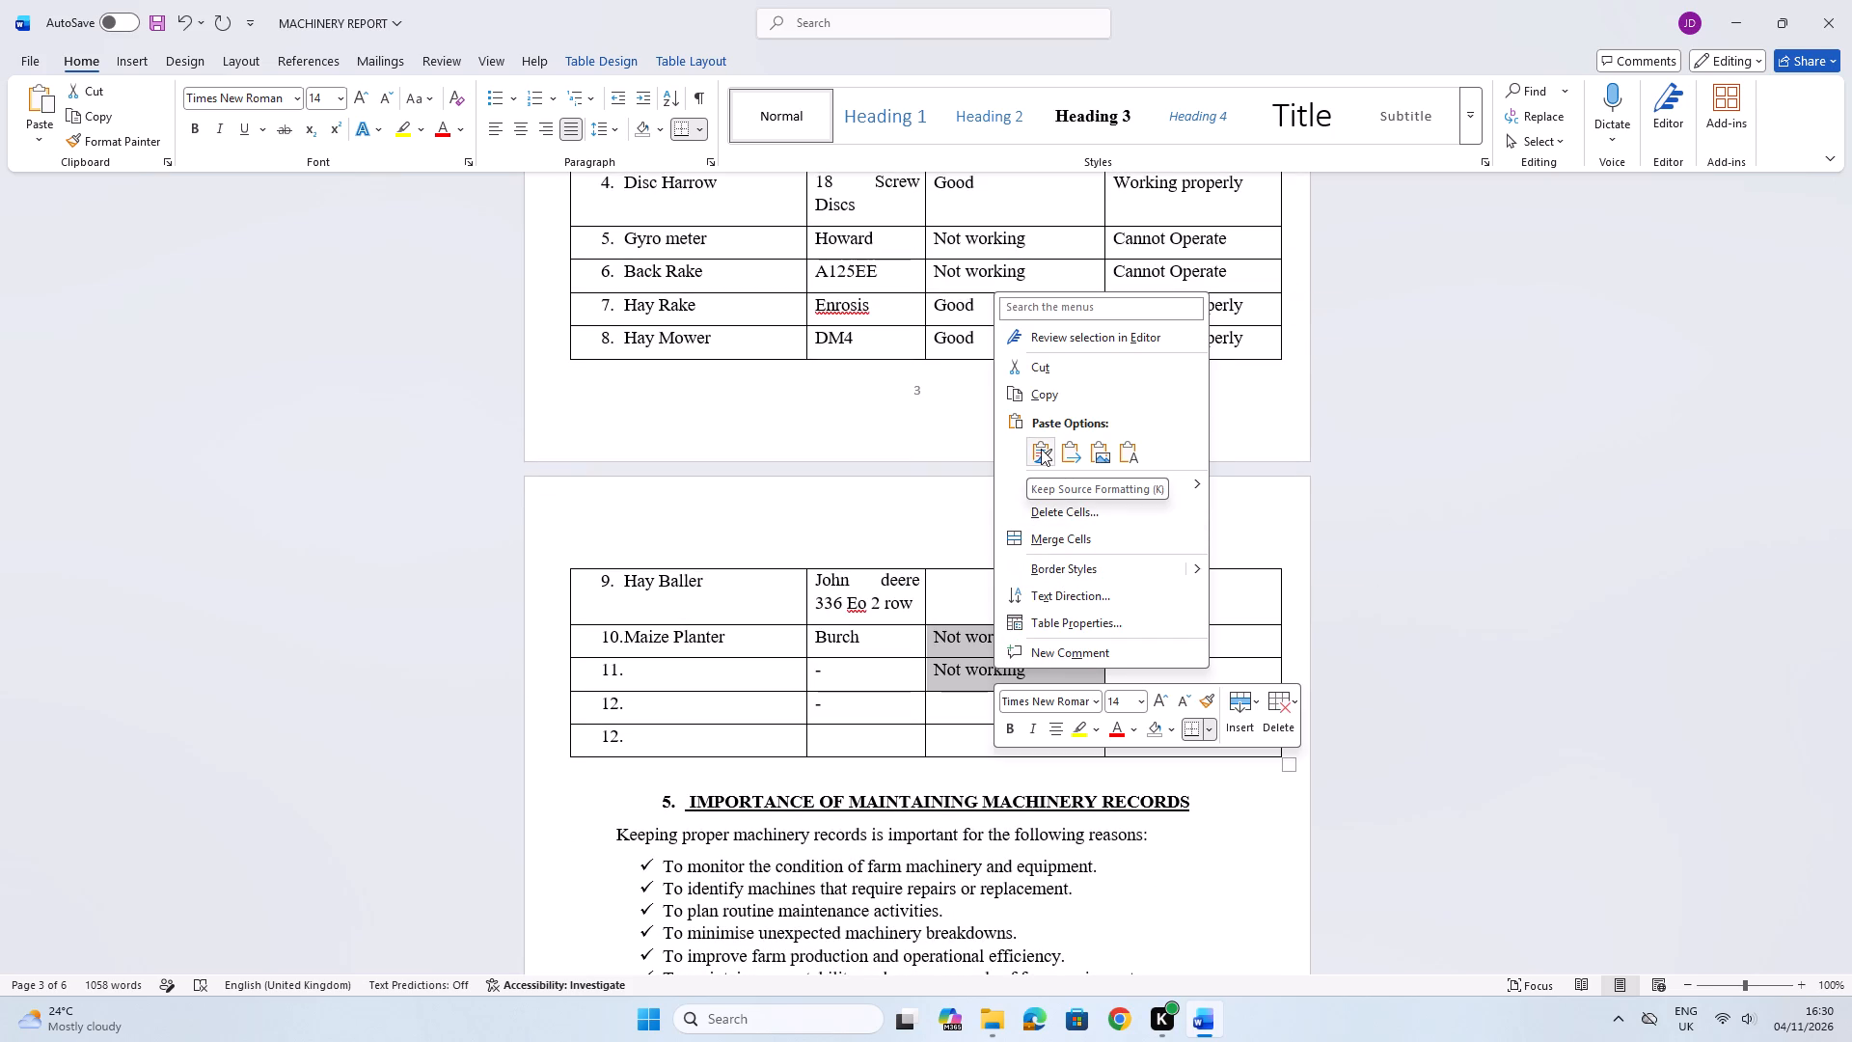
click(1041, 392)
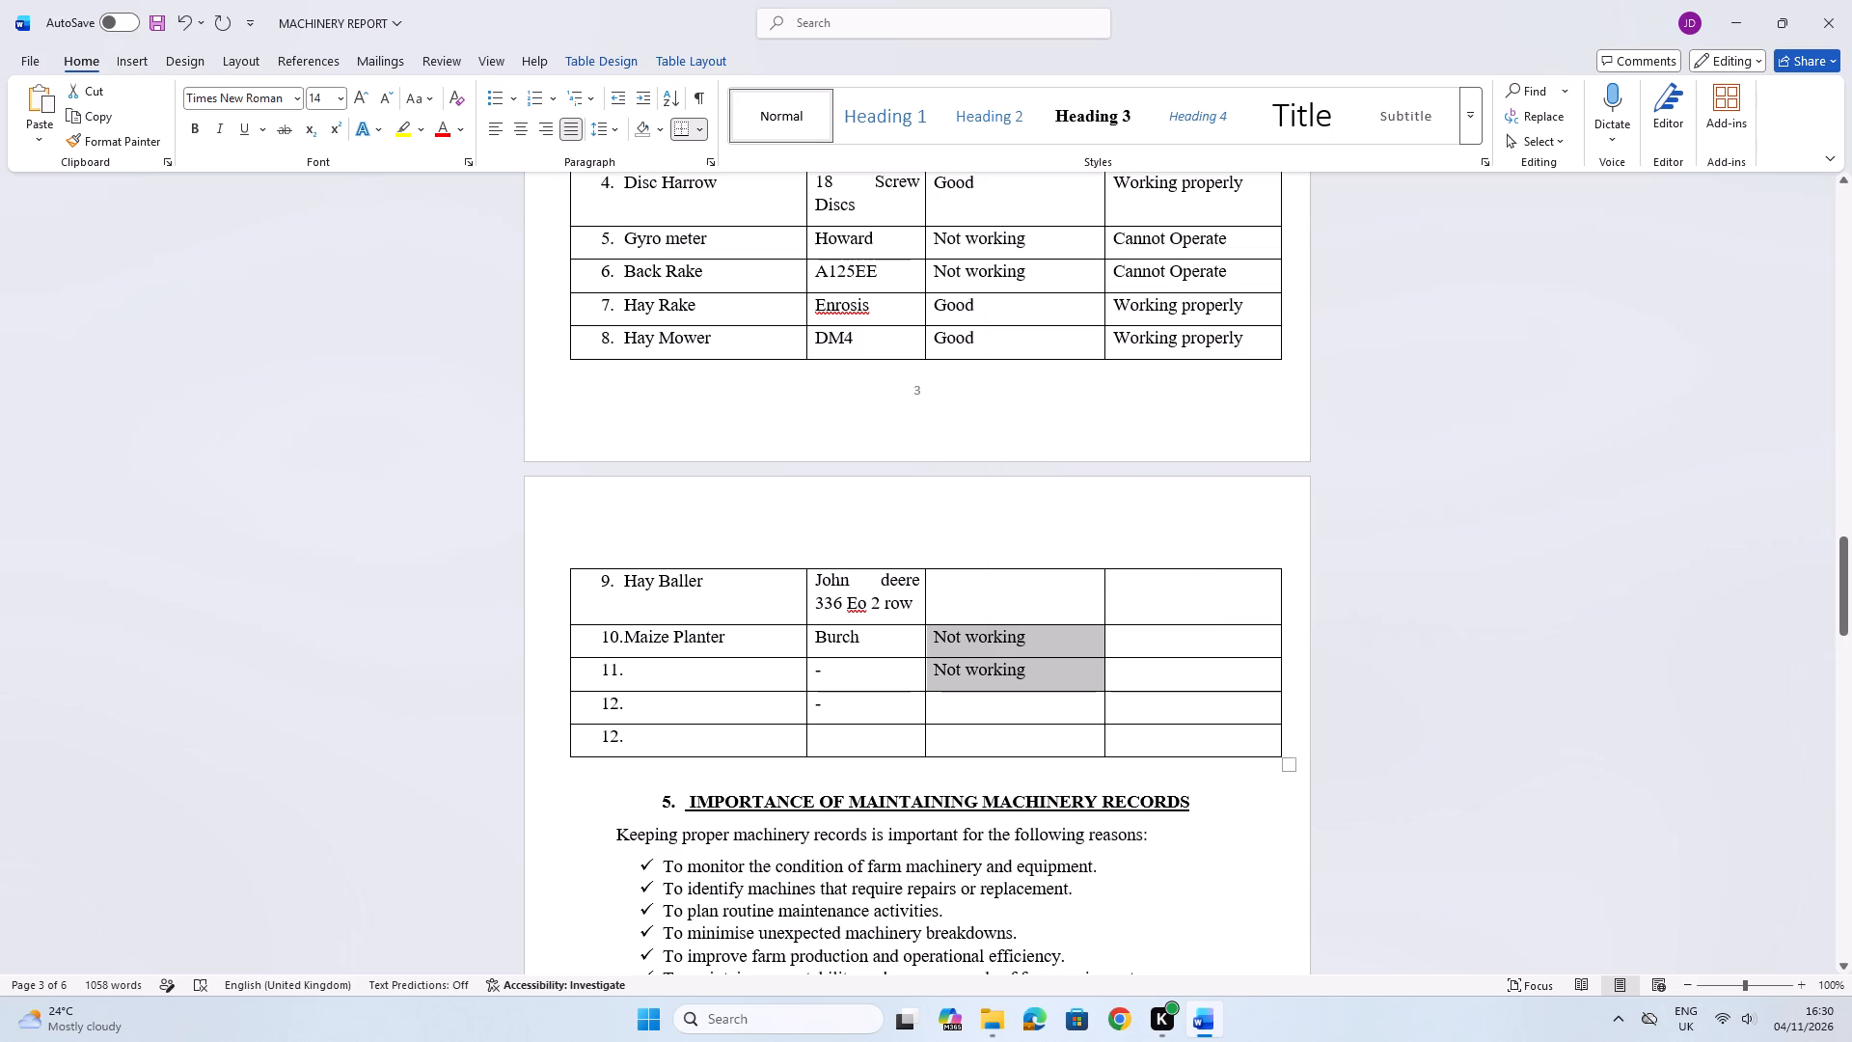
key(Delete)
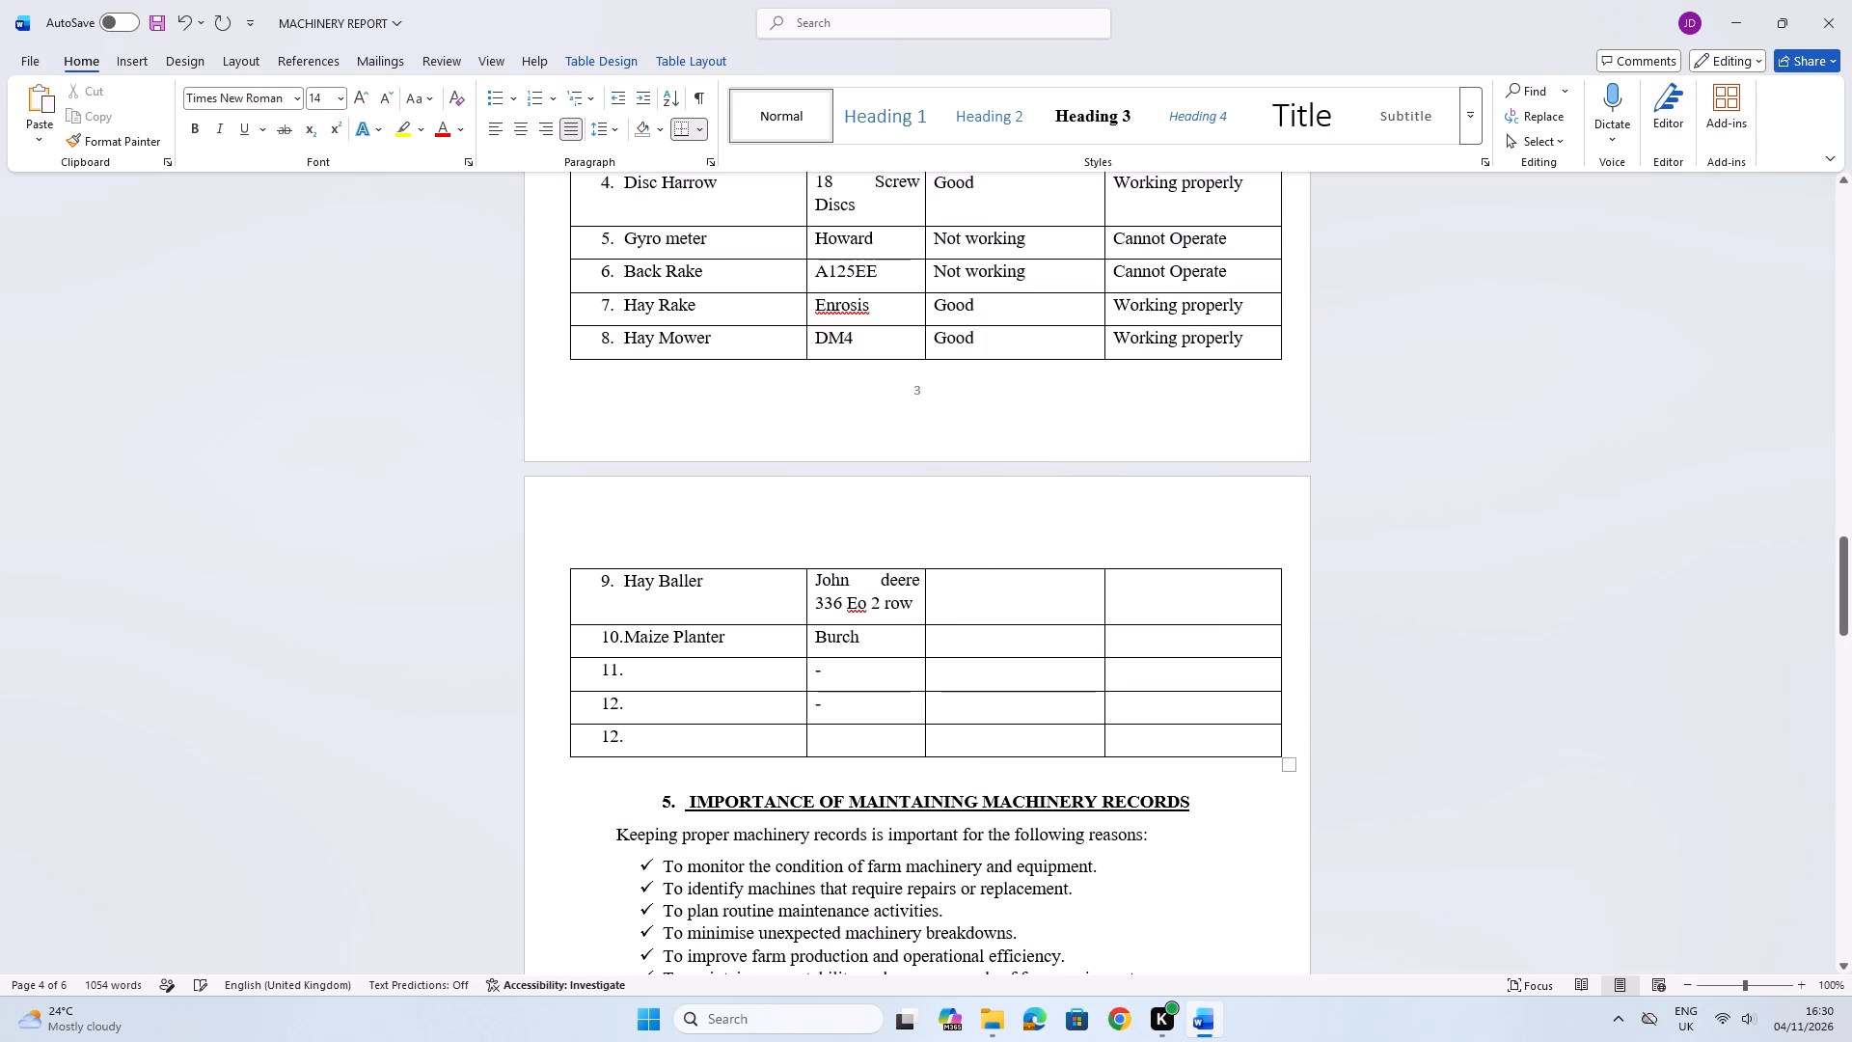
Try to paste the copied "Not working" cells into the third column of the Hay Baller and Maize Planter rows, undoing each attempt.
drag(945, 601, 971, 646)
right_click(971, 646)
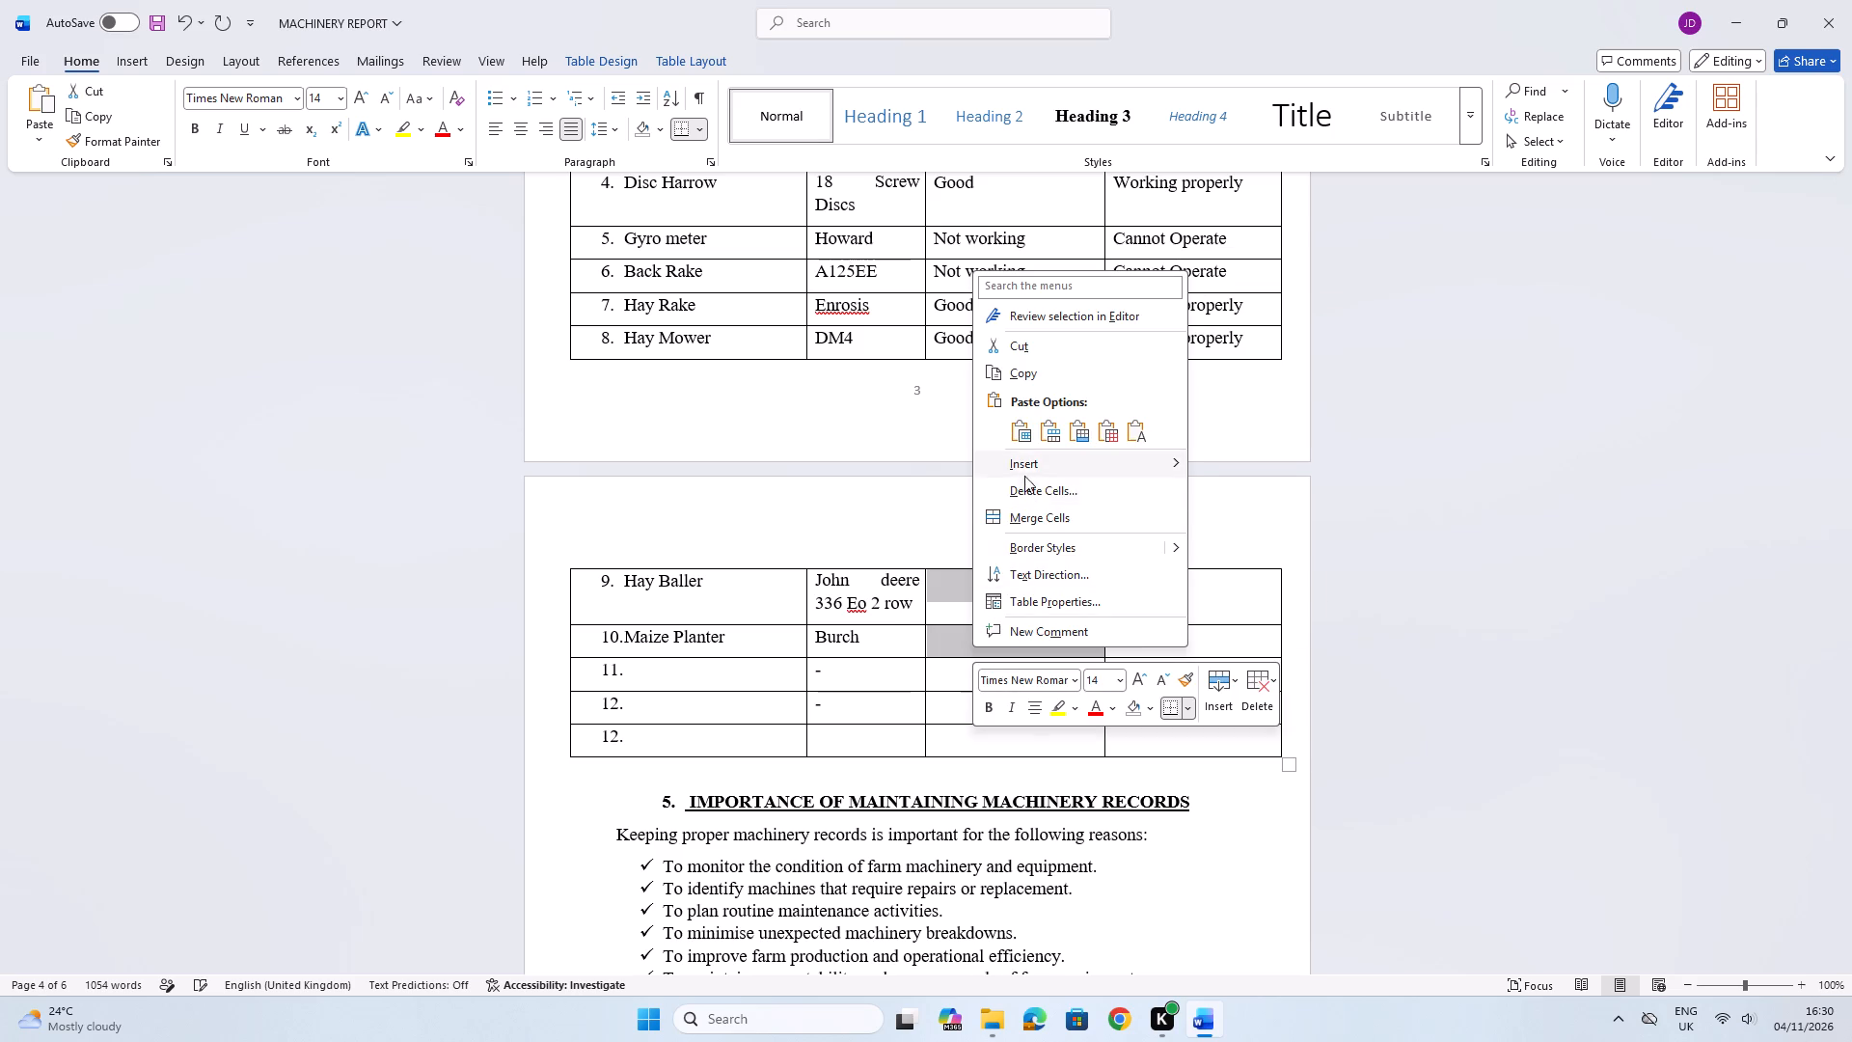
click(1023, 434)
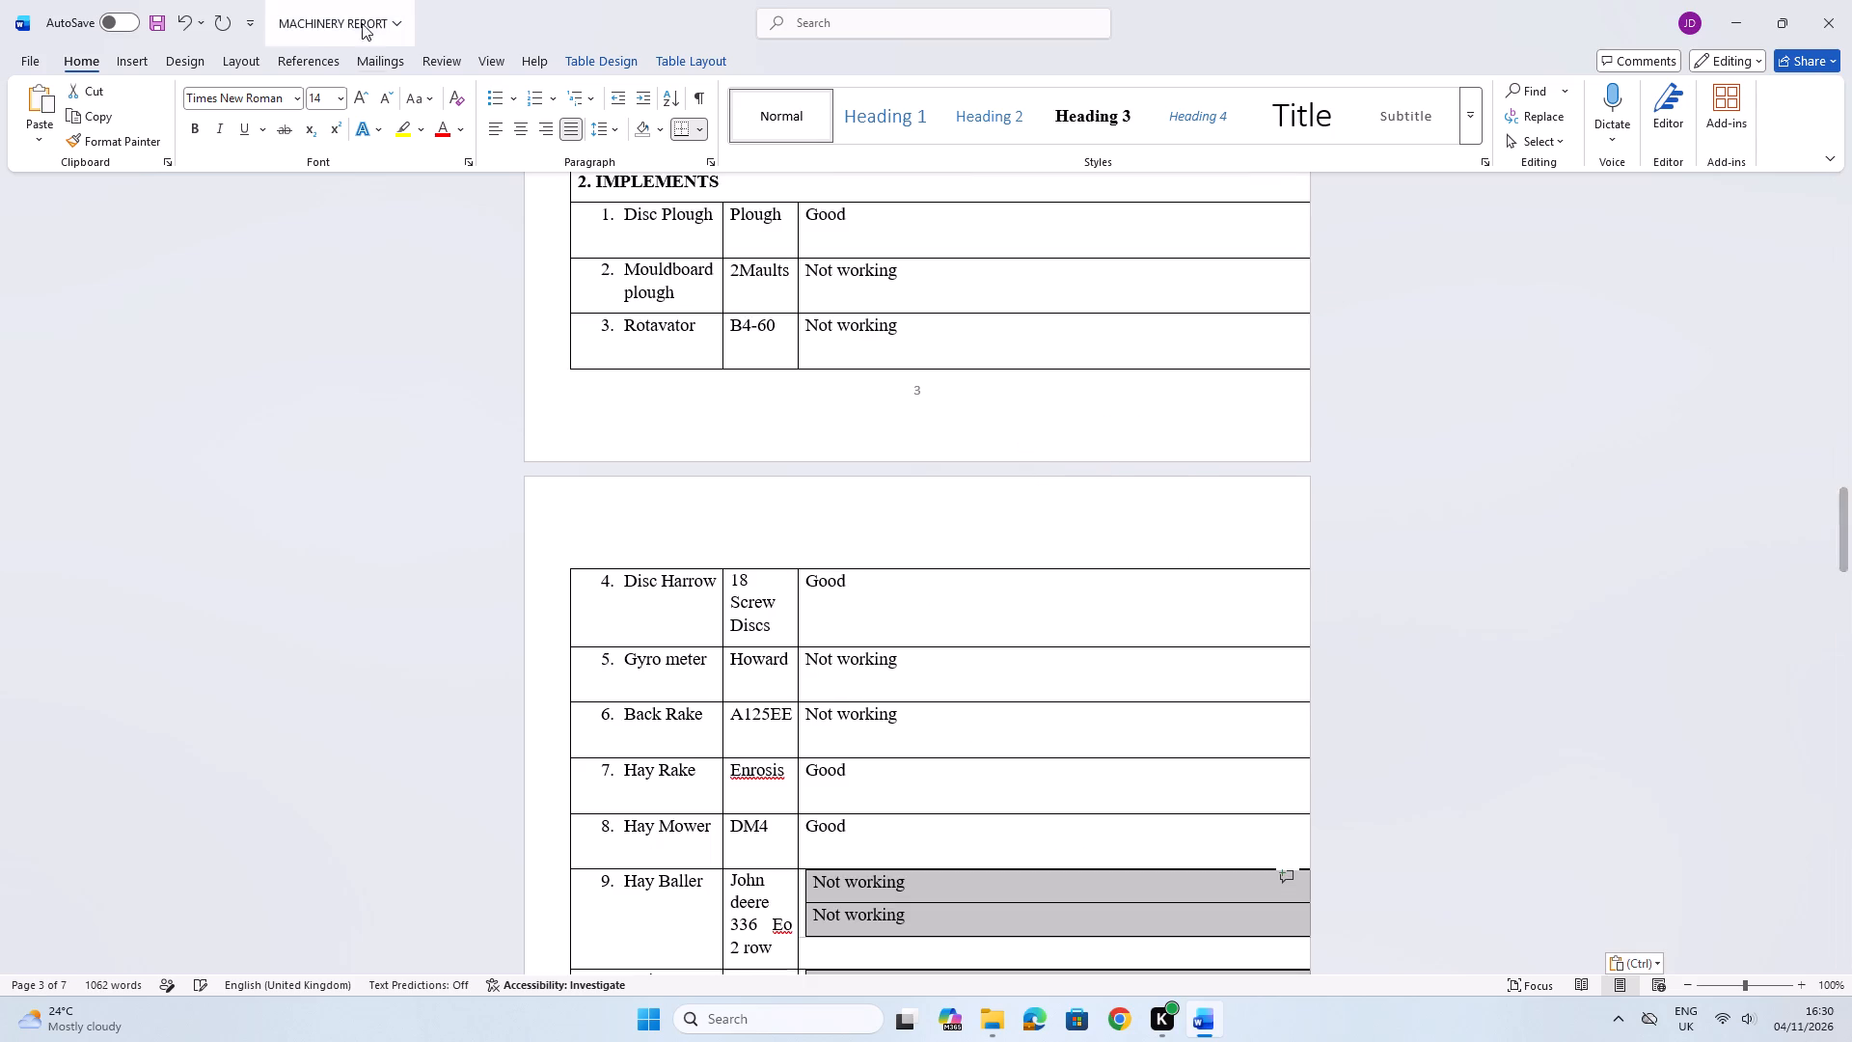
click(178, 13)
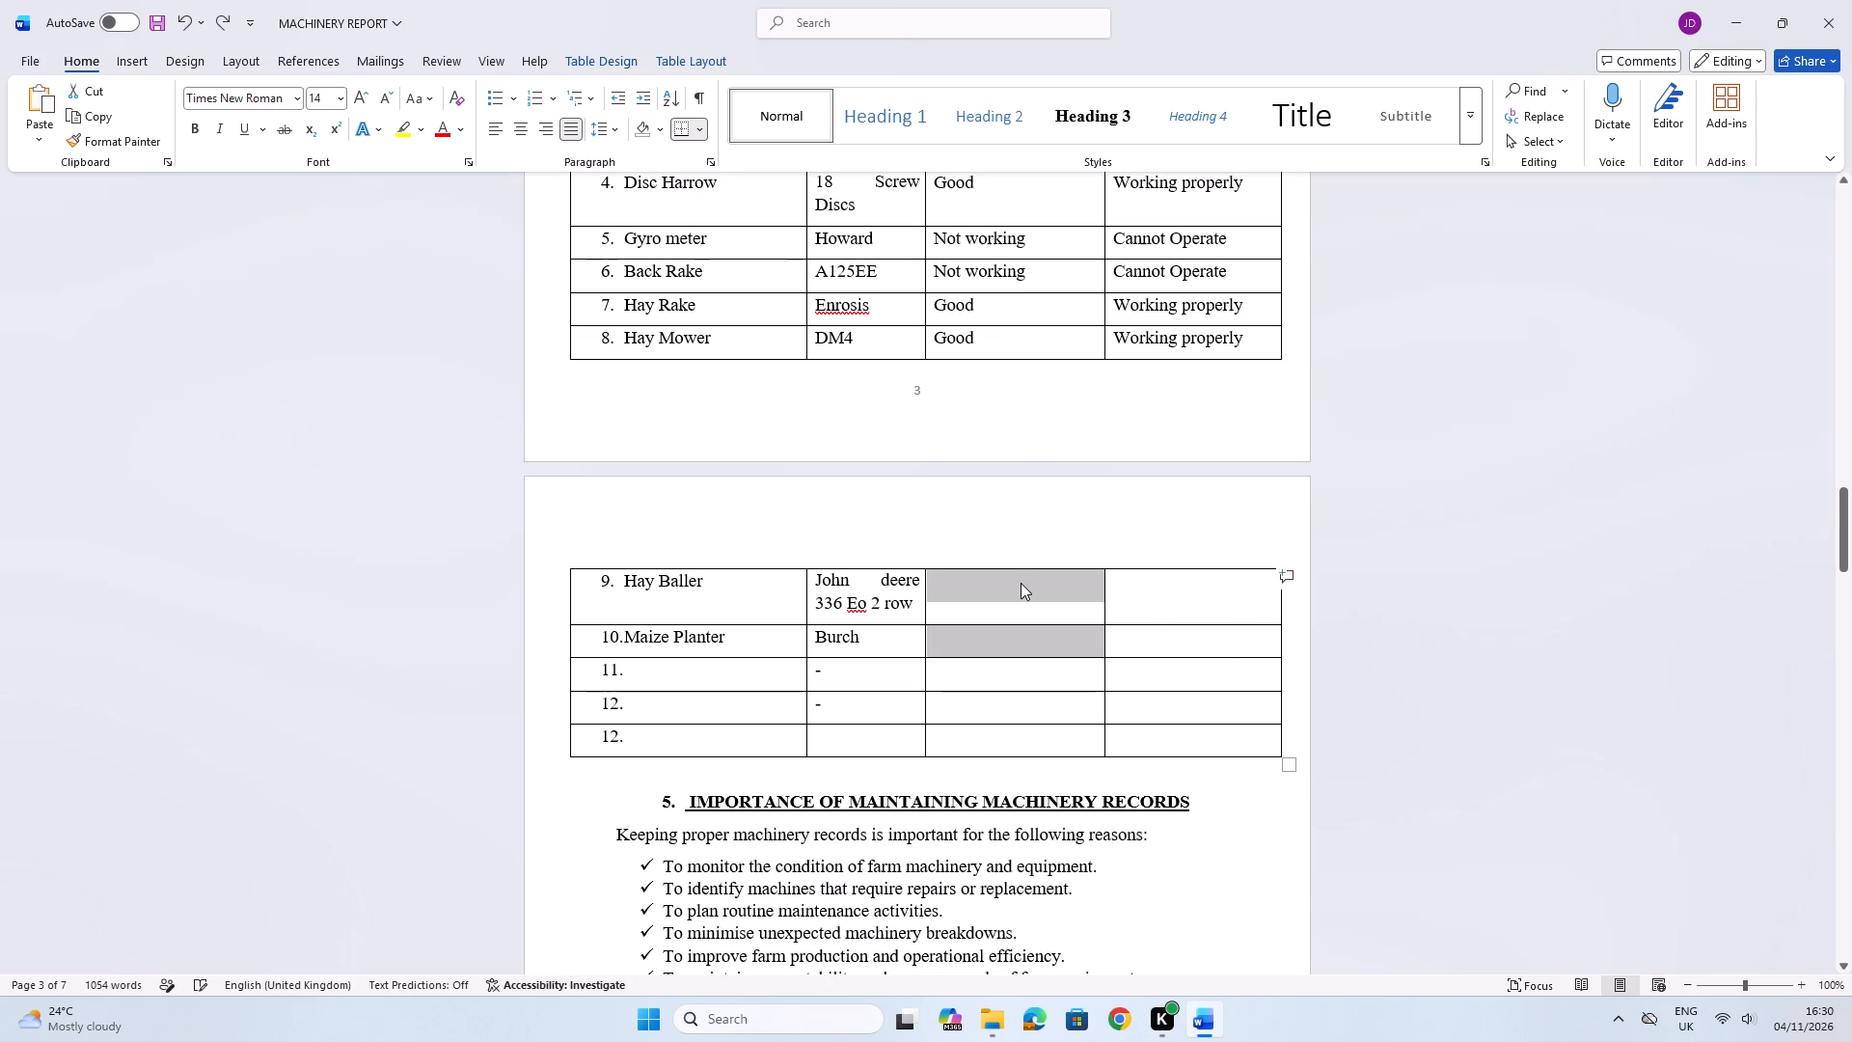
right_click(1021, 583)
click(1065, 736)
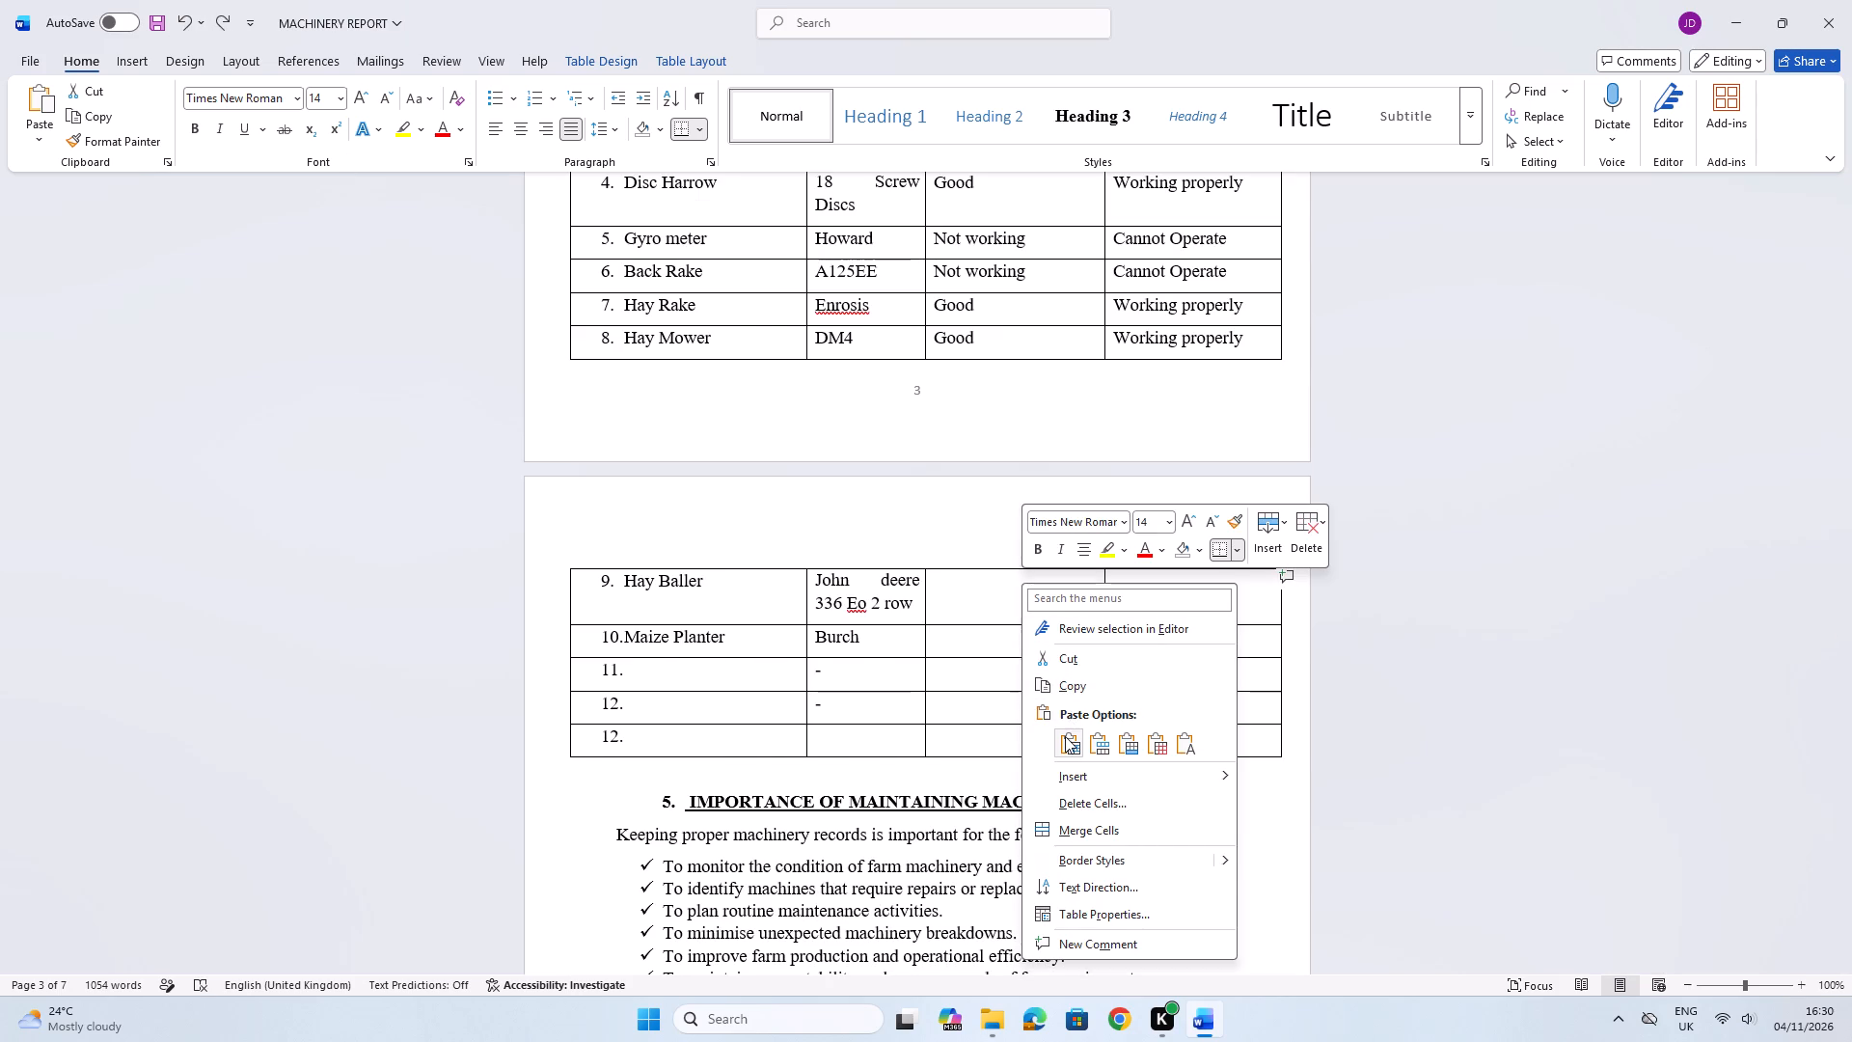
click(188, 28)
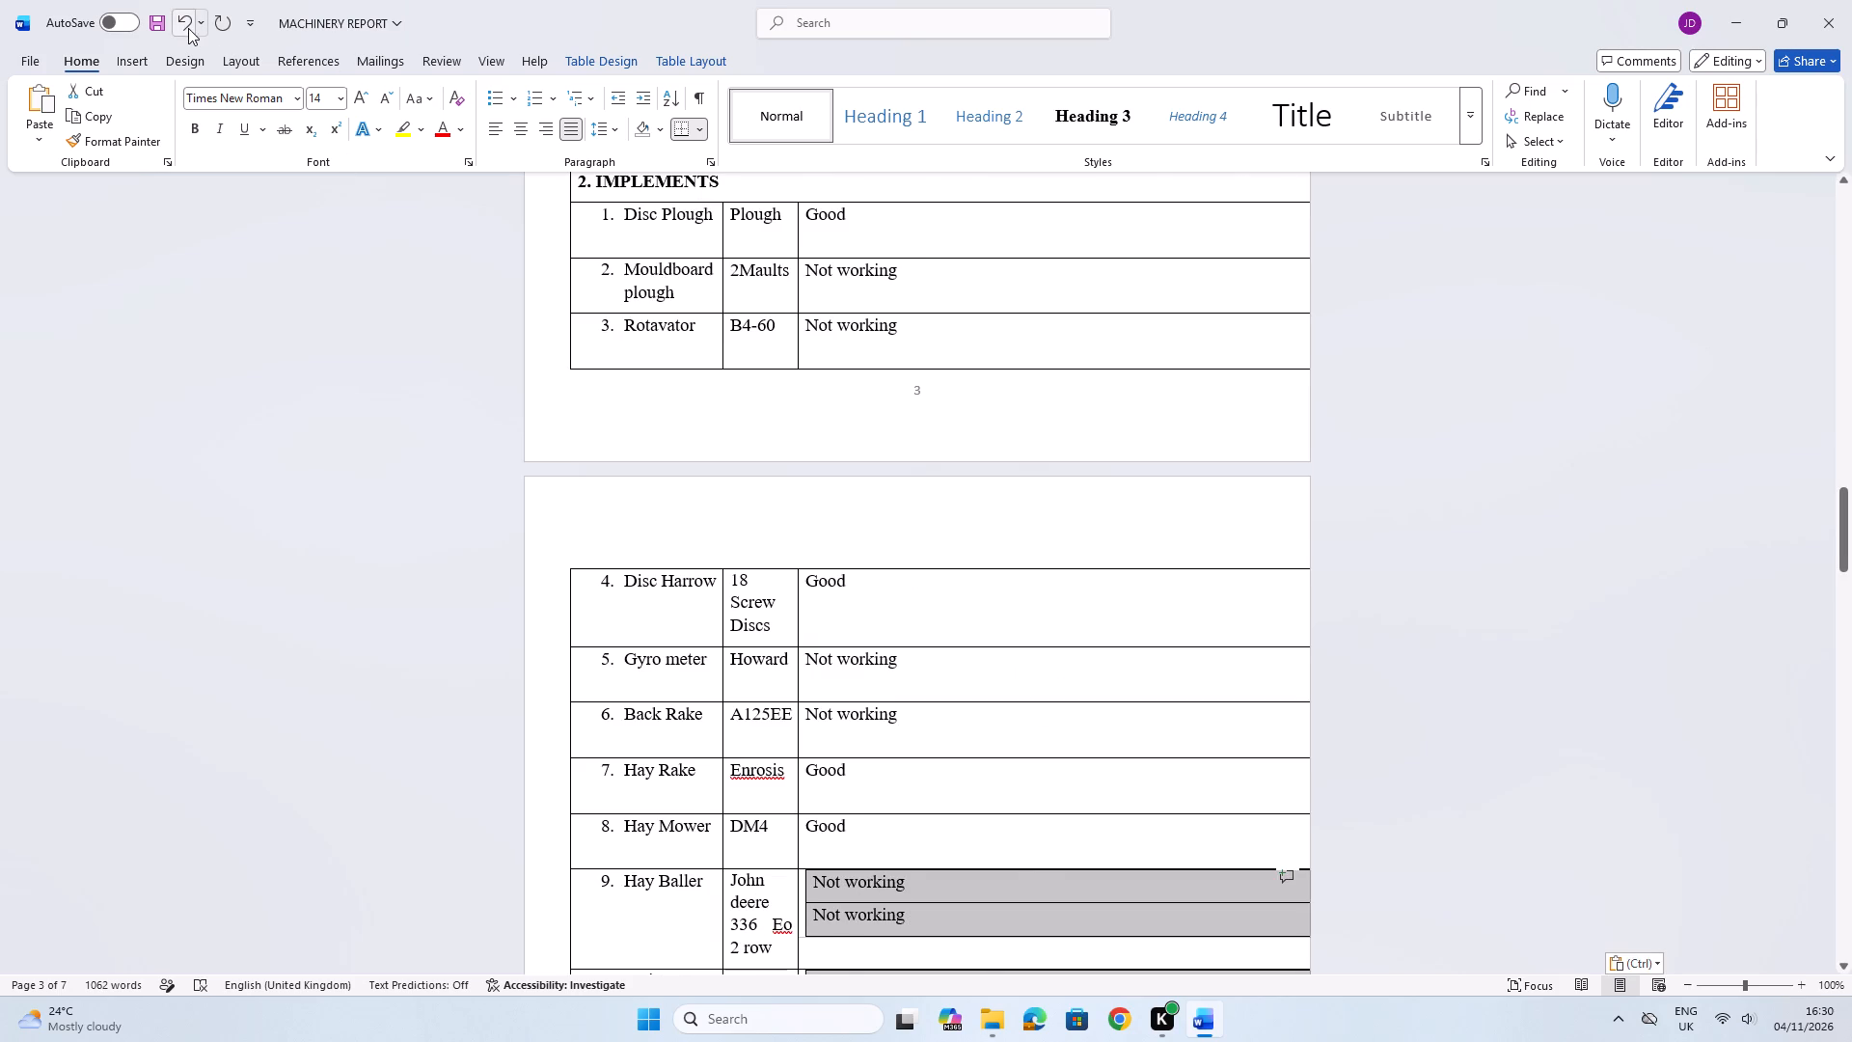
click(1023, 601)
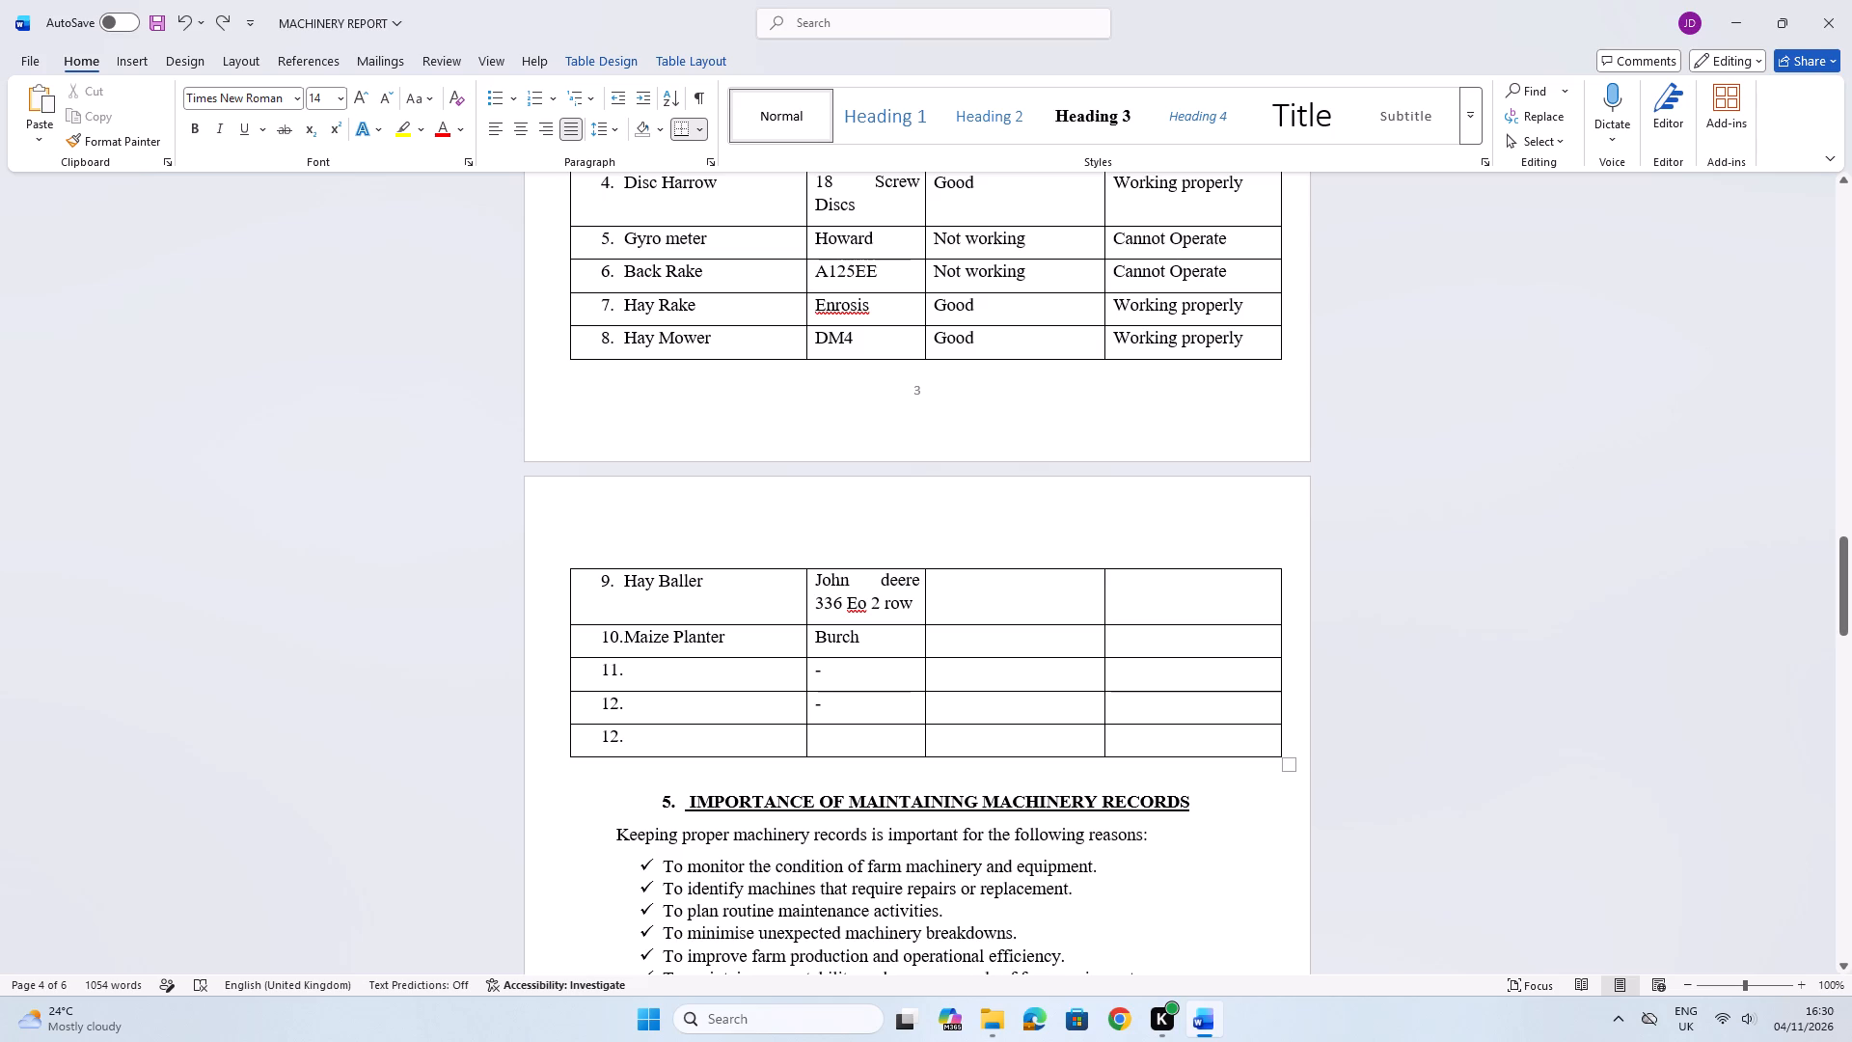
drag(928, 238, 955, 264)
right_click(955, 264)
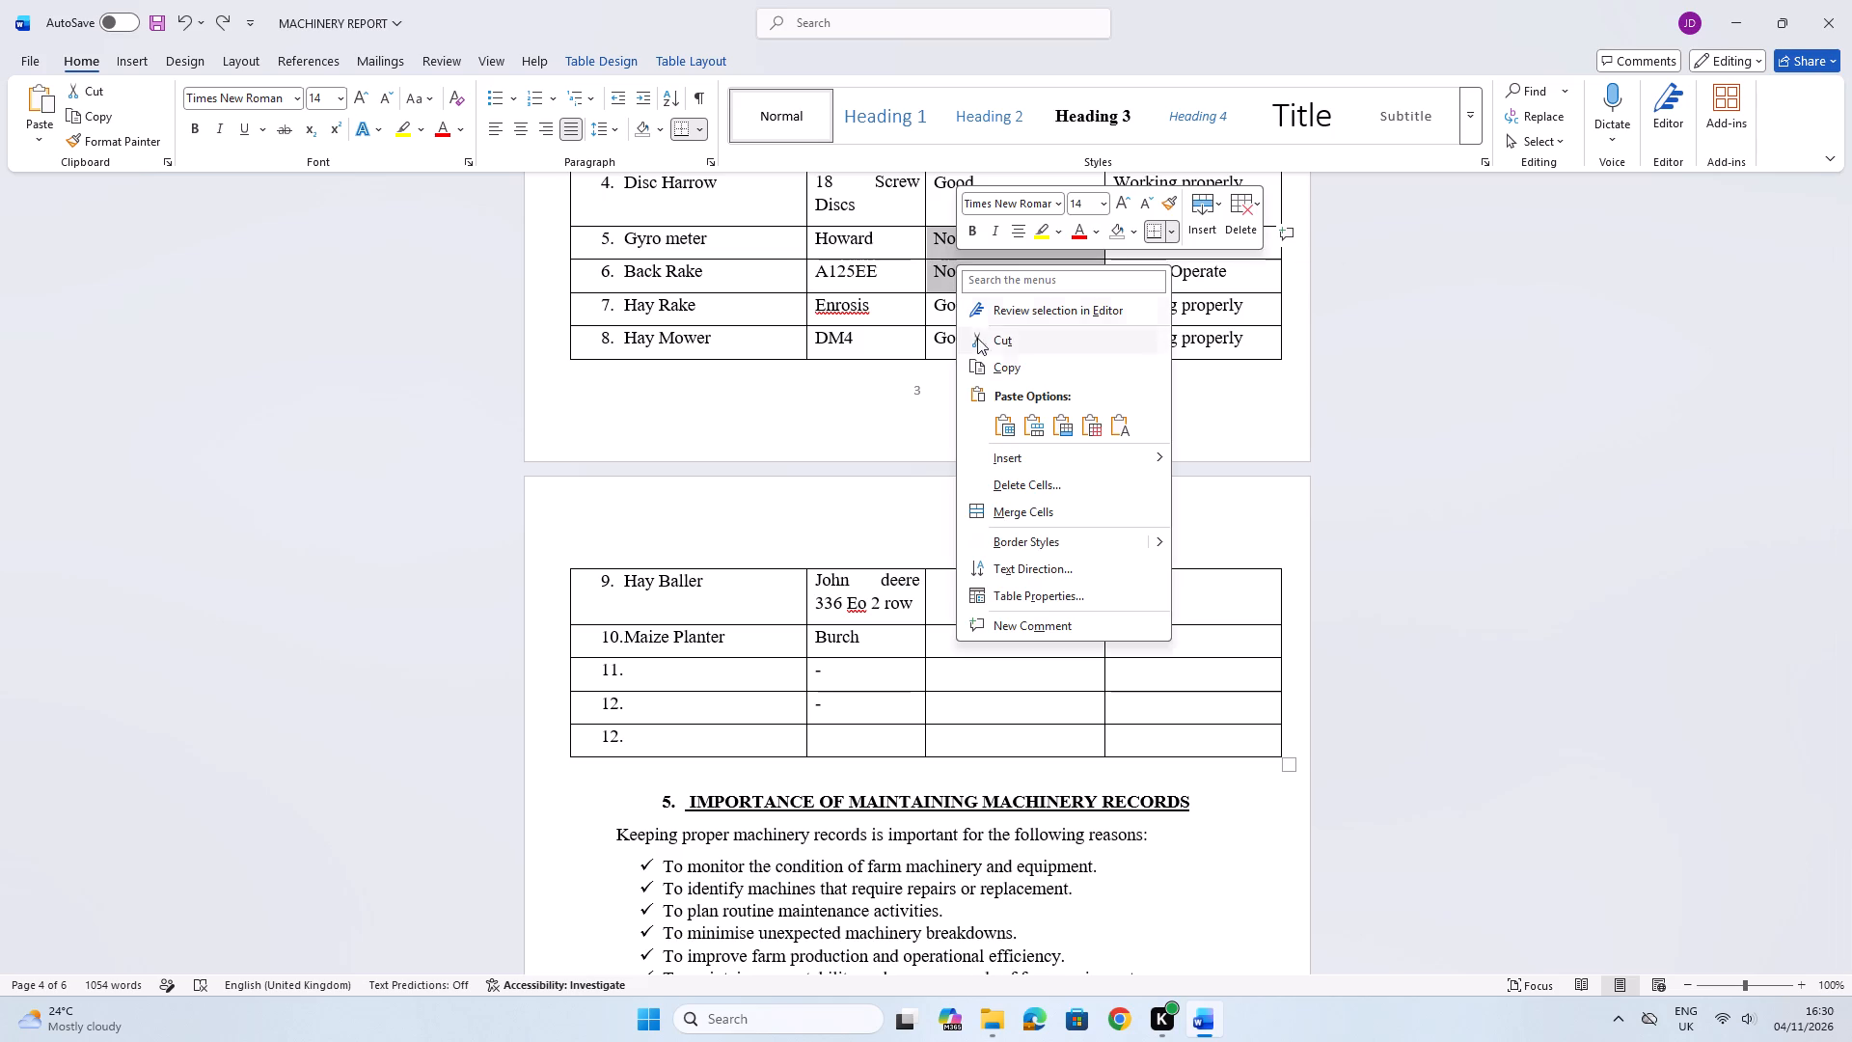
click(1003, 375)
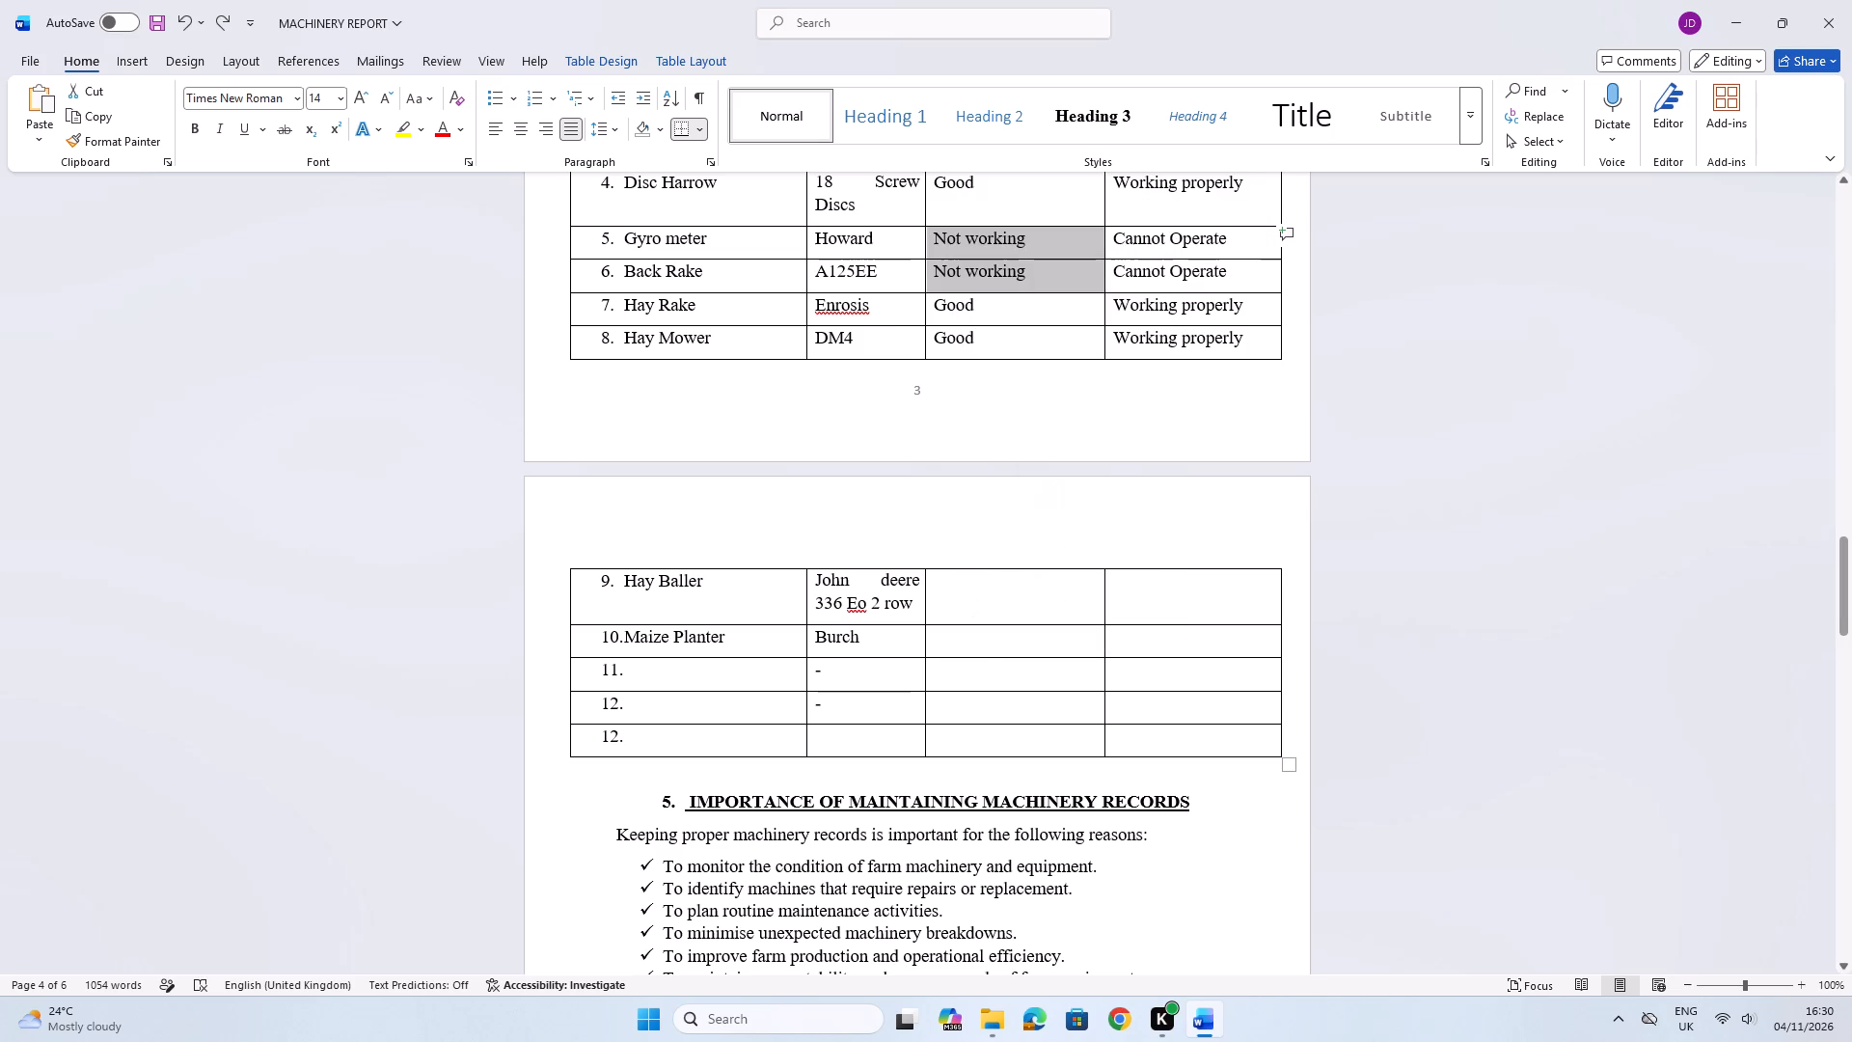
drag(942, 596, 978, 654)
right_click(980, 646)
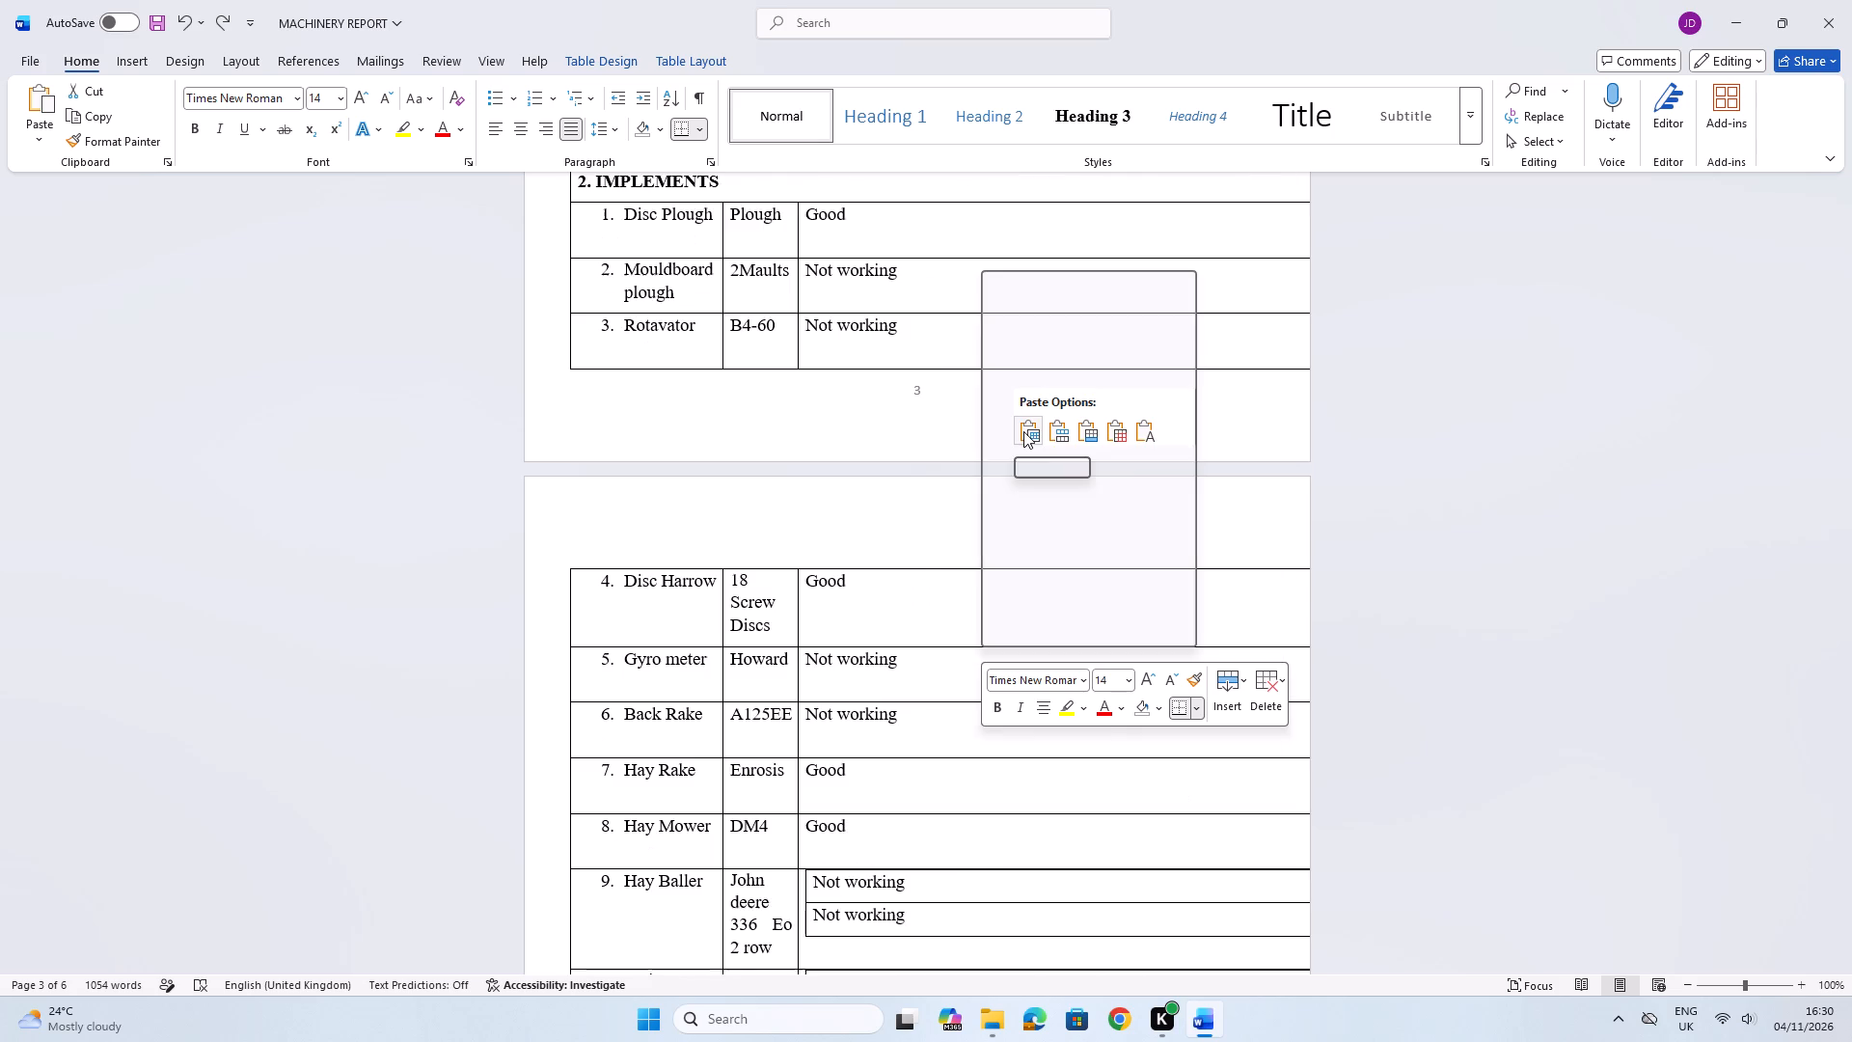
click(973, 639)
Enter the condition "Not Working" in the third column of the Hay Baller and Maize Planter rows.
click(951, 586)
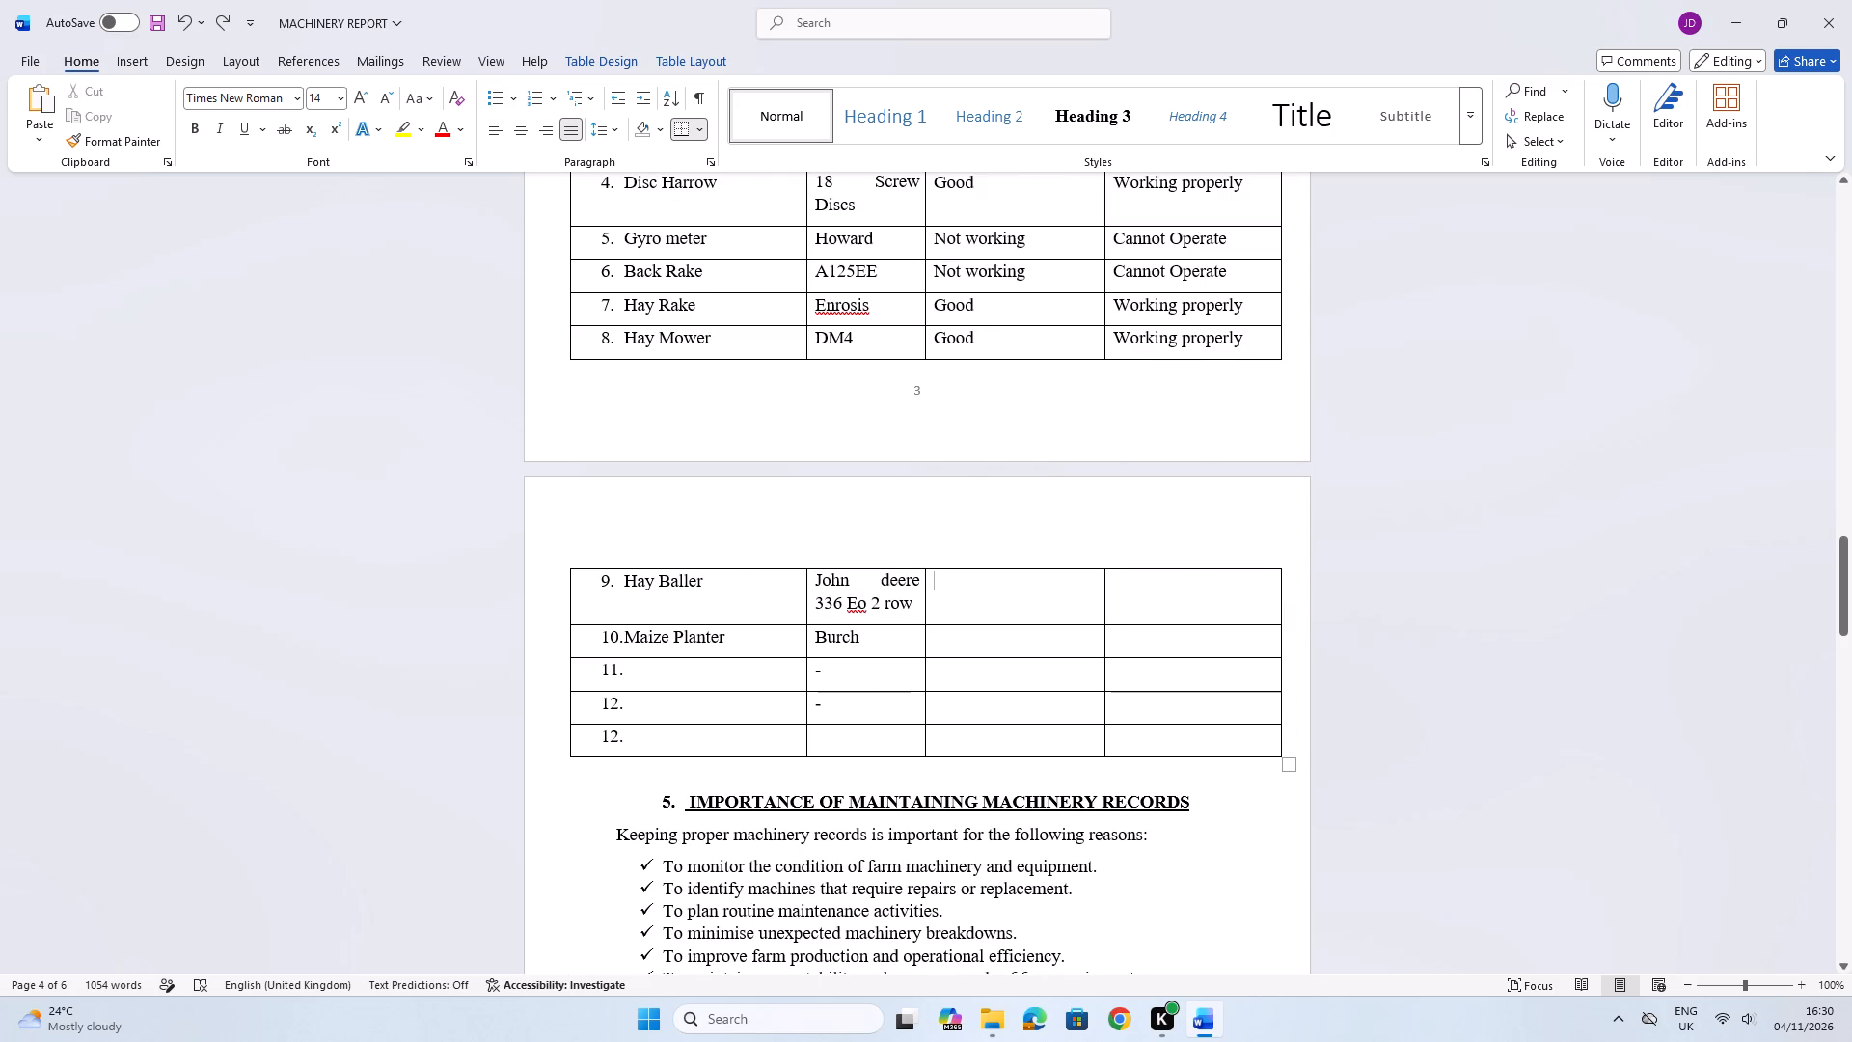
key(n)
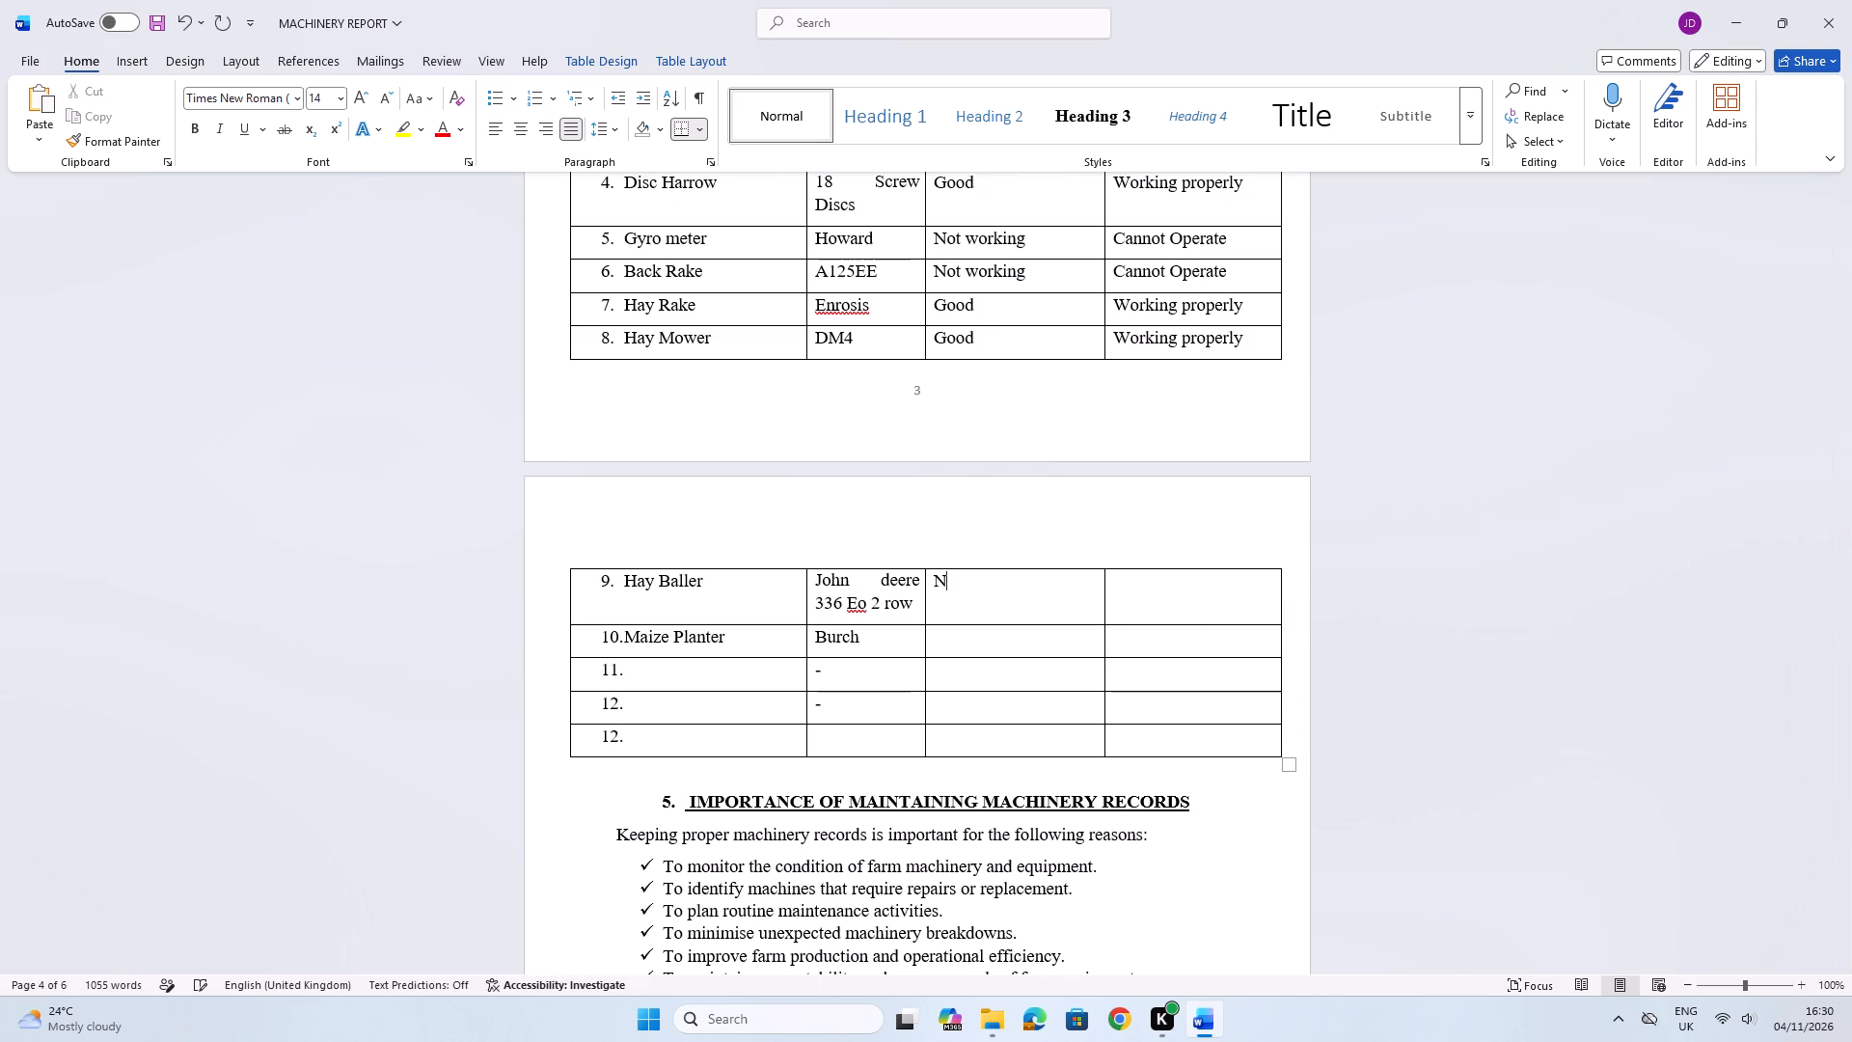
key(o)
text(t)
key(space)
key(w)
text(orking)
key(Down)
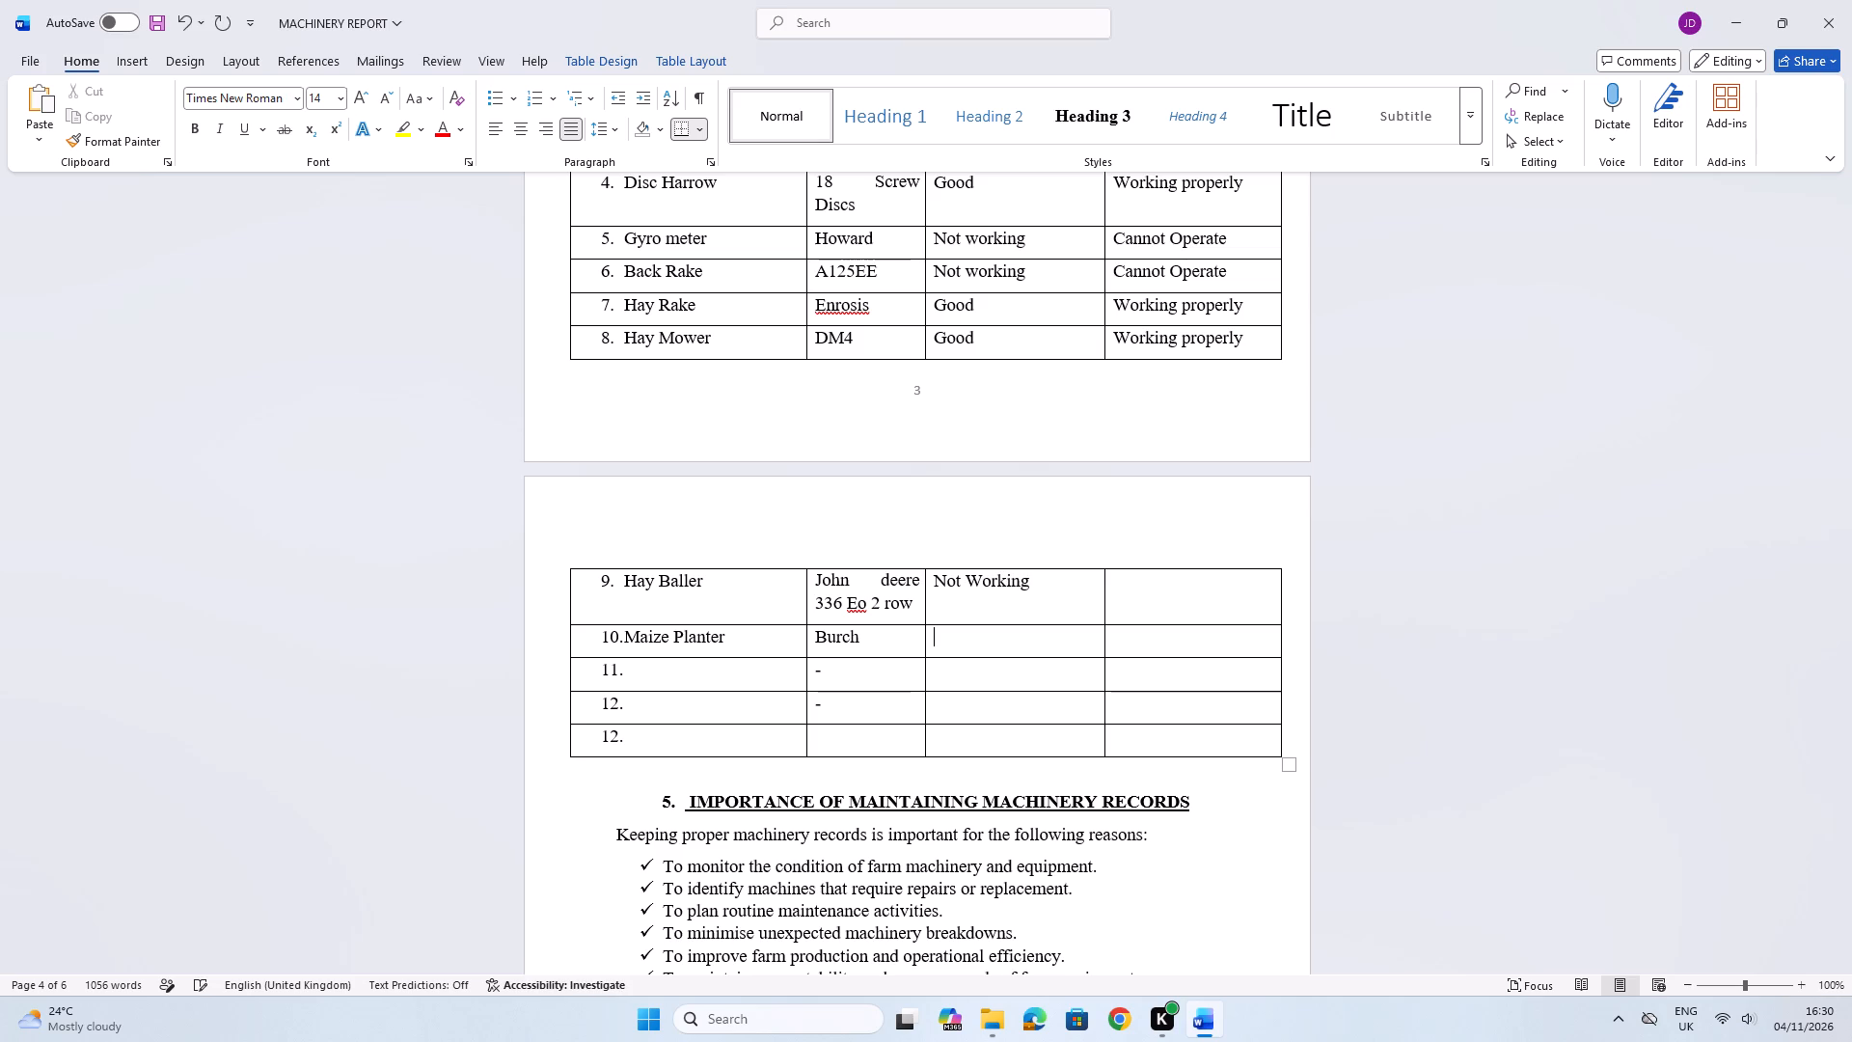
key(n)
text(ot)
key(space)
key(w)
text(orking)
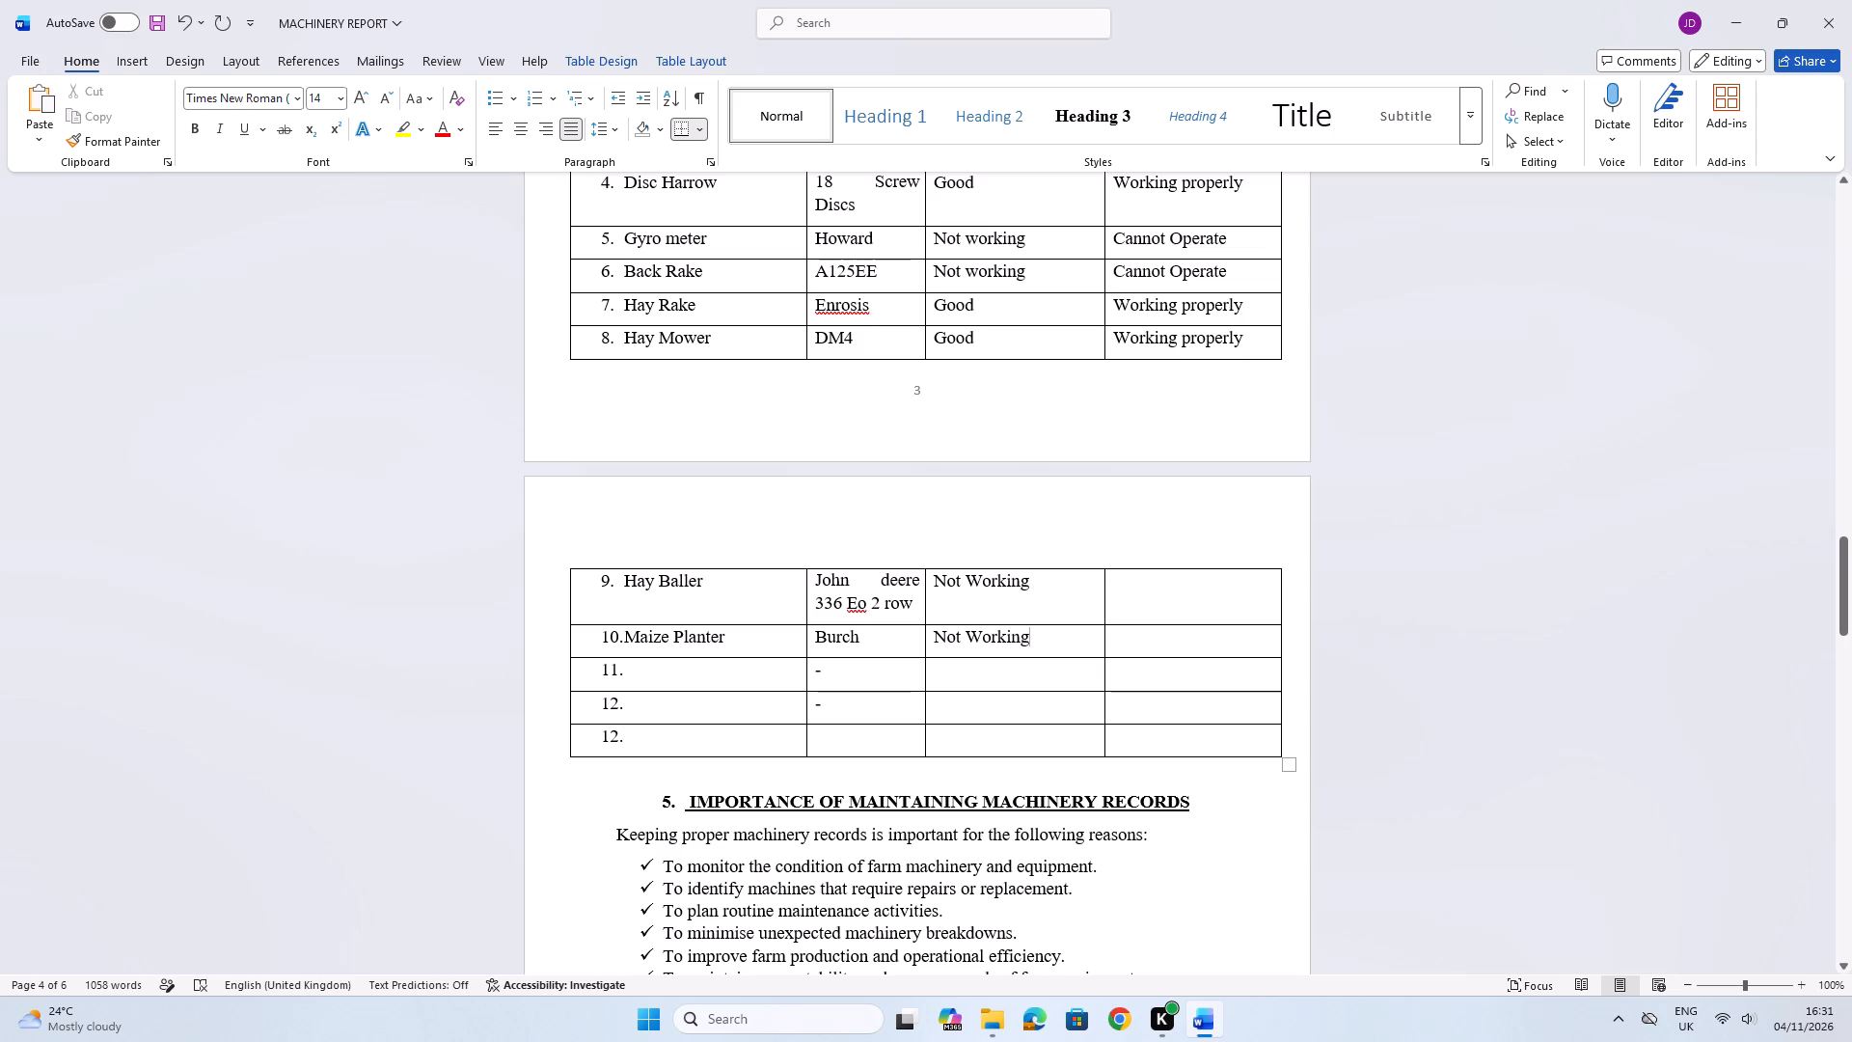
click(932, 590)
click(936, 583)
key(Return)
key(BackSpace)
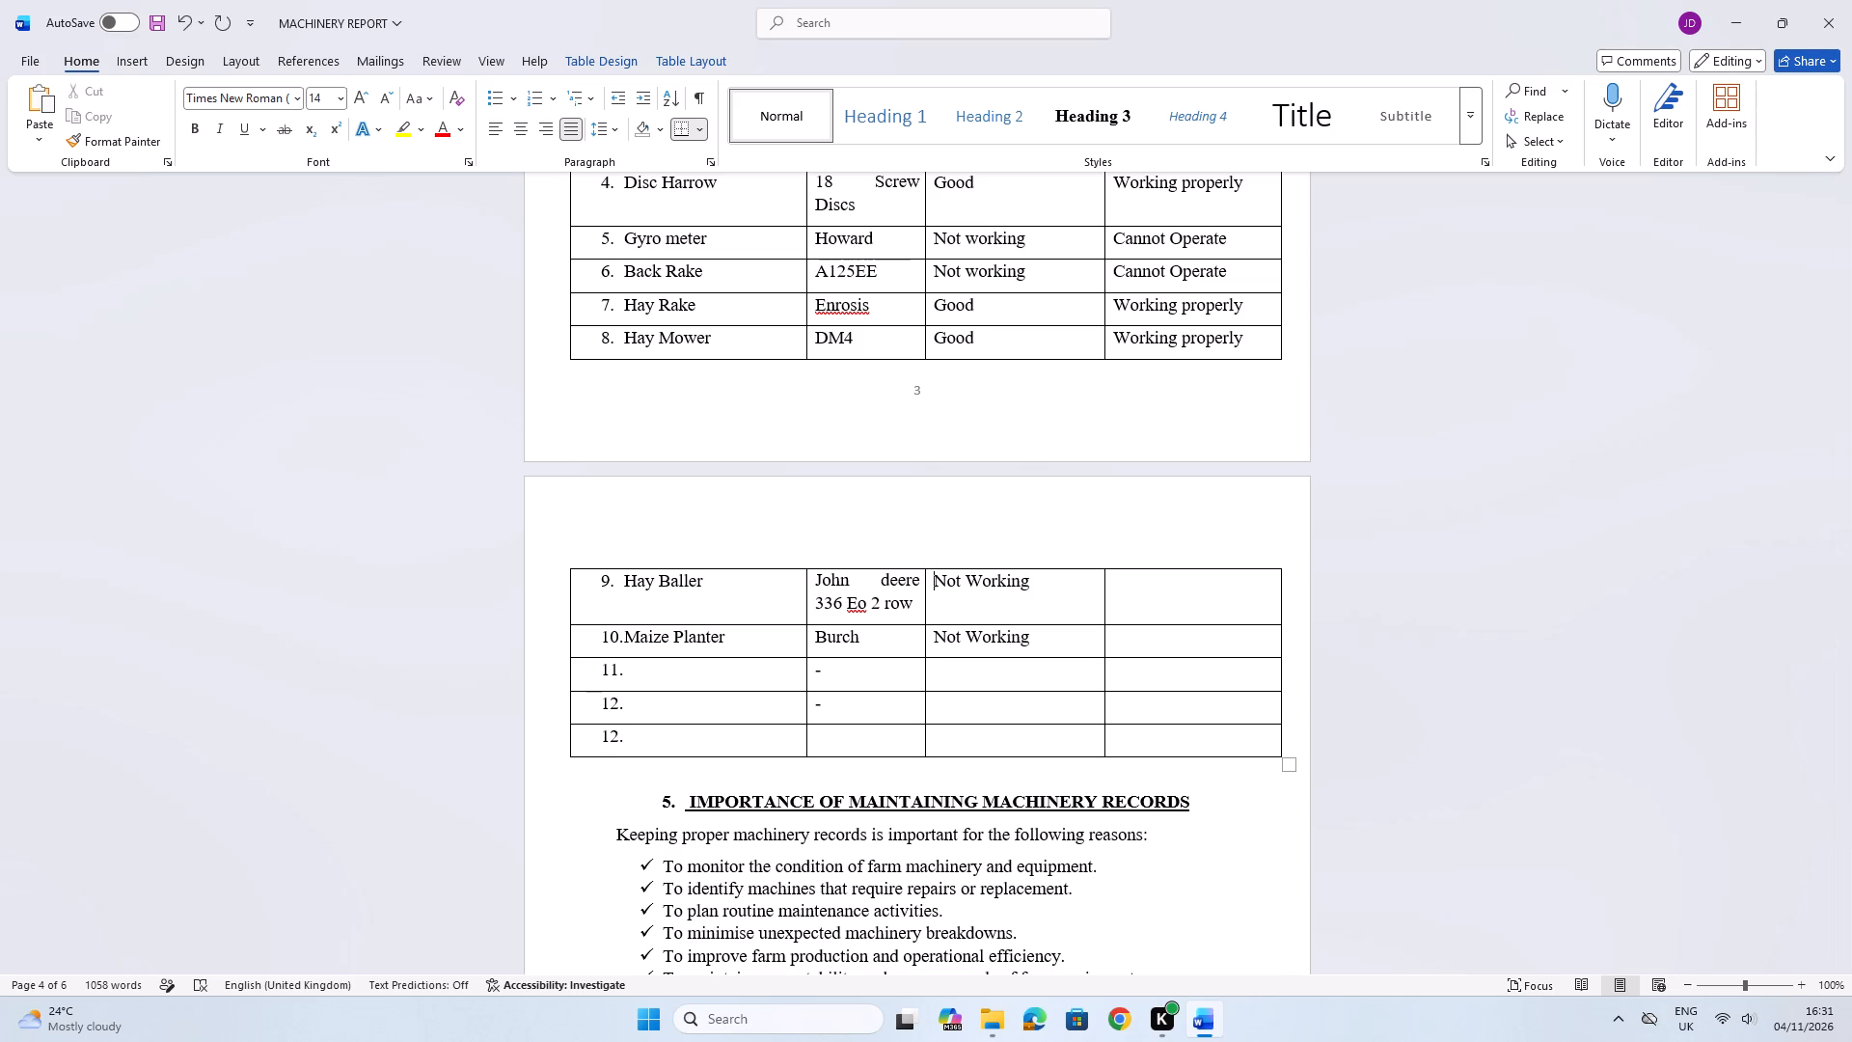
Save the machinery report document.
key(space)
key(BackSpace)
click(162, 22)
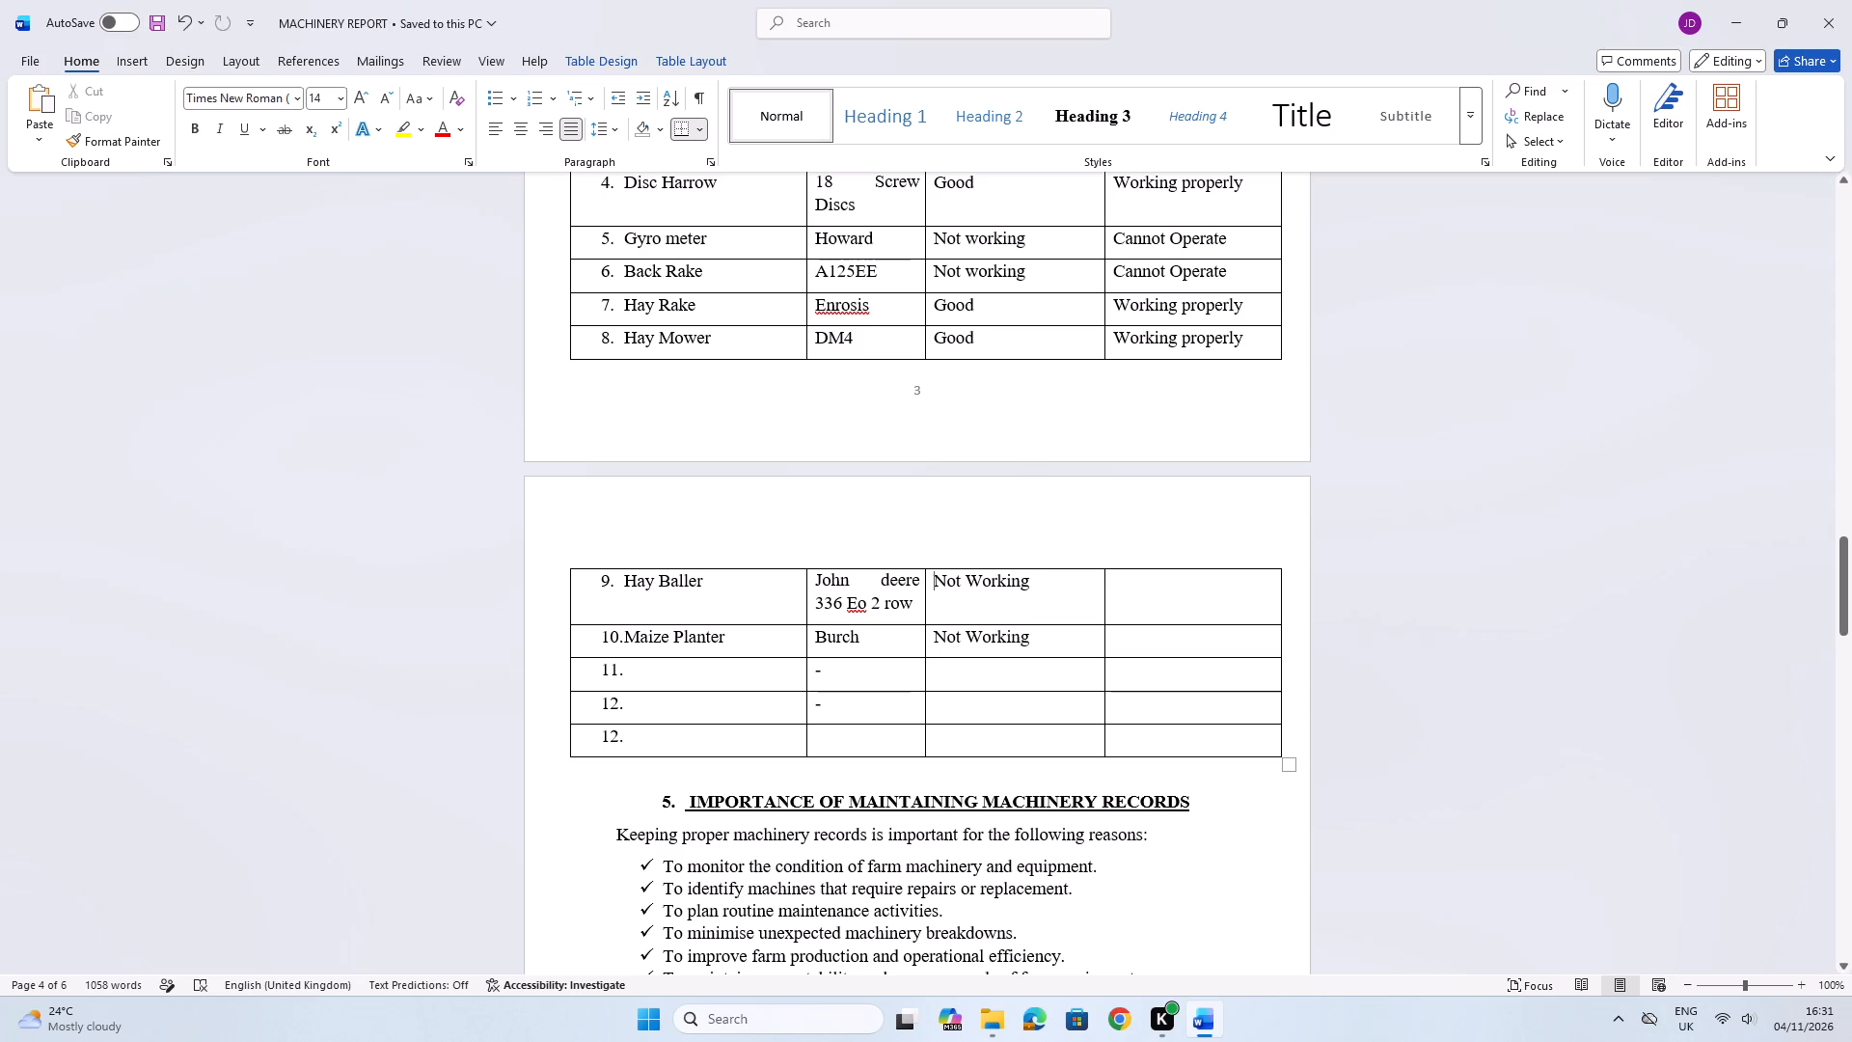
Copy the remark "Cannot Operate" from the Back Rake row into the last column of the Maize Planter and Hay Baller rows.
click(1109, 278)
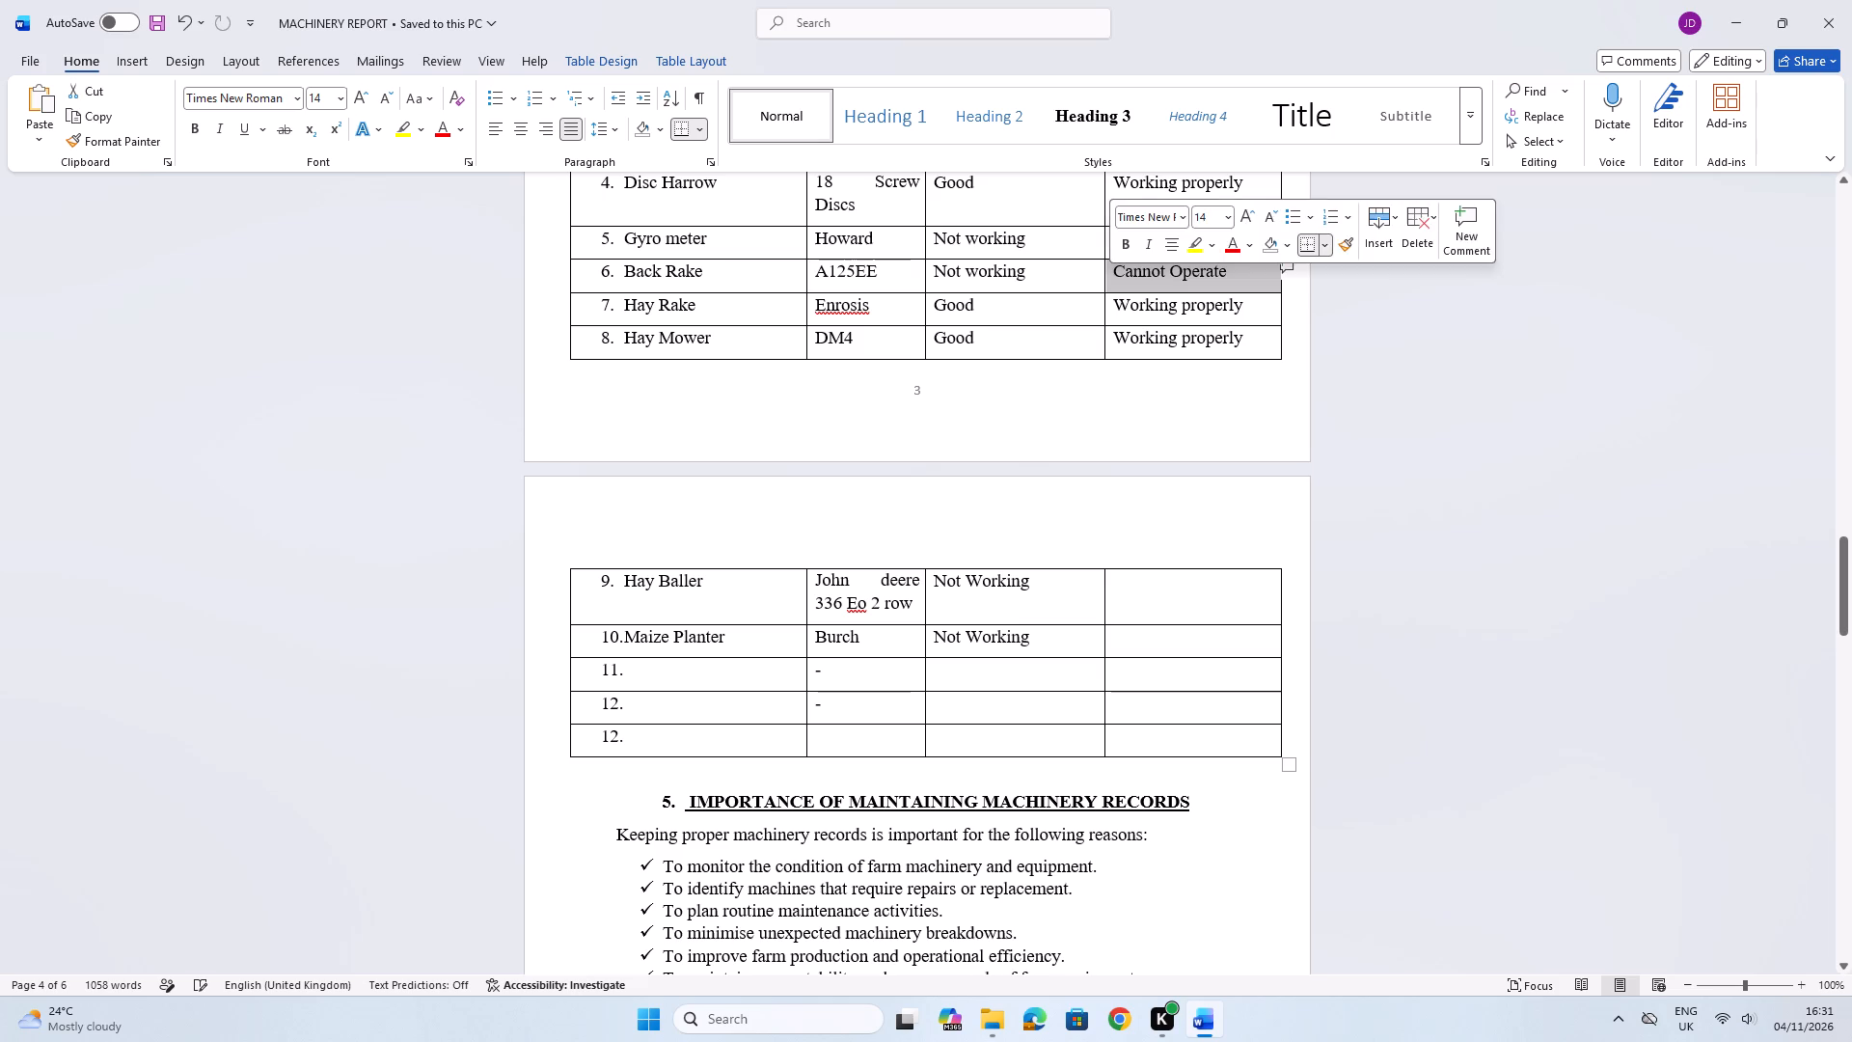
right_click(1108, 278)
click(1157, 382)
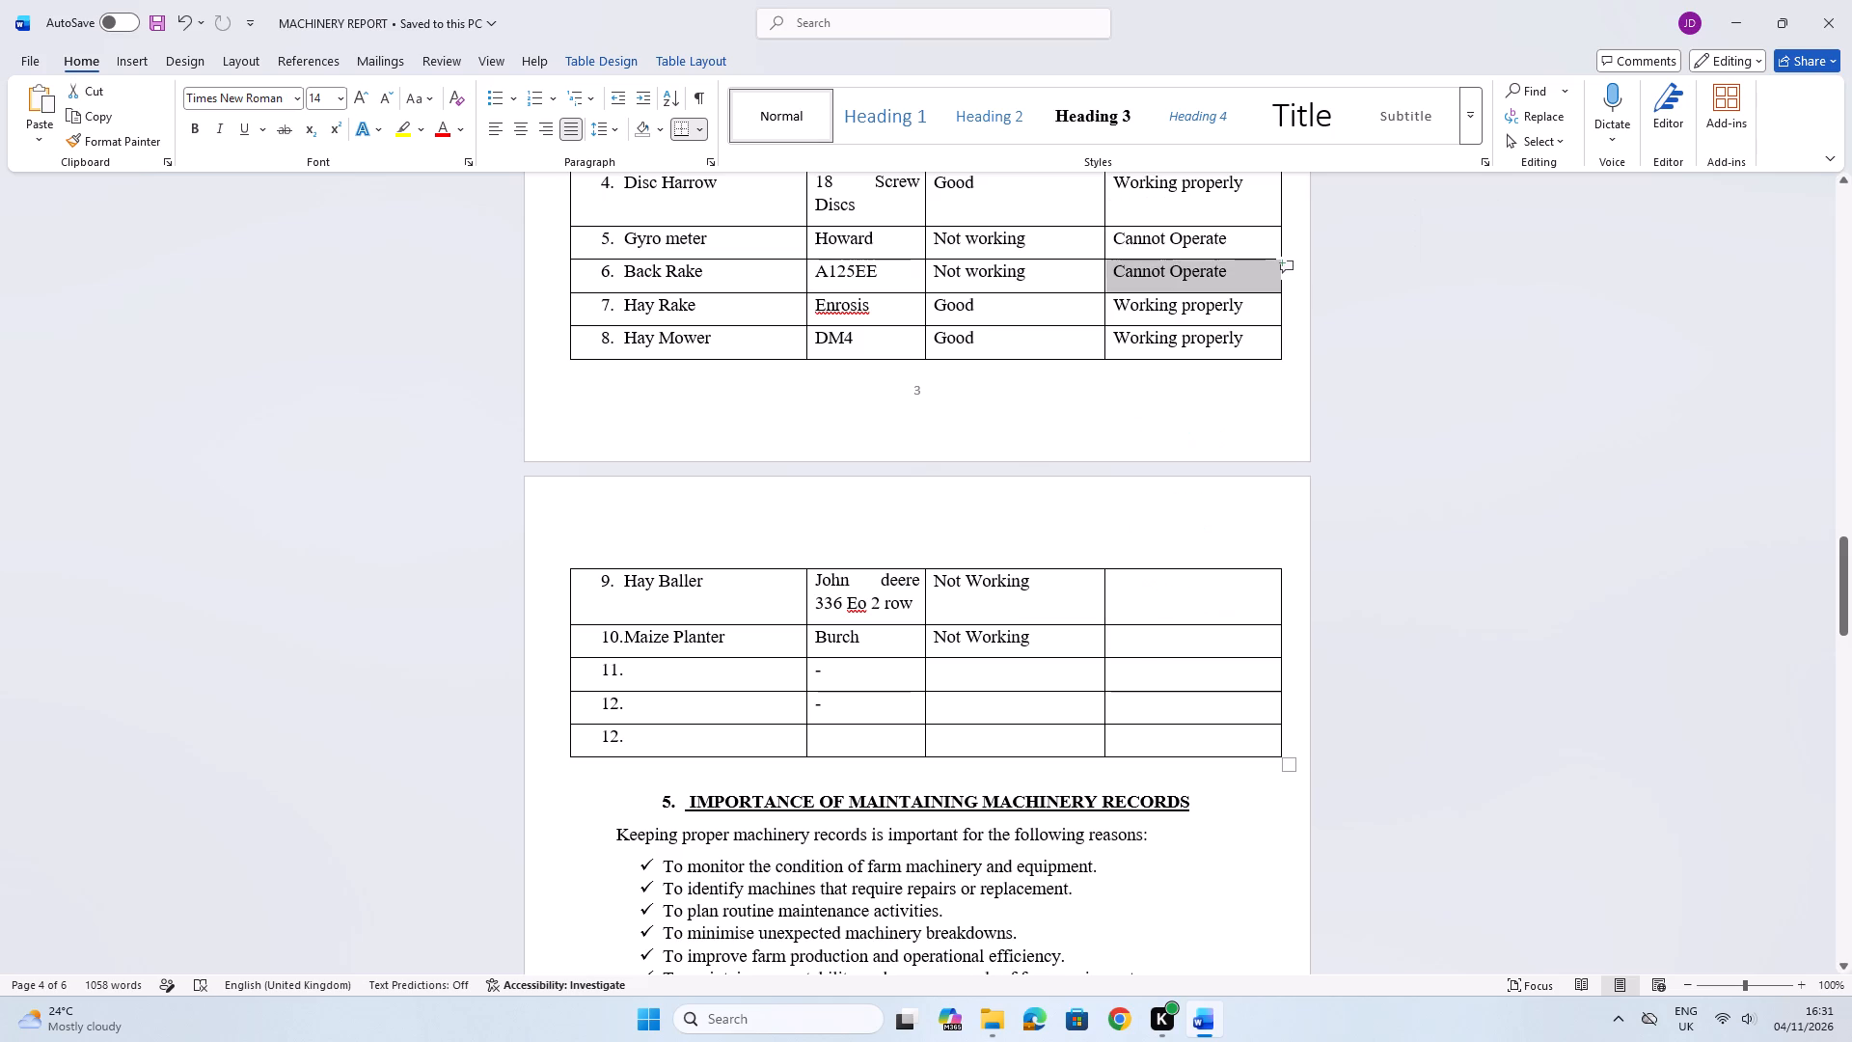
click(1134, 653)
right_click(1134, 650)
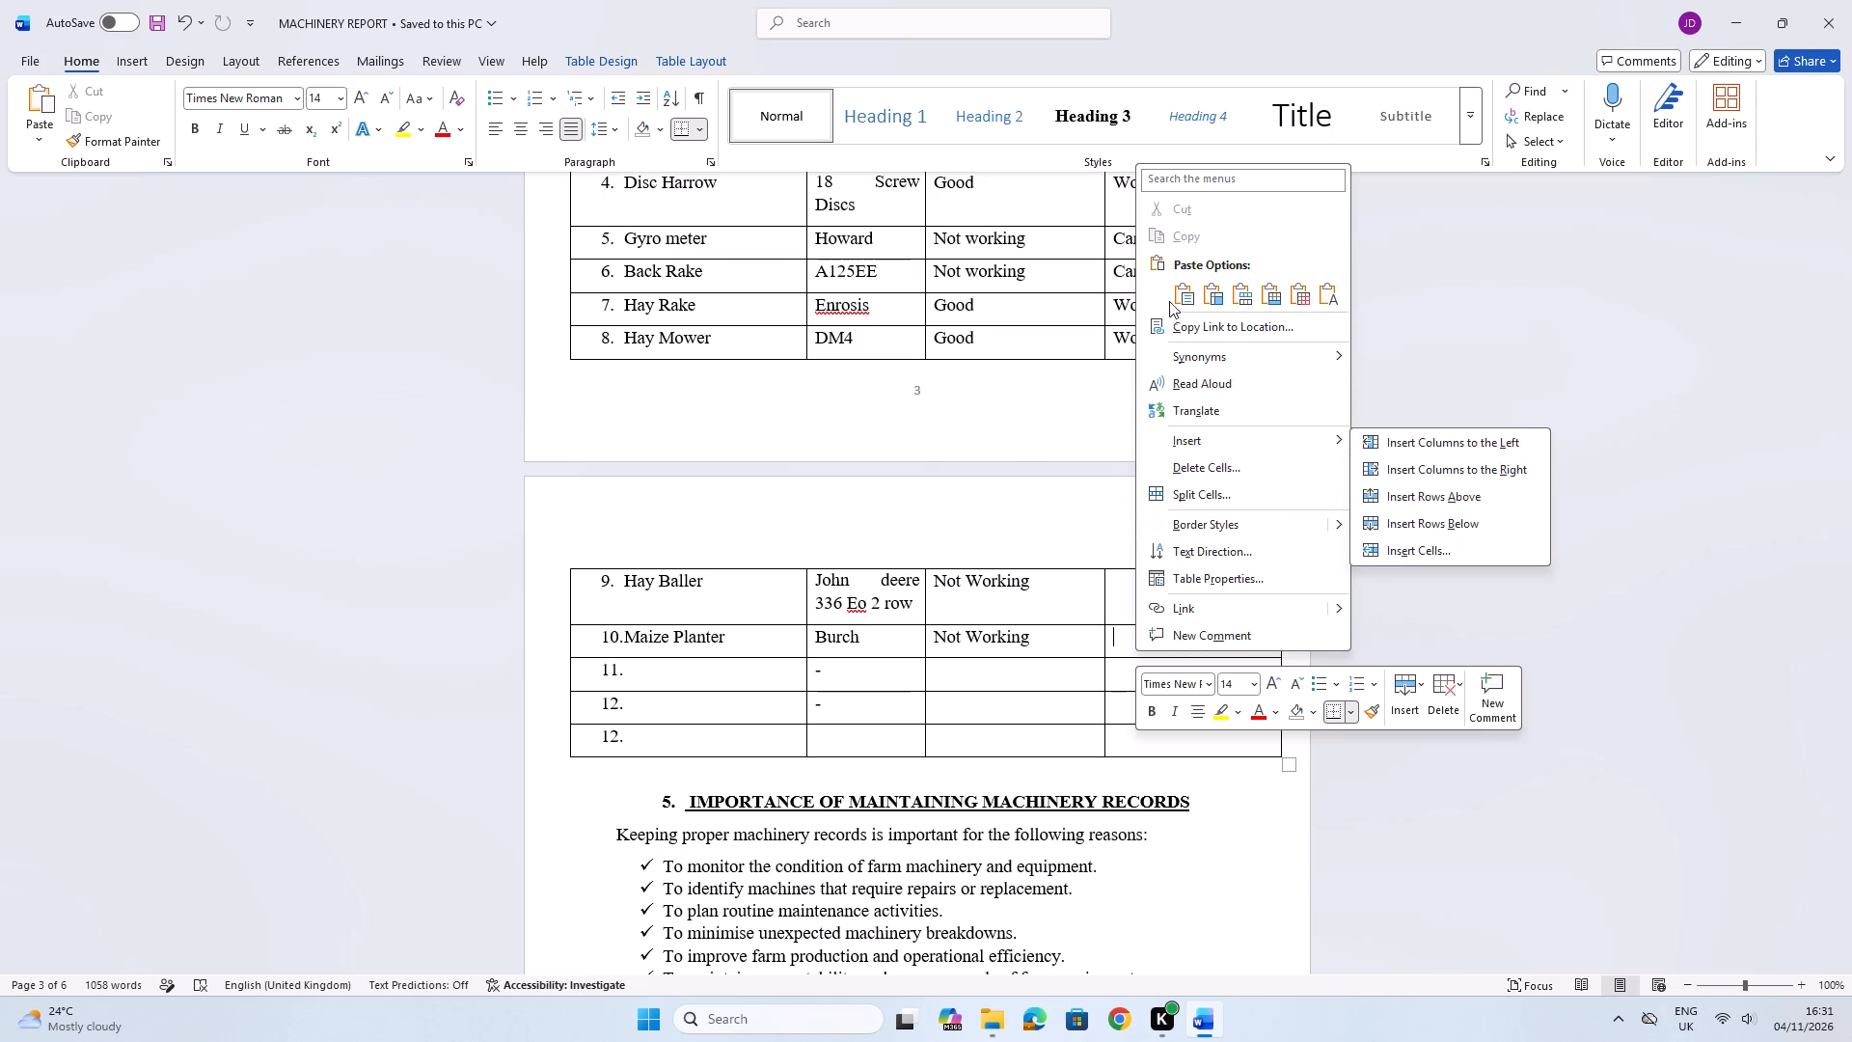
click(1173, 293)
click(1156, 608)
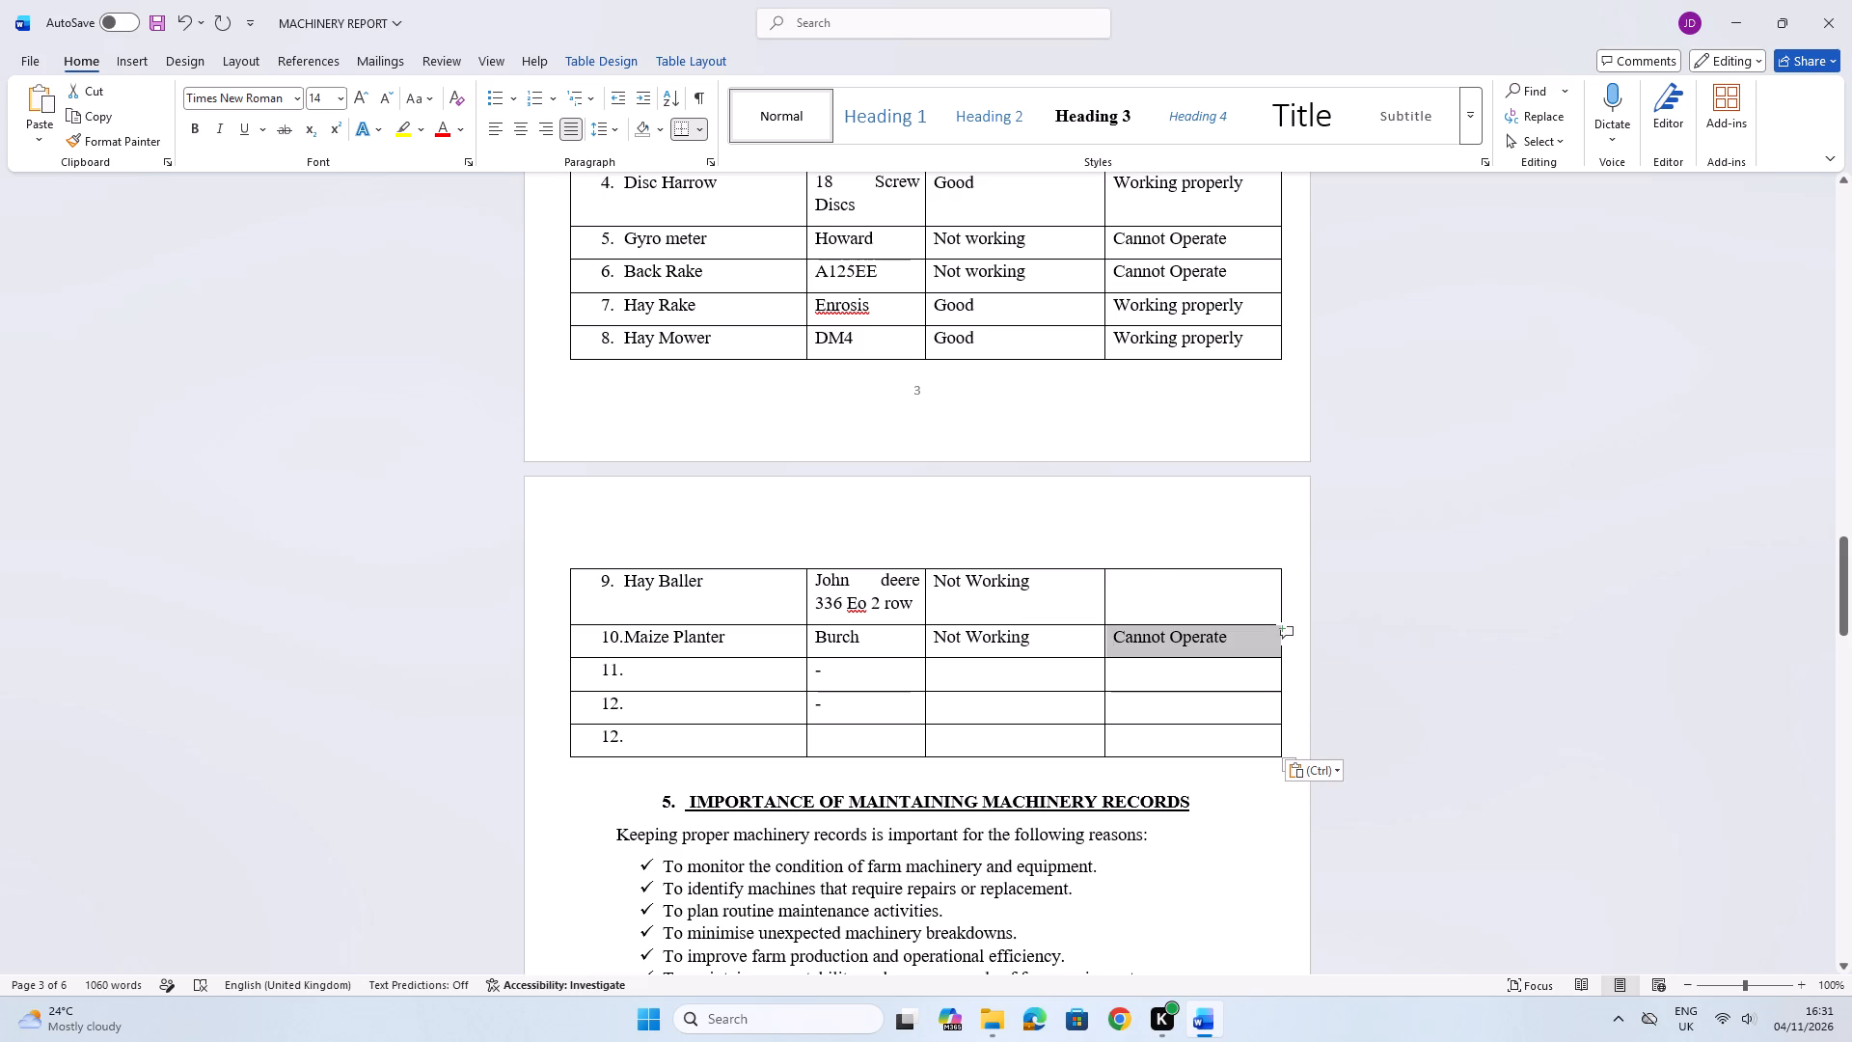
right_click(1156, 608)
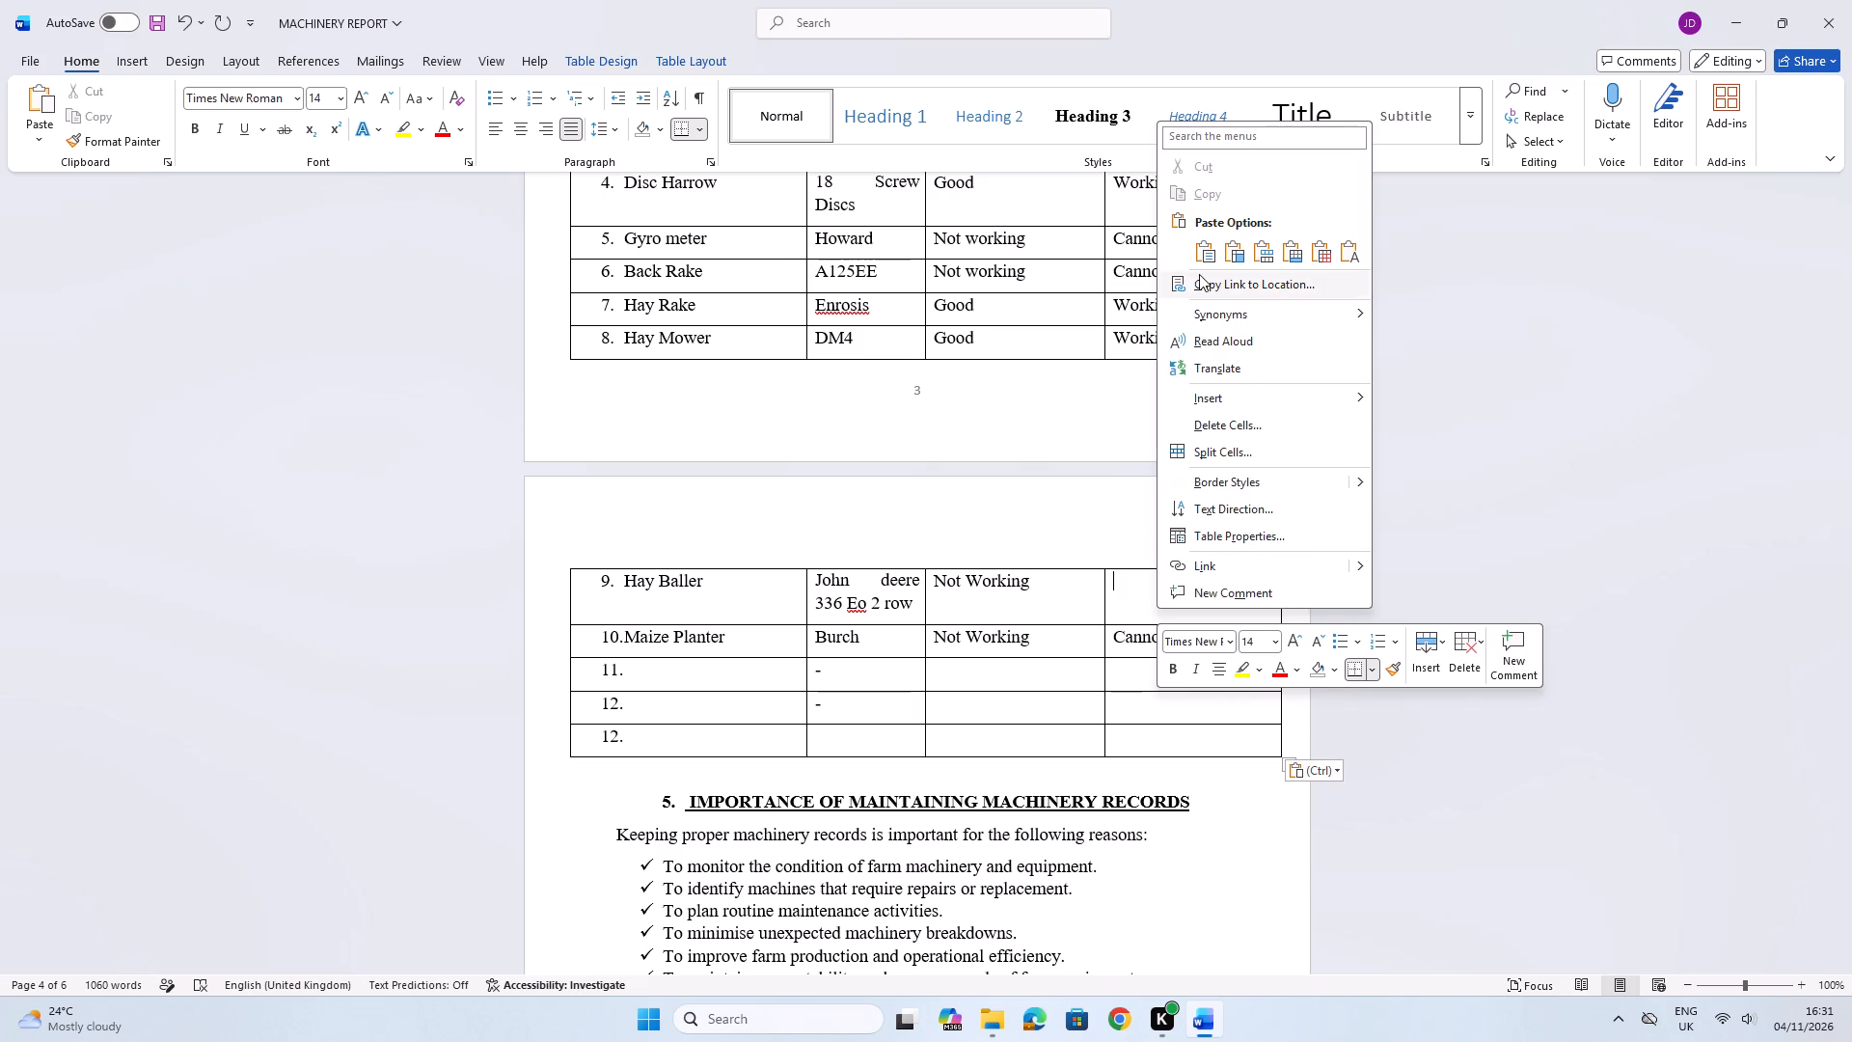
click(1202, 259)
click(1235, 672)
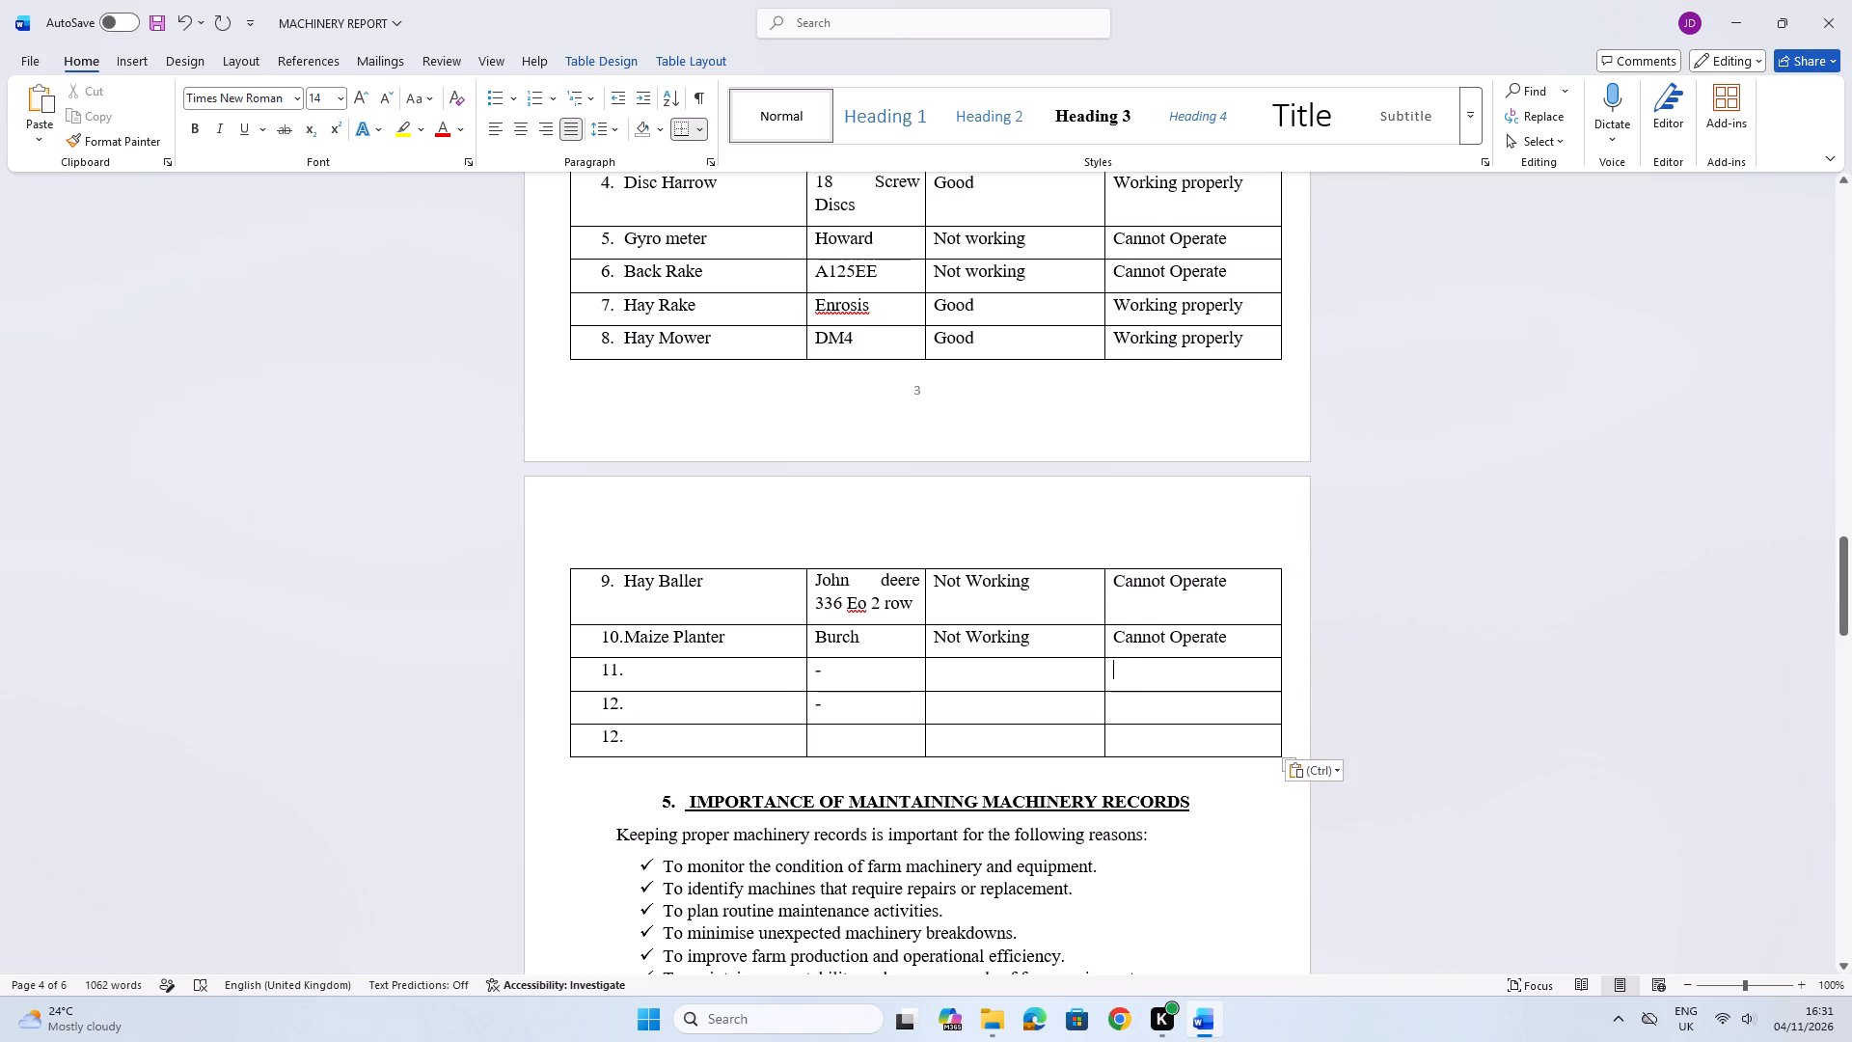
scroll(1231, 672, down, 2)
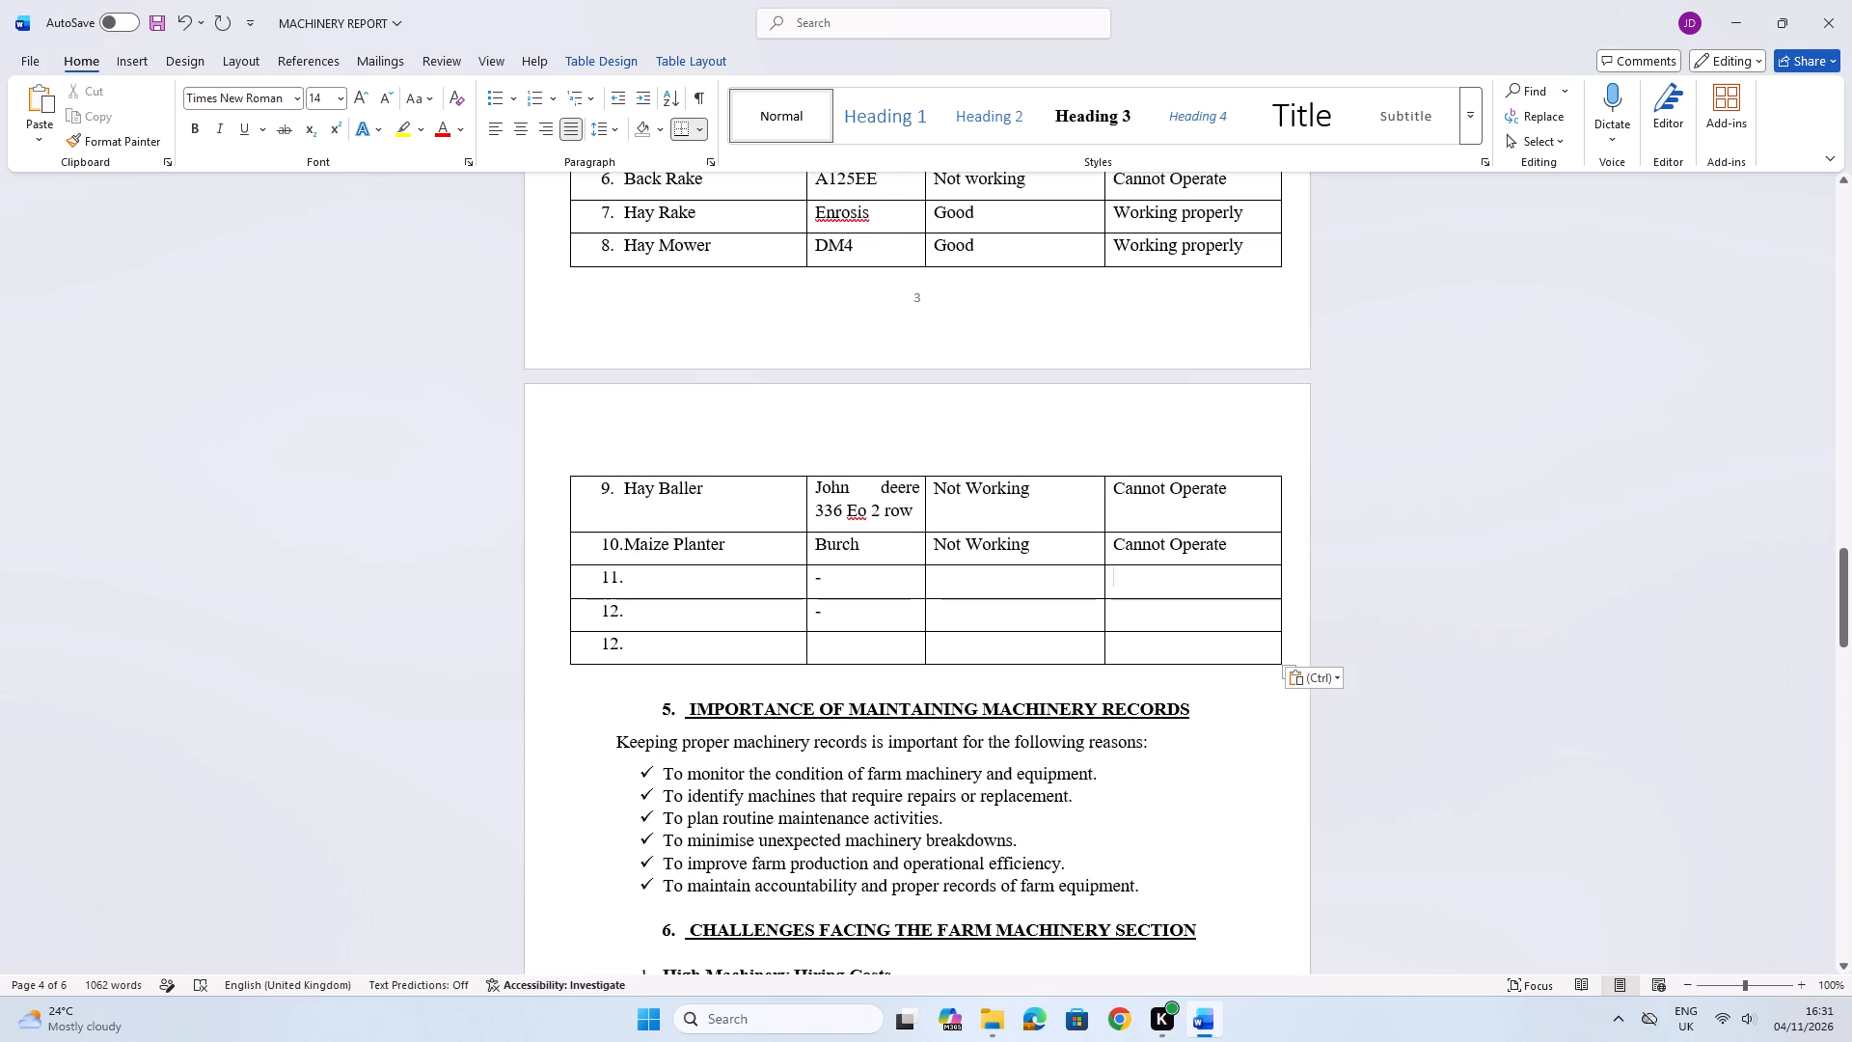
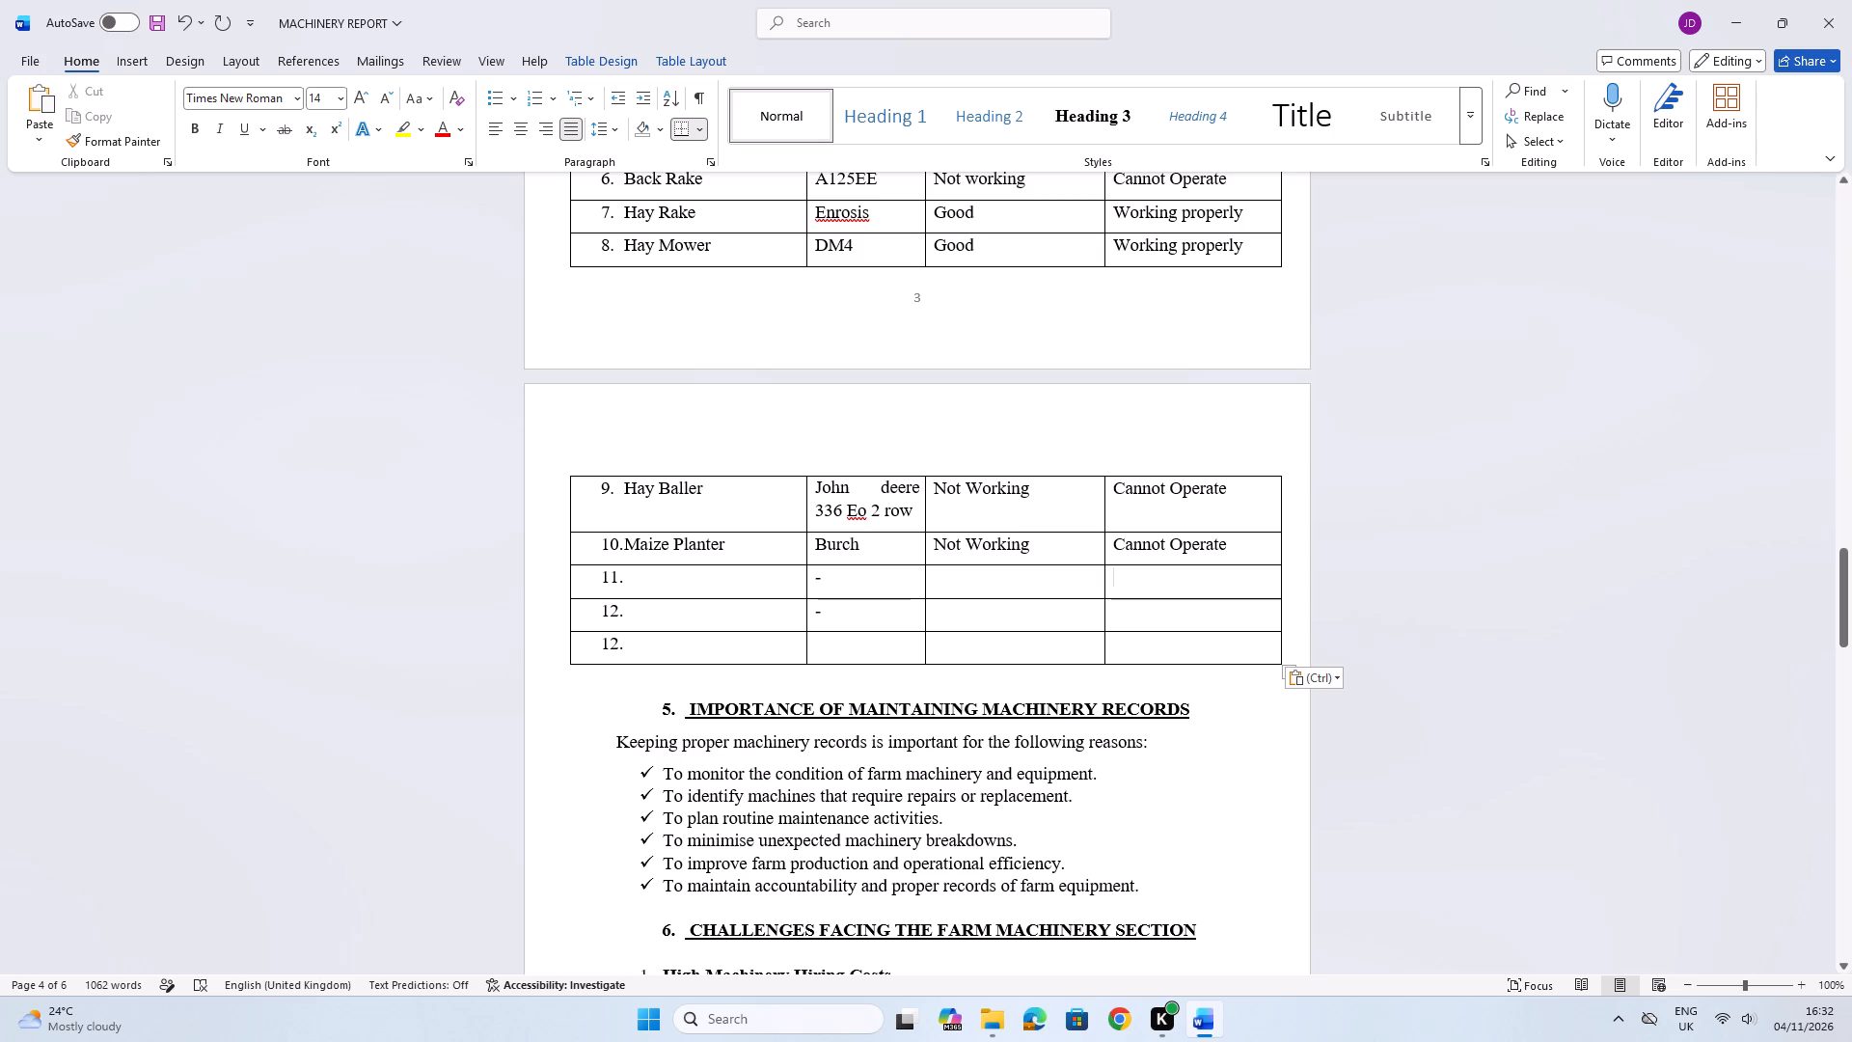
Fill row 11 of the implements table with identifier "Class B", condition "Good" and remark "Working properly".
click(714, 574)
click(854, 576)
key(BackSpace)
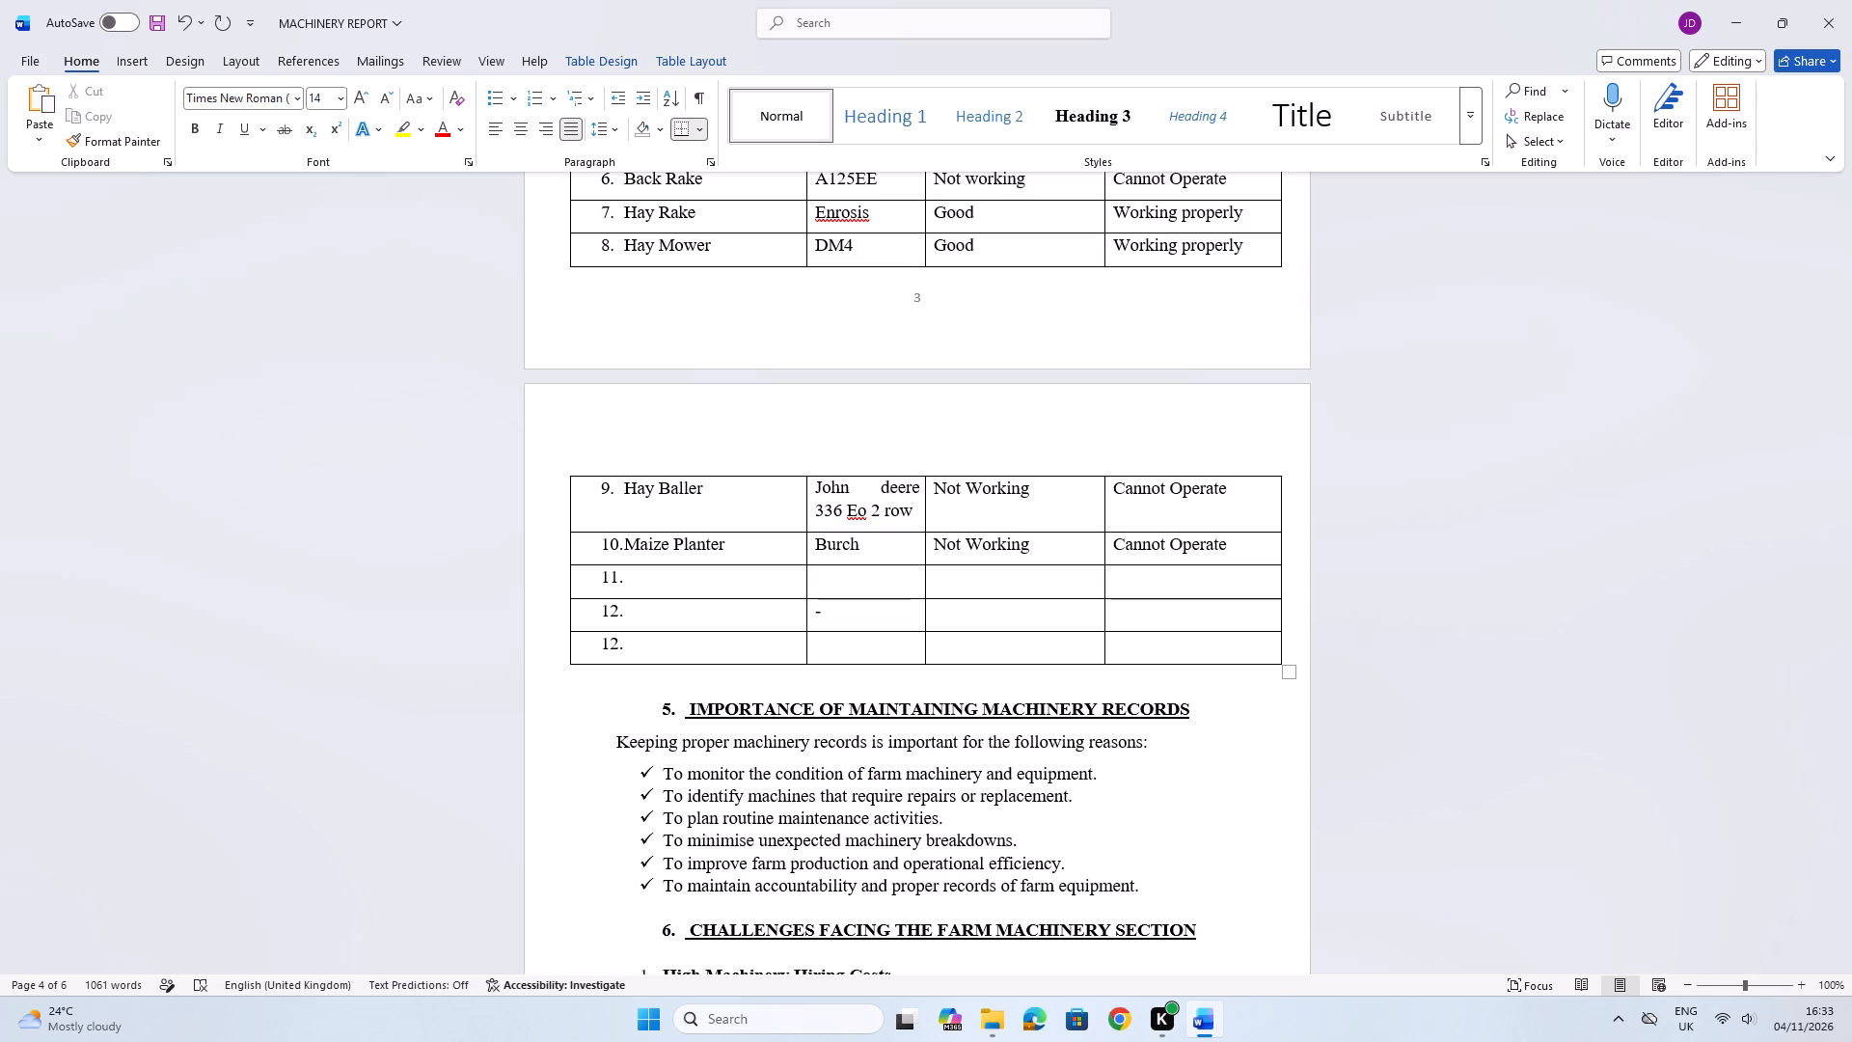
key(c)
text(lass)
key(space)
key(b)
key(Right)
key(g)
text(oo)
key(d)
key(Right)
text(working properly)
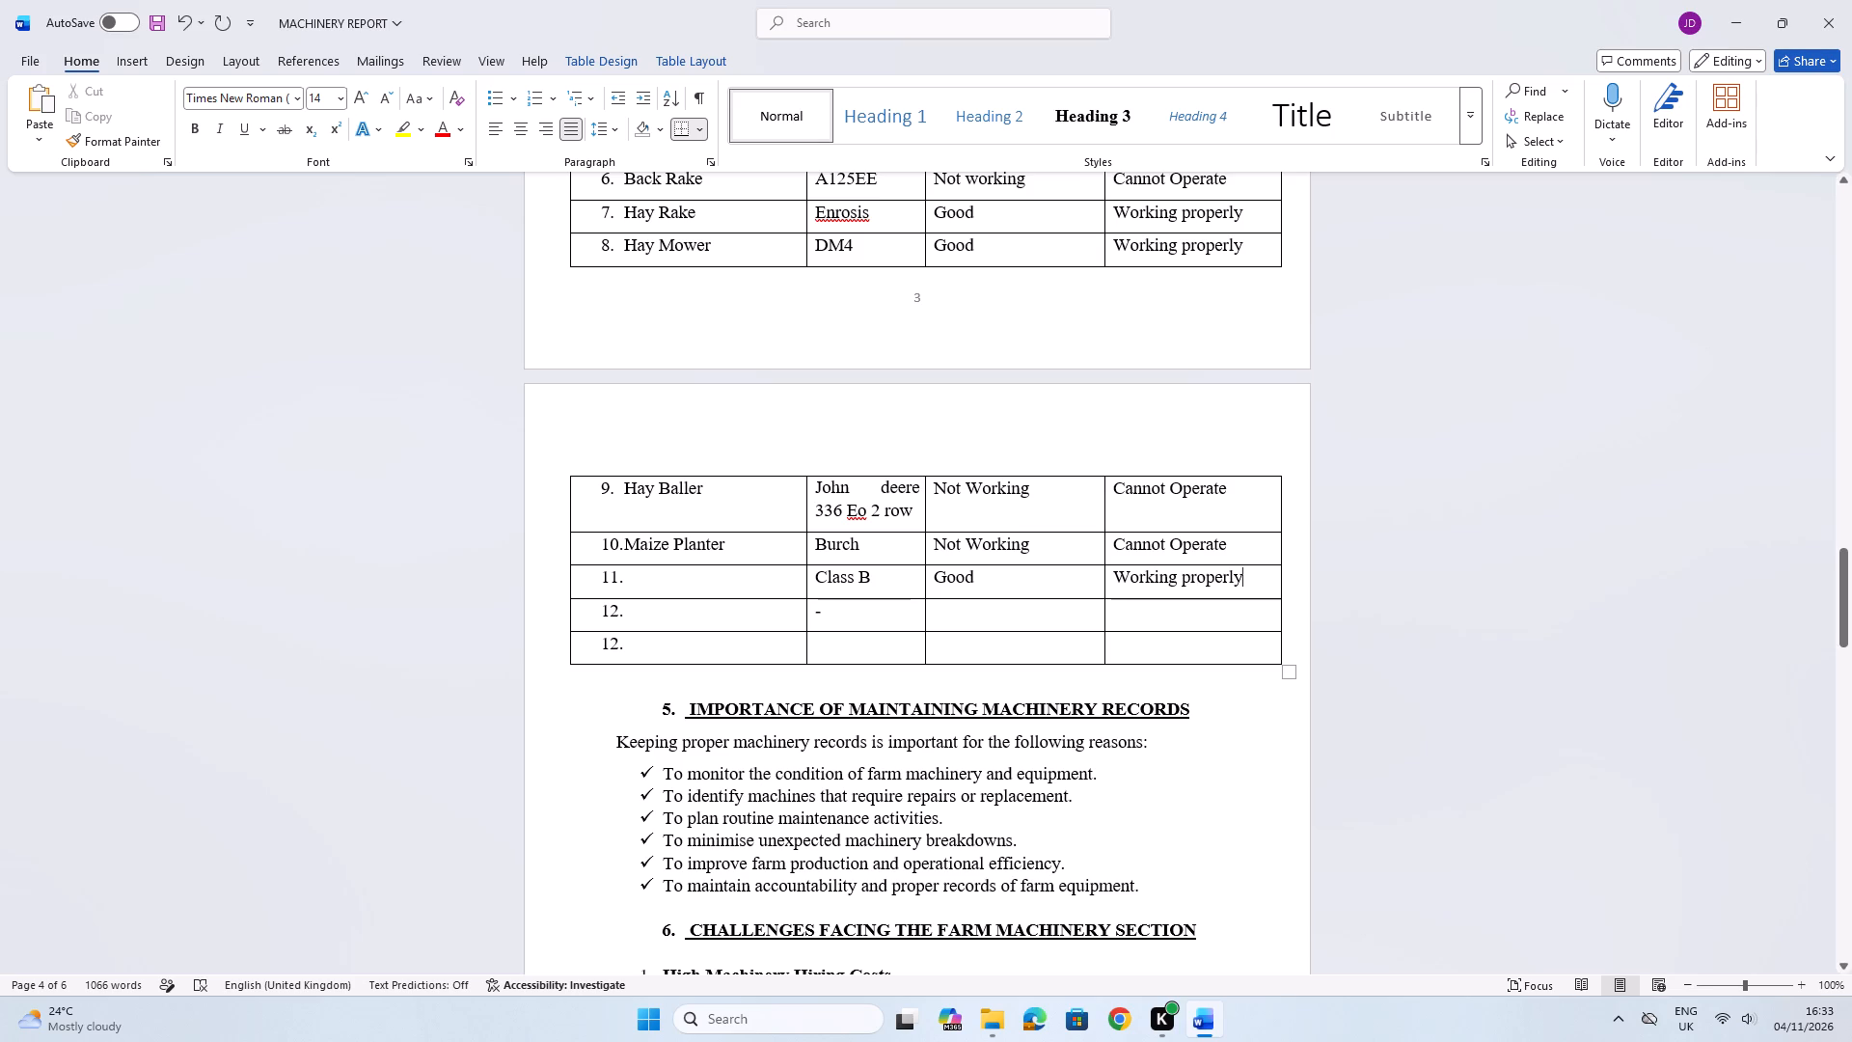
Enter "Coffee Huller machine" as the implement name in row 12, correcting the spelling of "Coffee".
click(693, 625)
key(space)
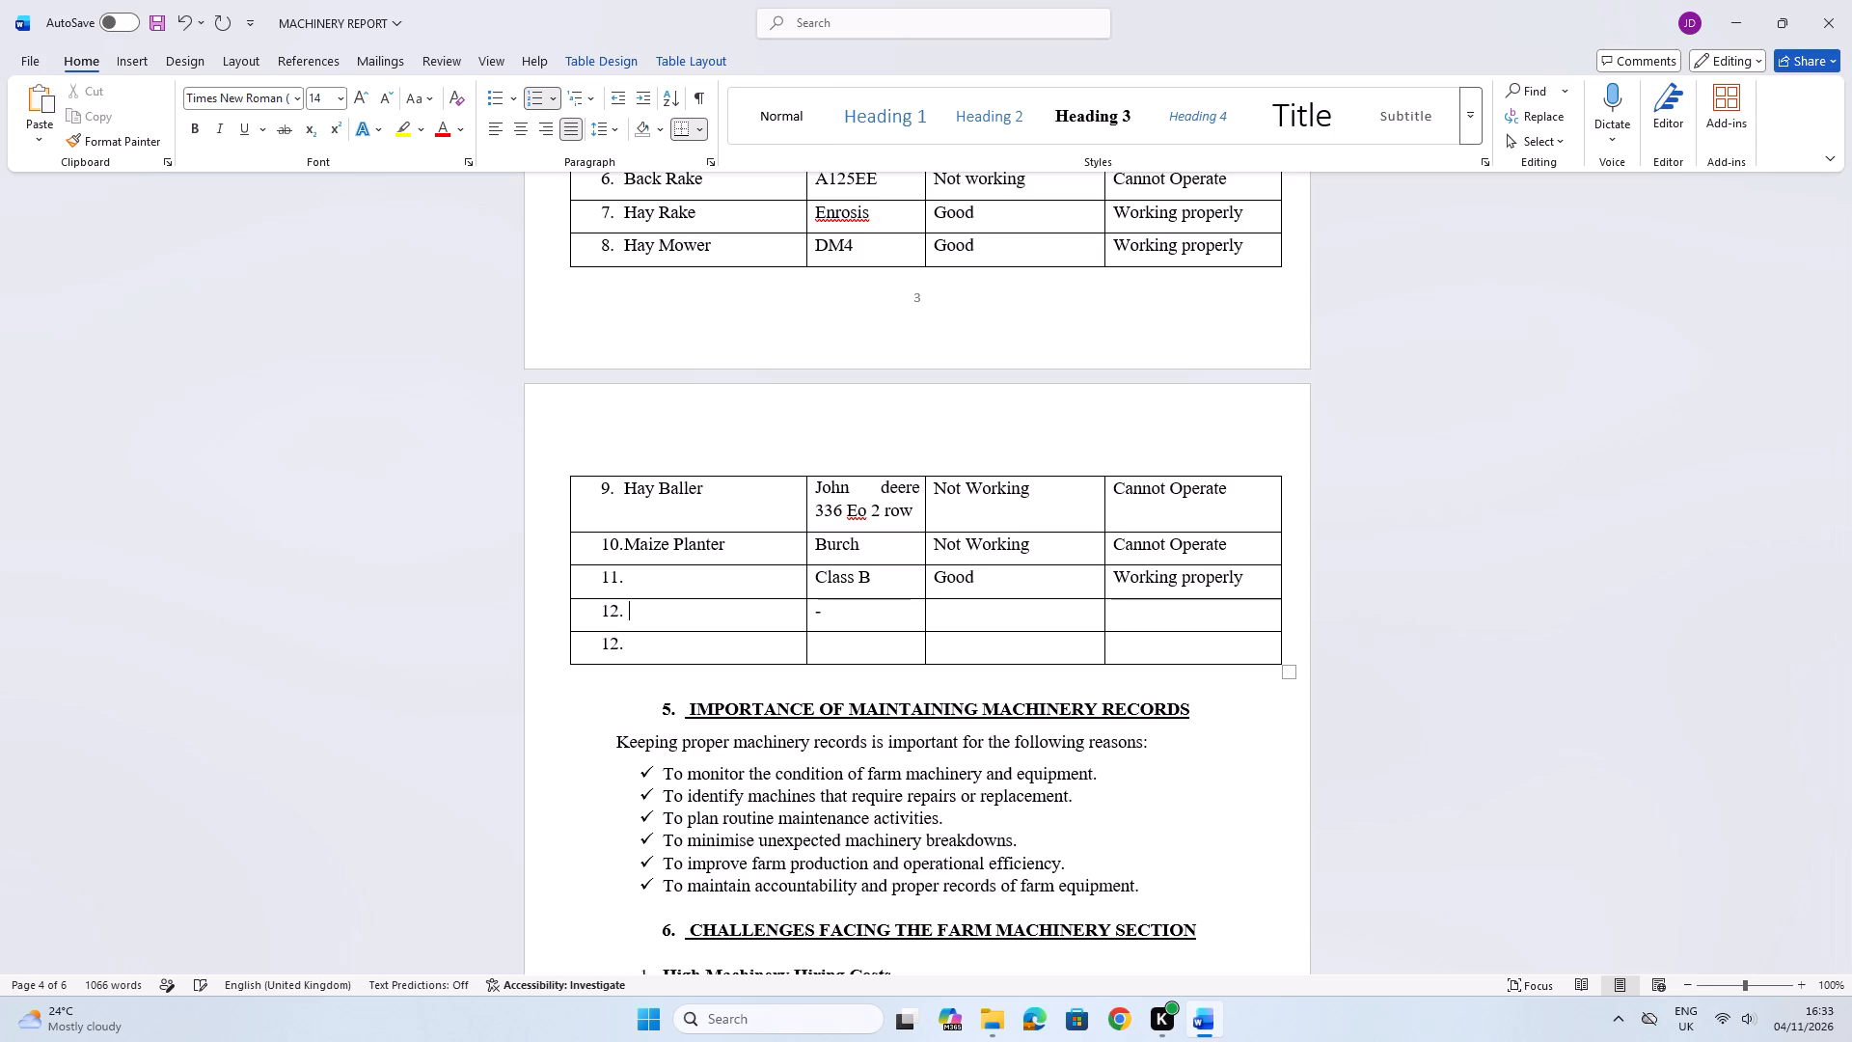
key(c)
text(offe)
key(space)
key(h)
key(u)
text(ller ma)
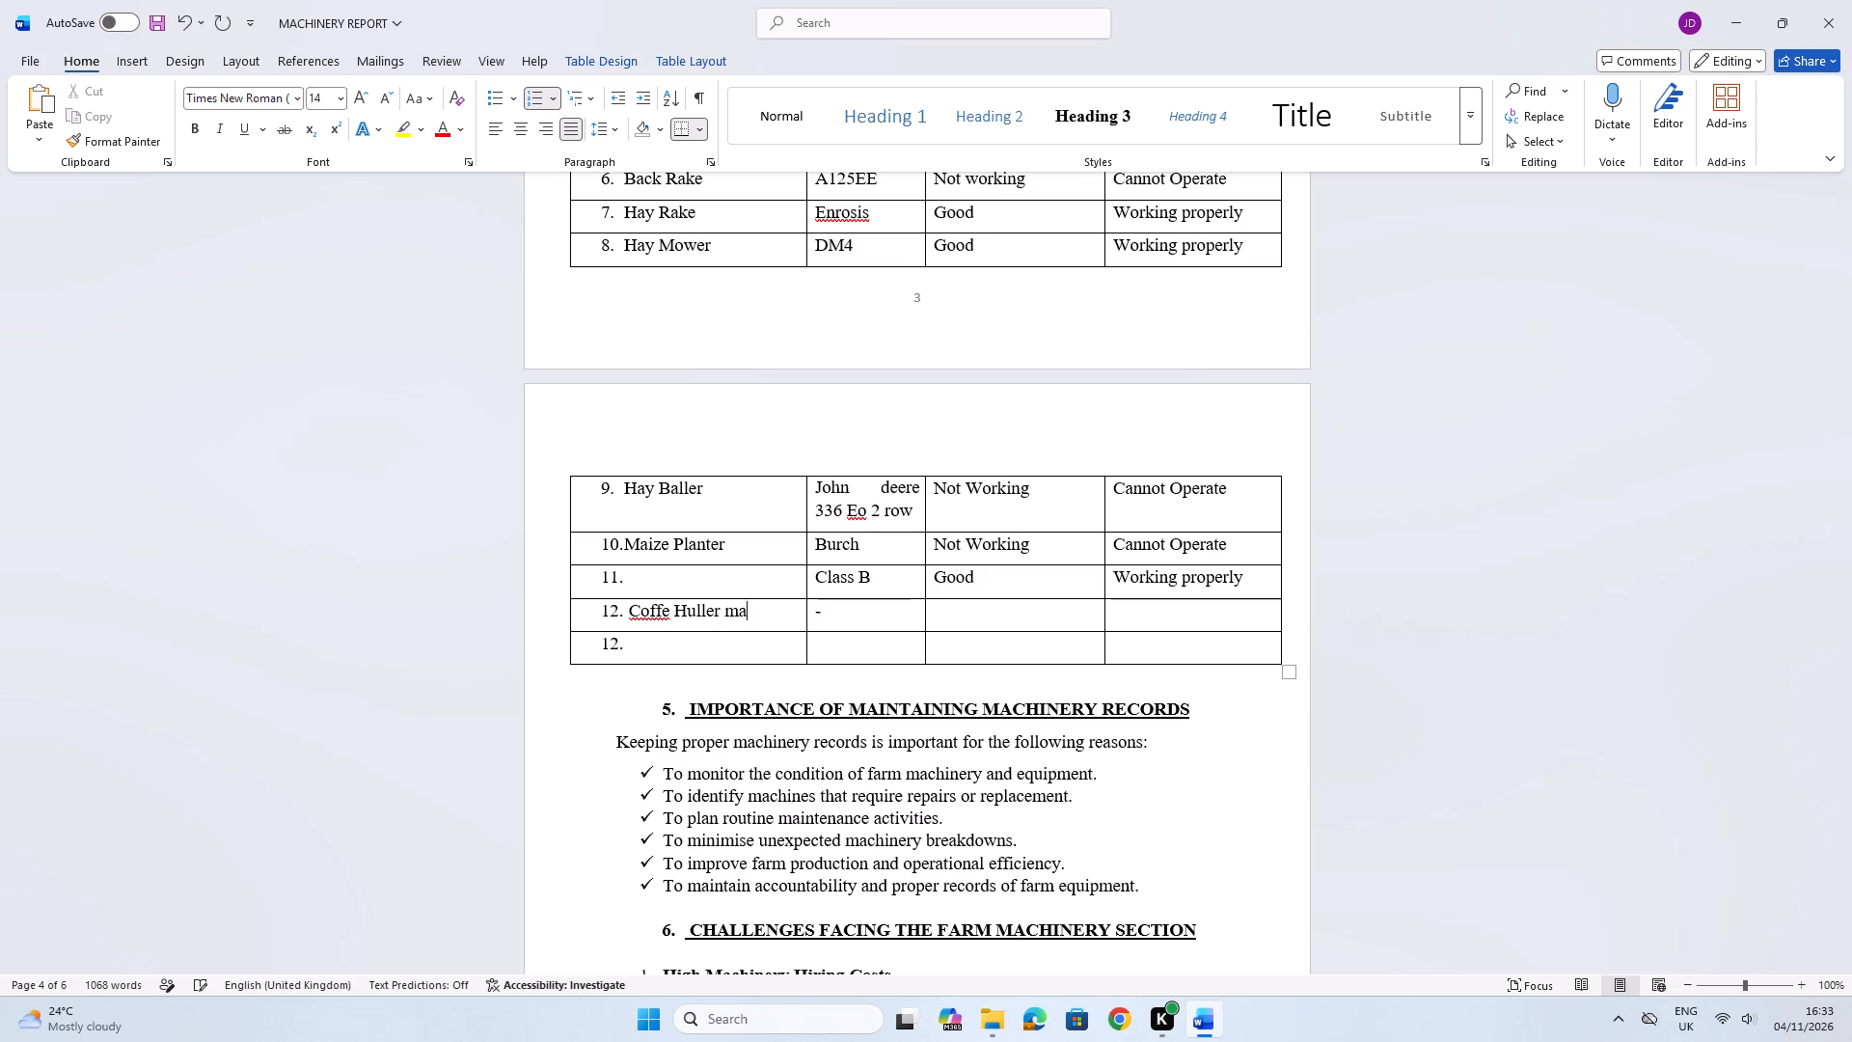
key(BackSpace)
text(ACHINE)
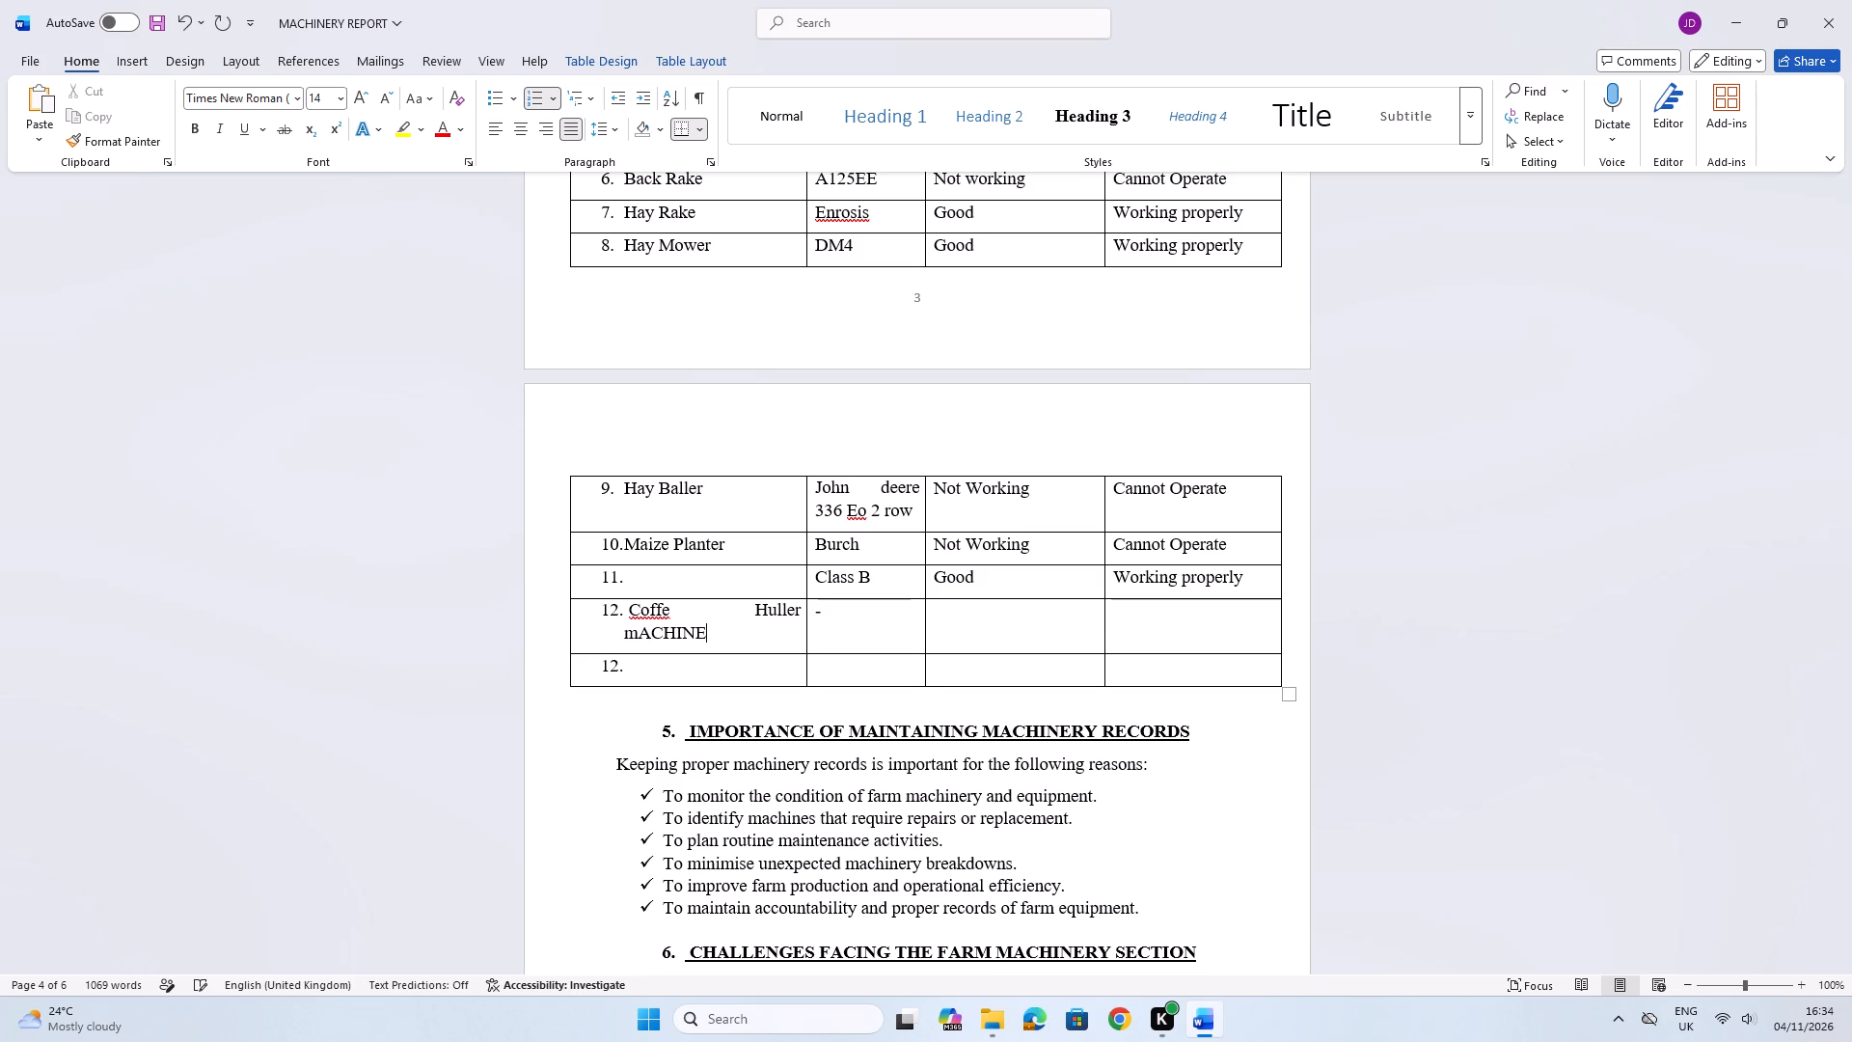
key(BackSpace)
key(BackSpace)
key(BackSpace)
key(BackSpace)
key(BackSpace)
key(BackSpace)
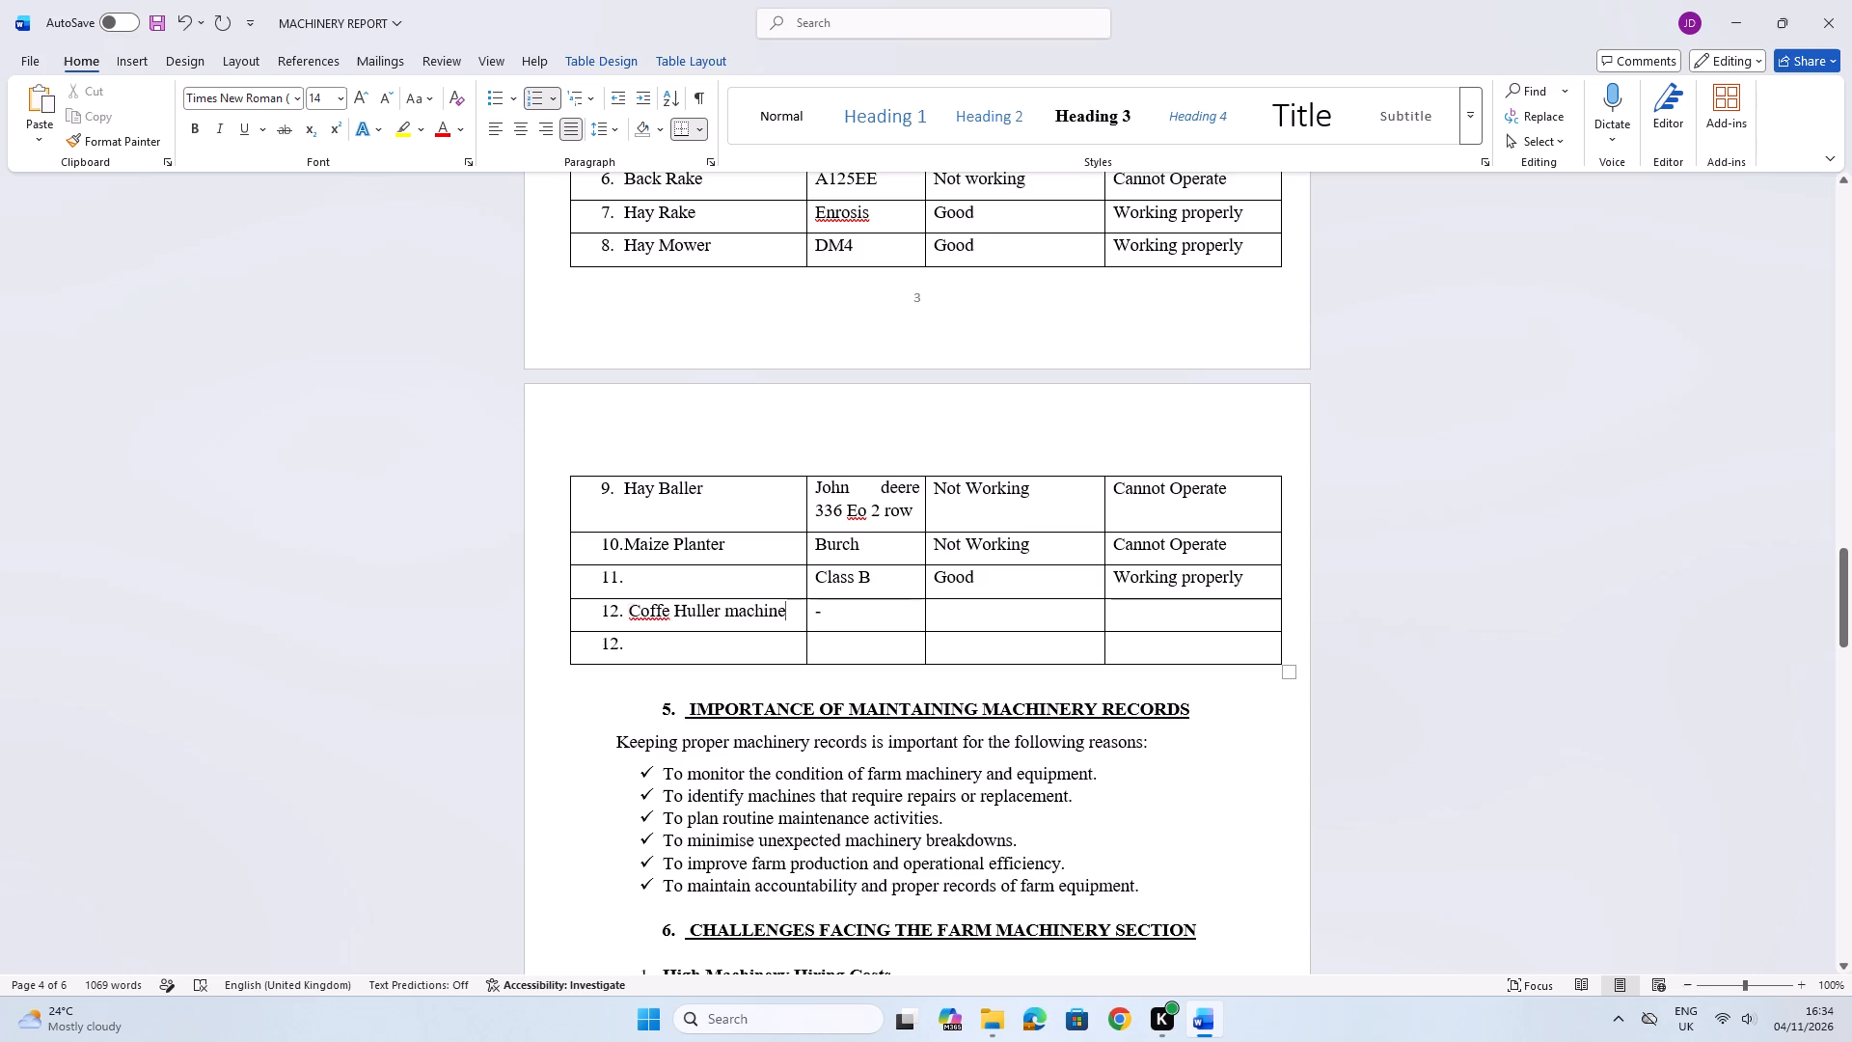
right_click(653, 613)
click(708, 642)
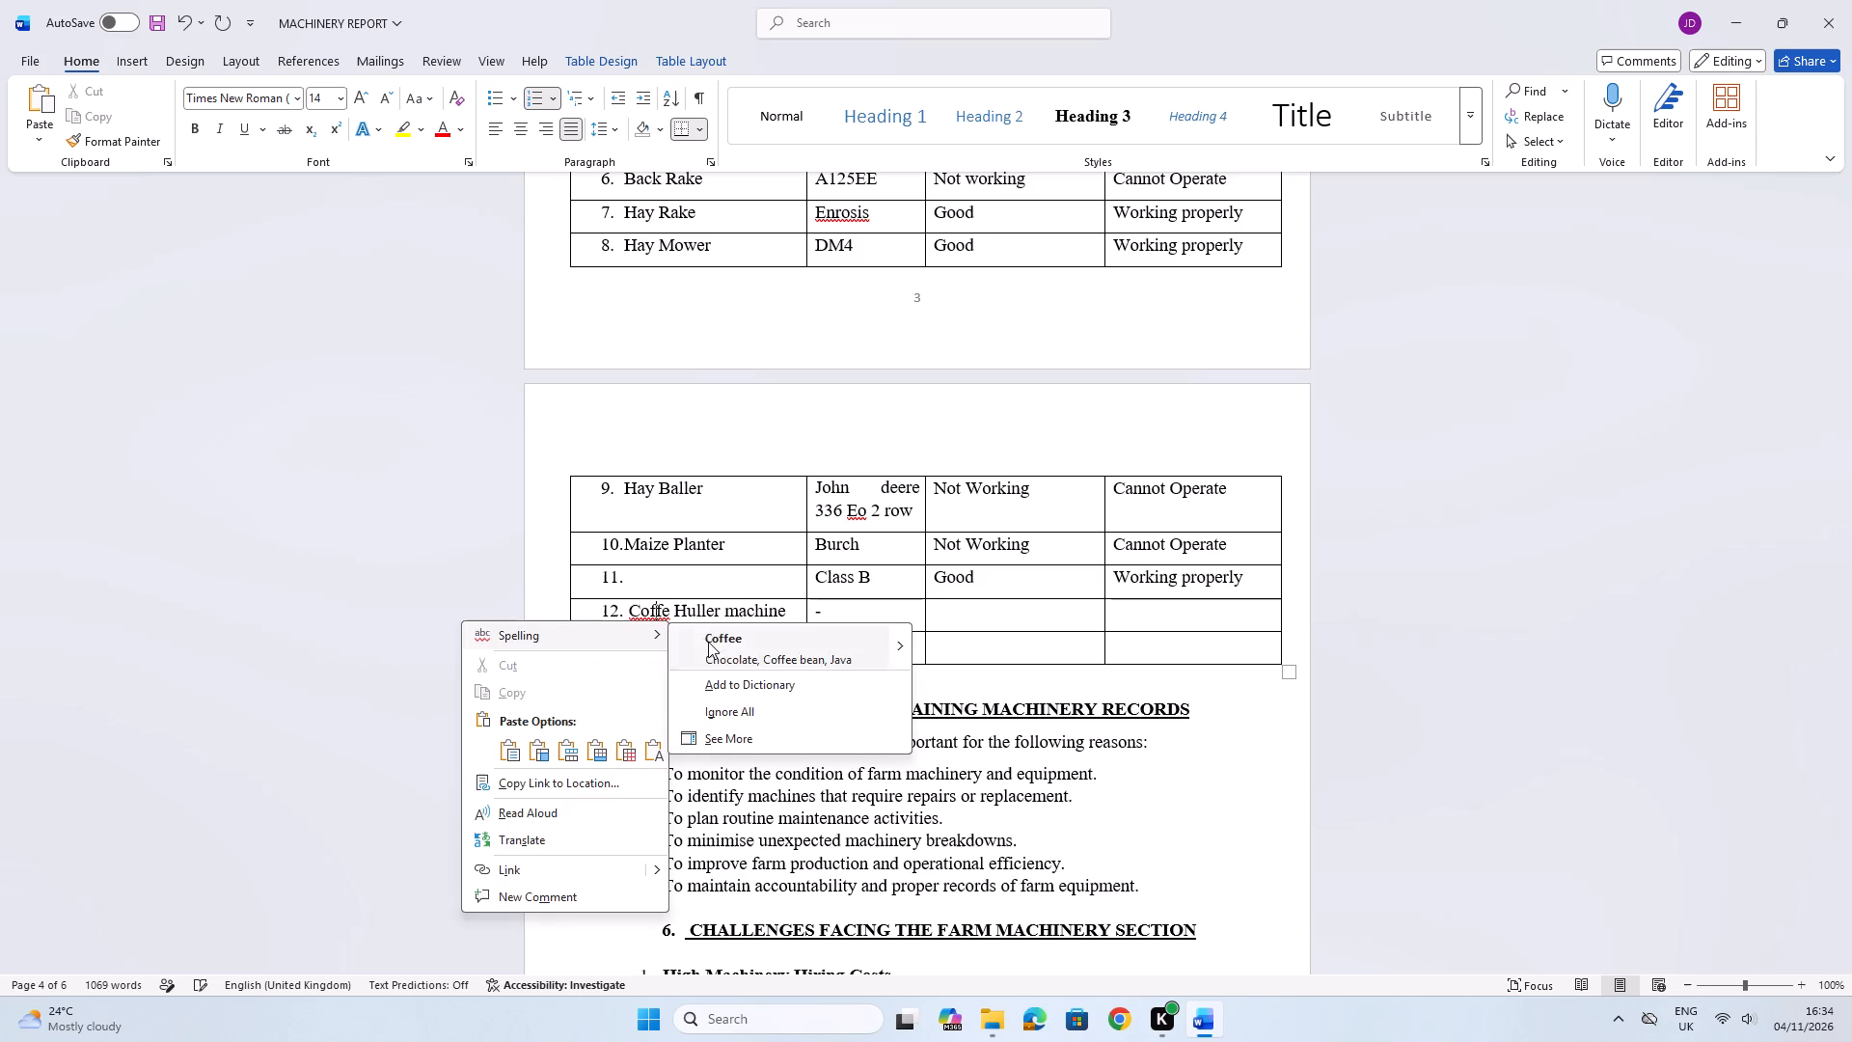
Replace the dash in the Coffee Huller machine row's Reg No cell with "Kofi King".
click(839, 617)
key(BackSpace)
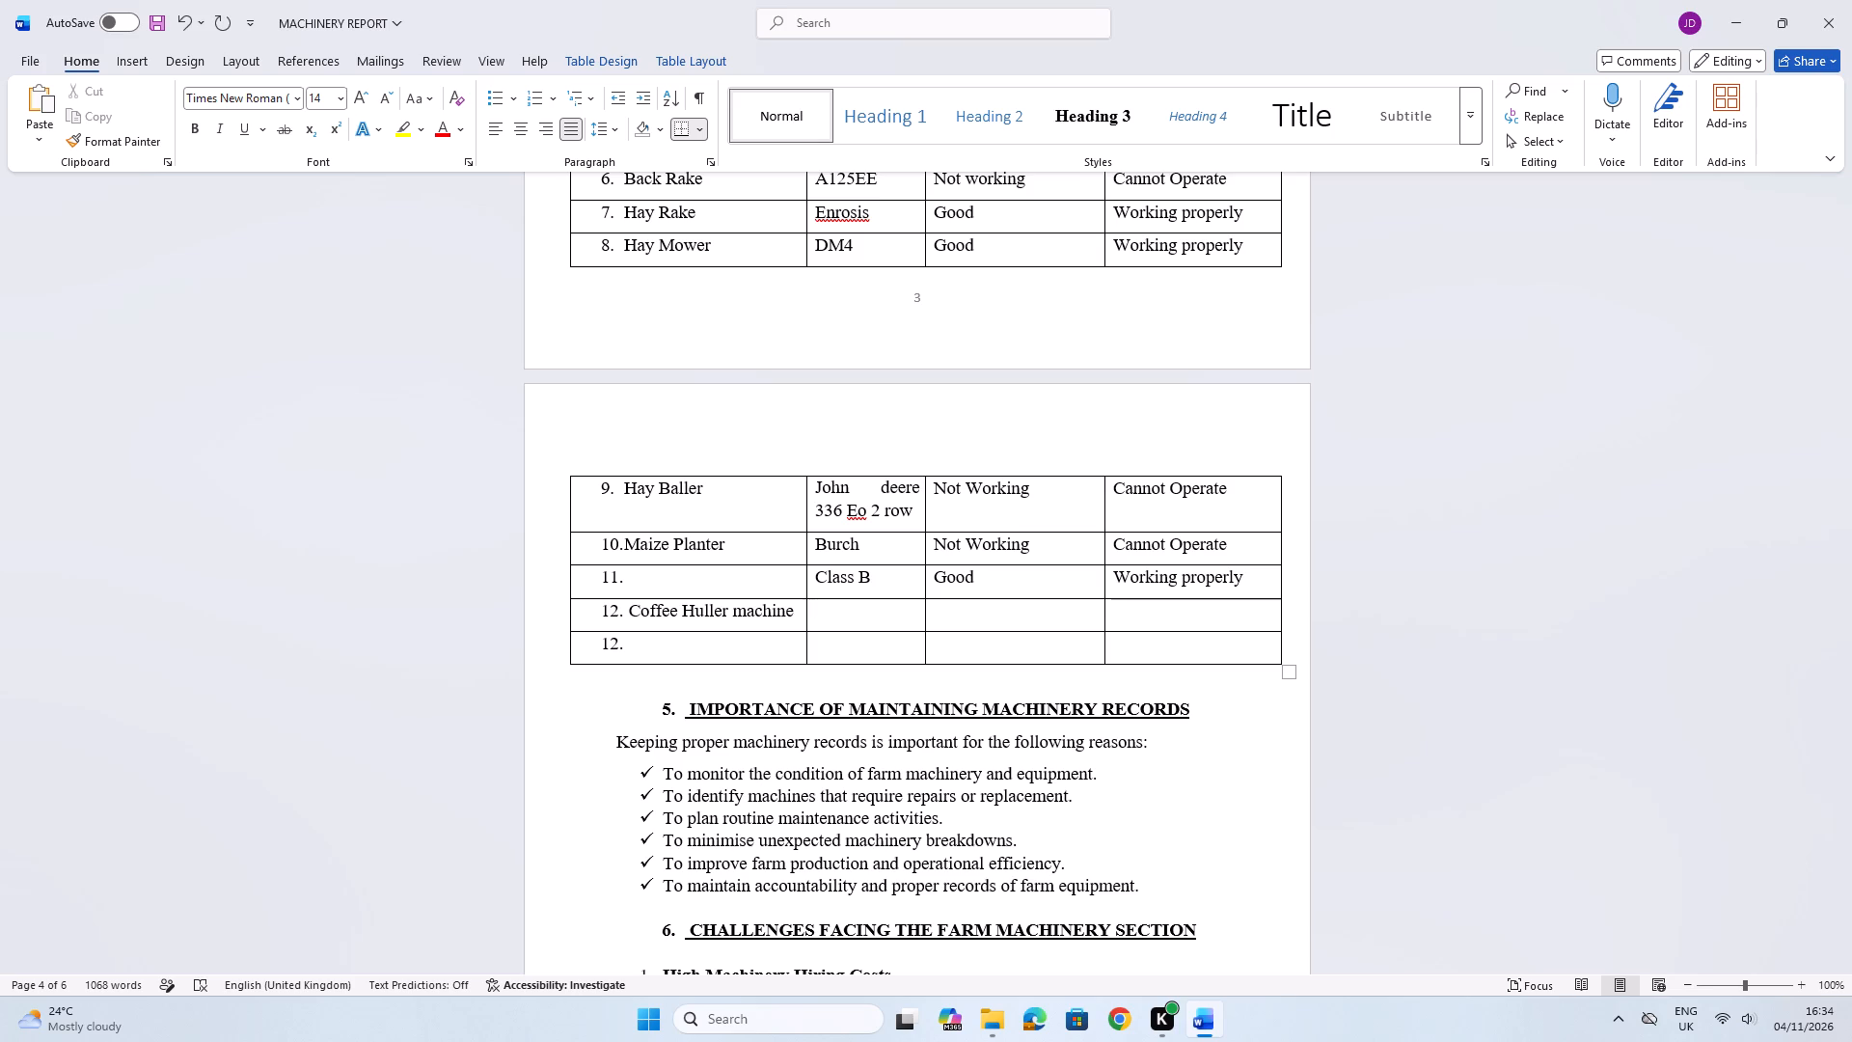
key(k)
text(ofi)
key(space)
key(k)
text(ing)
key(Right)
Save the machinery report document.
click(153, 25)
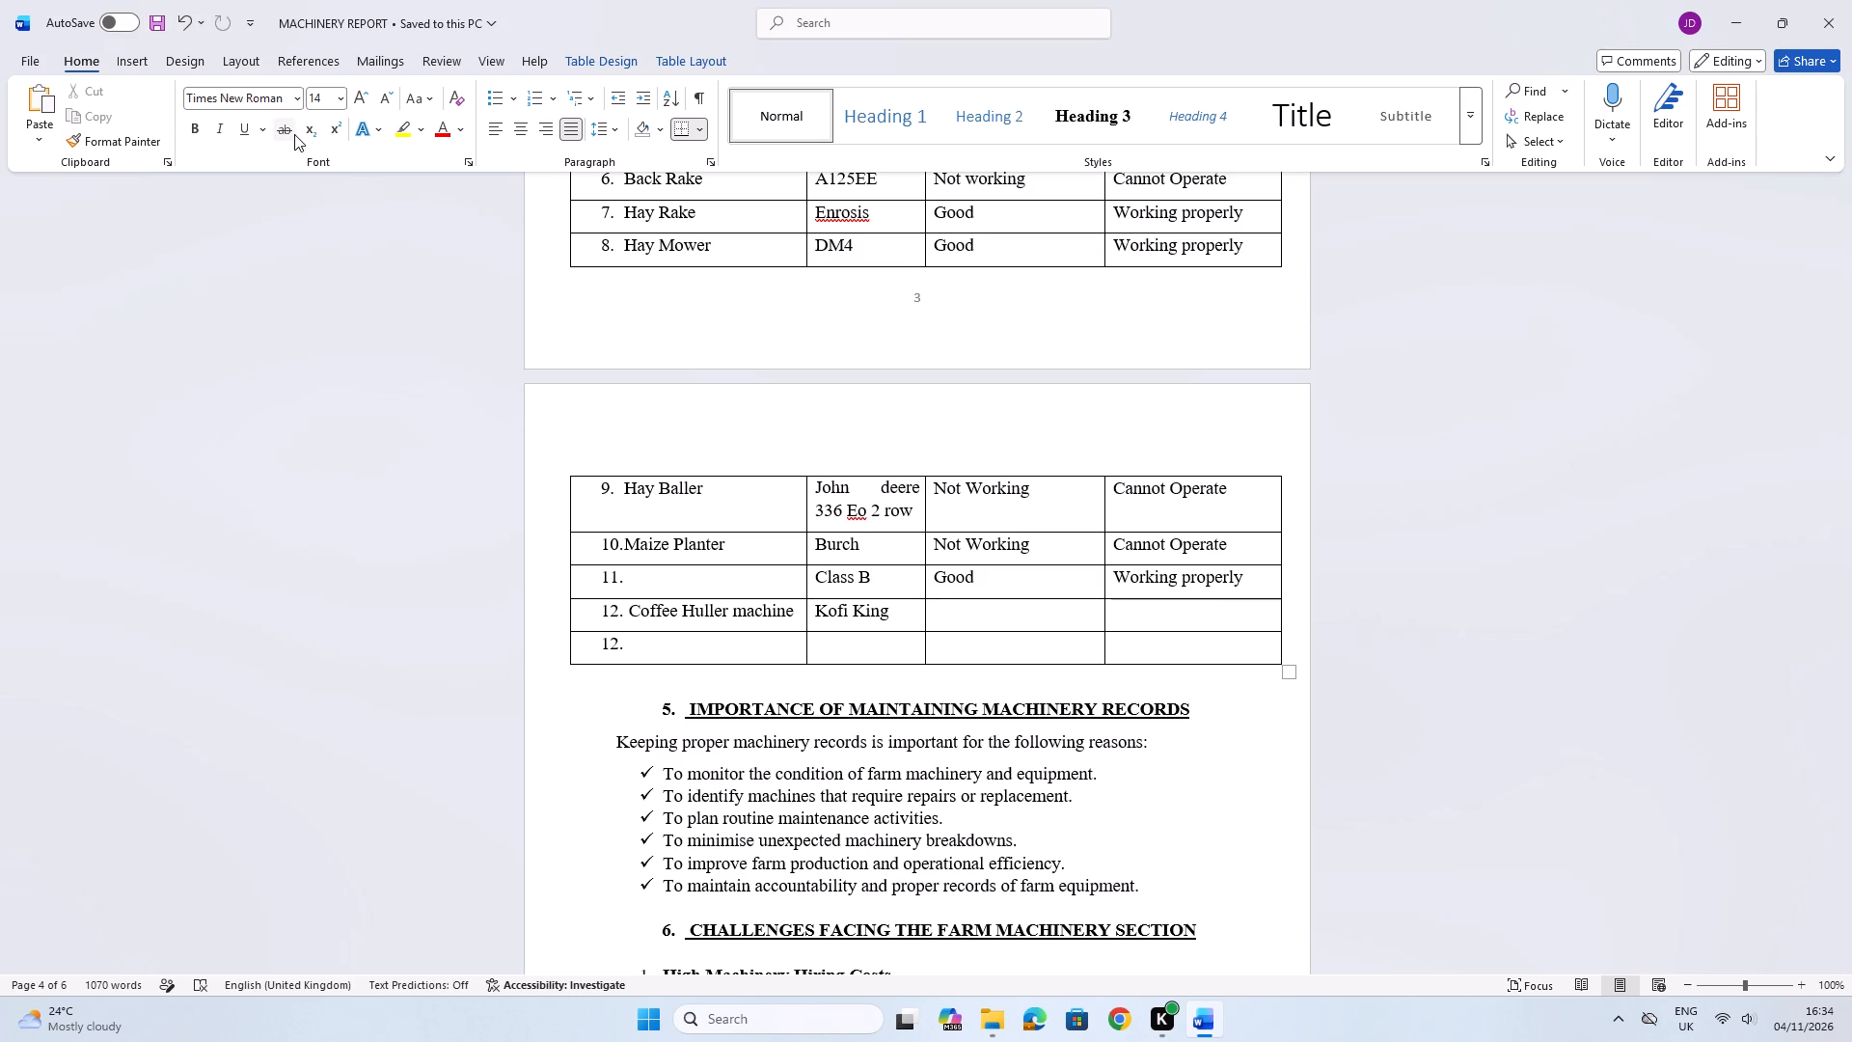
Enter the condition "Good" in the Coffee Huller machine row.
key(g)
key(BackSpace)
key(g)
text(oo)
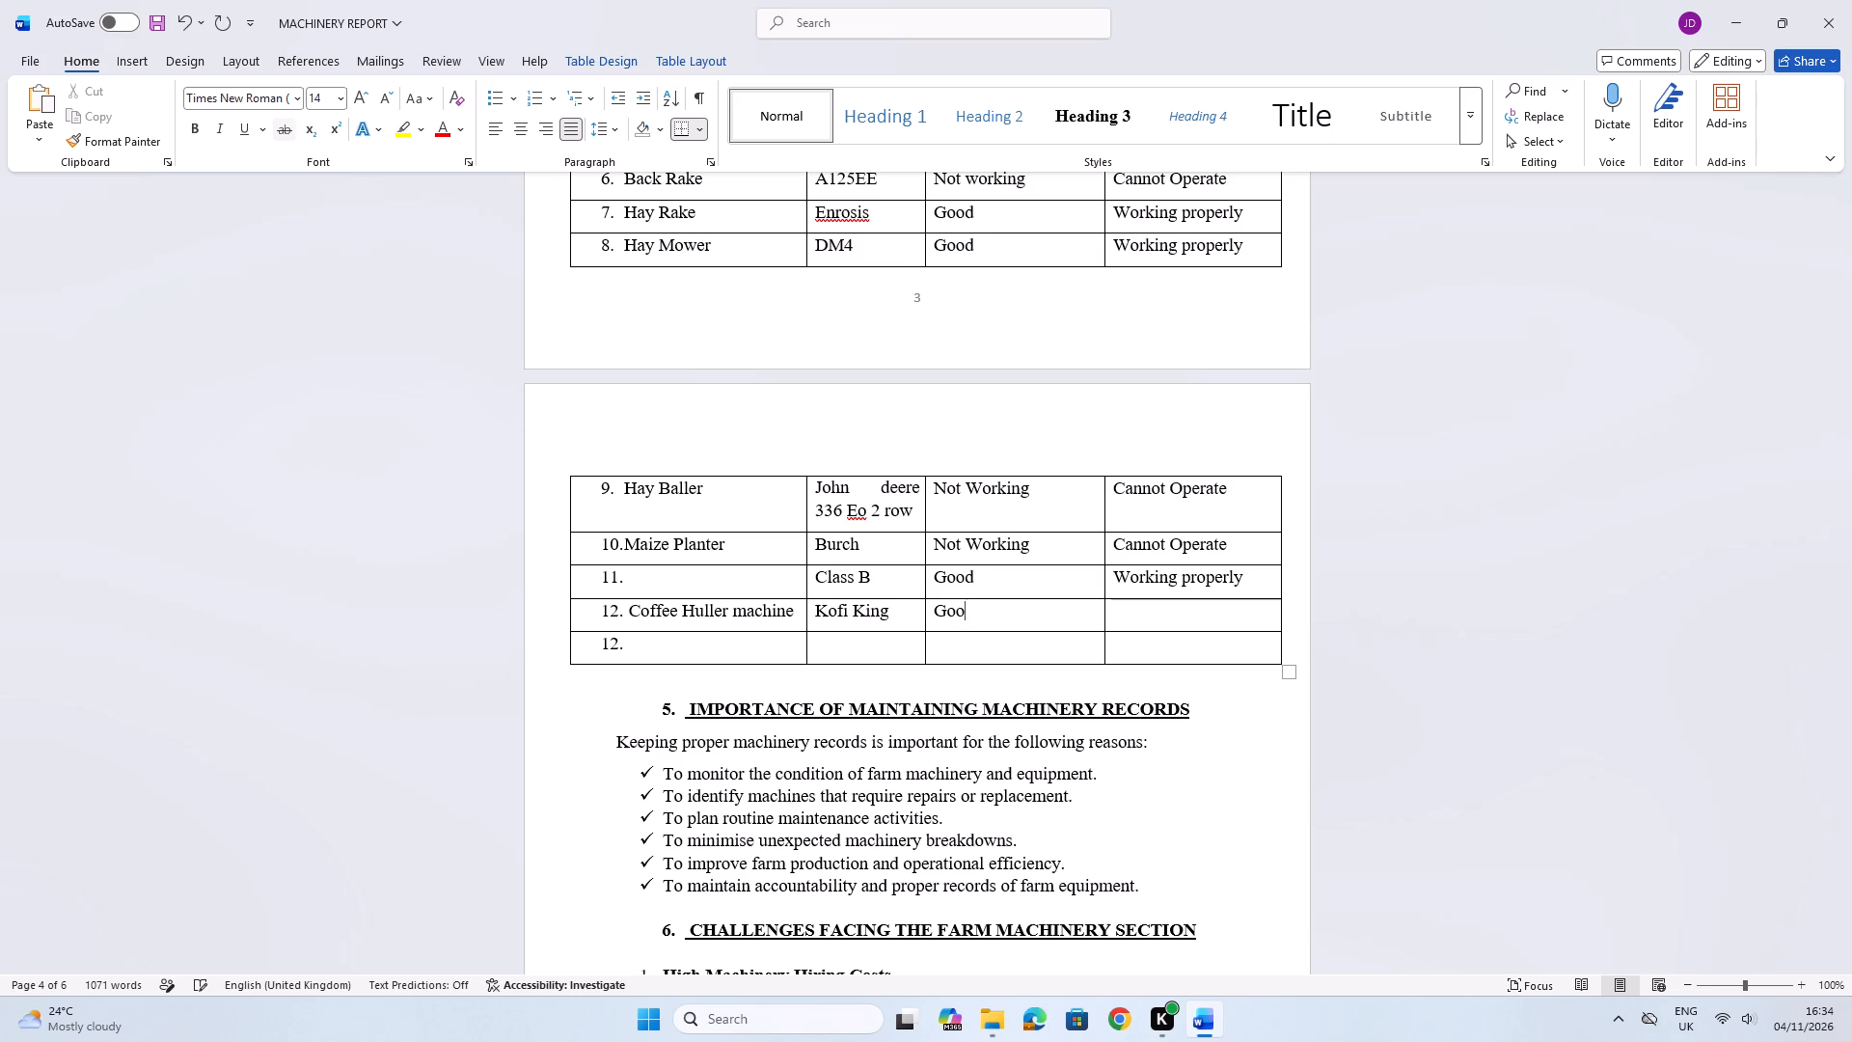
key(d)
key(Right)
Copy the remark "Working properly" from row 11 into the last column of the Coffee Huller machine row.
drag(1118, 581, 1172, 585)
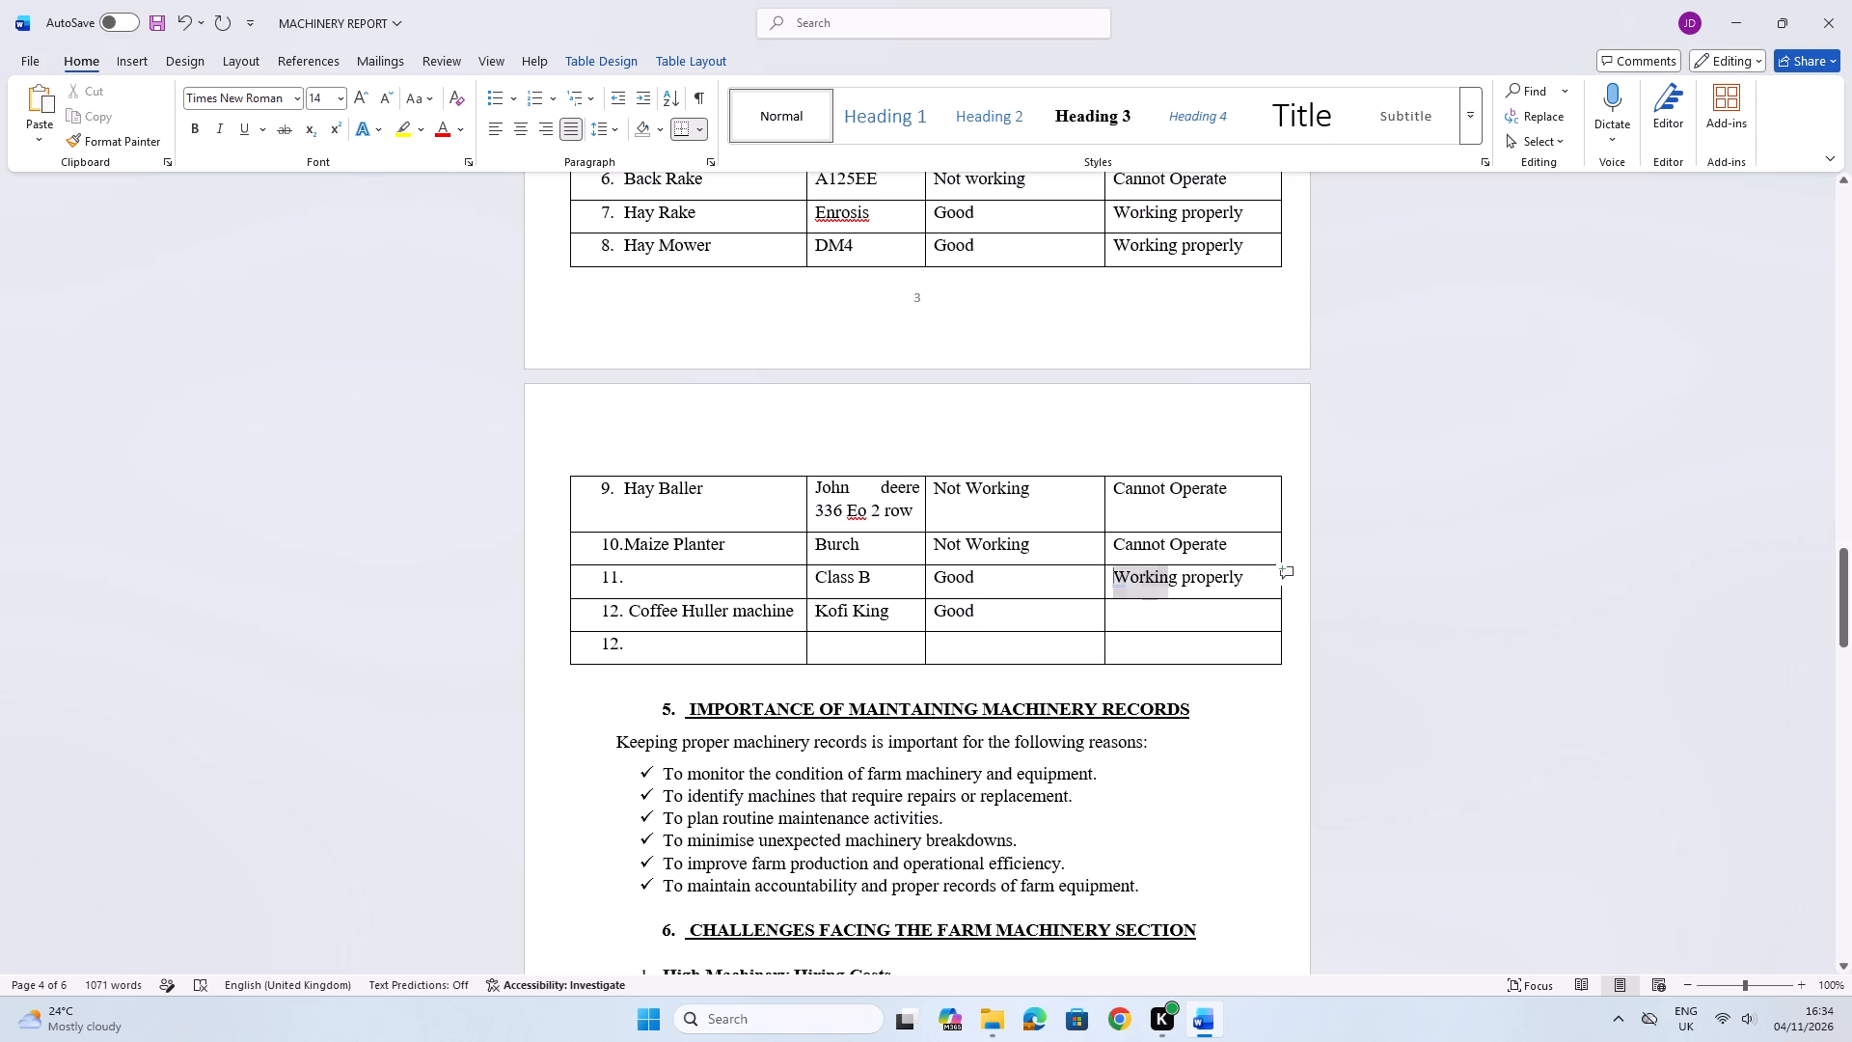
drag(1172, 585, 1239, 592)
right_click(1224, 582)
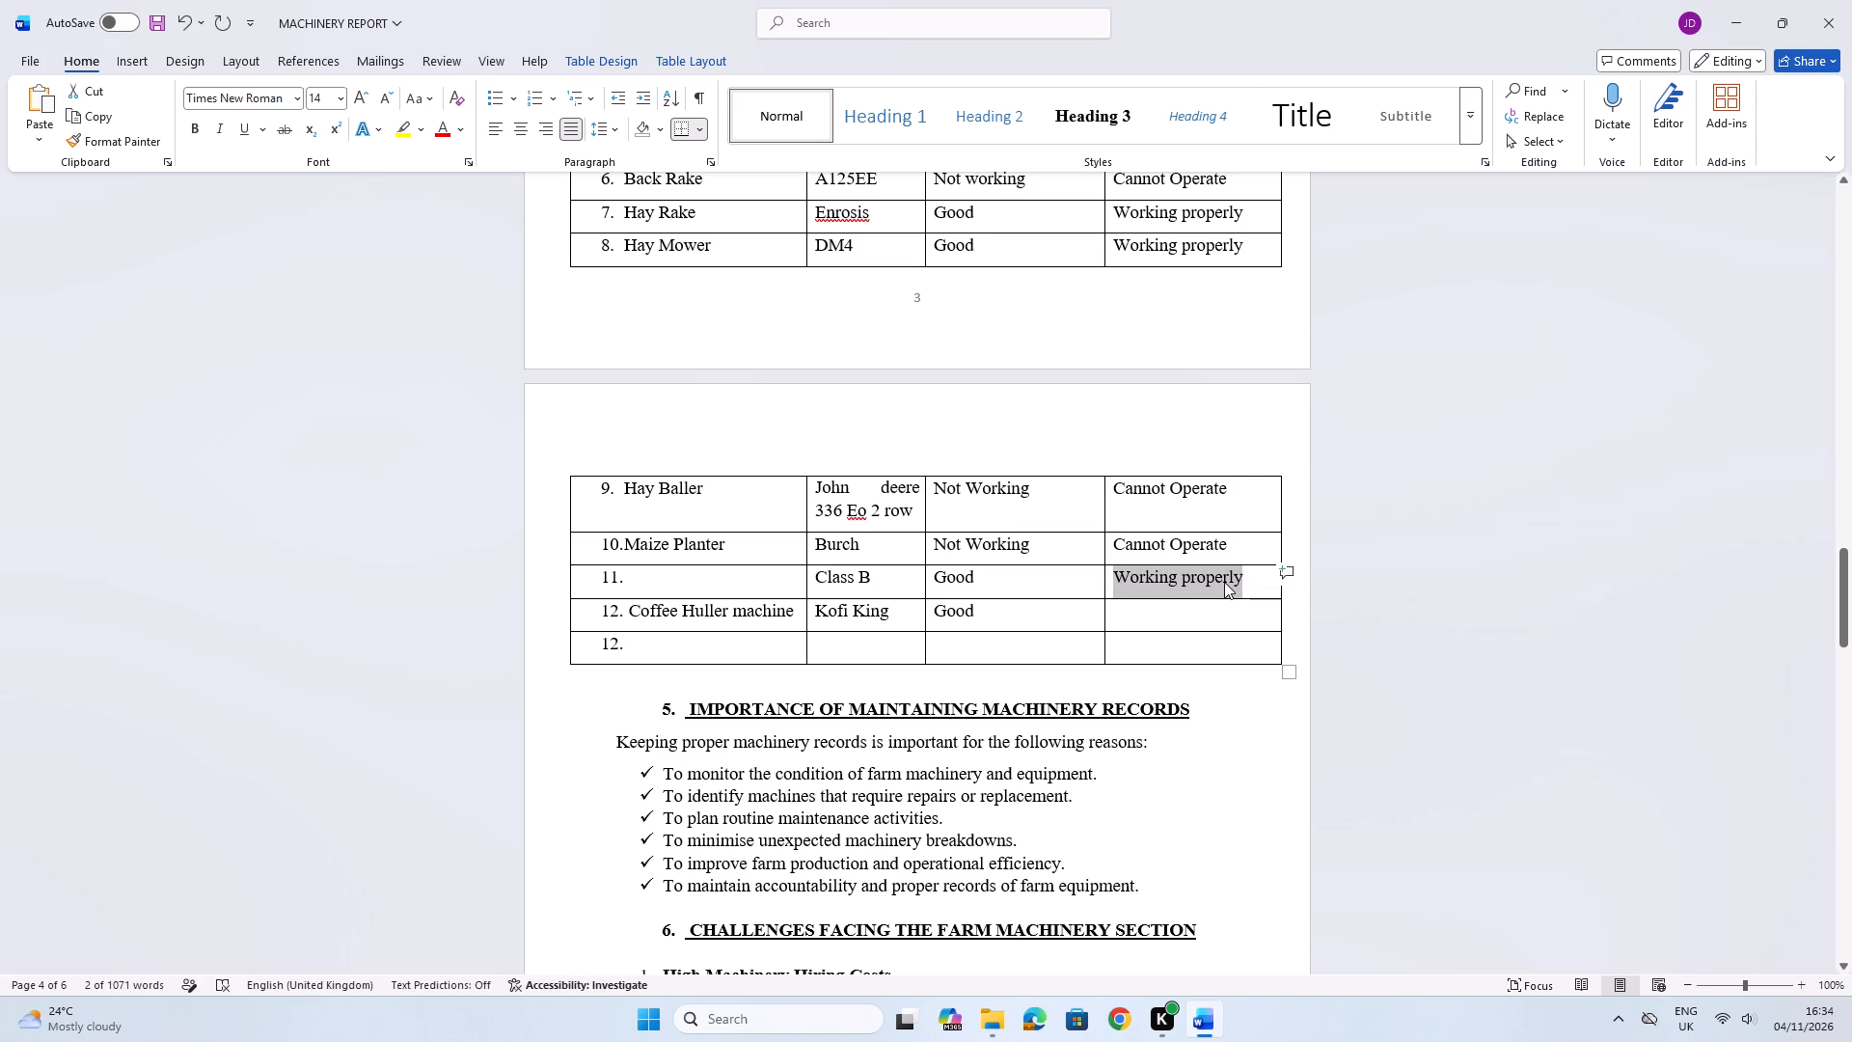
click(1255, 163)
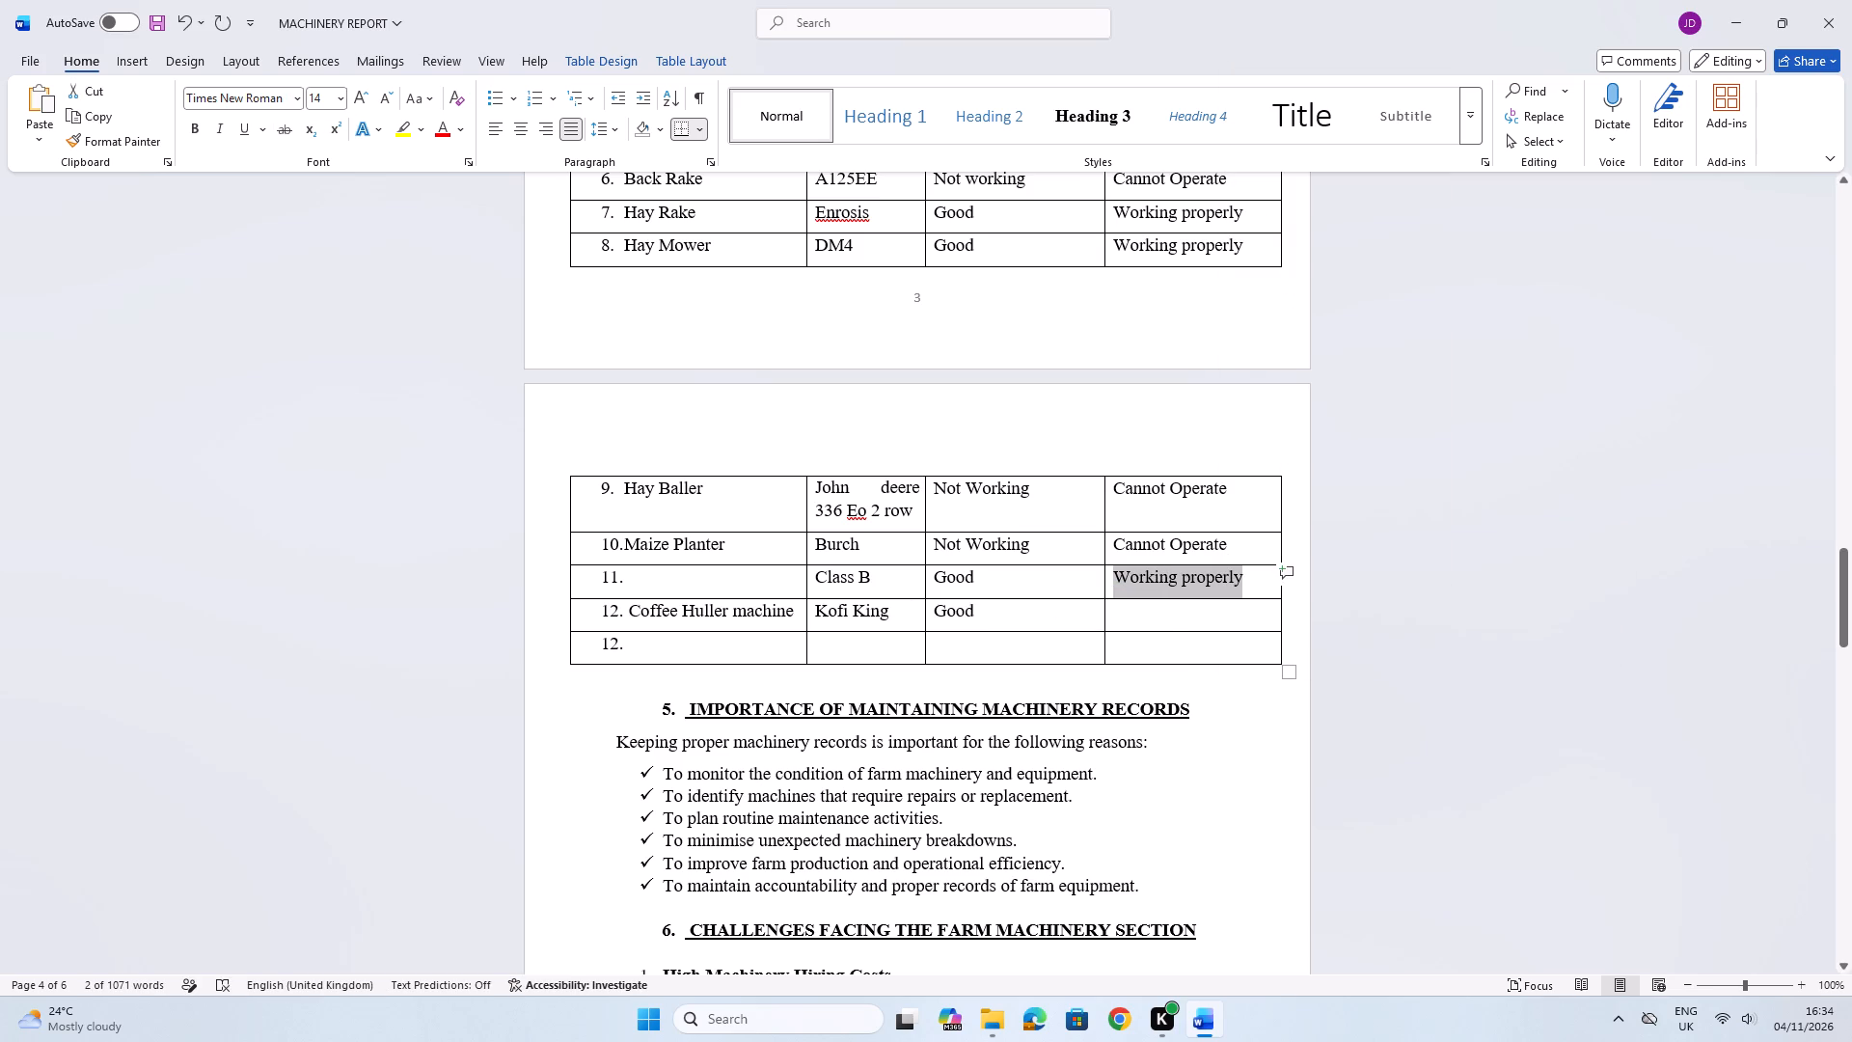
click(1163, 621)
right_click(1163, 621)
click(1212, 279)
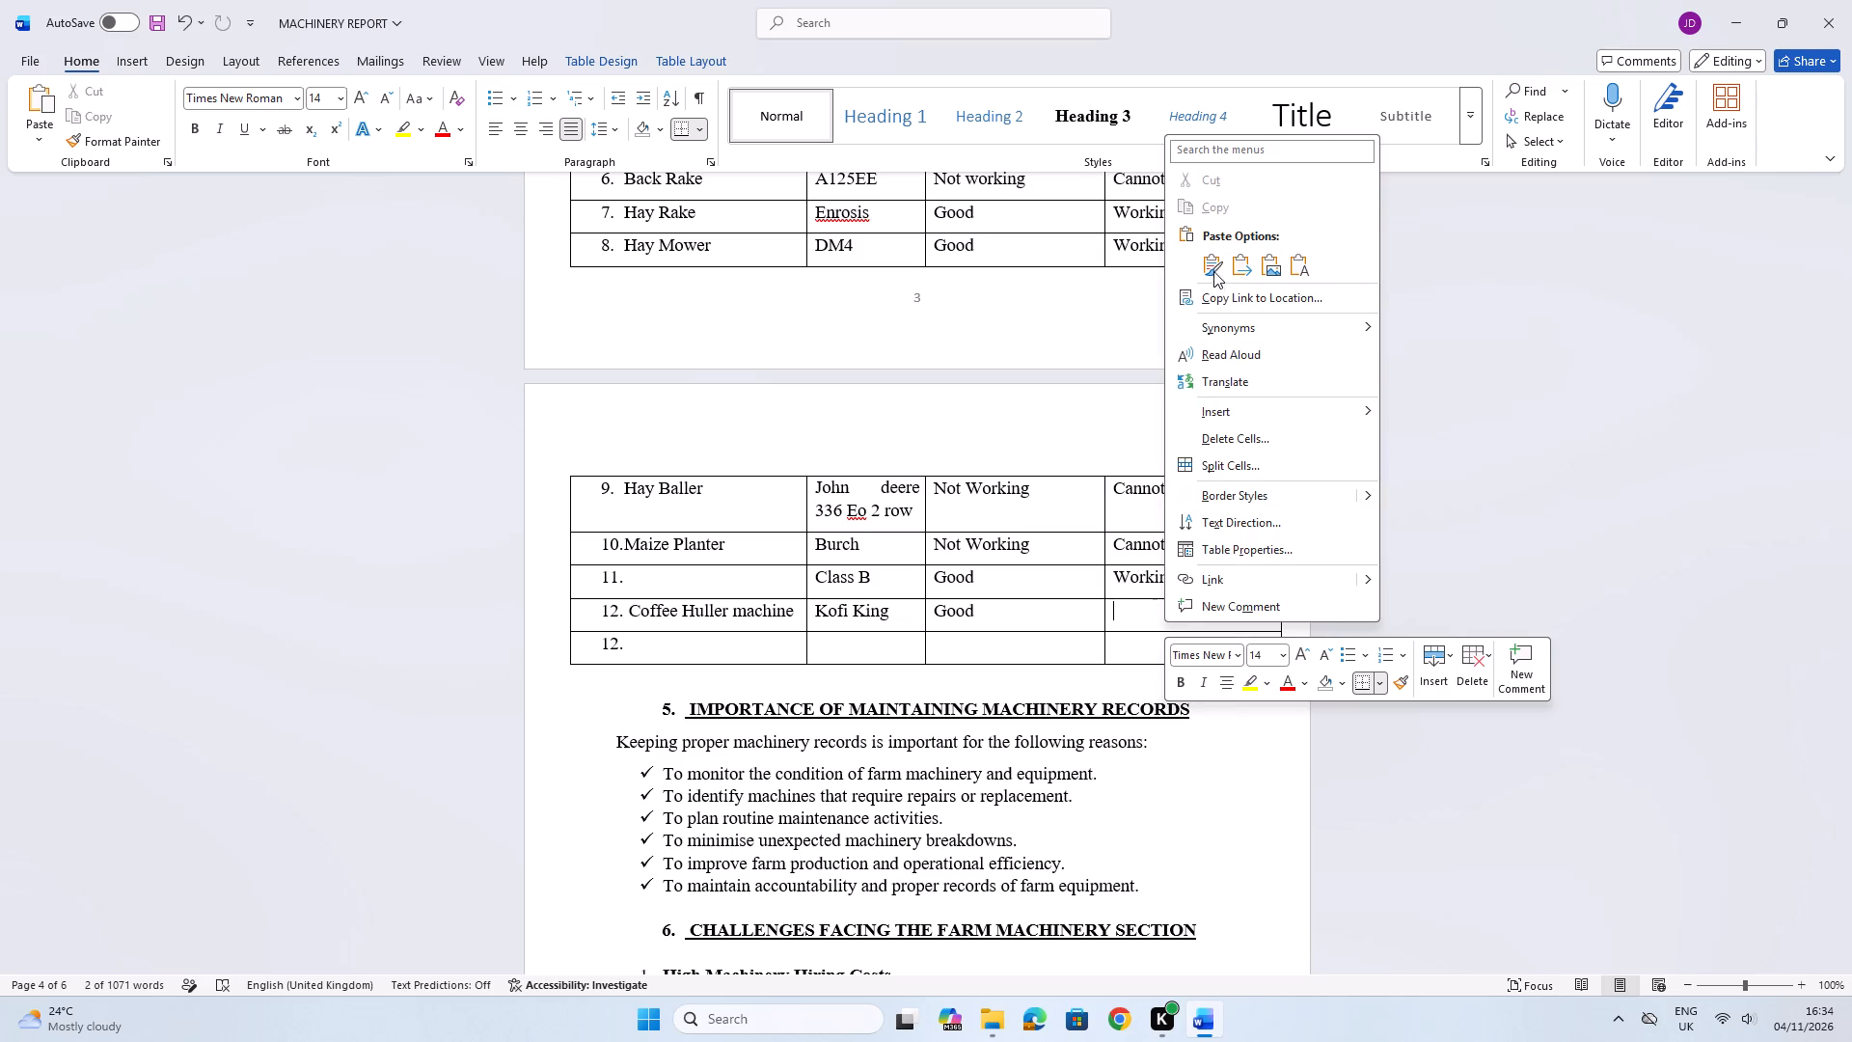
click(1214, 269)
Renumber the table's last row as 13.
click(761, 653)
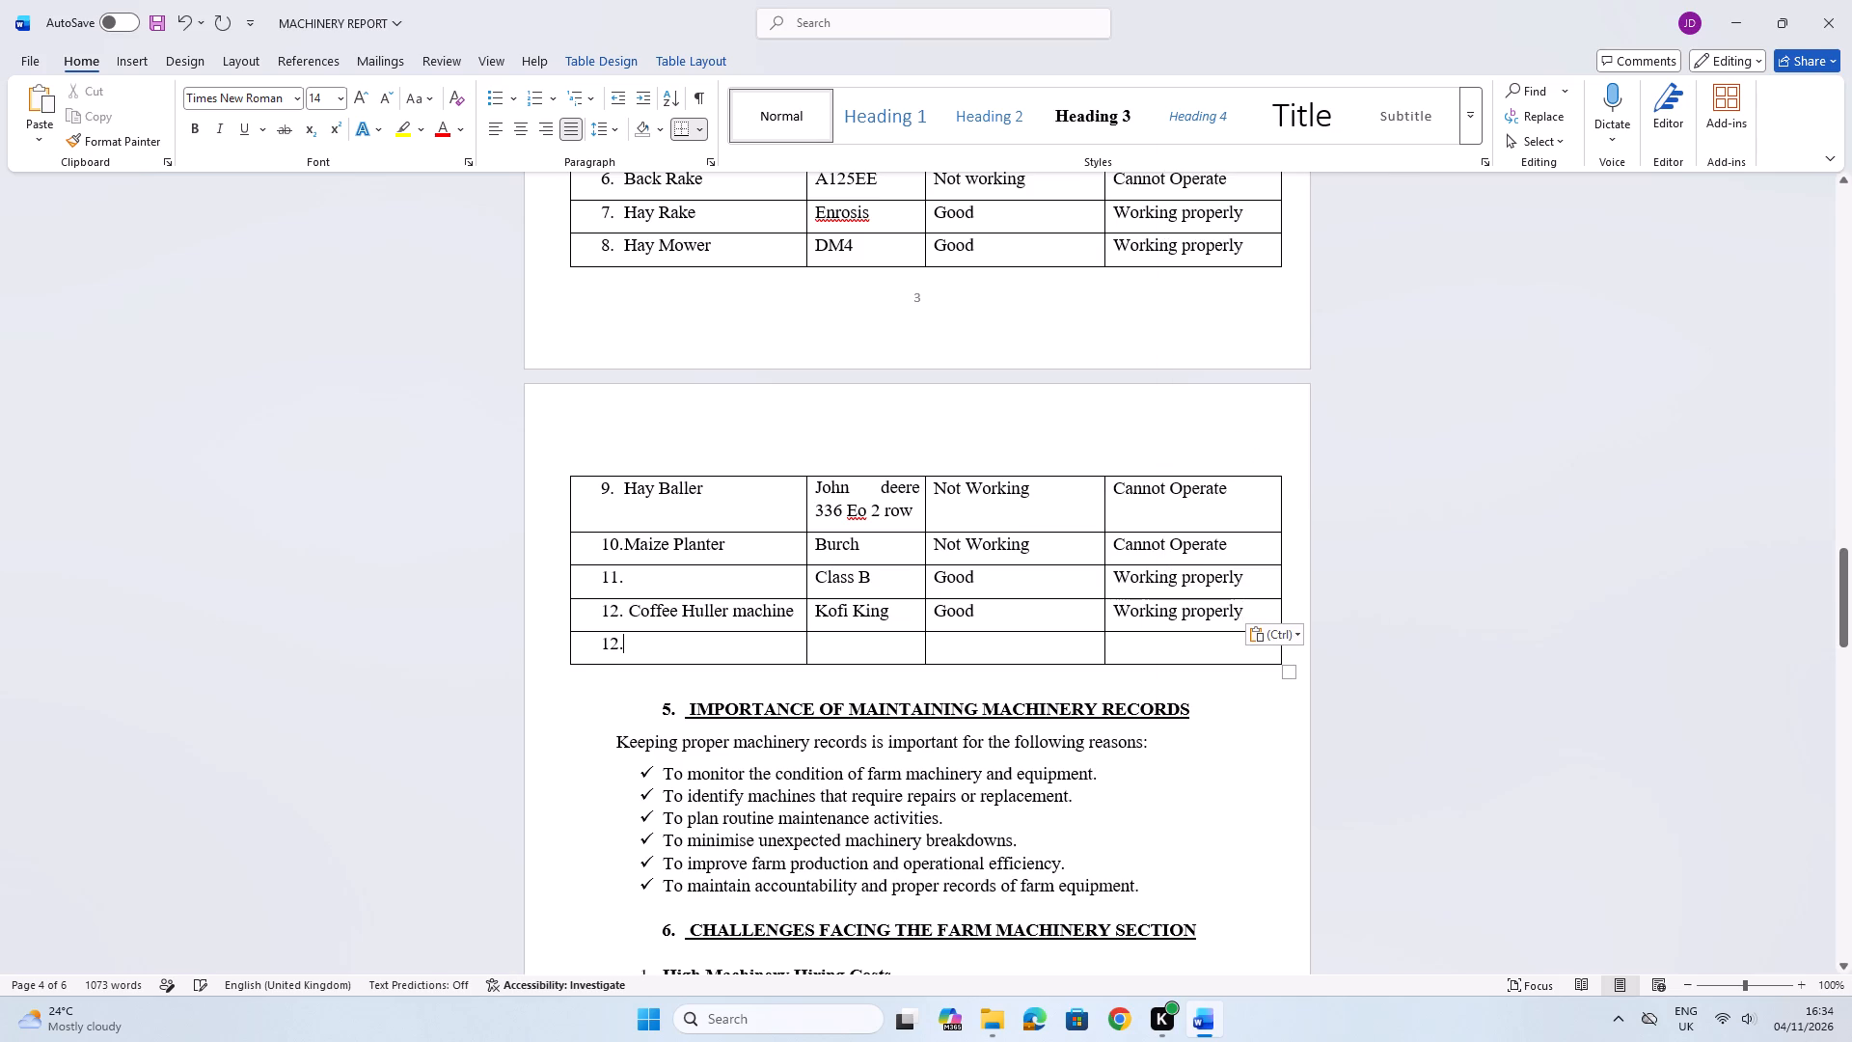
click(617, 649)
key(BackSpace)
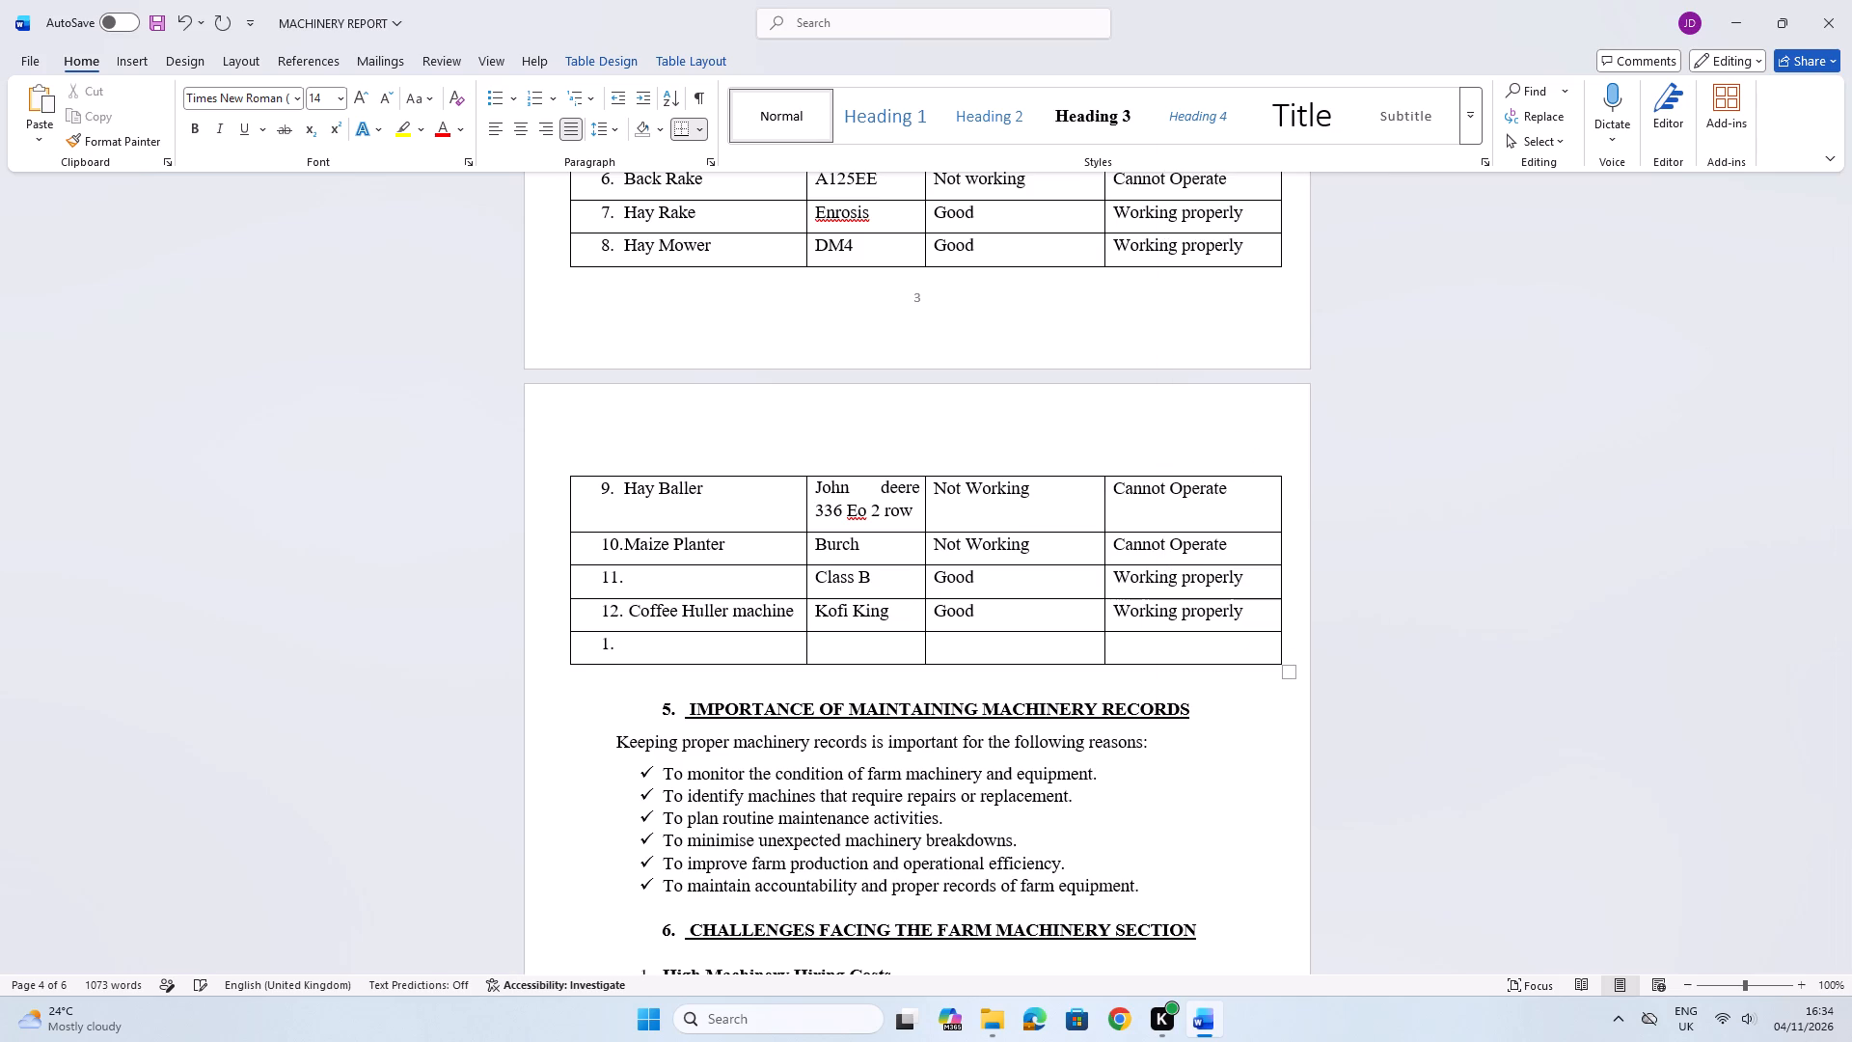
key(3)
click(642, 643)
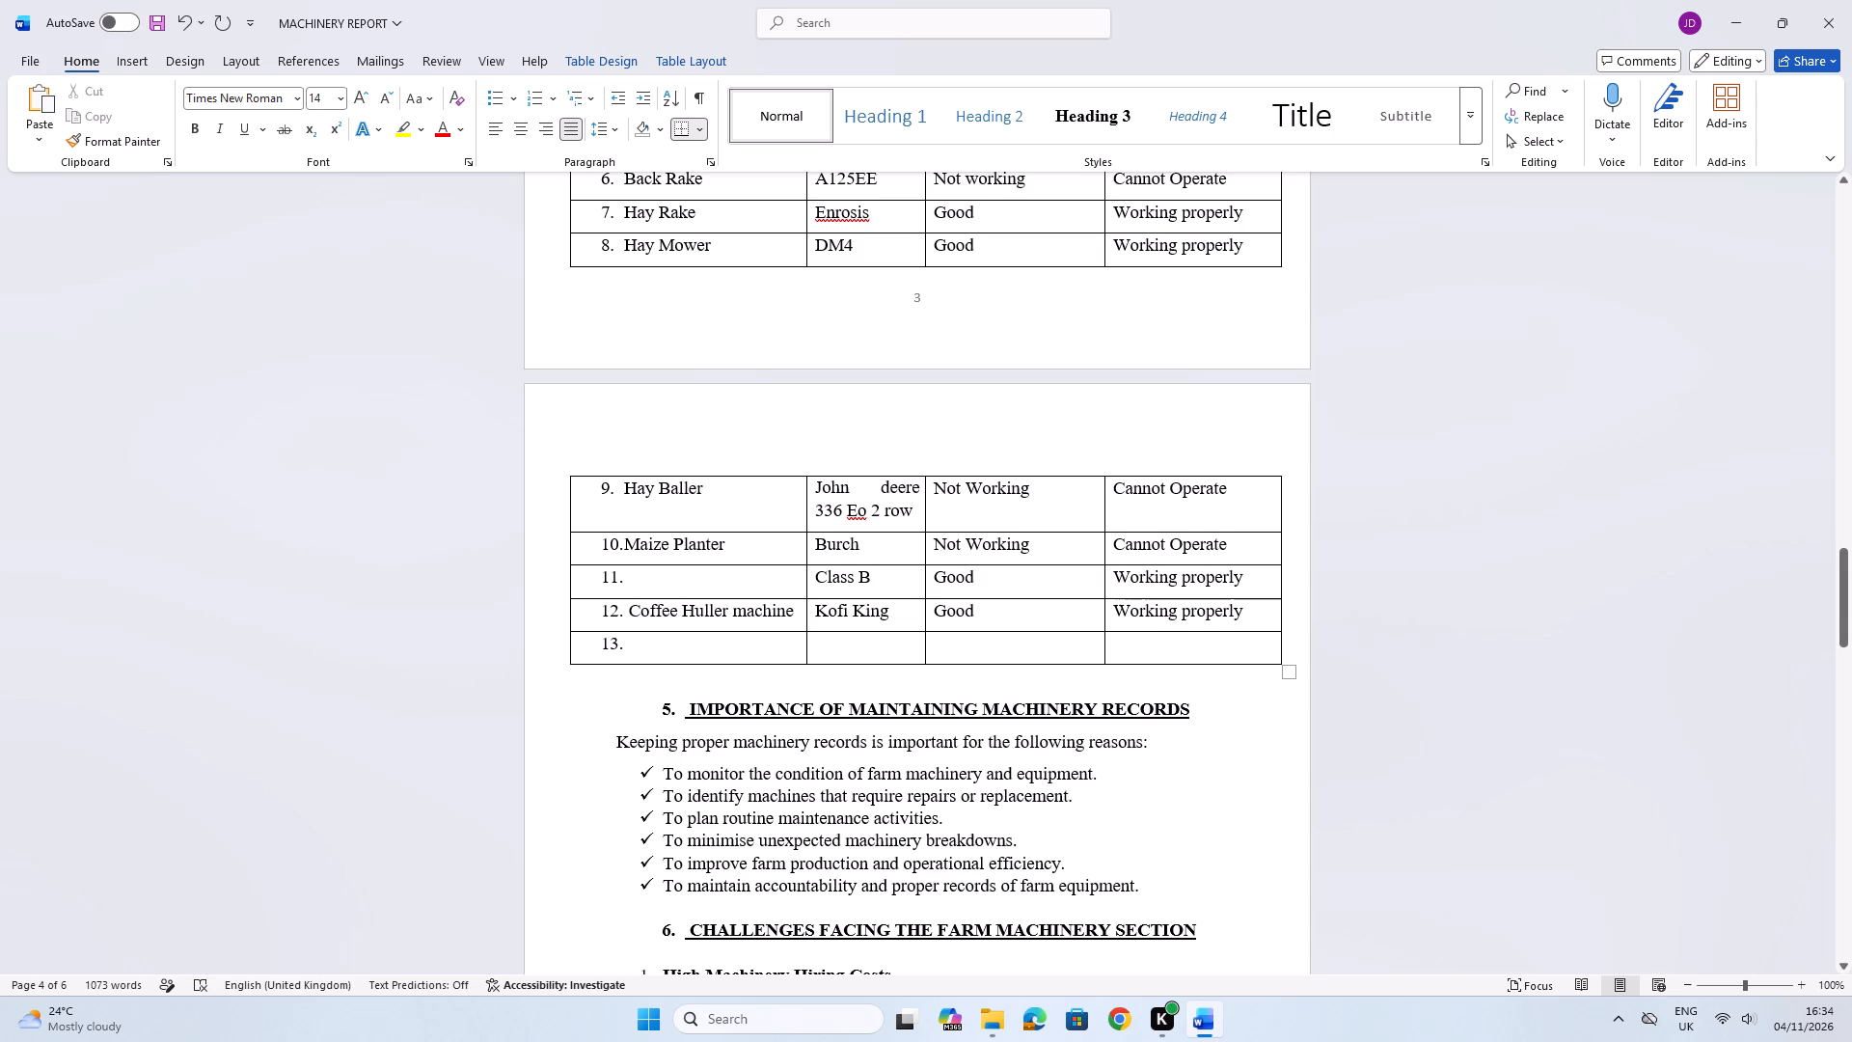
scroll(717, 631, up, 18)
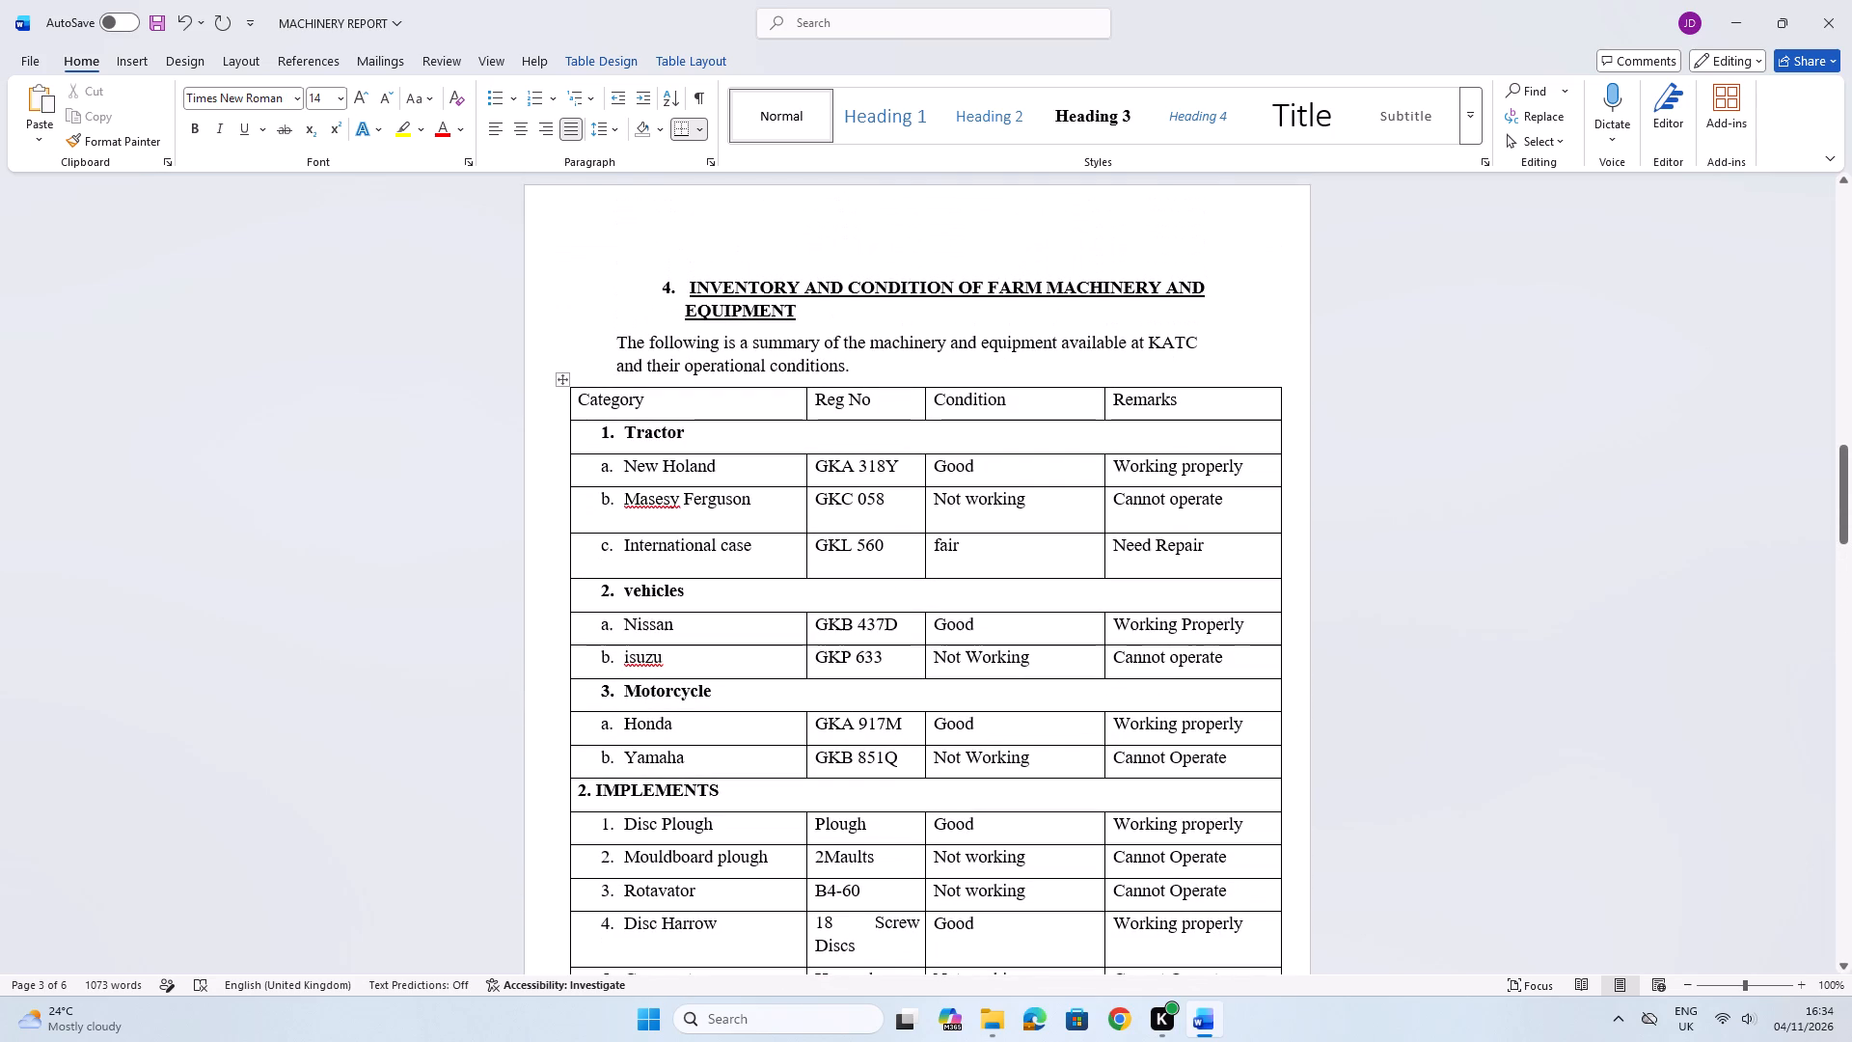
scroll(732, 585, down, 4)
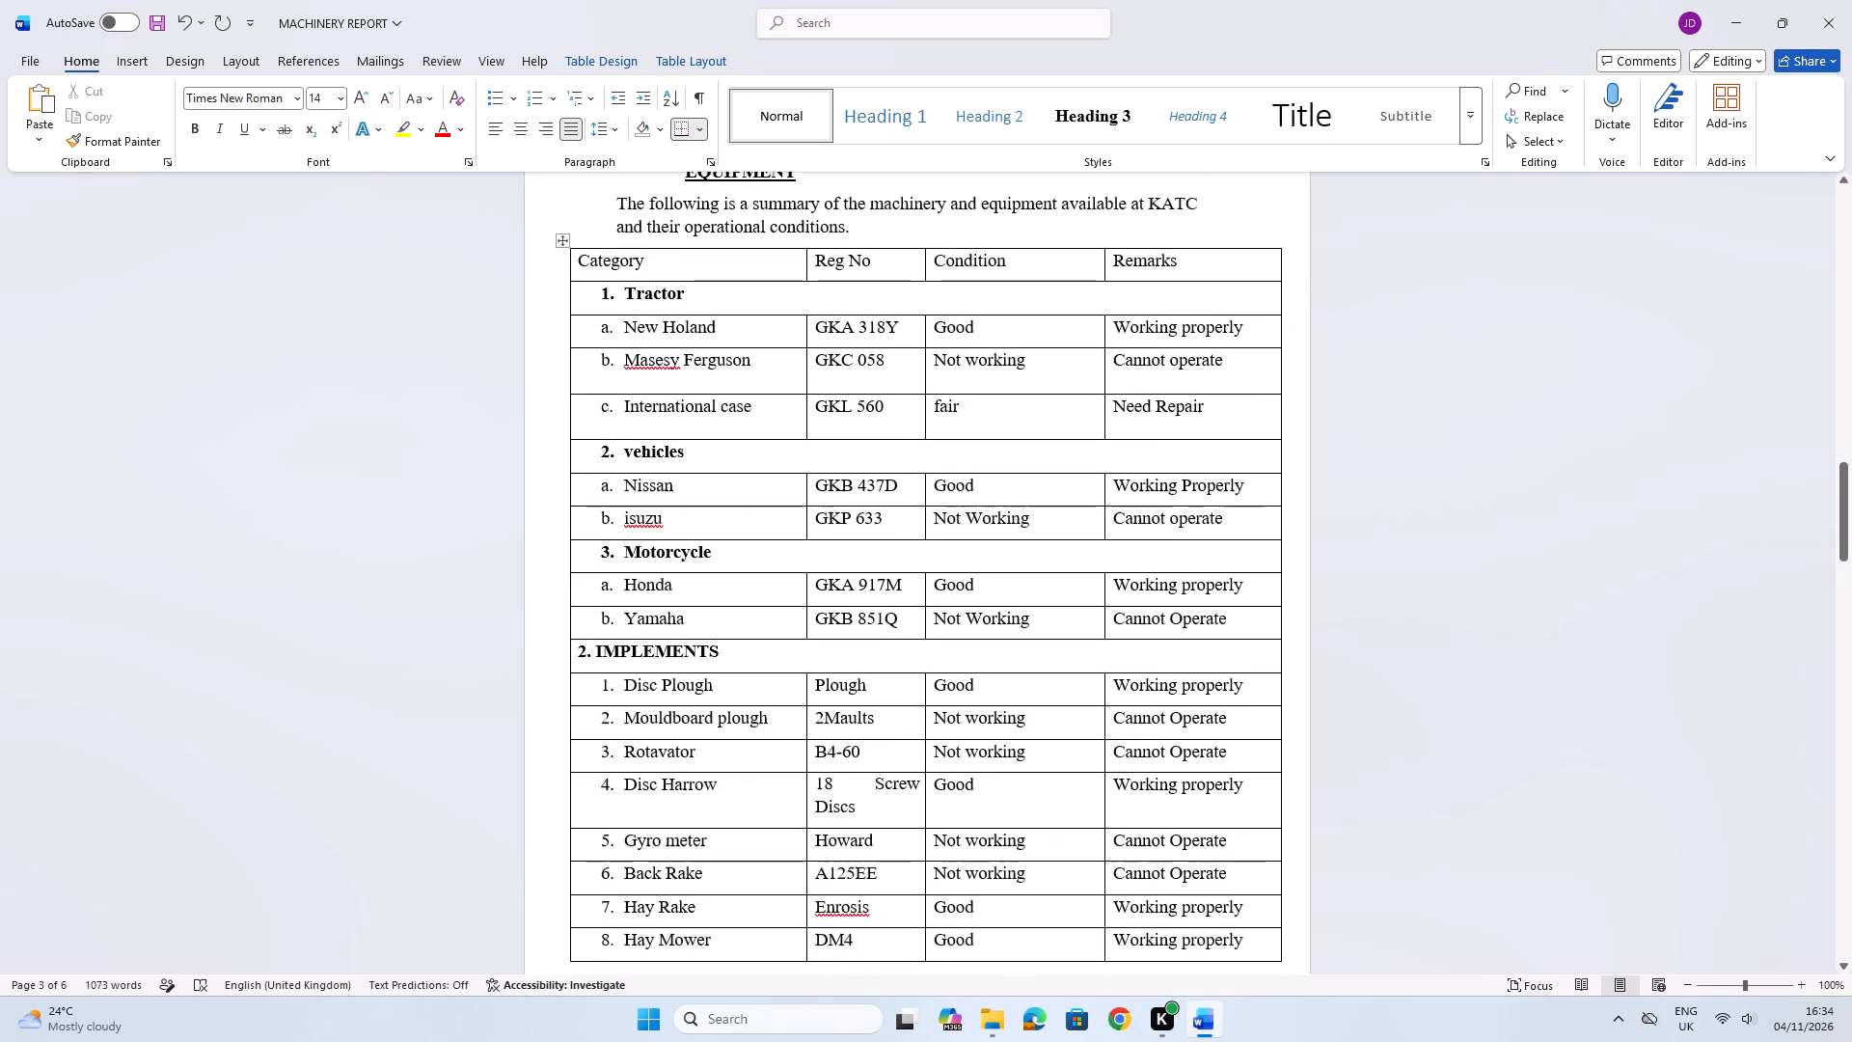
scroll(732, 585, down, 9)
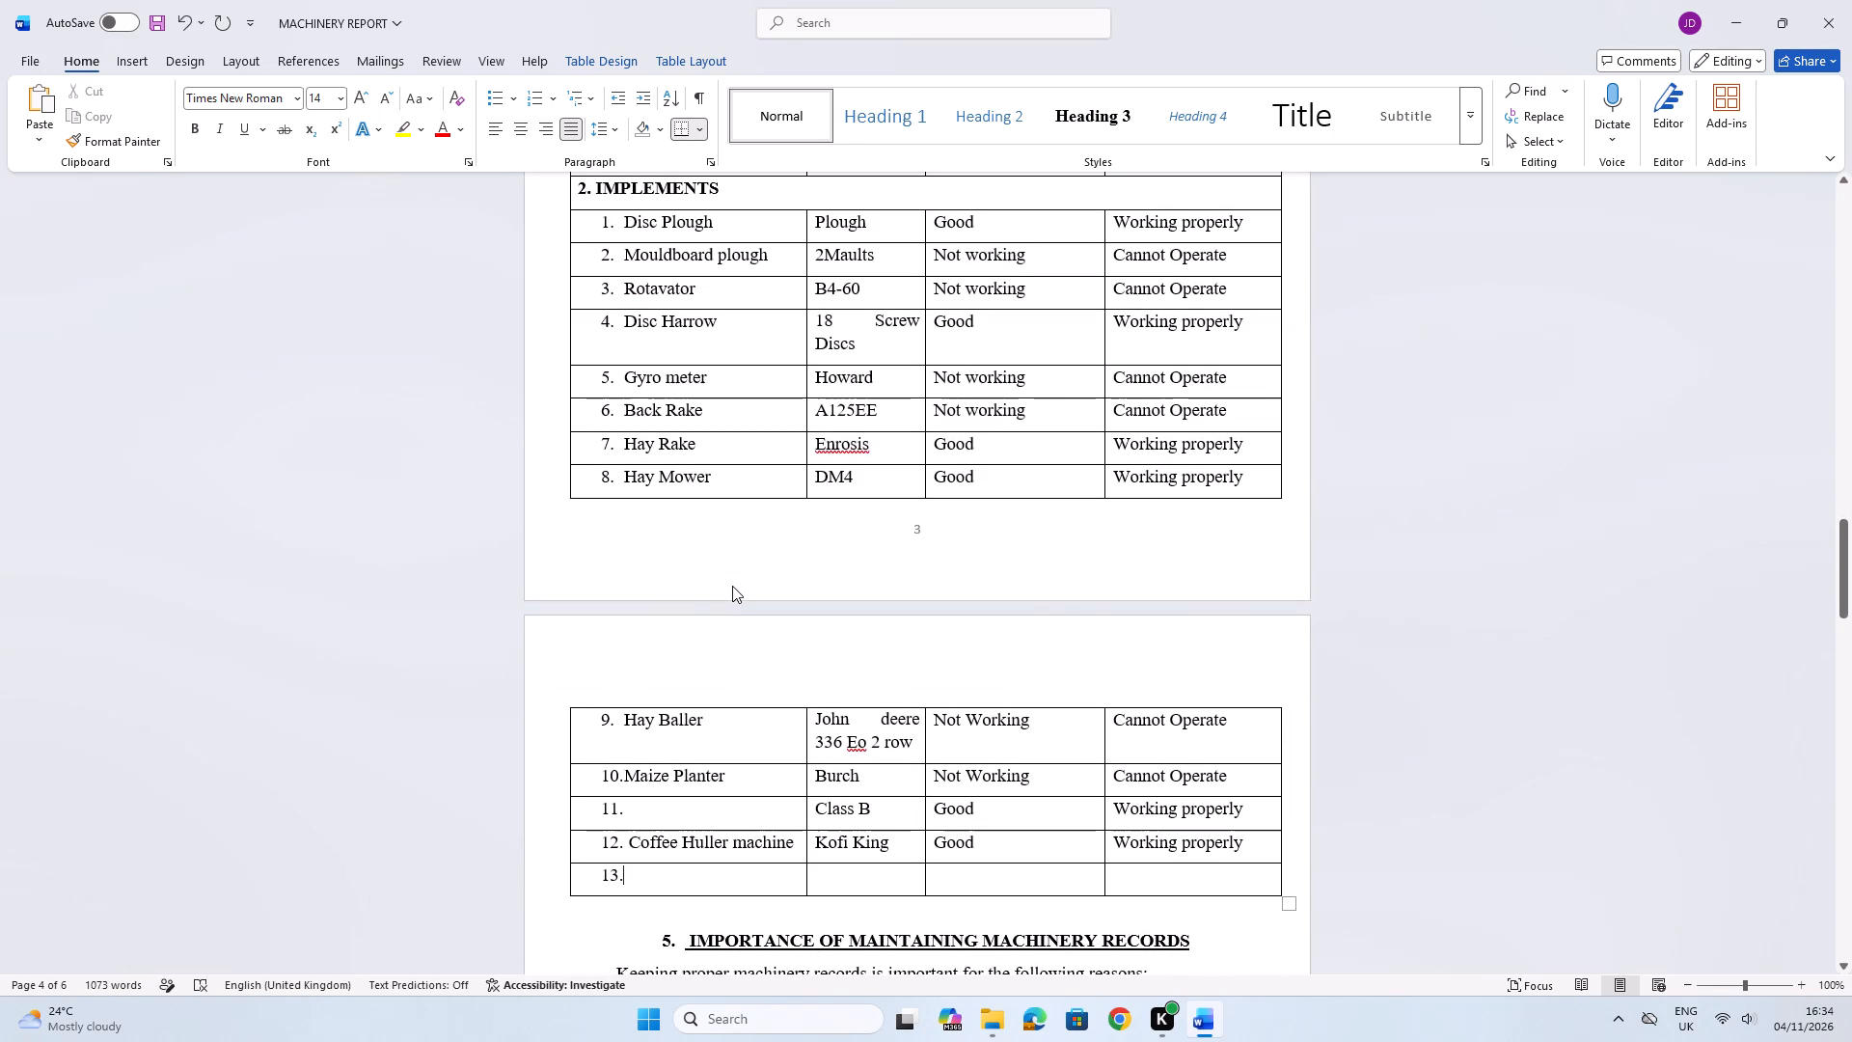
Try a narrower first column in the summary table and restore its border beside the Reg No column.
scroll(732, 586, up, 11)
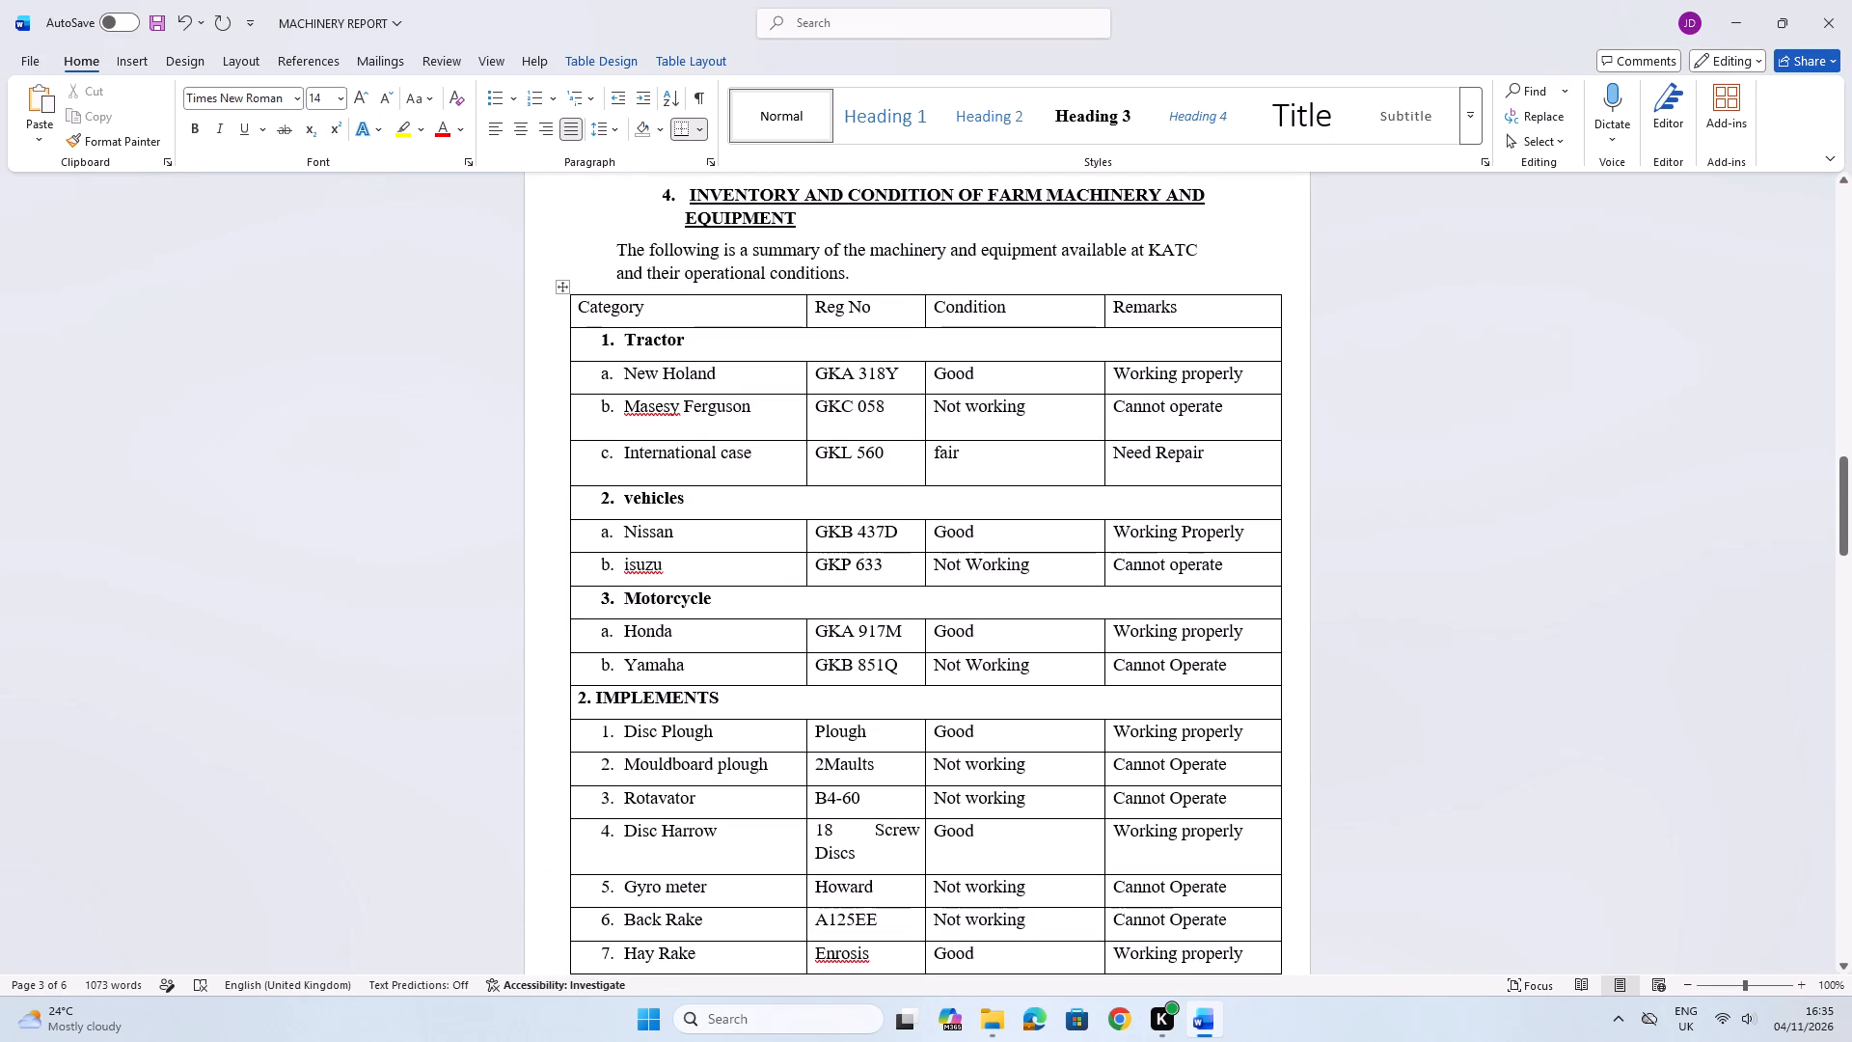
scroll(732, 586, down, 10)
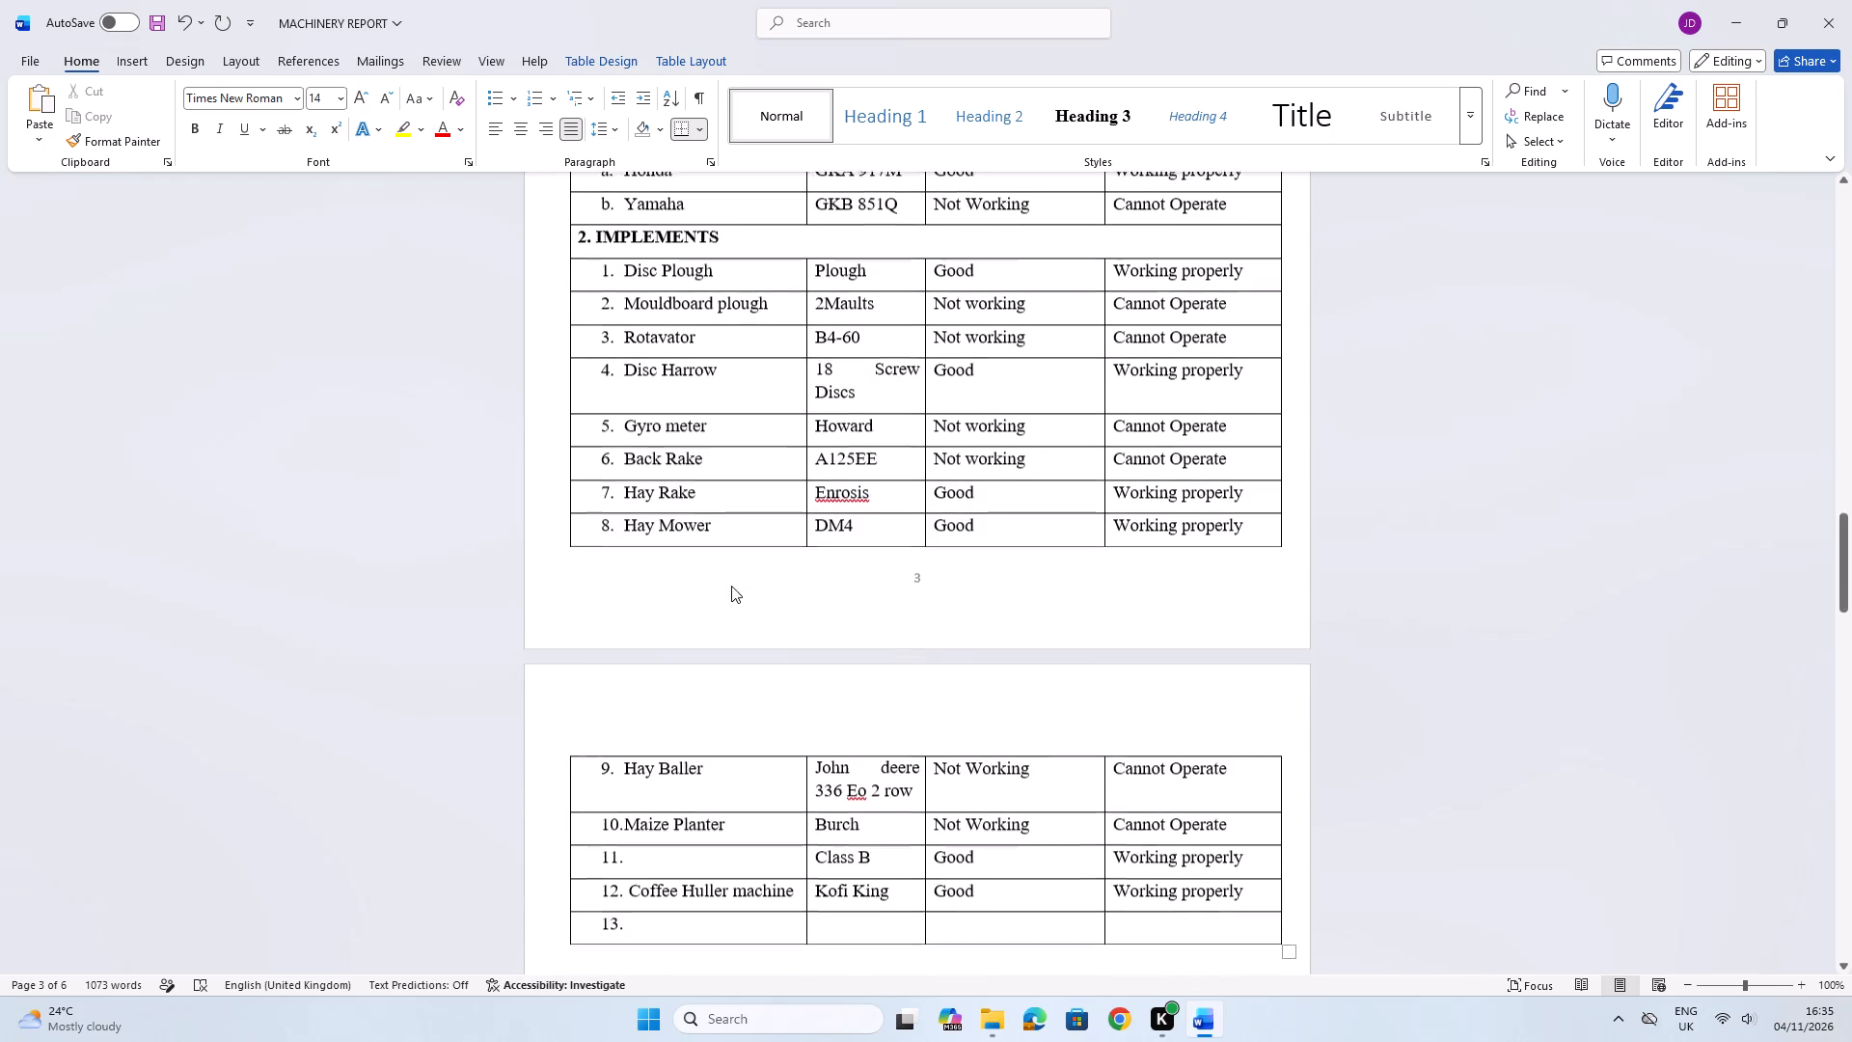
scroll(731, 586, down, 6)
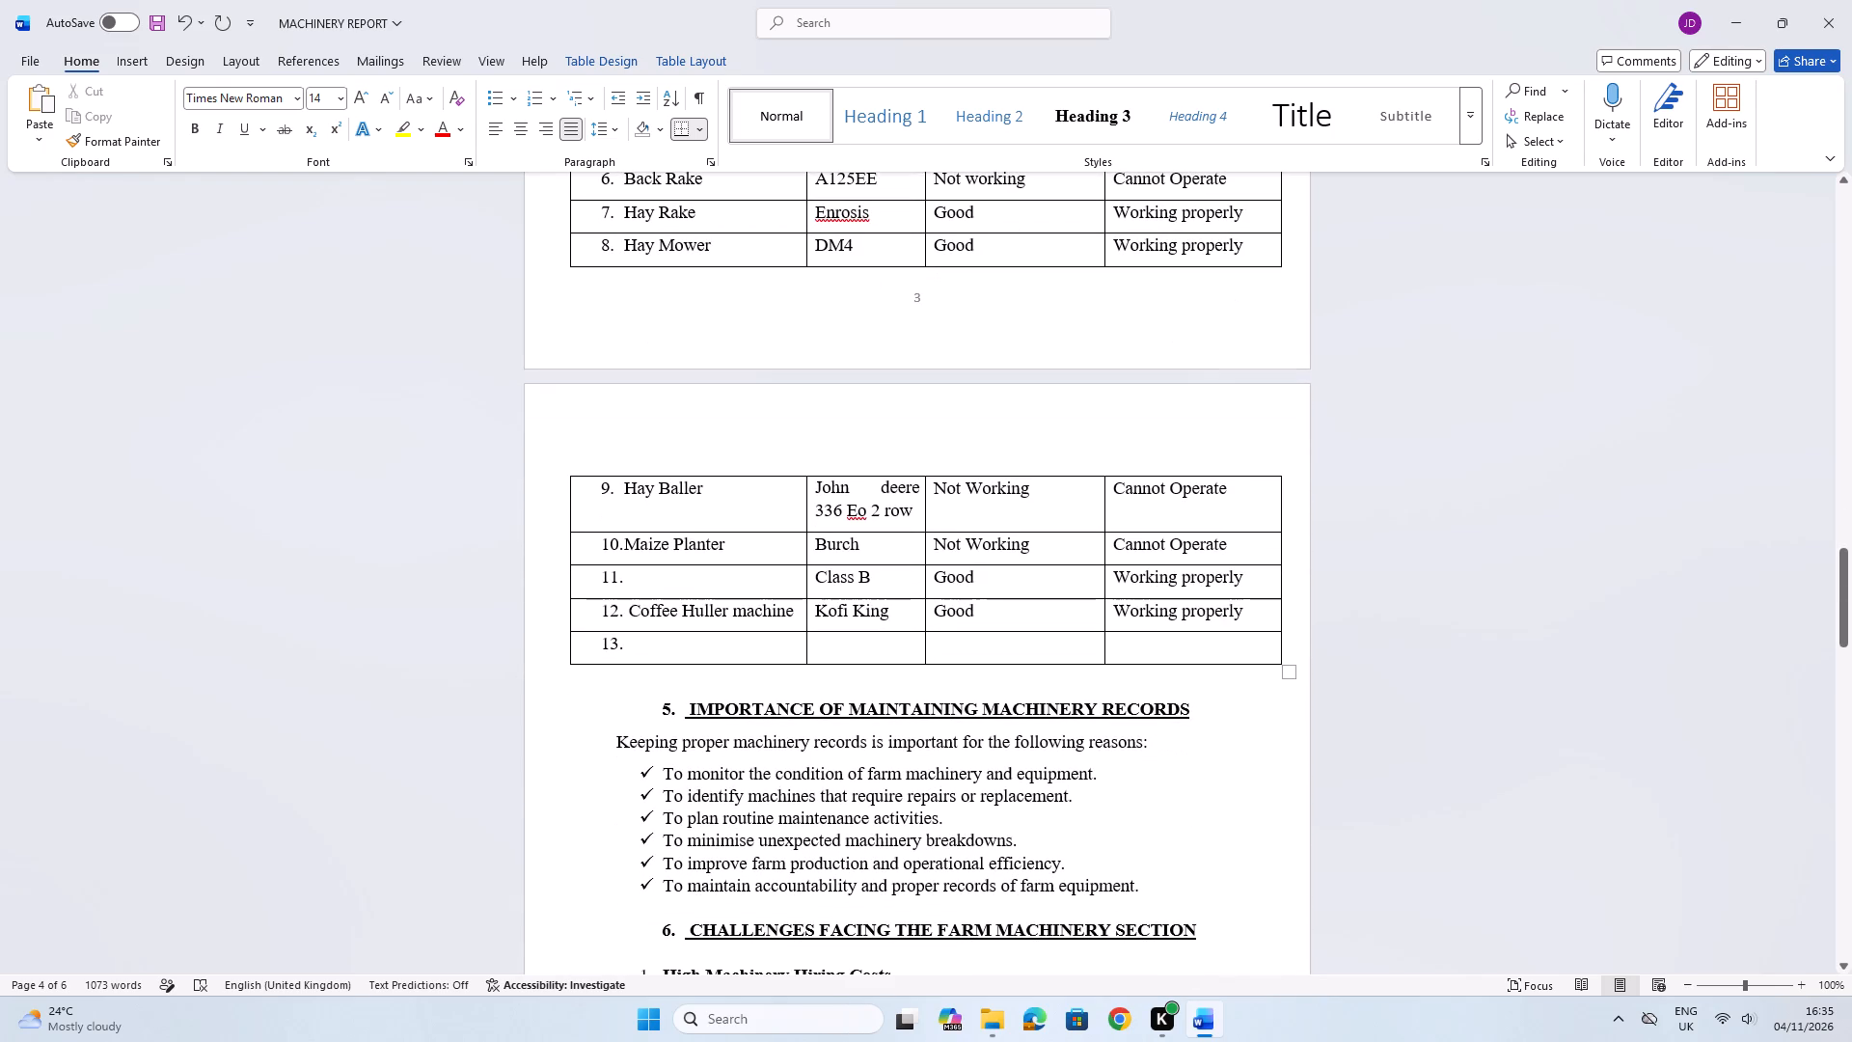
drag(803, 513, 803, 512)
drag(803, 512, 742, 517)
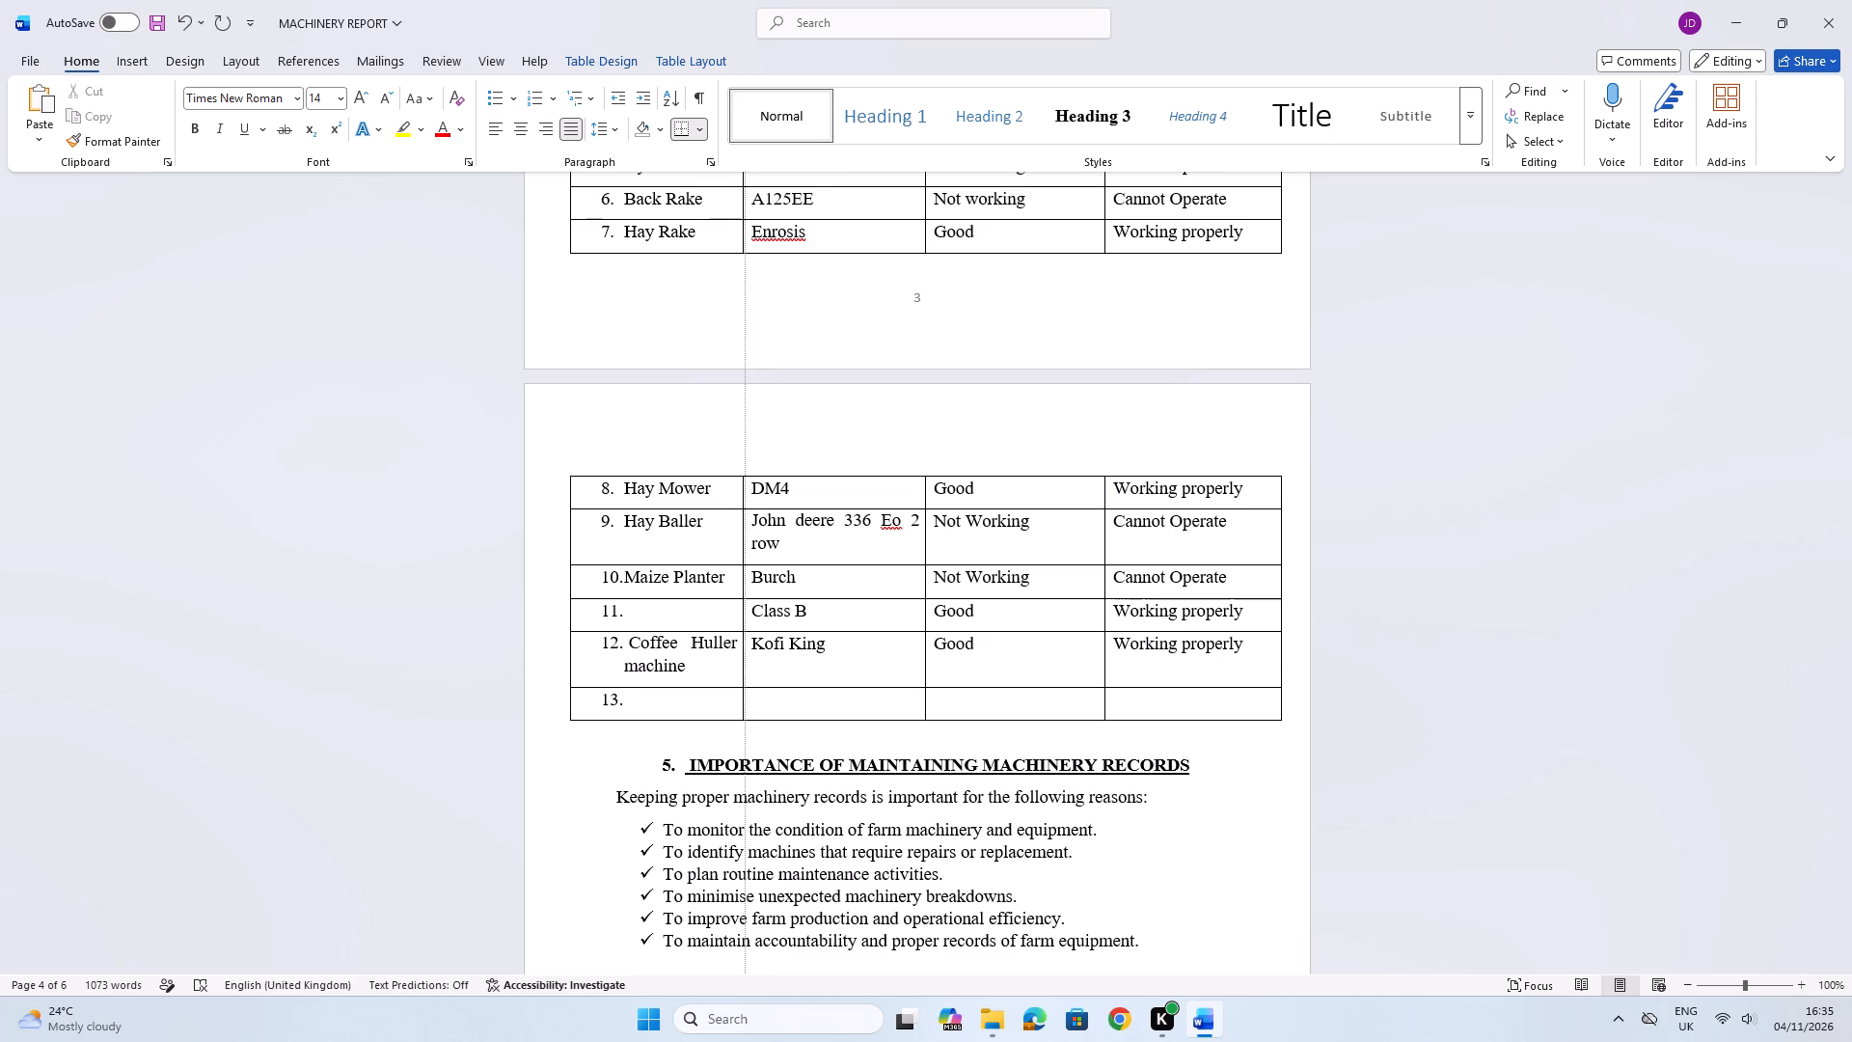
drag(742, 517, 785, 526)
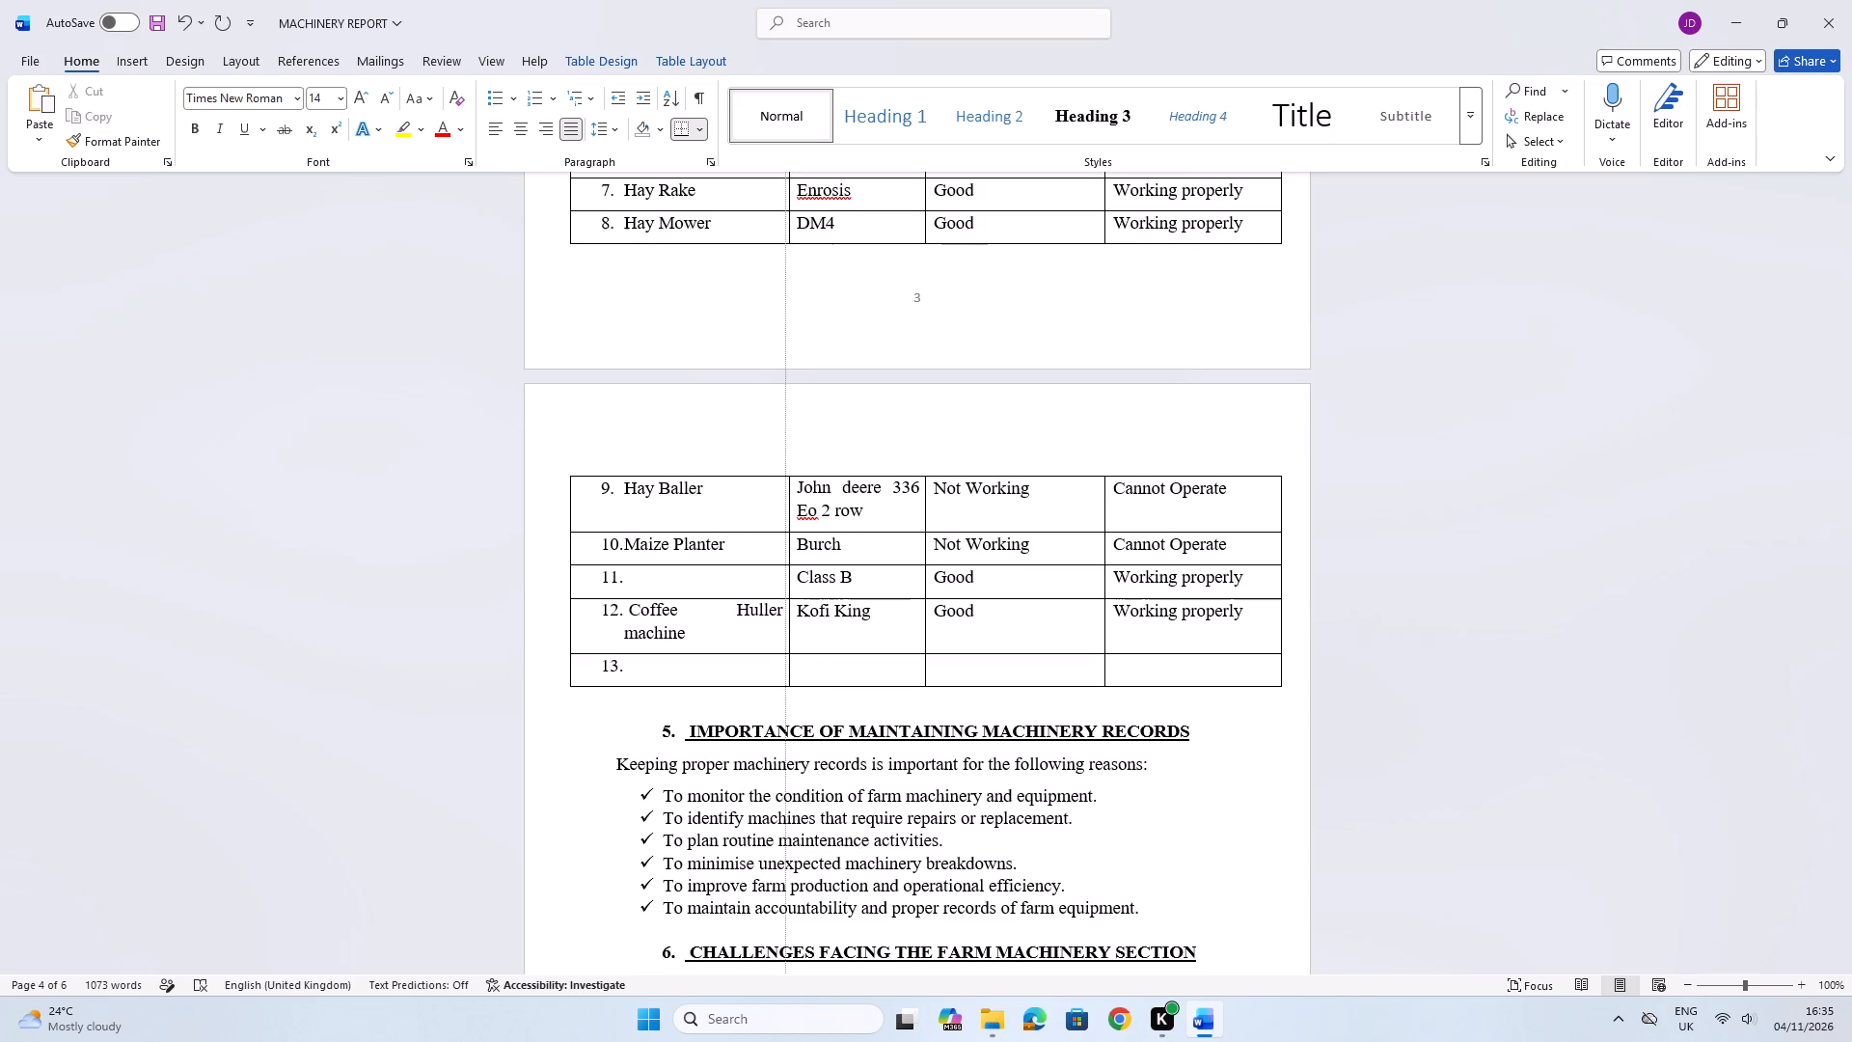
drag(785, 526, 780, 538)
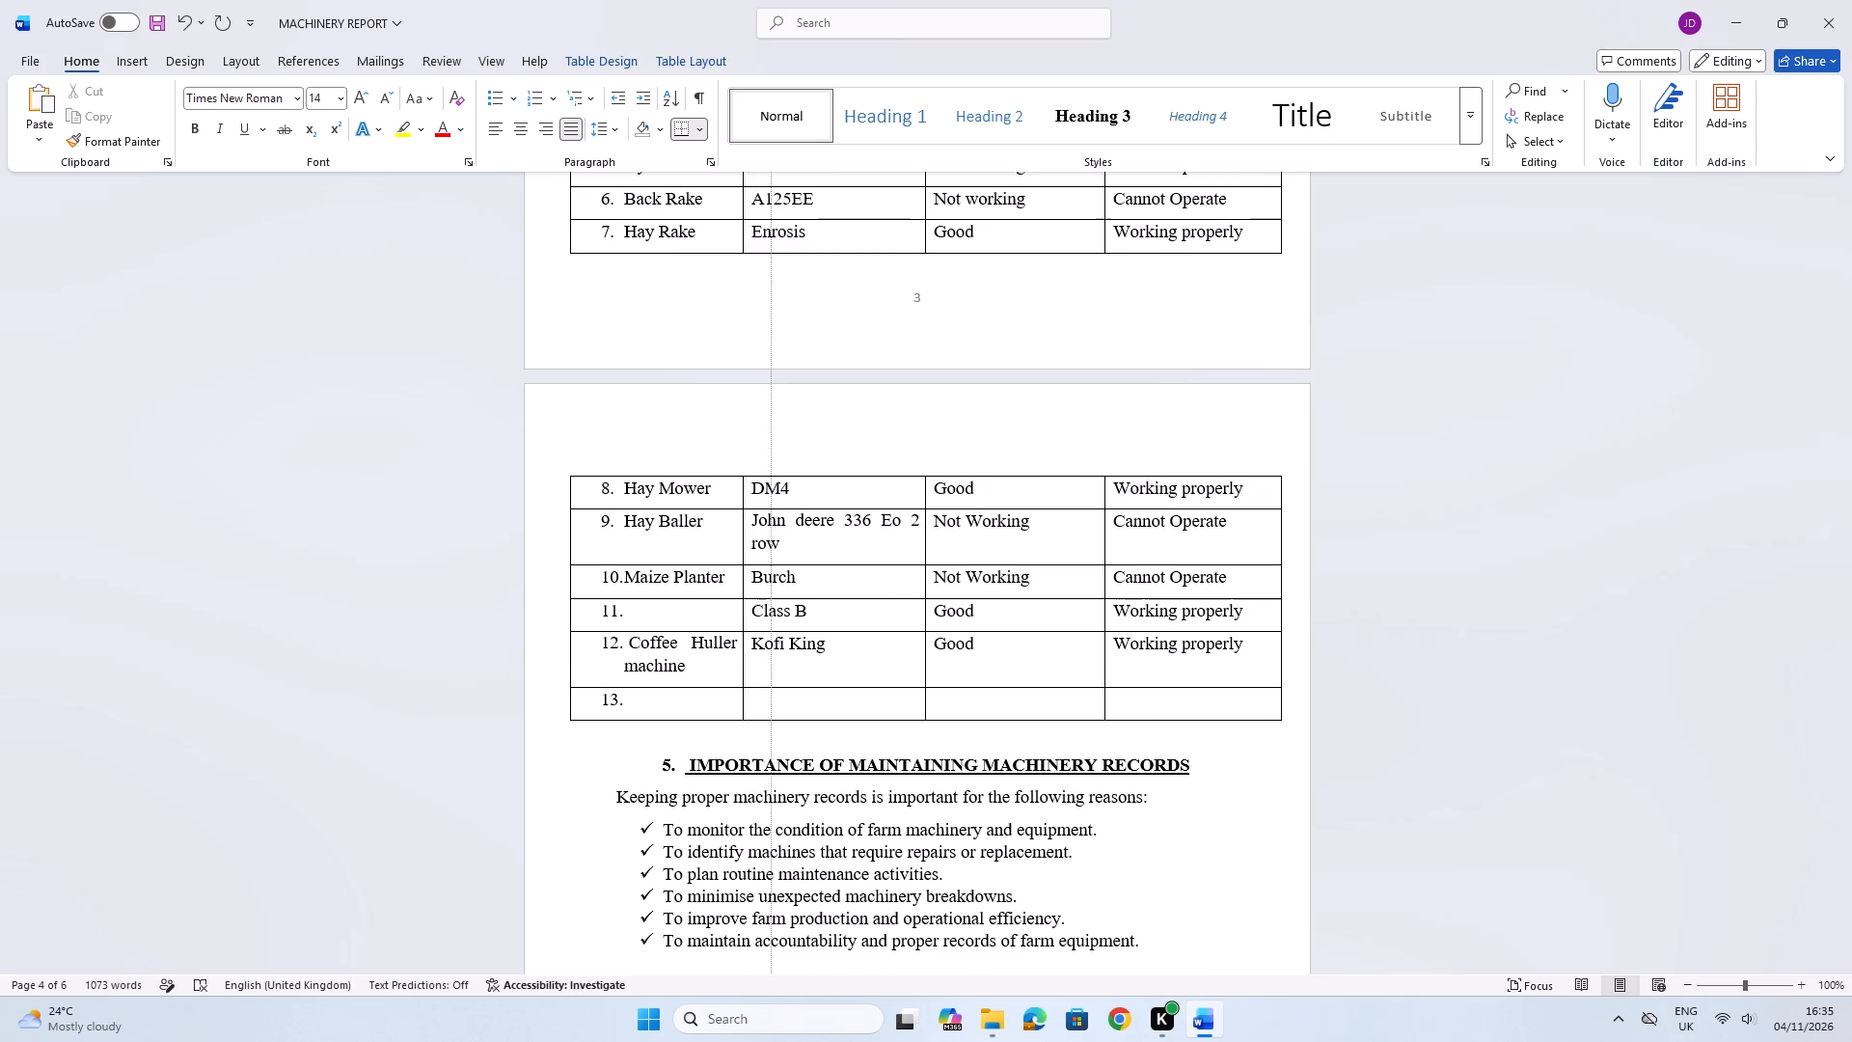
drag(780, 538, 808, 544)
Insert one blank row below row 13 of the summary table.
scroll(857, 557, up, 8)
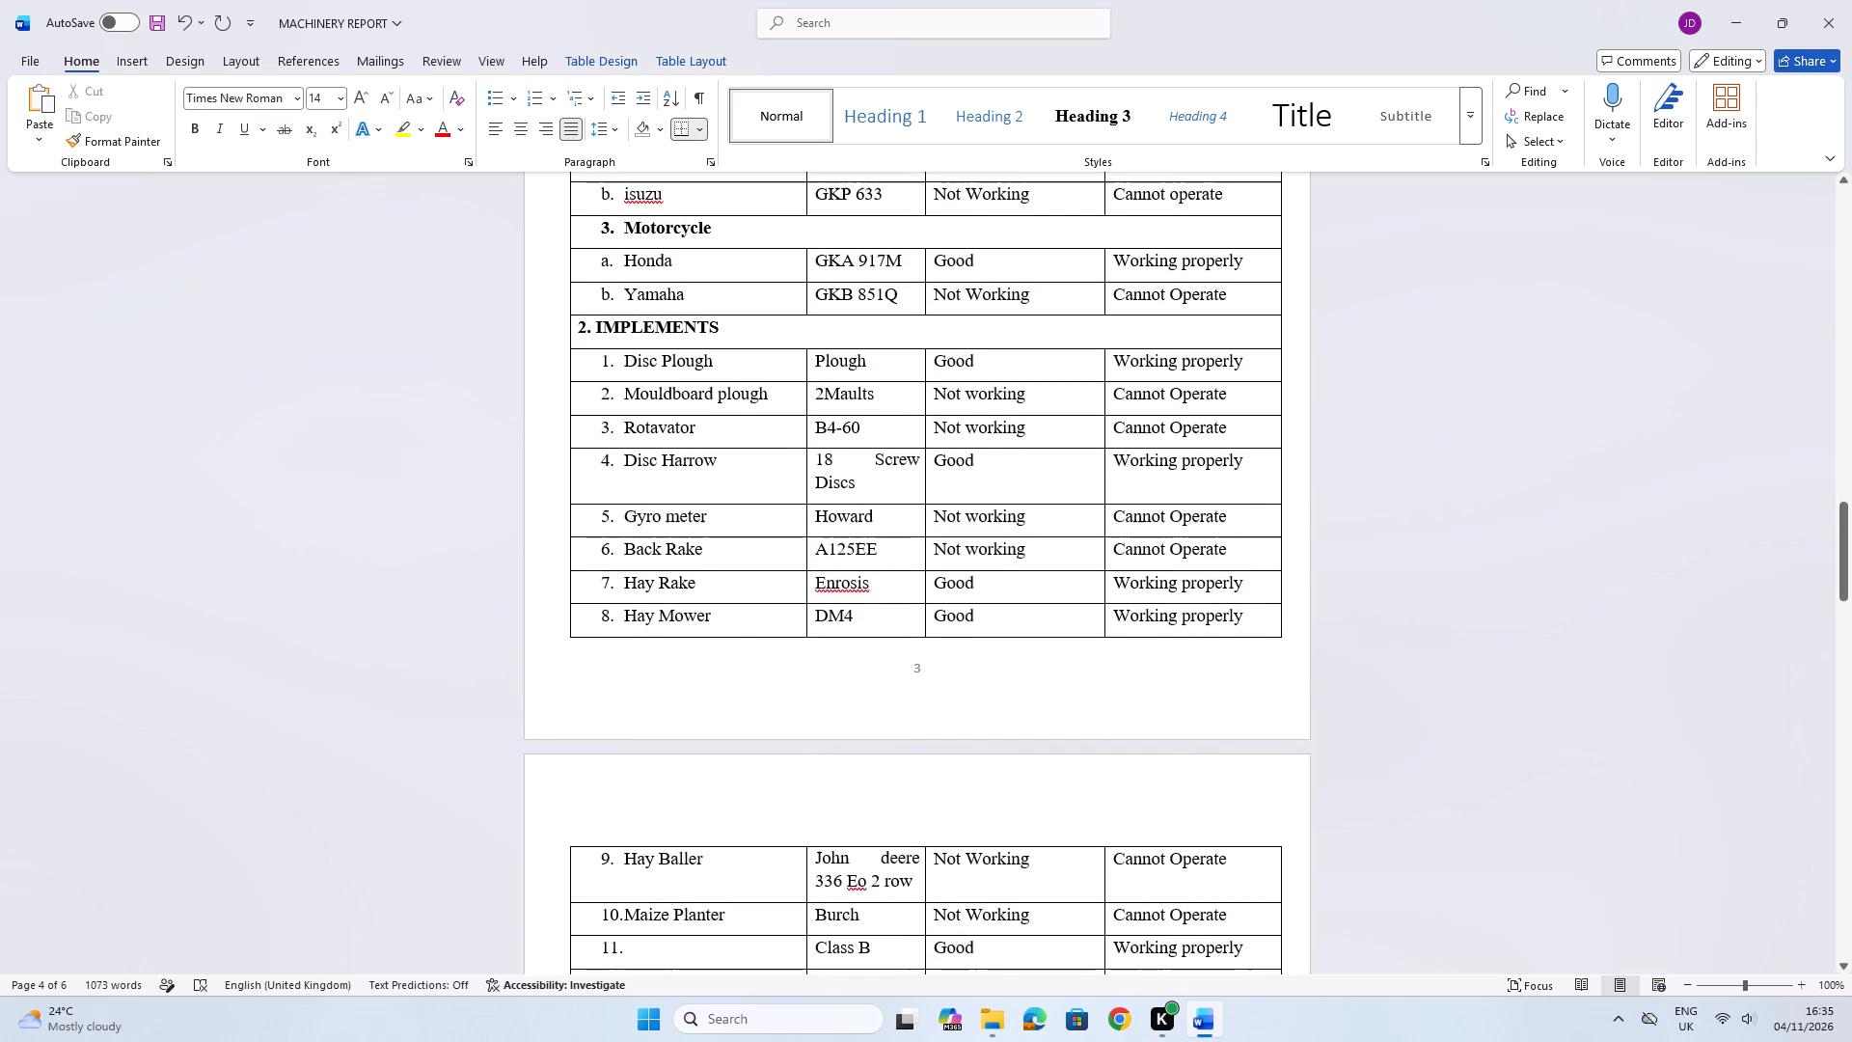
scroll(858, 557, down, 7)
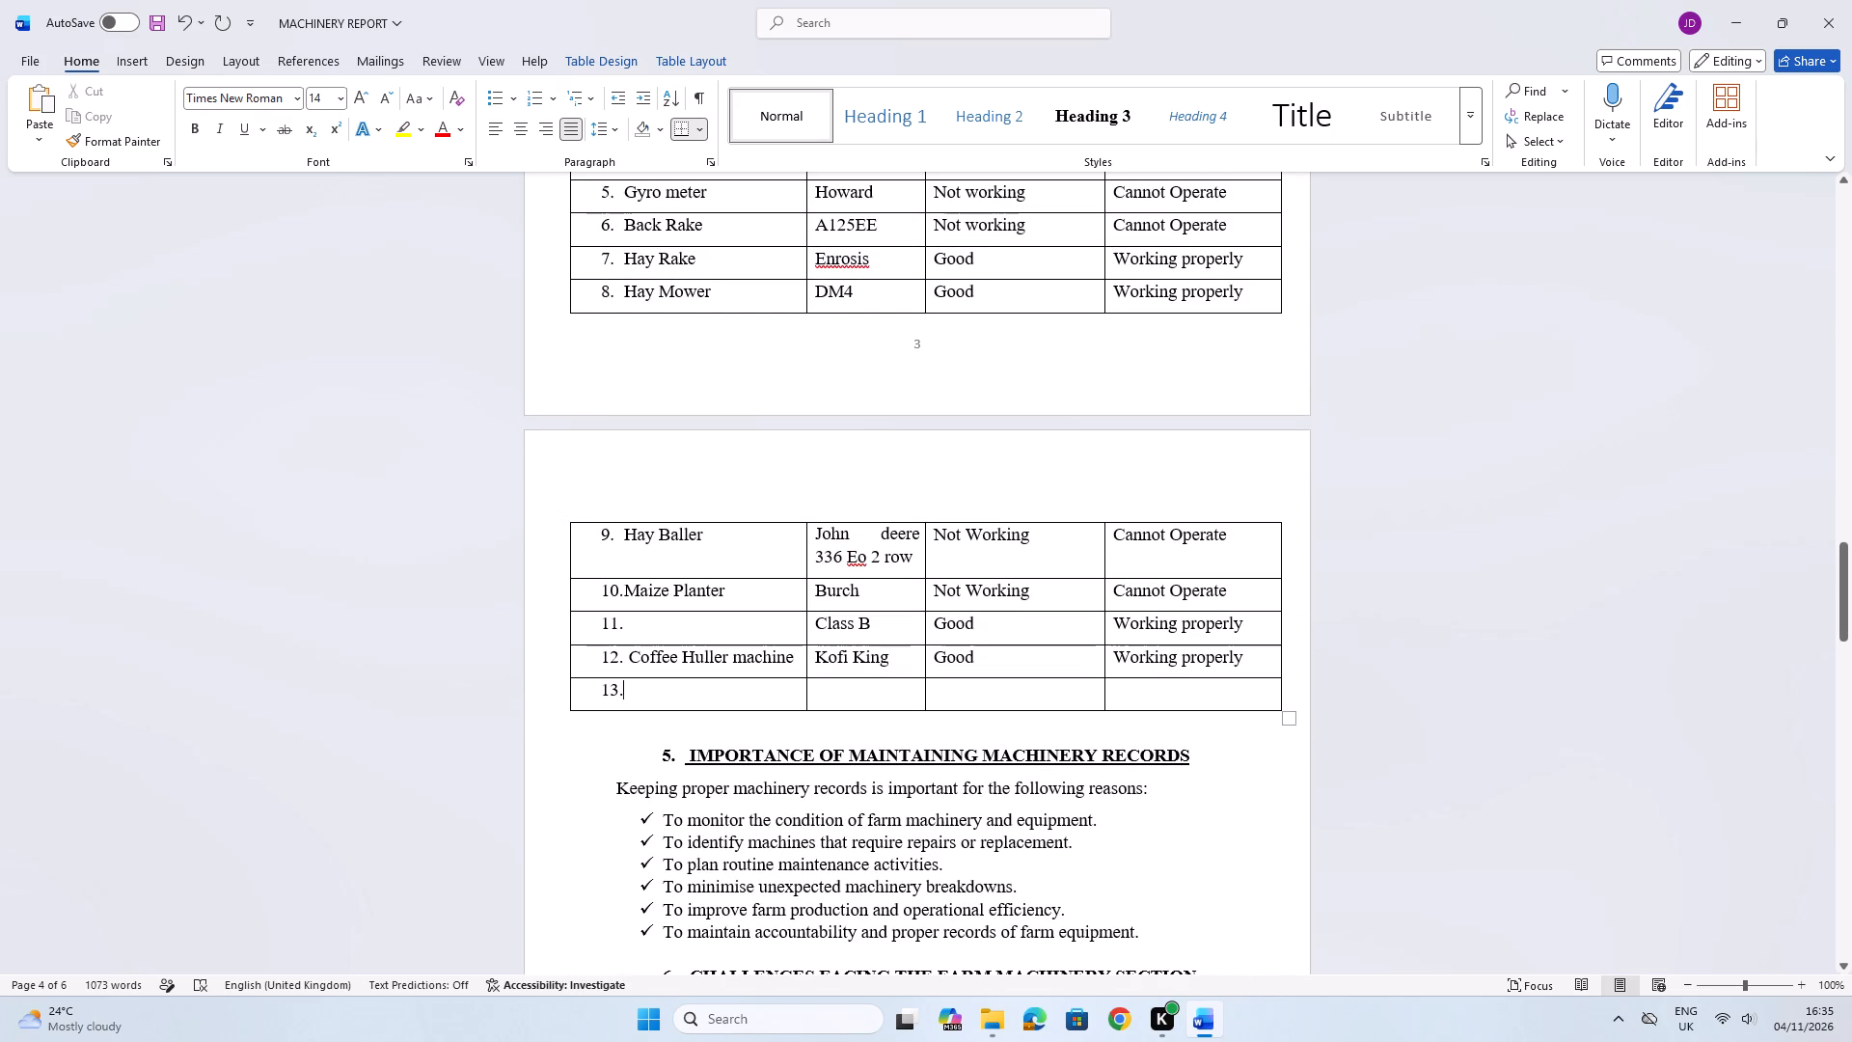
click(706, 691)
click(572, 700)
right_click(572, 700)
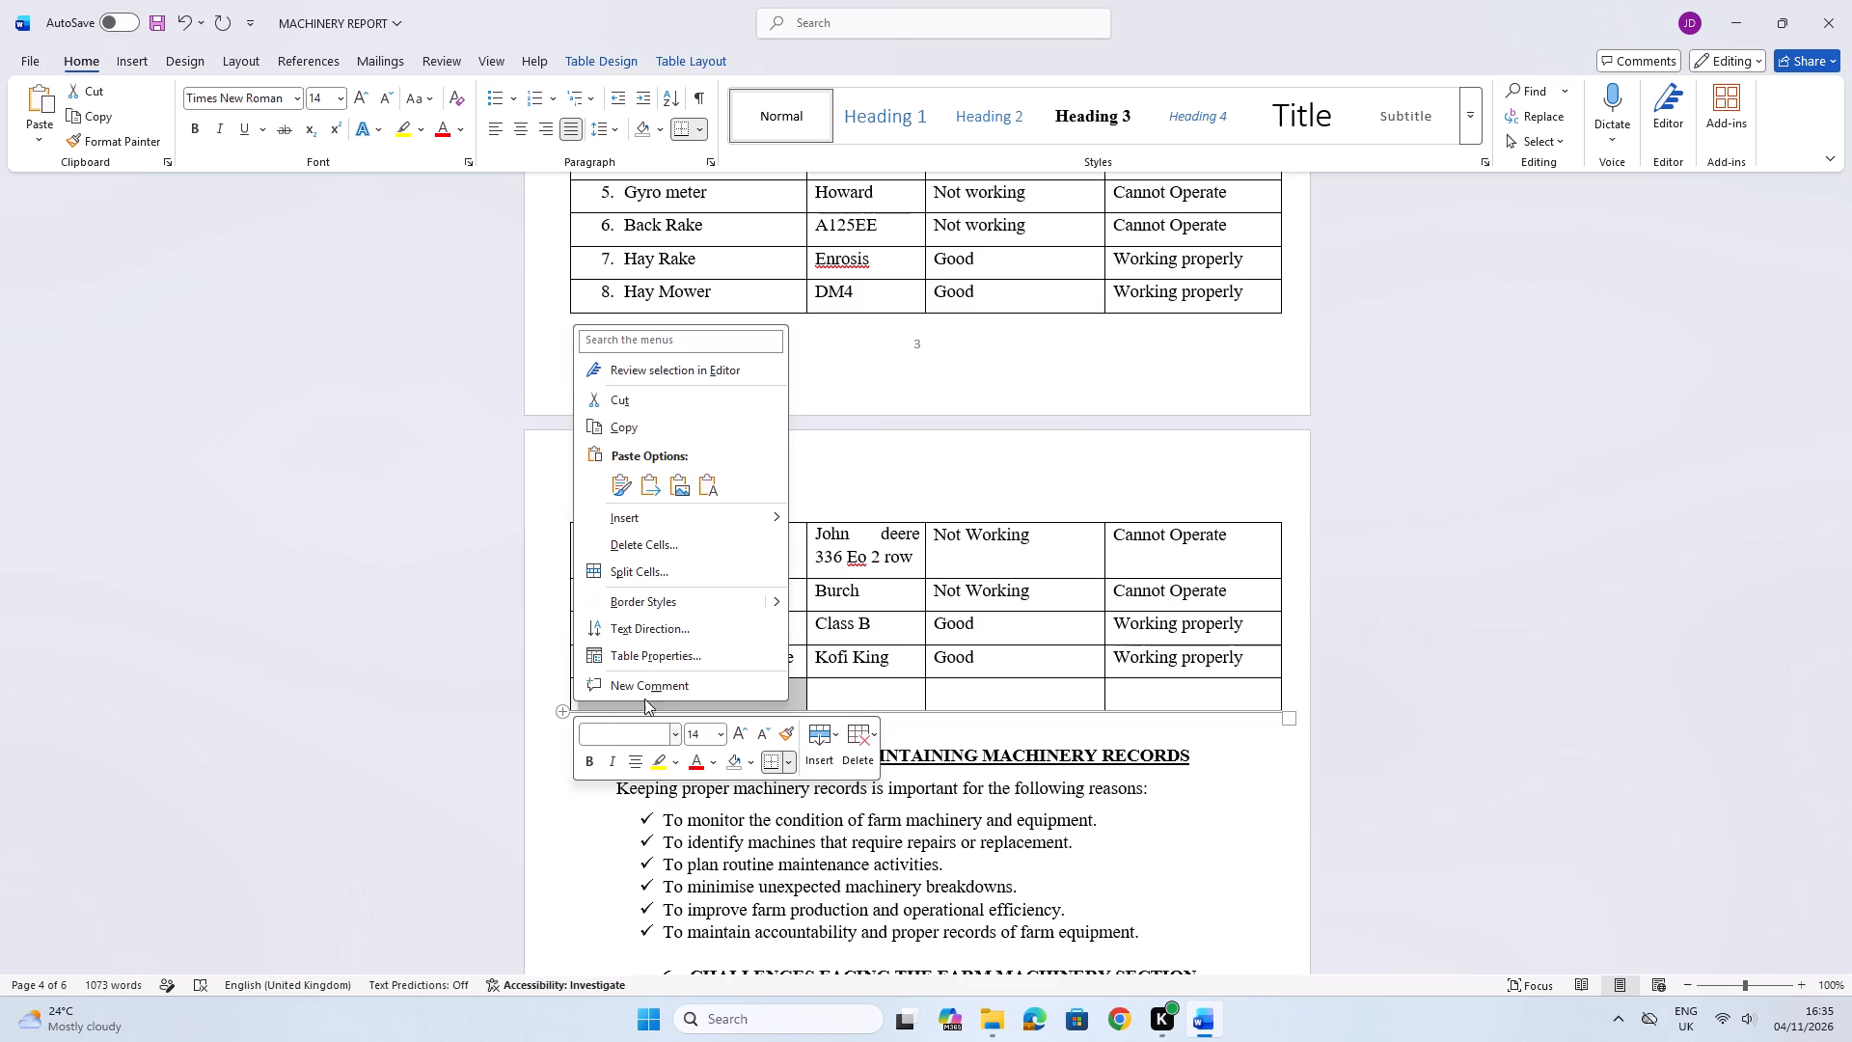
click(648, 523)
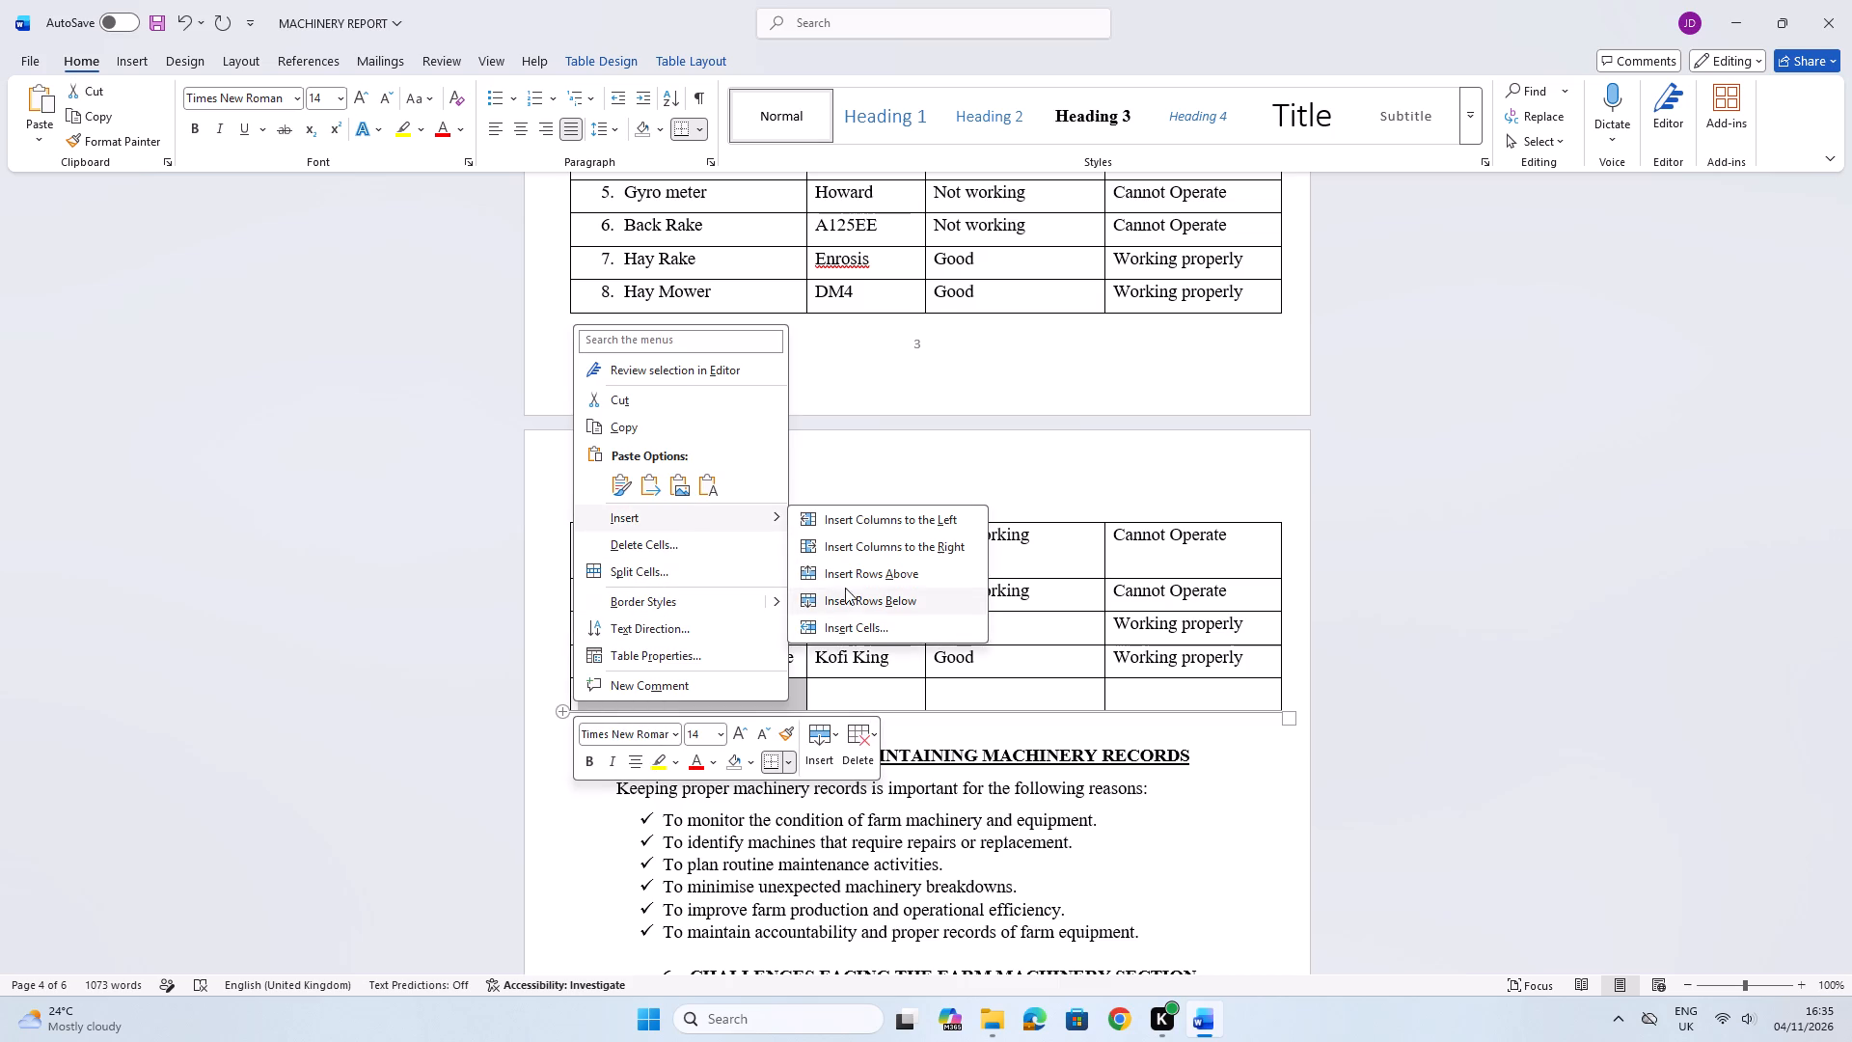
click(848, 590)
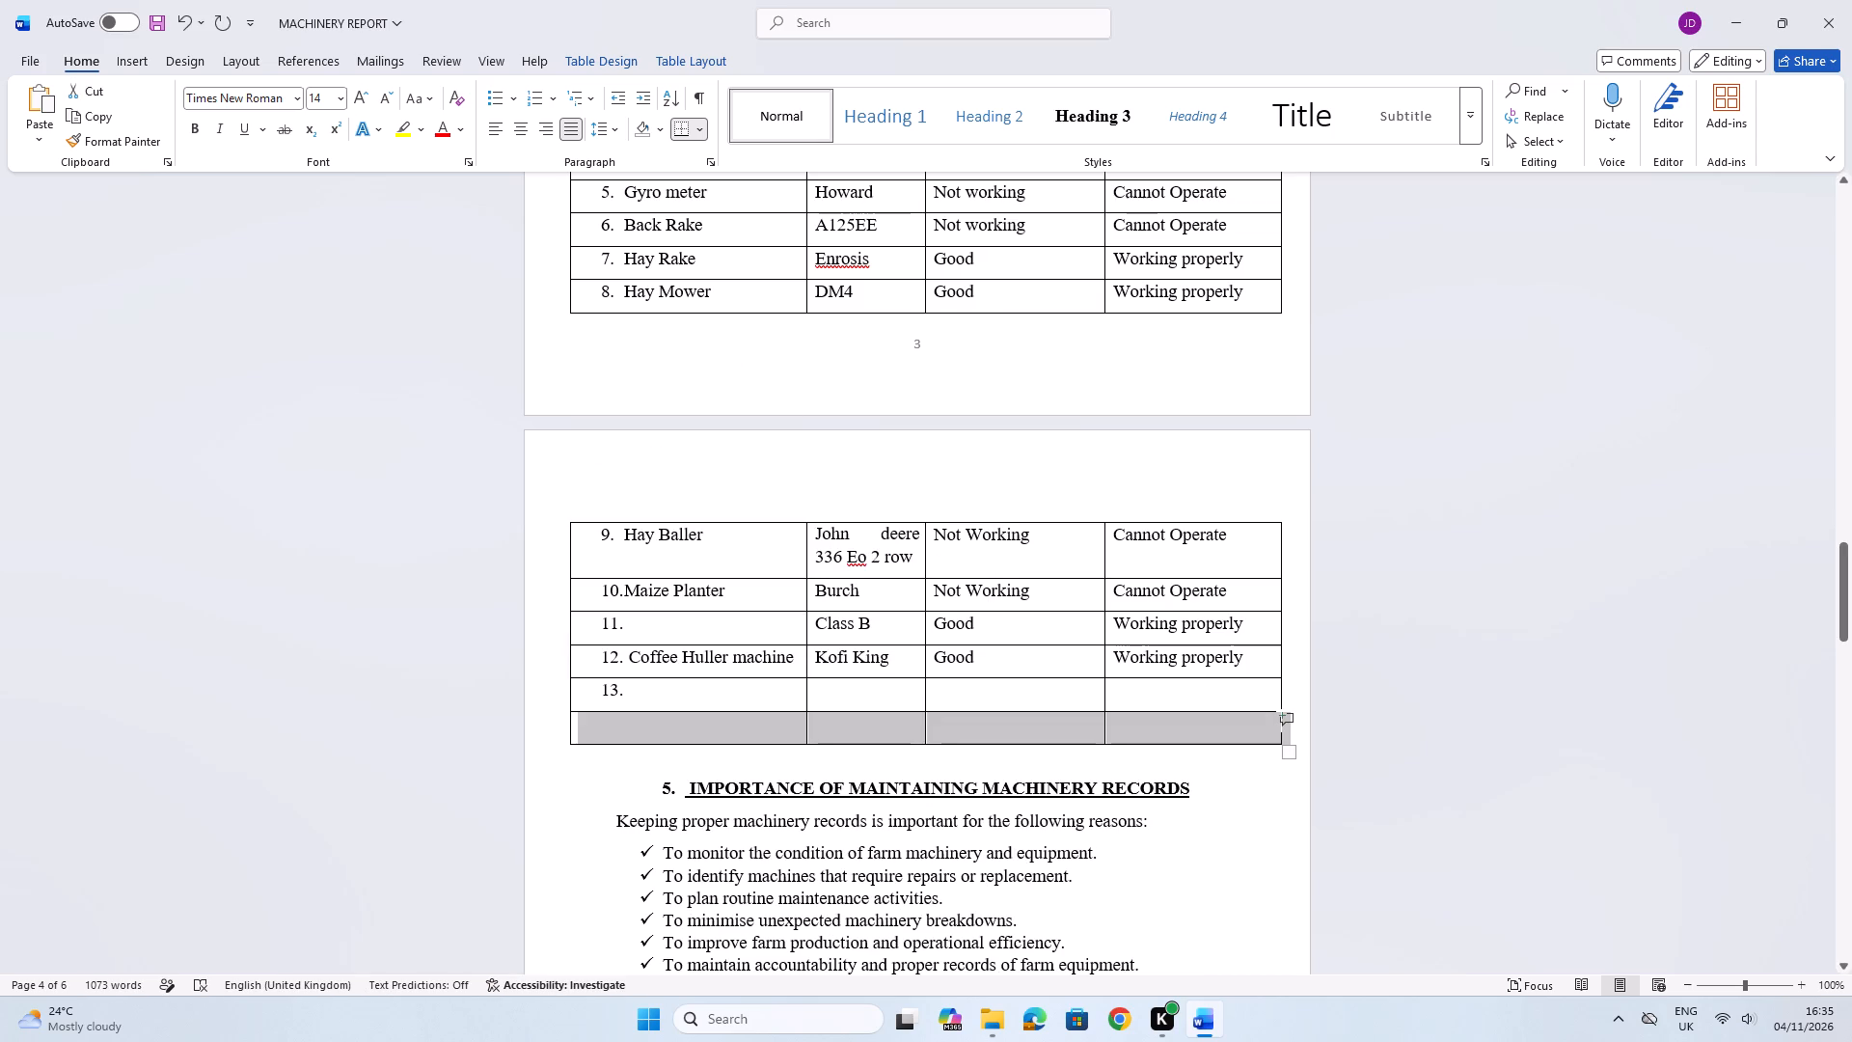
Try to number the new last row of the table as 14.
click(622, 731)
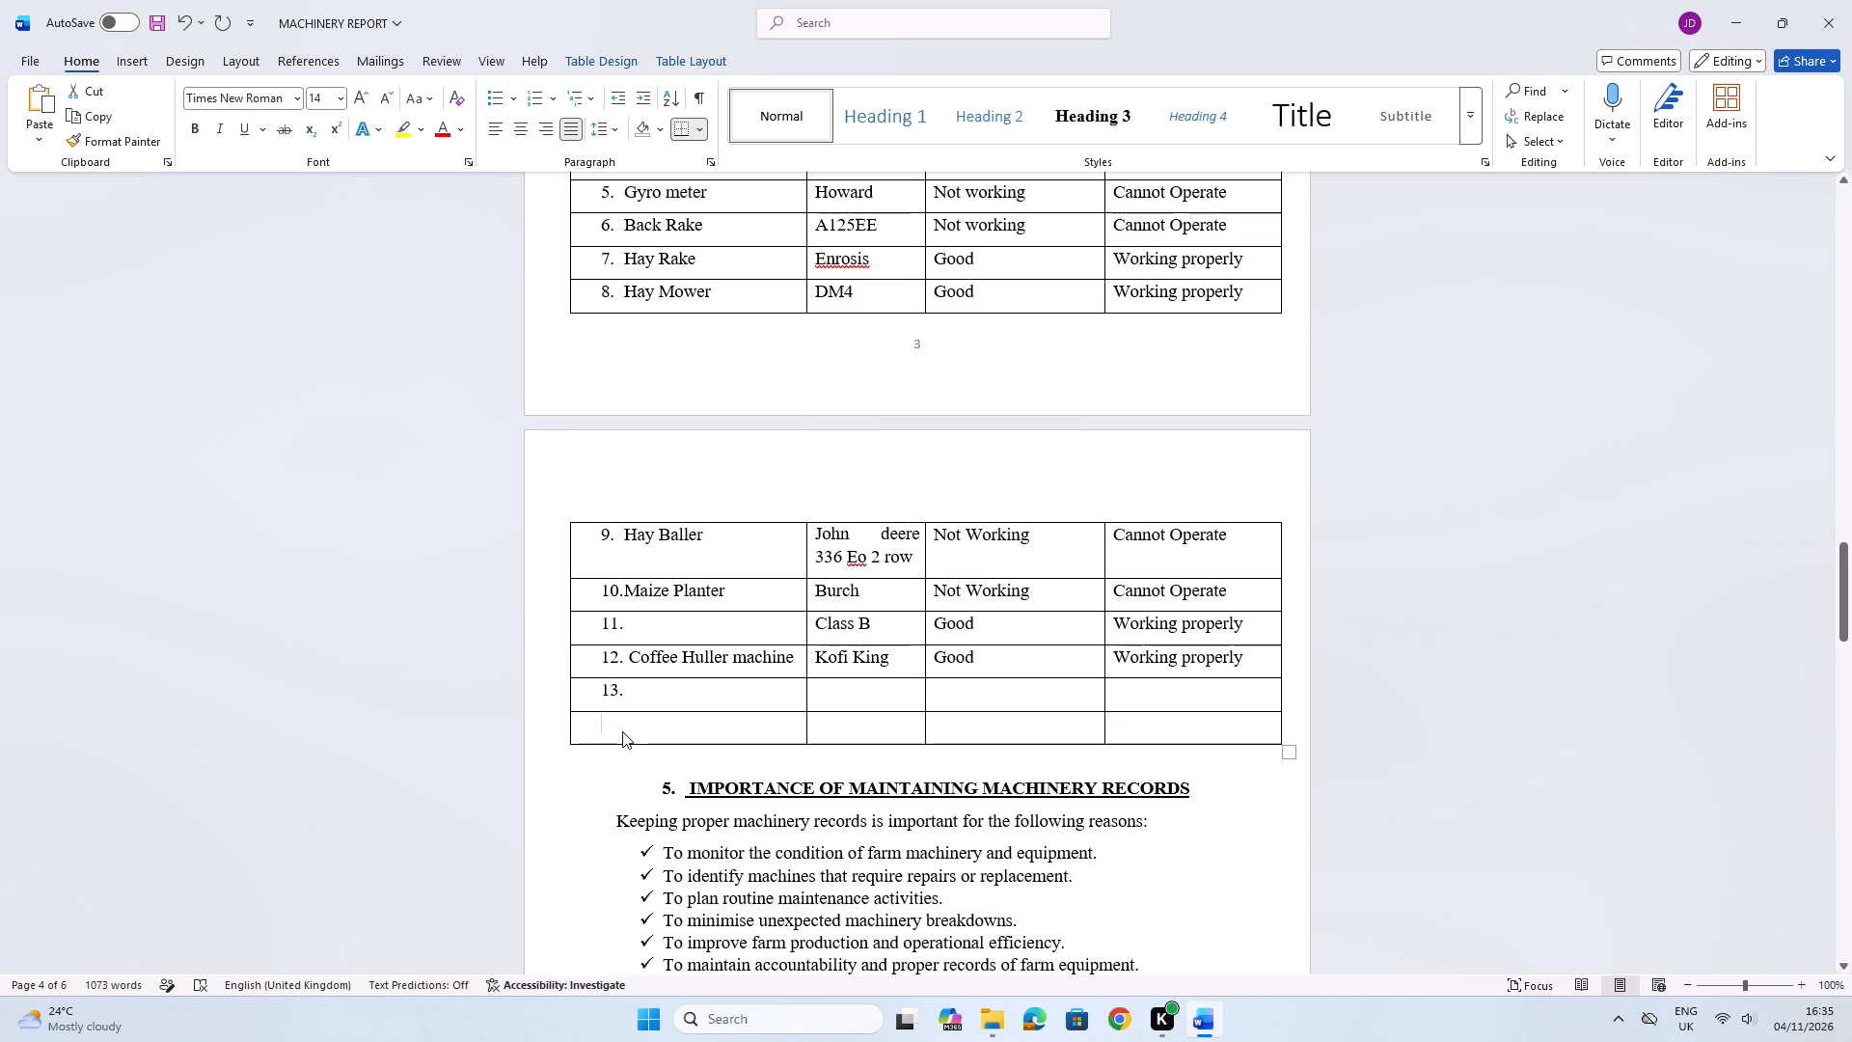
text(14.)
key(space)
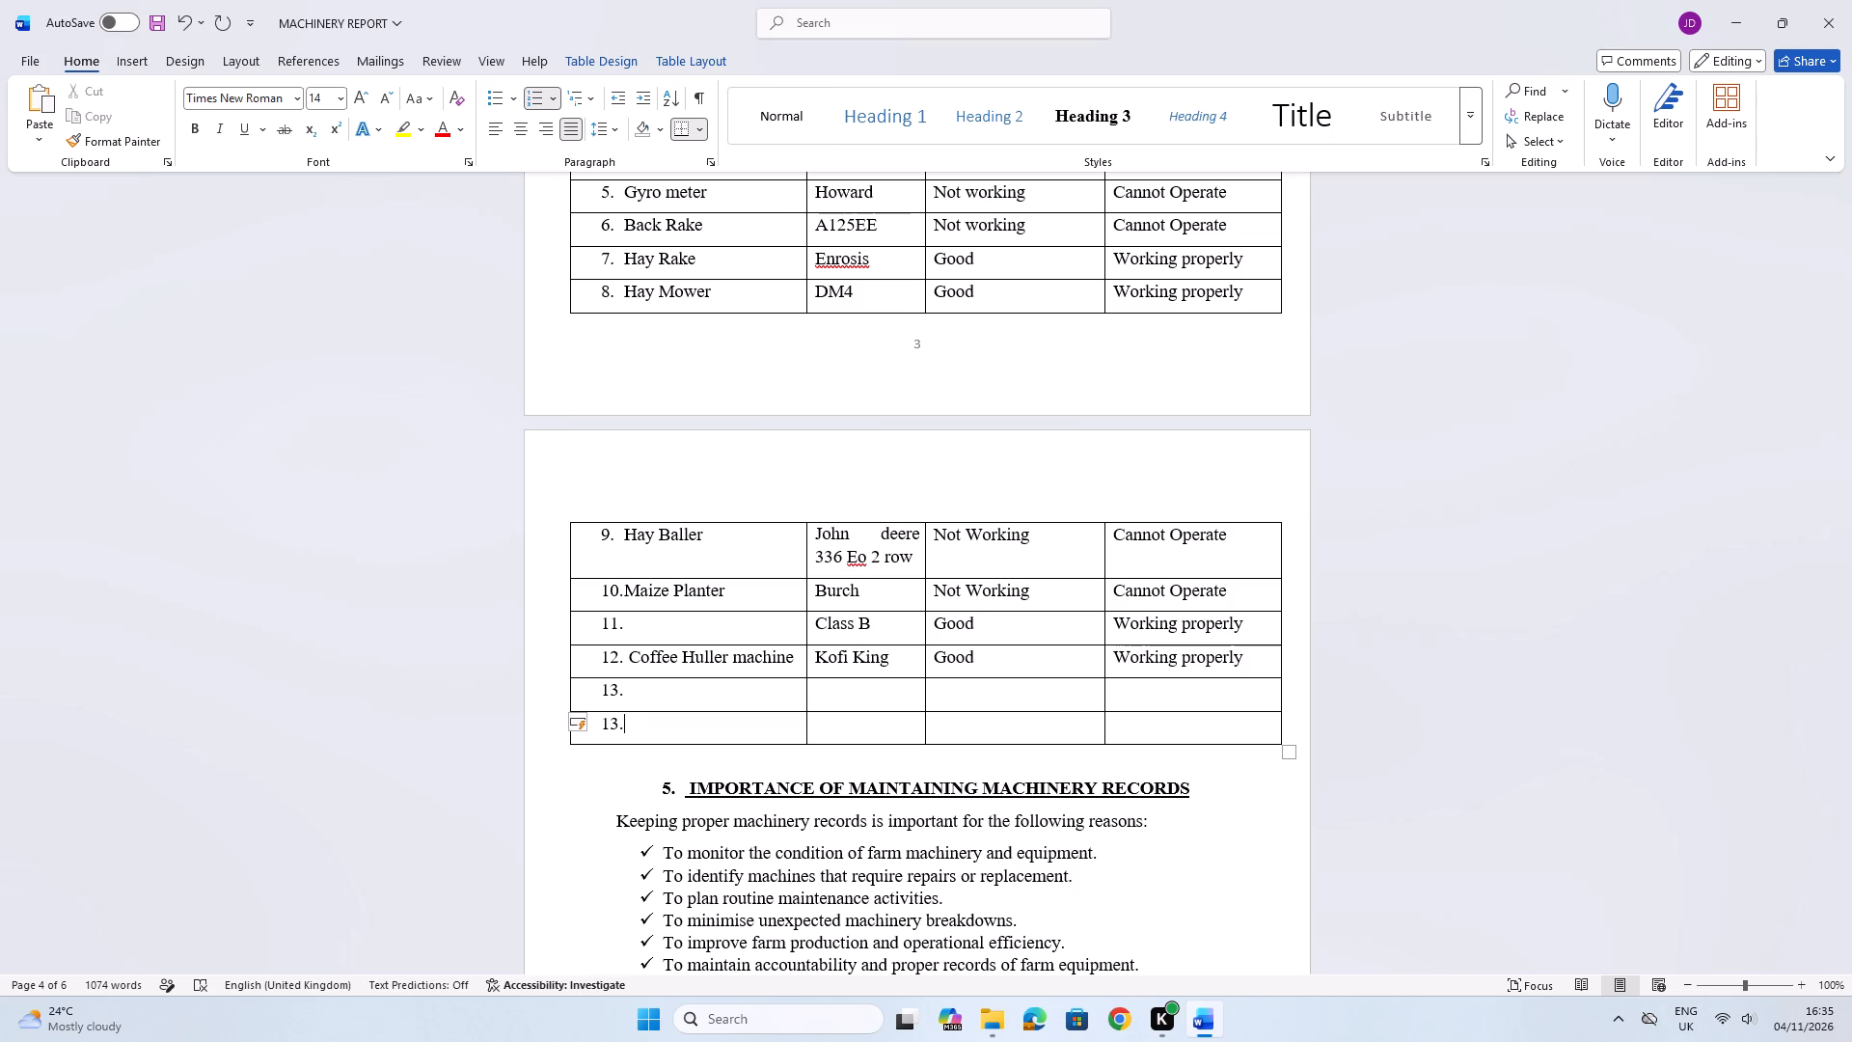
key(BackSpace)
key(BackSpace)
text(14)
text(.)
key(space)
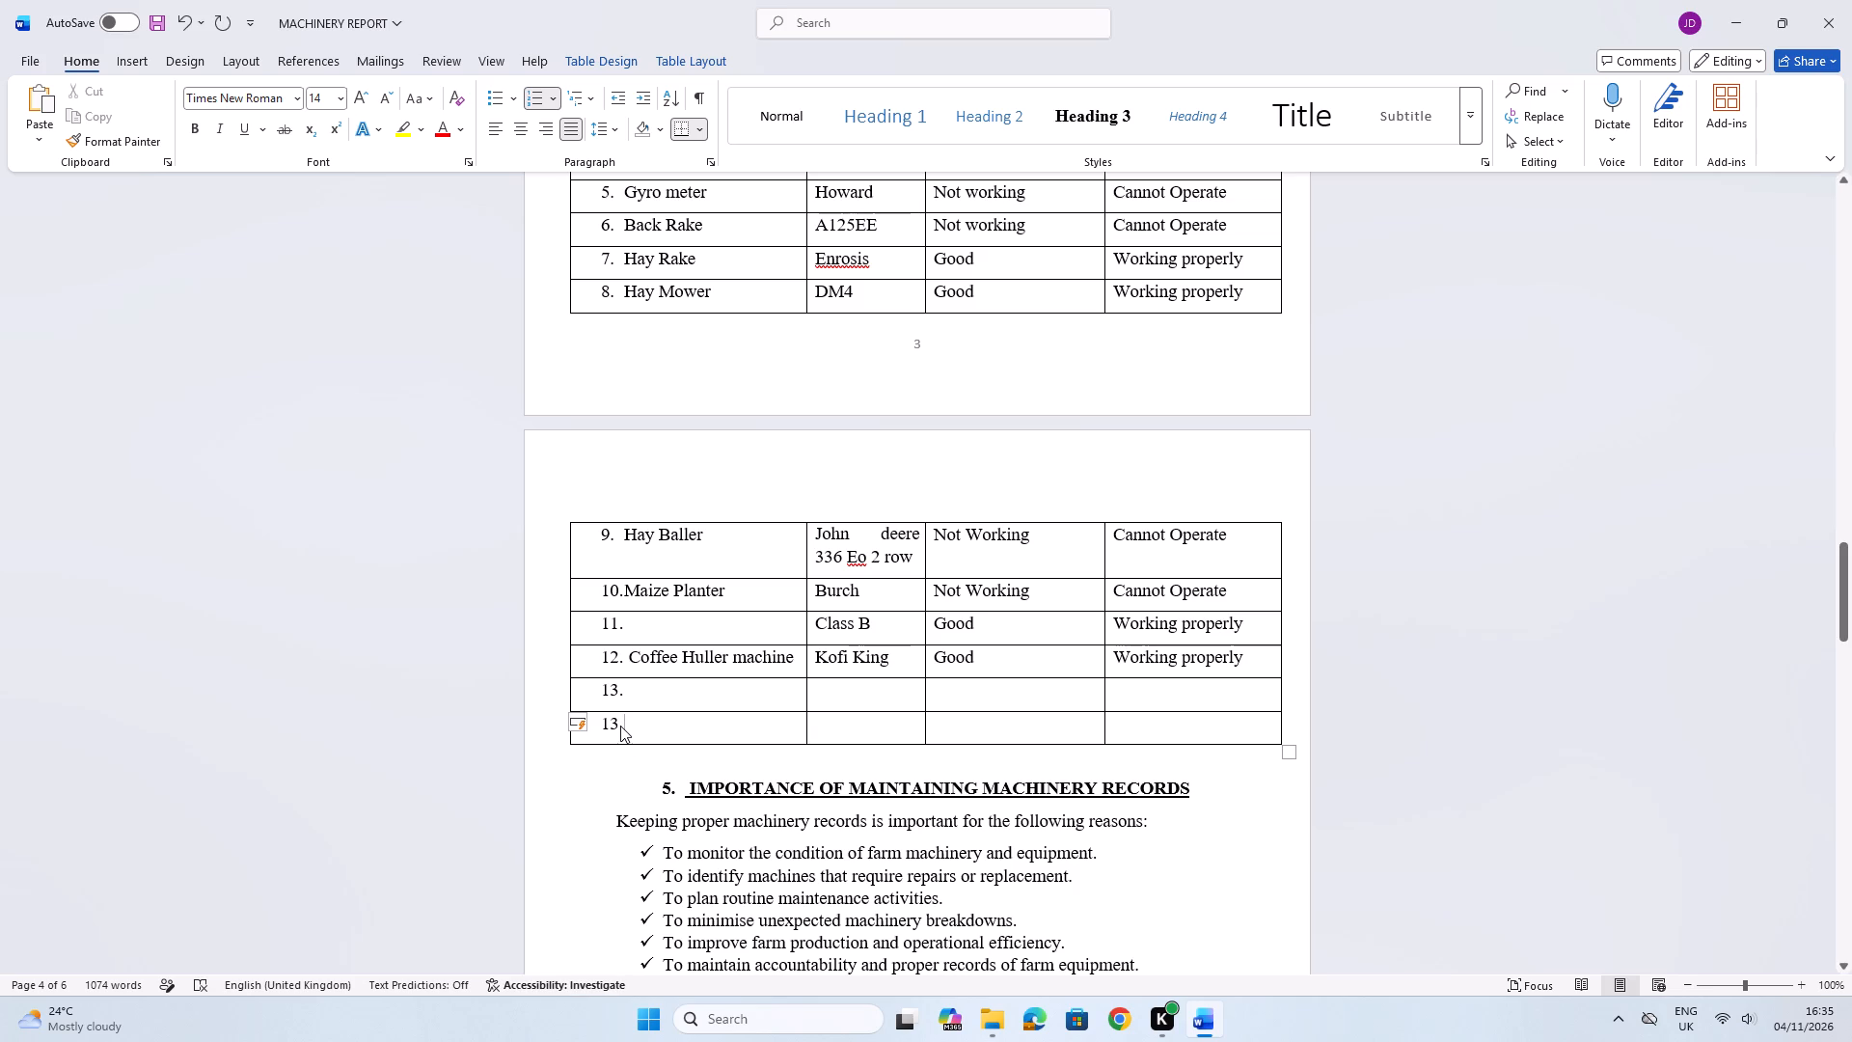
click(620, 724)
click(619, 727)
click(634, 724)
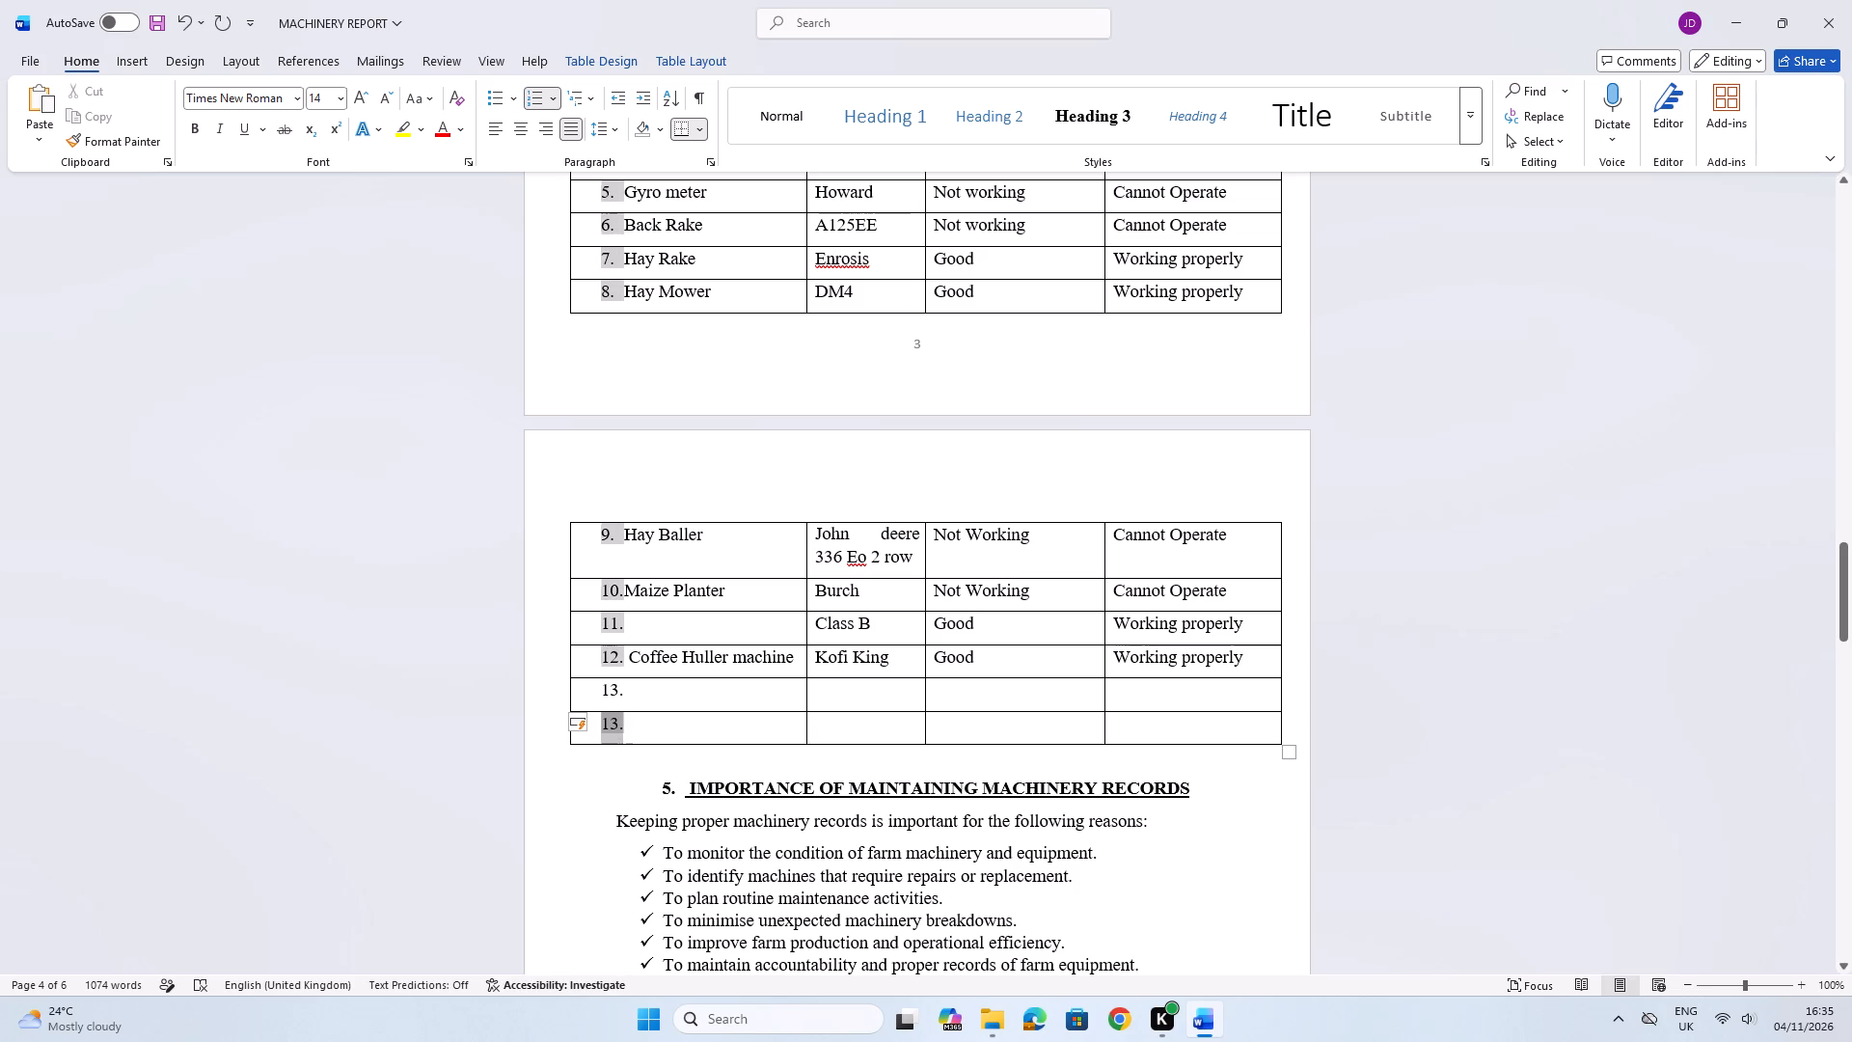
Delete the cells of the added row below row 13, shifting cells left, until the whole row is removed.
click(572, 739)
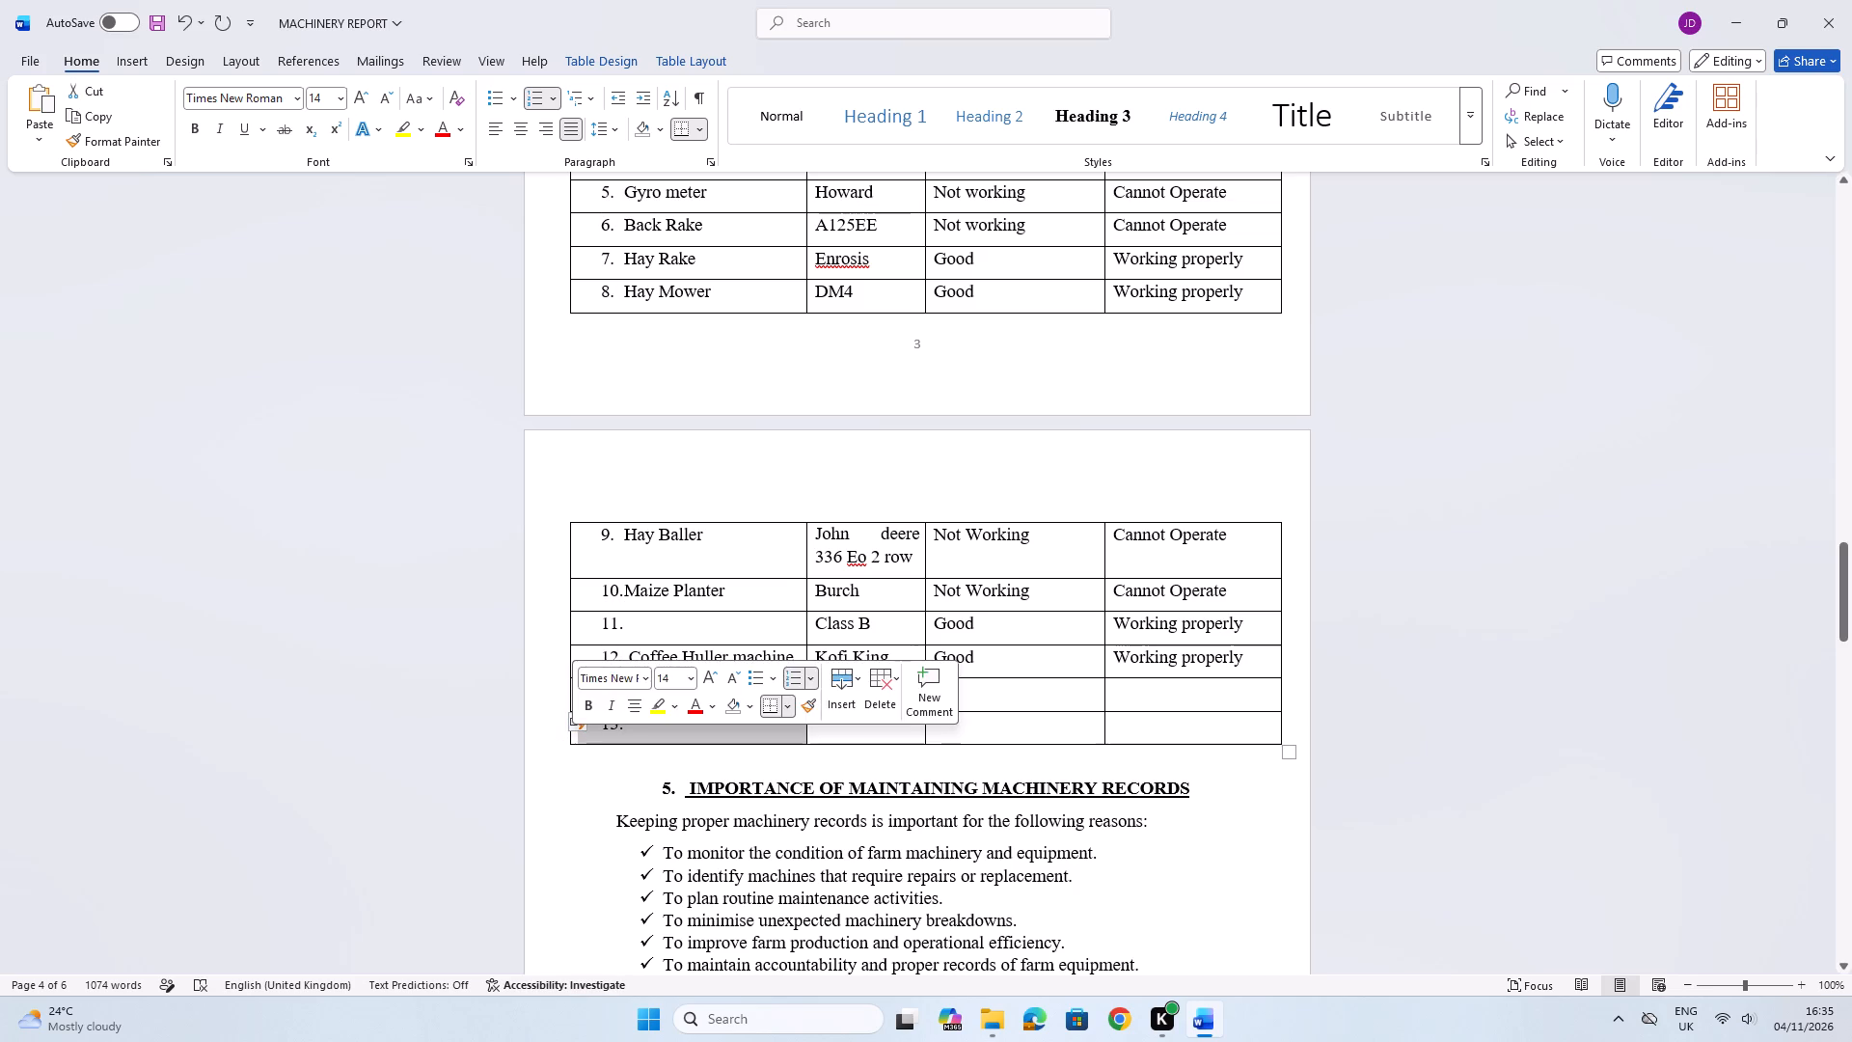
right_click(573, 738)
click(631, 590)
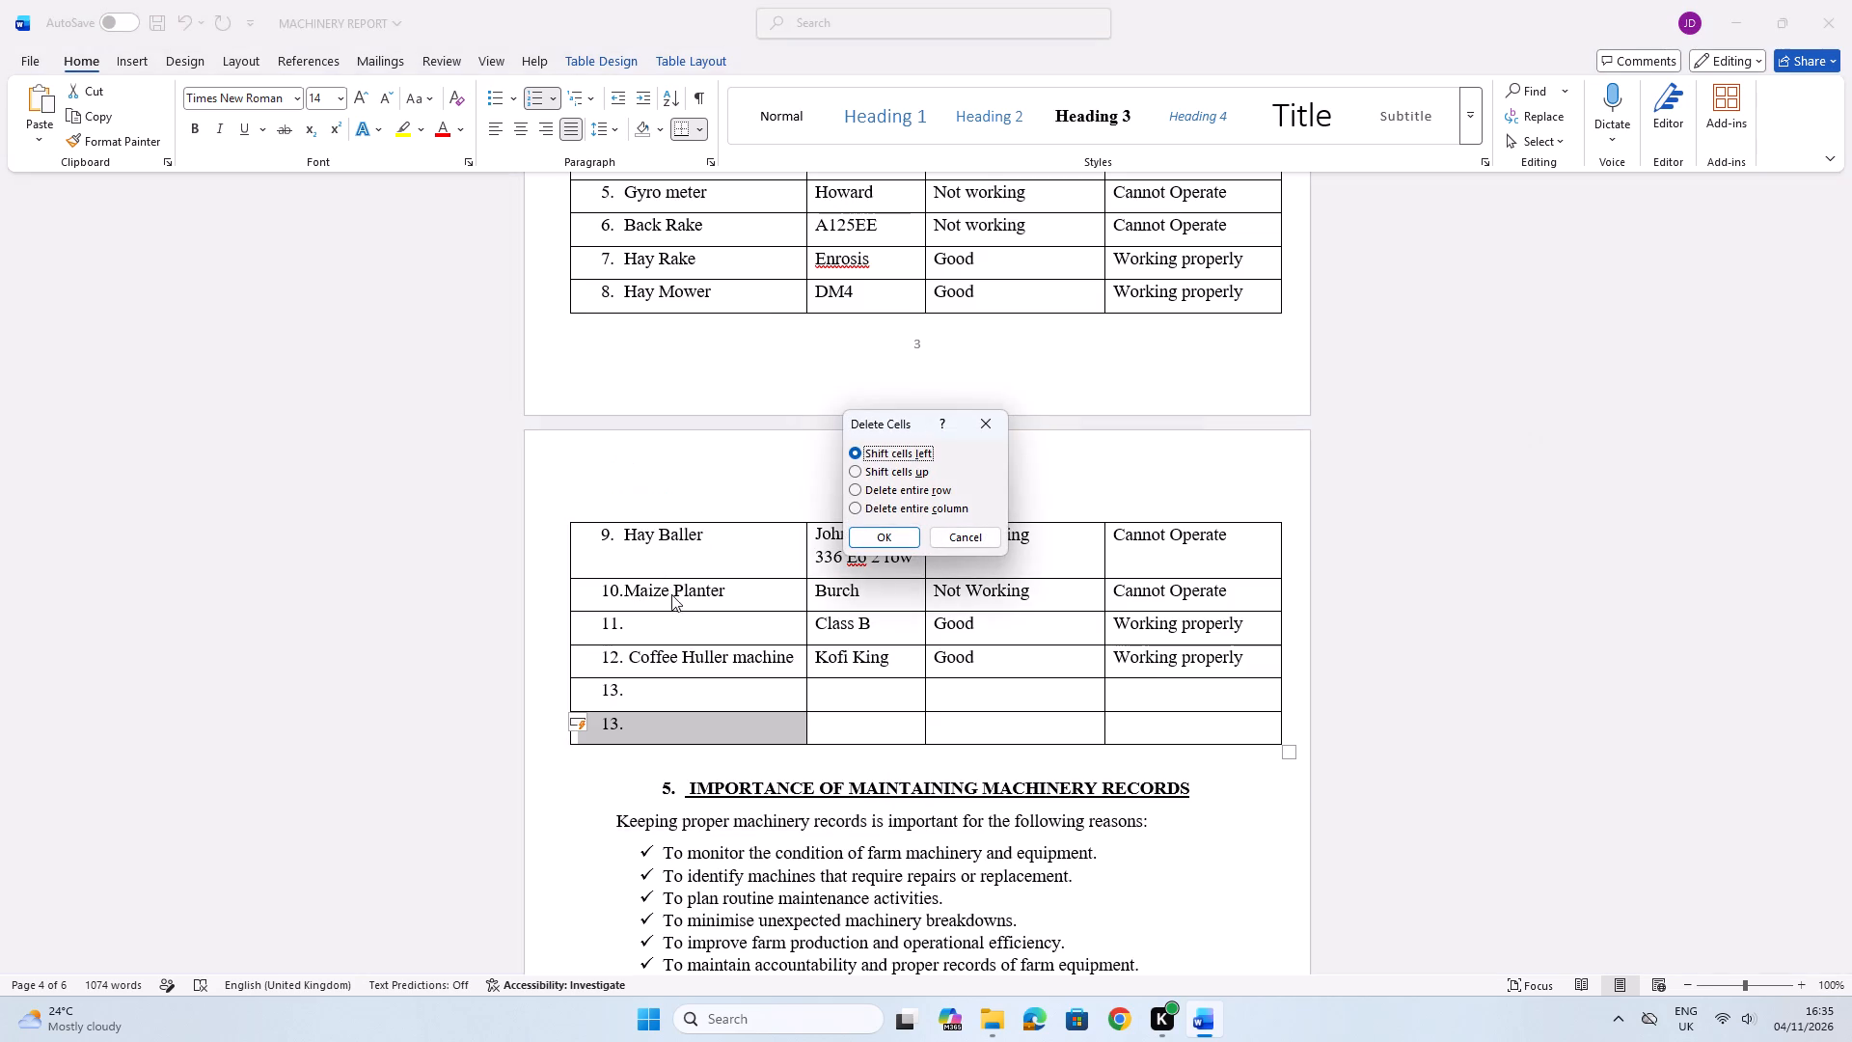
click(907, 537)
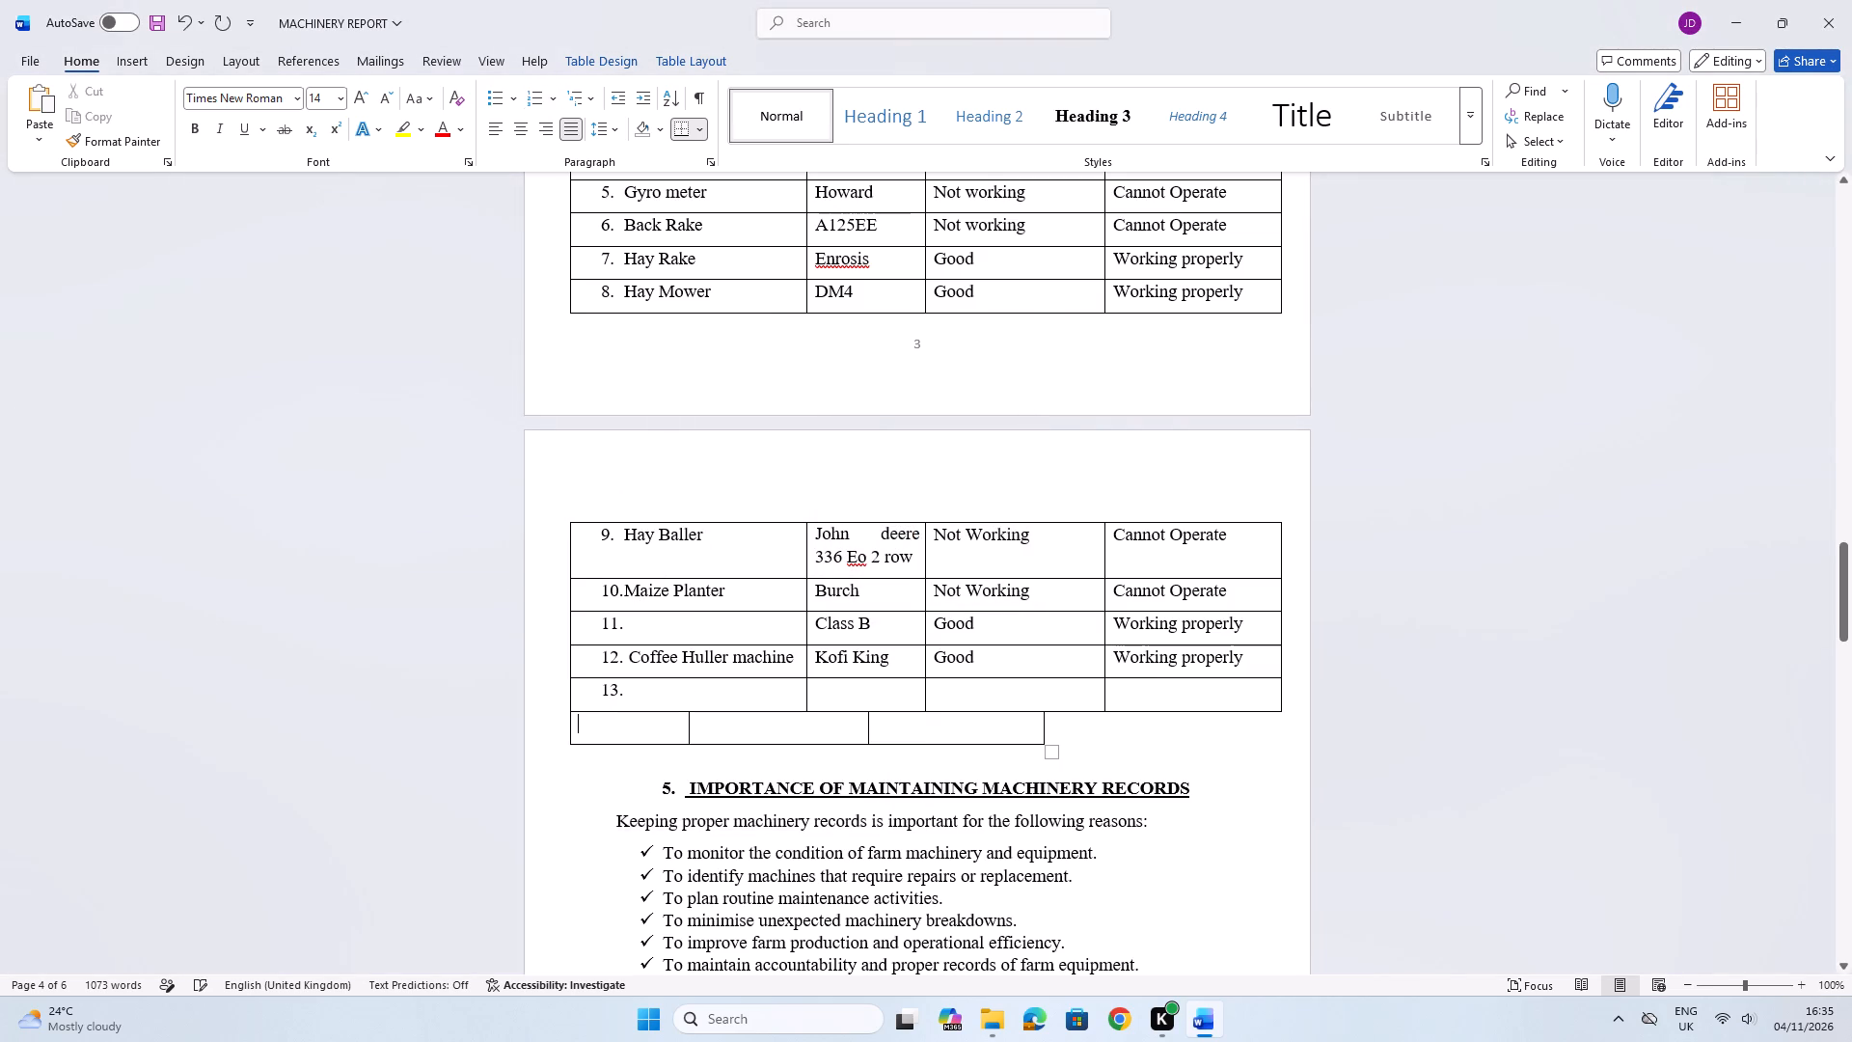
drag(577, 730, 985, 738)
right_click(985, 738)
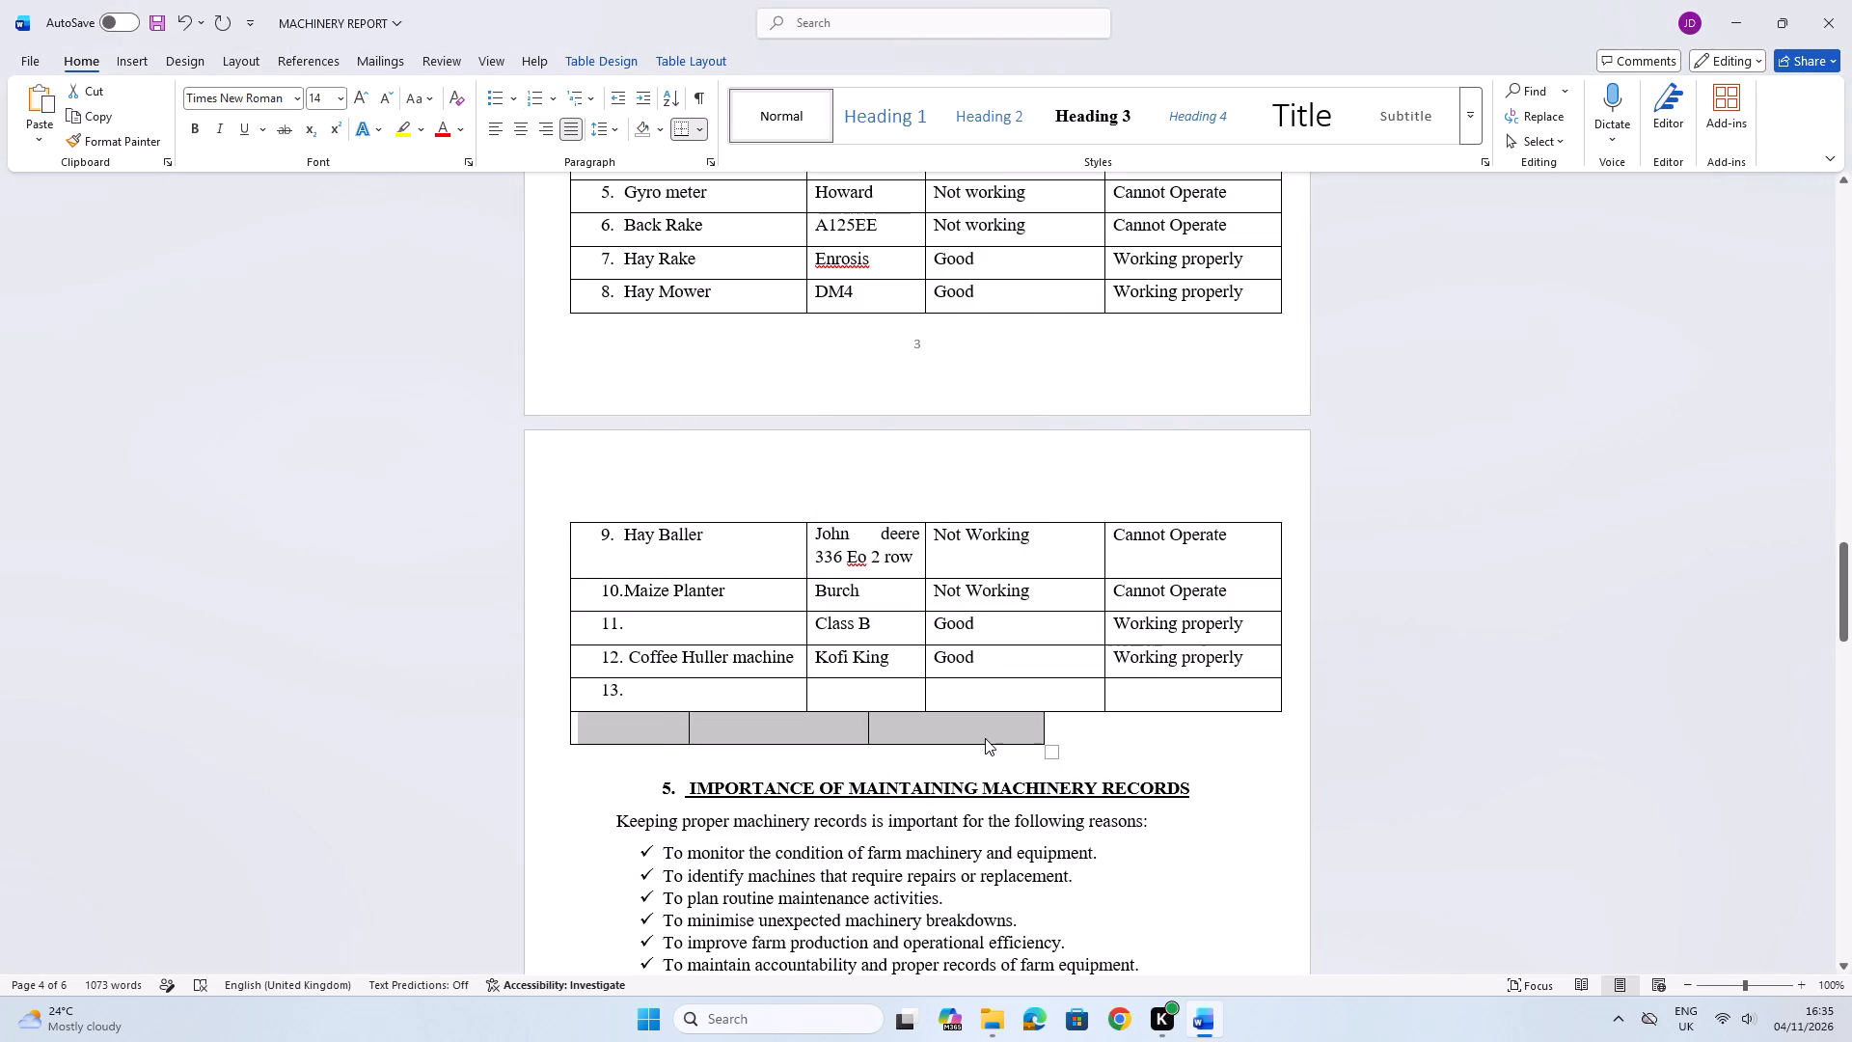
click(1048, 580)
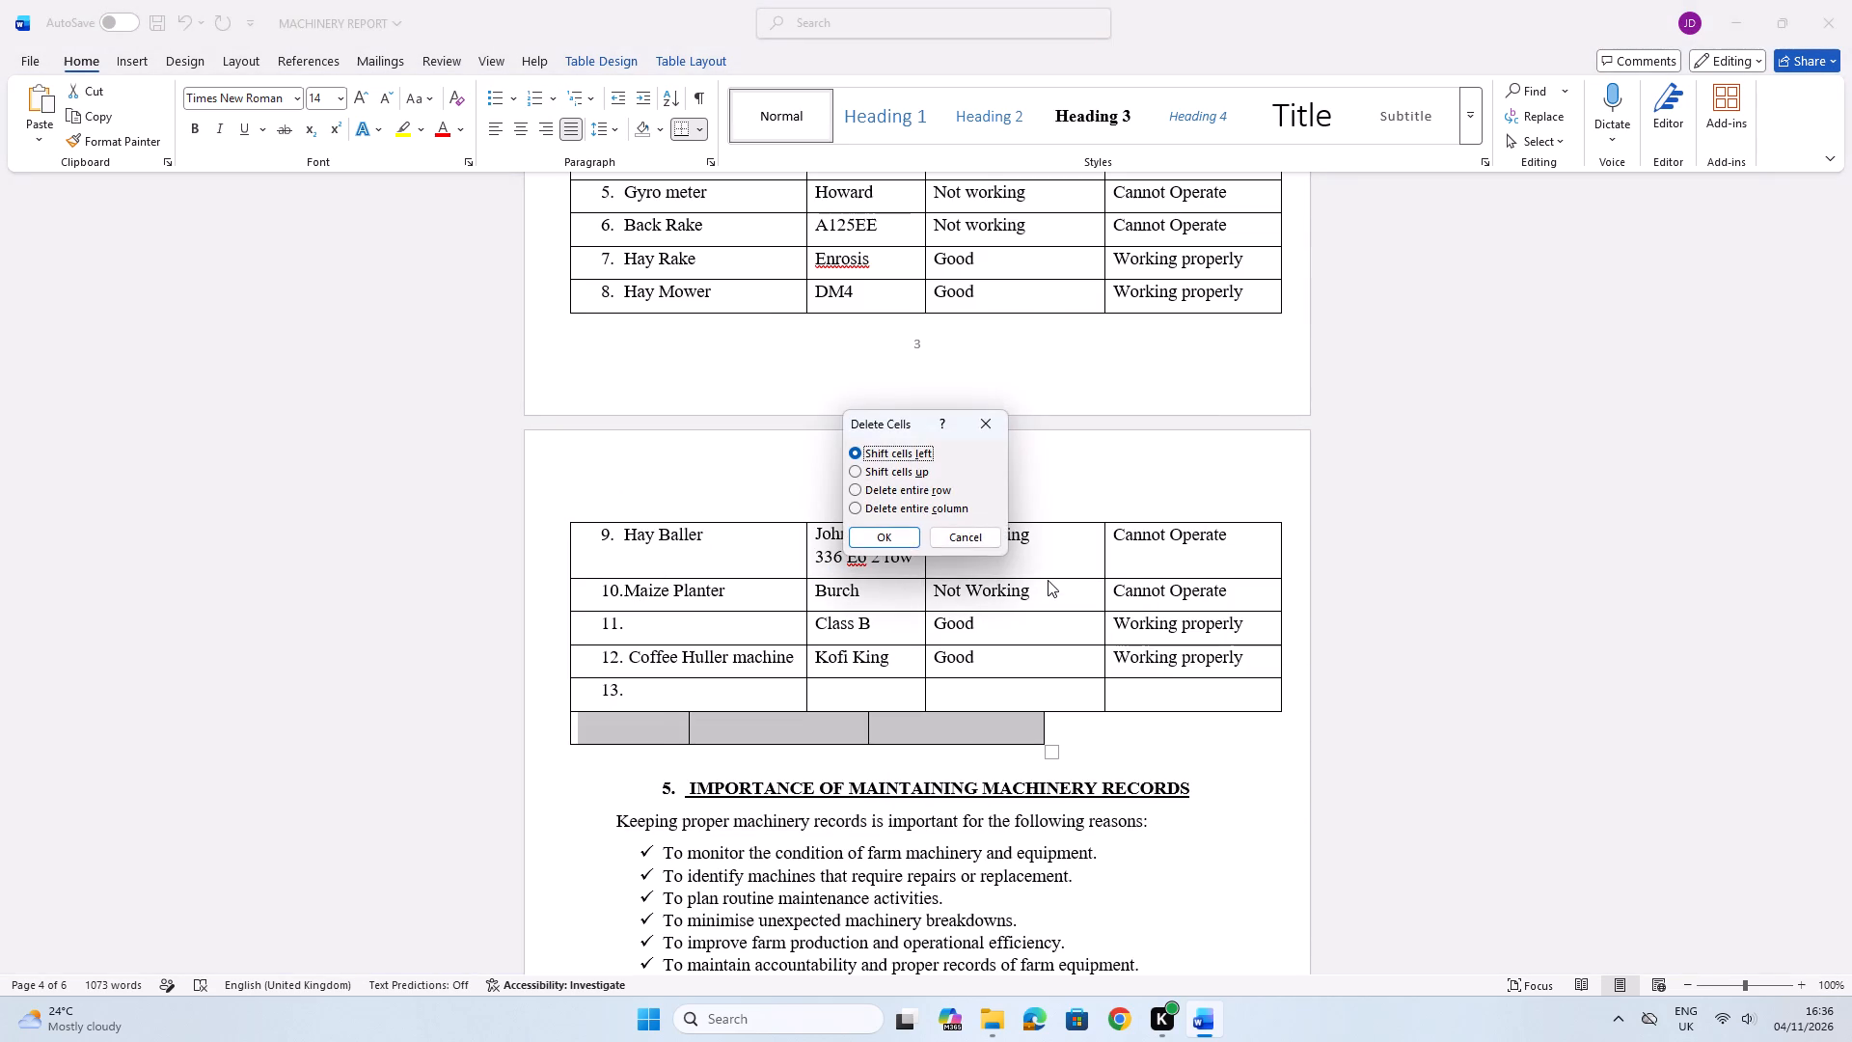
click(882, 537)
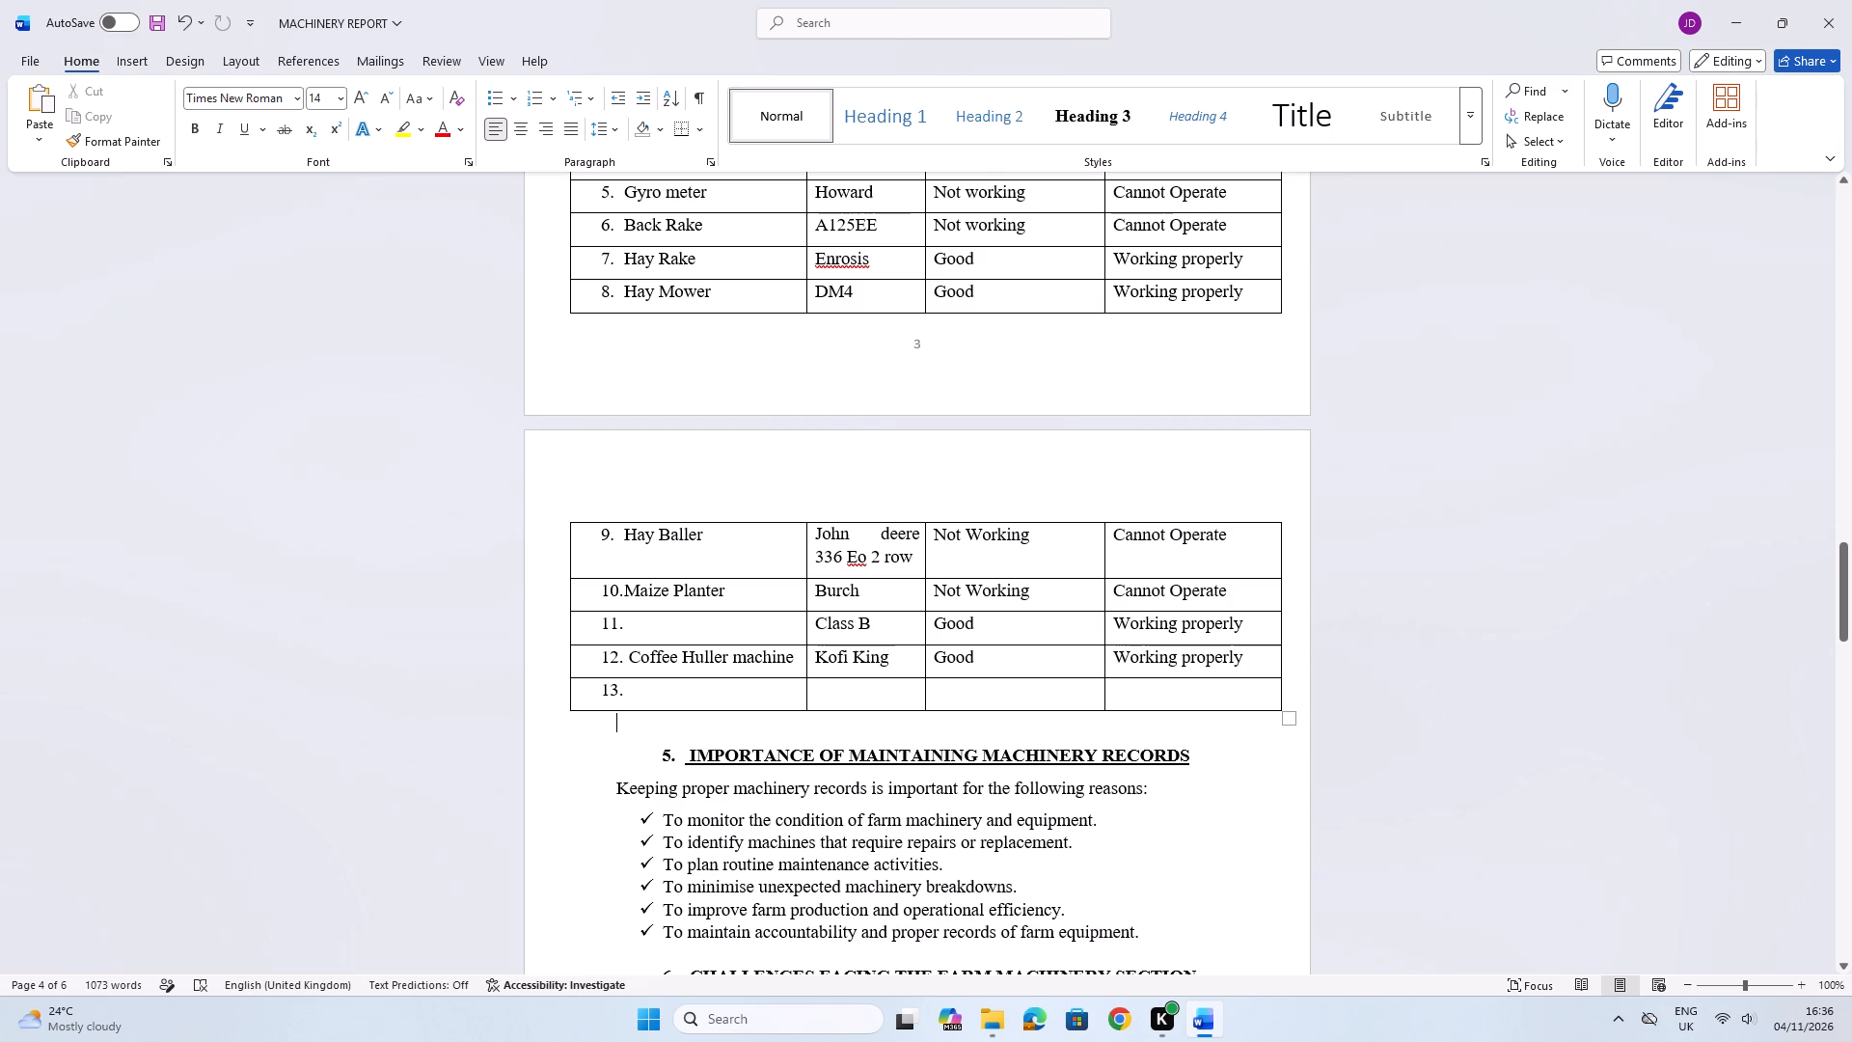
Insert five blank four-column rows below row 13 at the end of the summary table.
click(576, 705)
drag(576, 702, 976, 700)
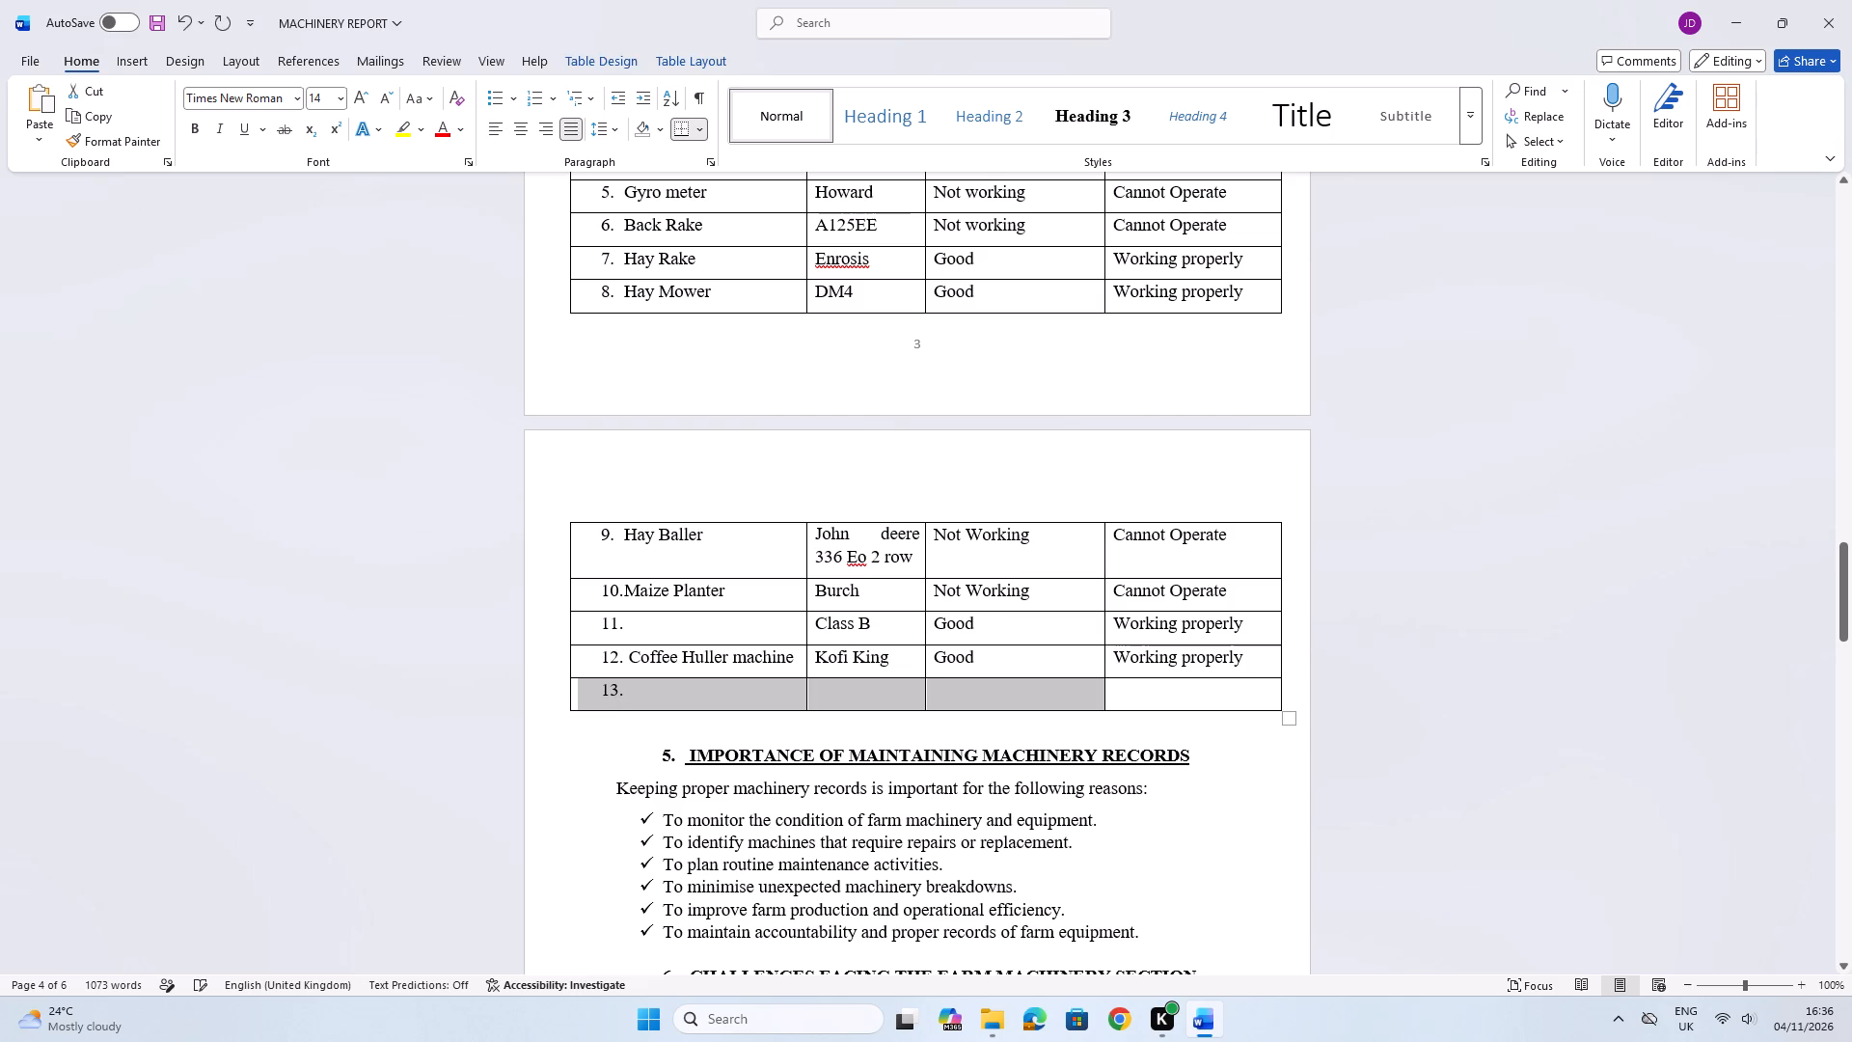
drag(976, 700, 1182, 703)
right_click(1182, 703)
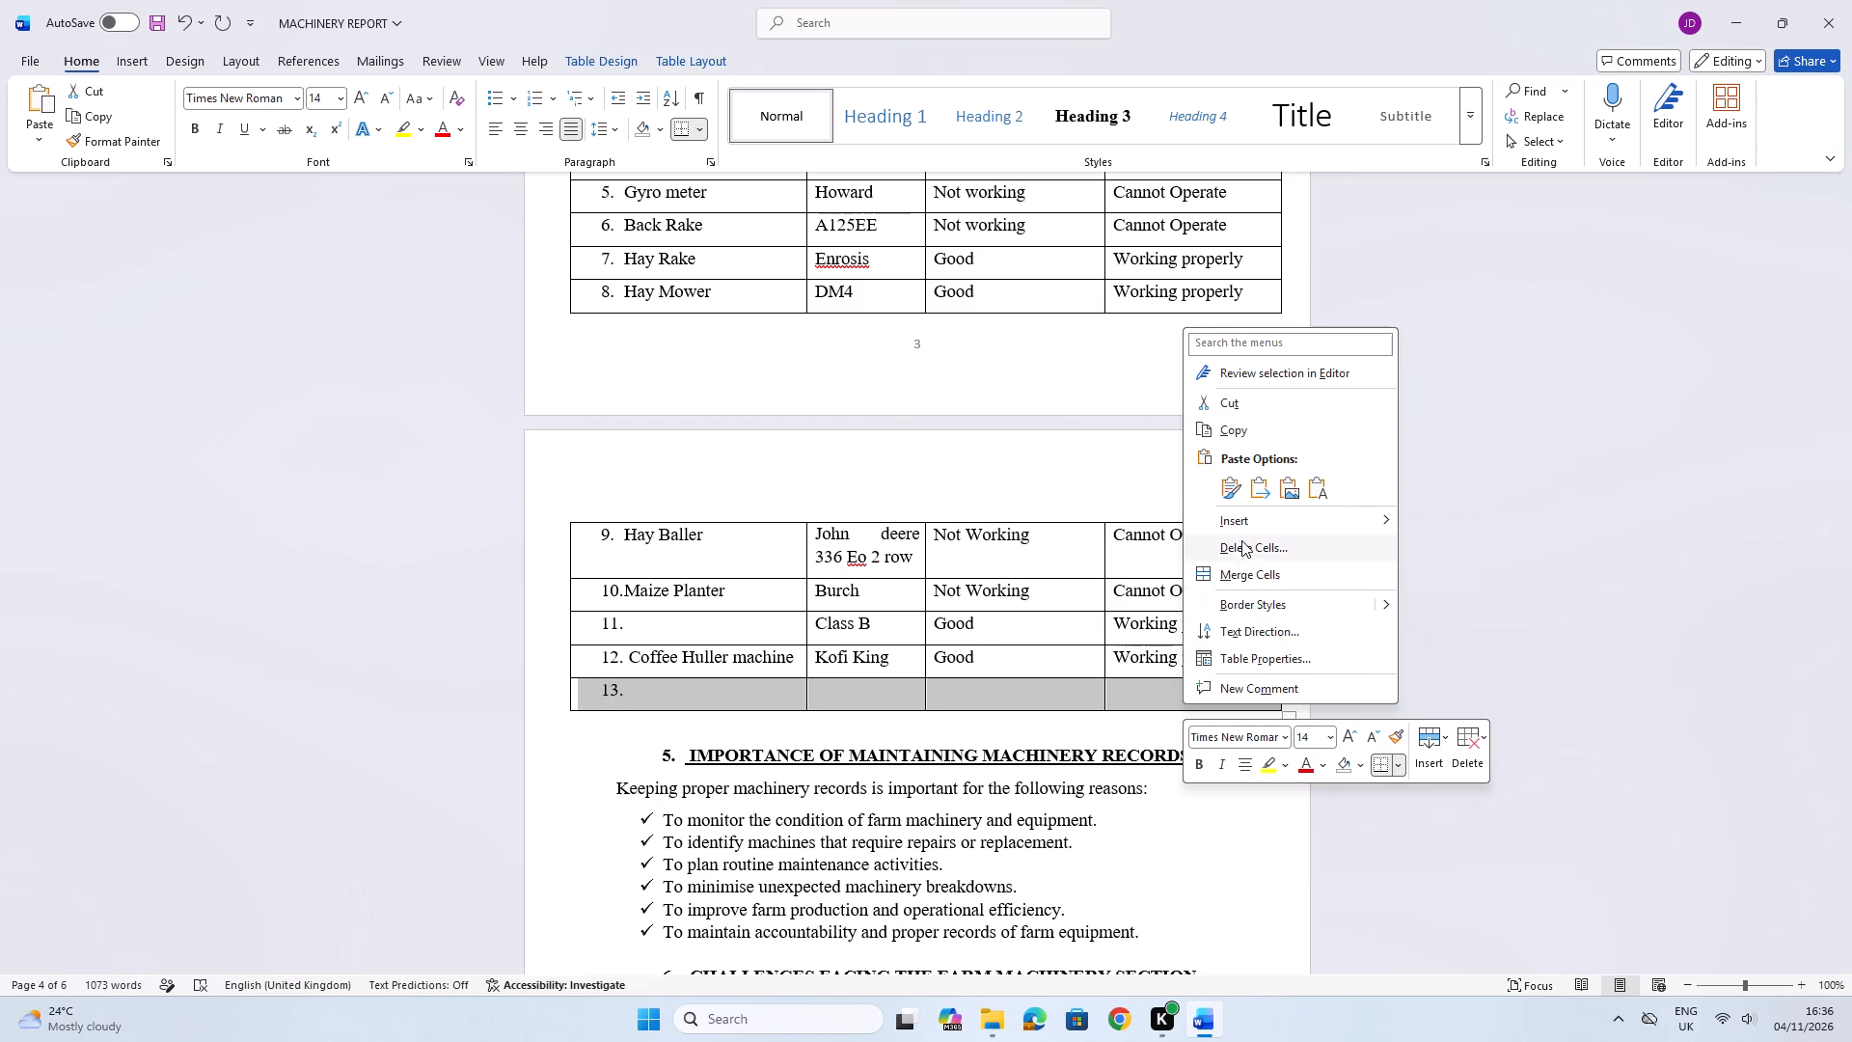
click(1243, 524)
click(1436, 604)
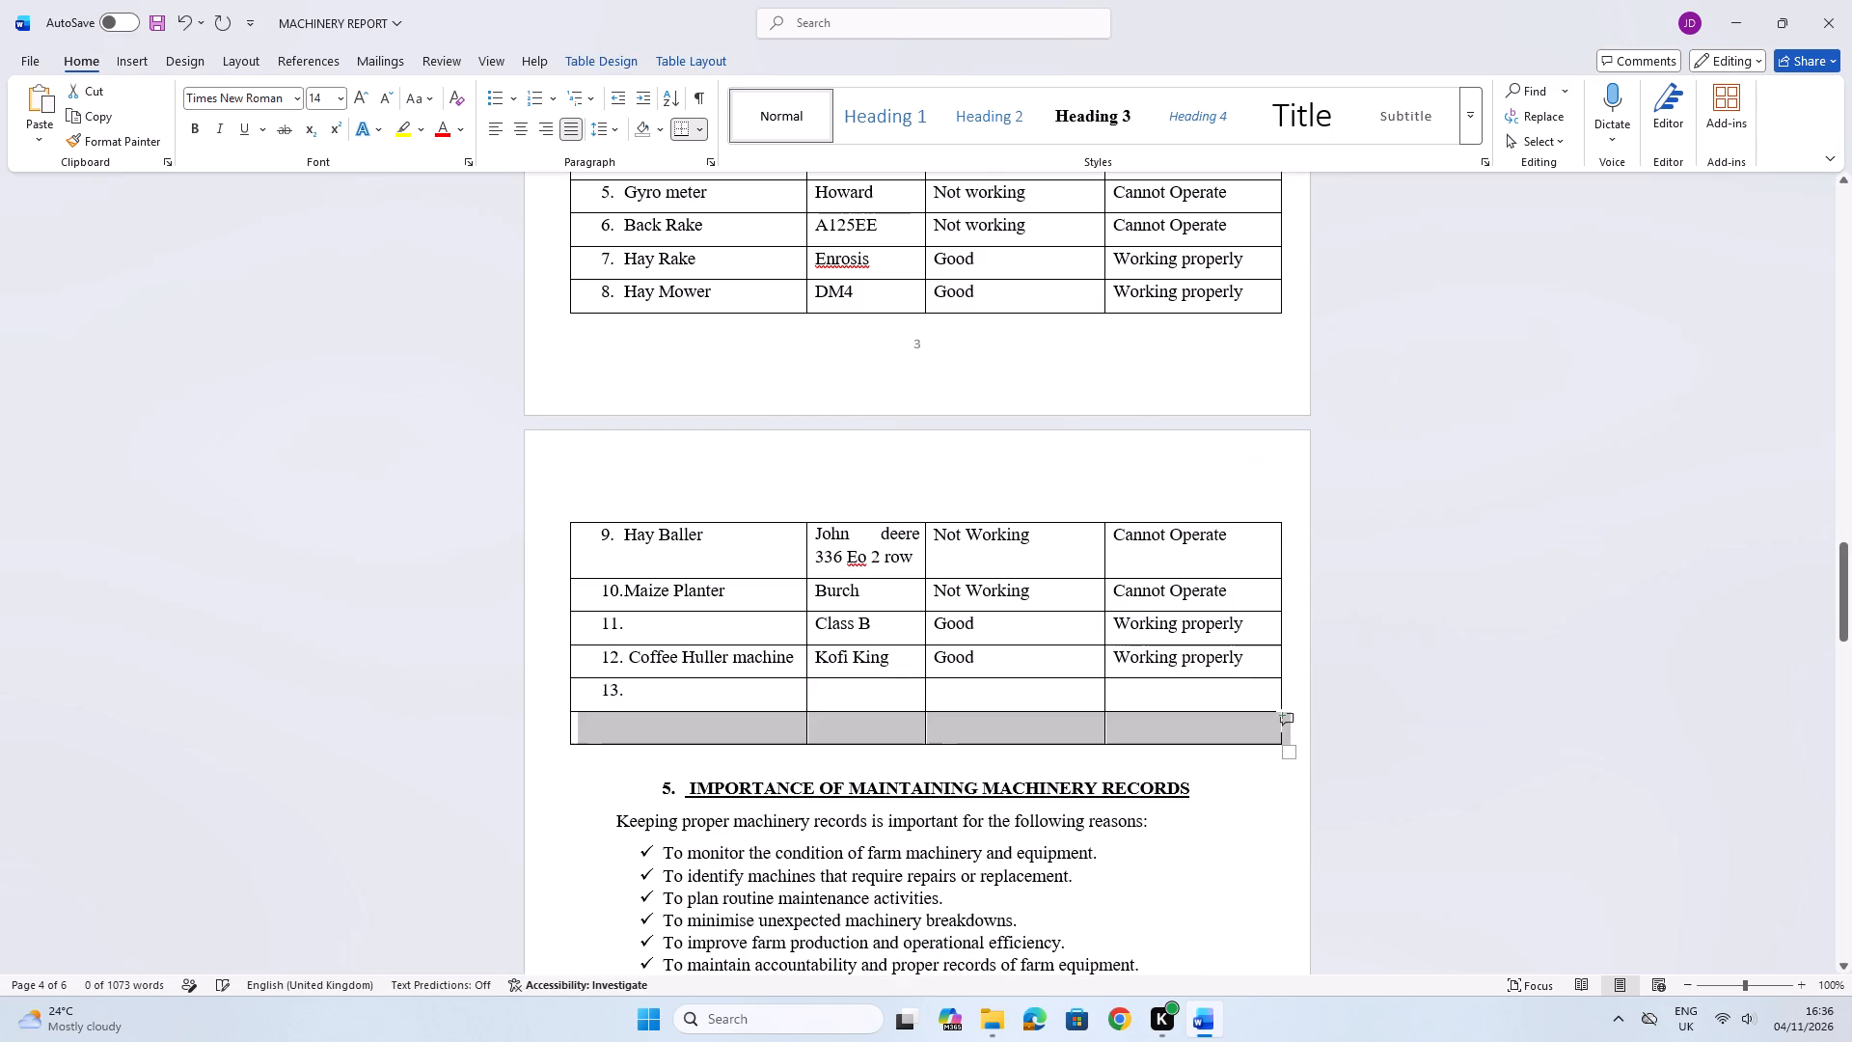
right_click(1142, 730)
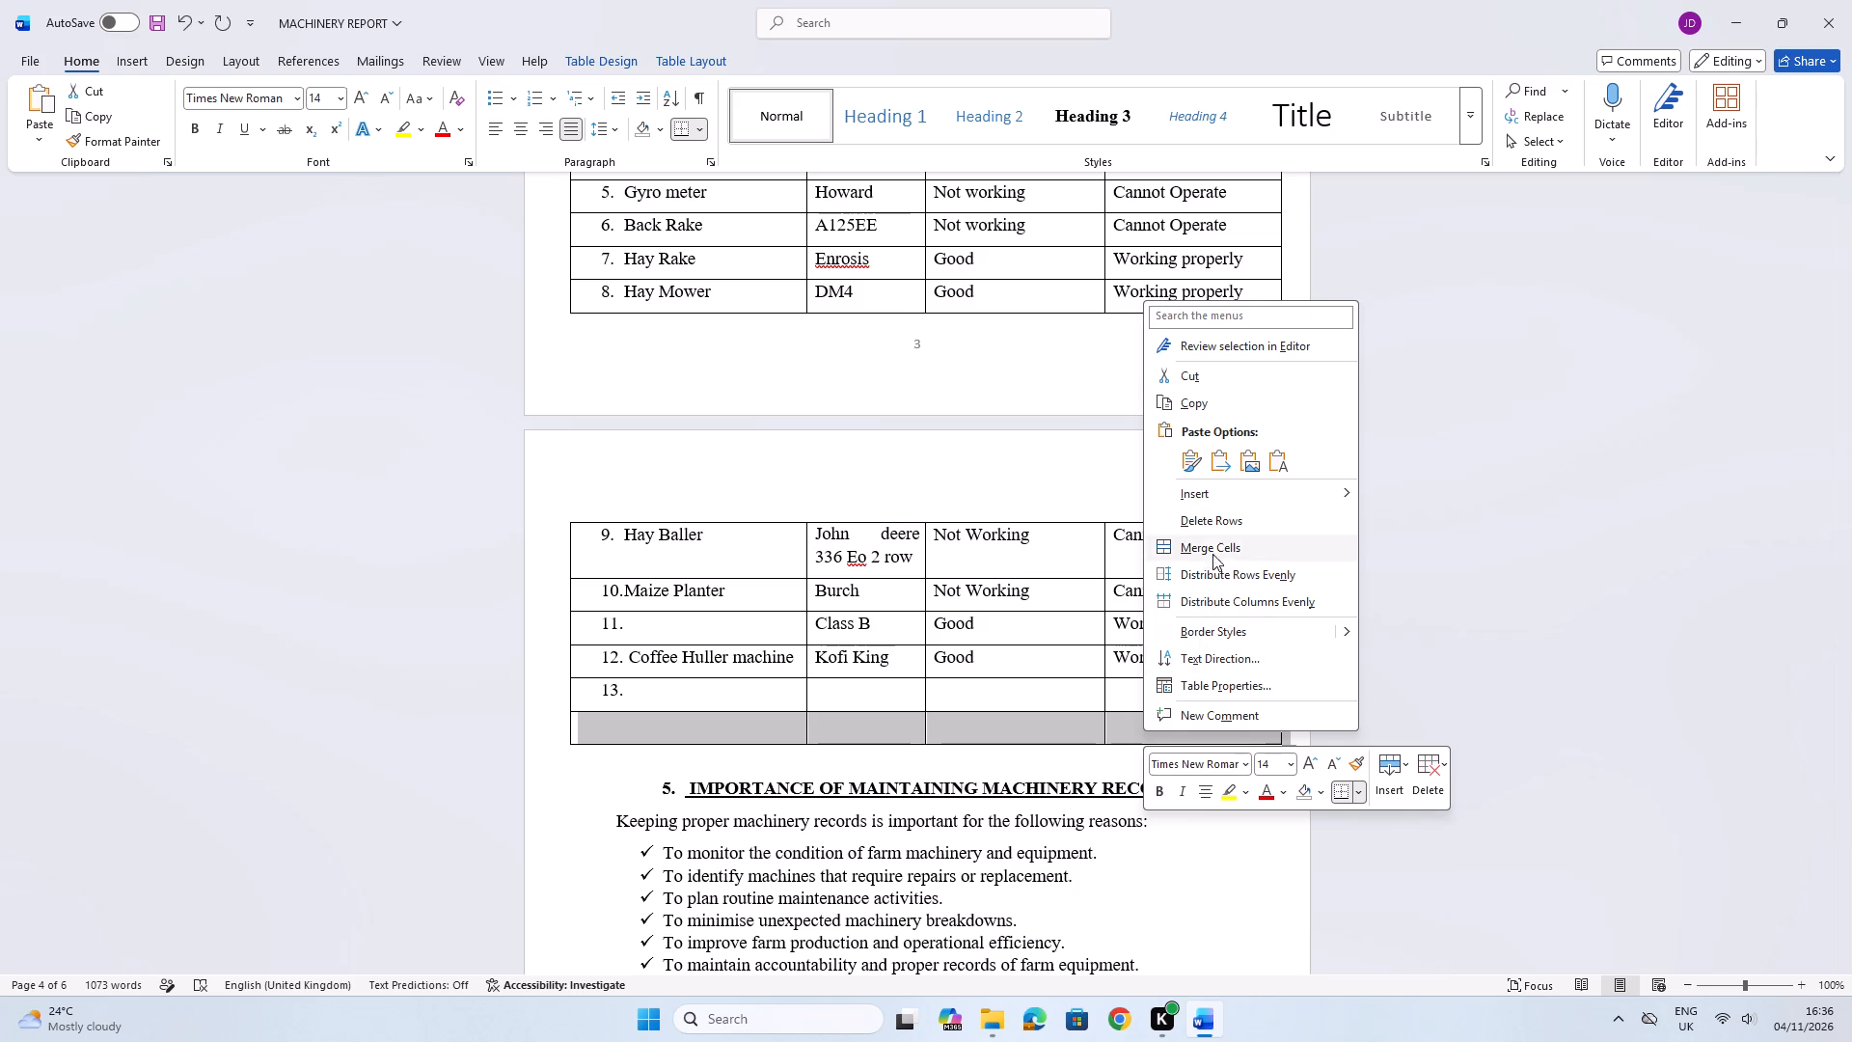
click(1400, 577)
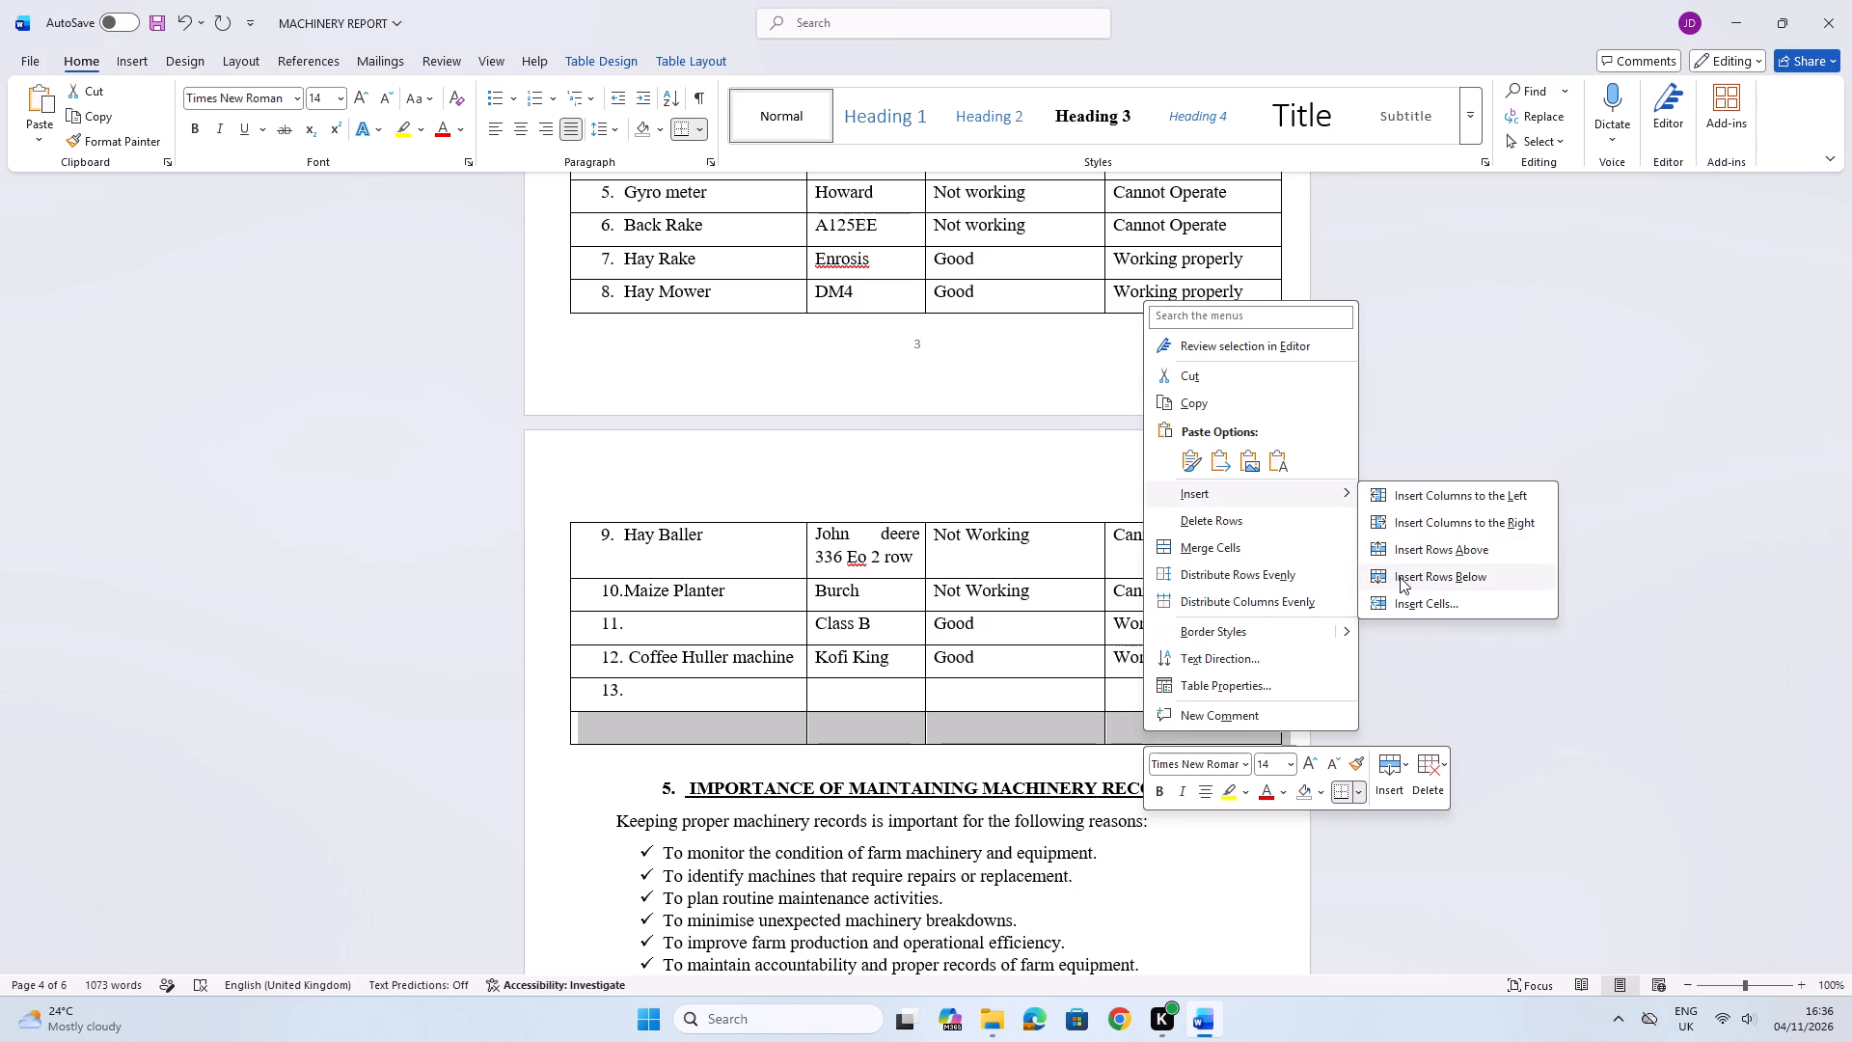
right_click(1131, 751)
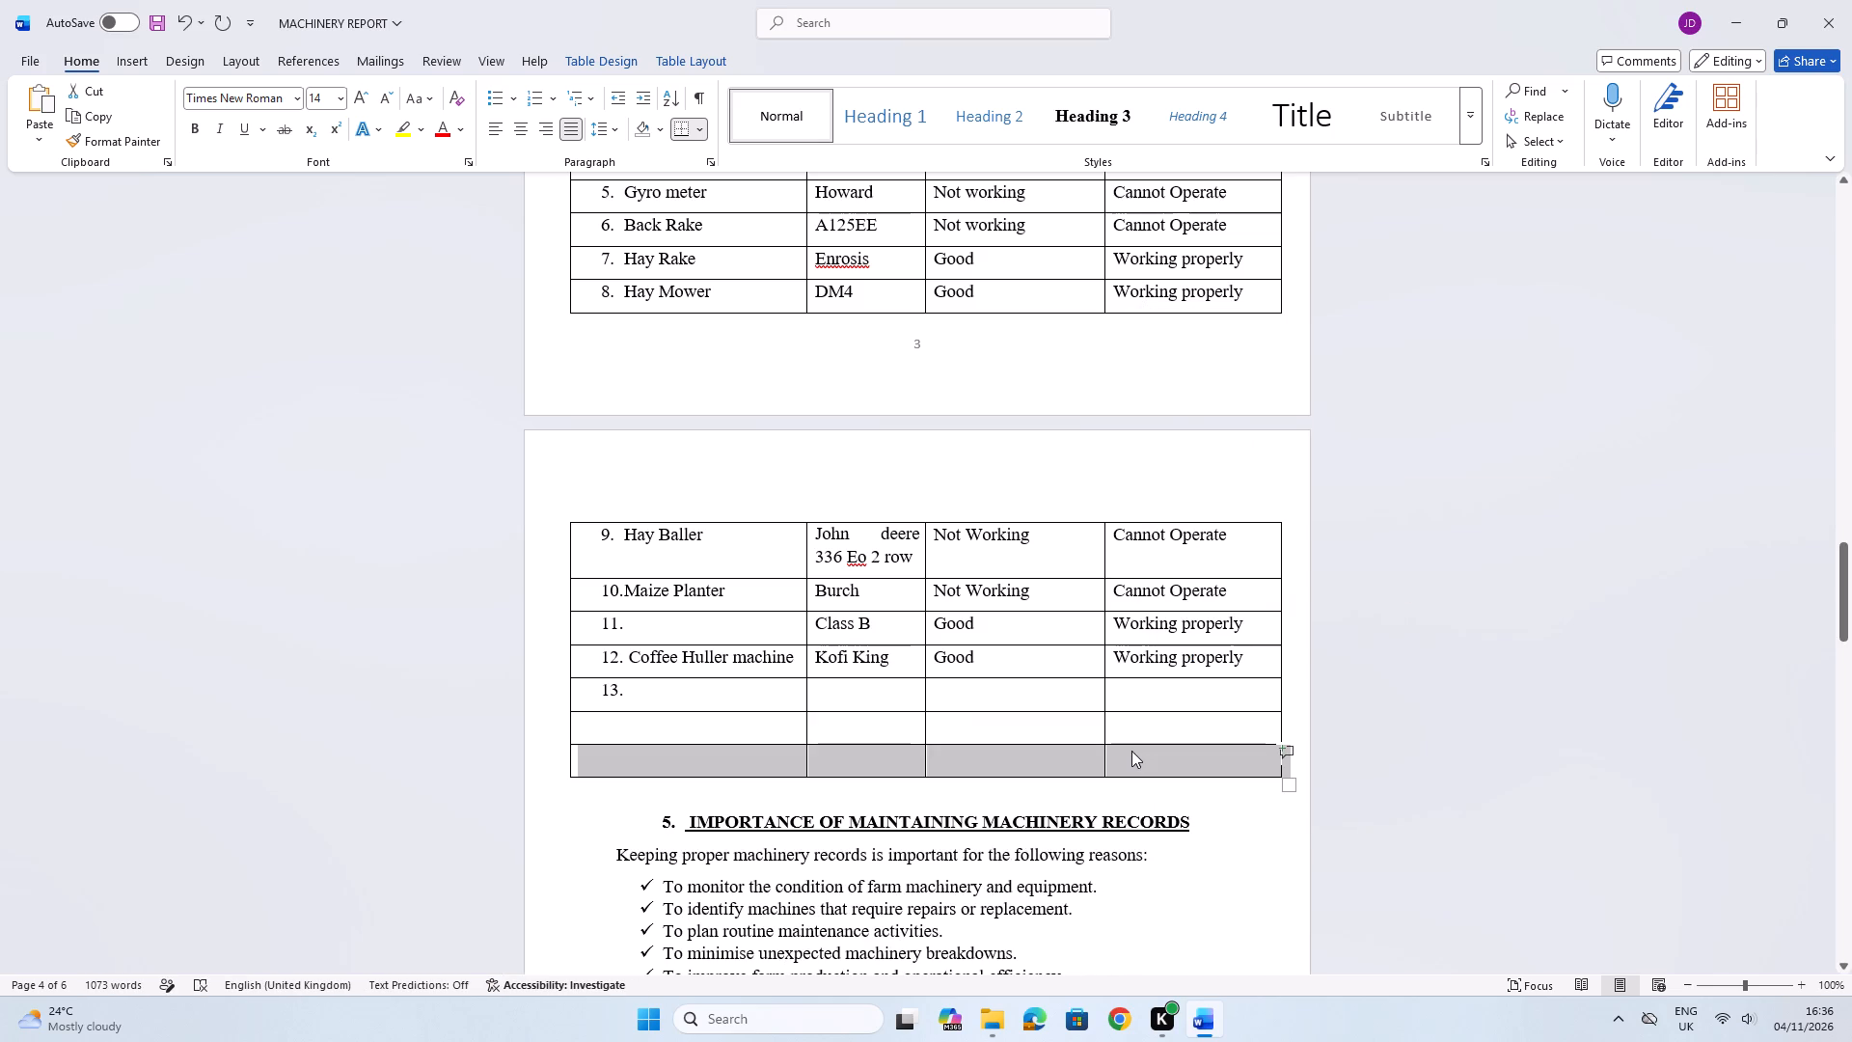
click(1189, 517)
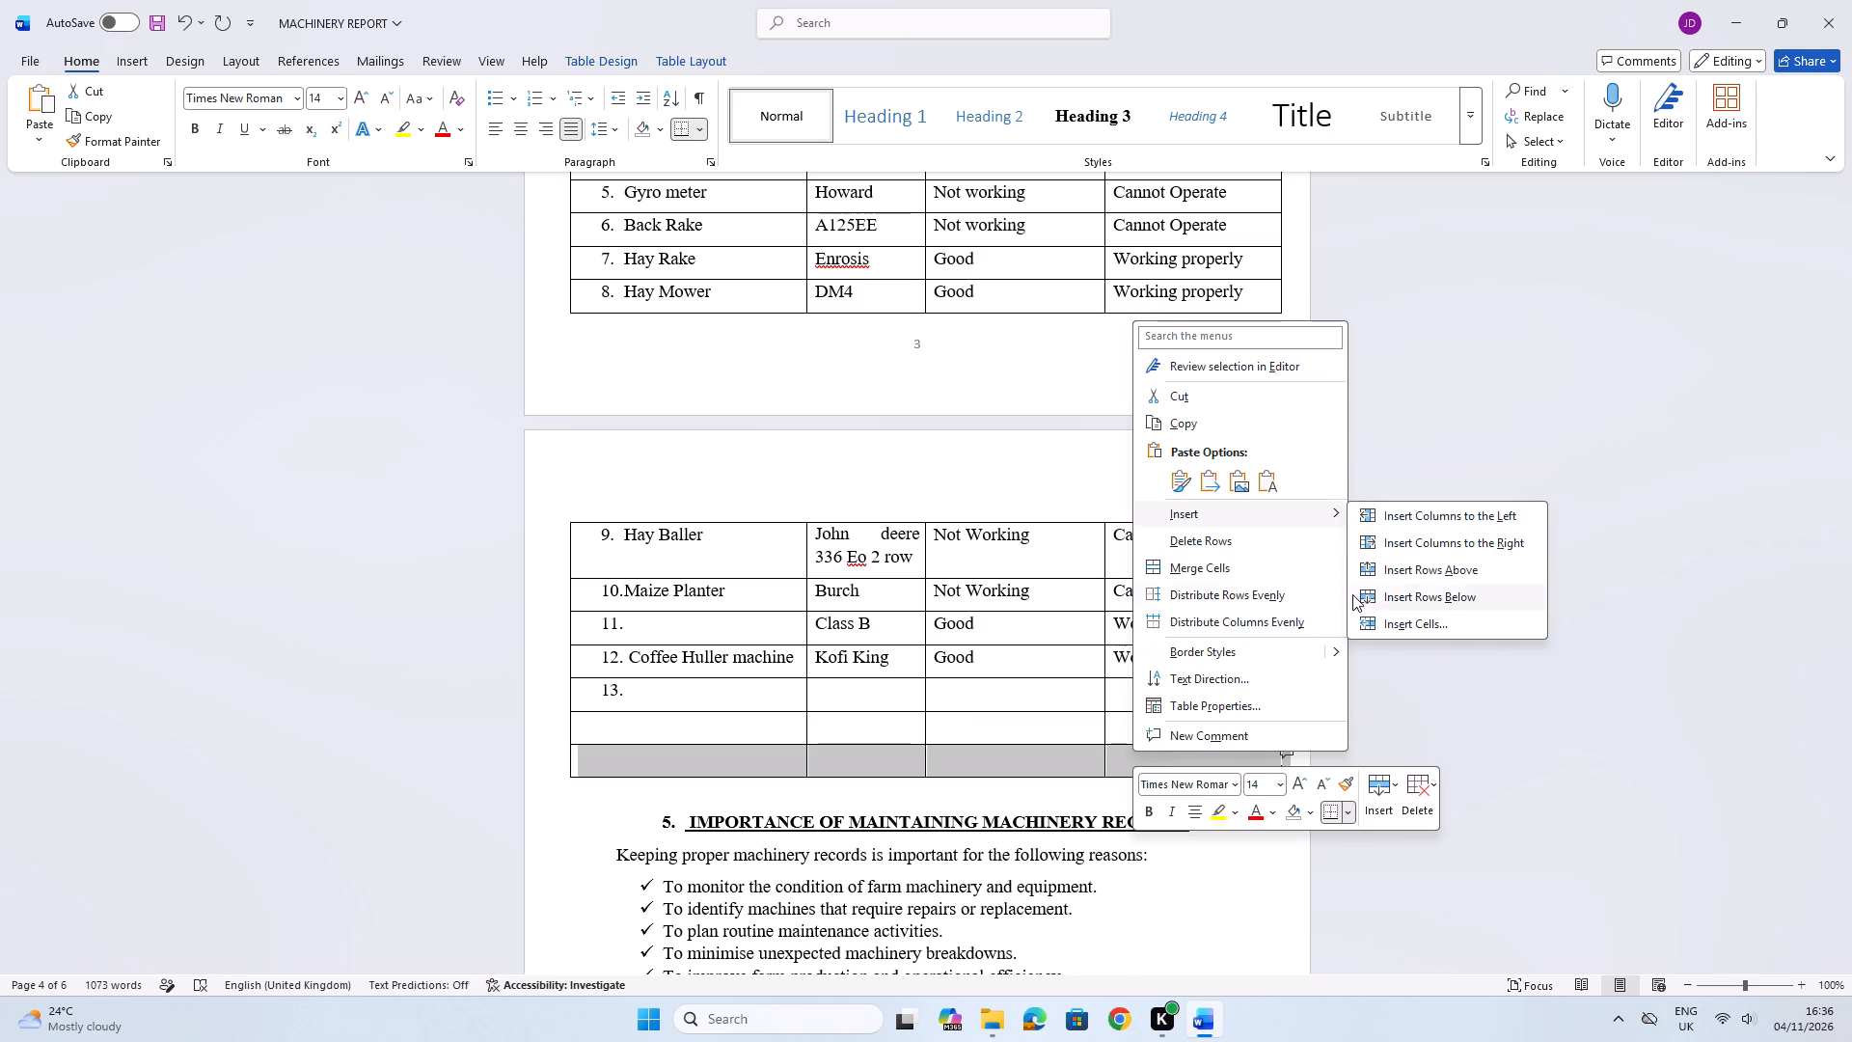
click(1394, 601)
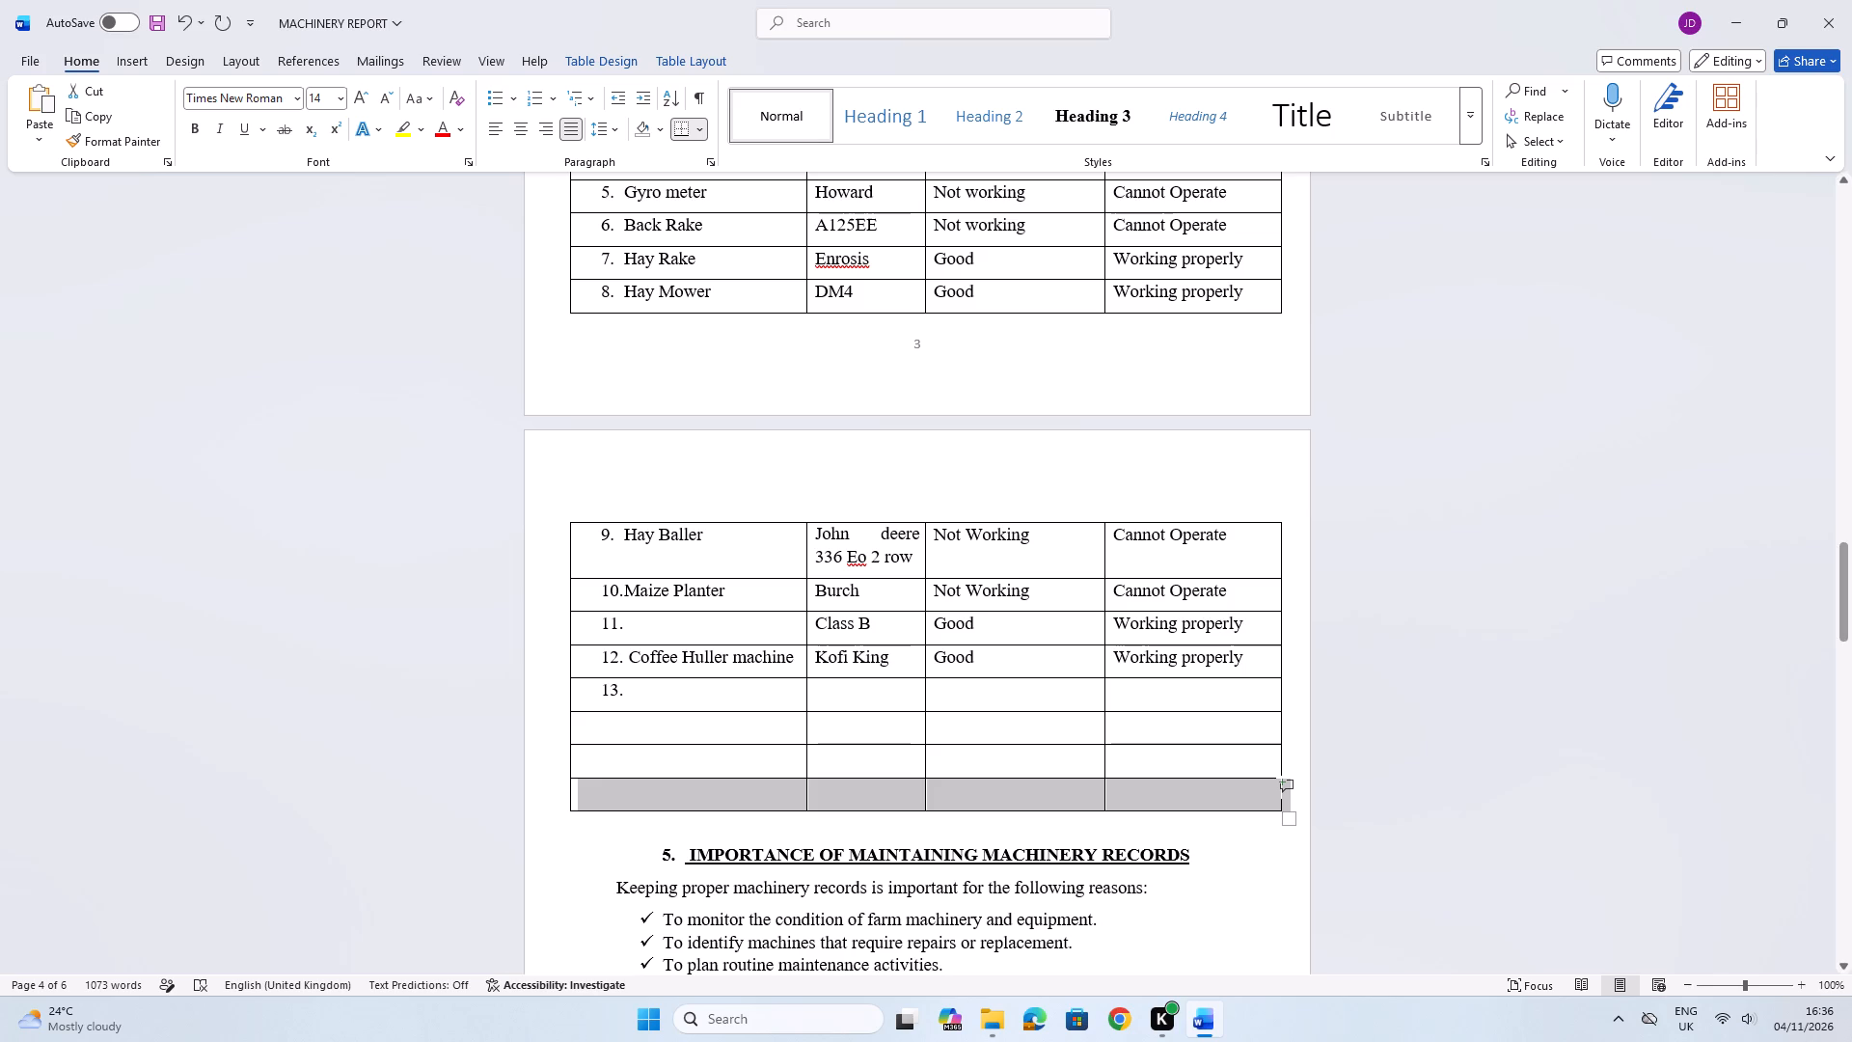
right_click(827, 797)
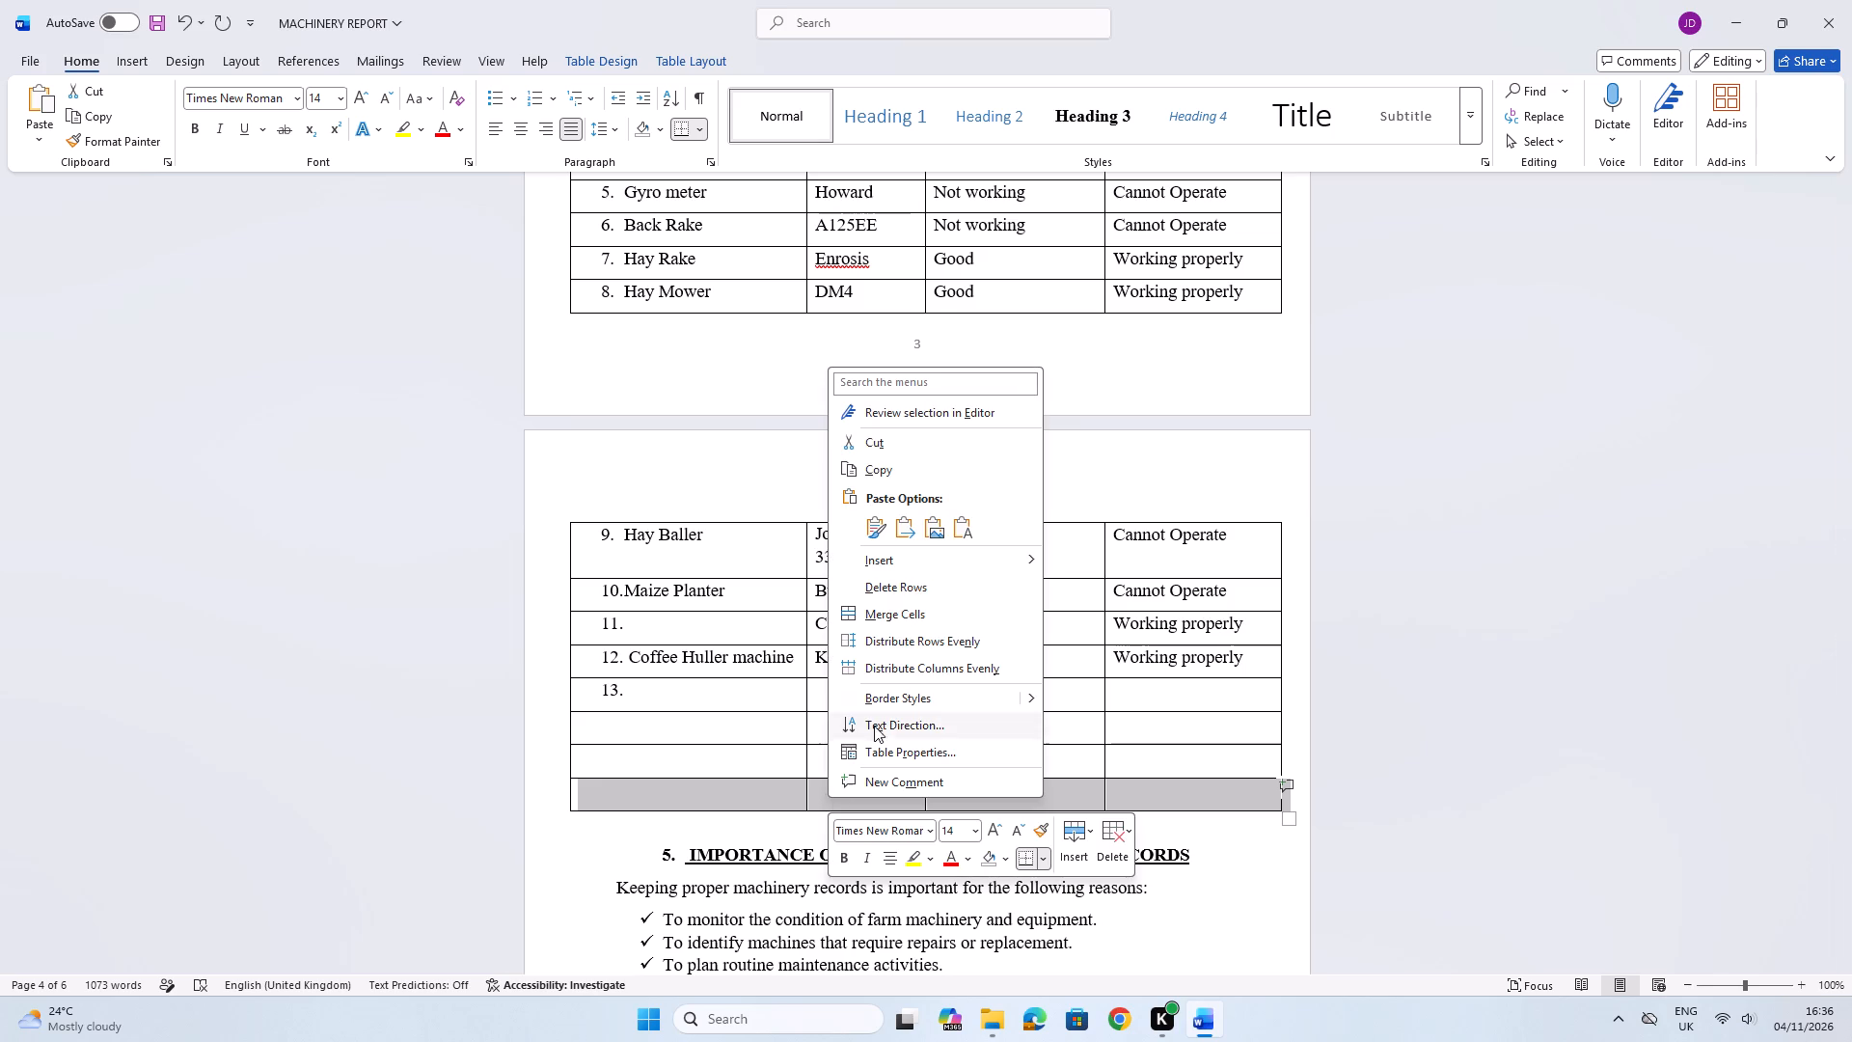
click(895, 566)
click(1115, 643)
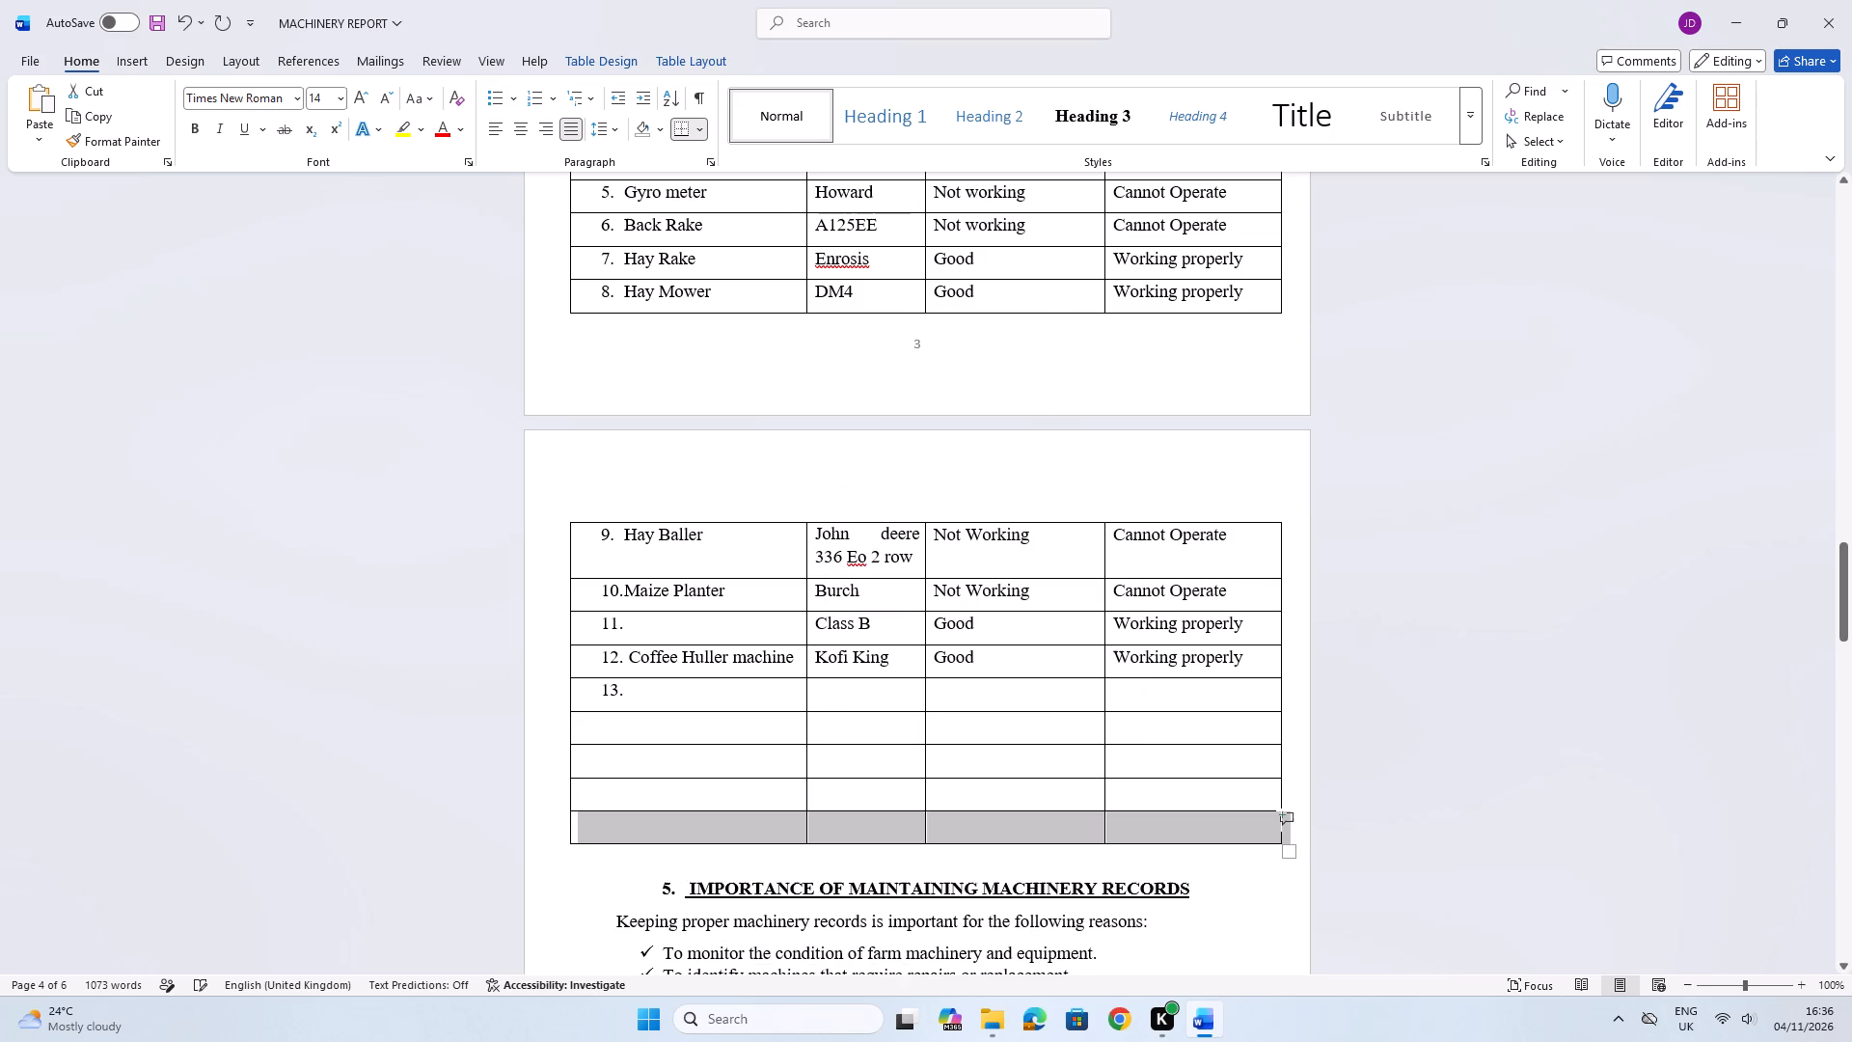
right_click(967, 835)
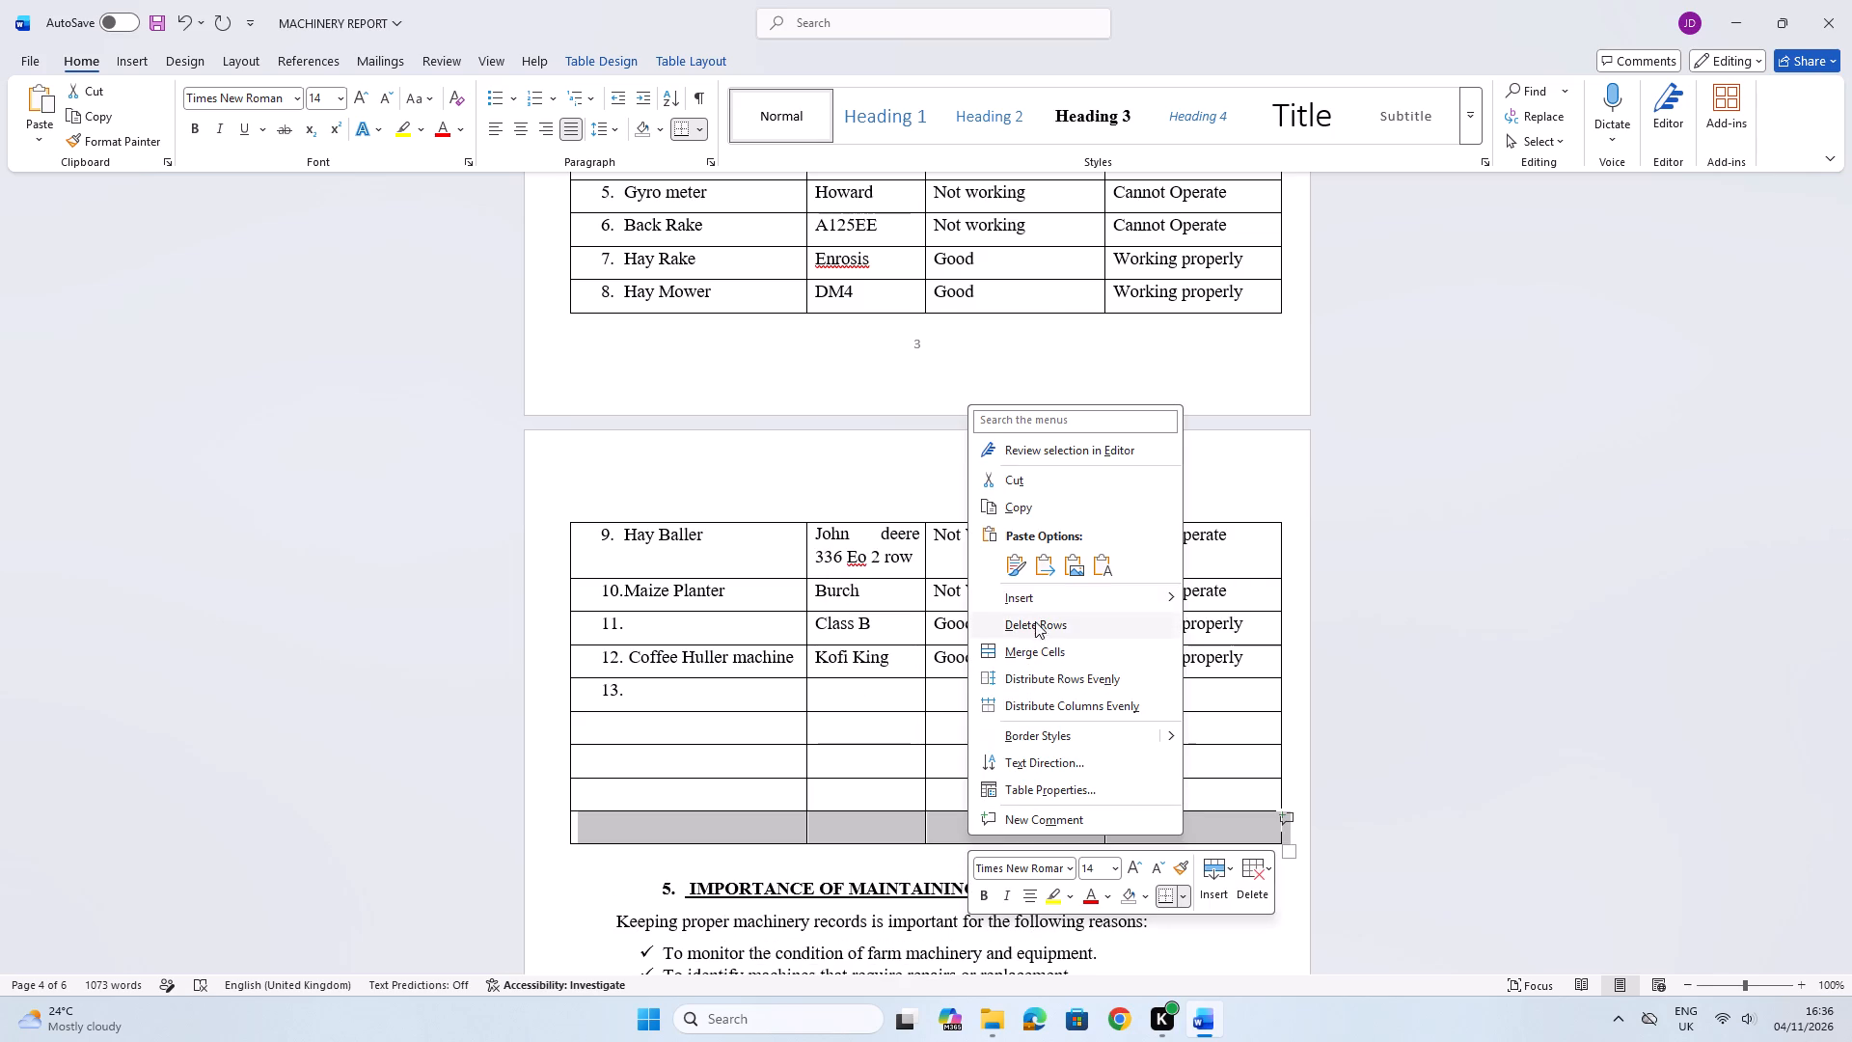
click(1237, 680)
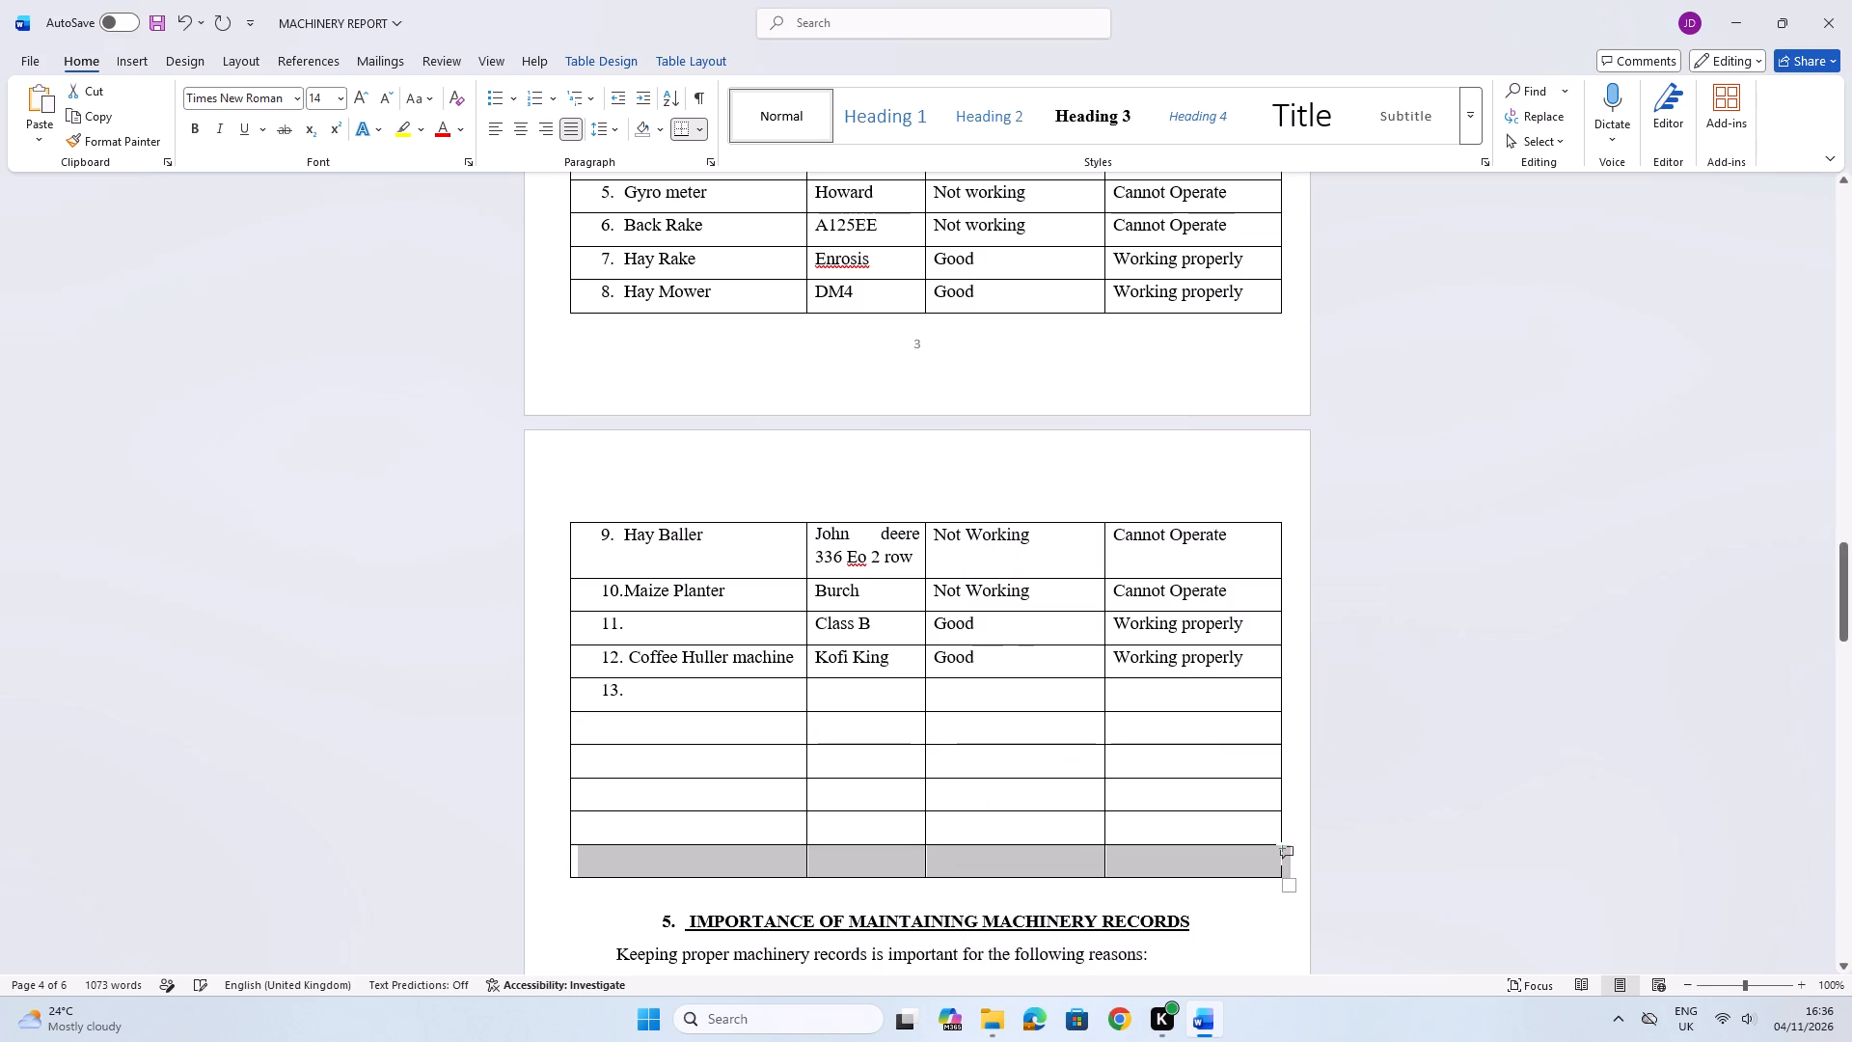
Insert one more blank row at the end of the summary table.
right_click(1070, 856)
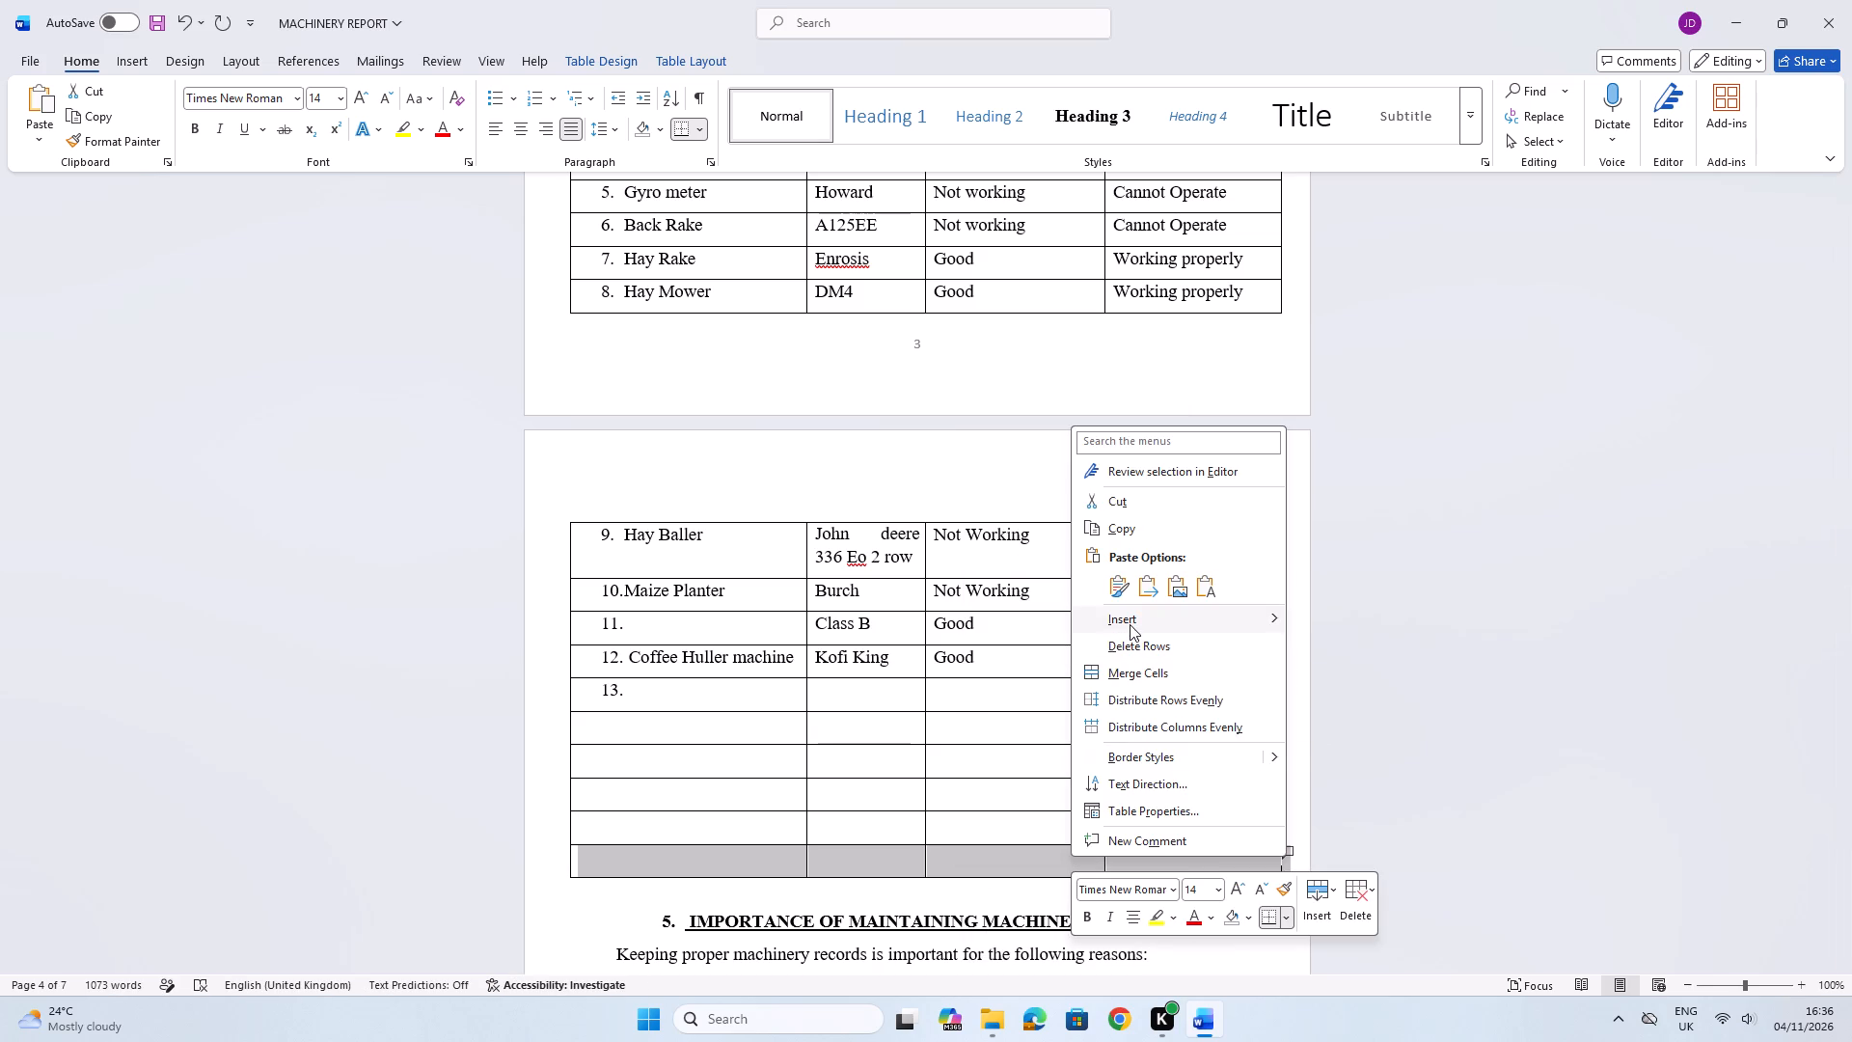
click(1130, 624)
click(1343, 708)
click(1081, 806)
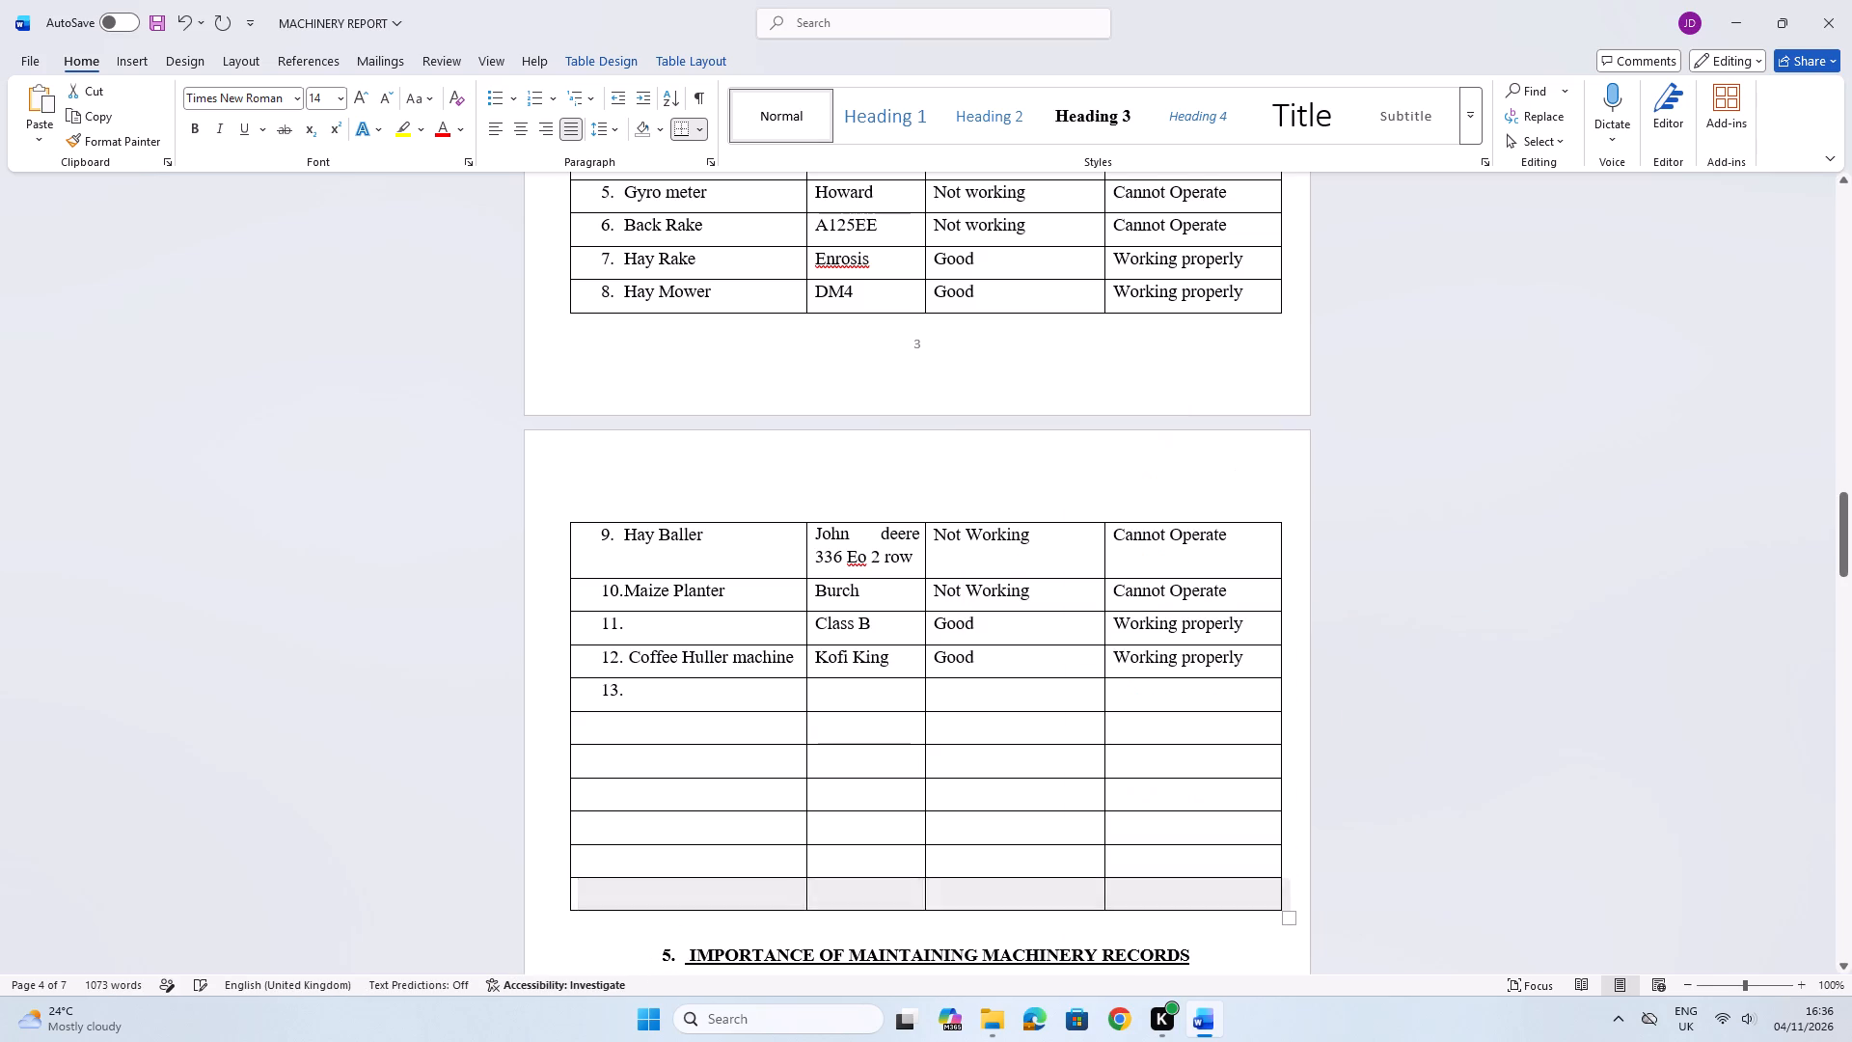
Look through the rest of the report, from the summary table to the last page, to check its content and layout.
scroll(1072, 809, down, 16)
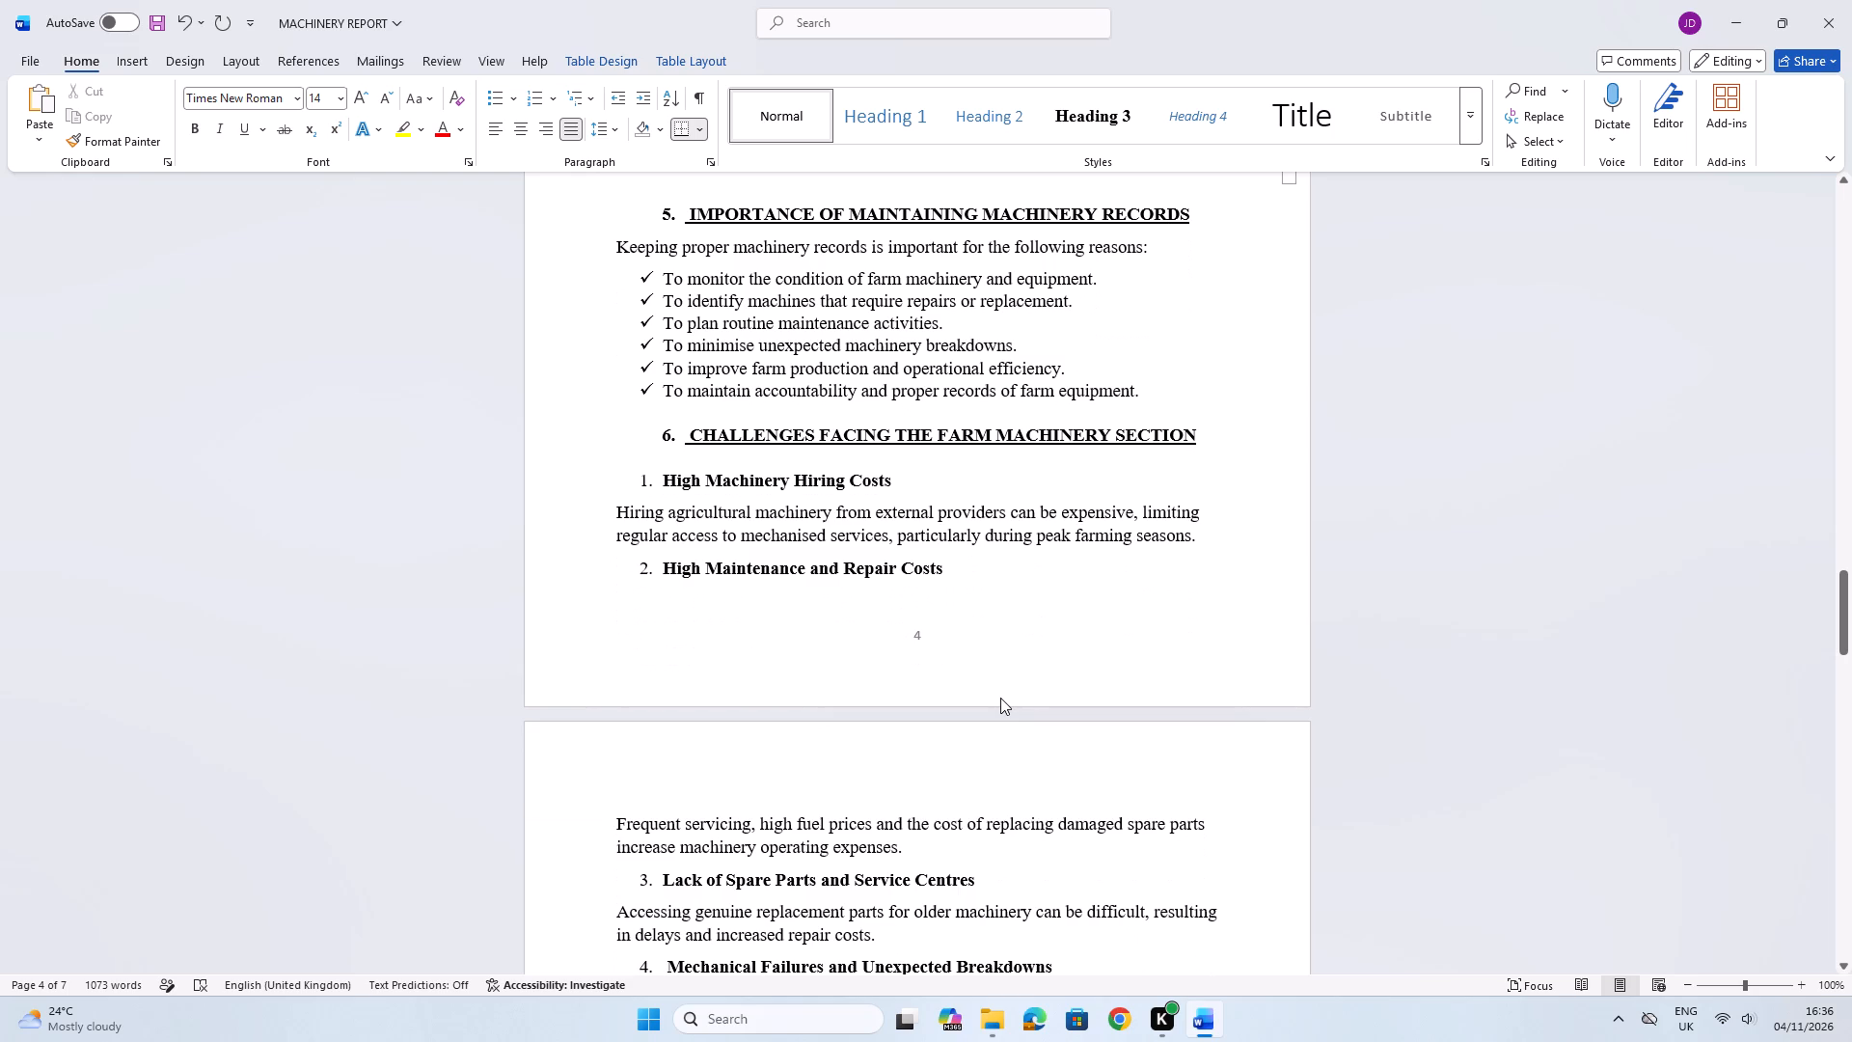
scroll(998, 695, down, 19)
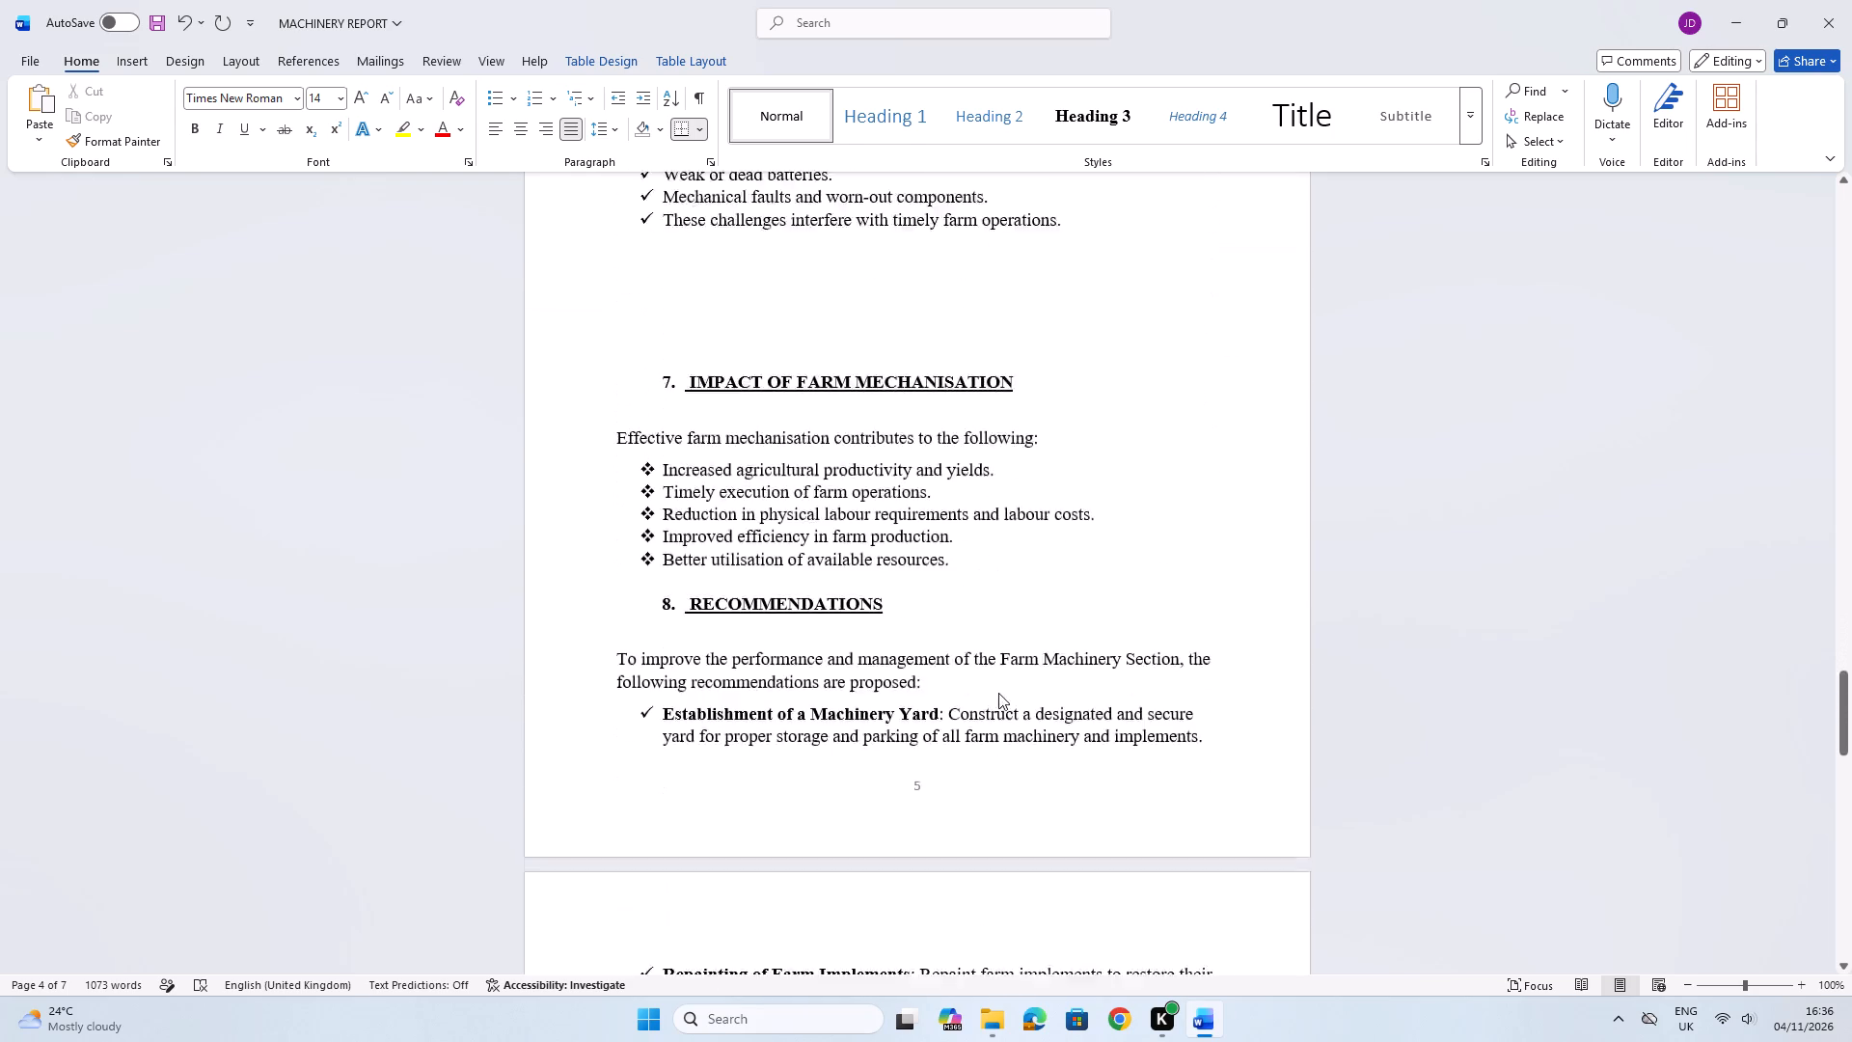
scroll(998, 693, down, 20)
scroll(998, 693, down, 4)
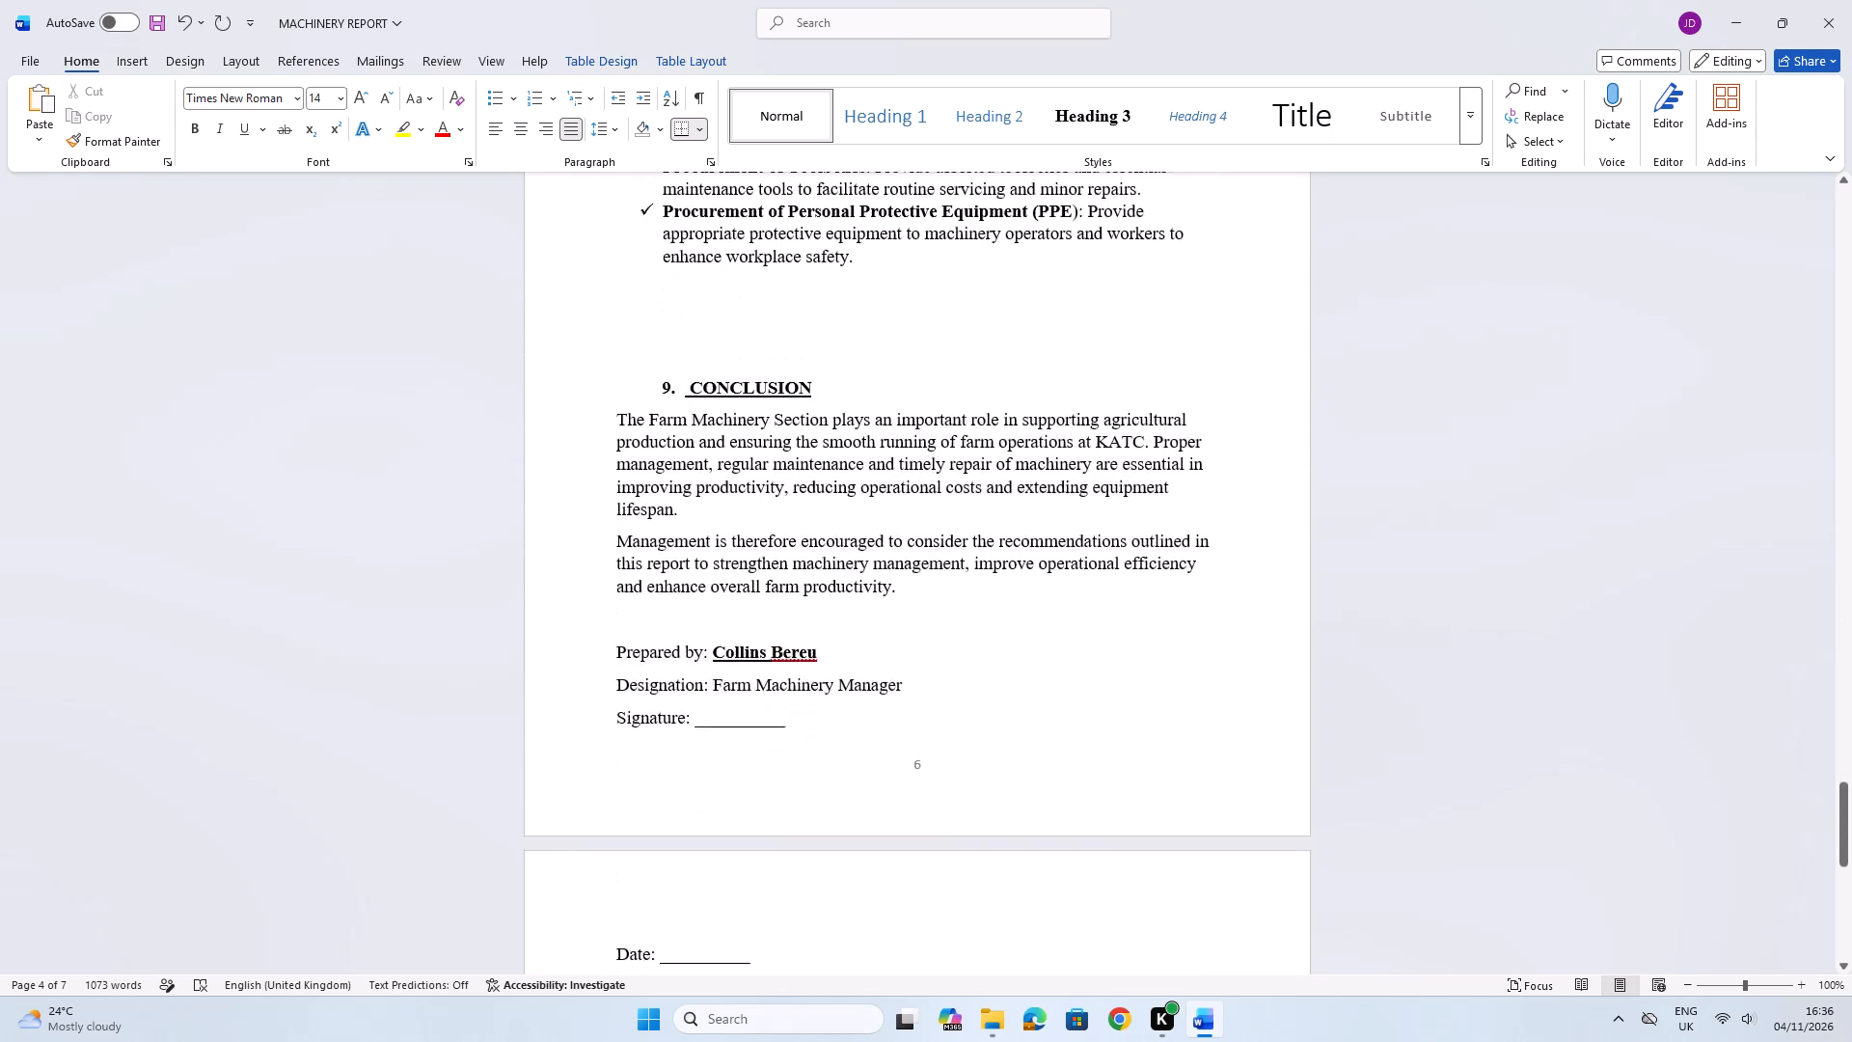
scroll(998, 693, down, 20)
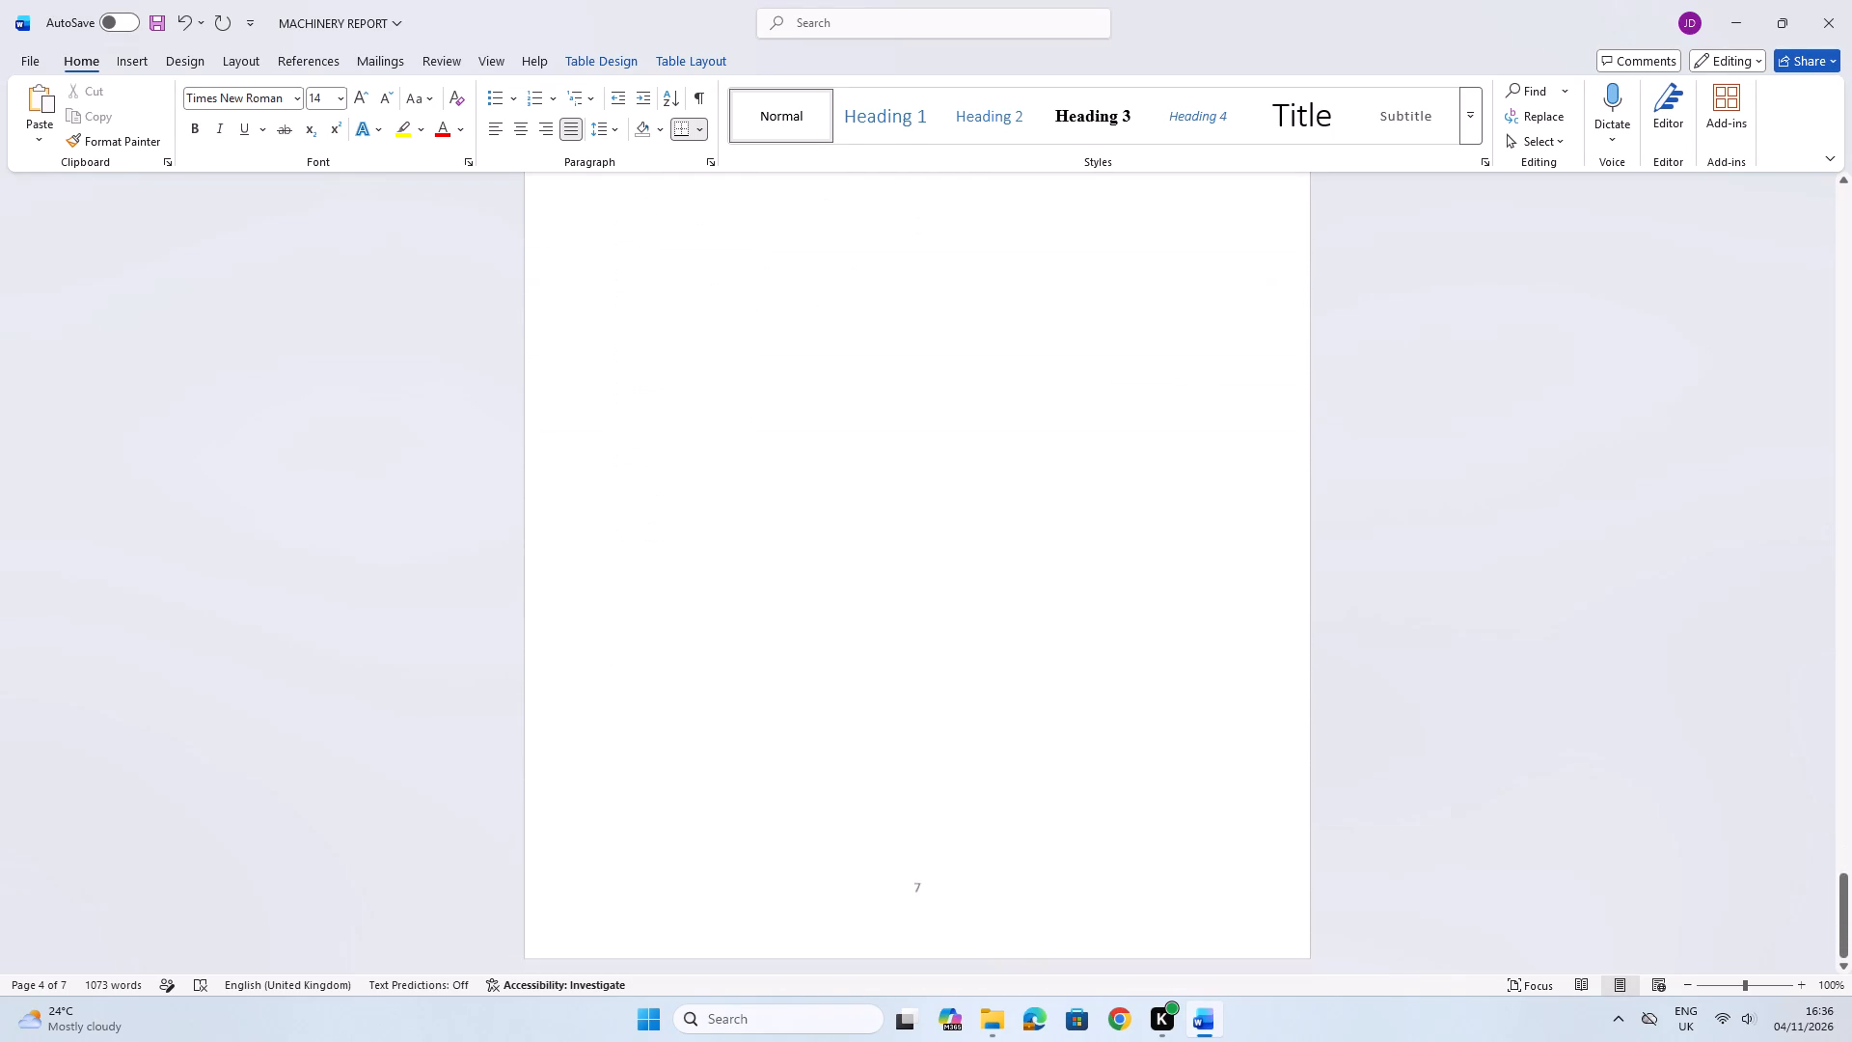
scroll(998, 693, up, 19)
scroll(999, 693, up, 5)
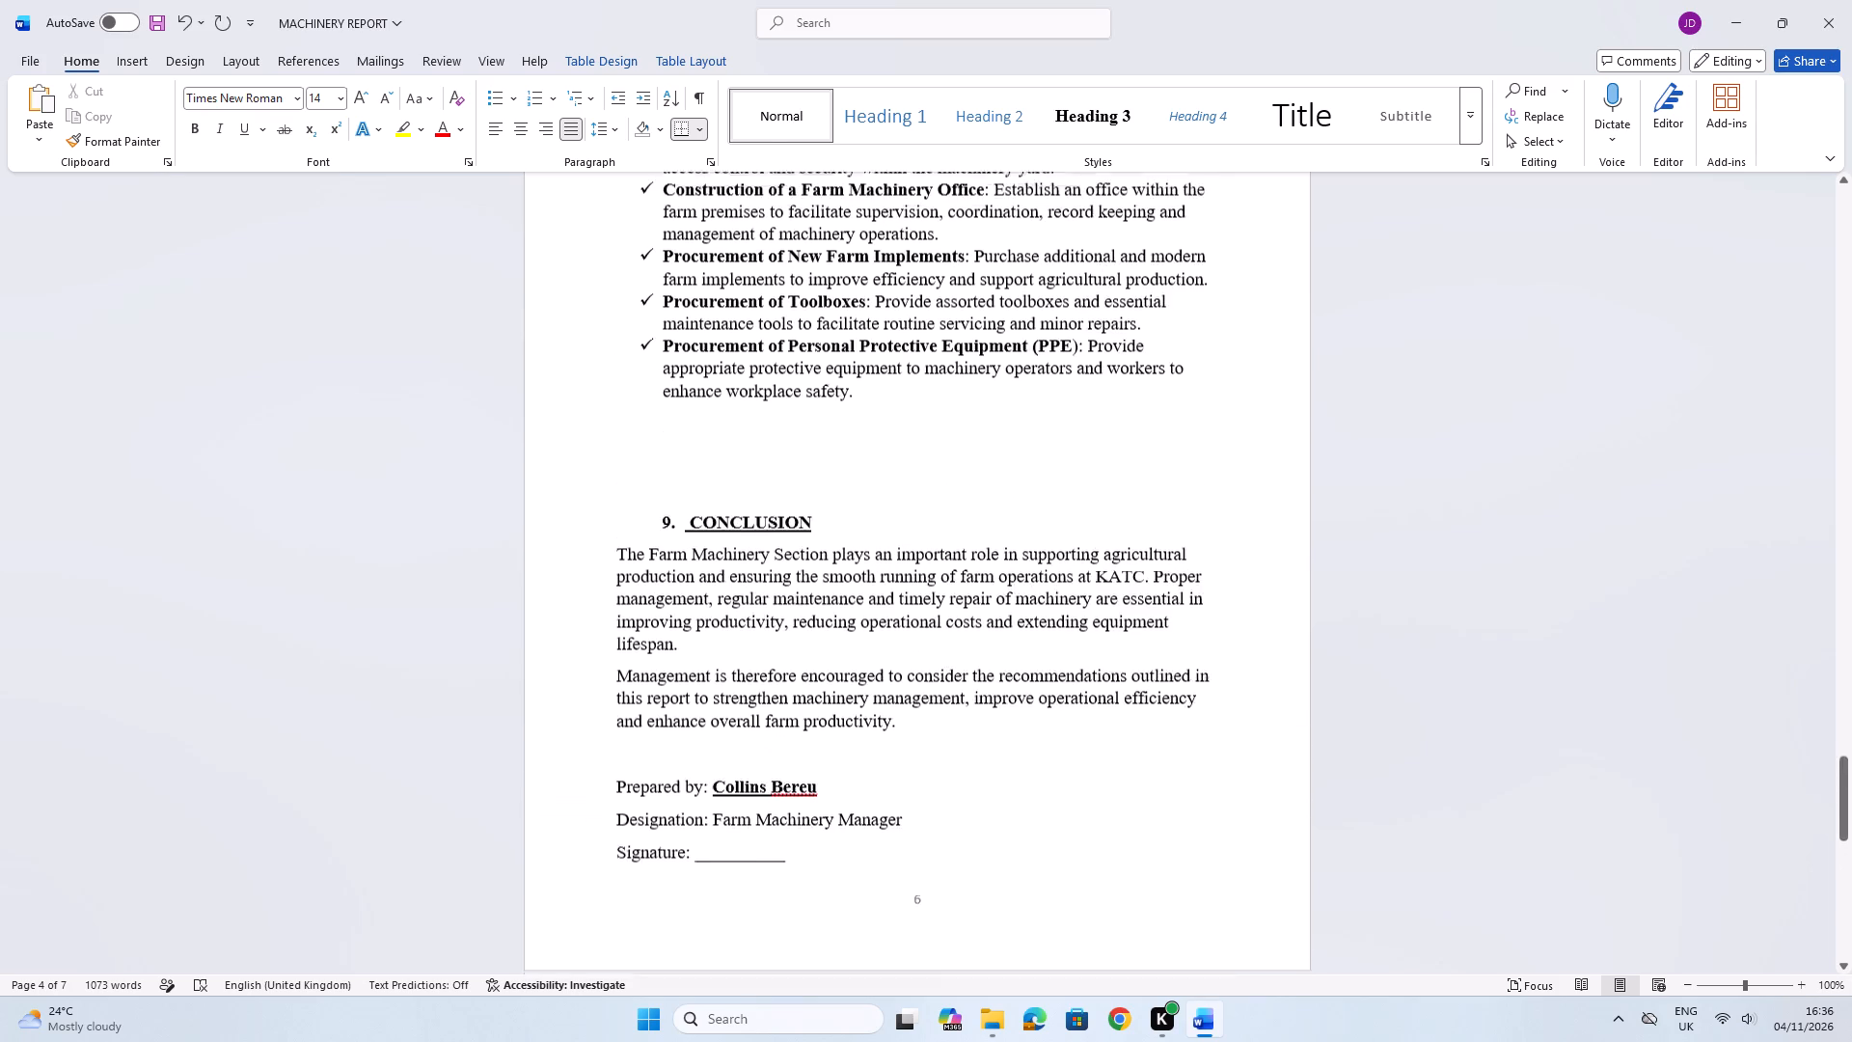
scroll(999, 693, up, 18)
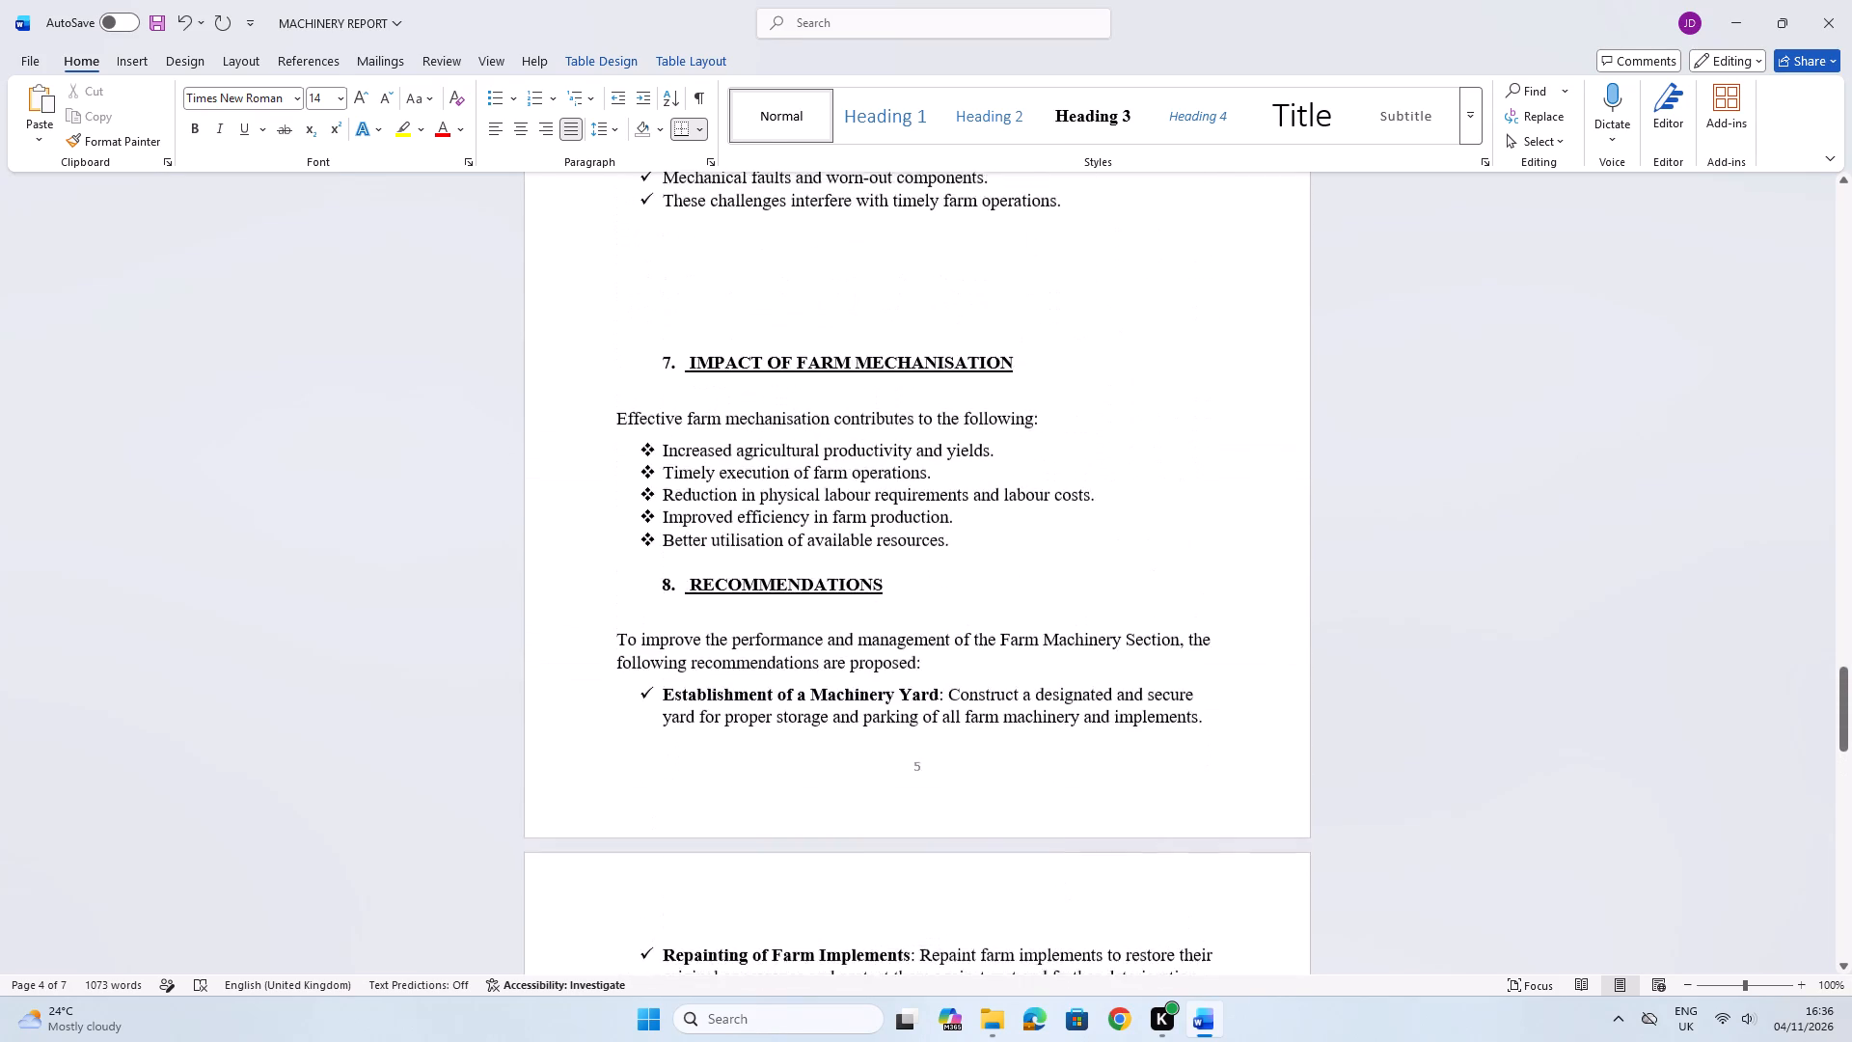
scroll(999, 693, up, 17)
scroll(999, 693, up, 5)
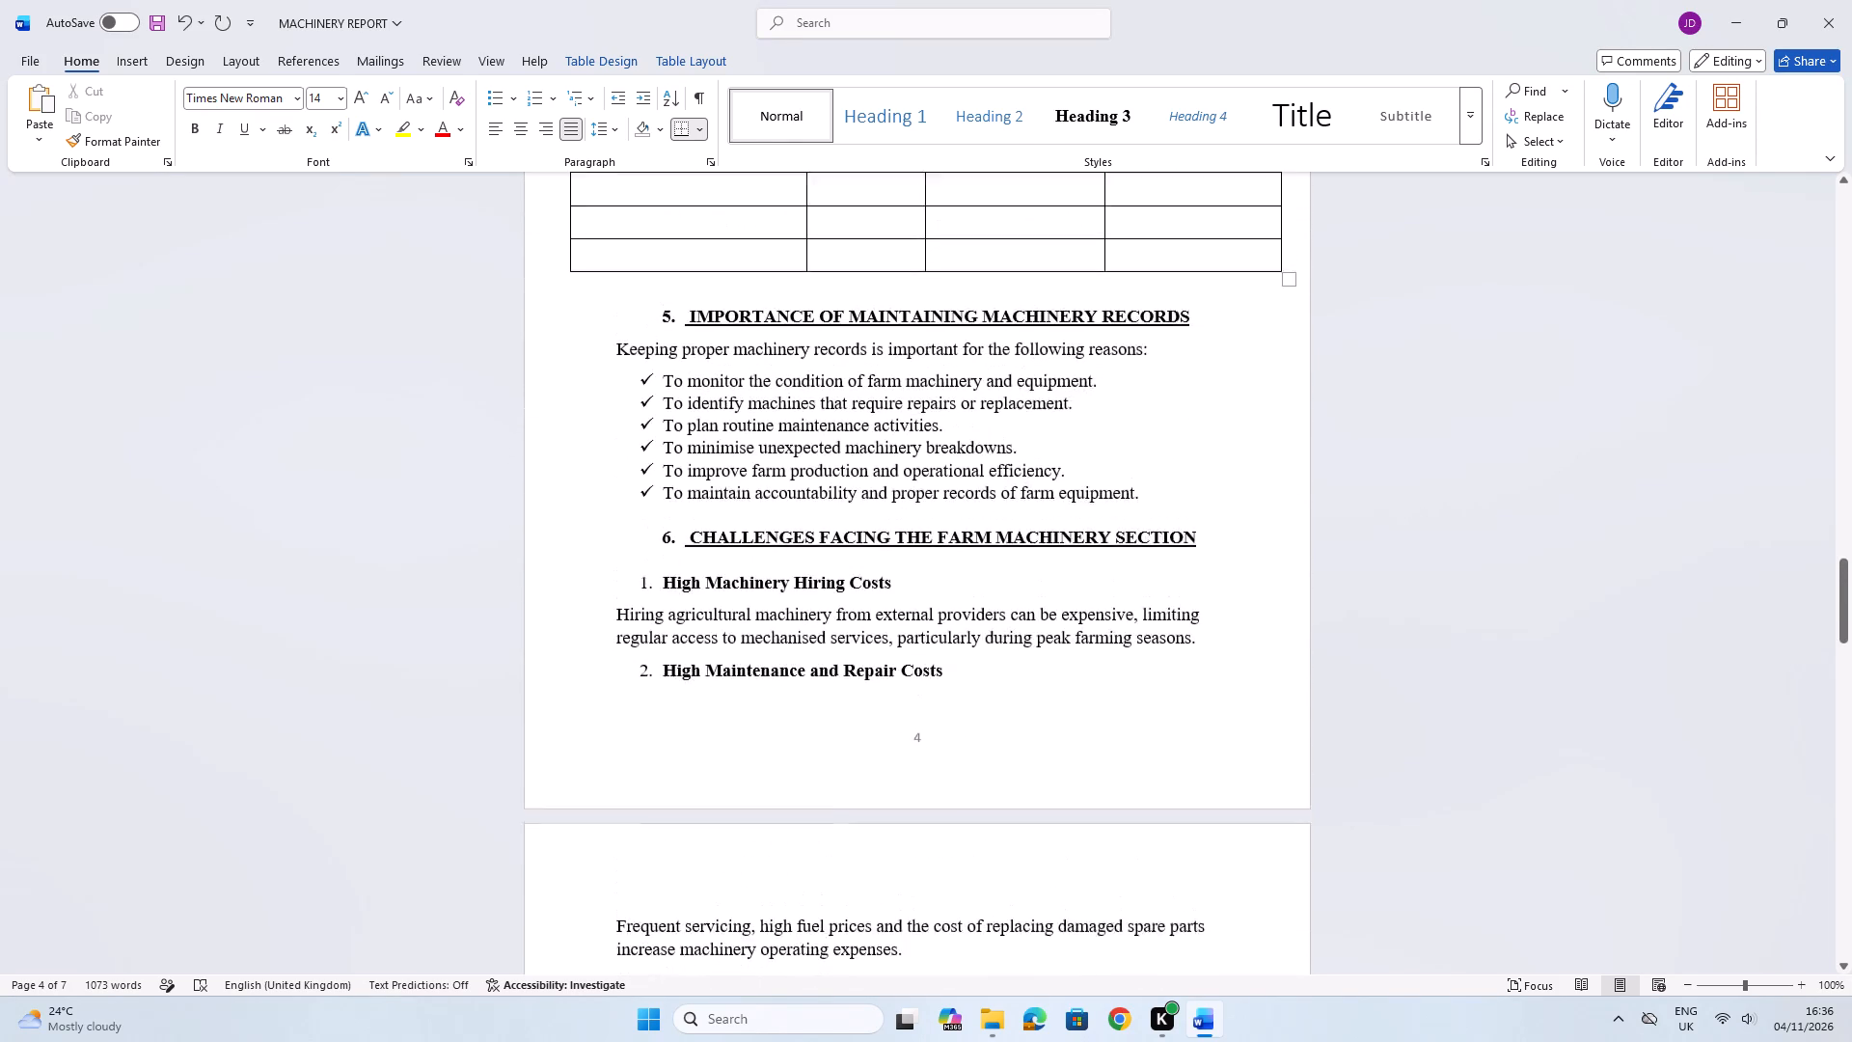
scroll(999, 693, up, 11)
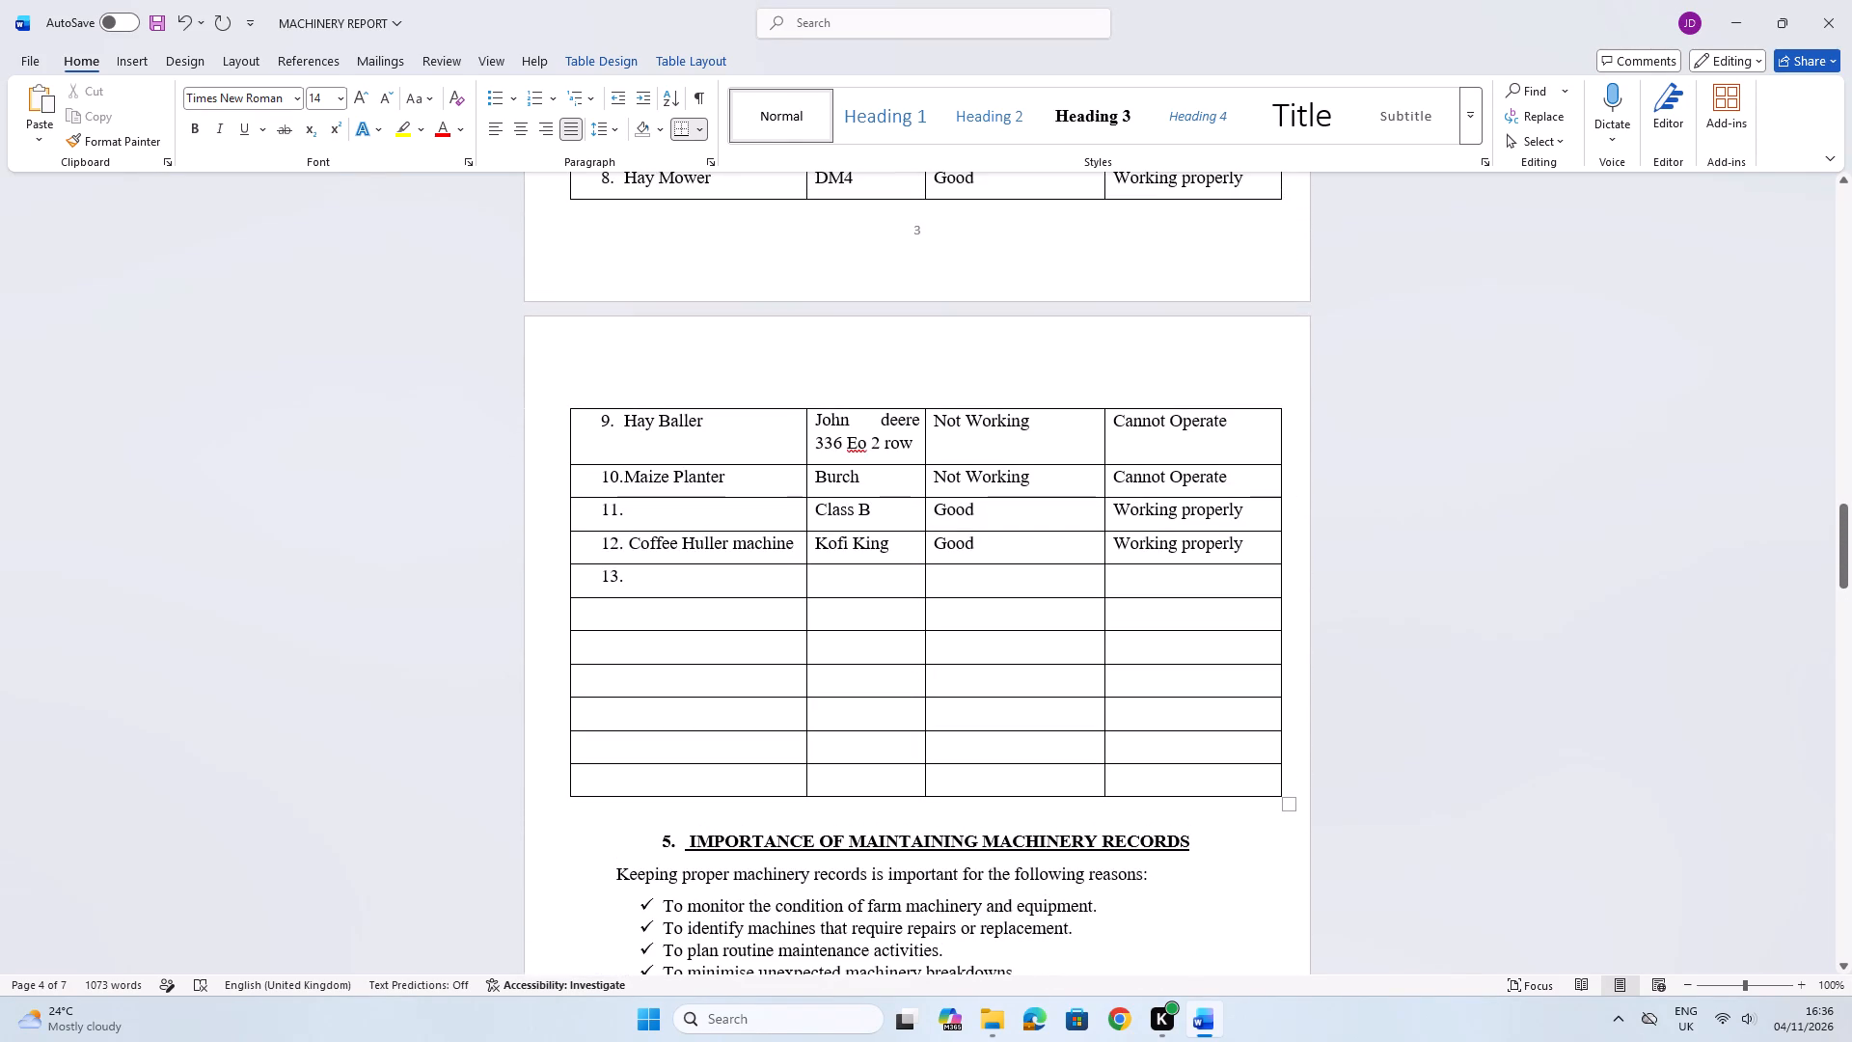
Try to number the first two blank rows below row 13 of the summary table as 14 and 15.
click(657, 588)
key(Down)
key(1)
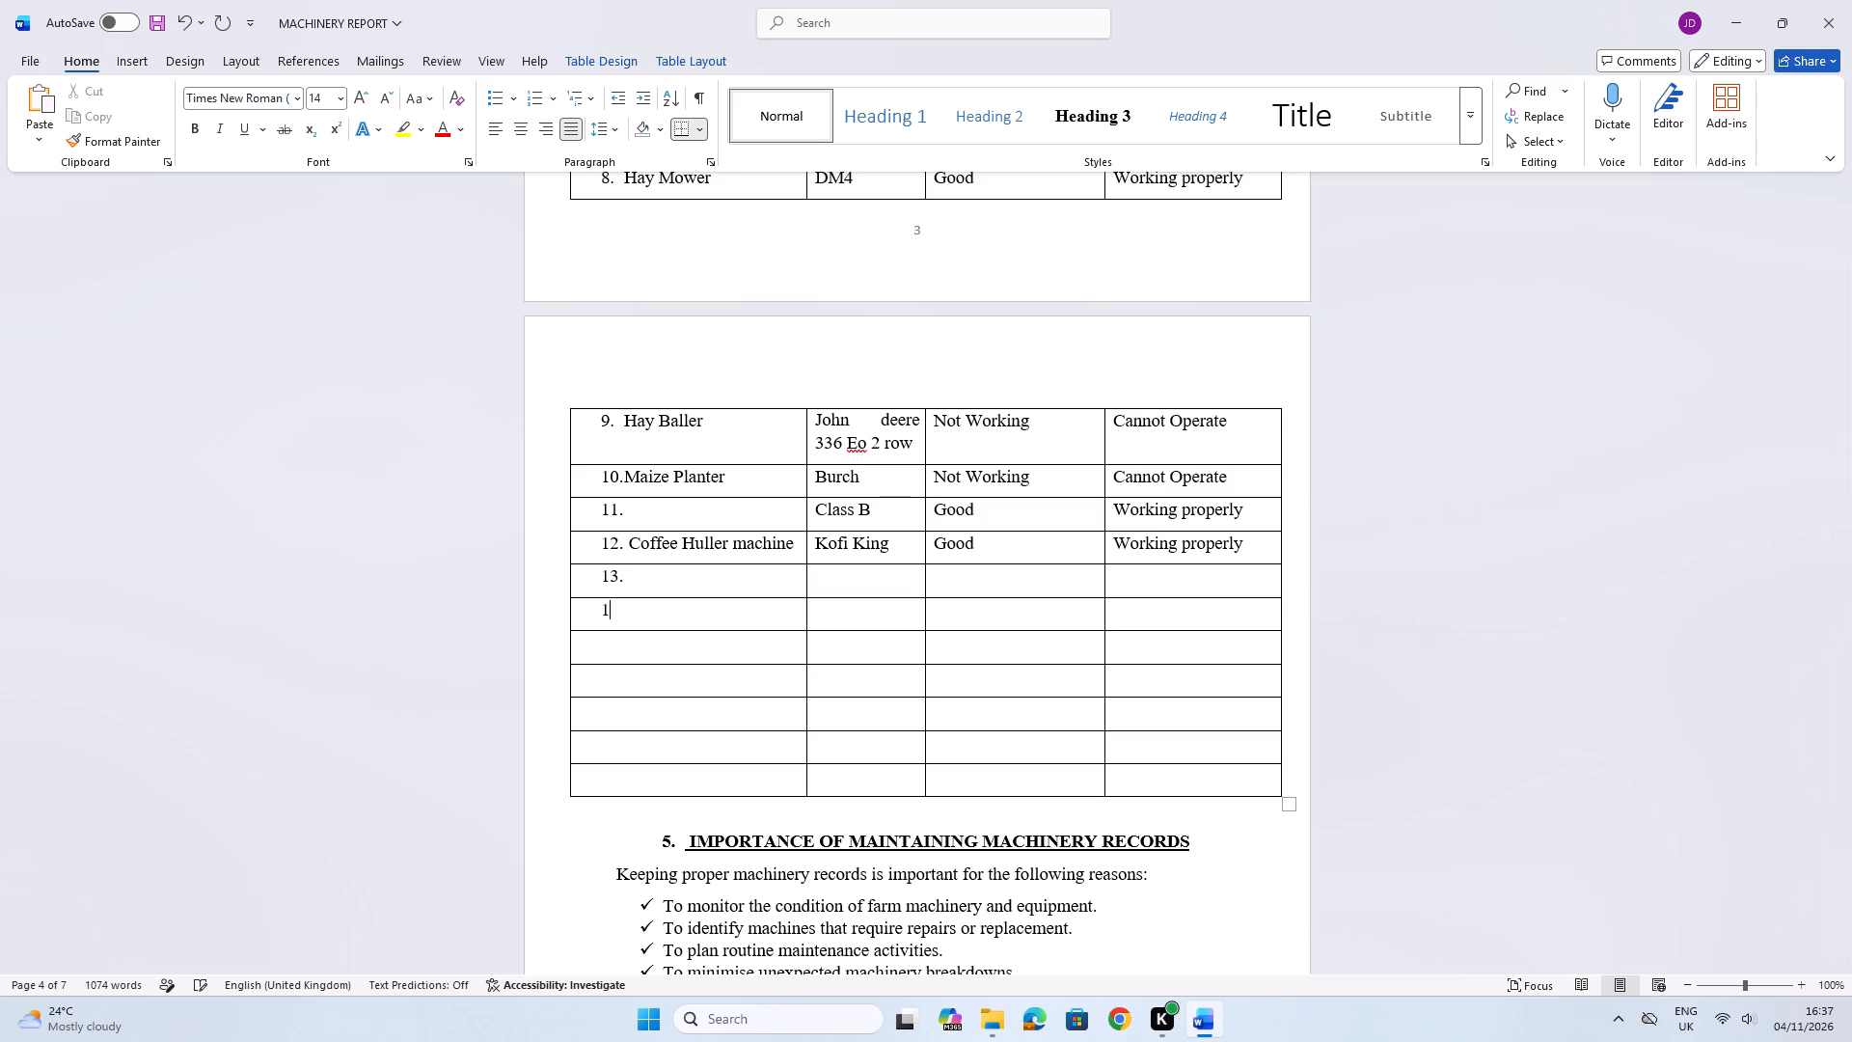
text(4,)
key(BackSpace)
text(.)
key(space)
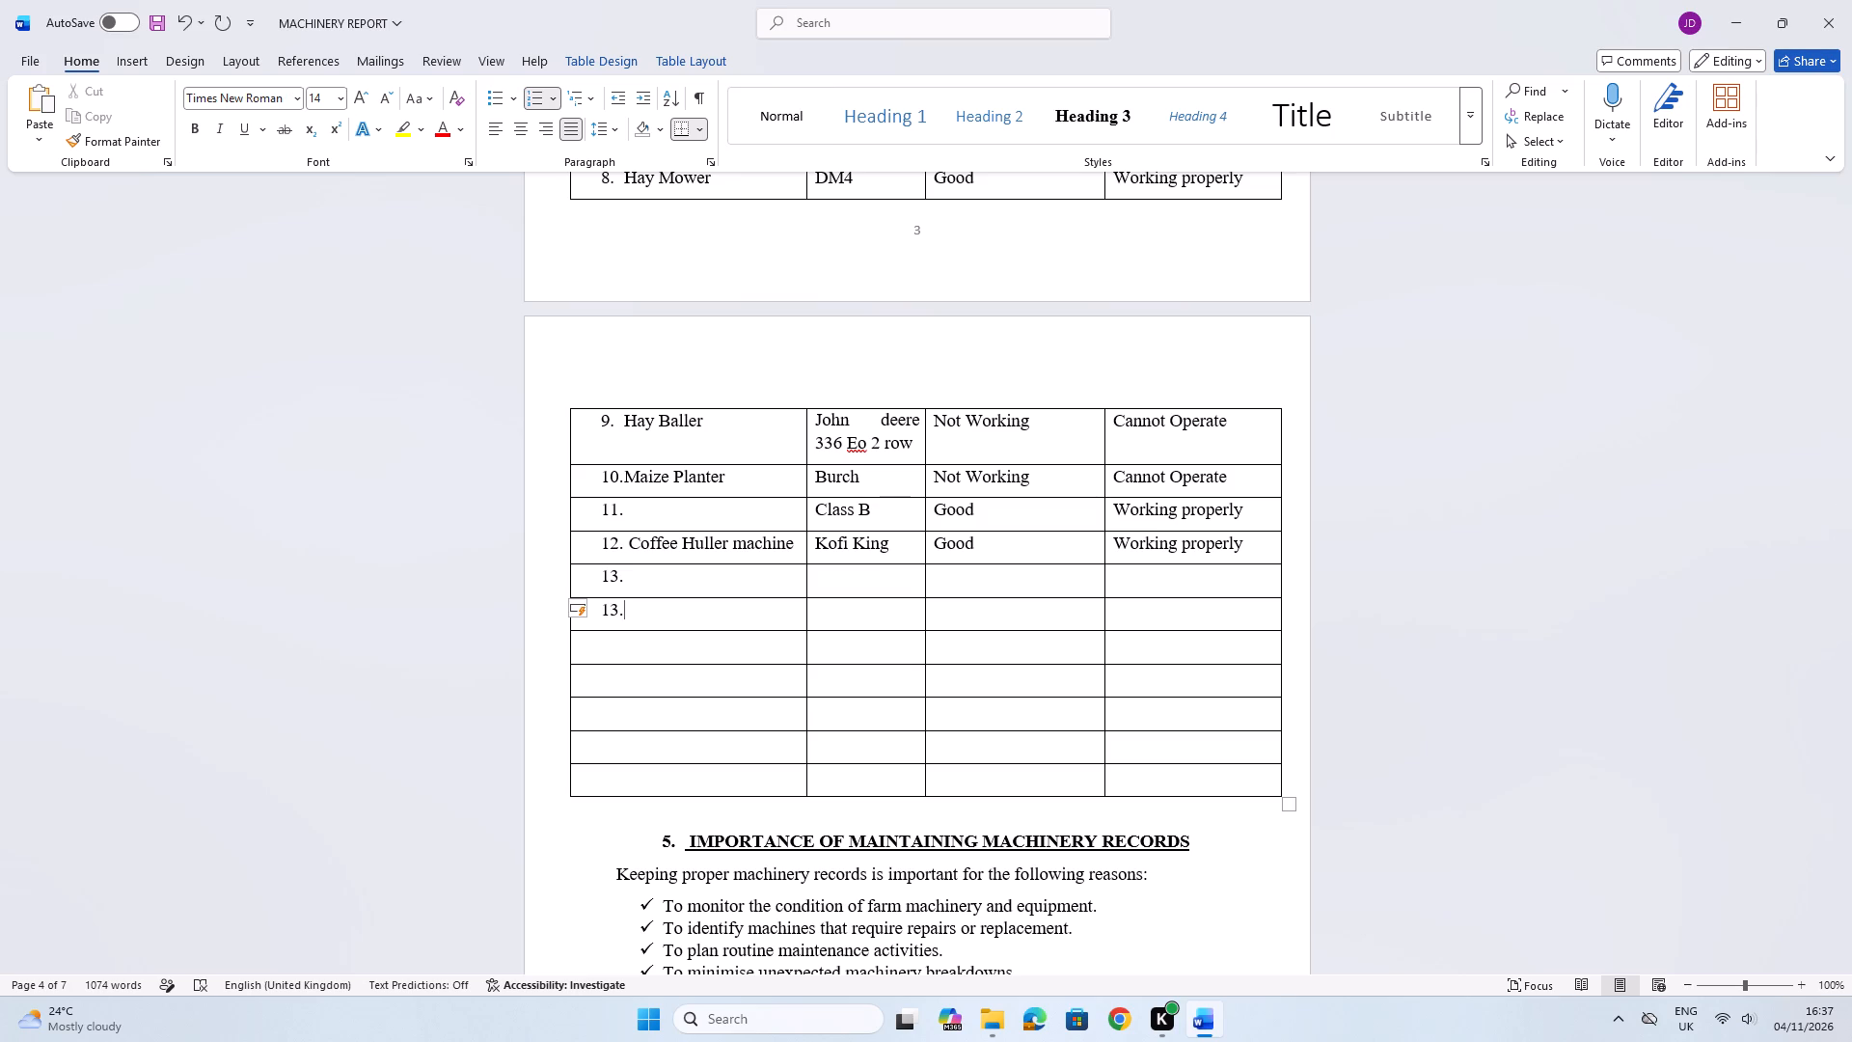
key(Down)
key(1)
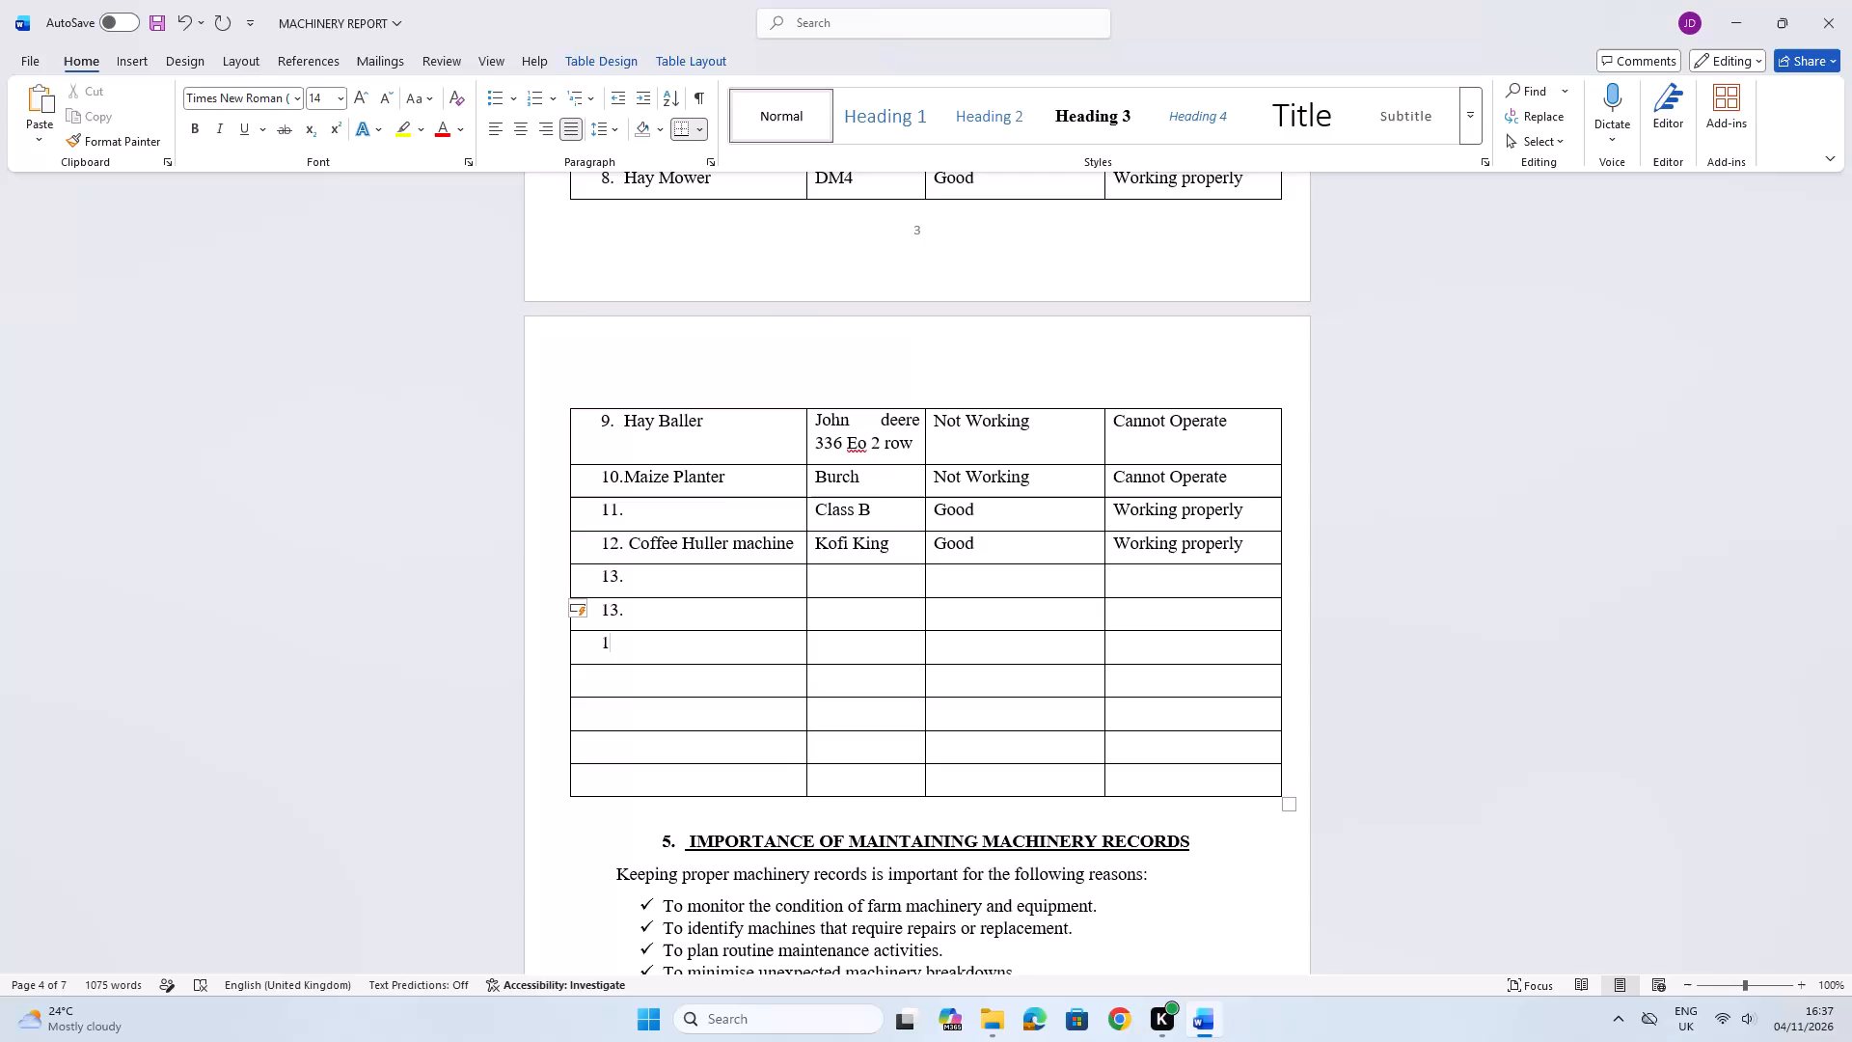
text(5.)
key(space)
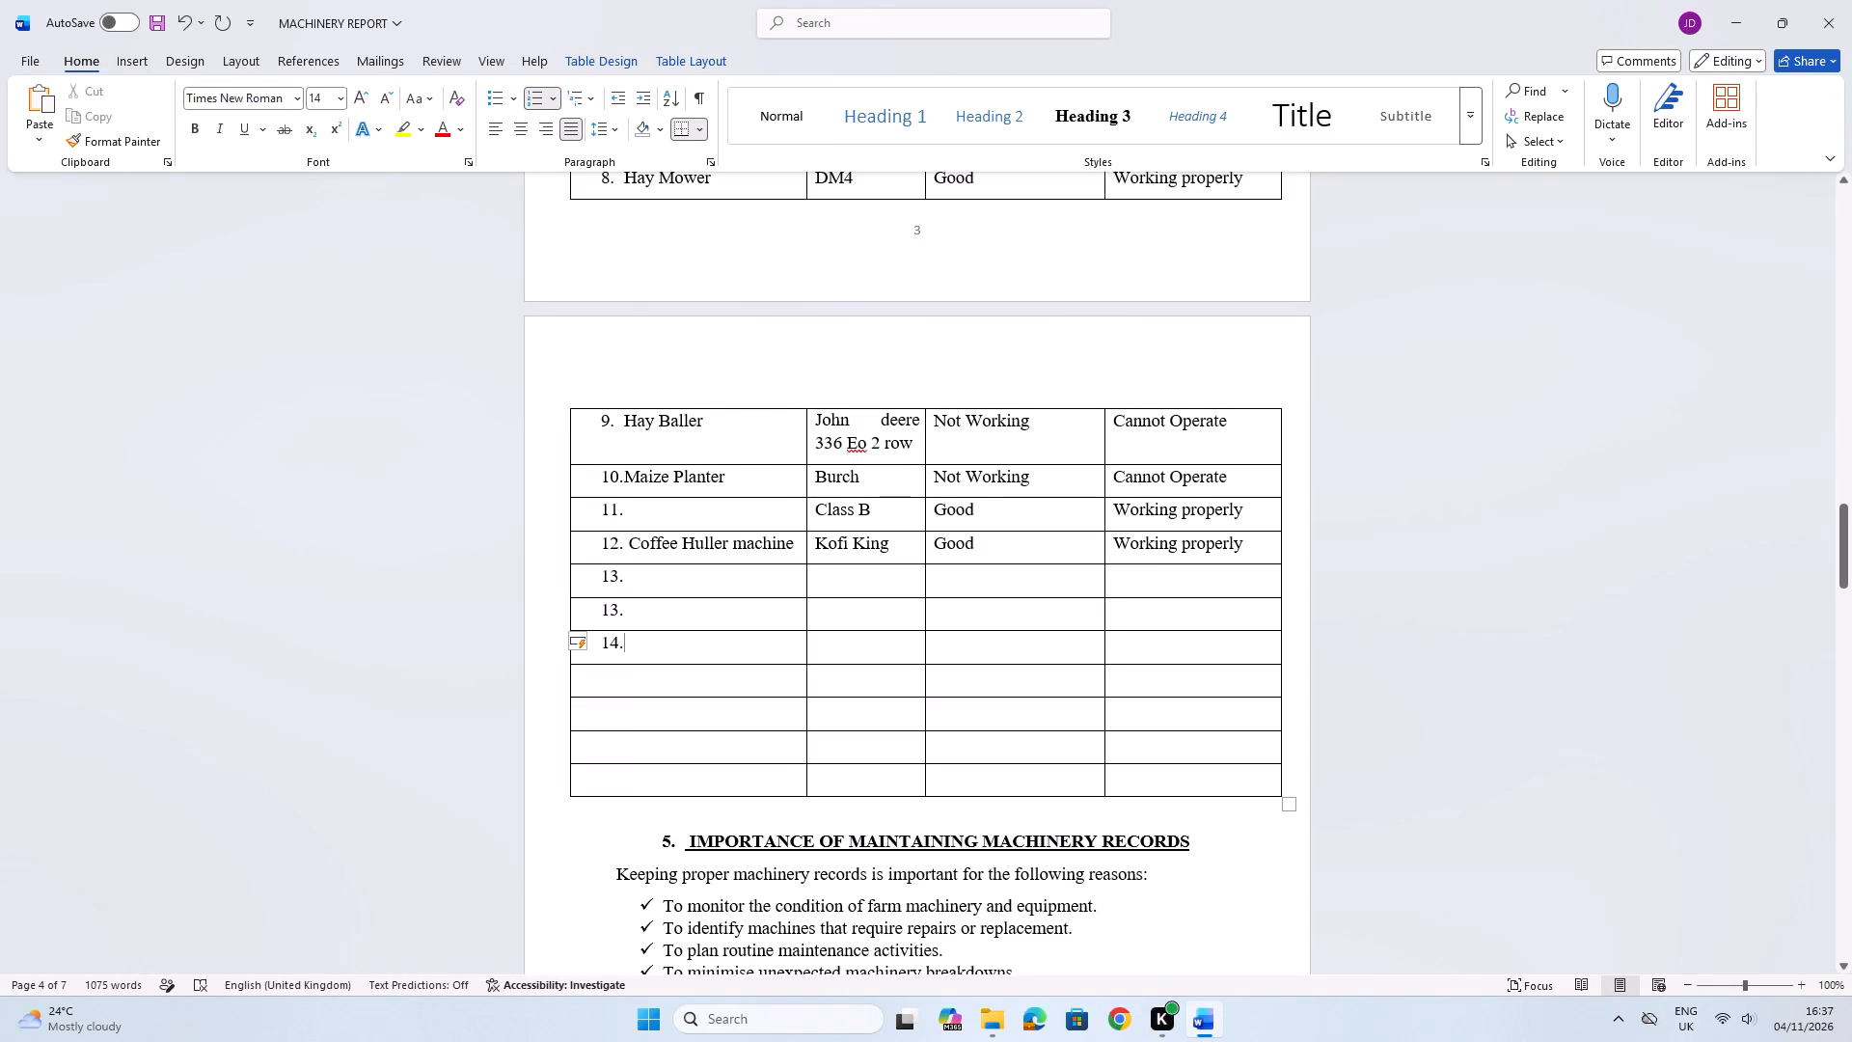
Delete the cells of the first of the two rows numbered 13, shifting cells left.
drag(576, 582, 1171, 576)
right_click(1172, 576)
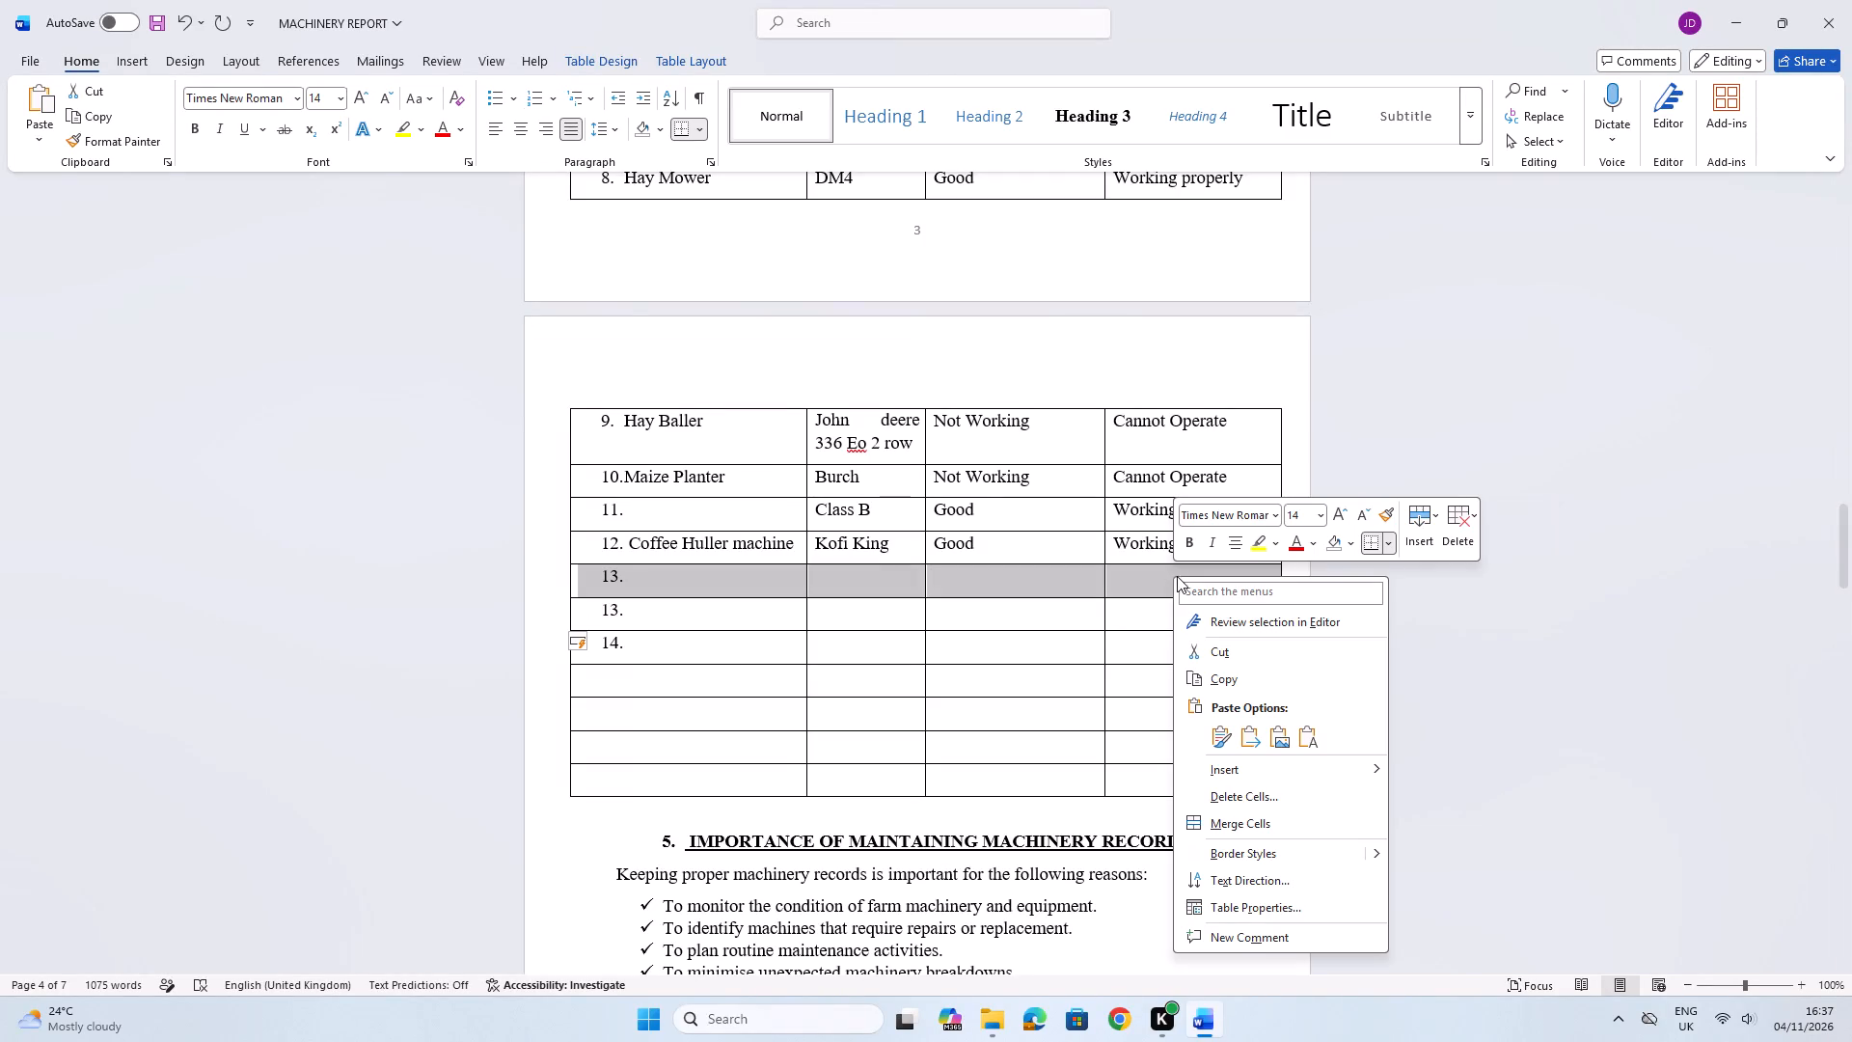
click(1235, 796)
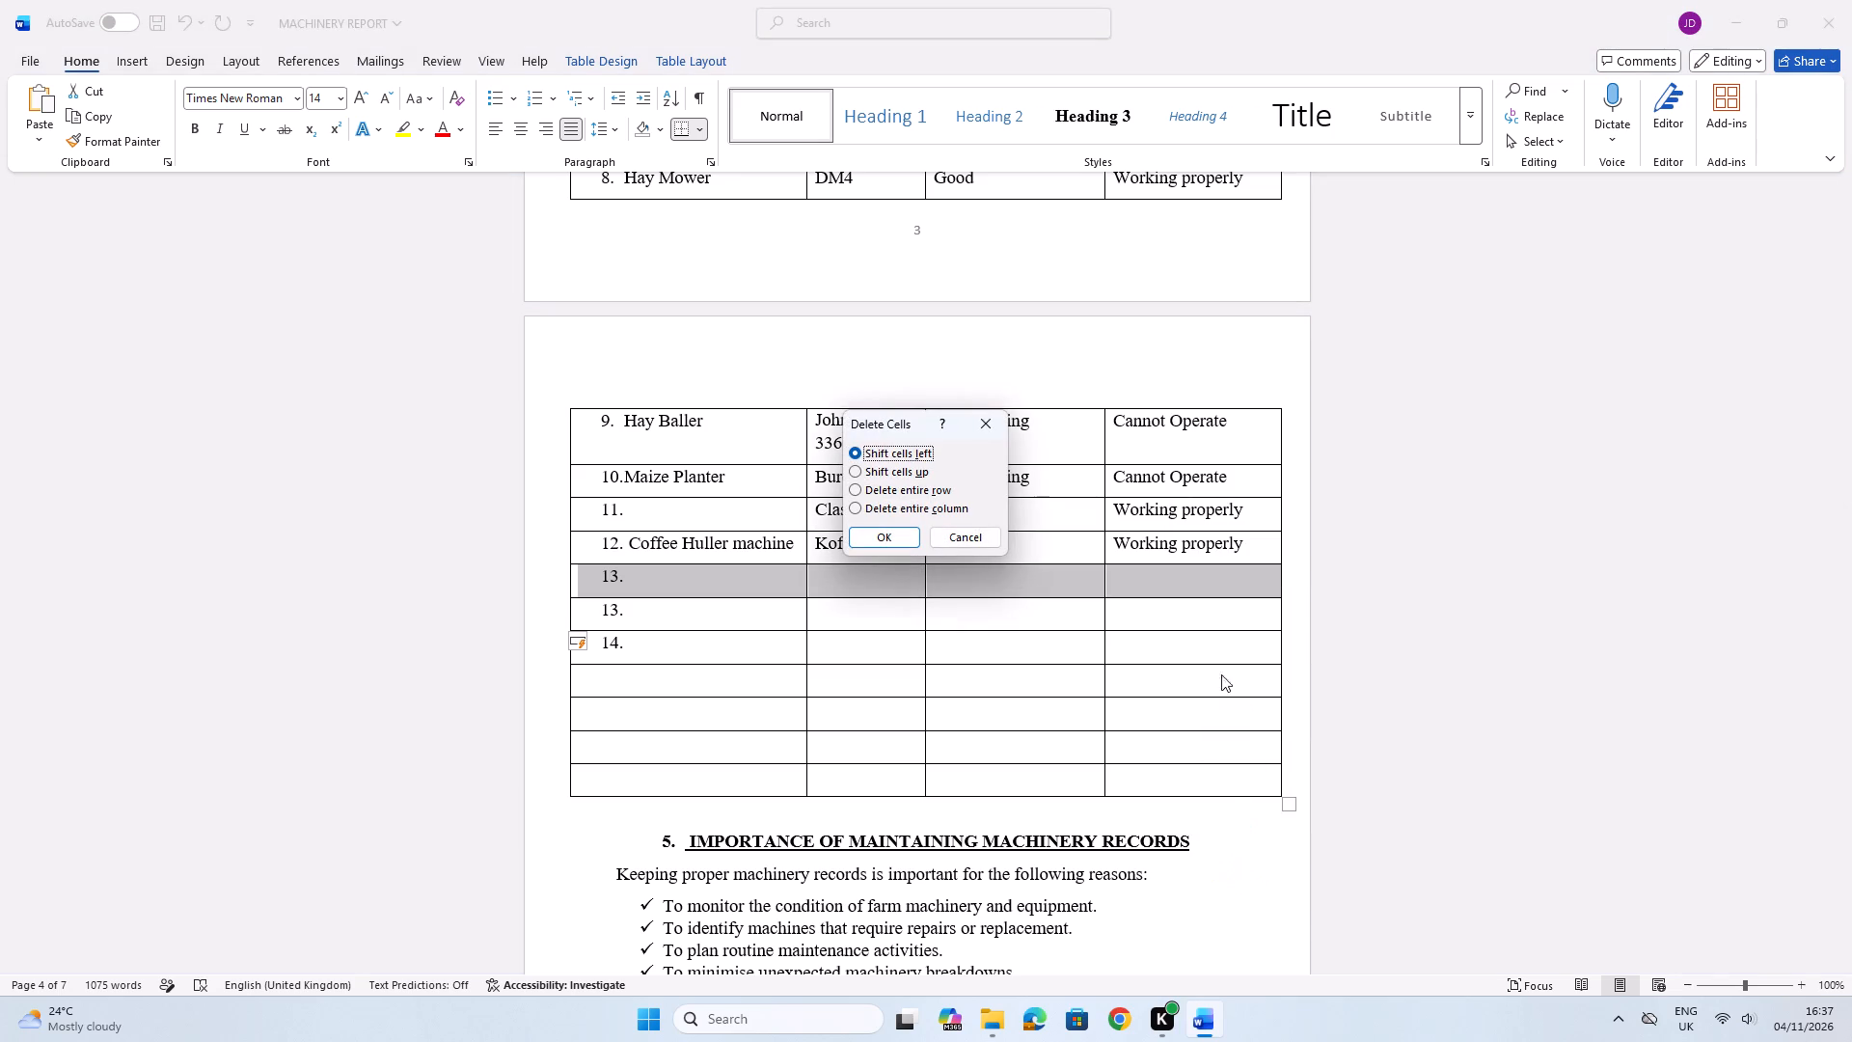
click(894, 536)
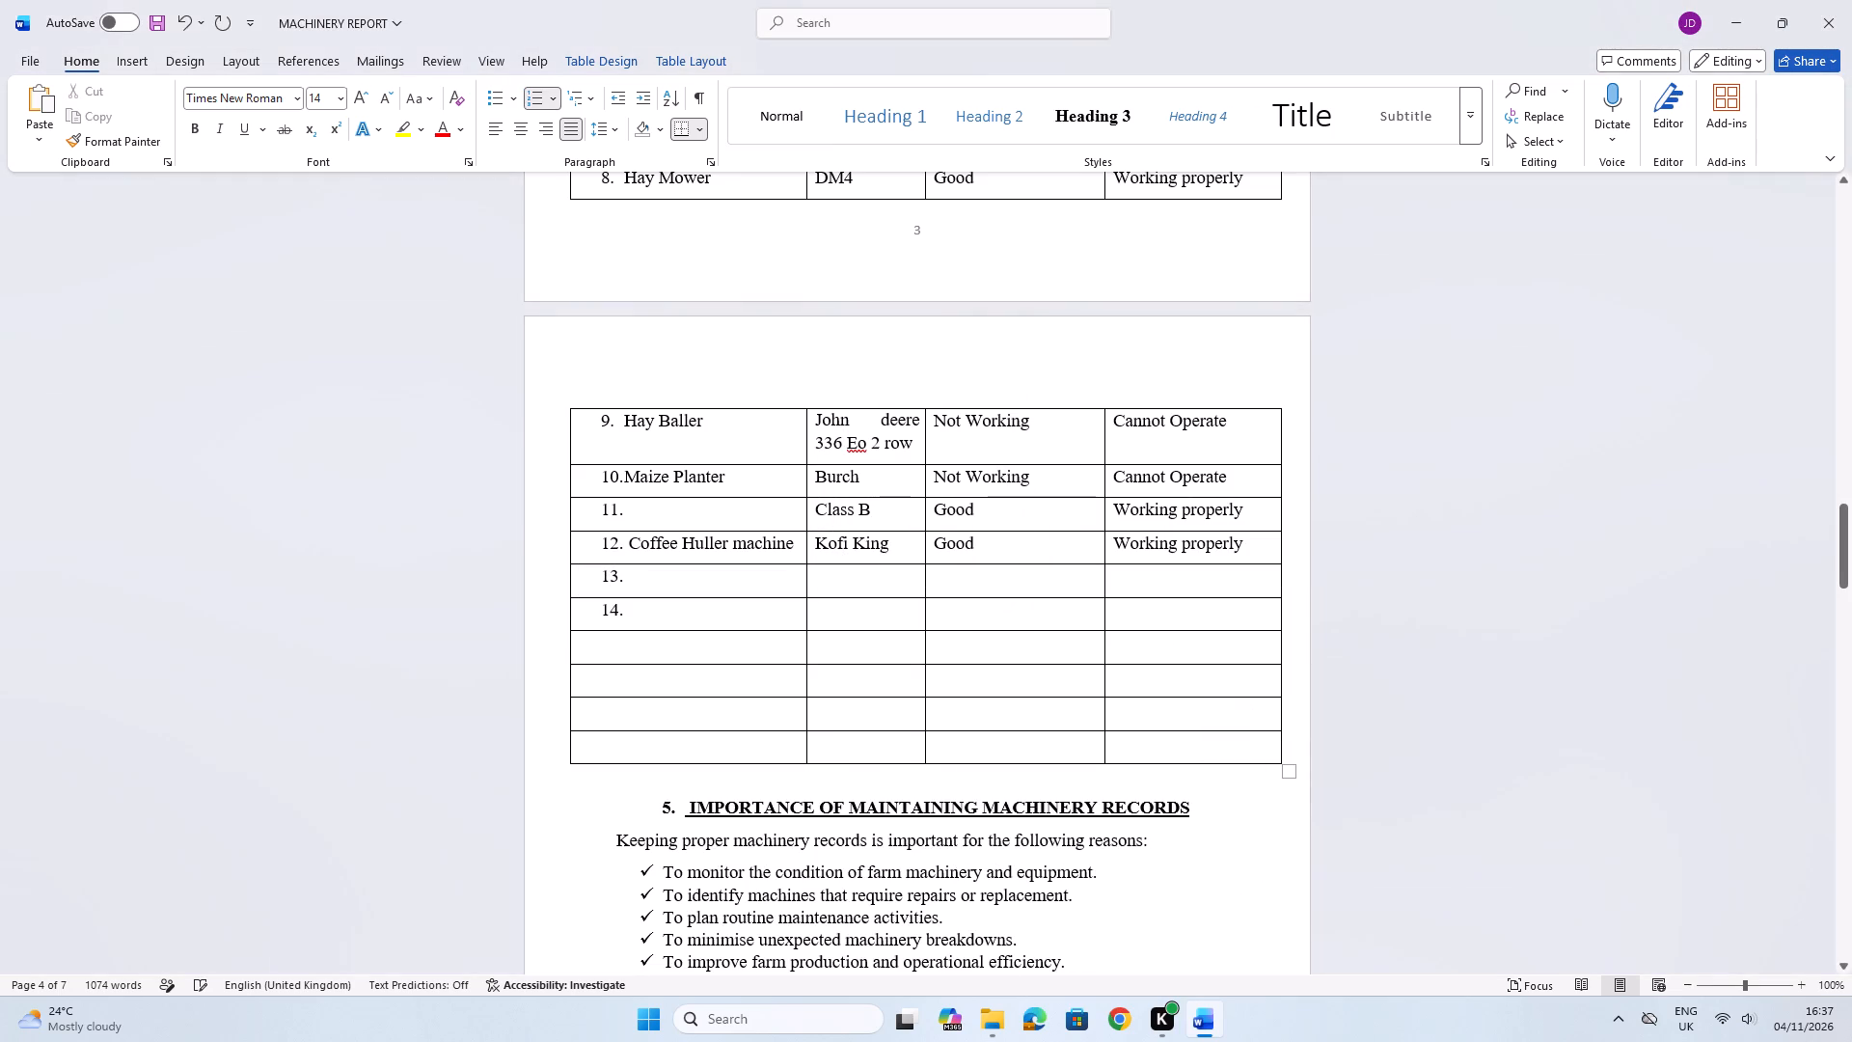
Number the four remaining blank rows of the summary table 15, 16, 17 and 18.
click(595, 643)
key(1)
key(5)
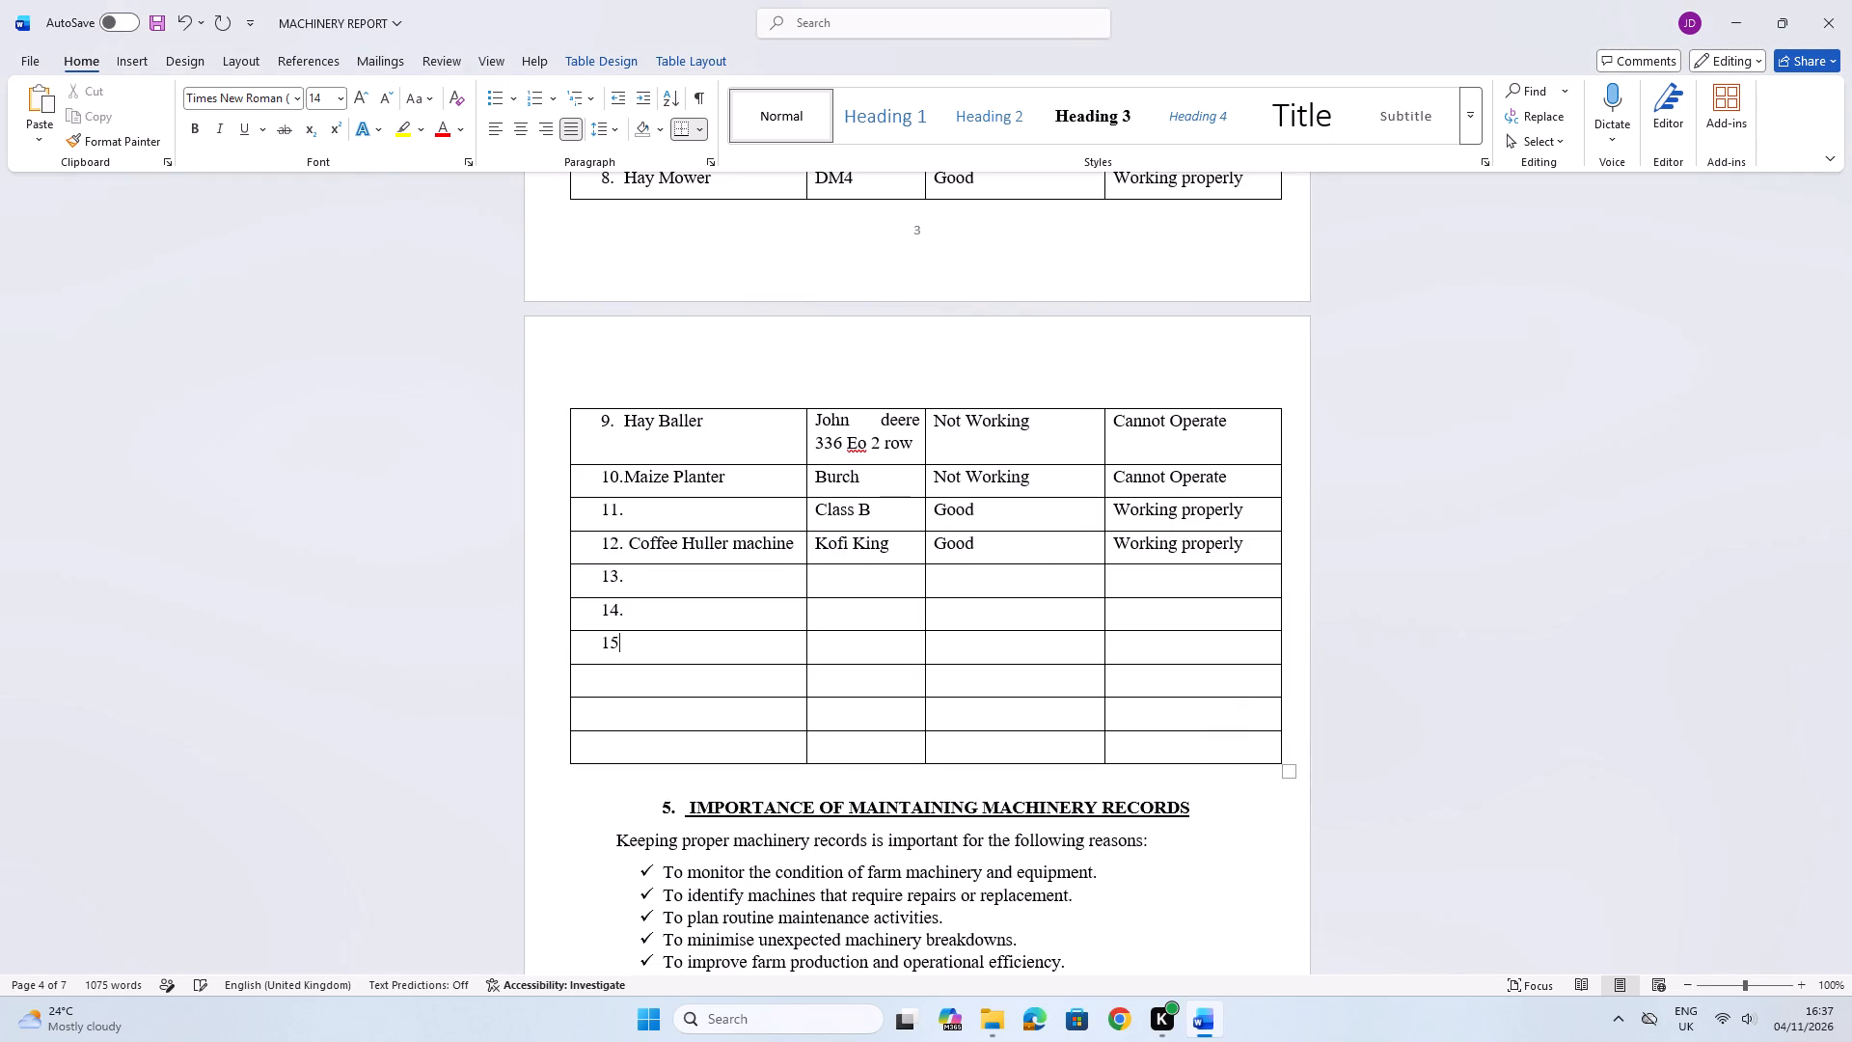
text(.)
key(space)
key(Down)
text(16.)
key(space)
key(Down)
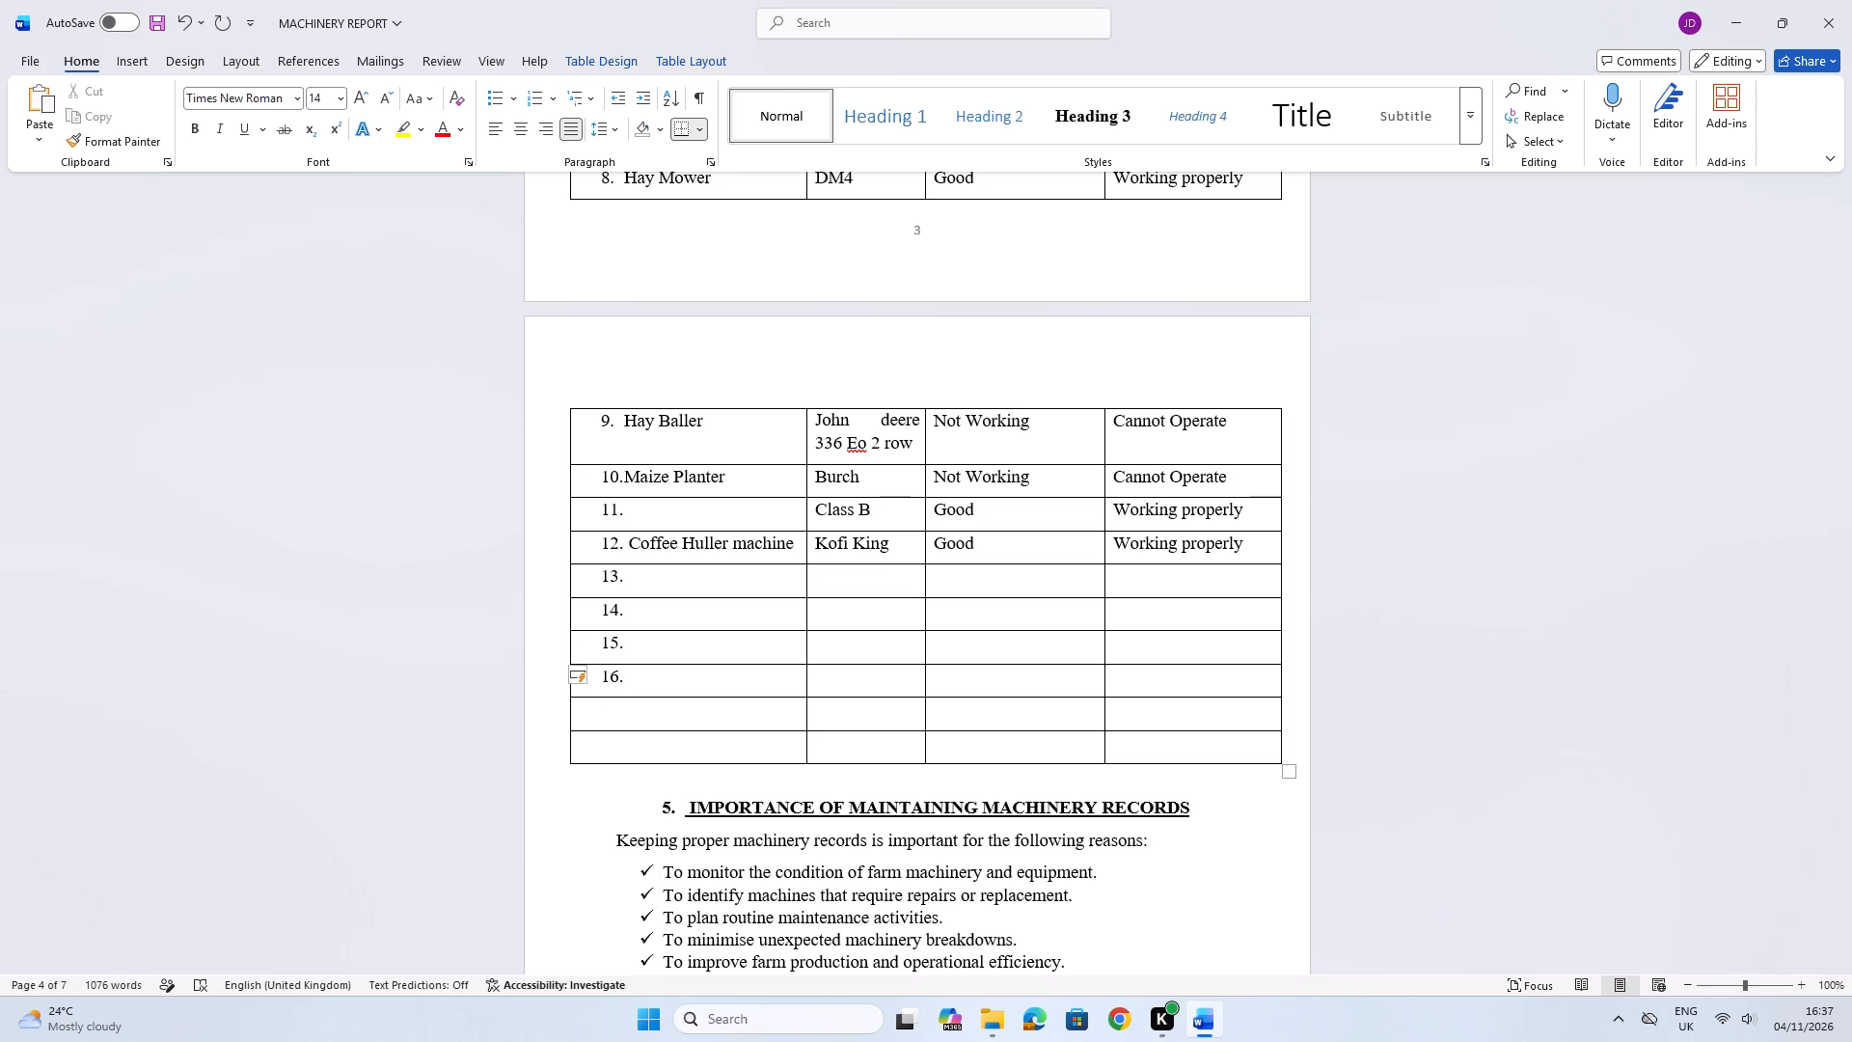
key(1)
key(7)
text(.)
key(space)
key(Down)
key(1)
key(8)
key(period)
Fill in row 13 with the implement "2 Brush Cutter" and "Honda" in the second column.
click(641, 581)
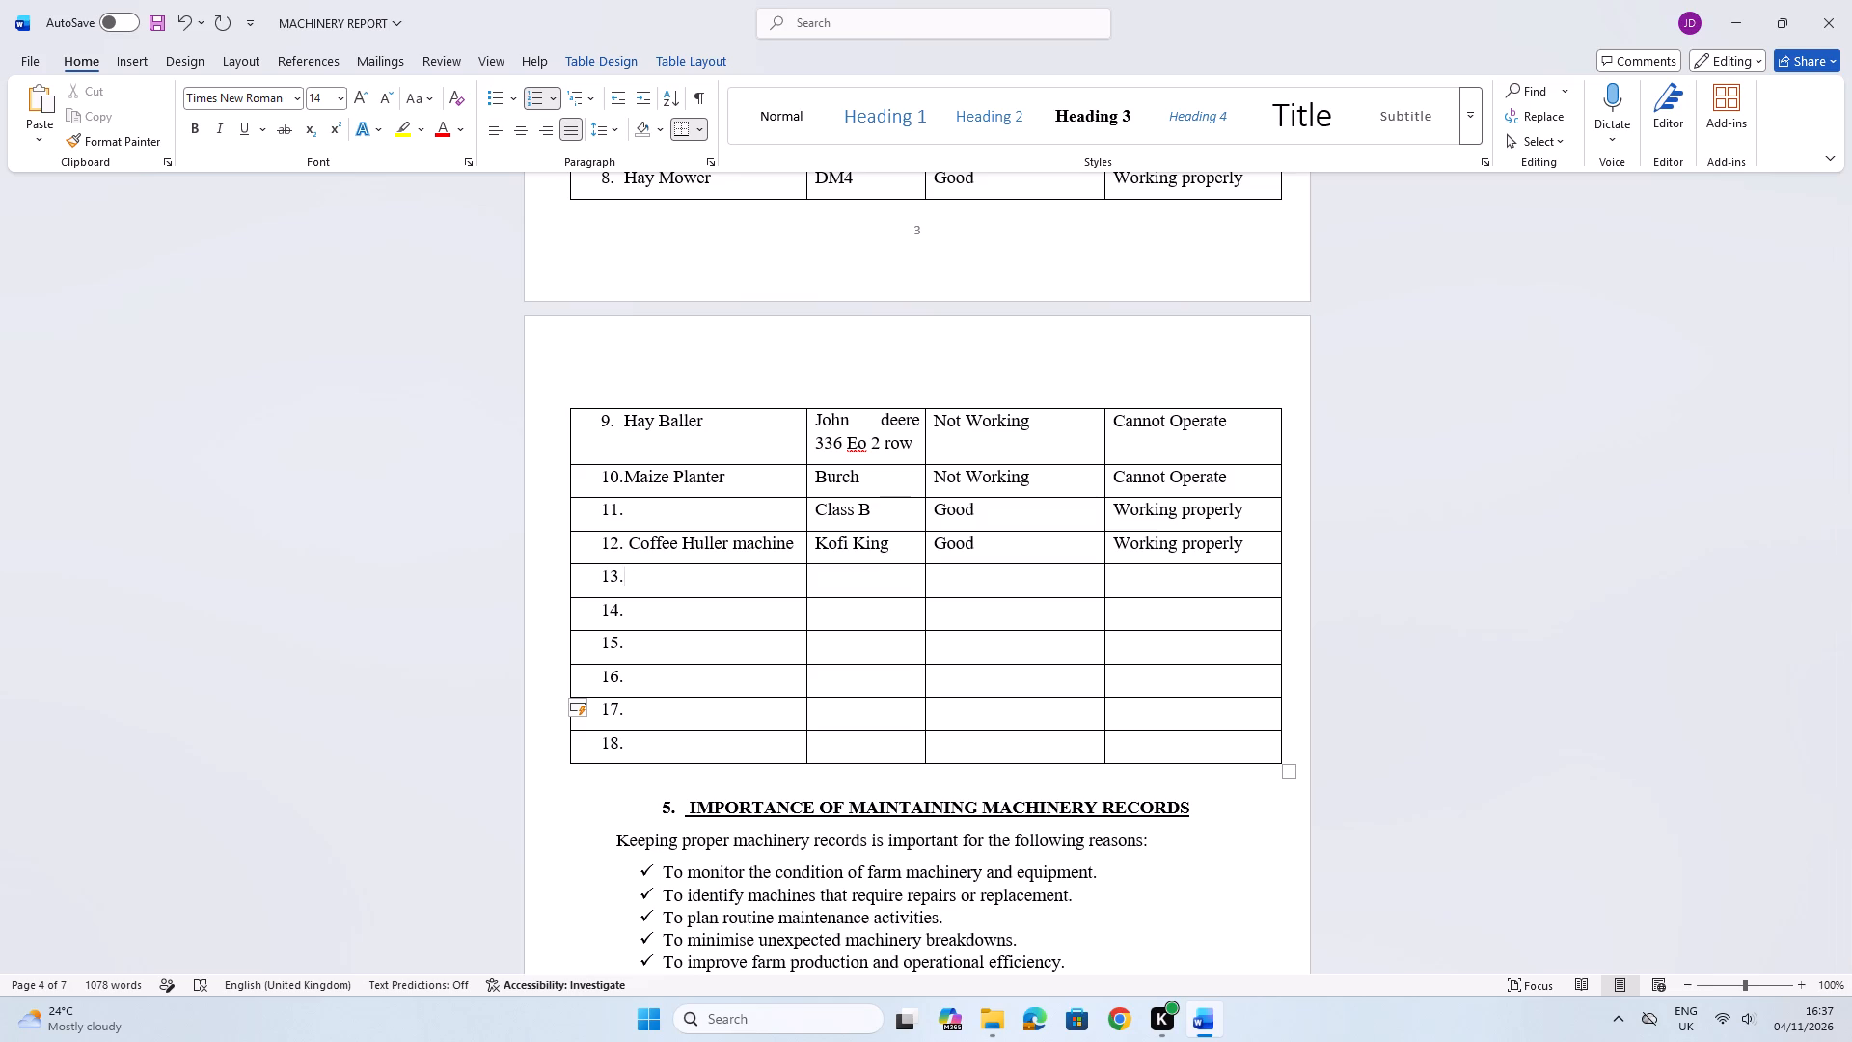
text(2)
key(space)
key(b)
text(rush)
key(space)
key(c)
text(utter)
key(Right)
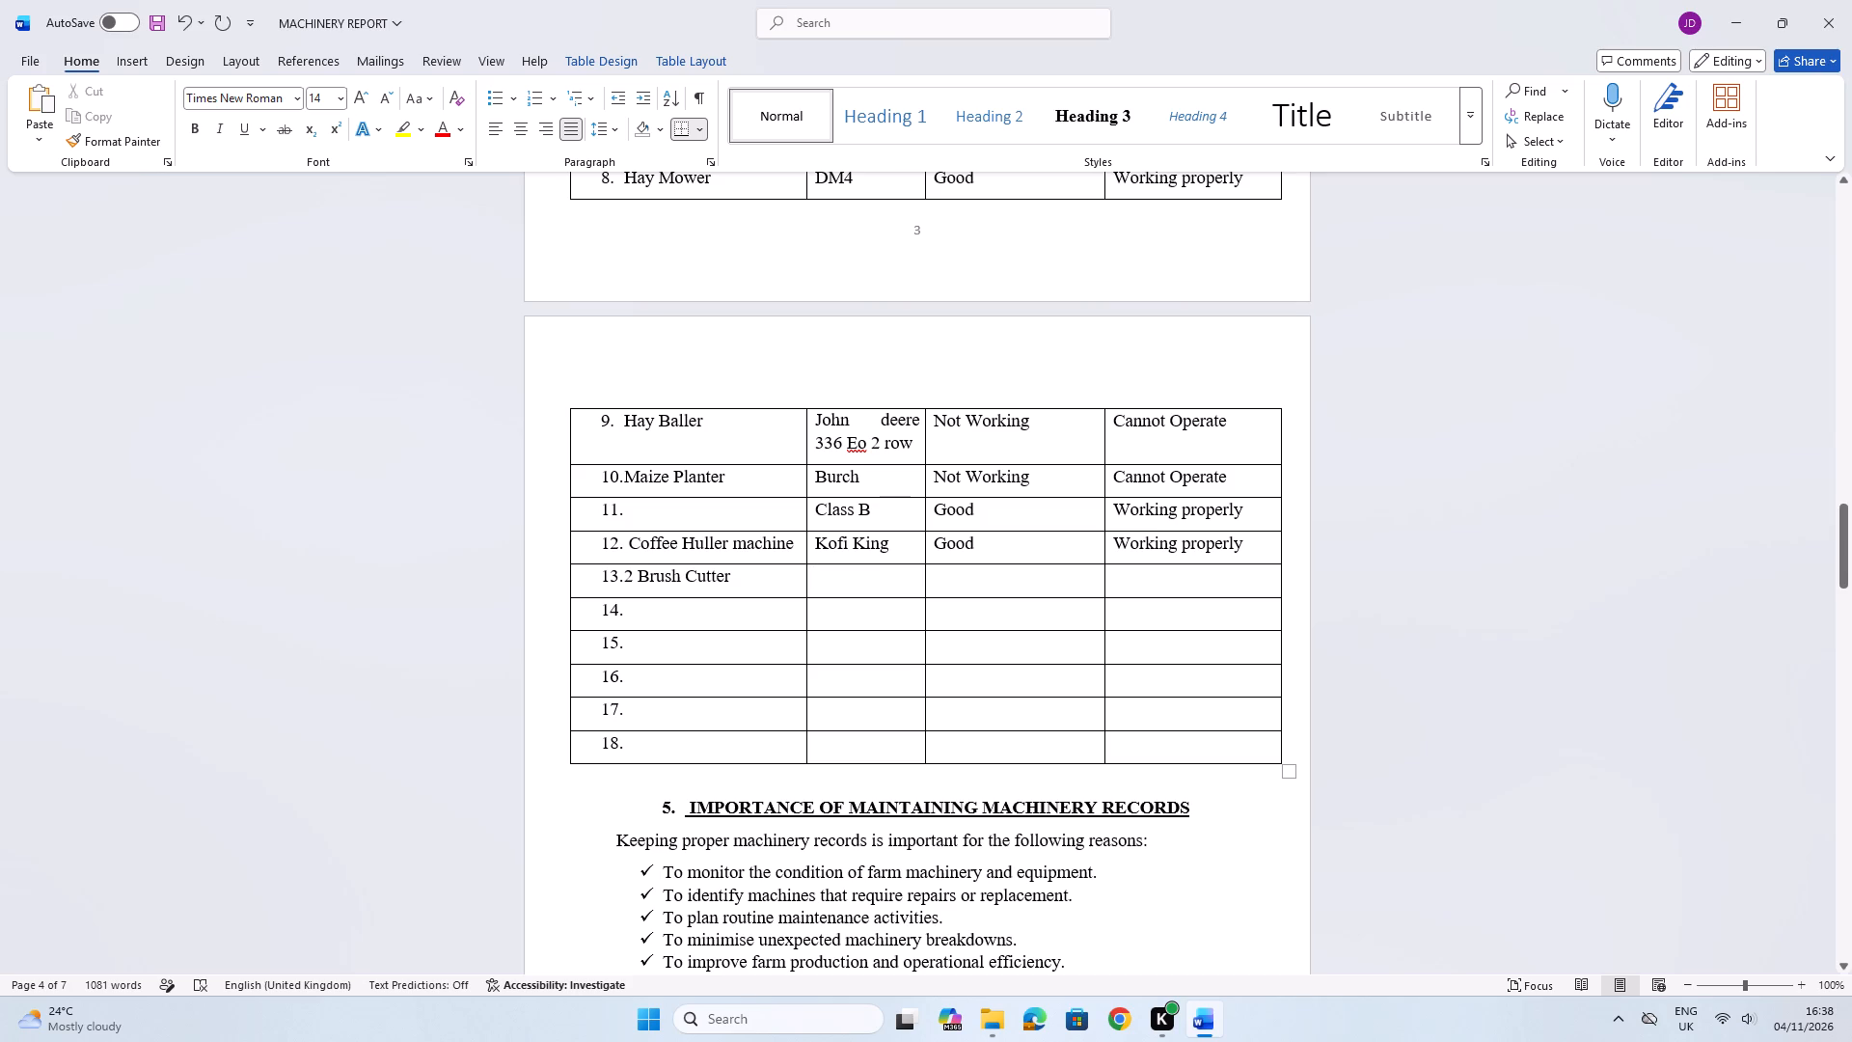
key(h)
text(onda)
Complete row 13 of the summary table with the condition "Good" and the remark "Working properly".
click(979, 572)
drag(936, 545, 992, 538)
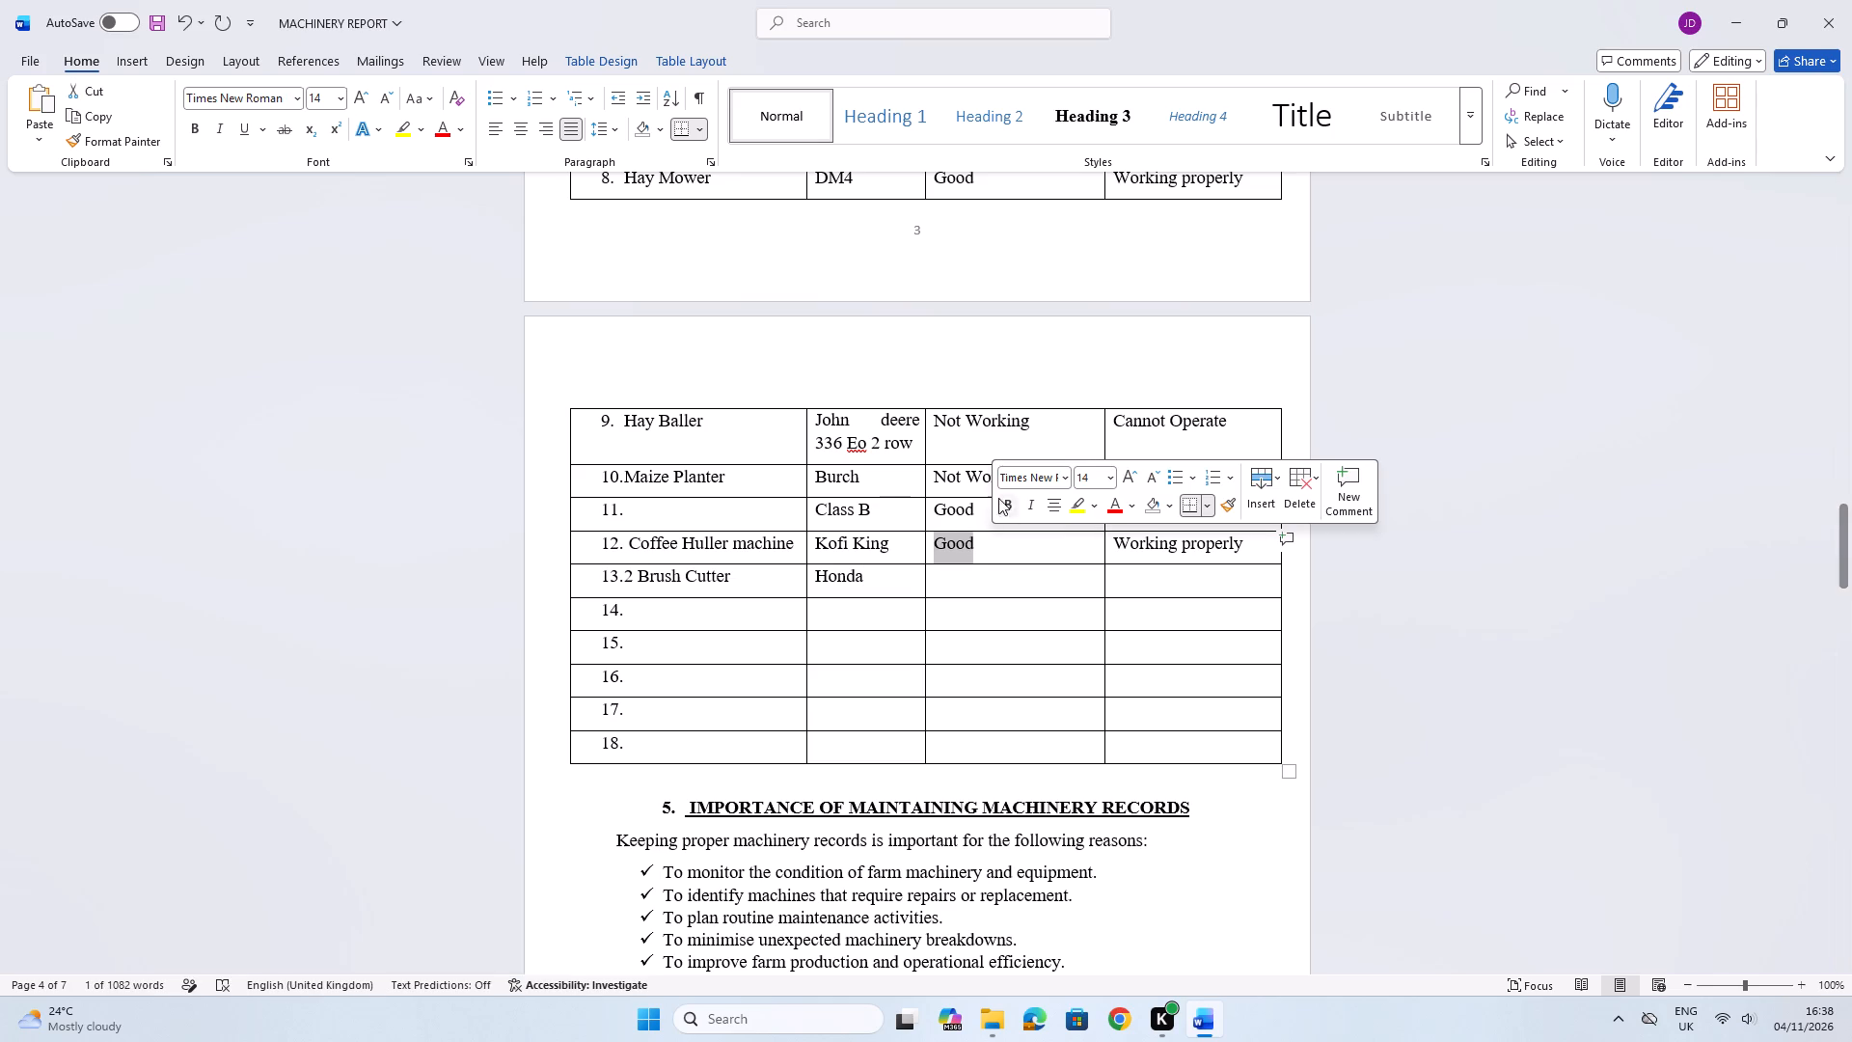
right_click(972, 547)
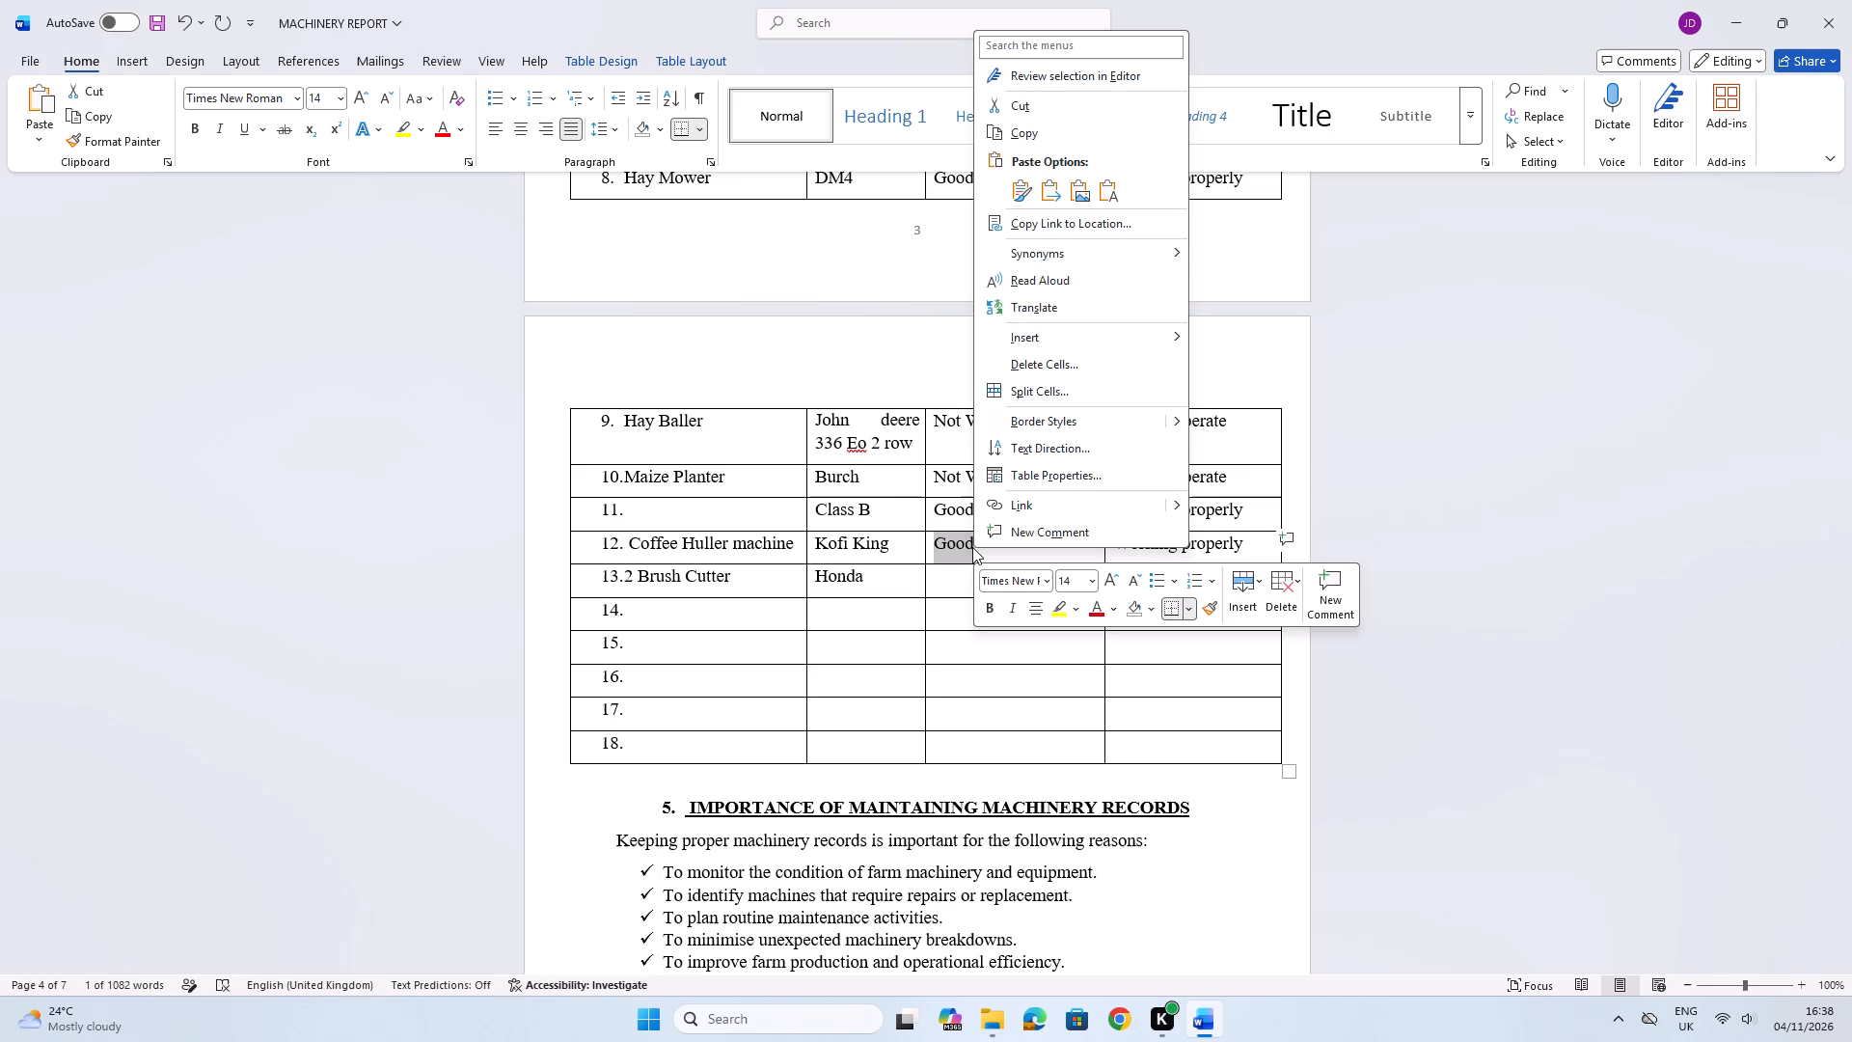
click(955, 576)
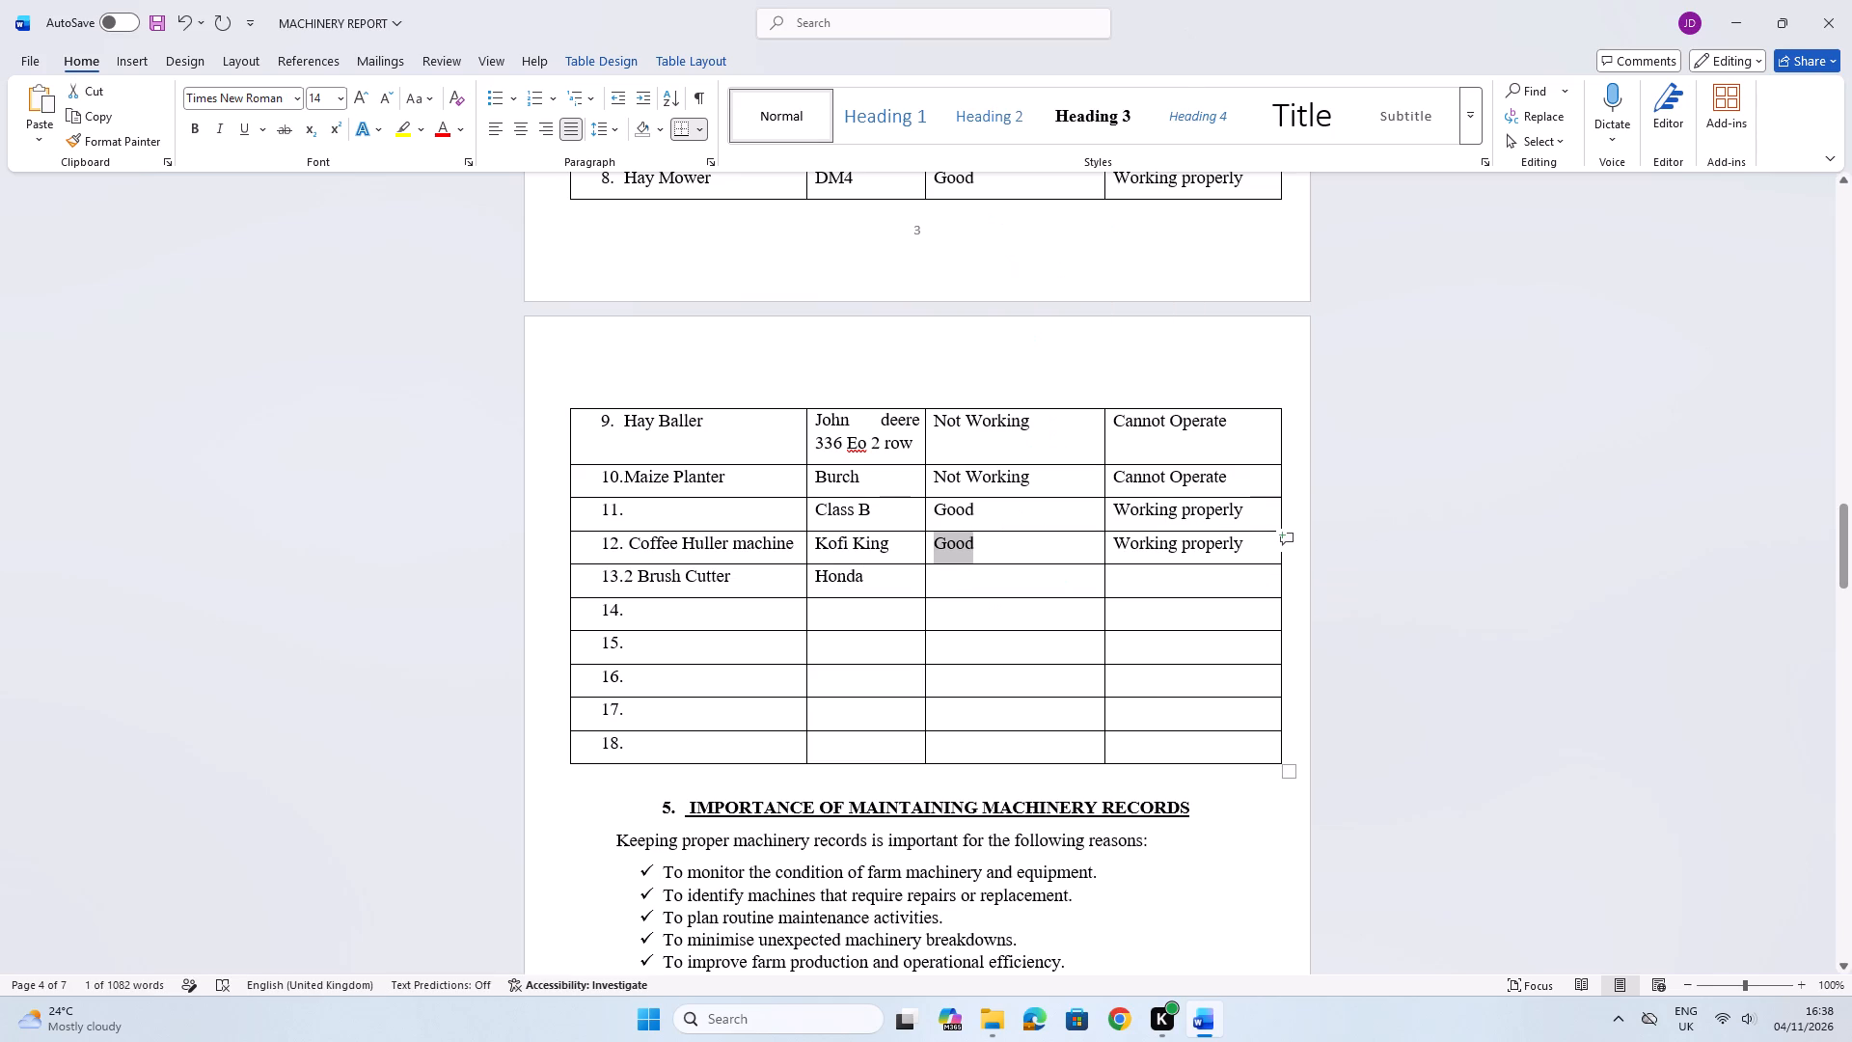
click(955, 576)
key(g)
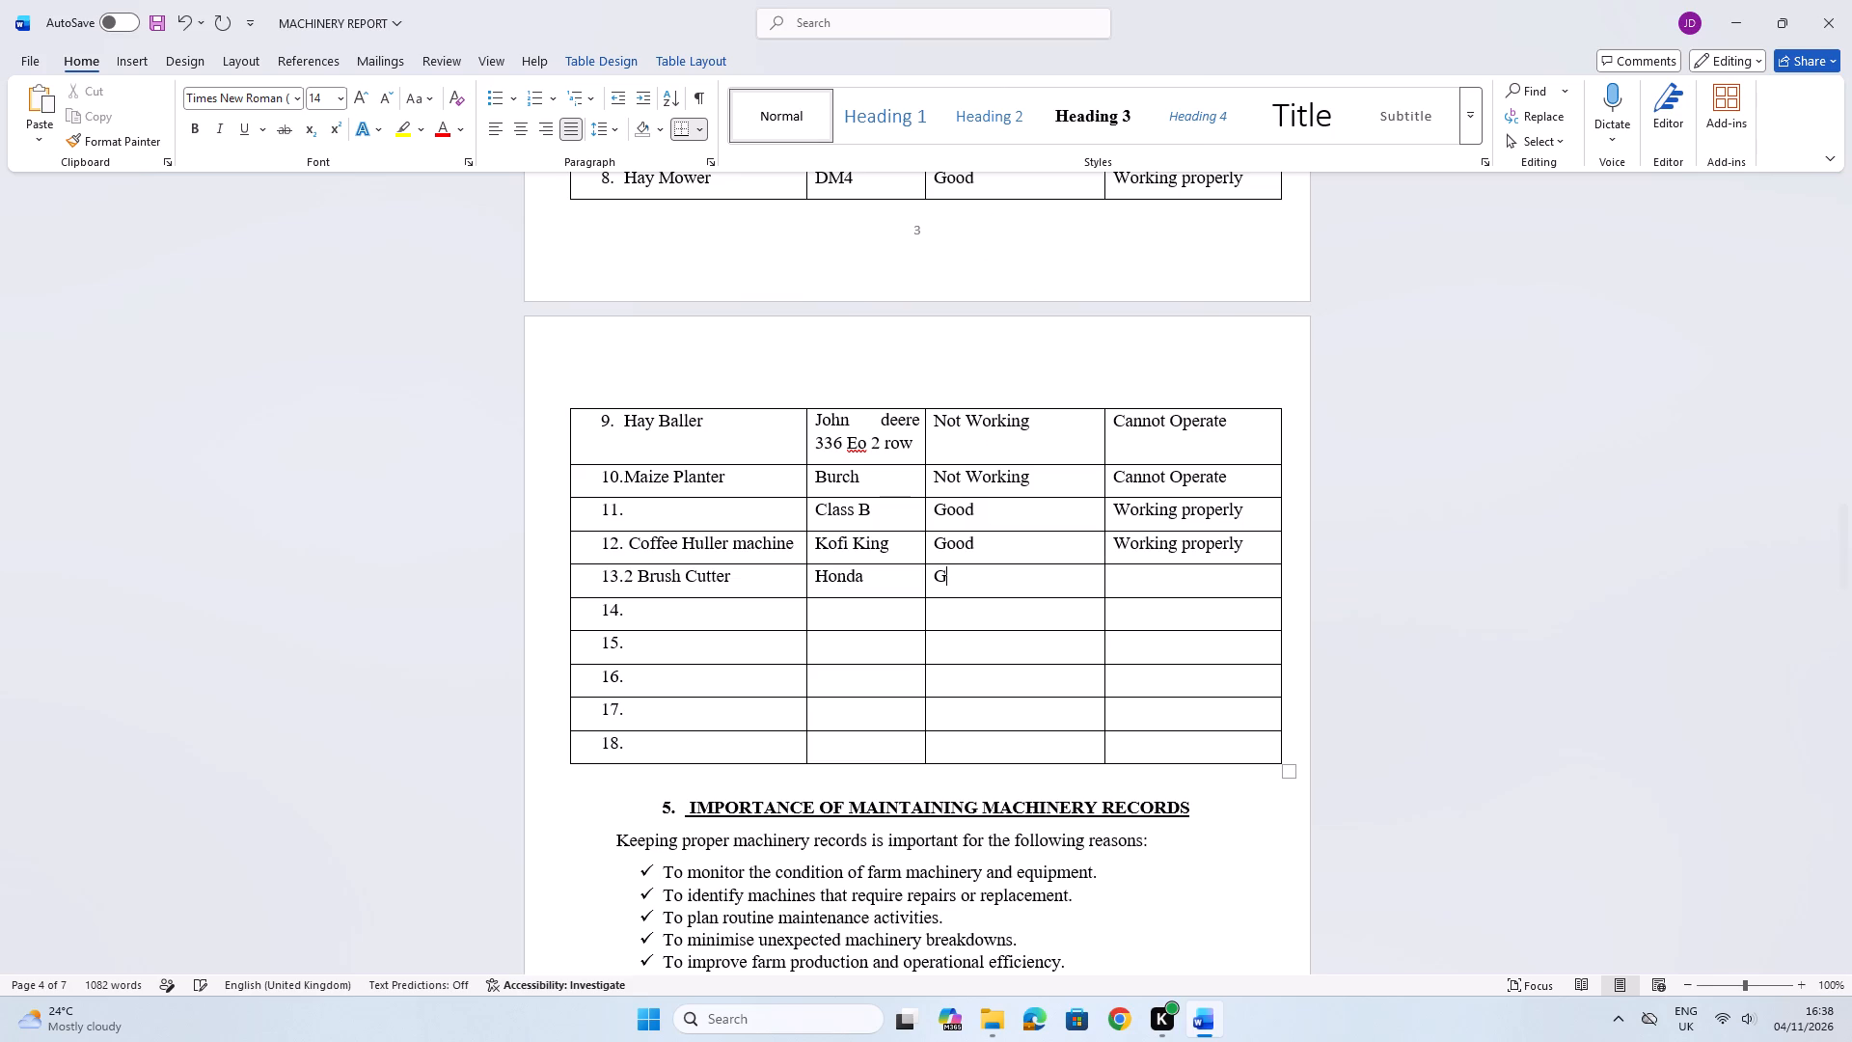
text(ood)
click(1118, 579)
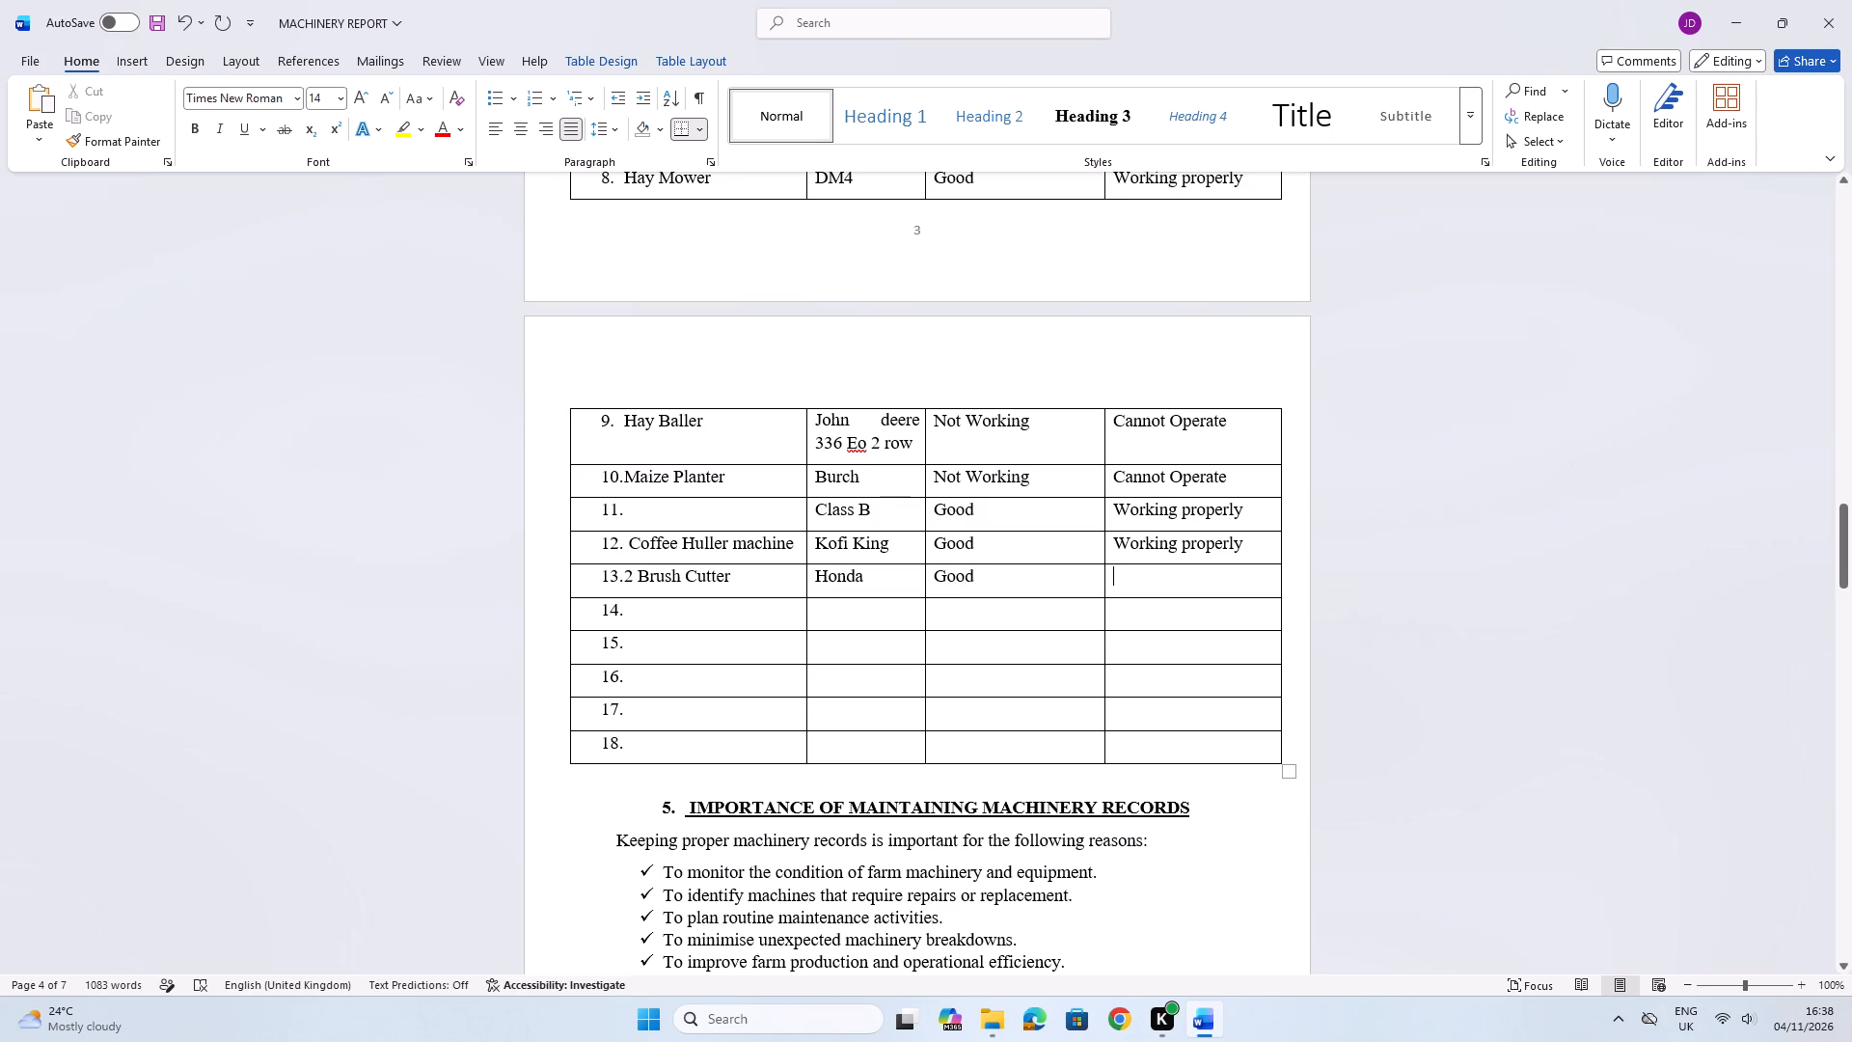
right_click(1118, 578)
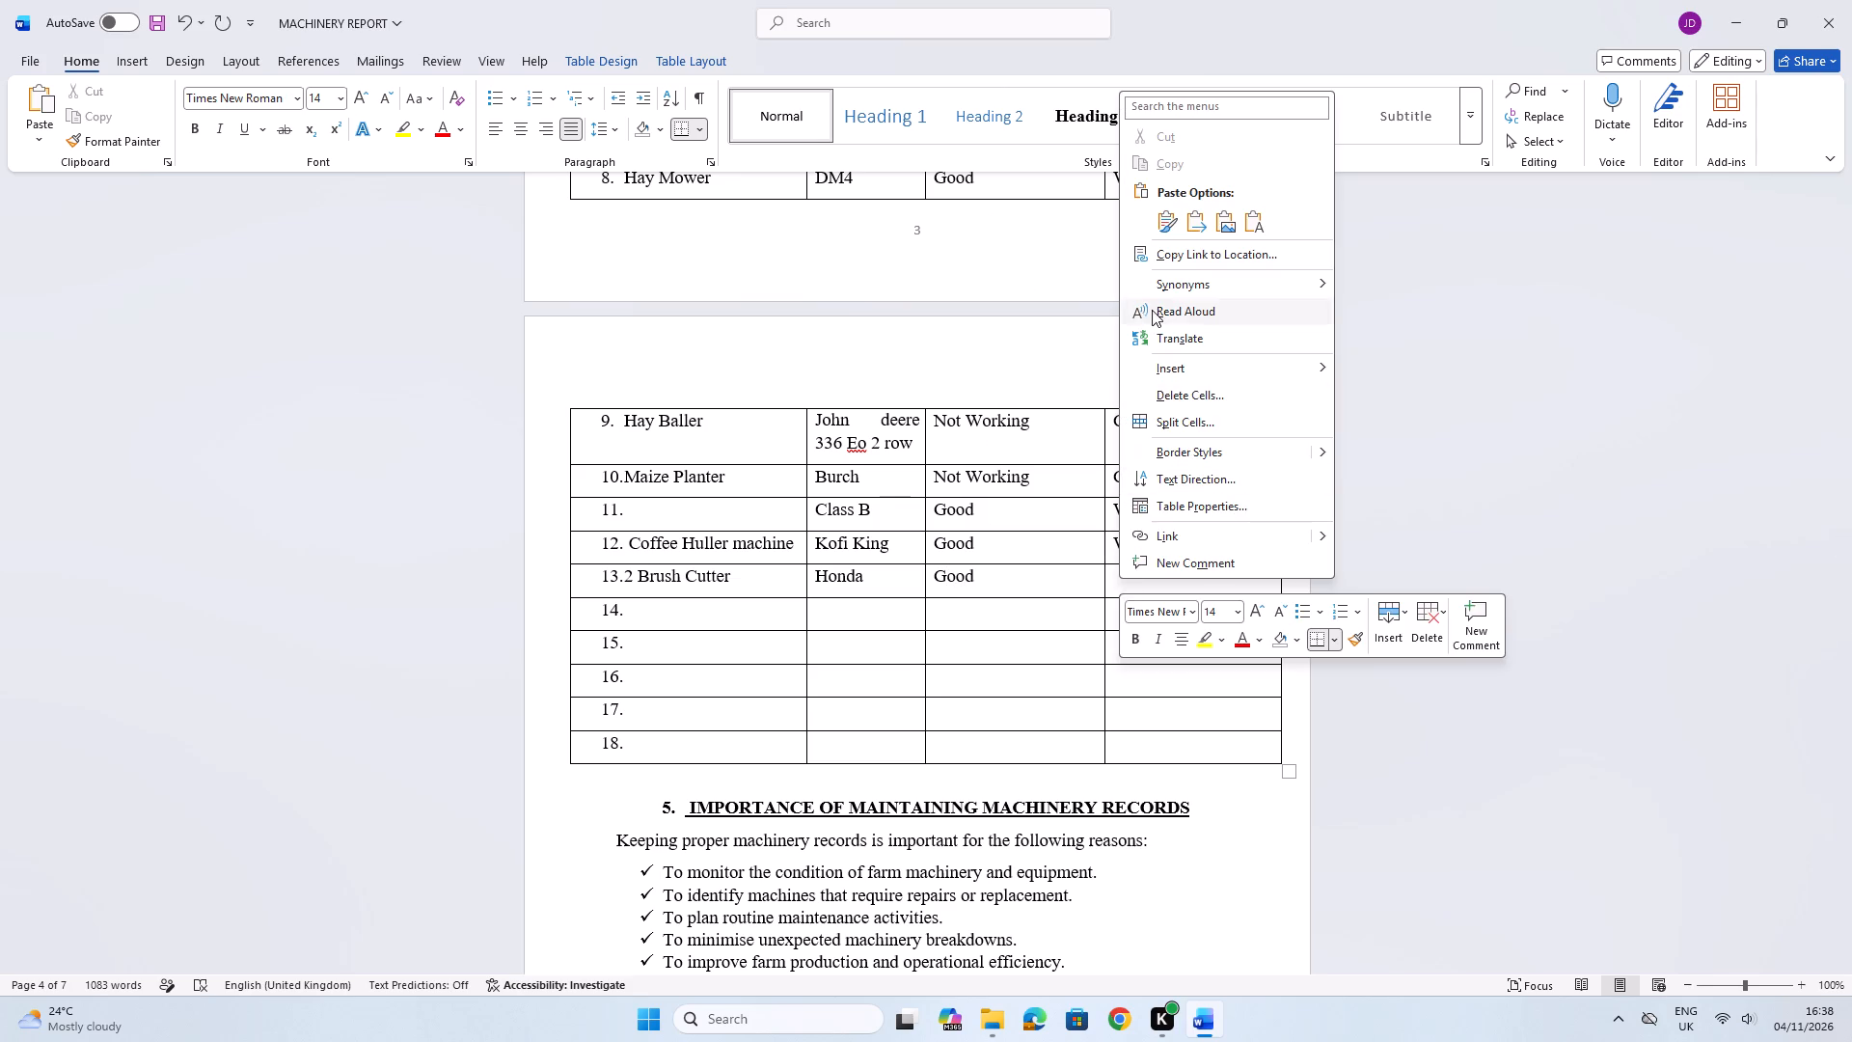
click(1160, 227)
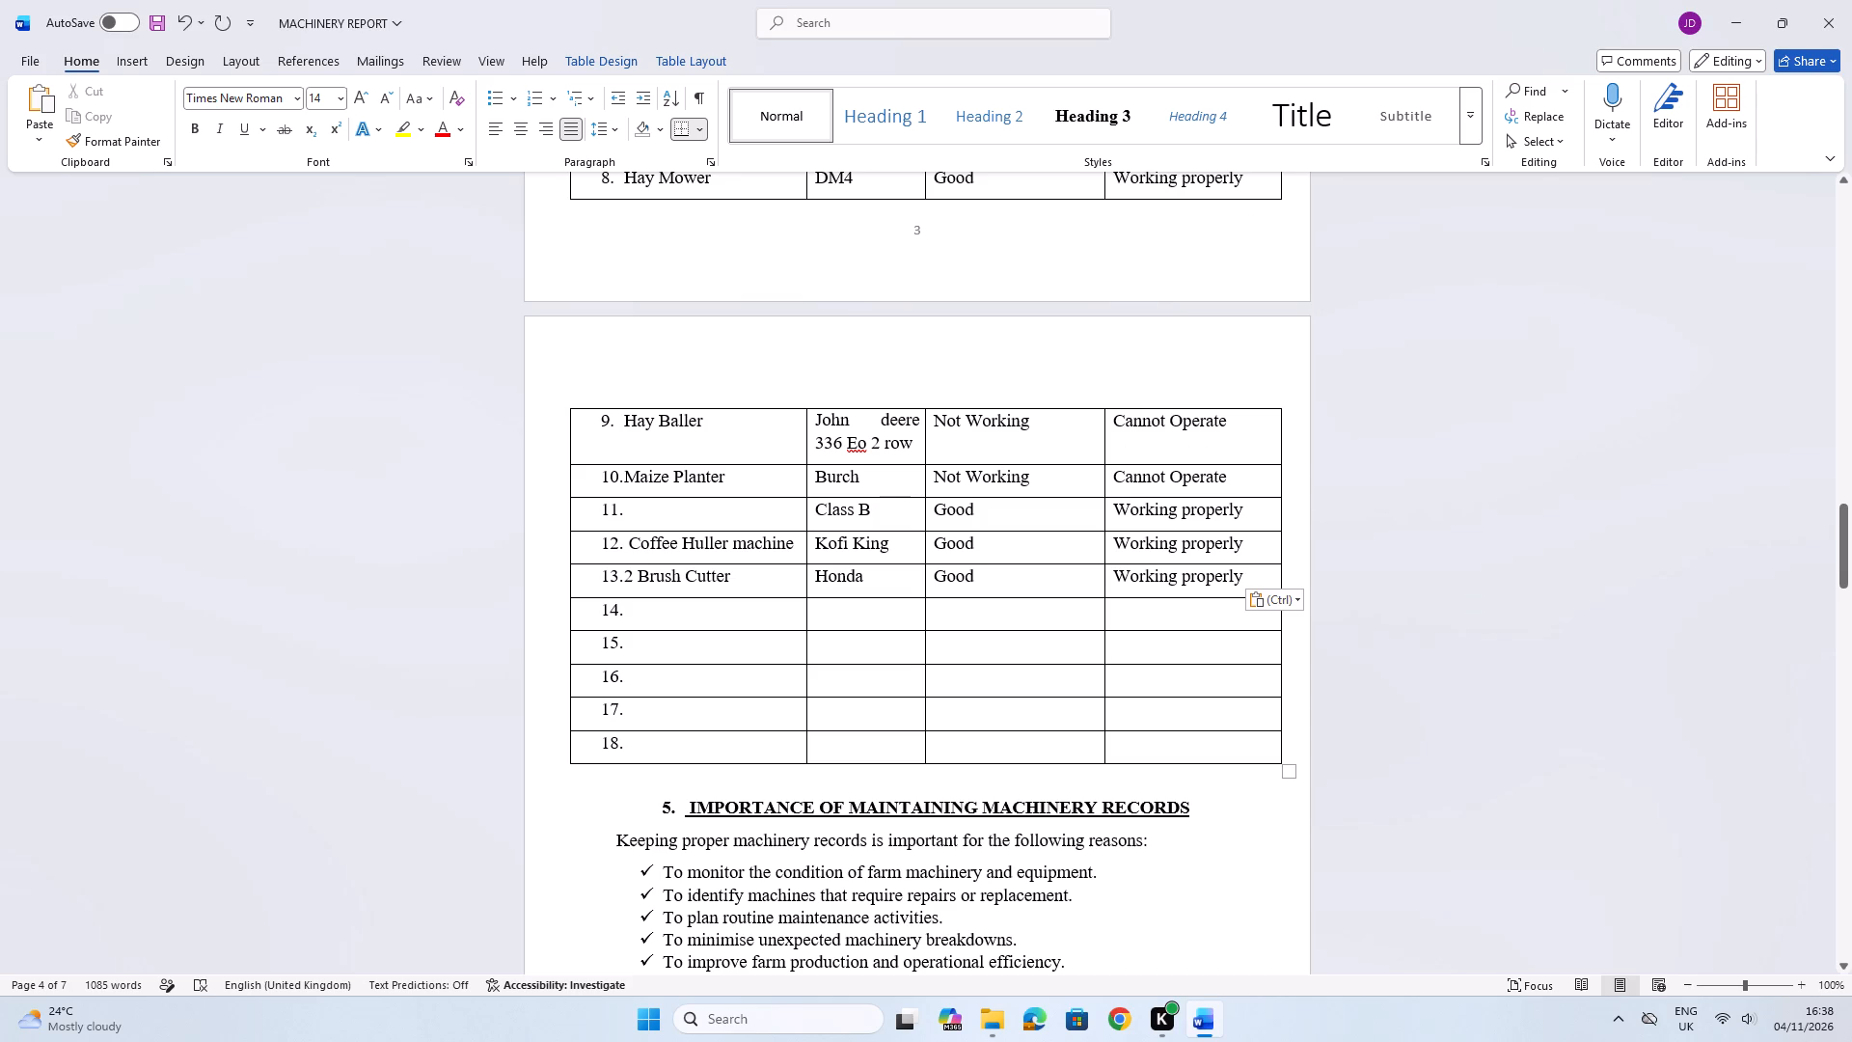
Enter "Kingwing" in the second column of row 14, leaving its implement name blank.
click(866, 610)
key(k)
text(oing)
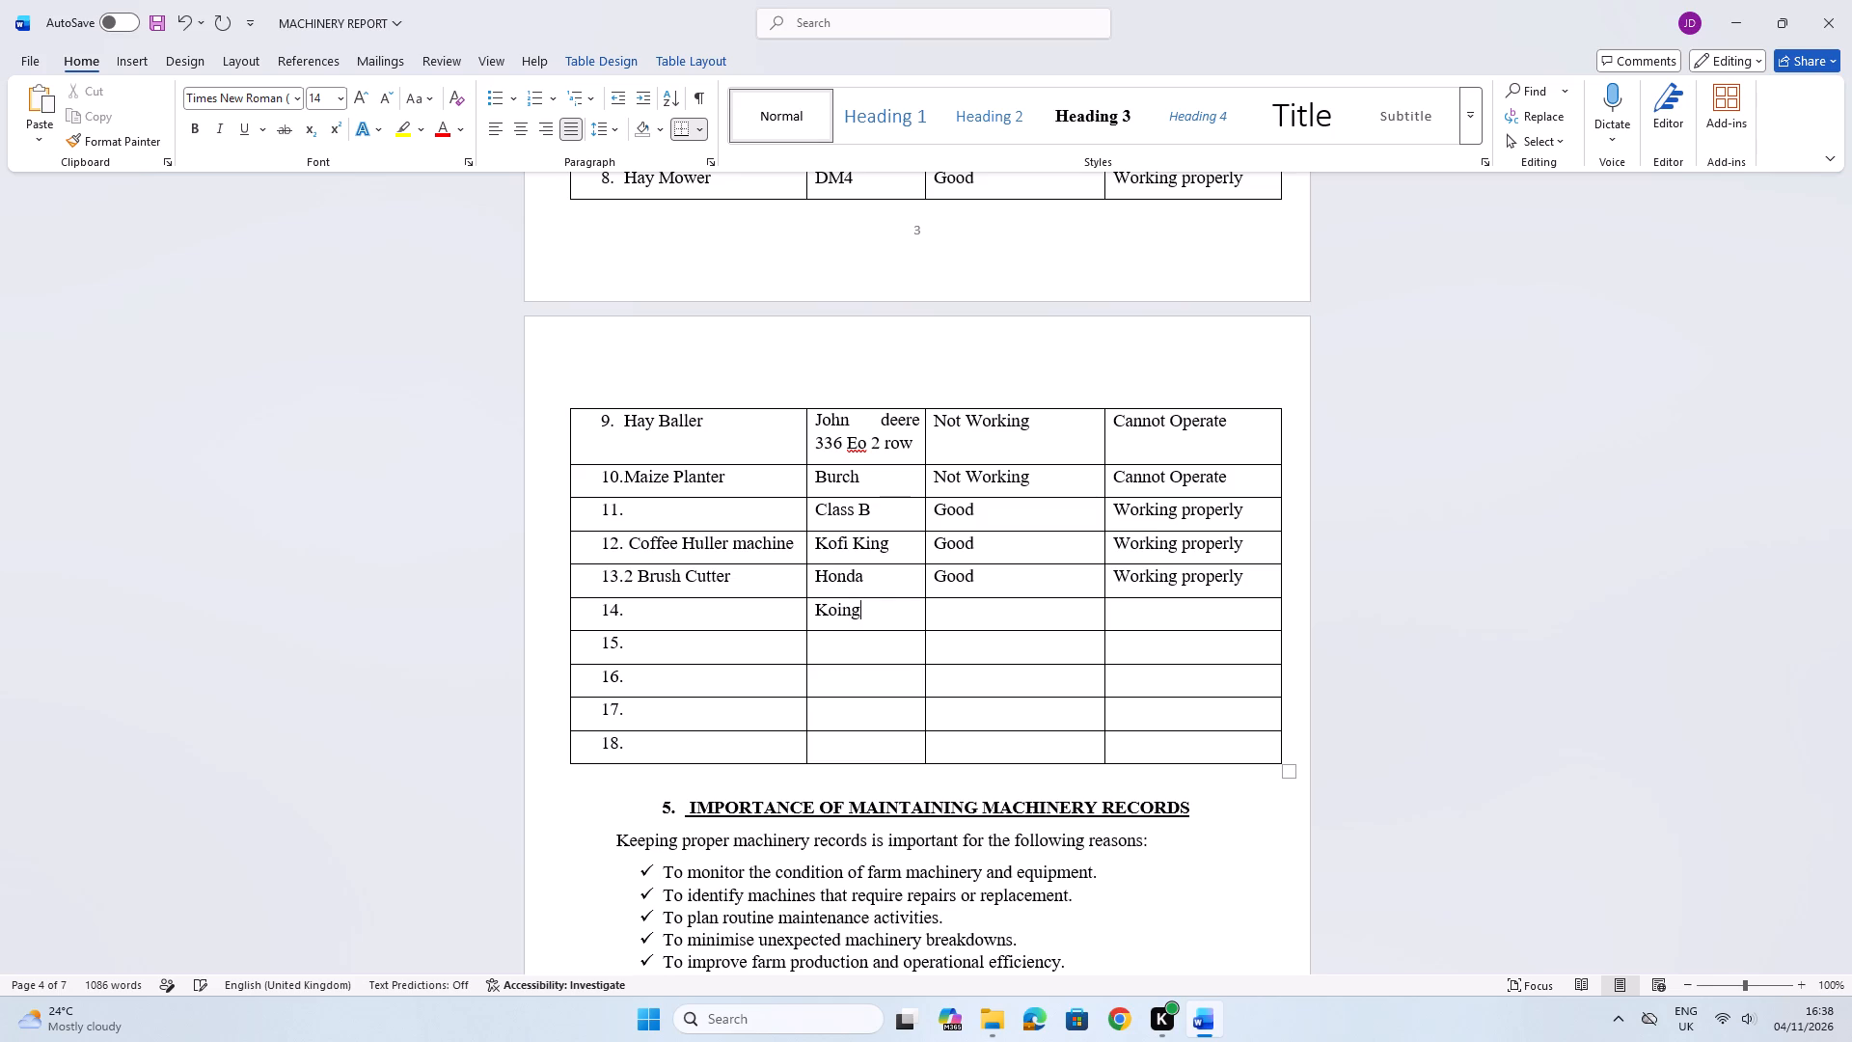
key(BackSpace)
key(BackSpace)
key(BackSpace)
key(BackSpace)
text(ing)
text(wing)
Complete row 14 with "Not Working" in the third column and "Cannot Operate" in the fourth.
click(937, 612)
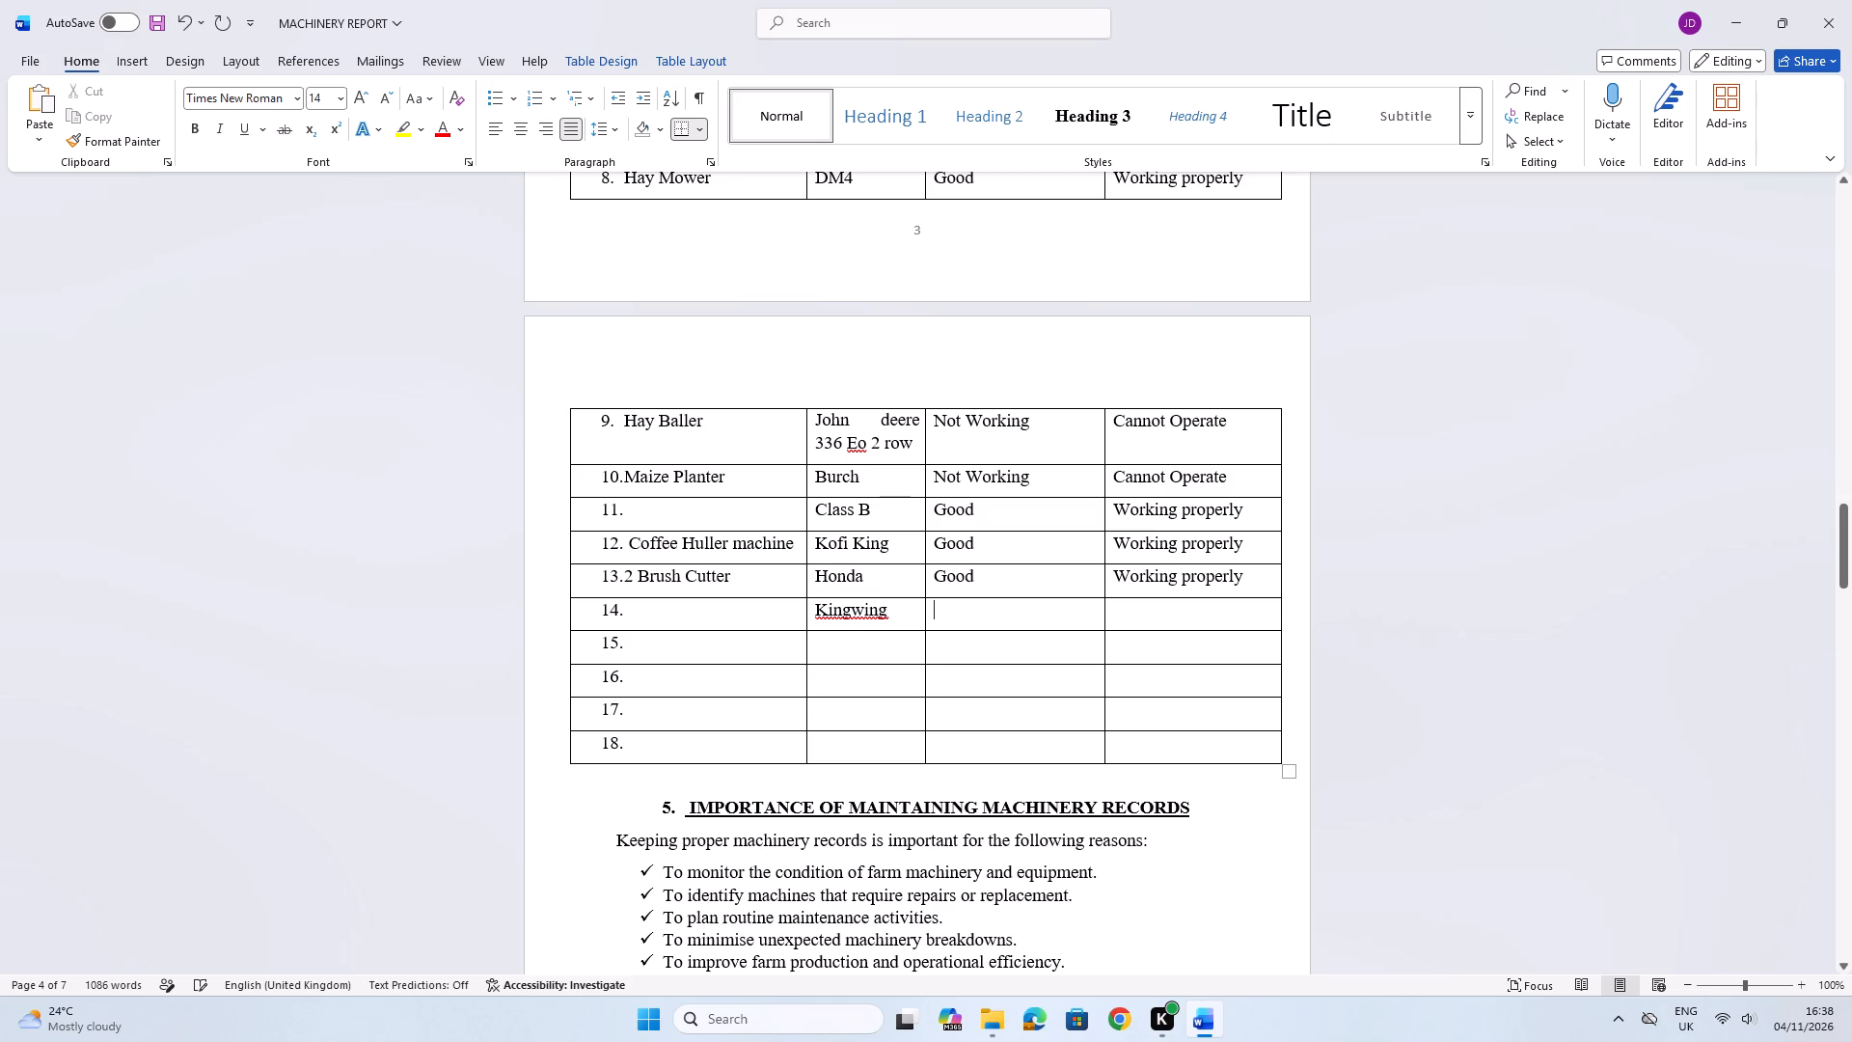
key(b)
key(BackSpace)
key(n)
text(ot)
key(space)
key(w)
text(orking)
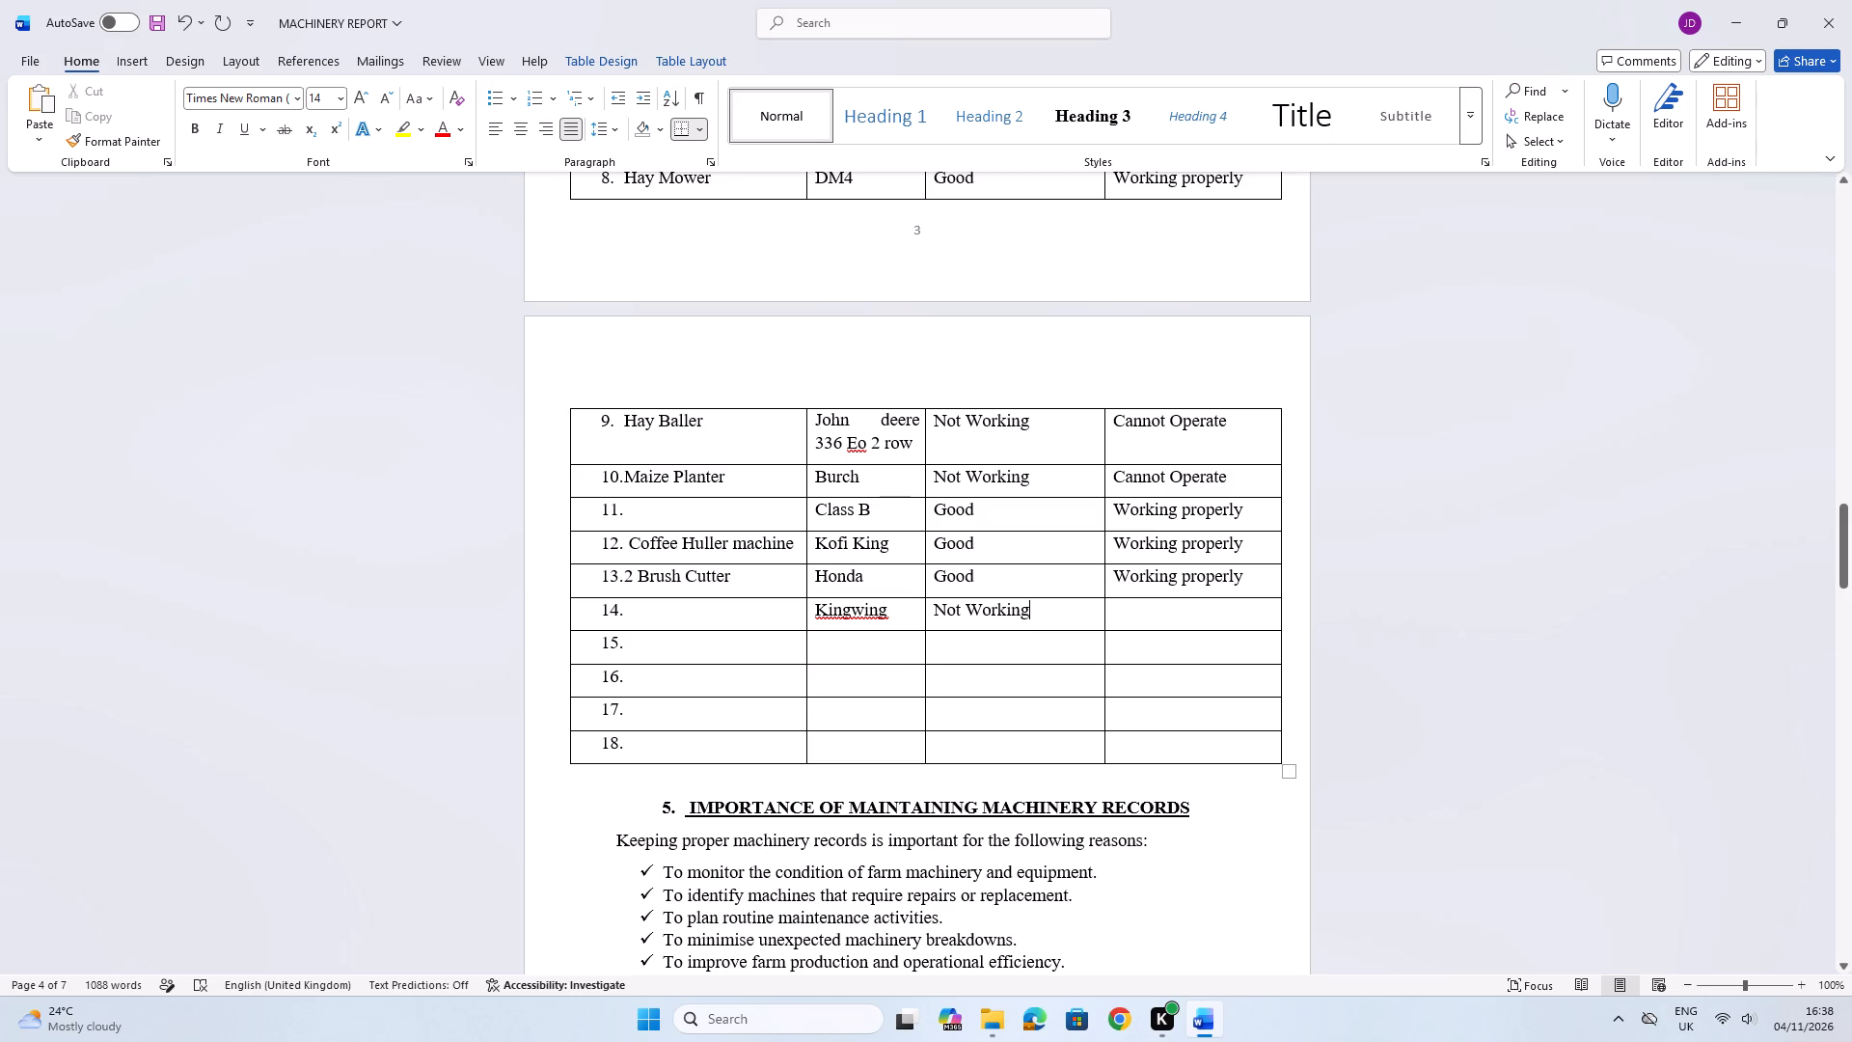
click(1130, 610)
key(c)
key(o)
text(perate)
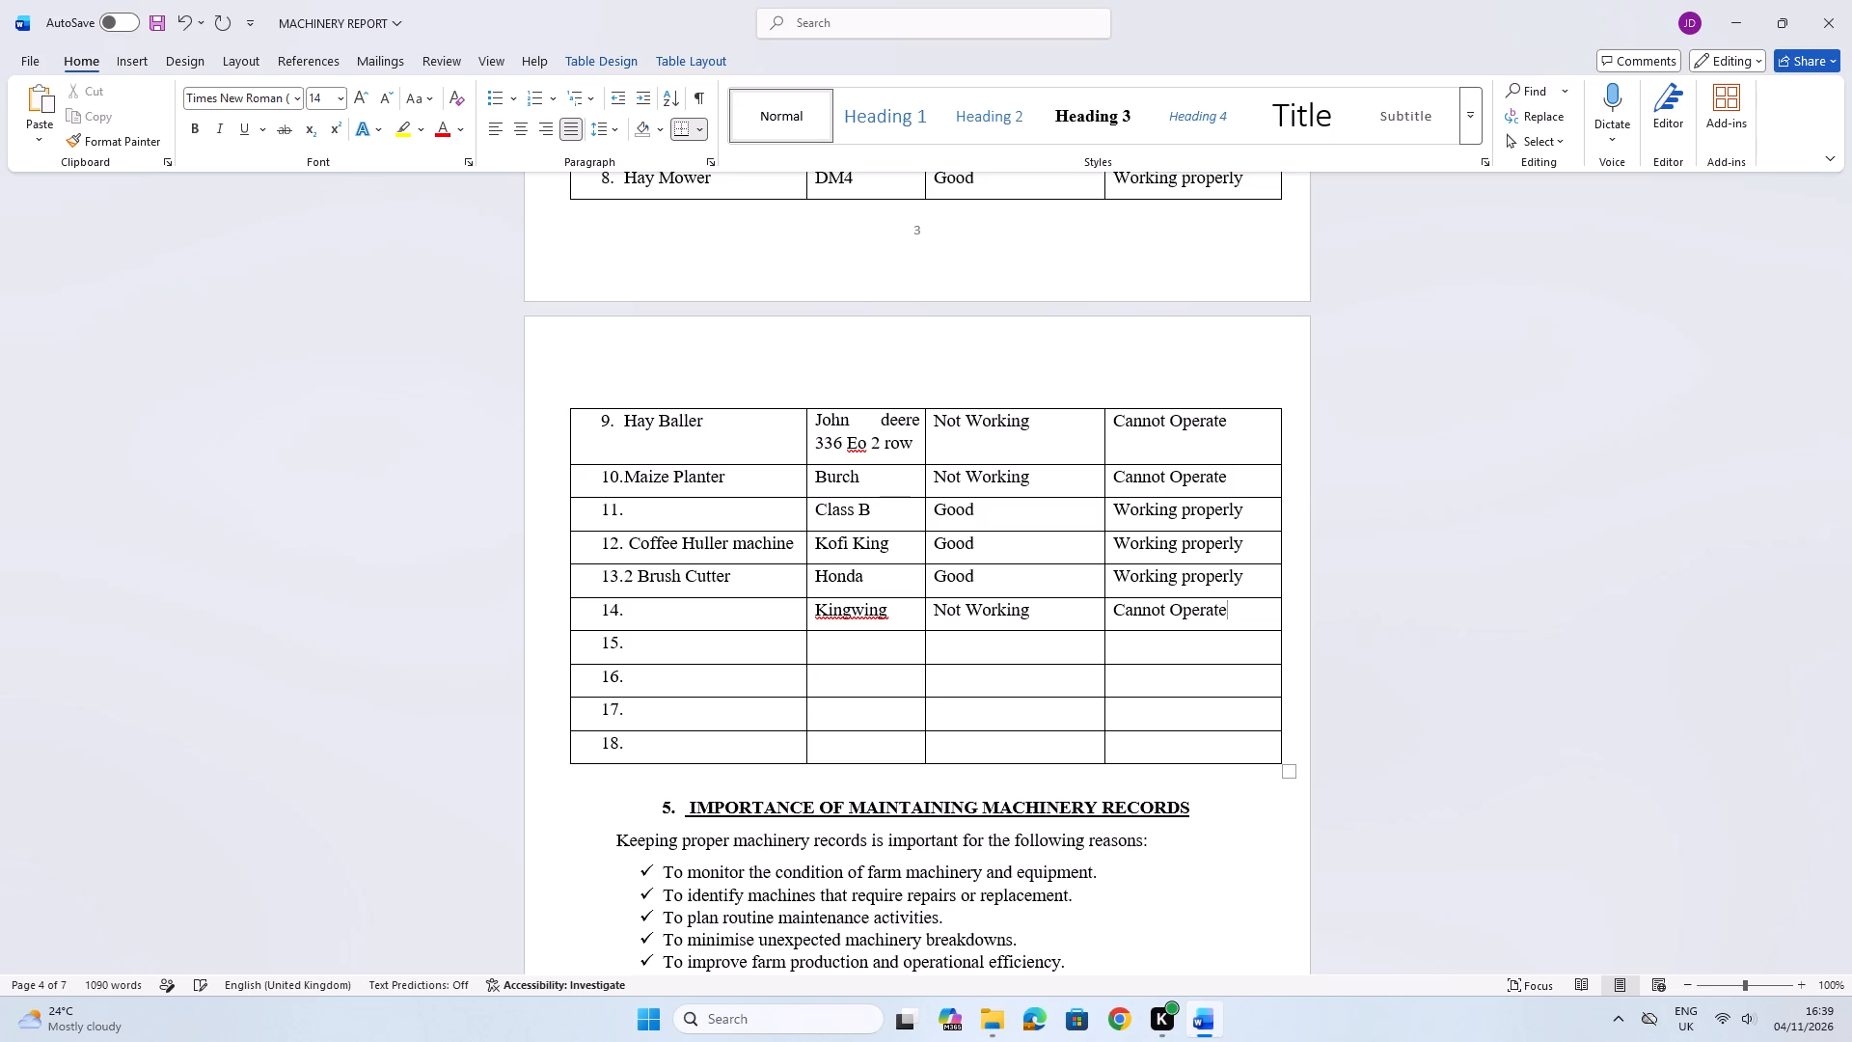
Enter "Water Generator" as the implement name in row 15 of the summary table.
click(687, 646)
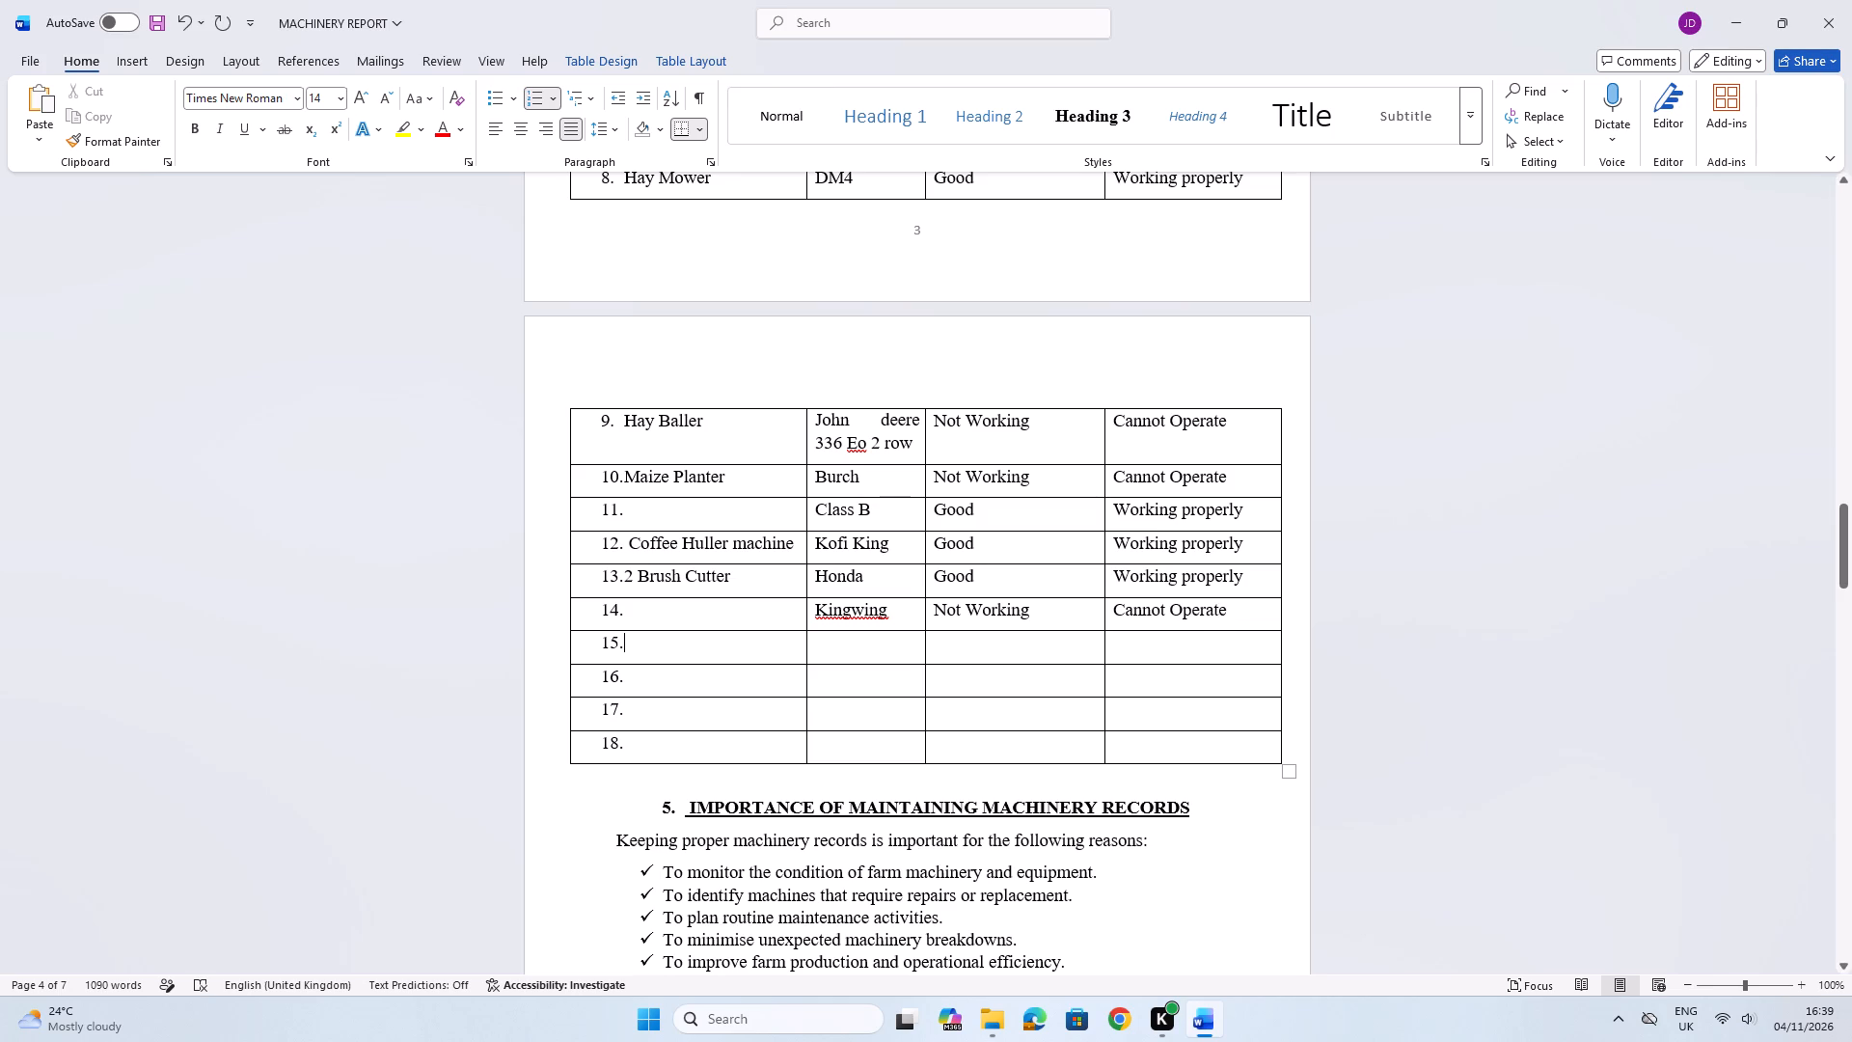
key(w)
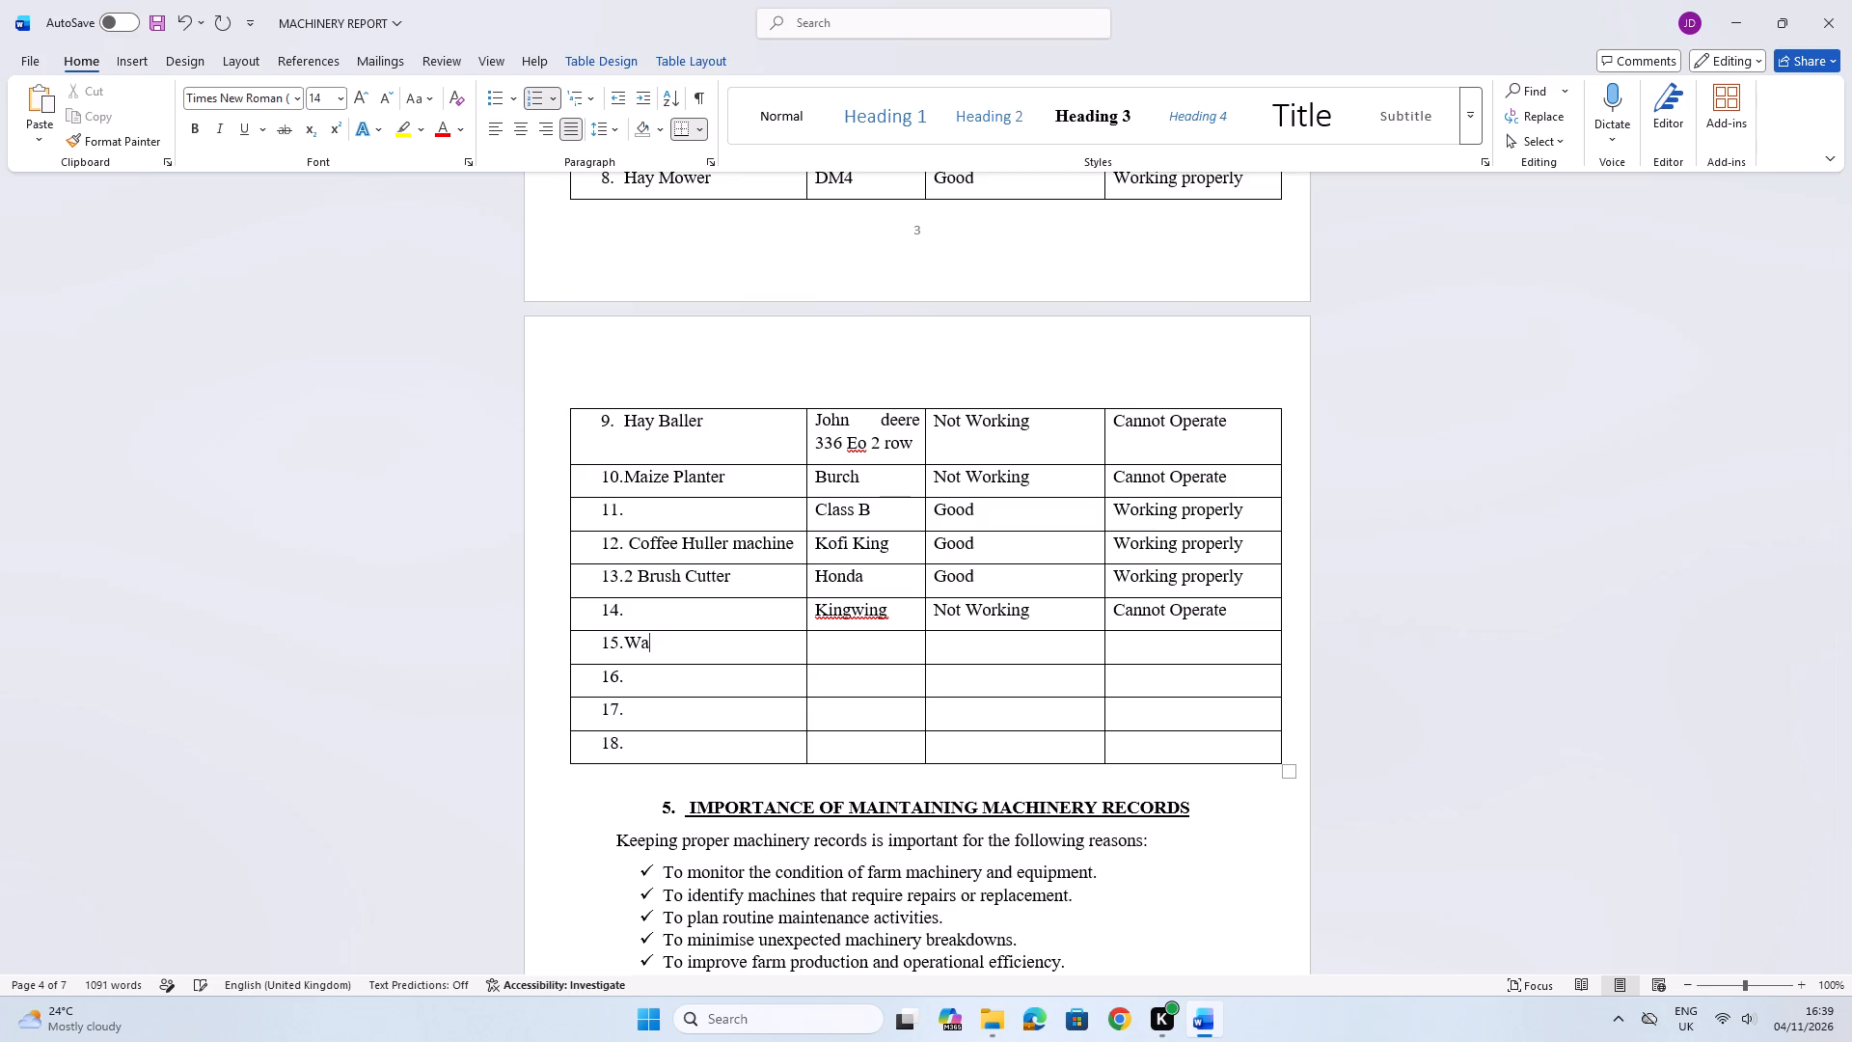
key(g)
text(eb)
key(BackSpace)
text(nerati)
key(BackSpace)
text(or)
Enter "Honda Diesel engine" in the second column of the Water Generator row, saving the document along the way.
click(832, 653)
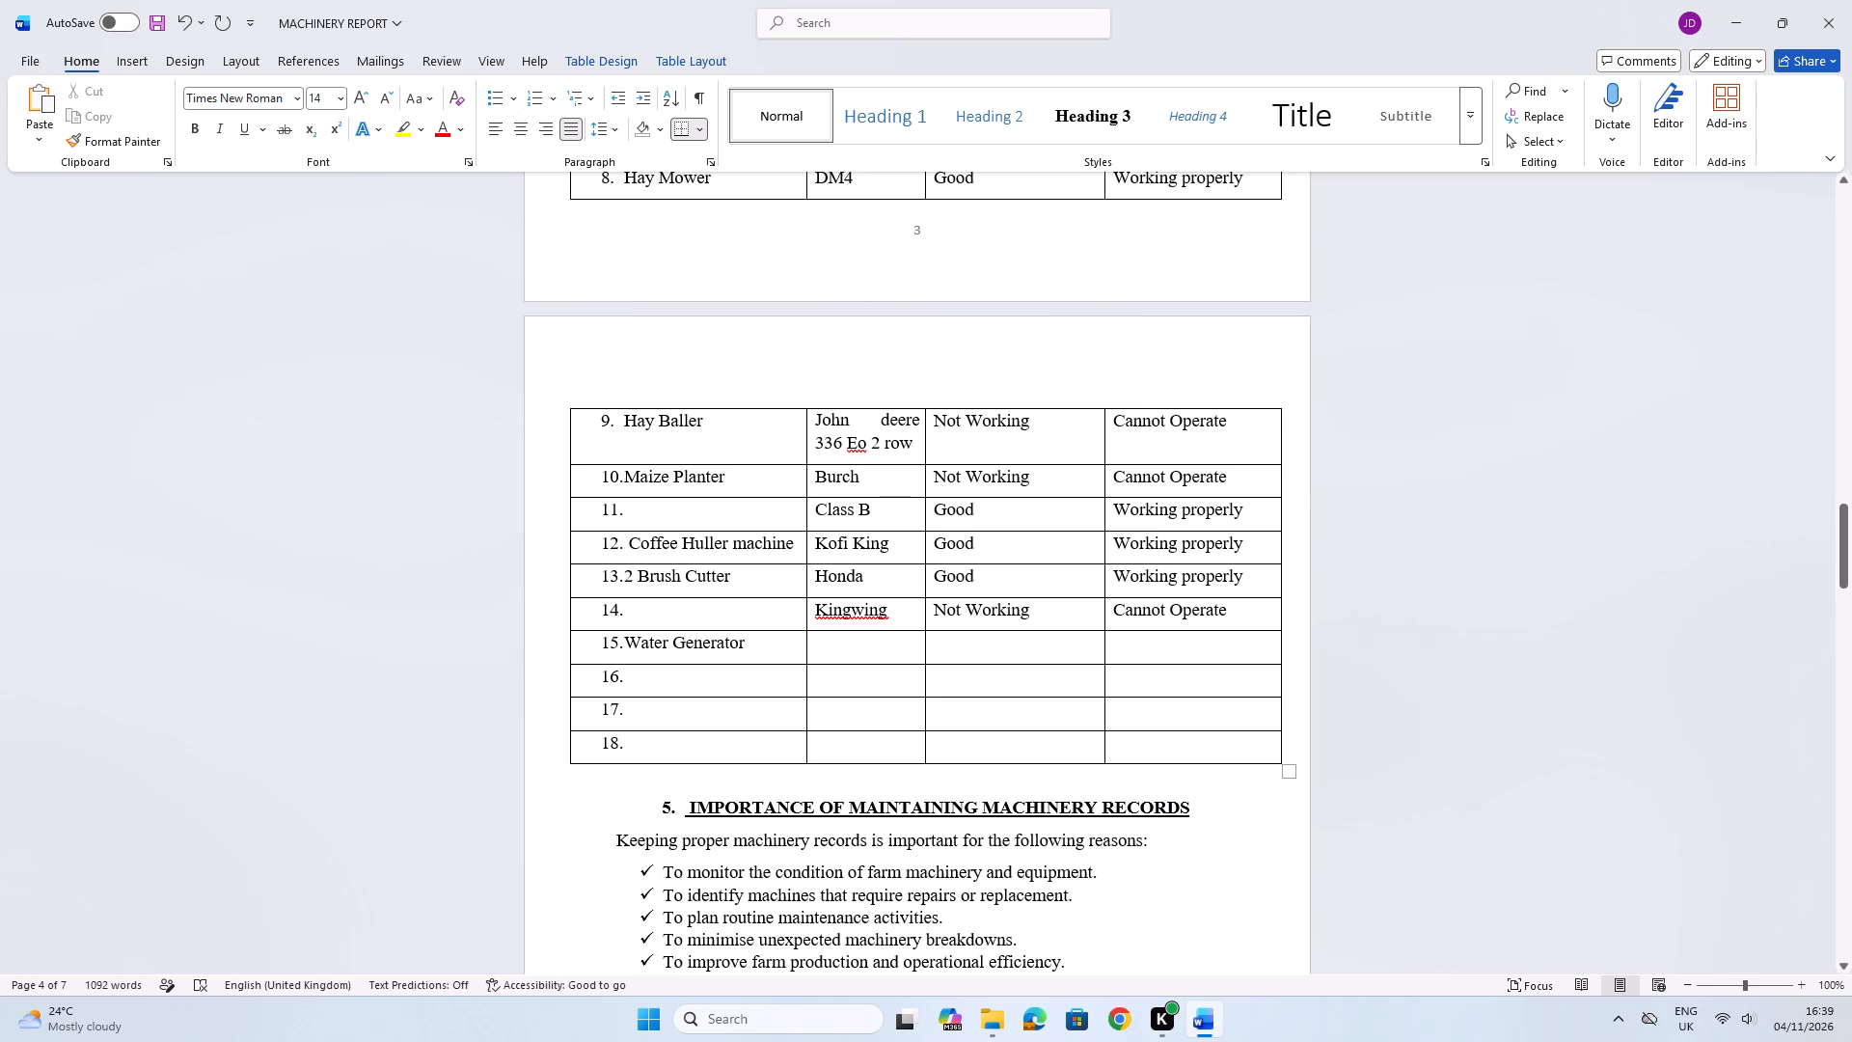
click(832, 648)
key(h)
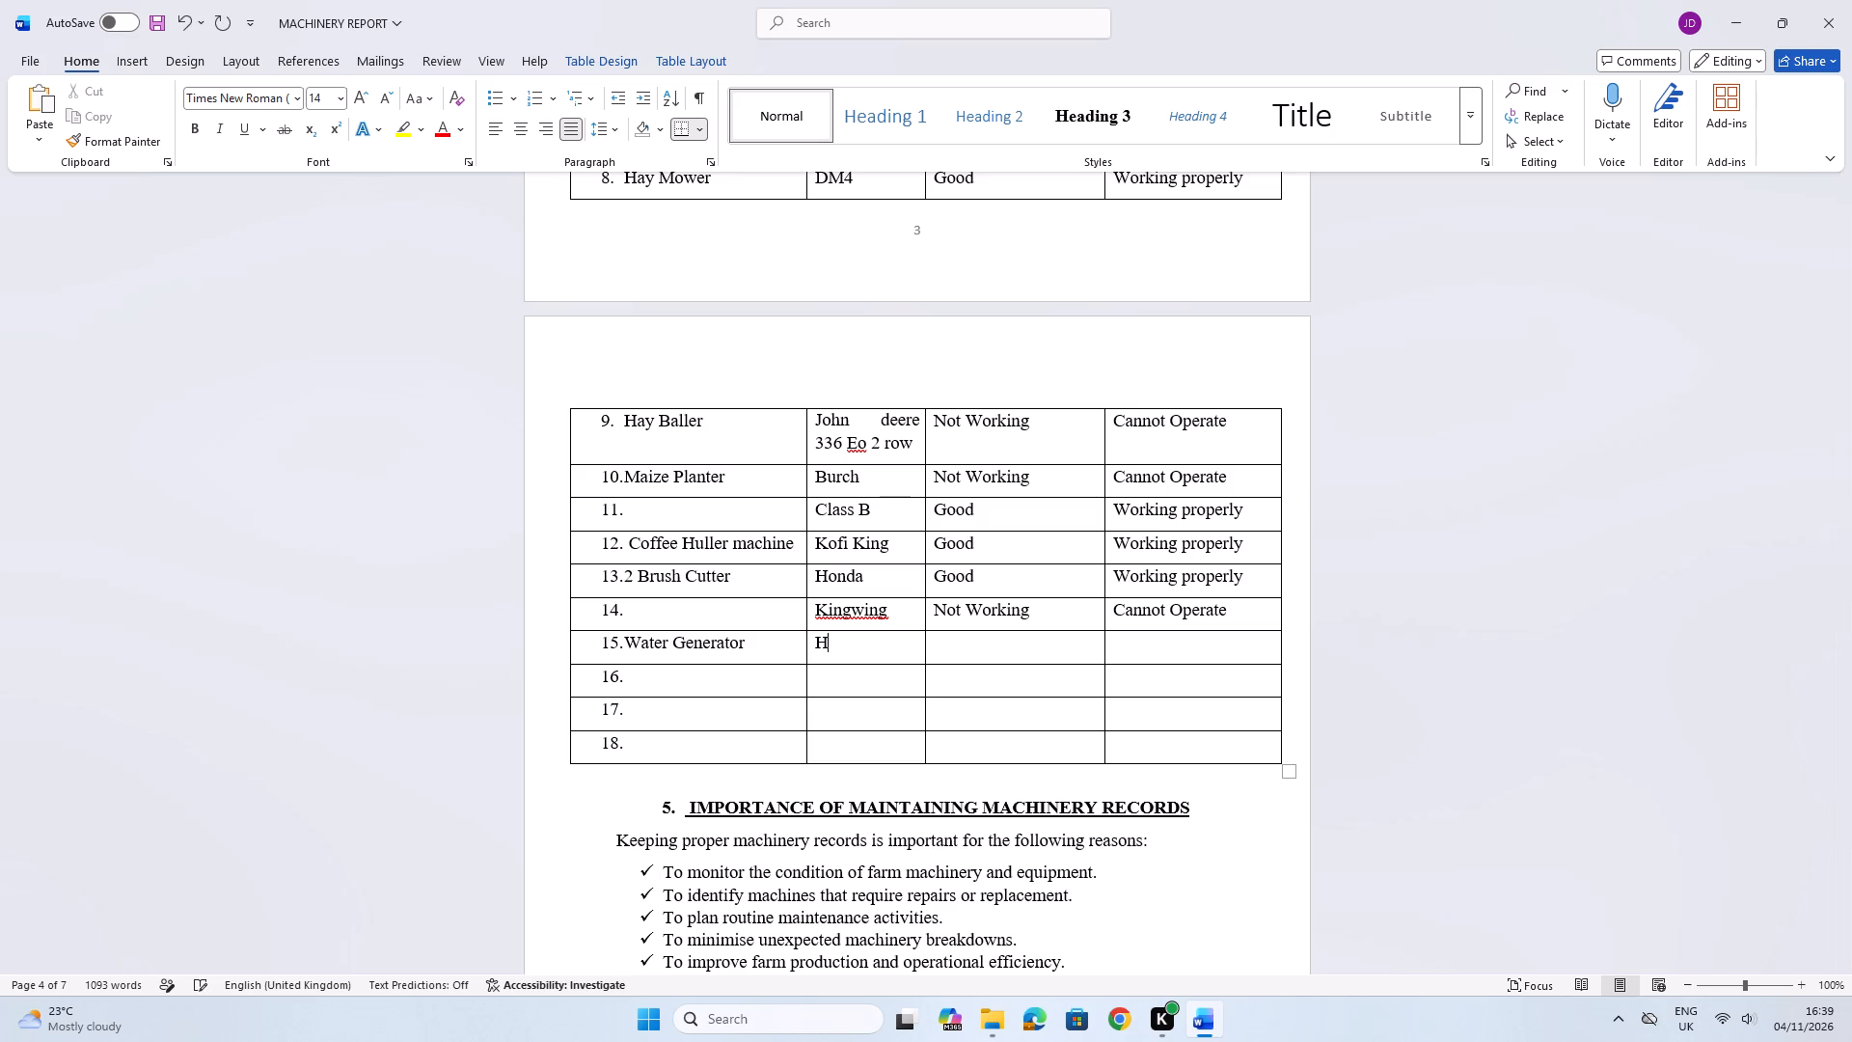
text(onda)
key(ctrl+s)
key(space)
key(d)
text(iesel)
key(space)
text(engine)
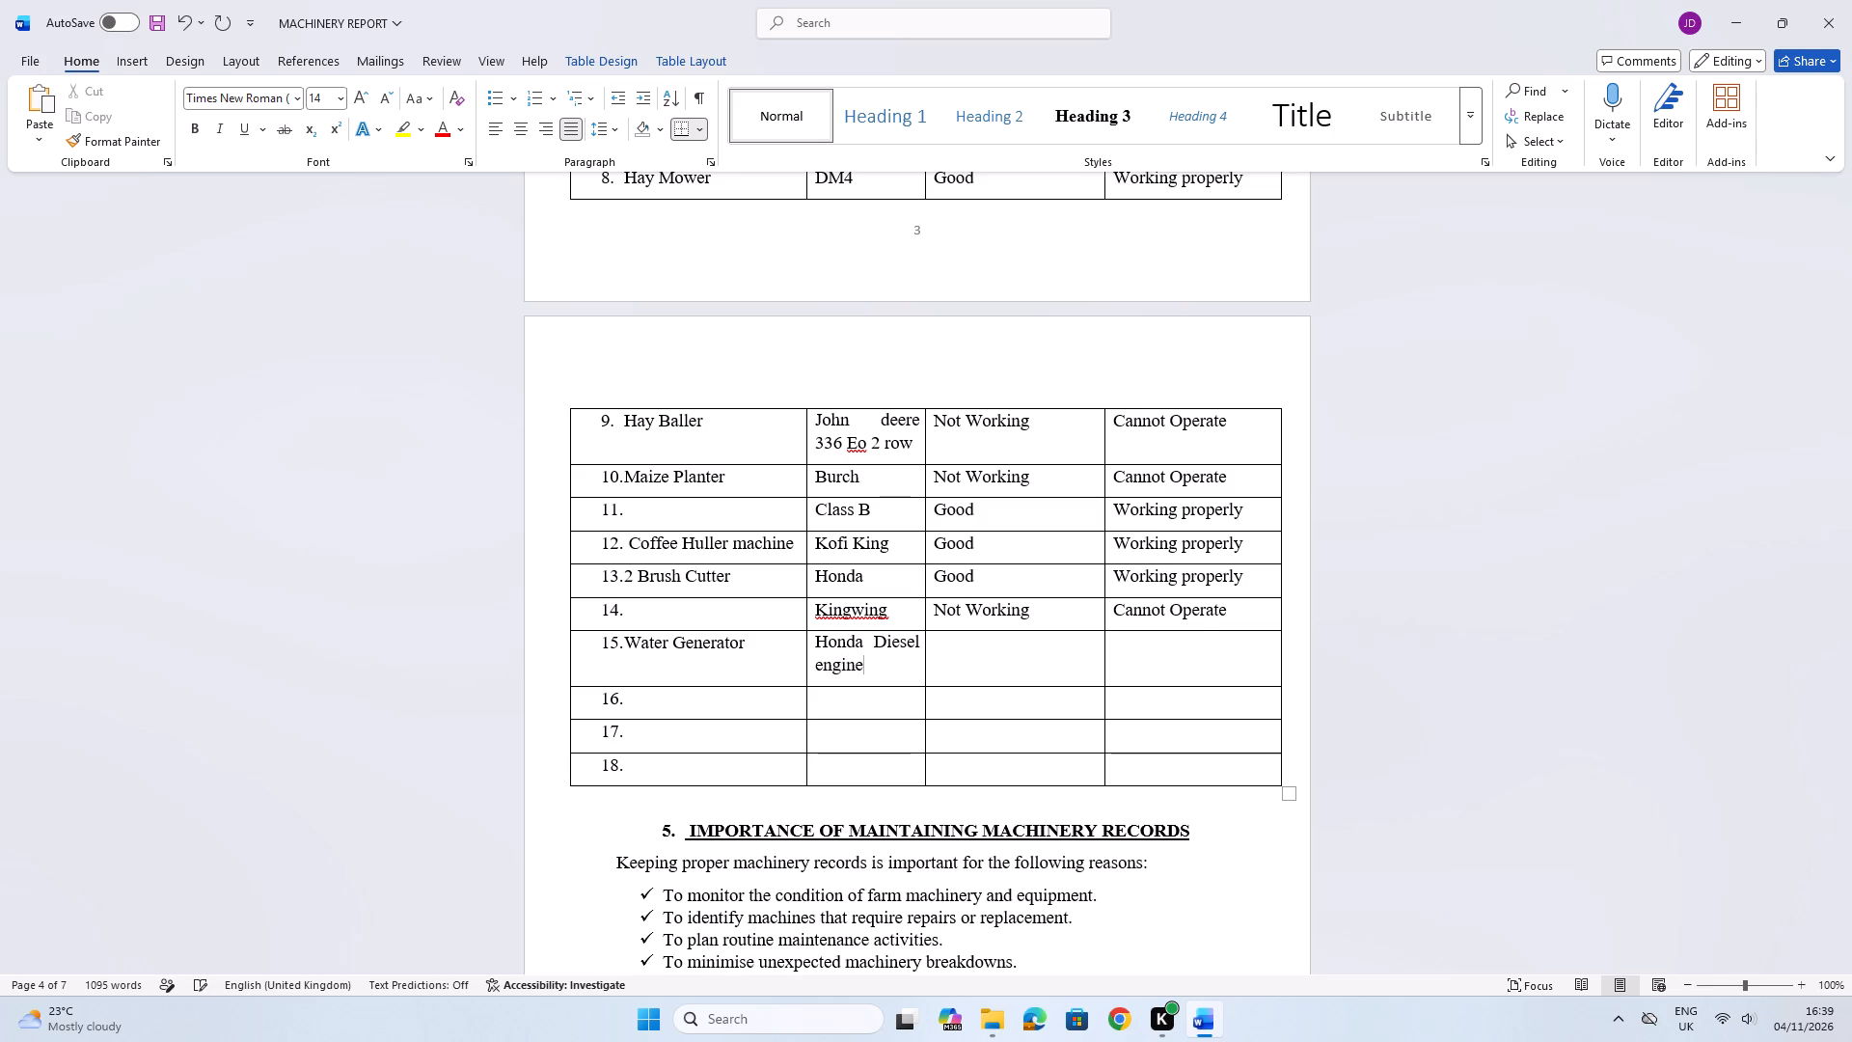
Complete row 15 with the condition "Good" and the remark "Working properly".
click(998, 664)
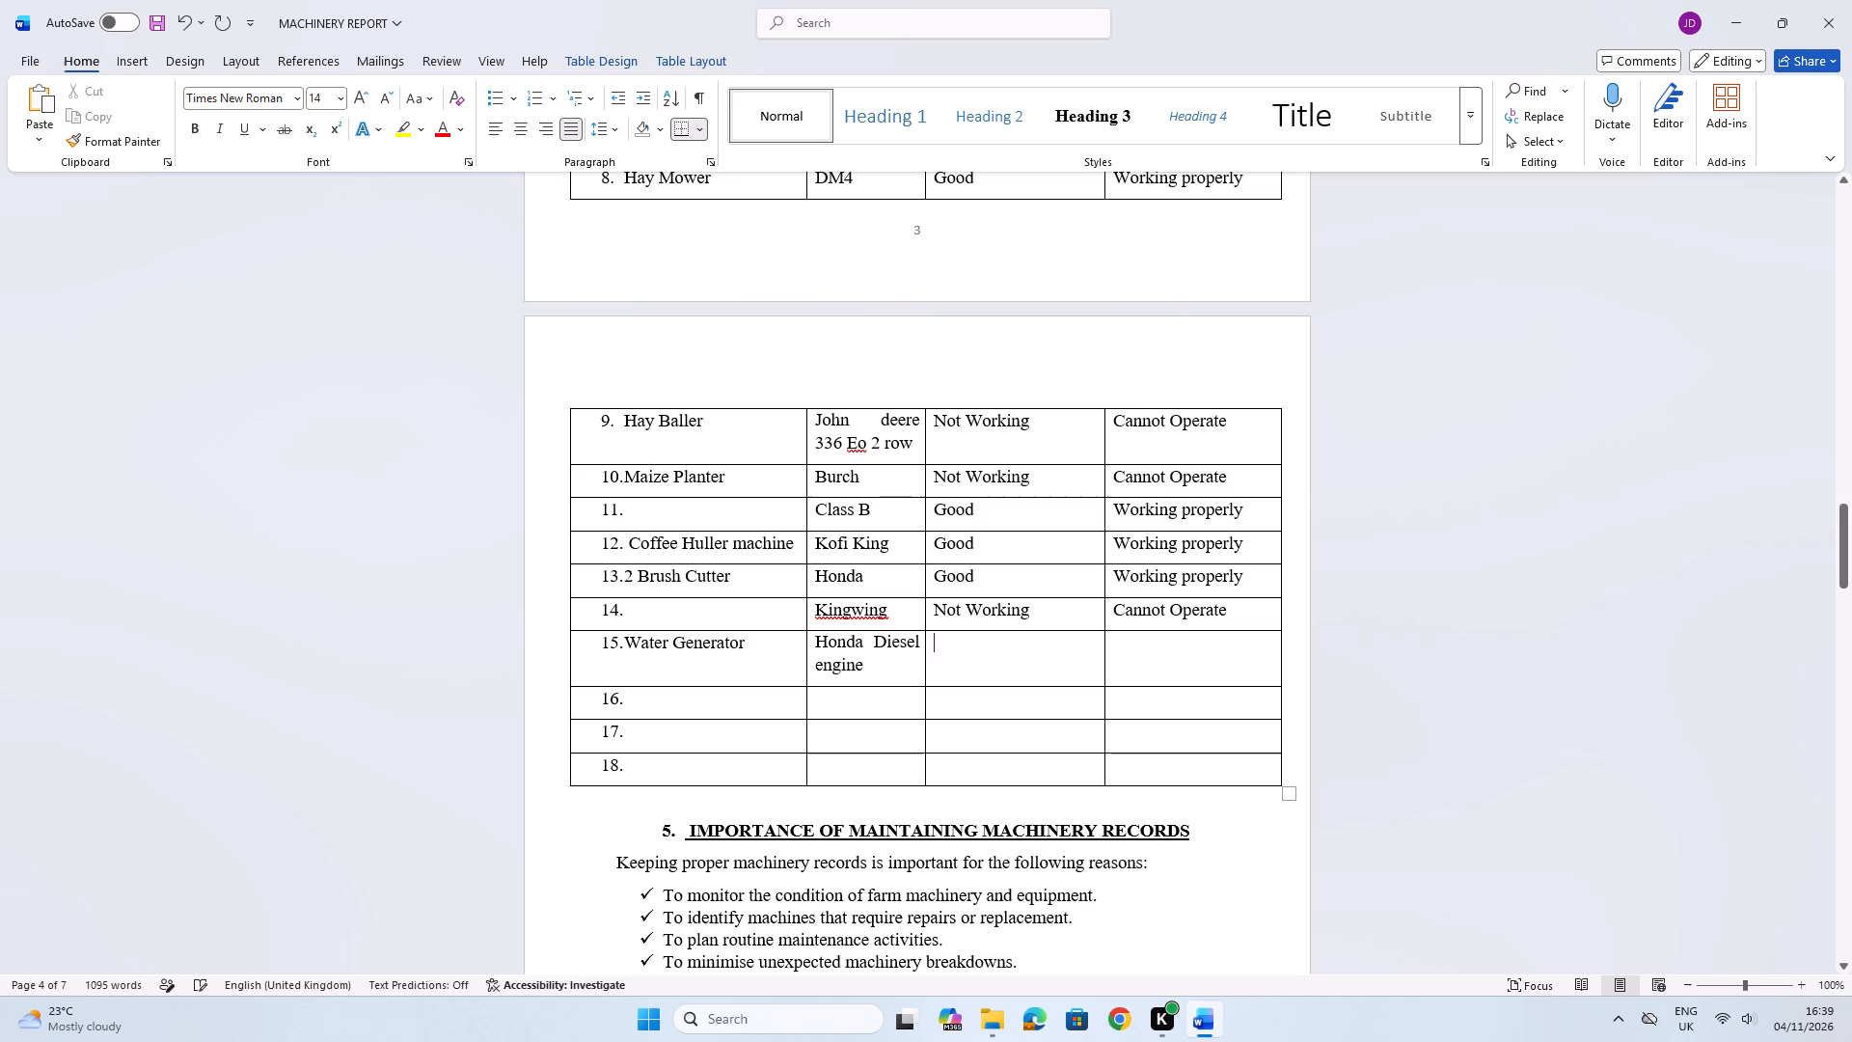
key(g)
text(ood)
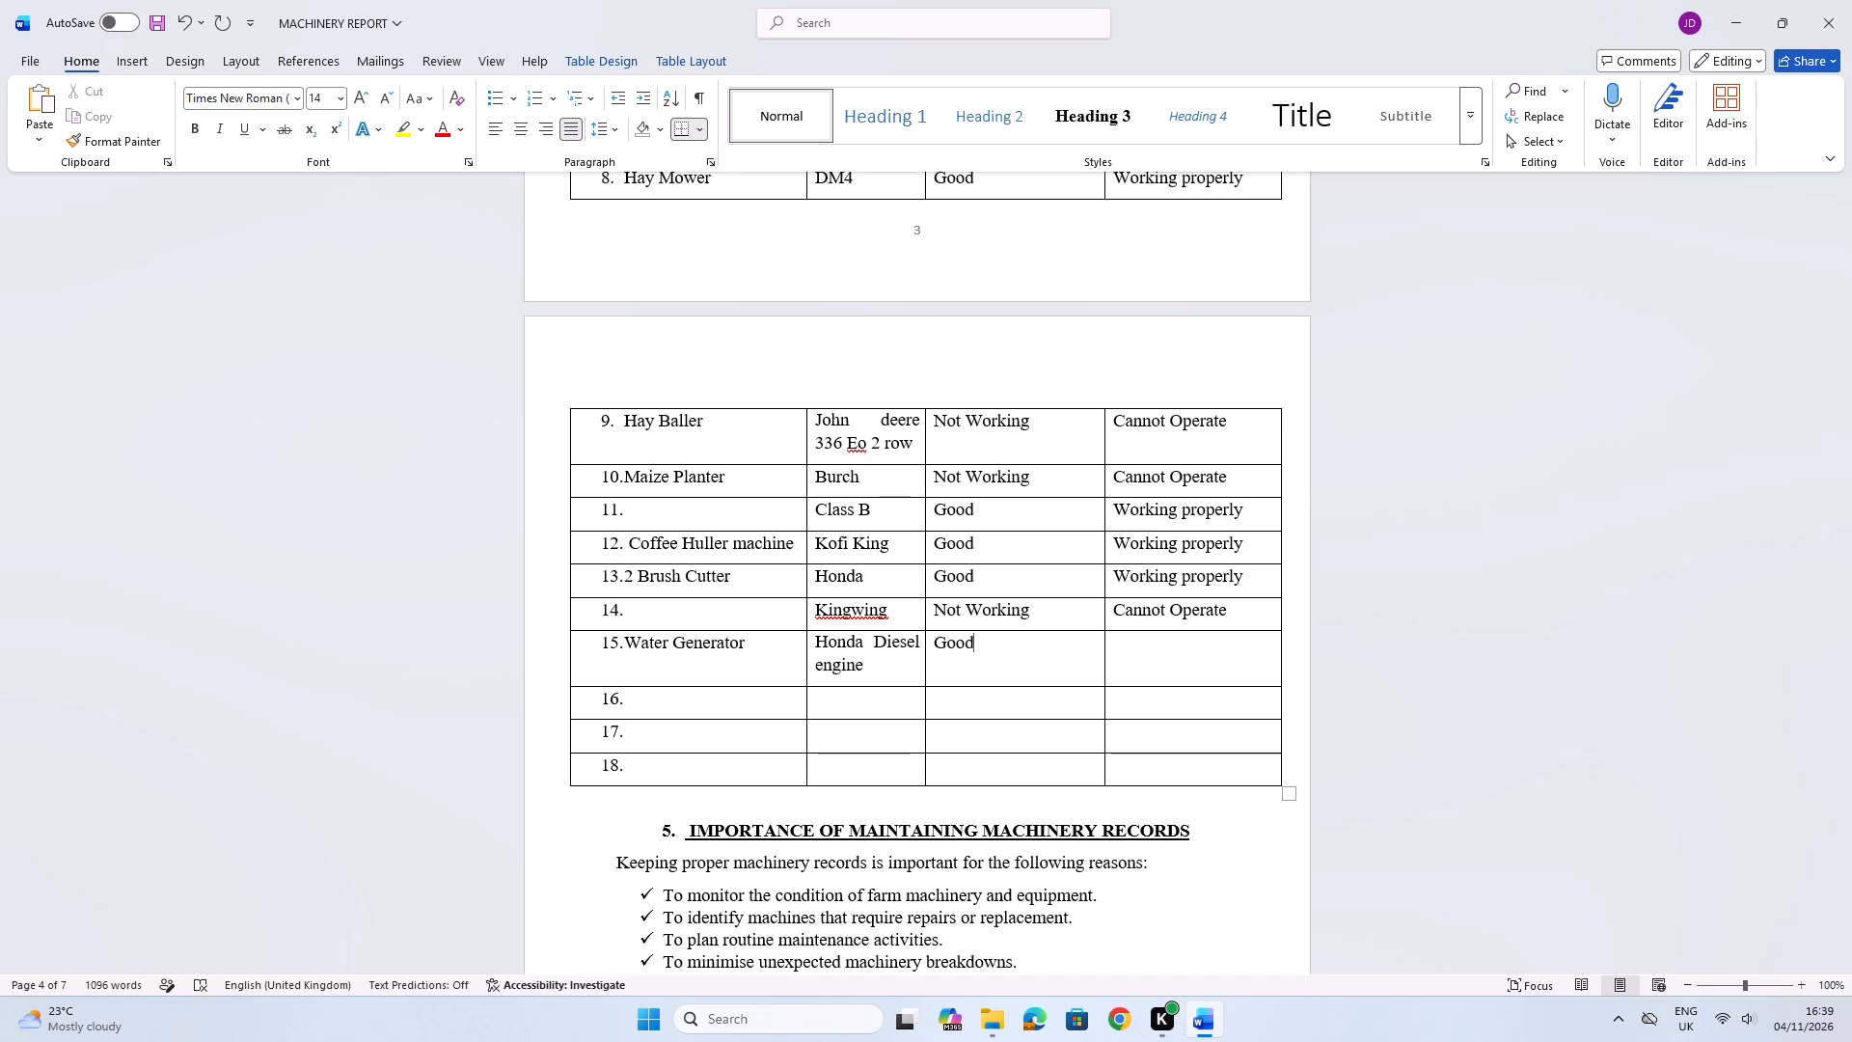
key(Right)
right_click(1141, 660)
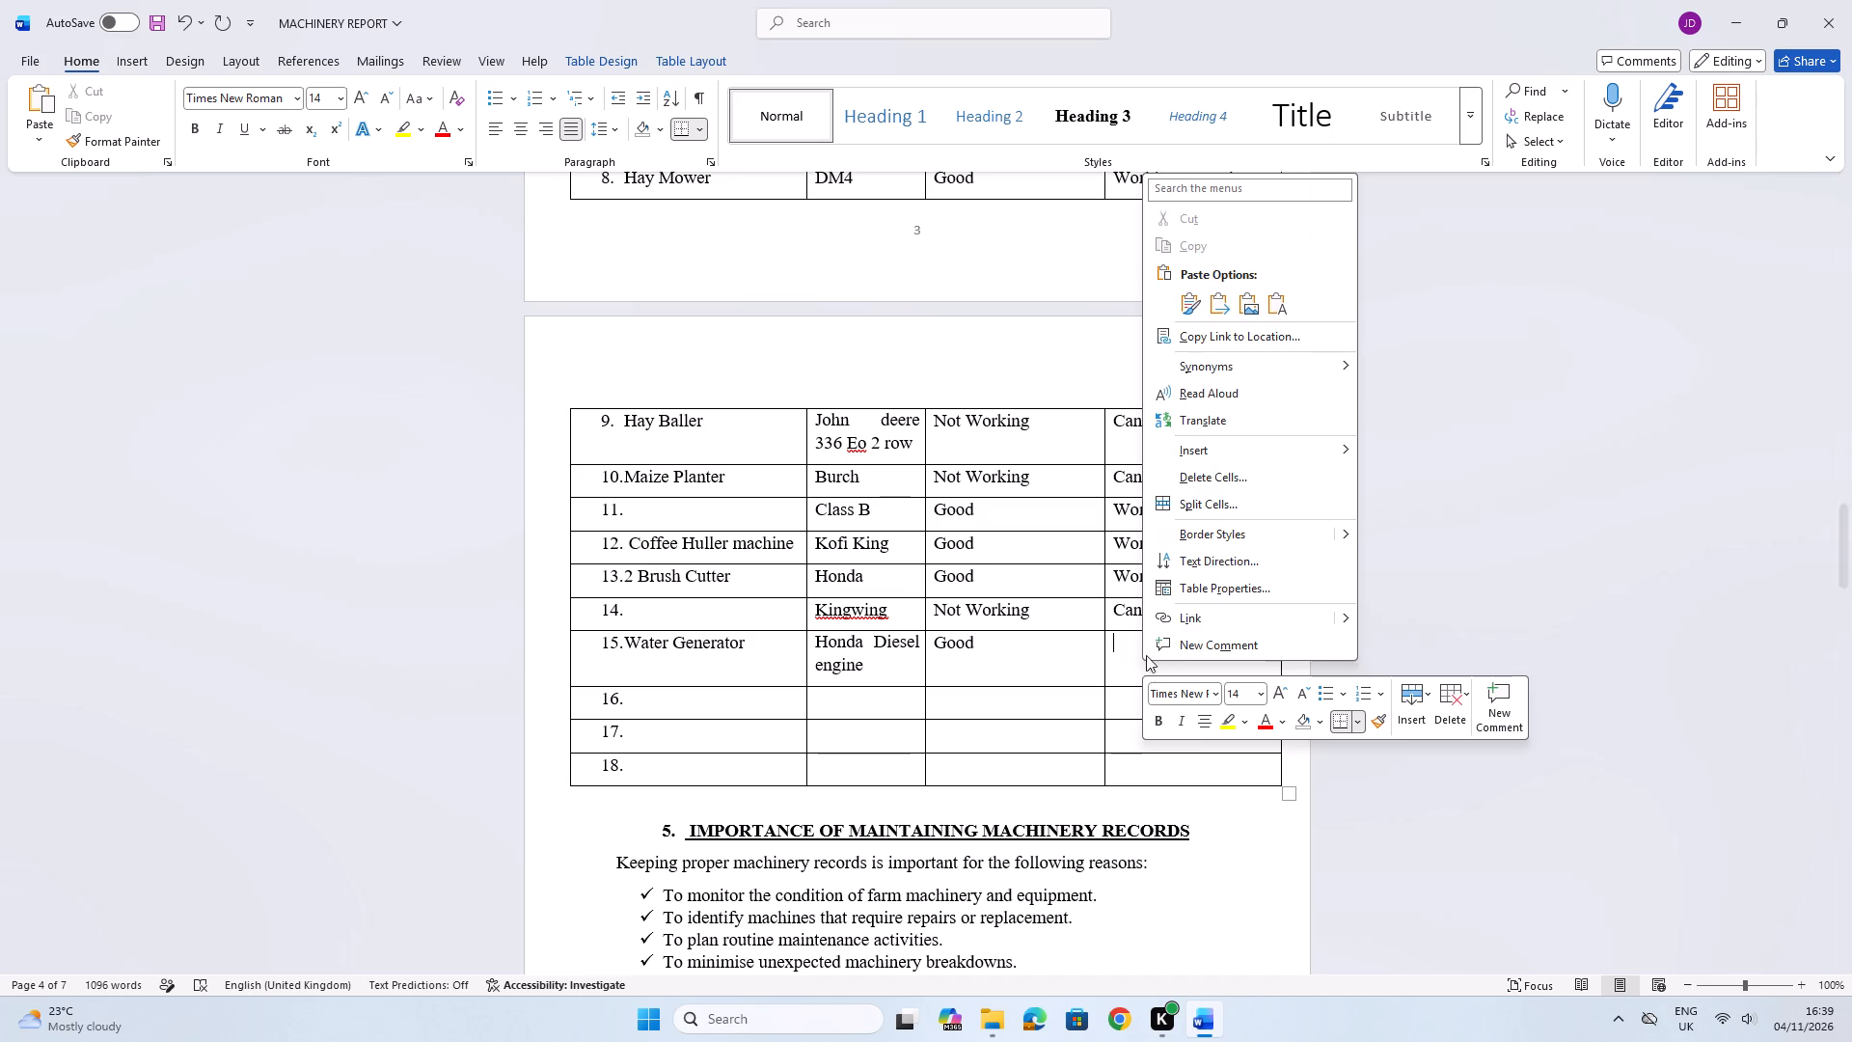
click(1185, 299)
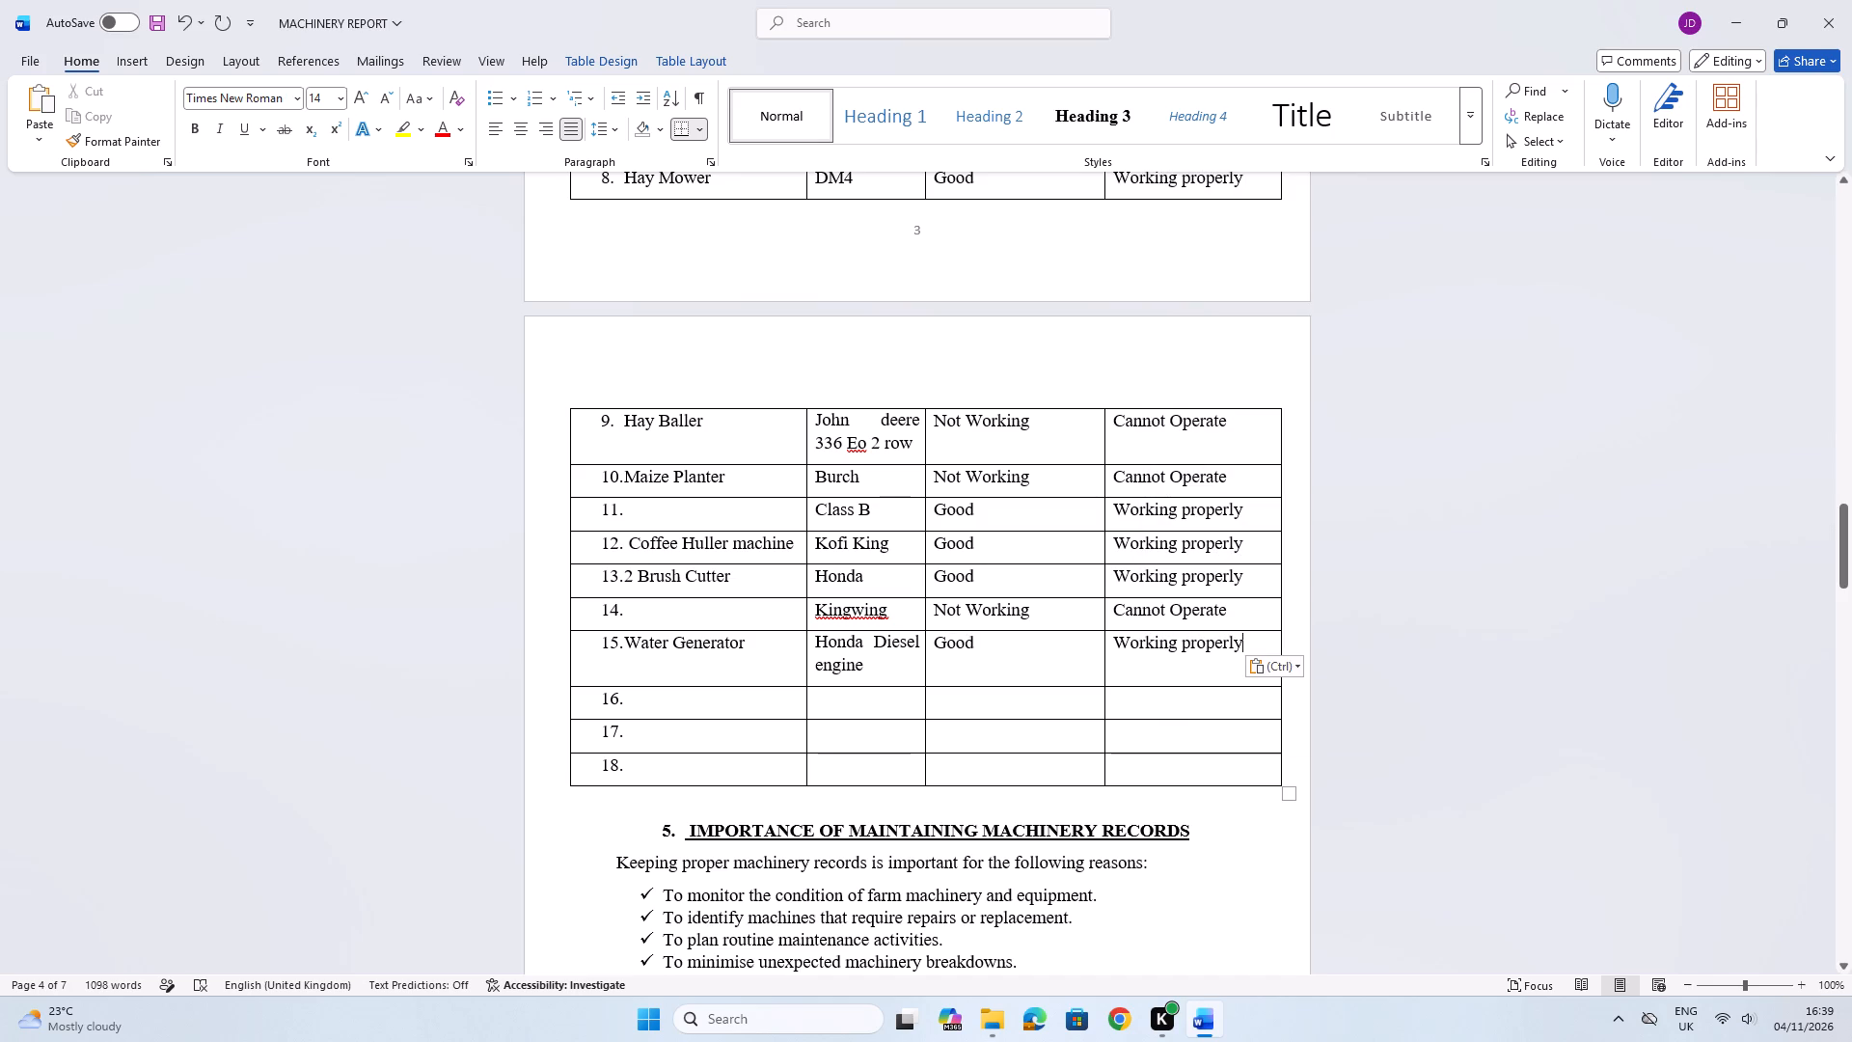
Save the document and enter "Water generator" as the implement name in row 16 of the summary table.
click(710, 711)
key(ctrl+s)
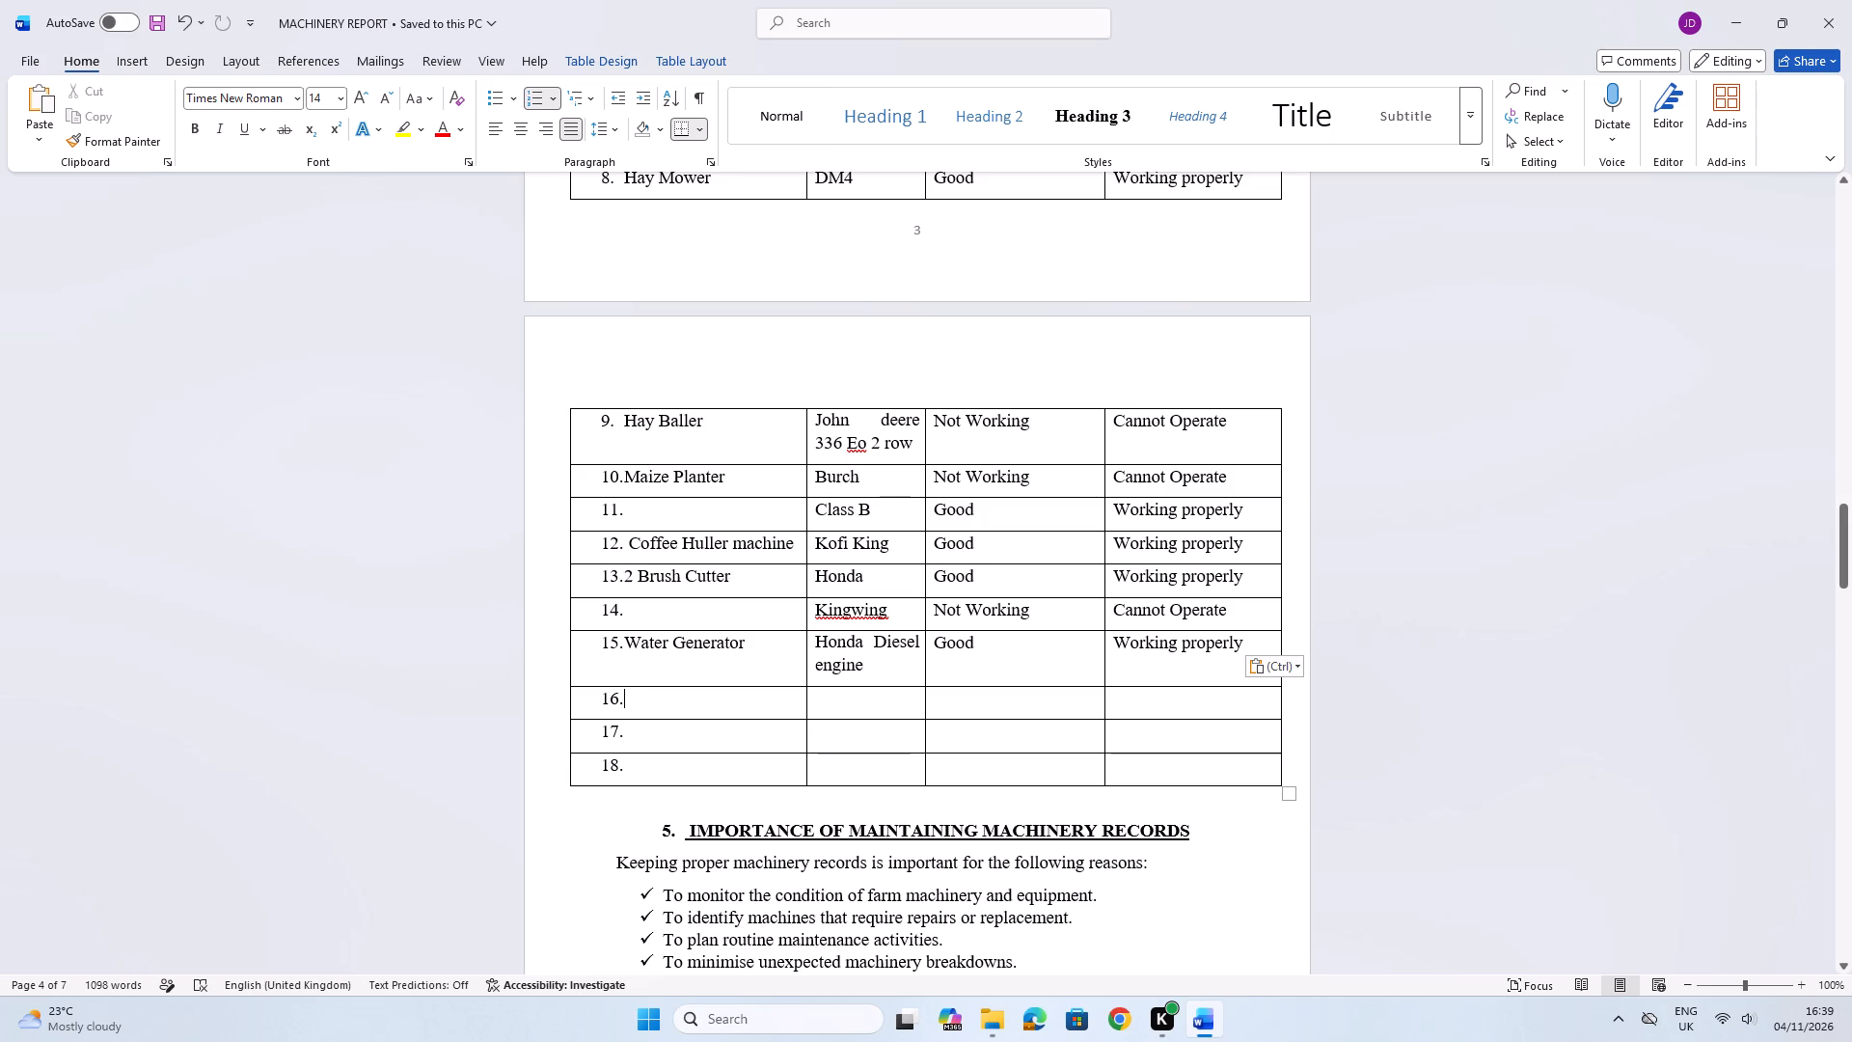
key(w)
text(ater)
key(space)
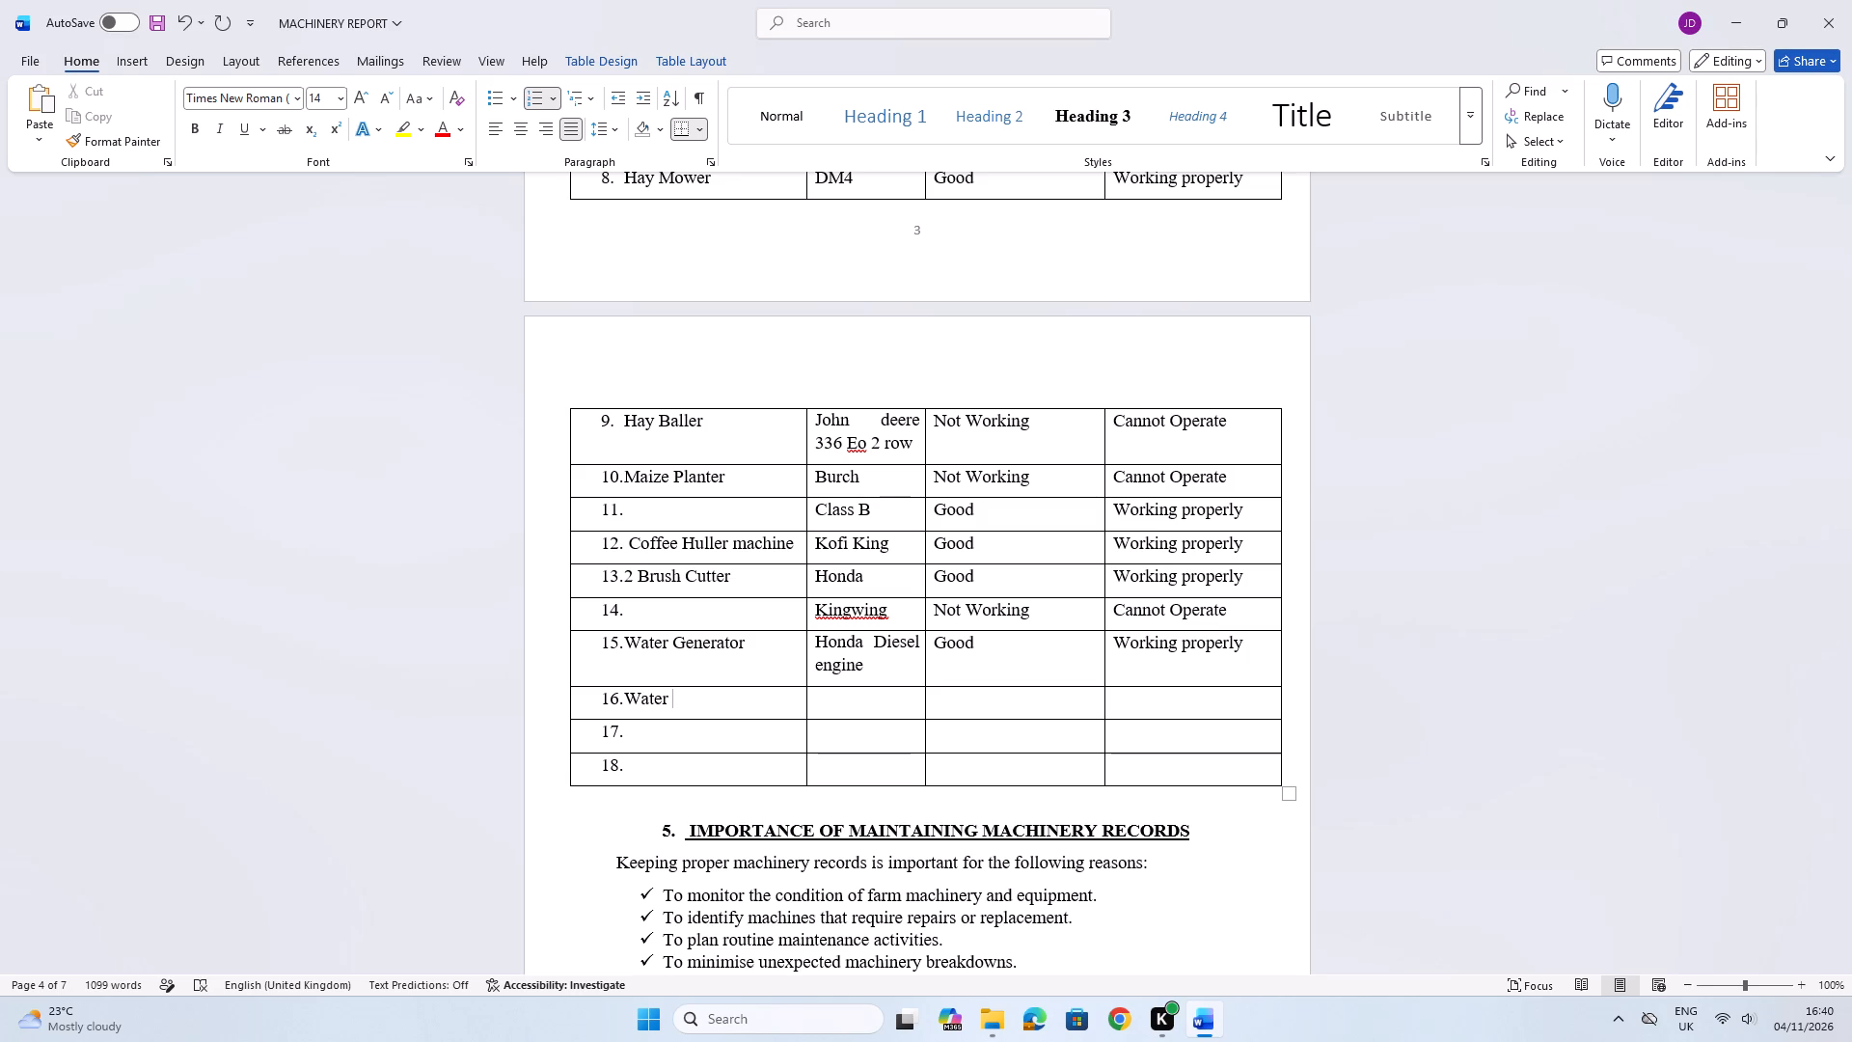
key(g)
text(en)
text(et)
key(BackSpace)
text(rator)
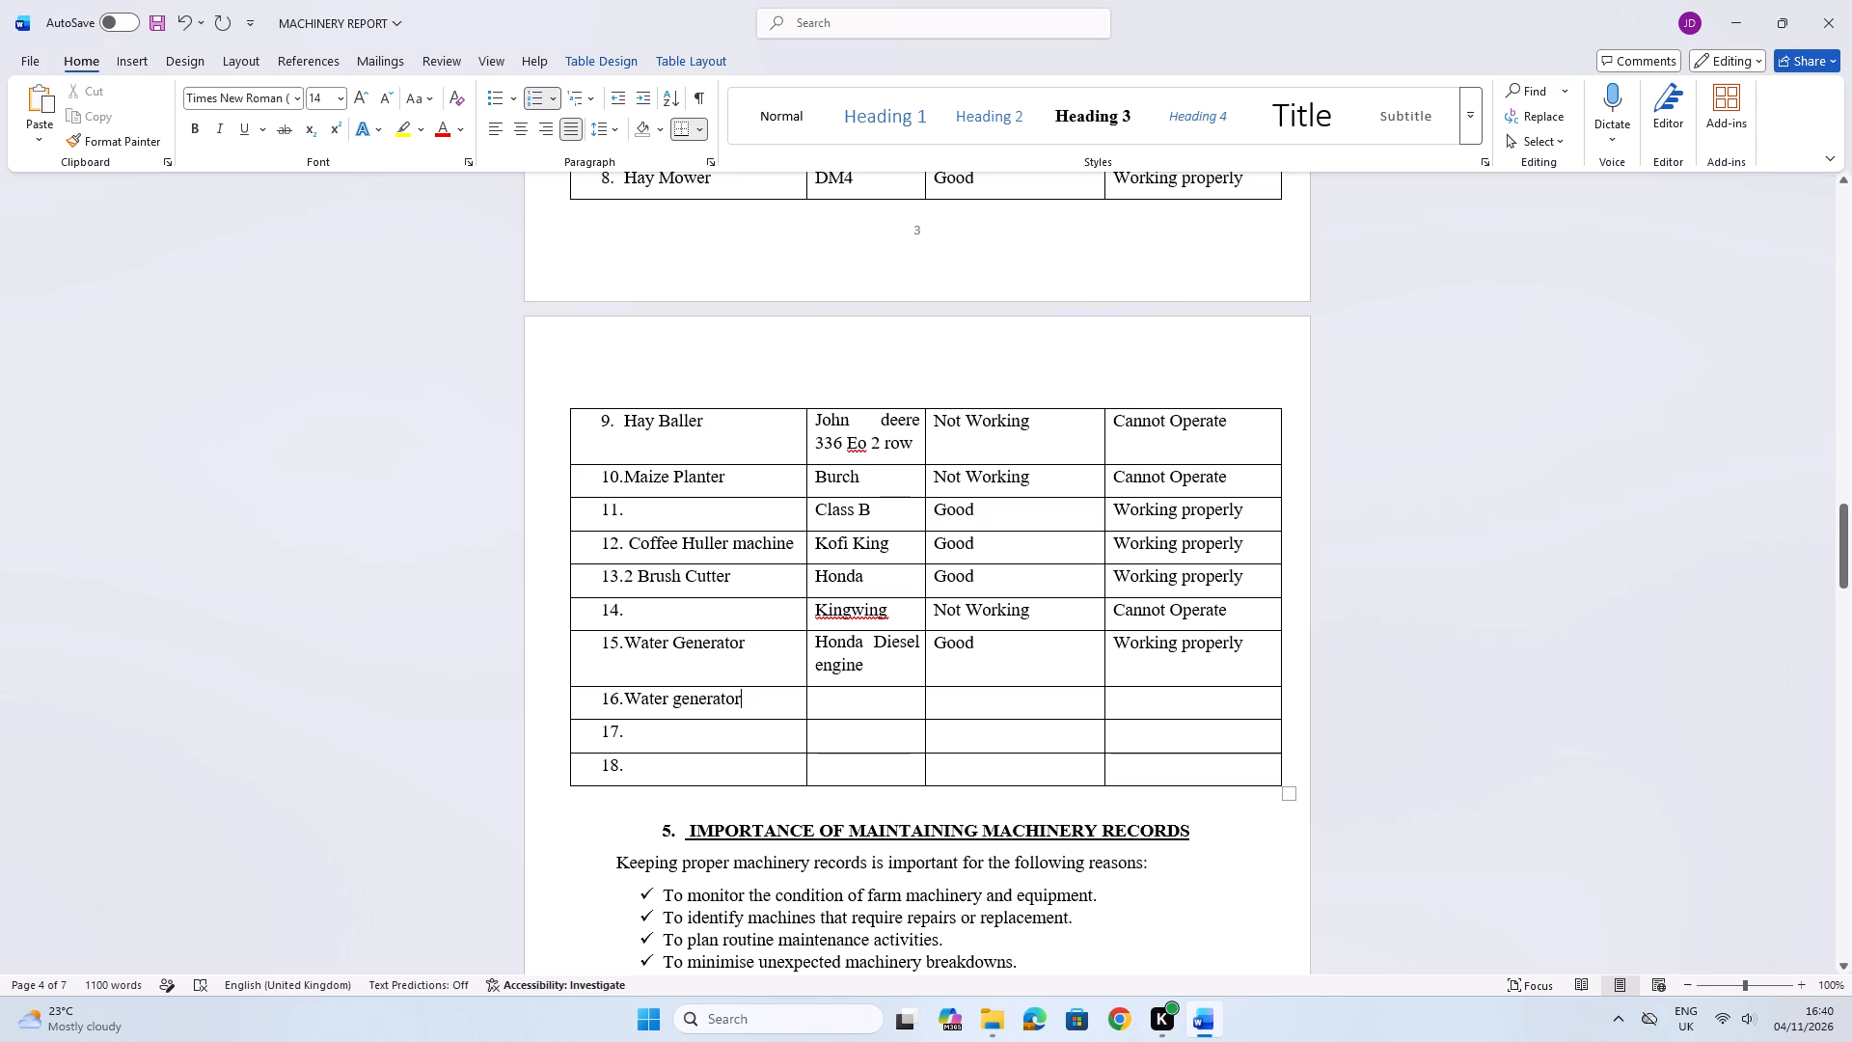
Enter "Petrol engine" in the second column of row 16.
click(847, 704)
key(p)
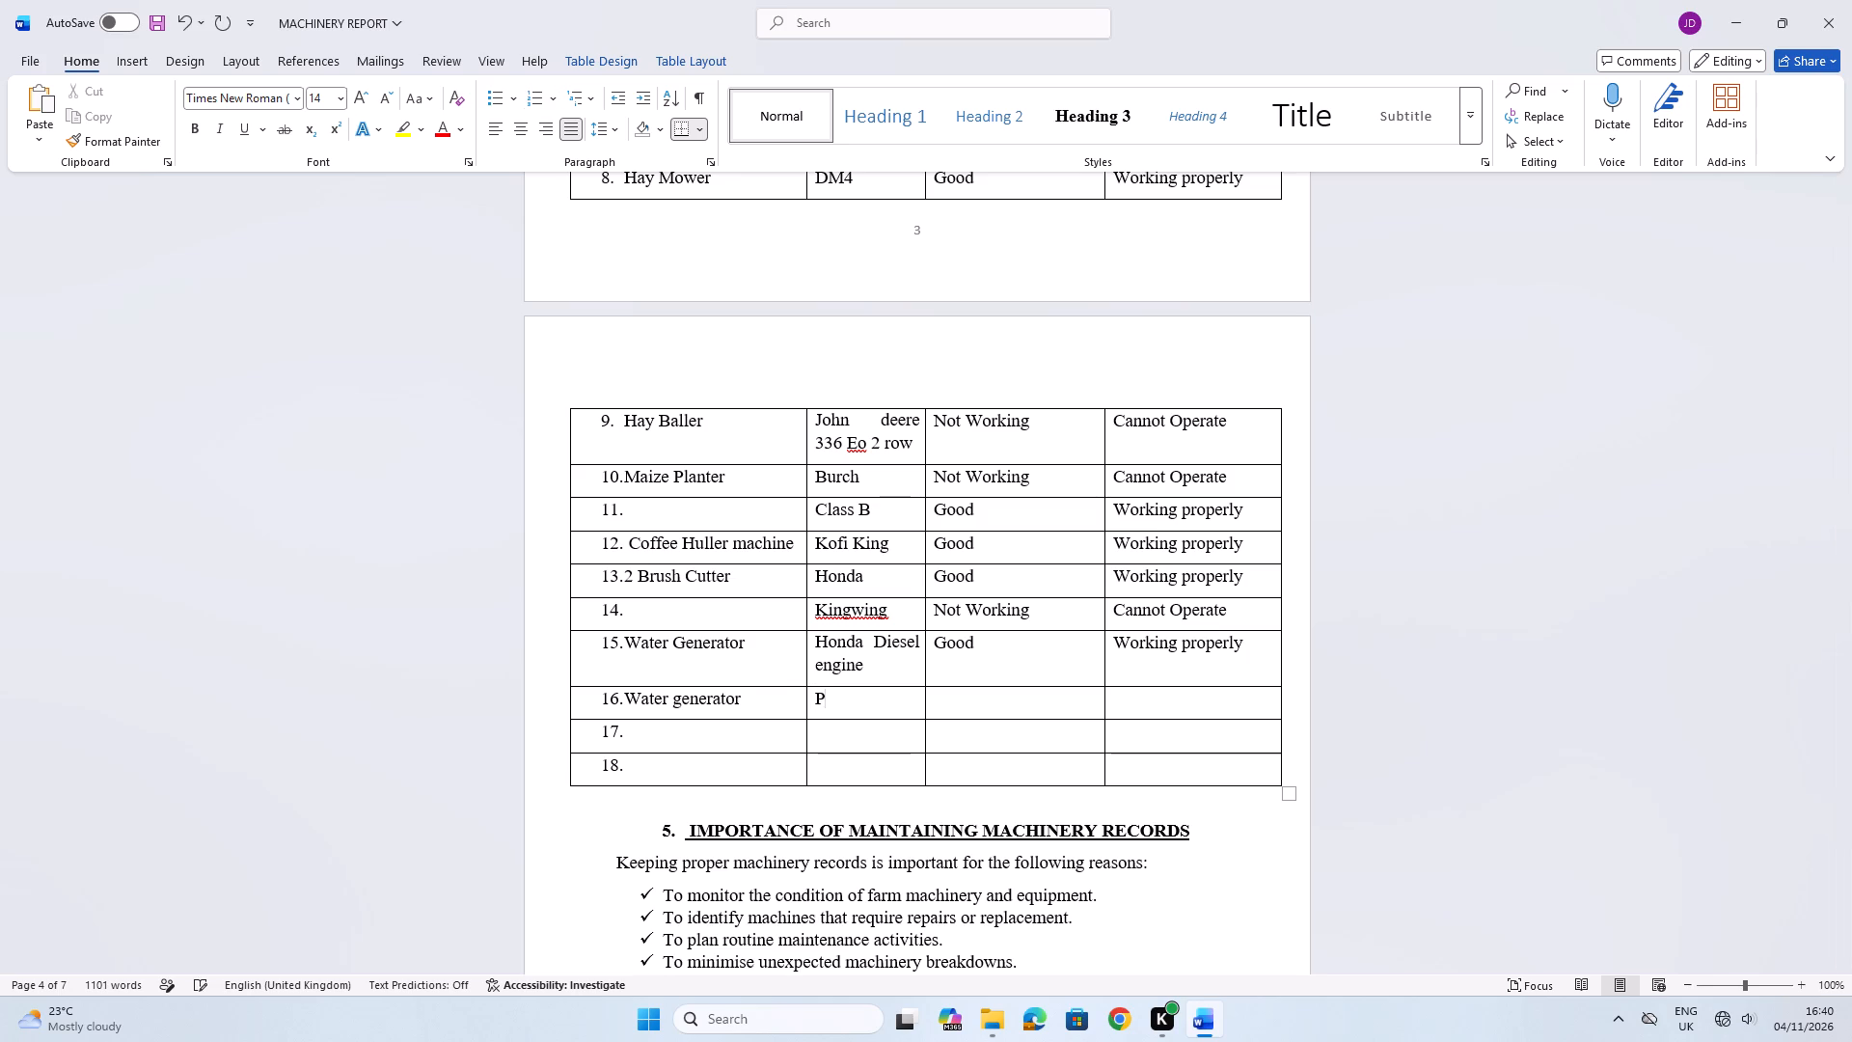
text(etrol)
key(space)
text(engine)
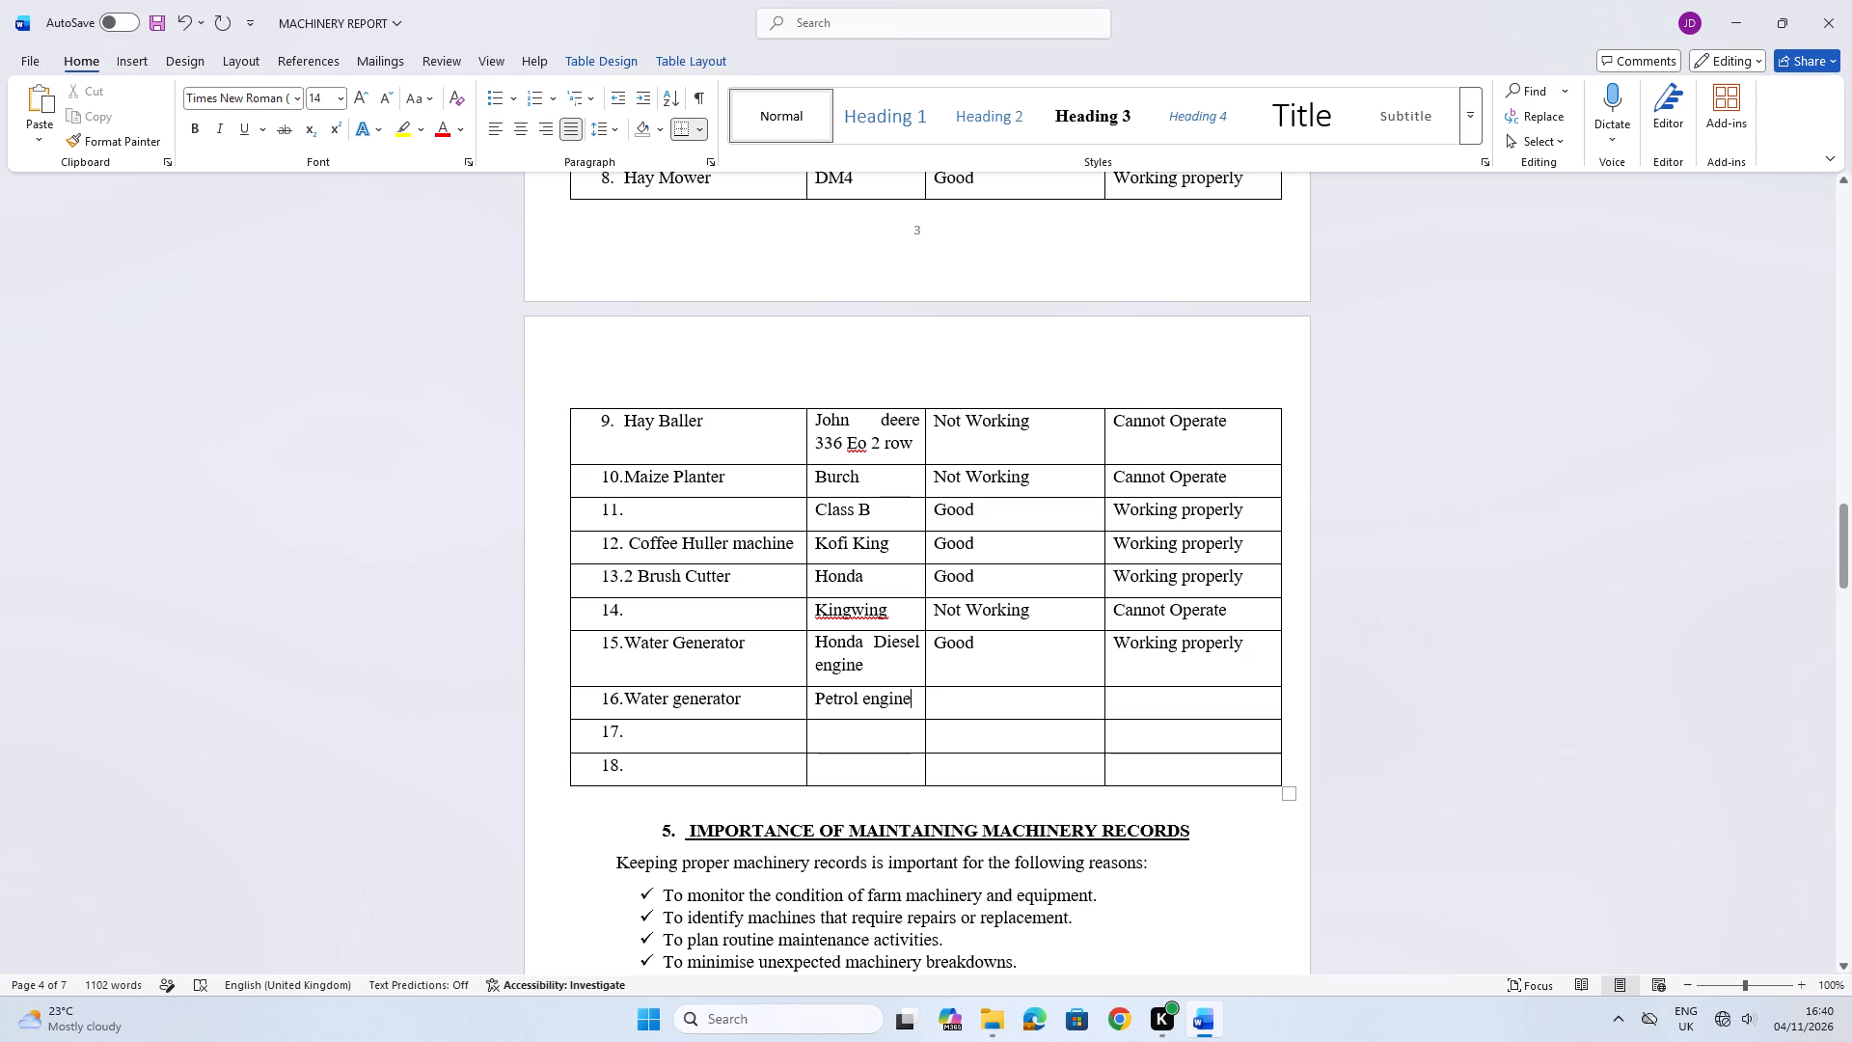
Complete row 16 with the condition "Good" and the pasted remark "Working properly".
click(955, 706)
key(g)
text(ood)
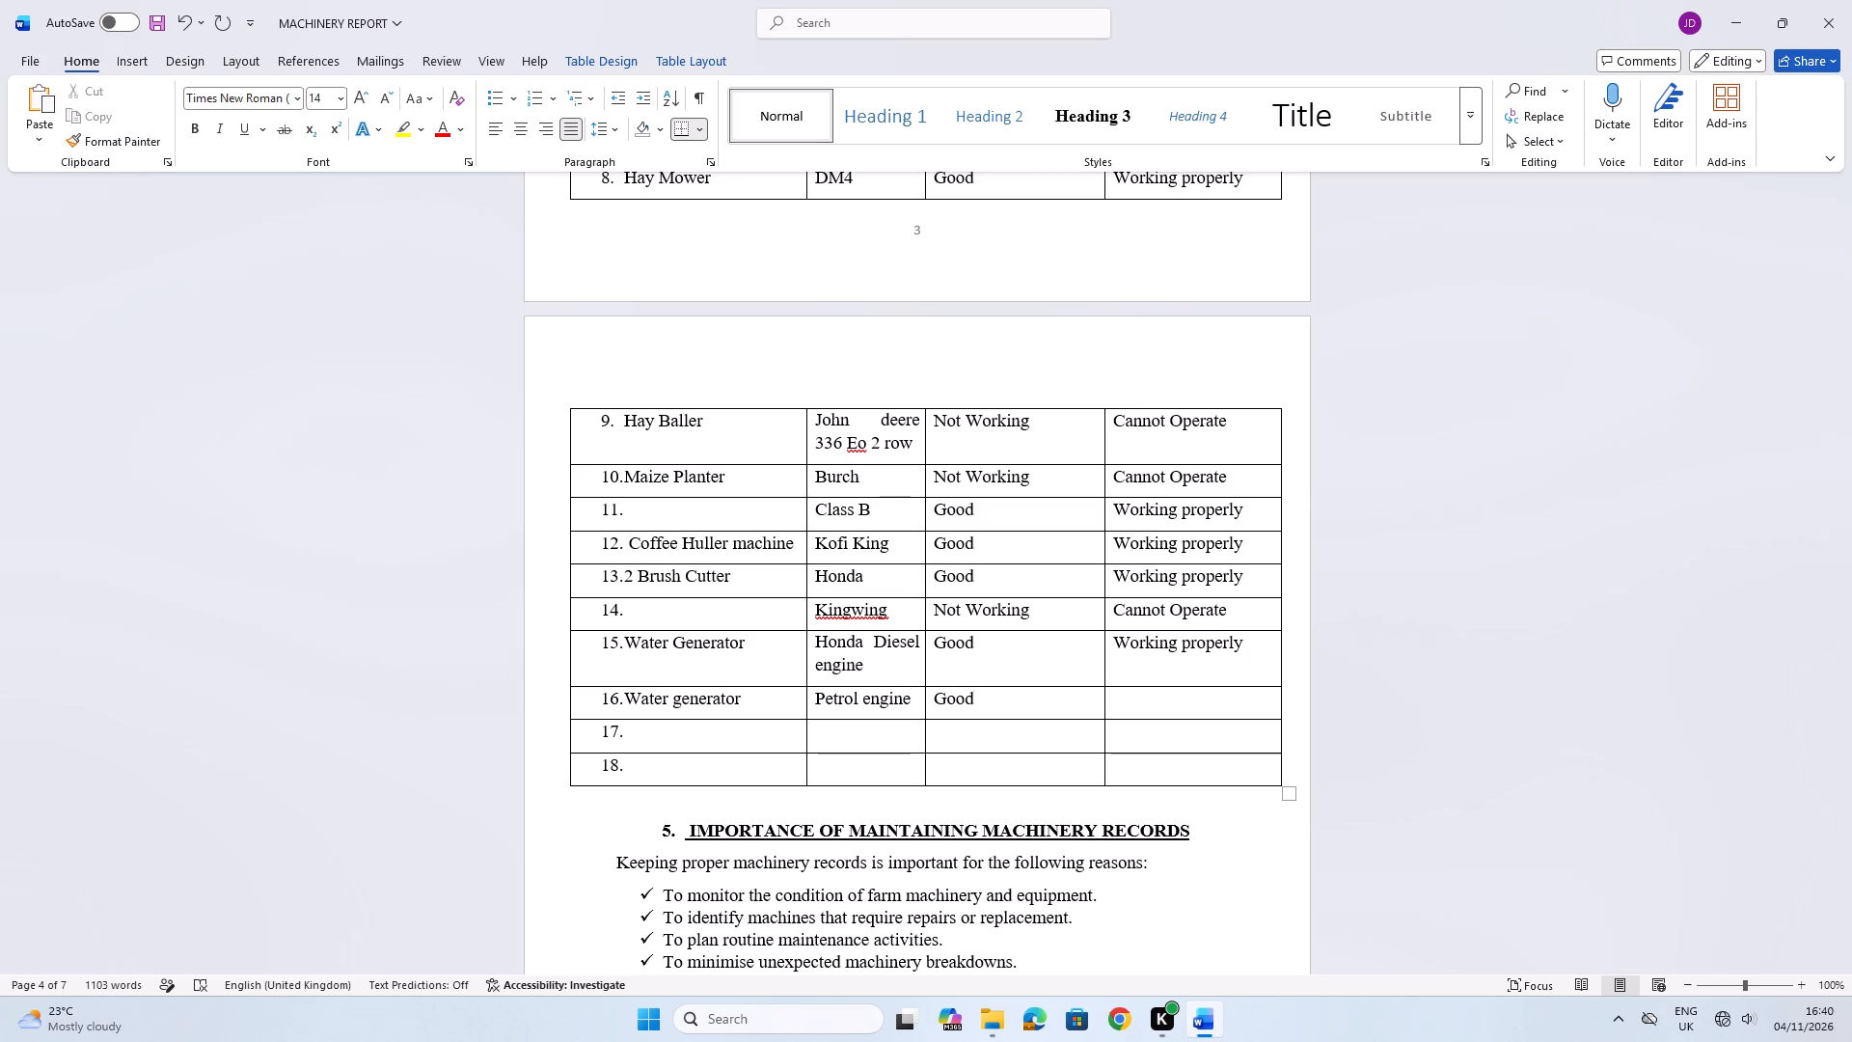
click(1153, 696)
right_click(1153, 696)
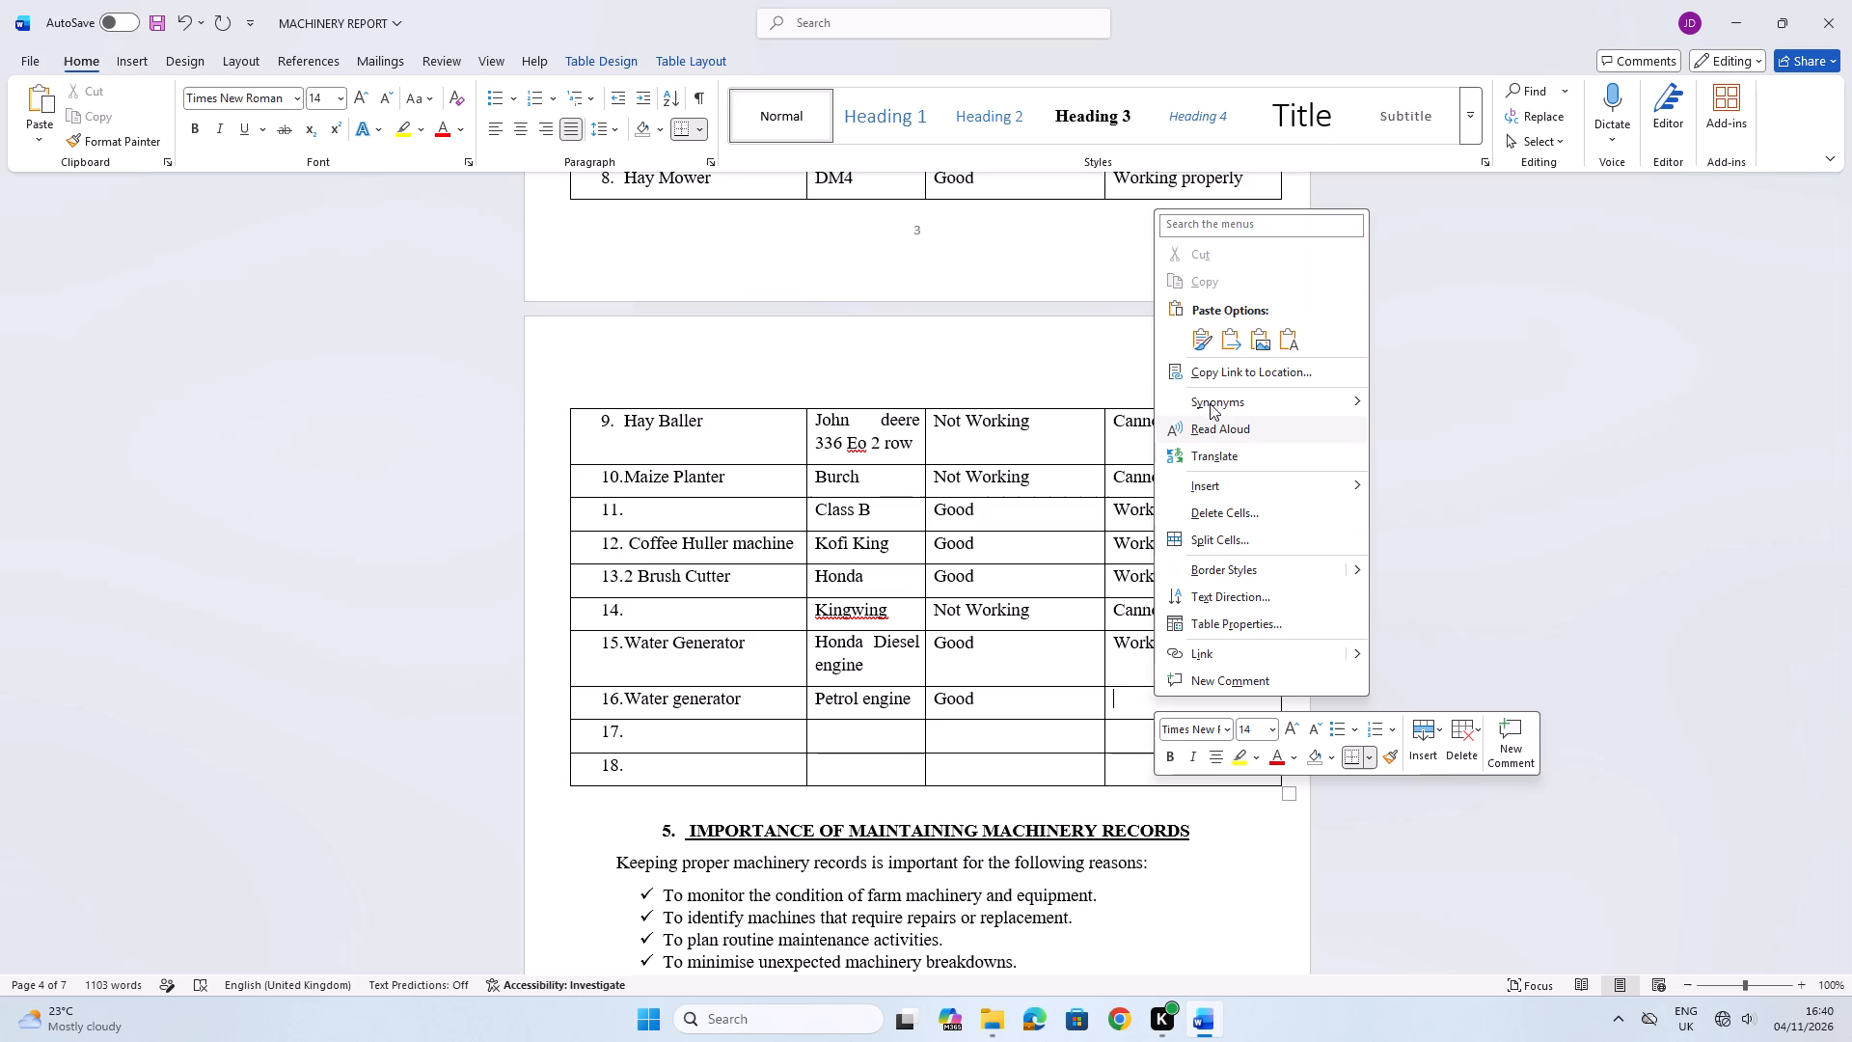
click(1185, 331)
click(1197, 339)
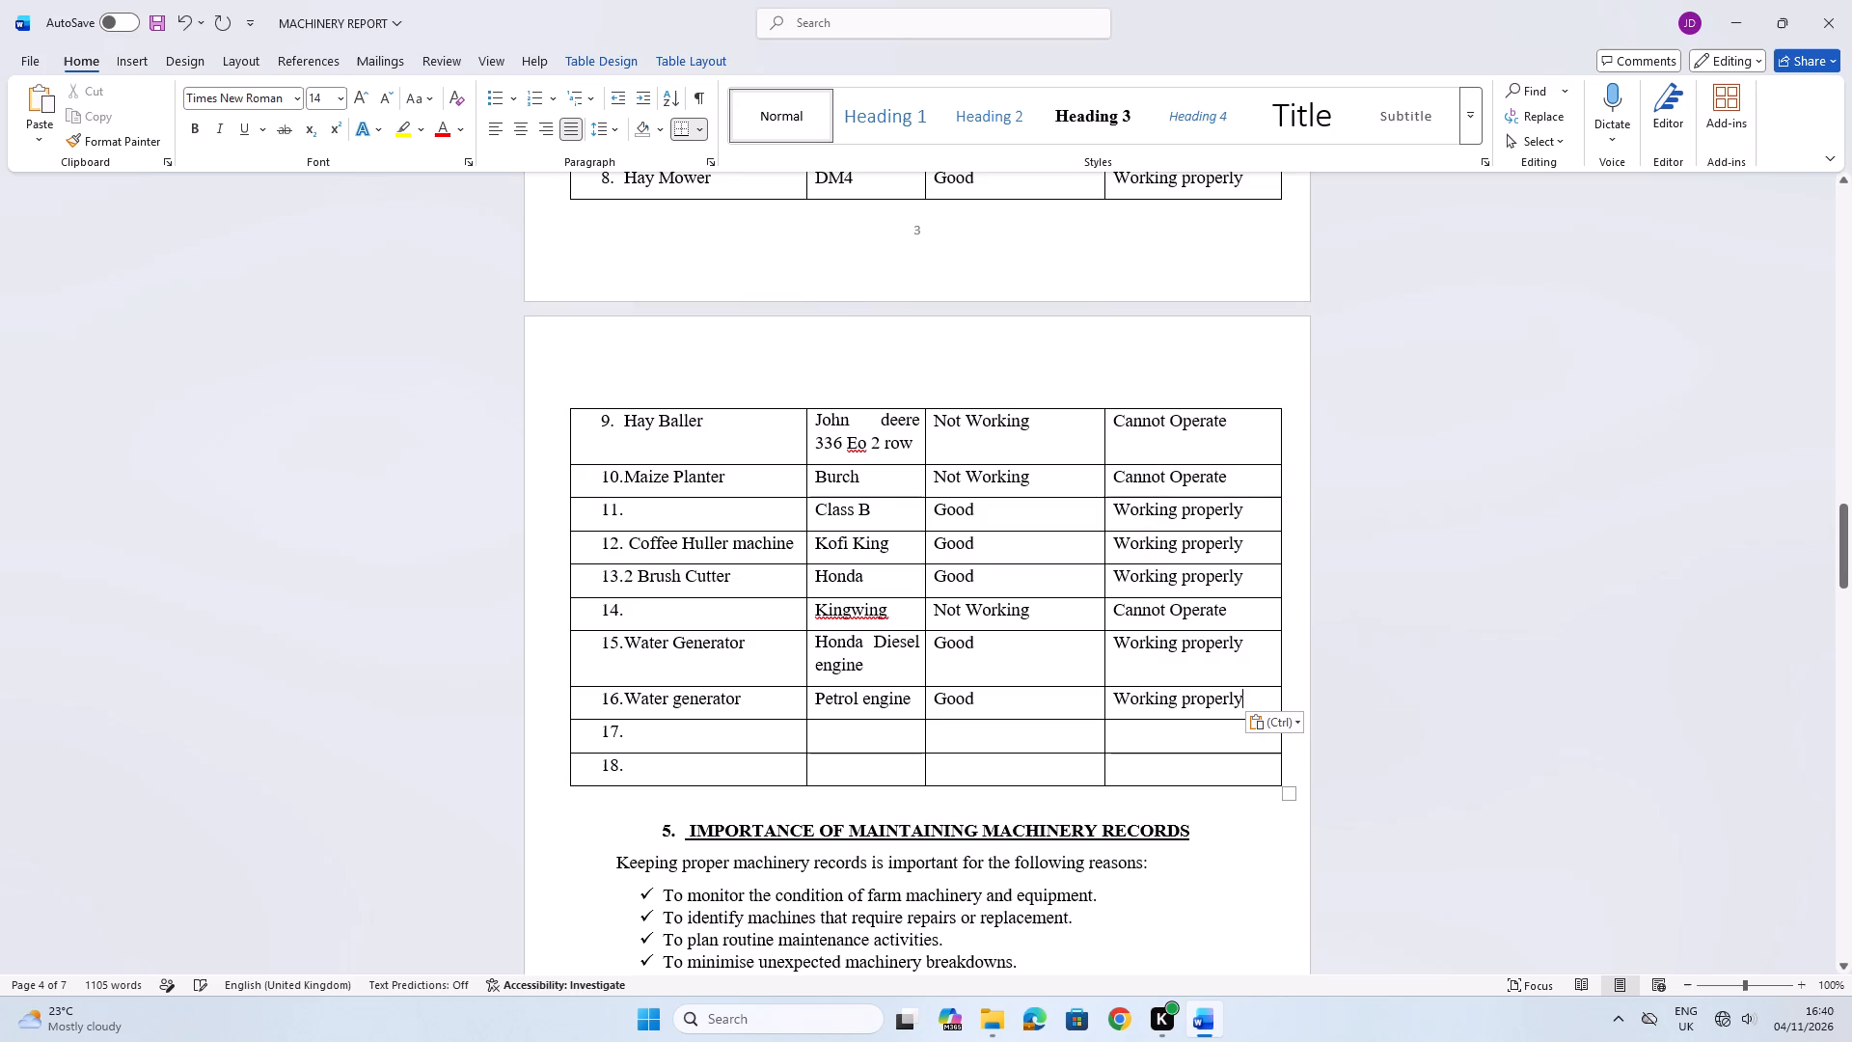
Enter "Buckup generator" as the implement name in row 17 and save the document.
click(728, 737)
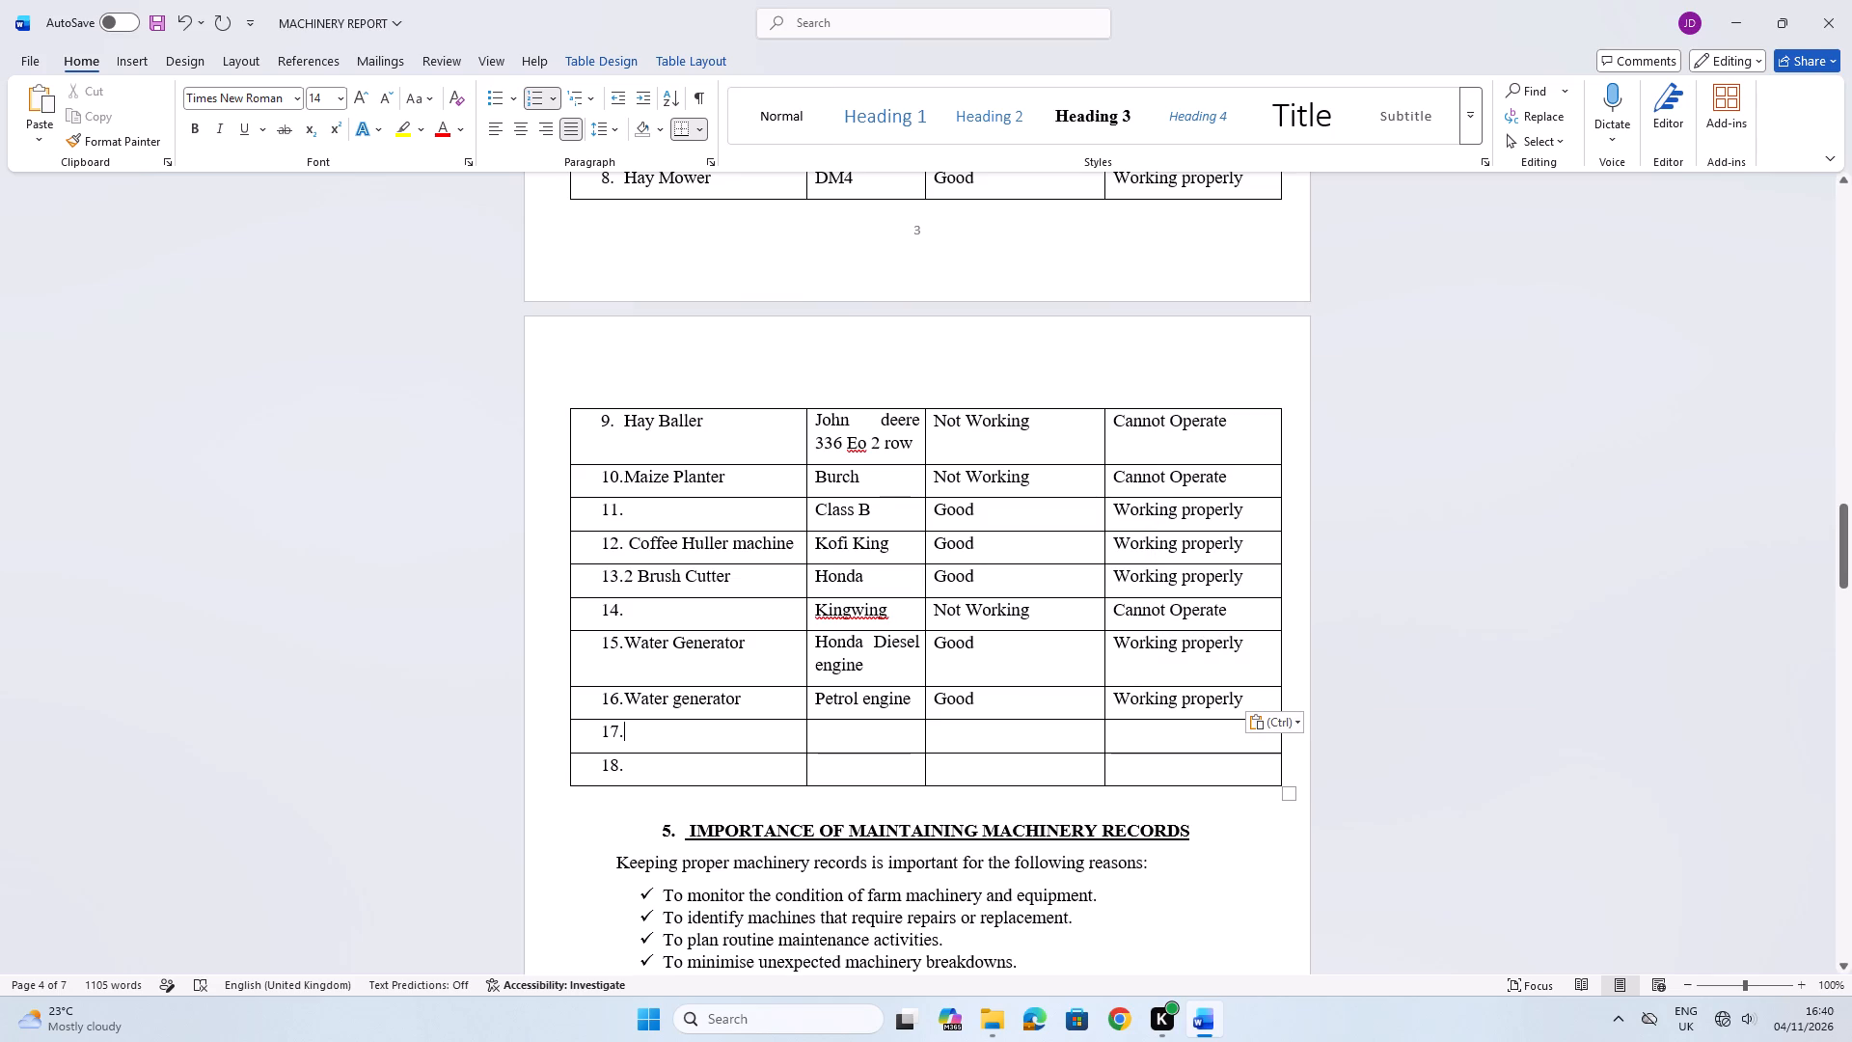
key(b)
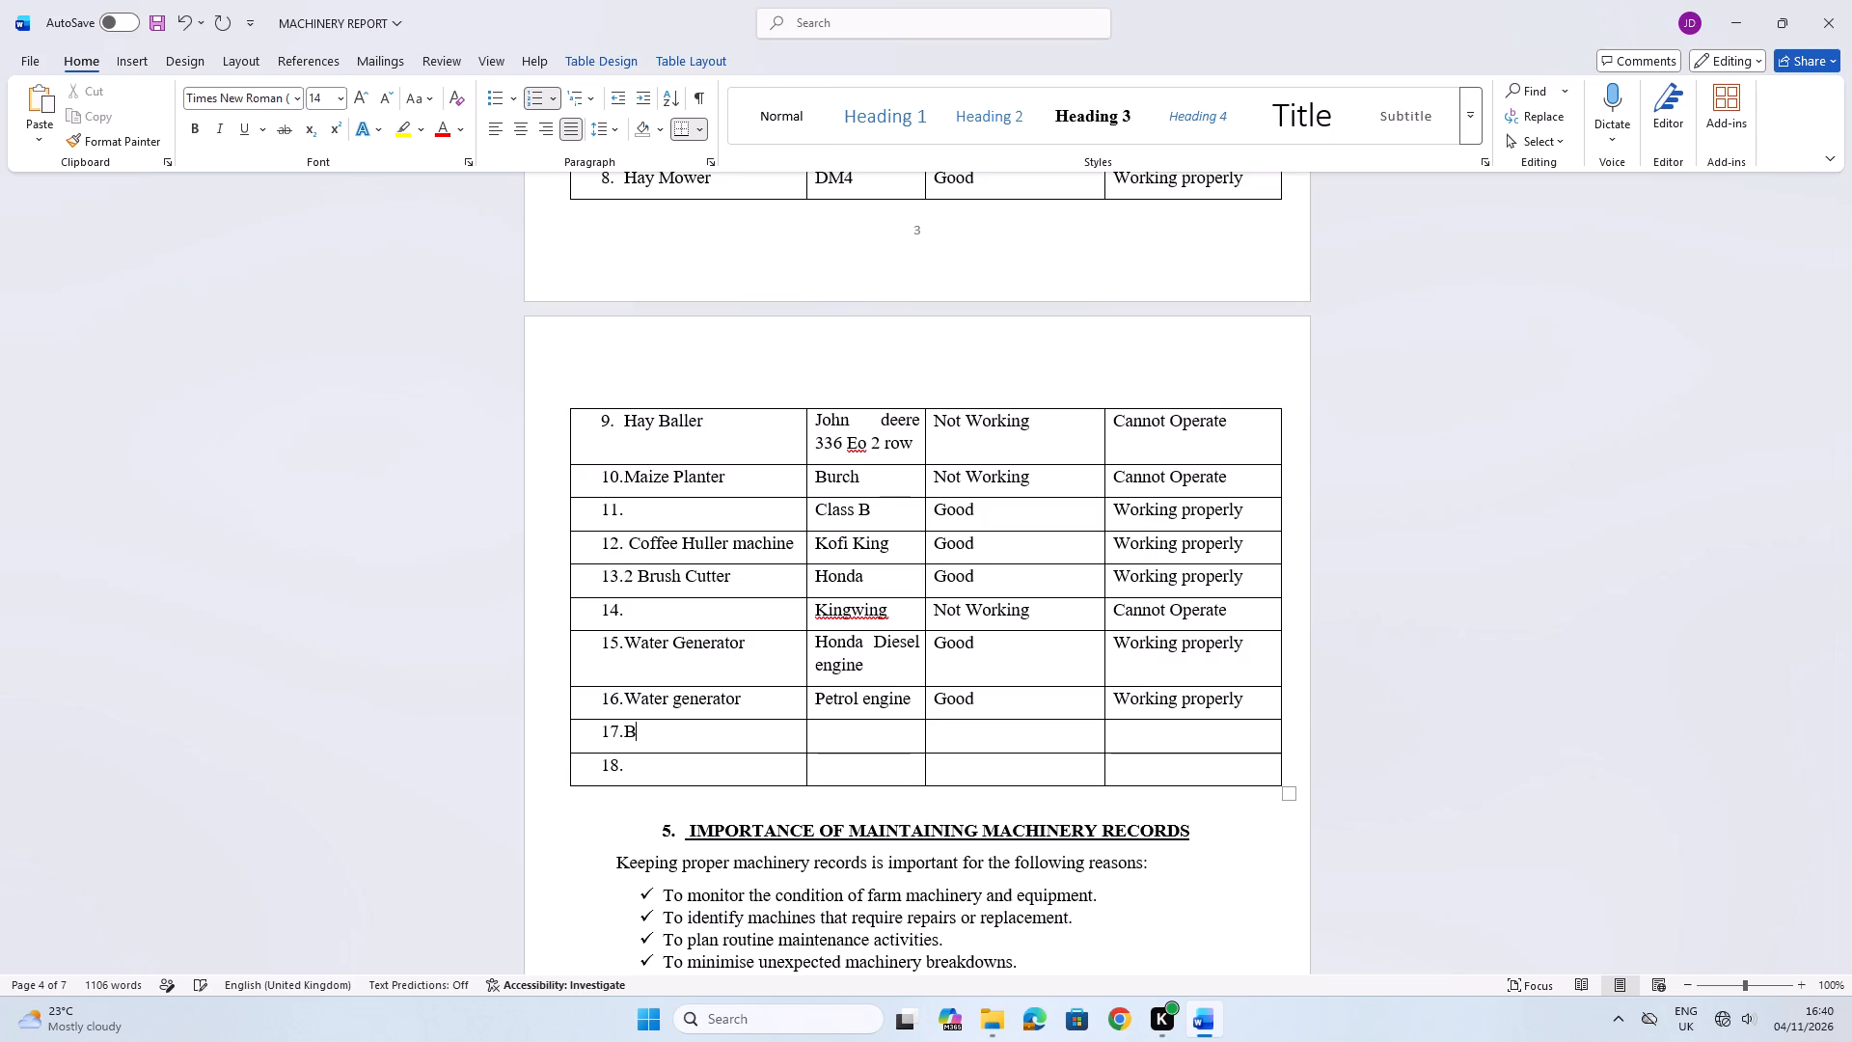
text(uc)
key(k)
text(up generator)
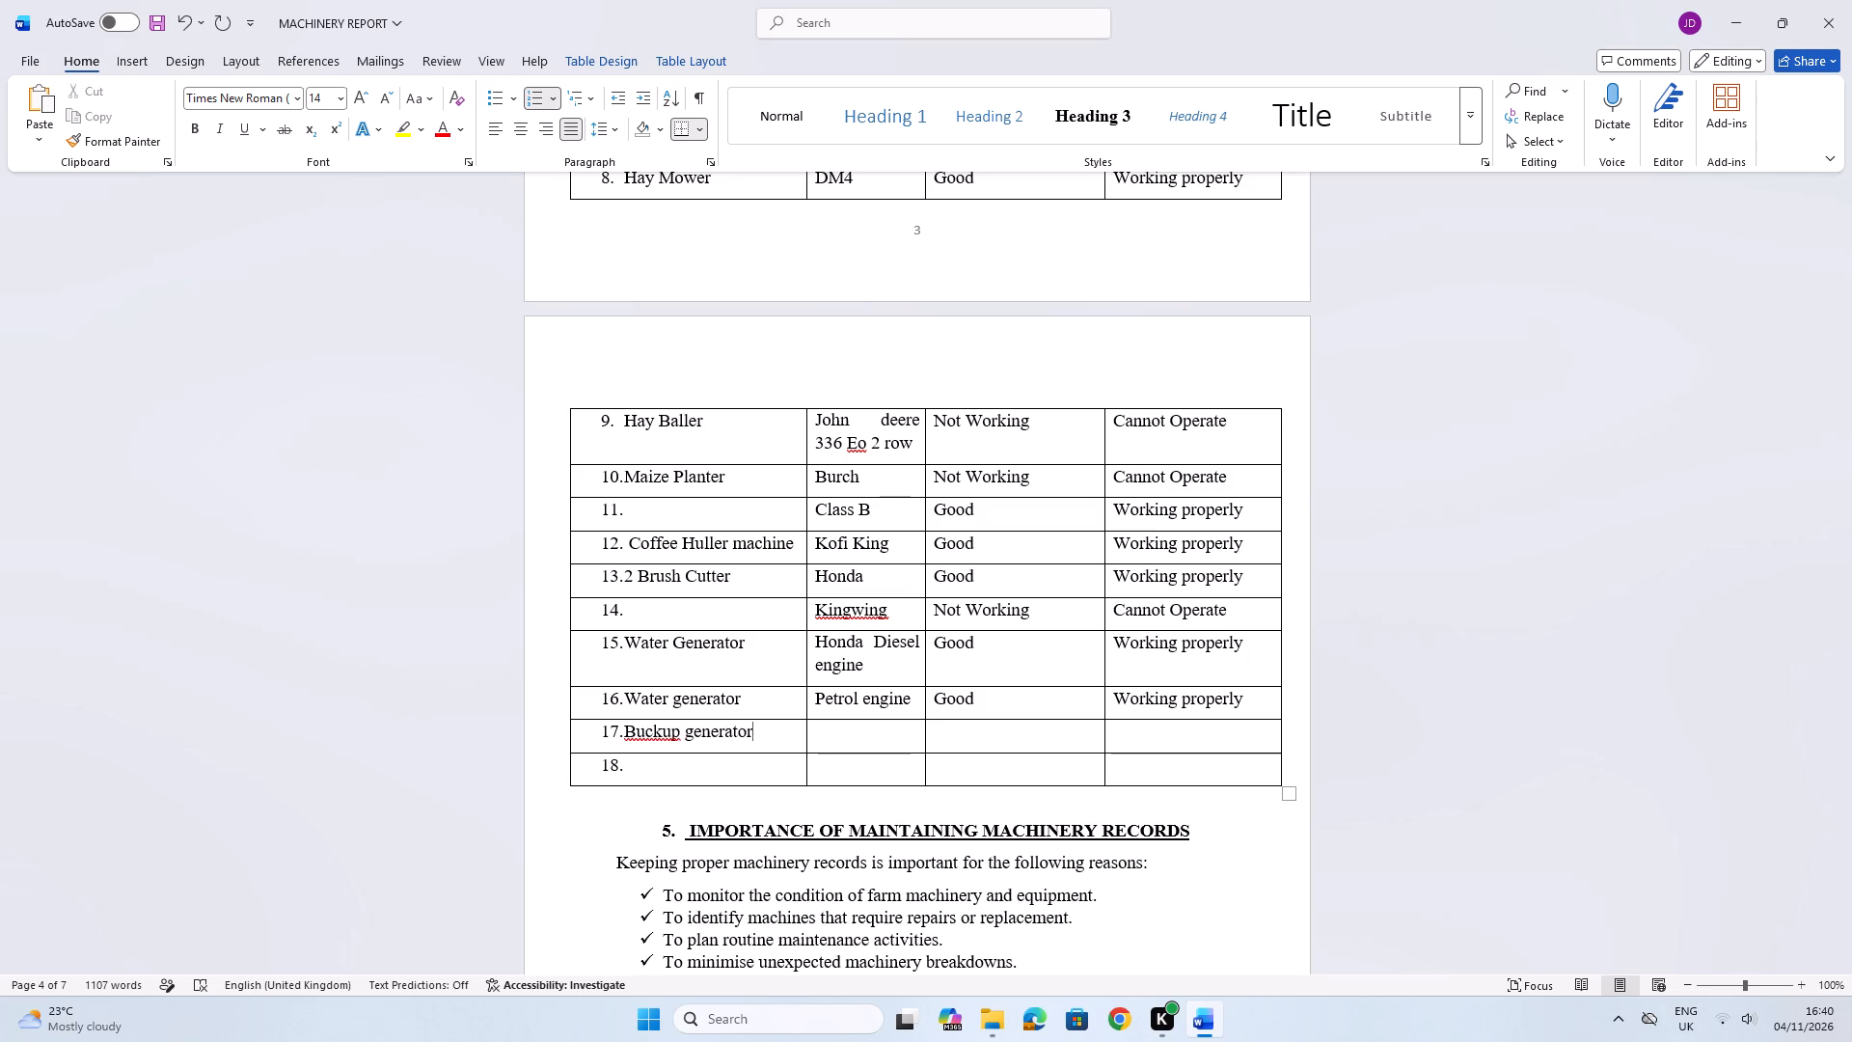
key(ctrl+s)
Enter "Diesel engine" in the second column of the Buckup generator row.
click(837, 732)
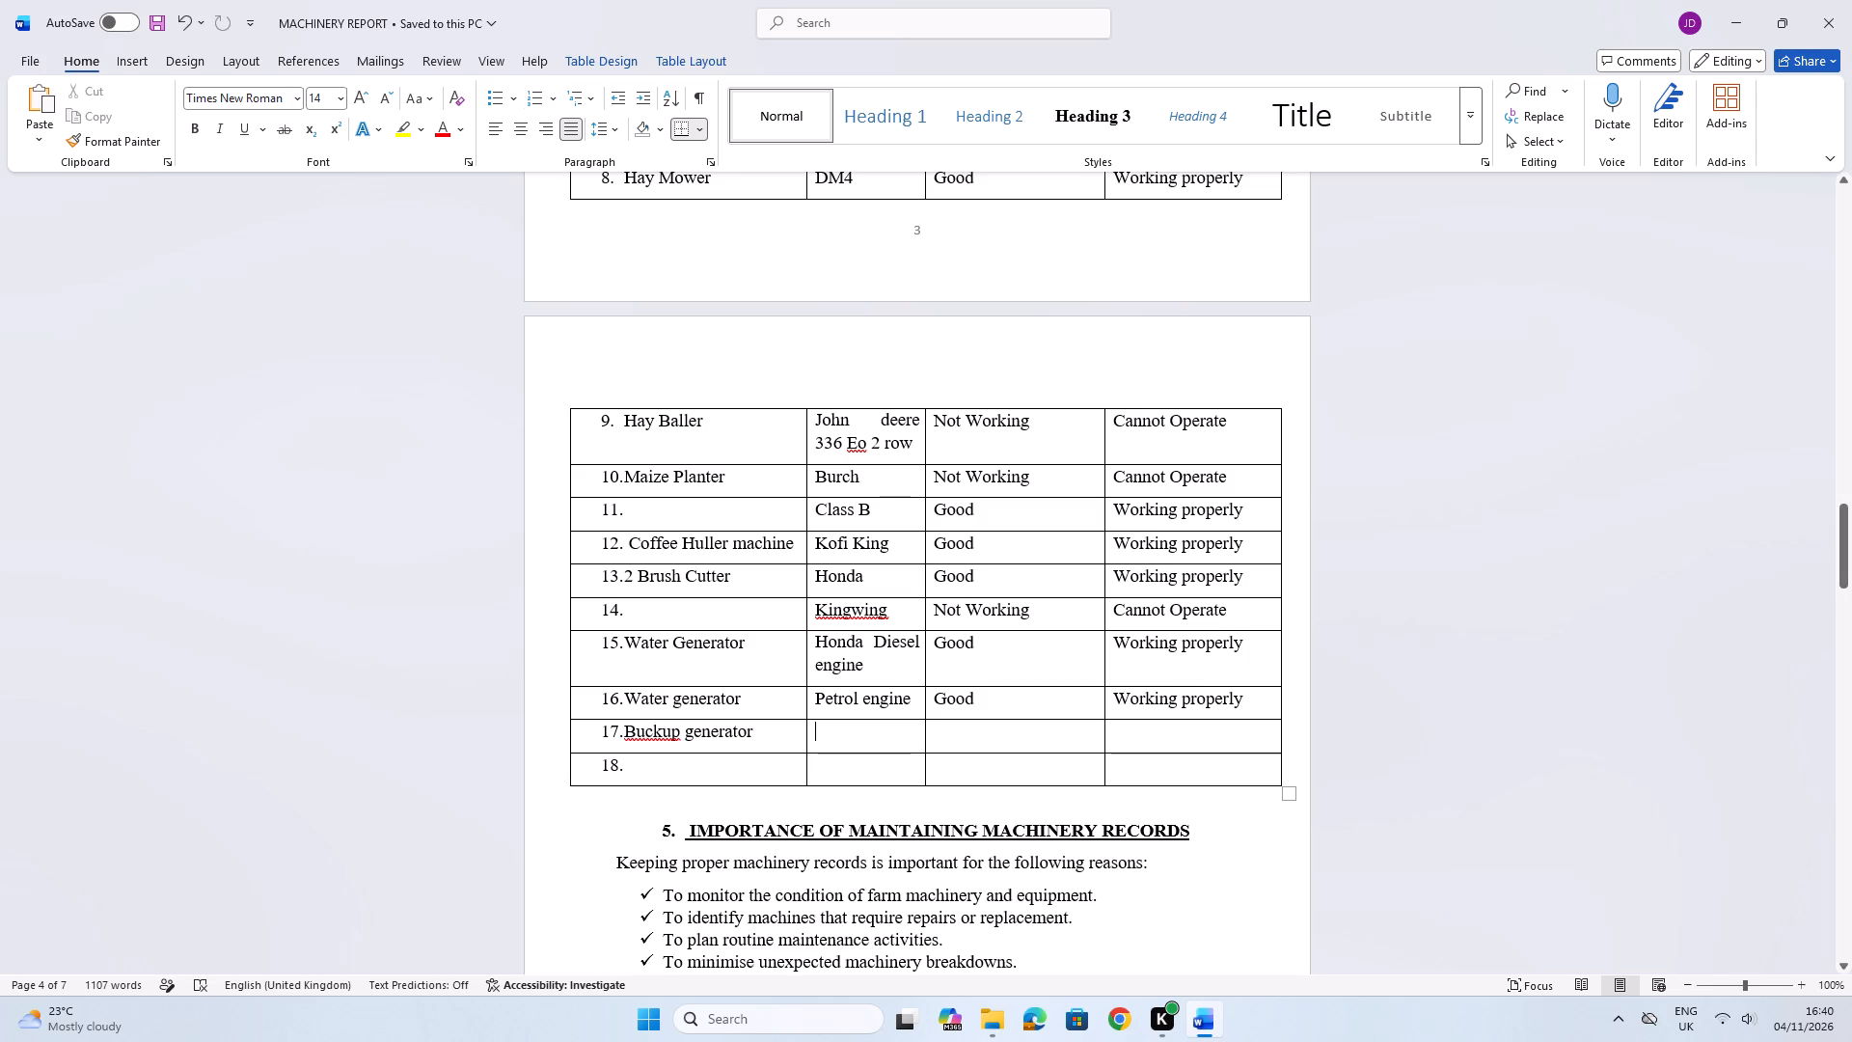
key(d)
text(iesel engine)
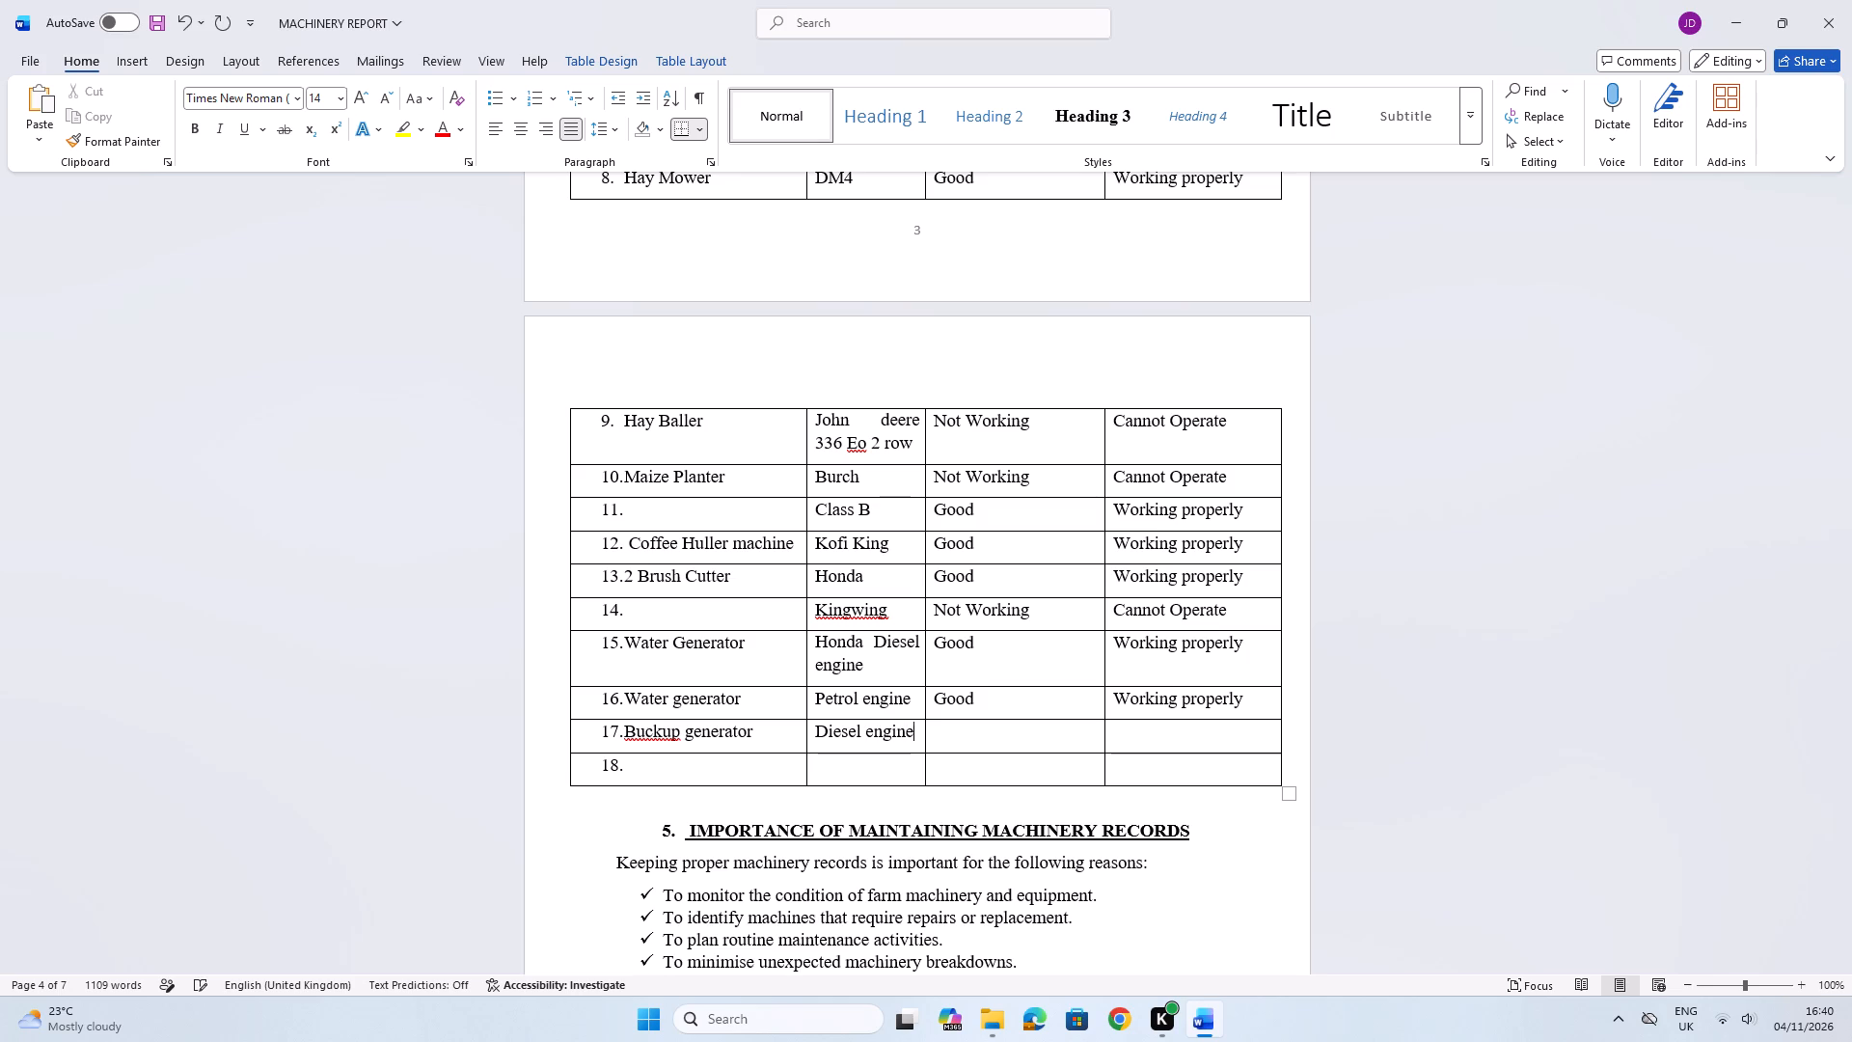
Complete row 17 with the condition "Not working" and the remark "Cannot Operate" copied from row 14.
click(947, 729)
key(n)
text(ot working)
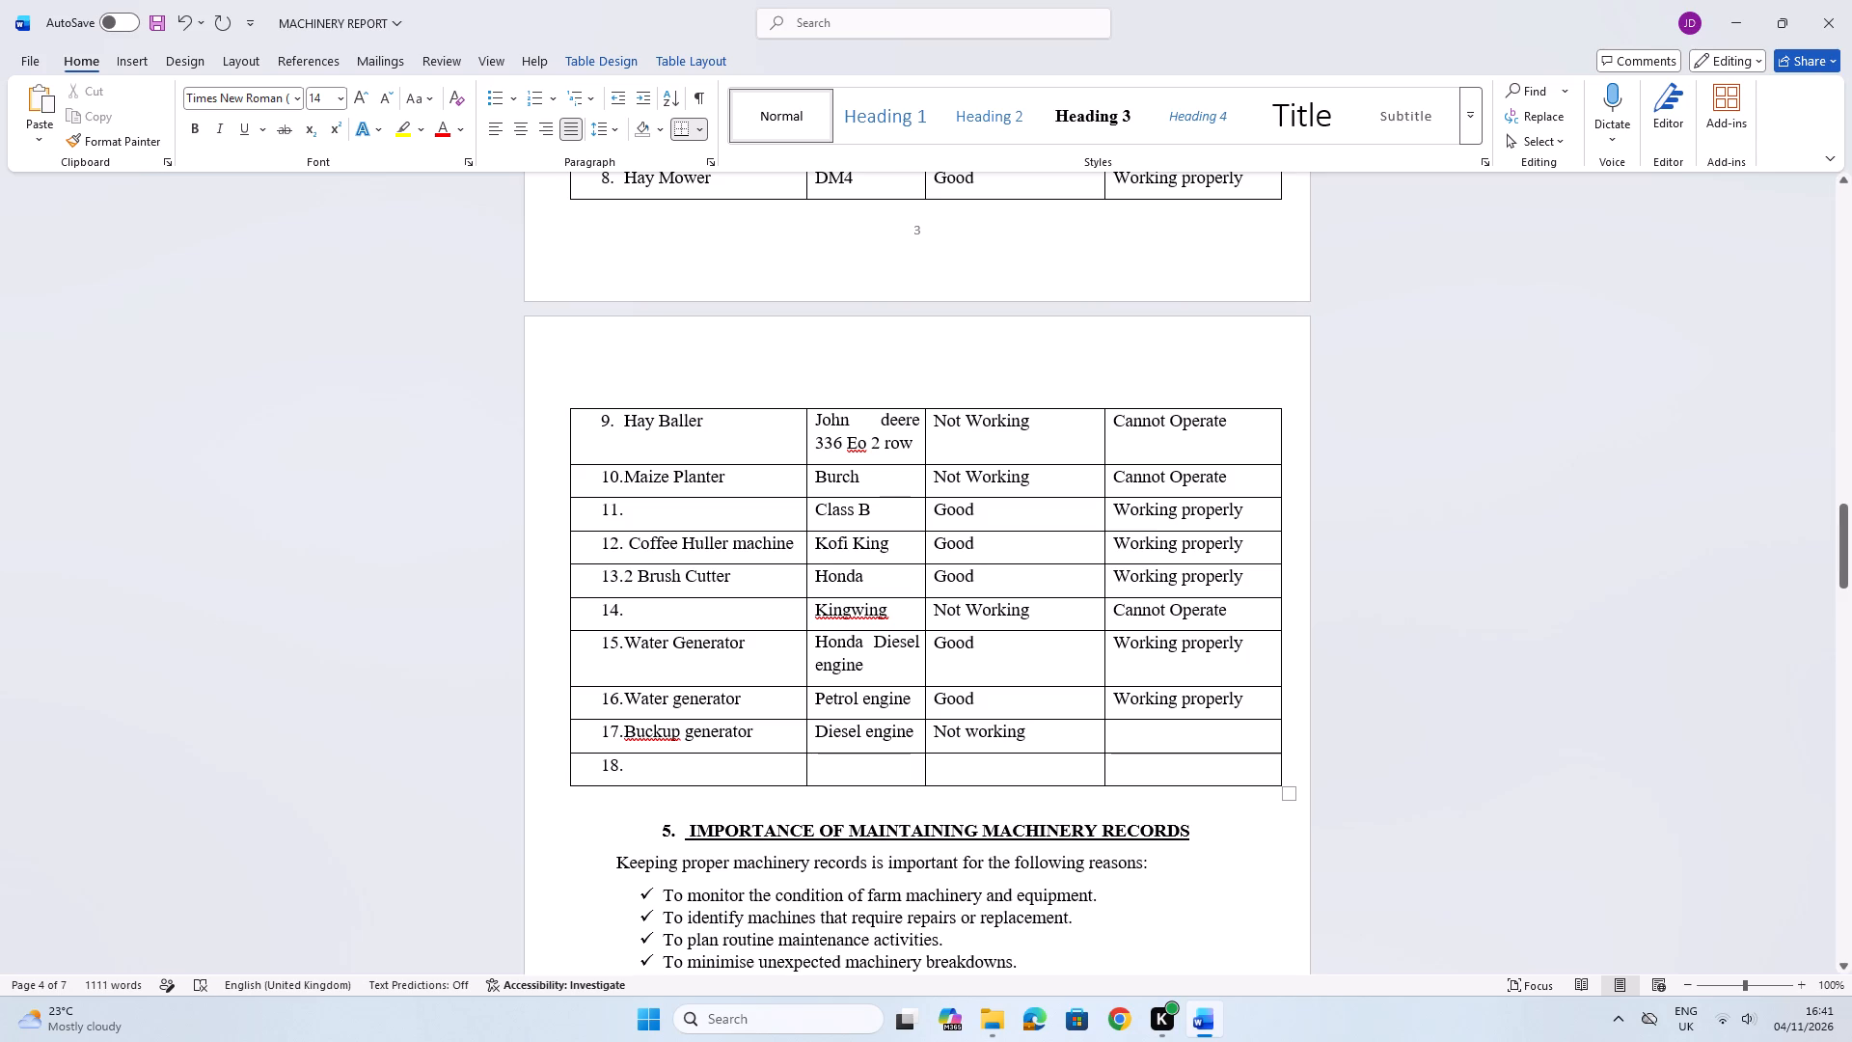
drag(1113, 613, 1232, 613)
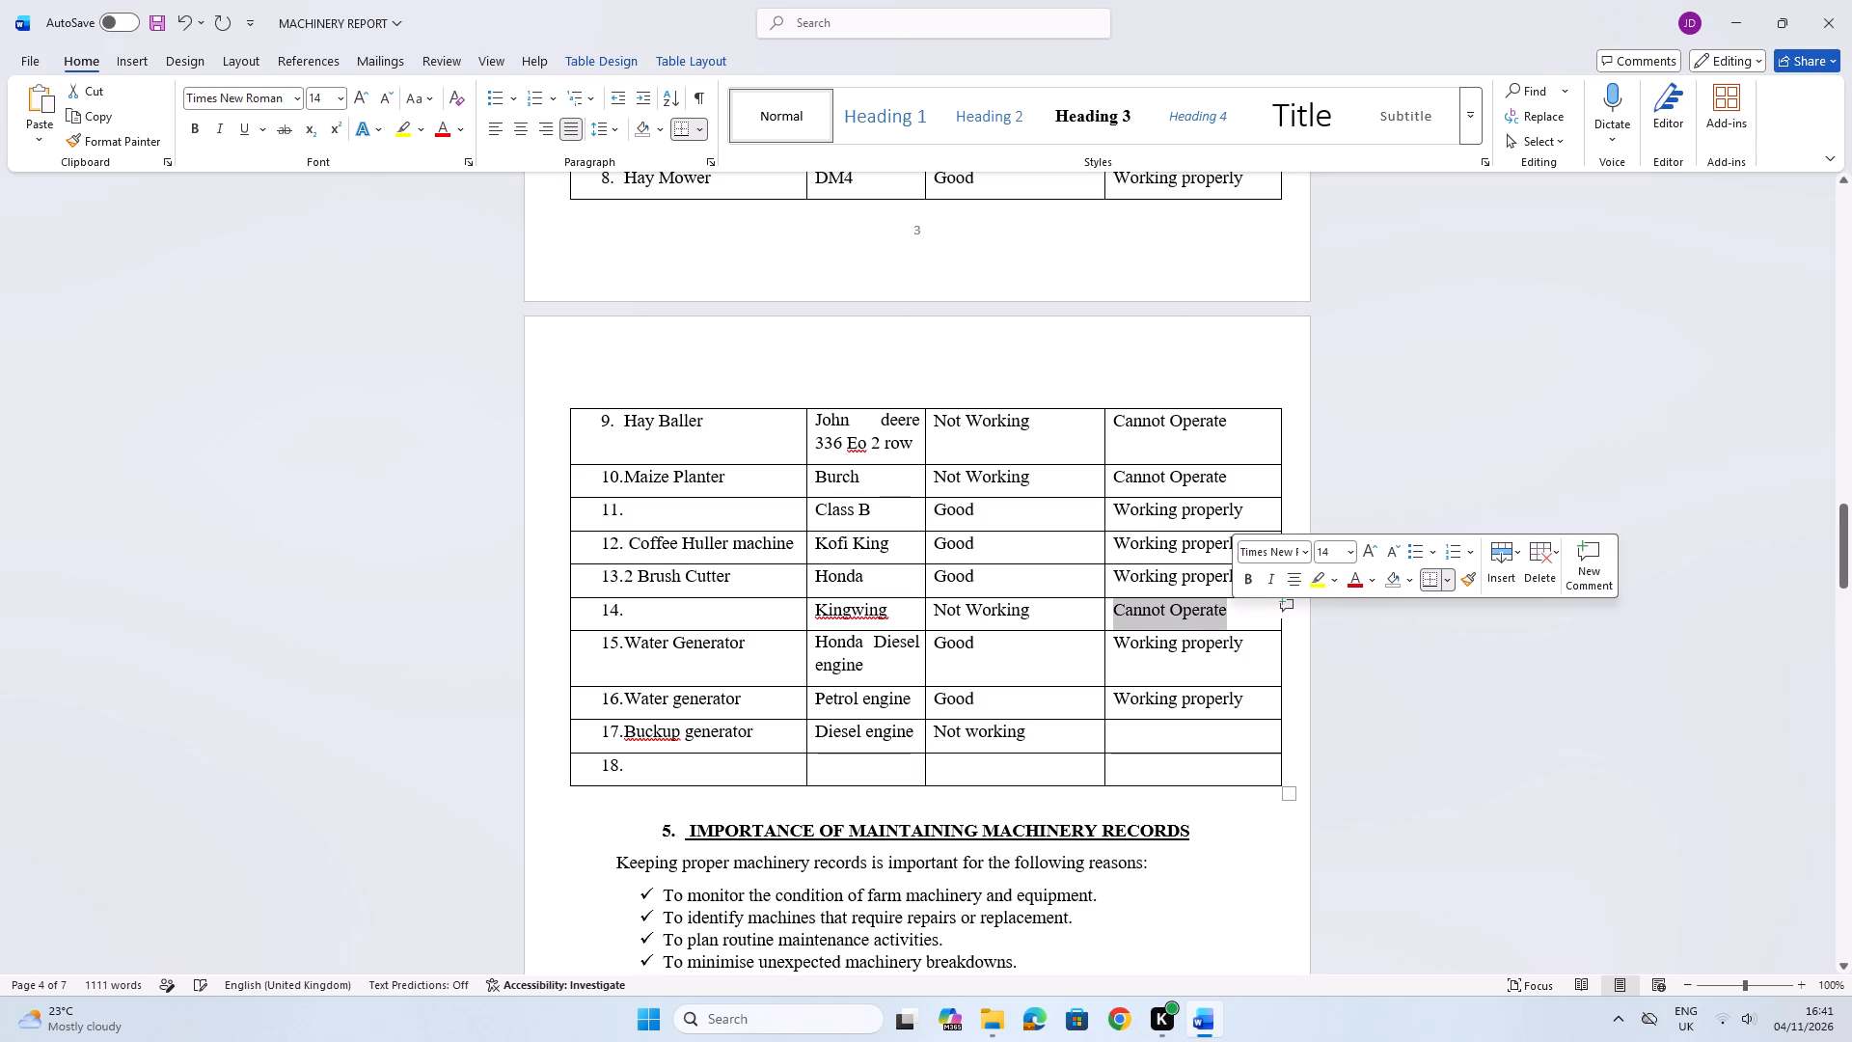
right_click(1152, 613)
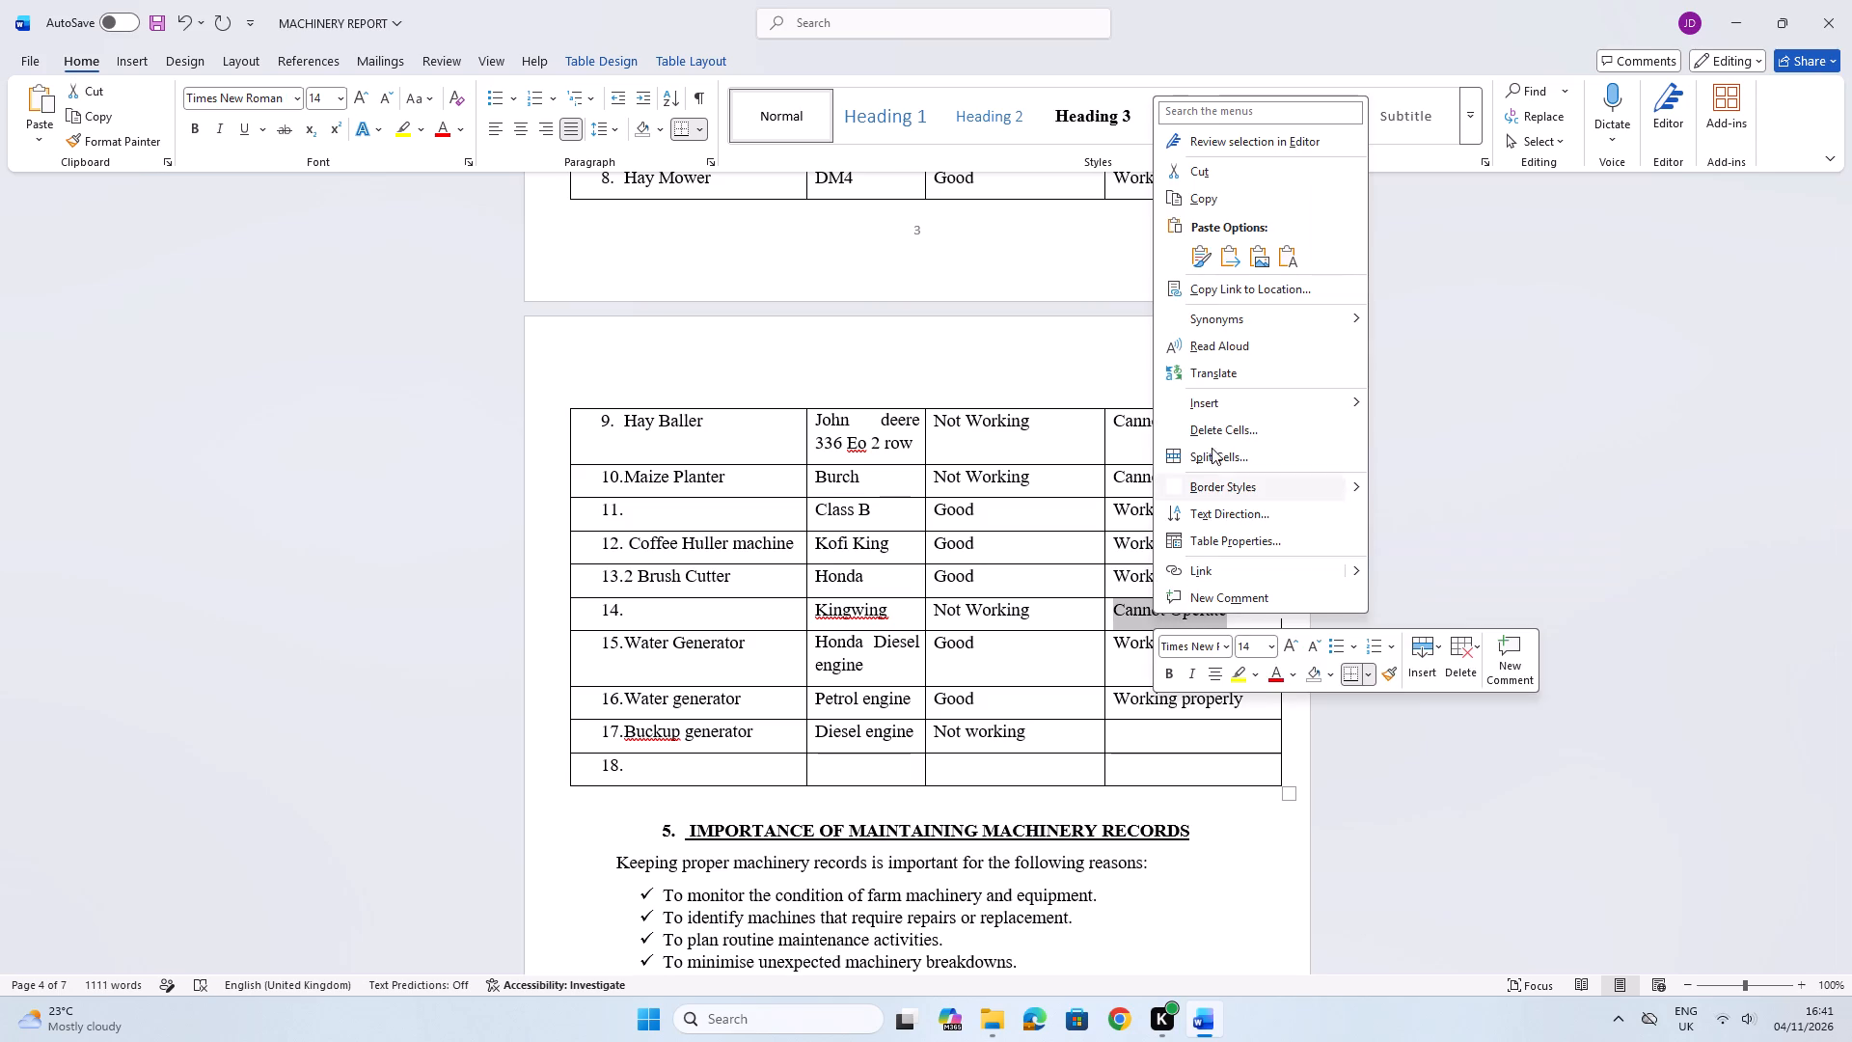
click(1213, 209)
click(1152, 742)
right_click(1152, 742)
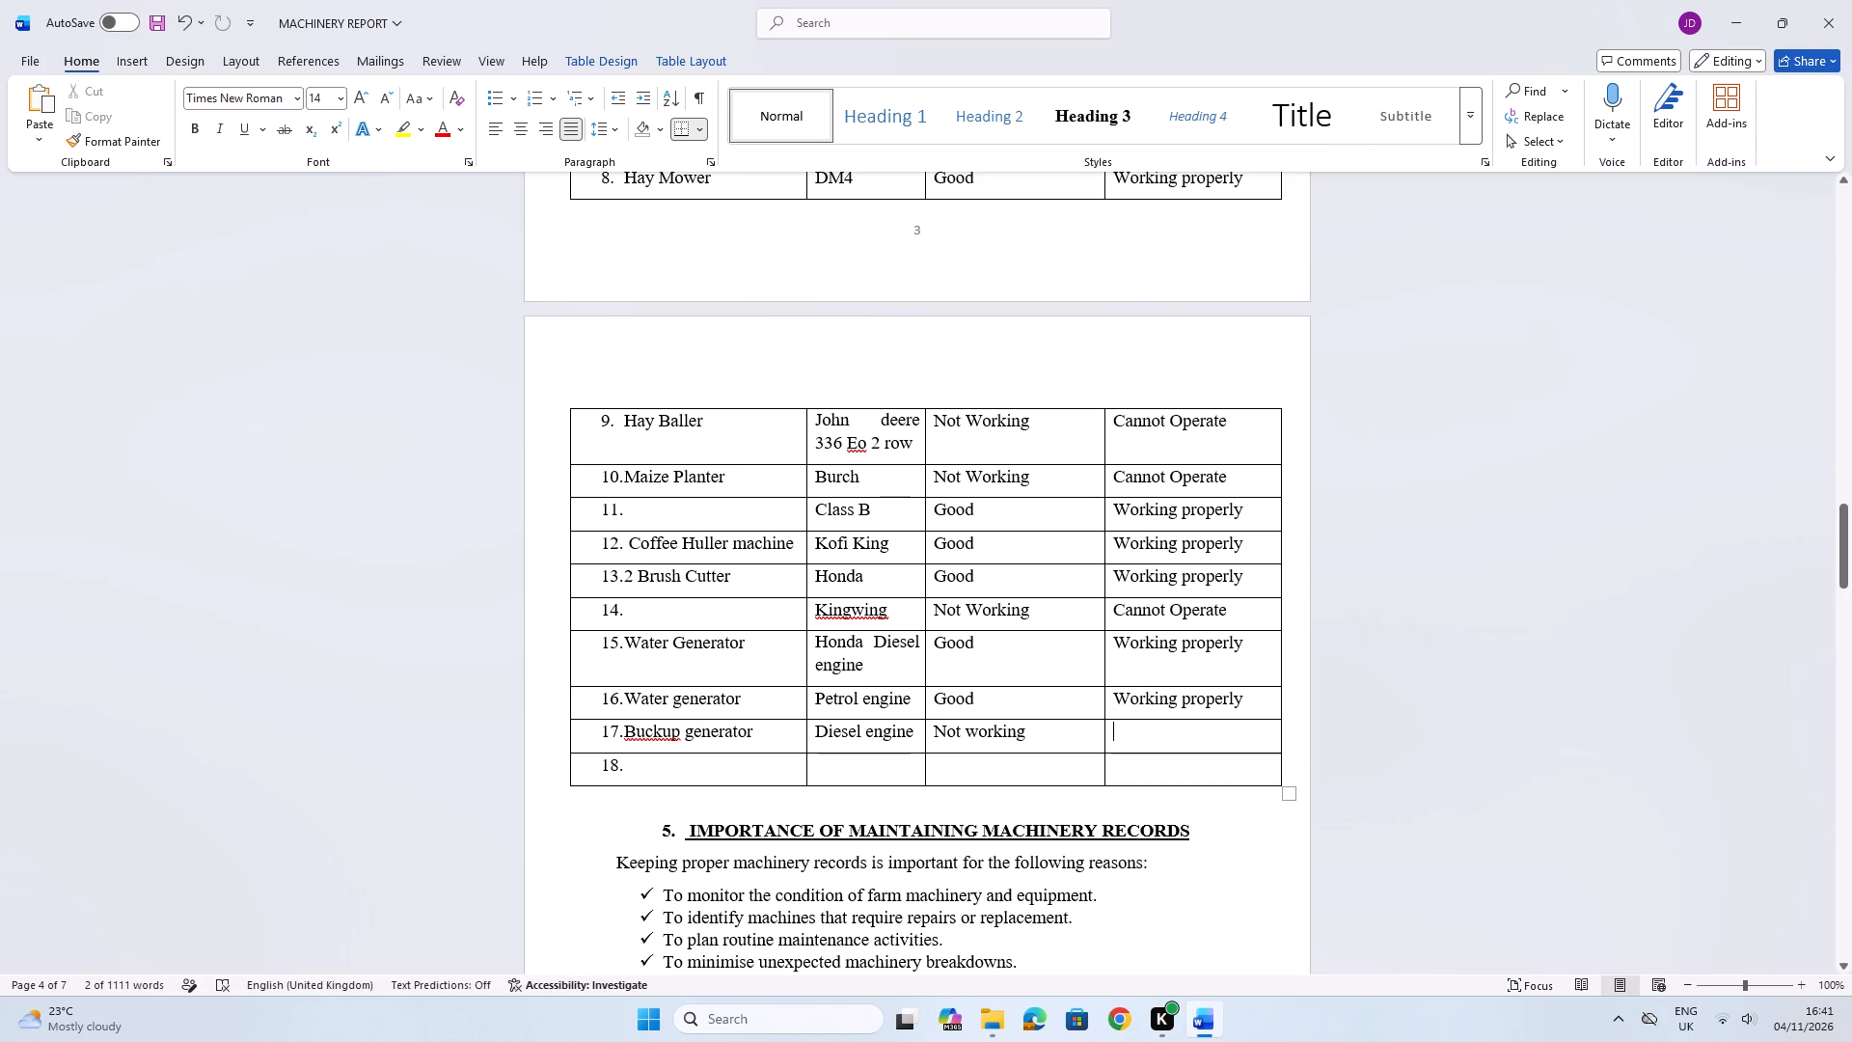
click(1198, 394)
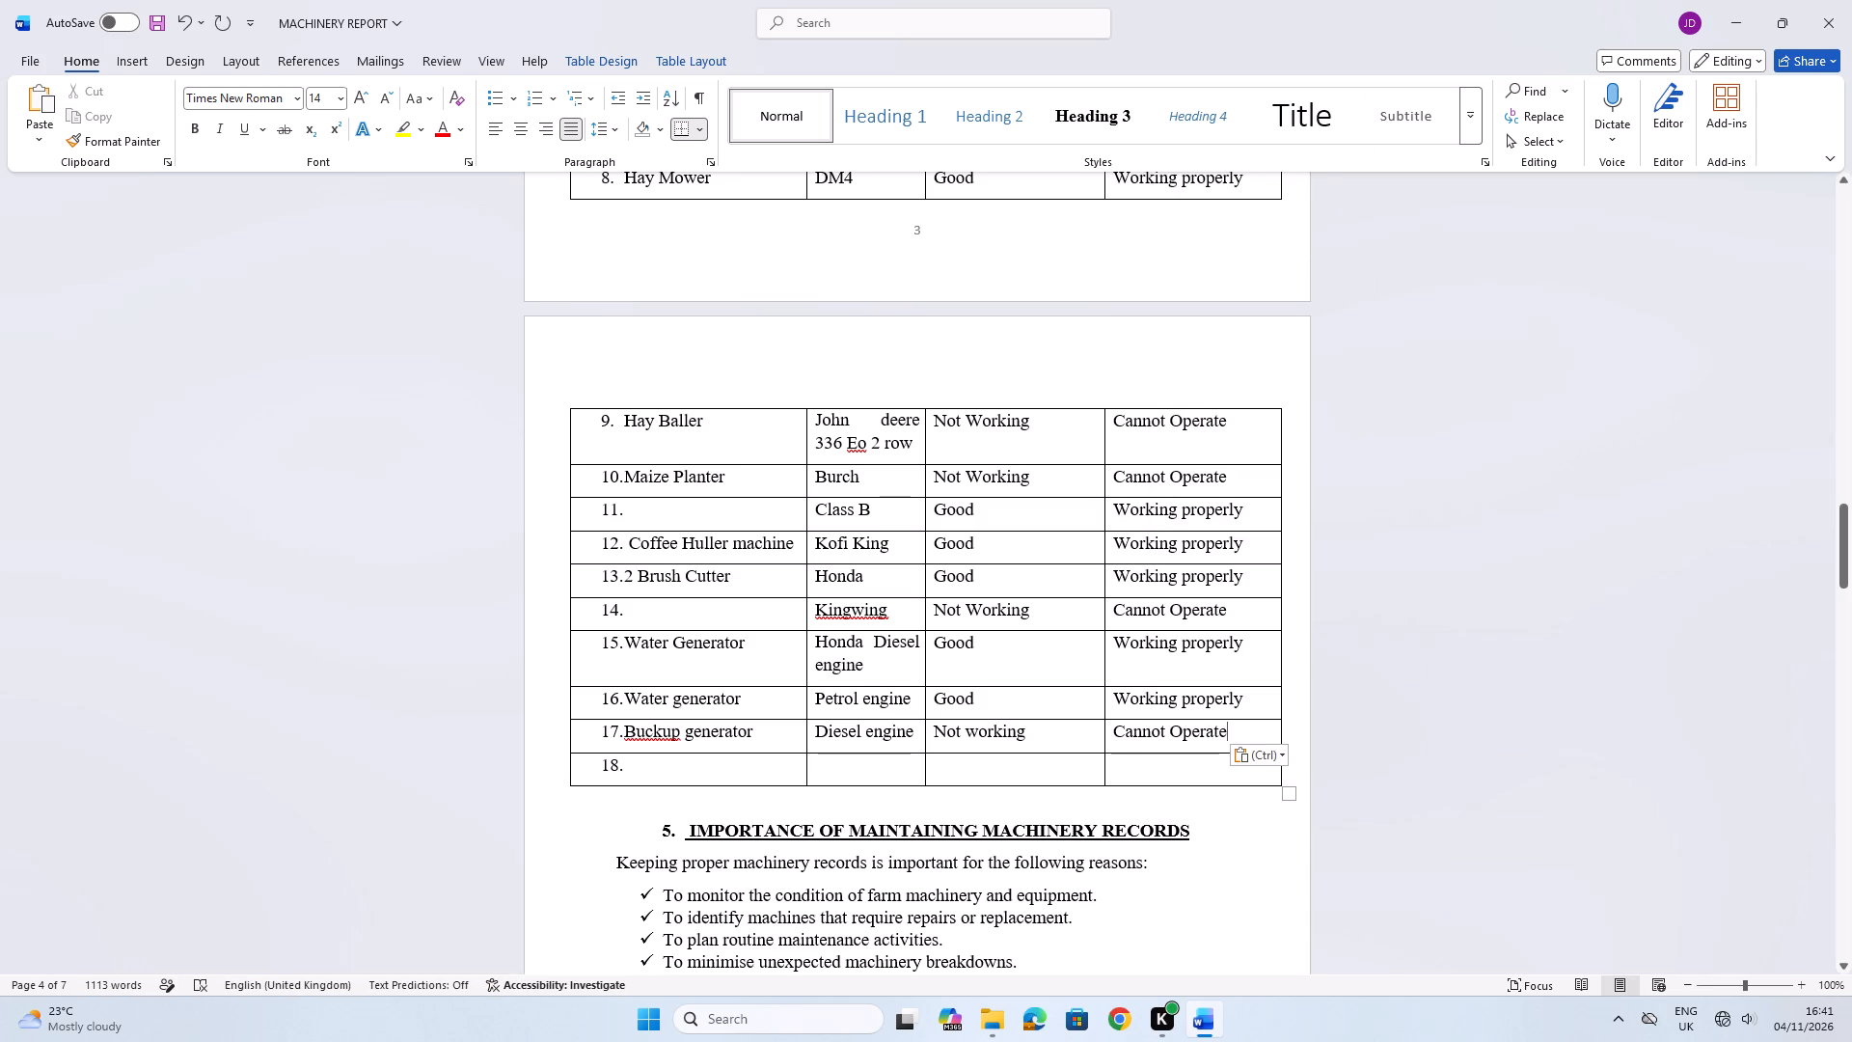
Save the document and enter "Spraying Machine" as the implement name in row 18.
click(711, 767)
key(ctrl+s)
key(s)
text(prat)
key(BackSpace)
text(ying)
key(space)
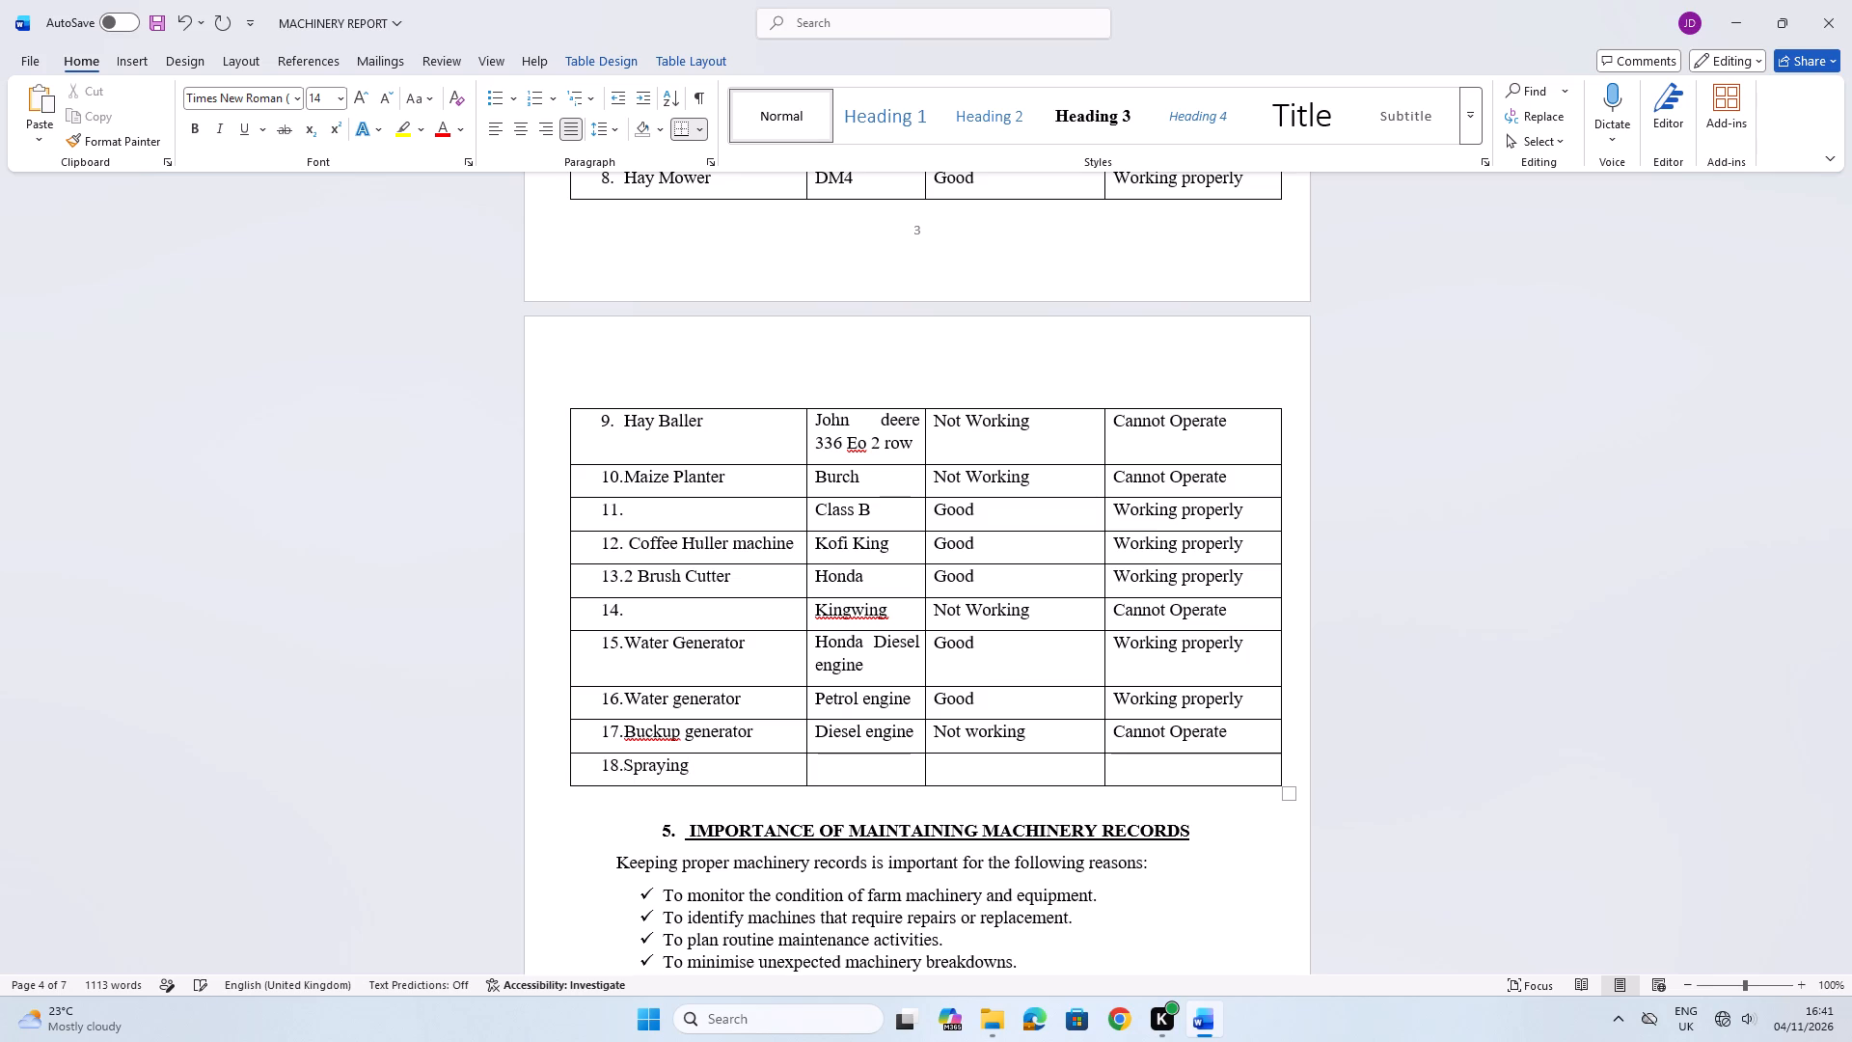
key(m)
text(achine)
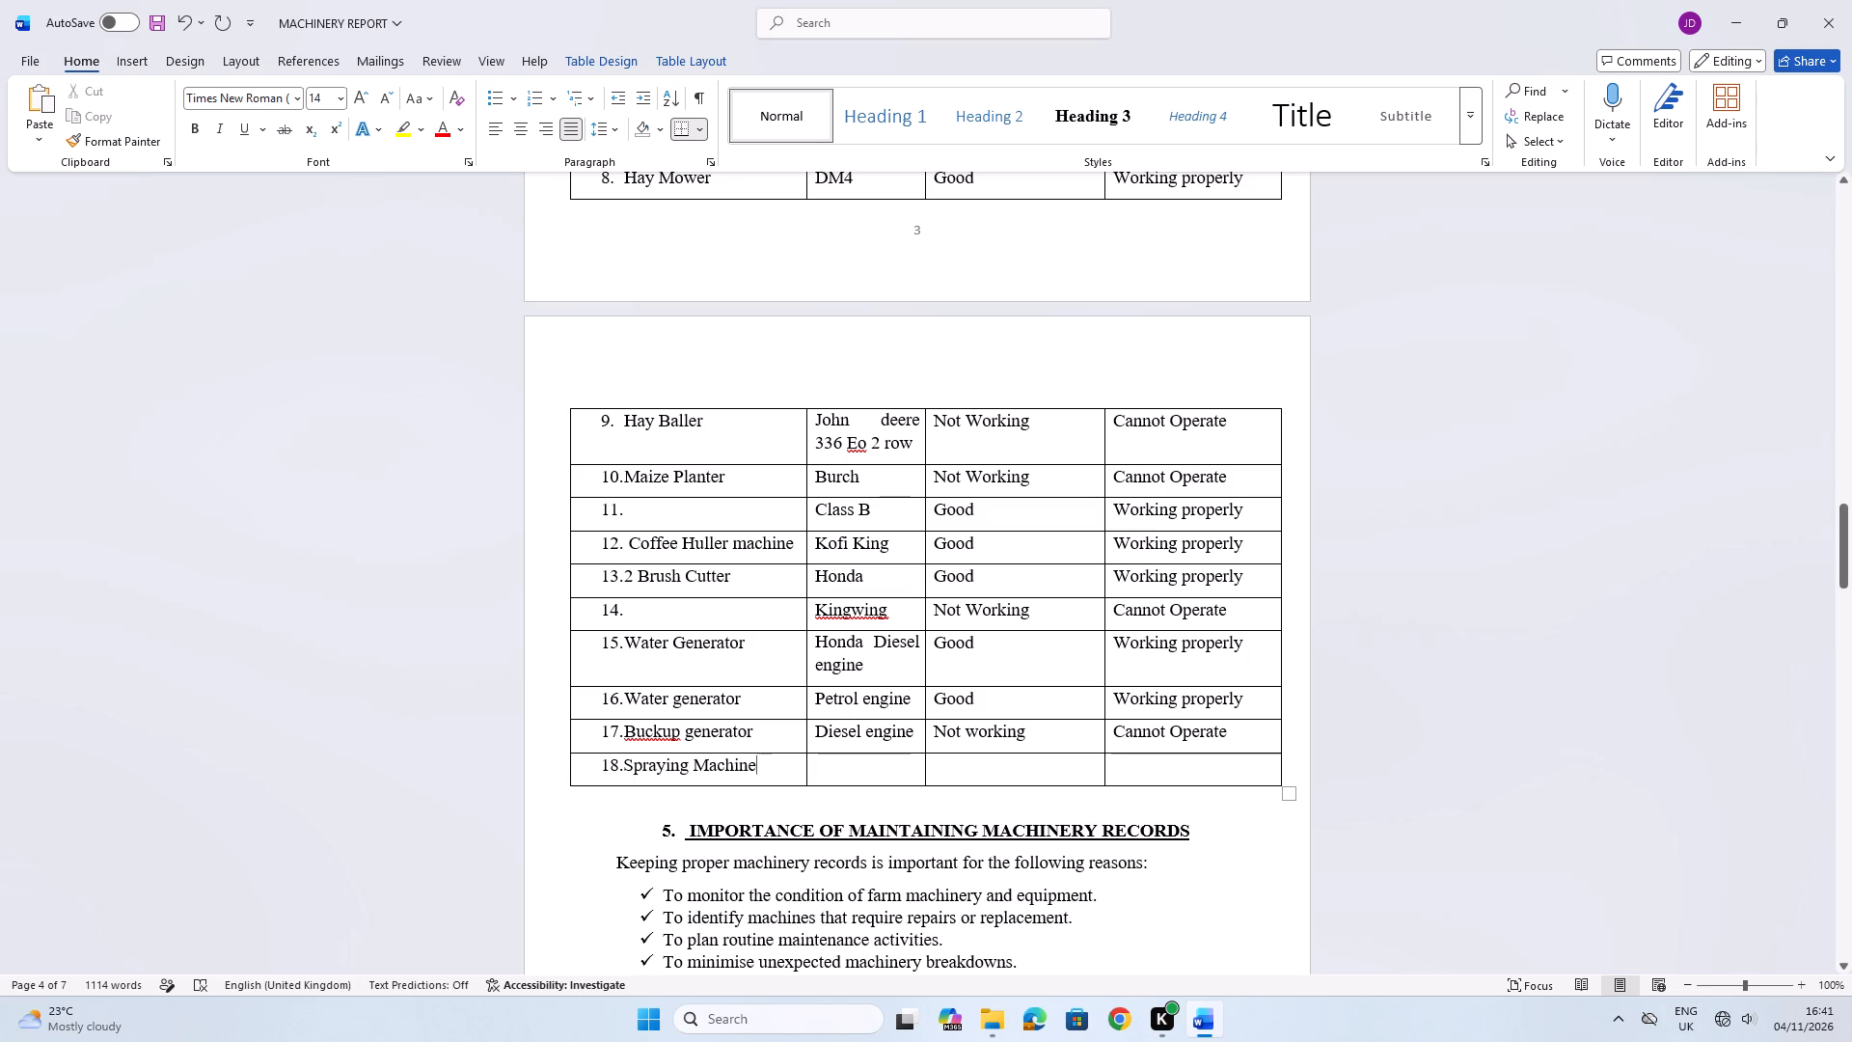
Enter "Petrol engine" in the second column of the Spraying Machine row.
click(855, 775)
key(p)
text(etrol)
key(space)
text(engine)
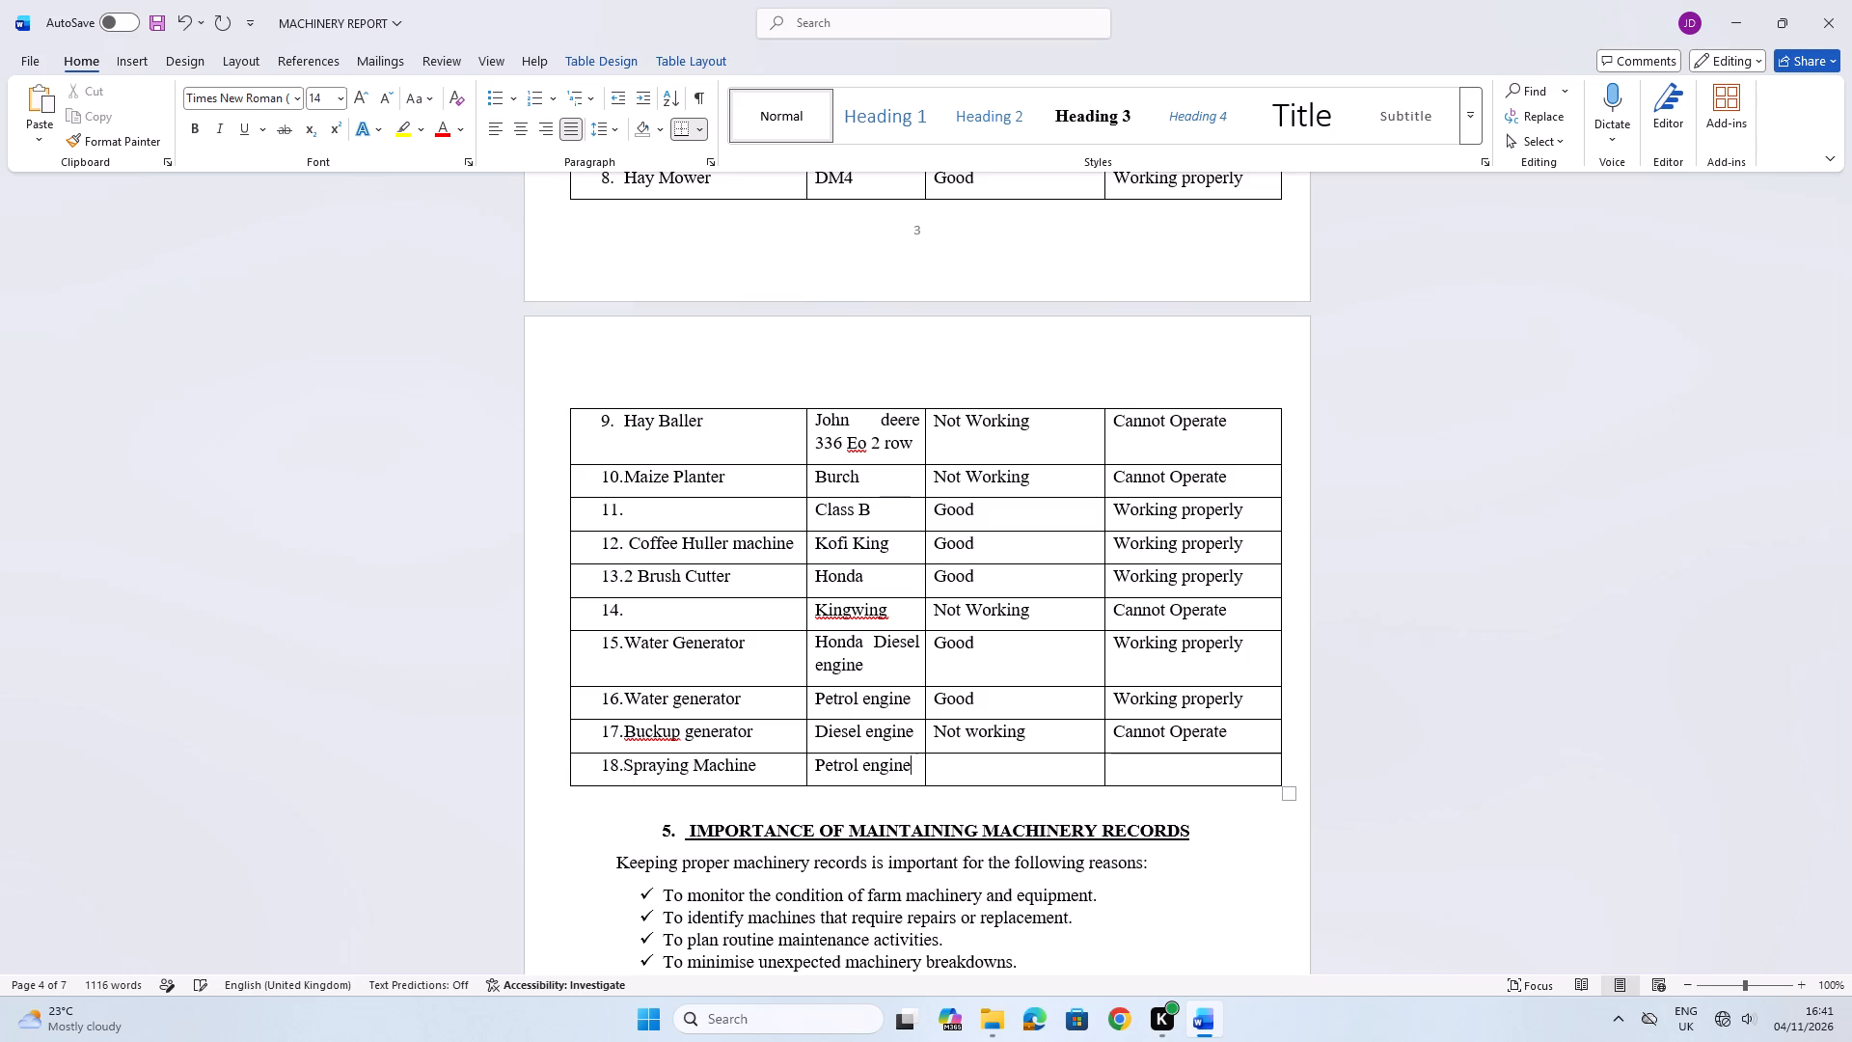
Enter "Good" as the condition in the Spraying Machine row.
click(938, 768)
text(GOOD)
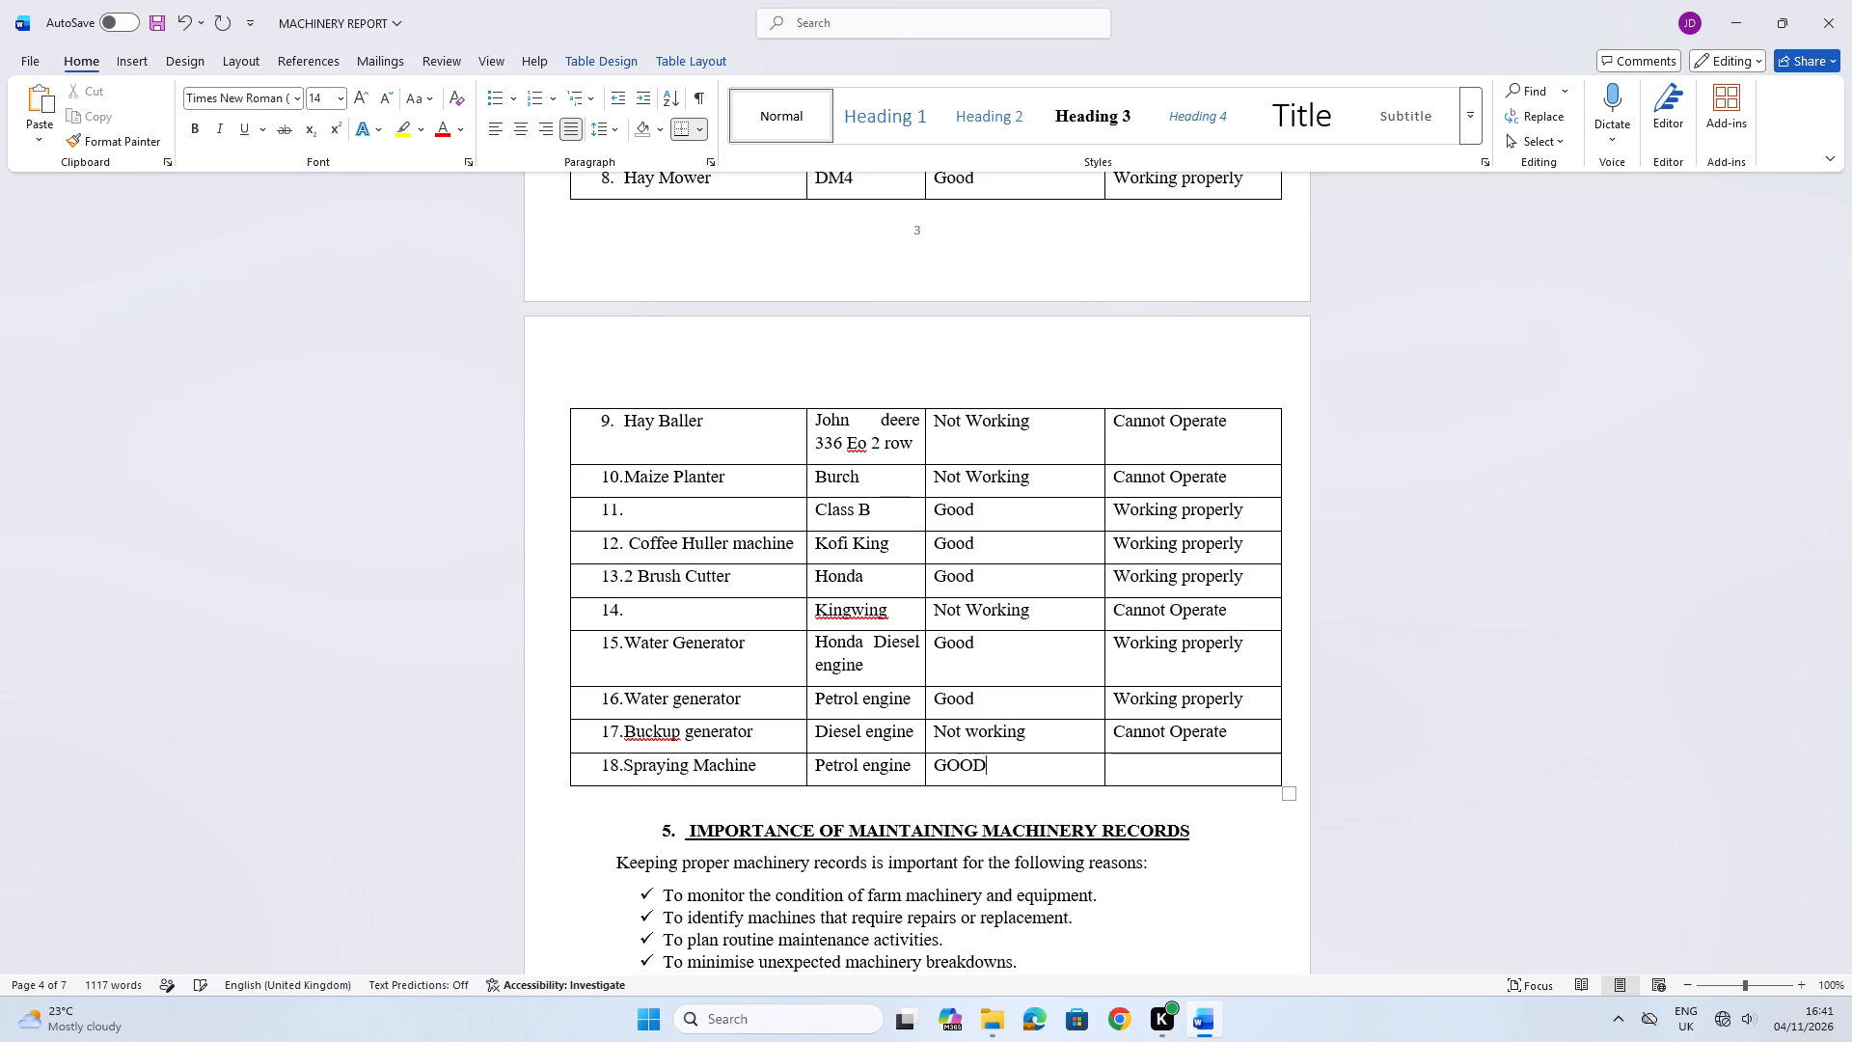
key(BackSpace)
key(BackSpace)
key(BackSpace)
text(oo)
key(d)
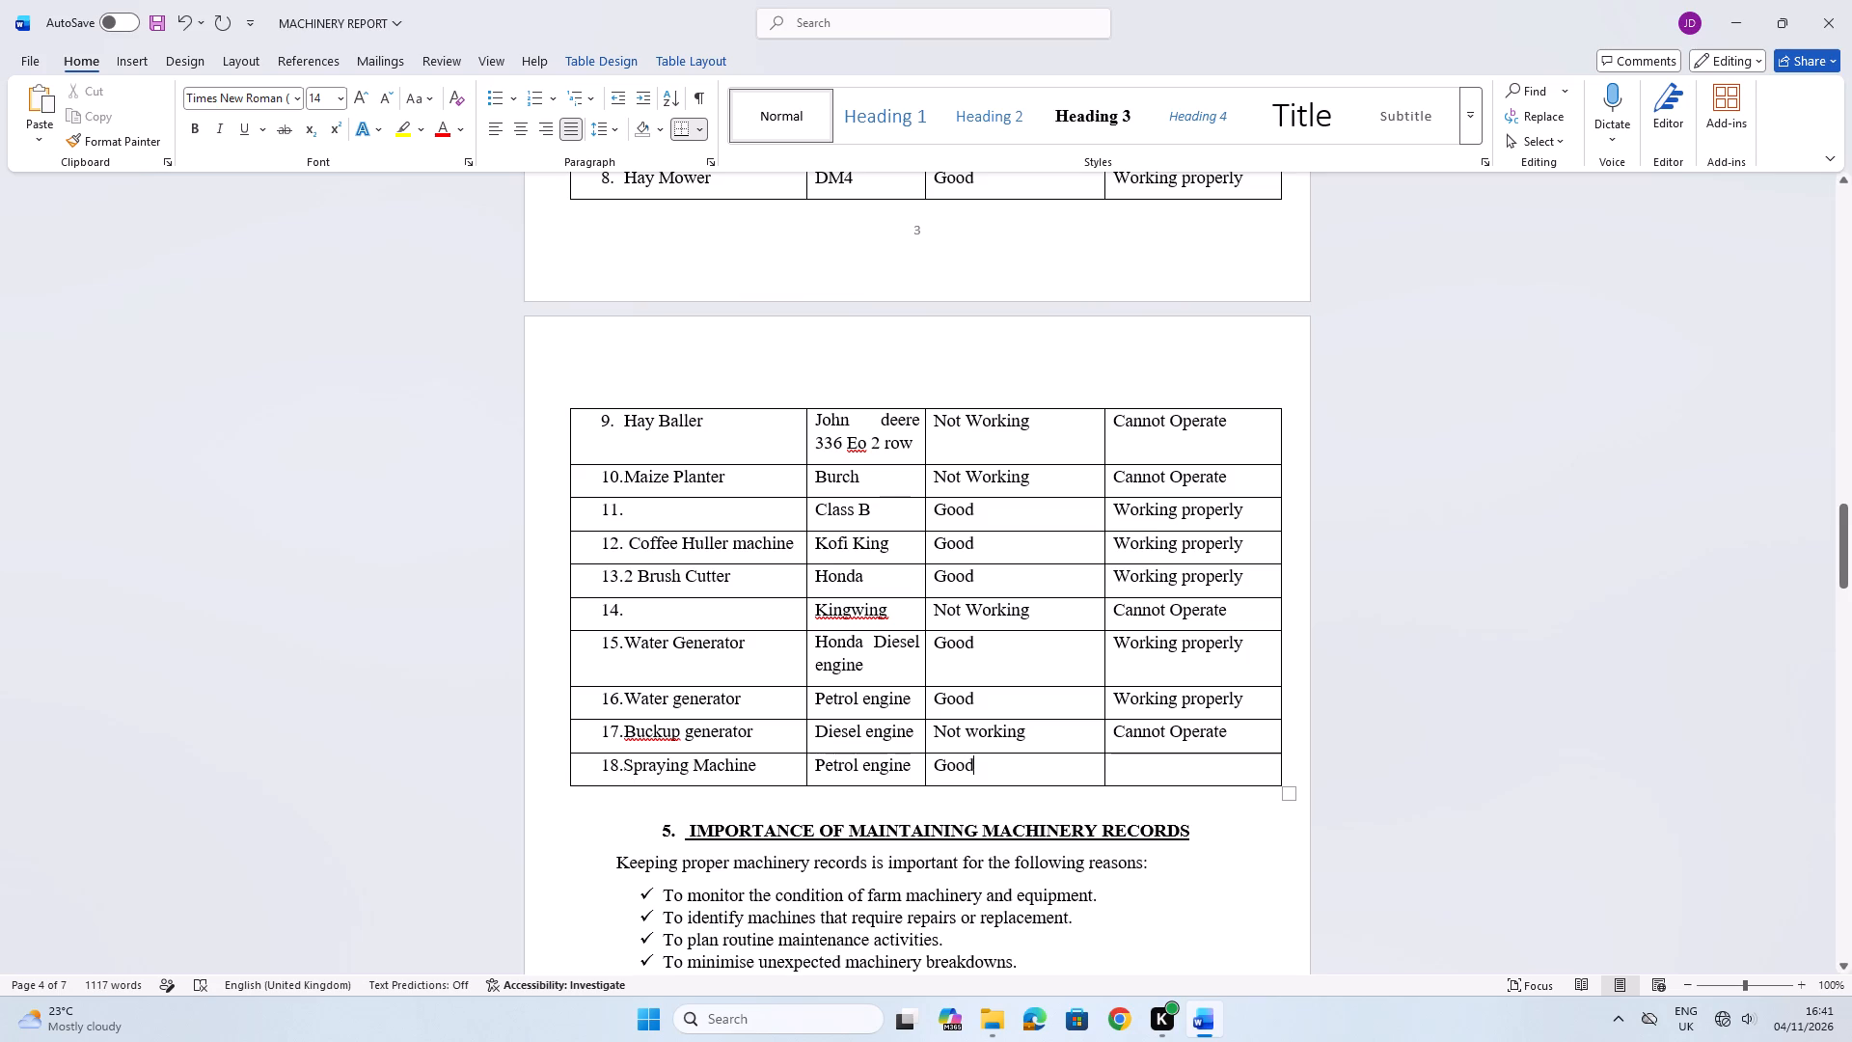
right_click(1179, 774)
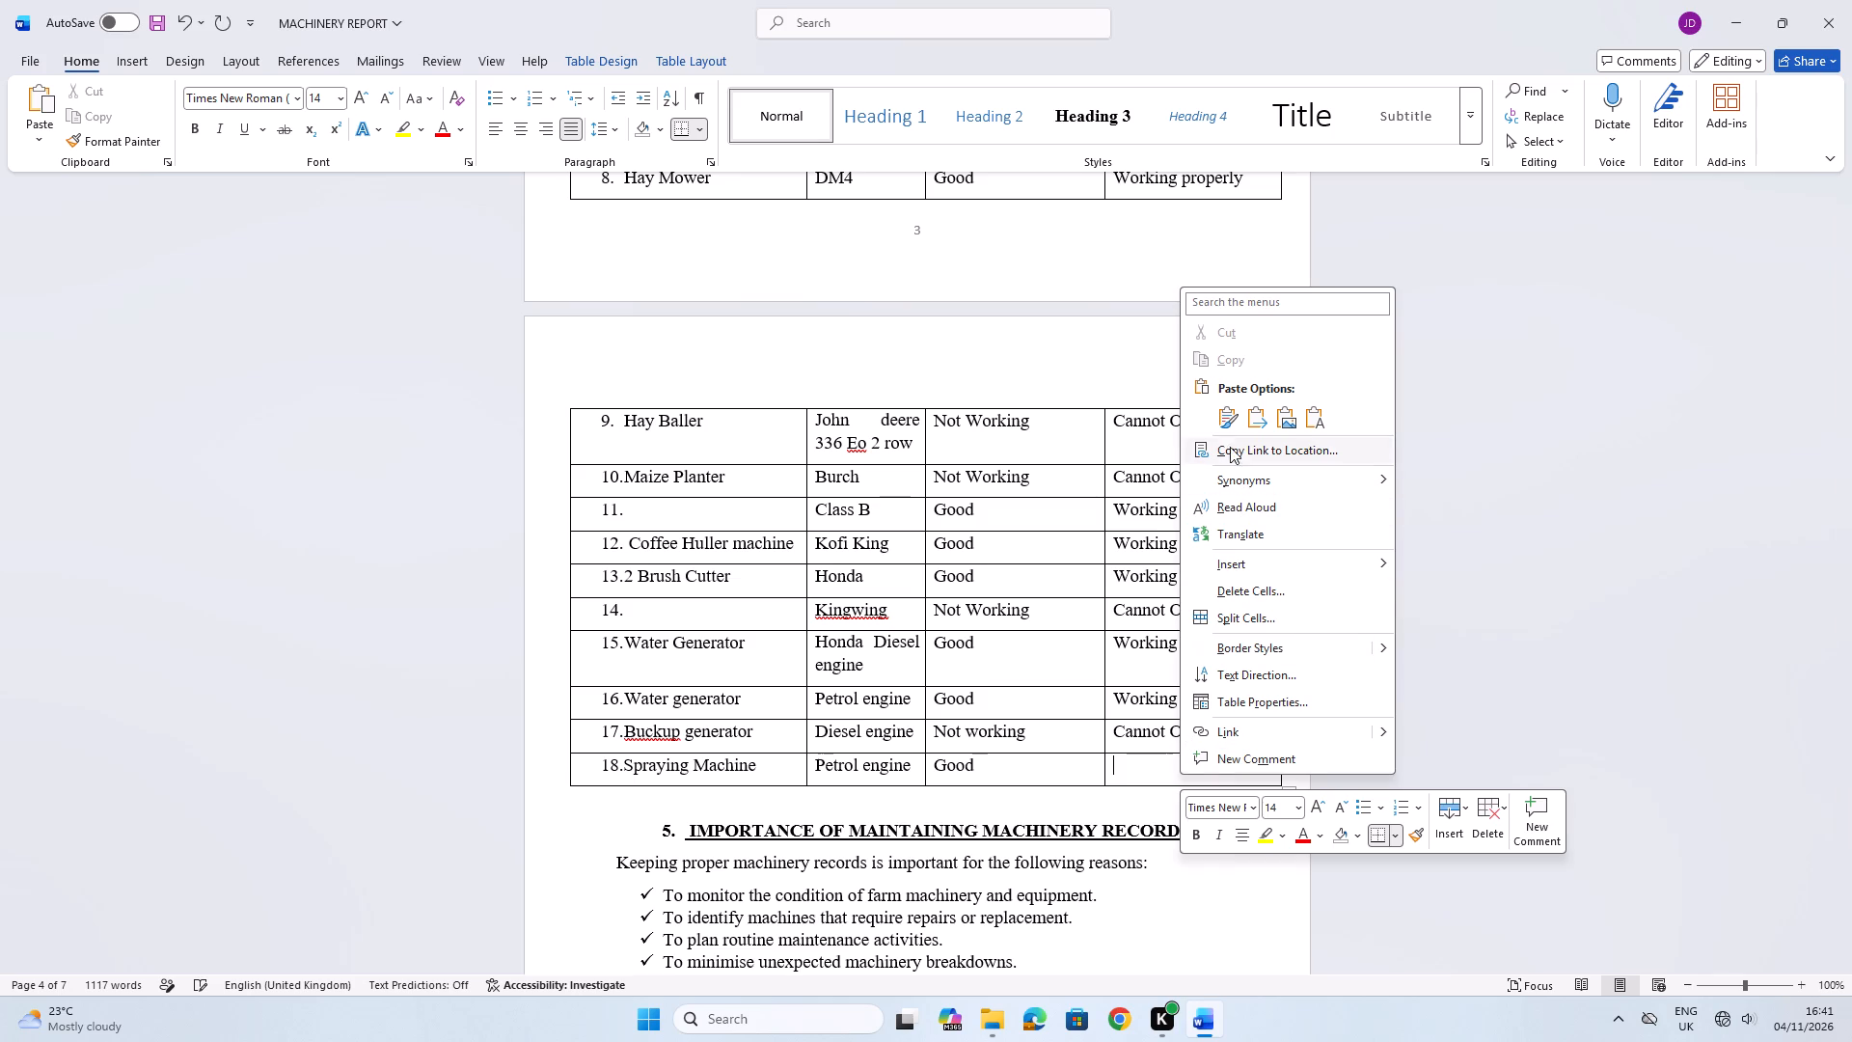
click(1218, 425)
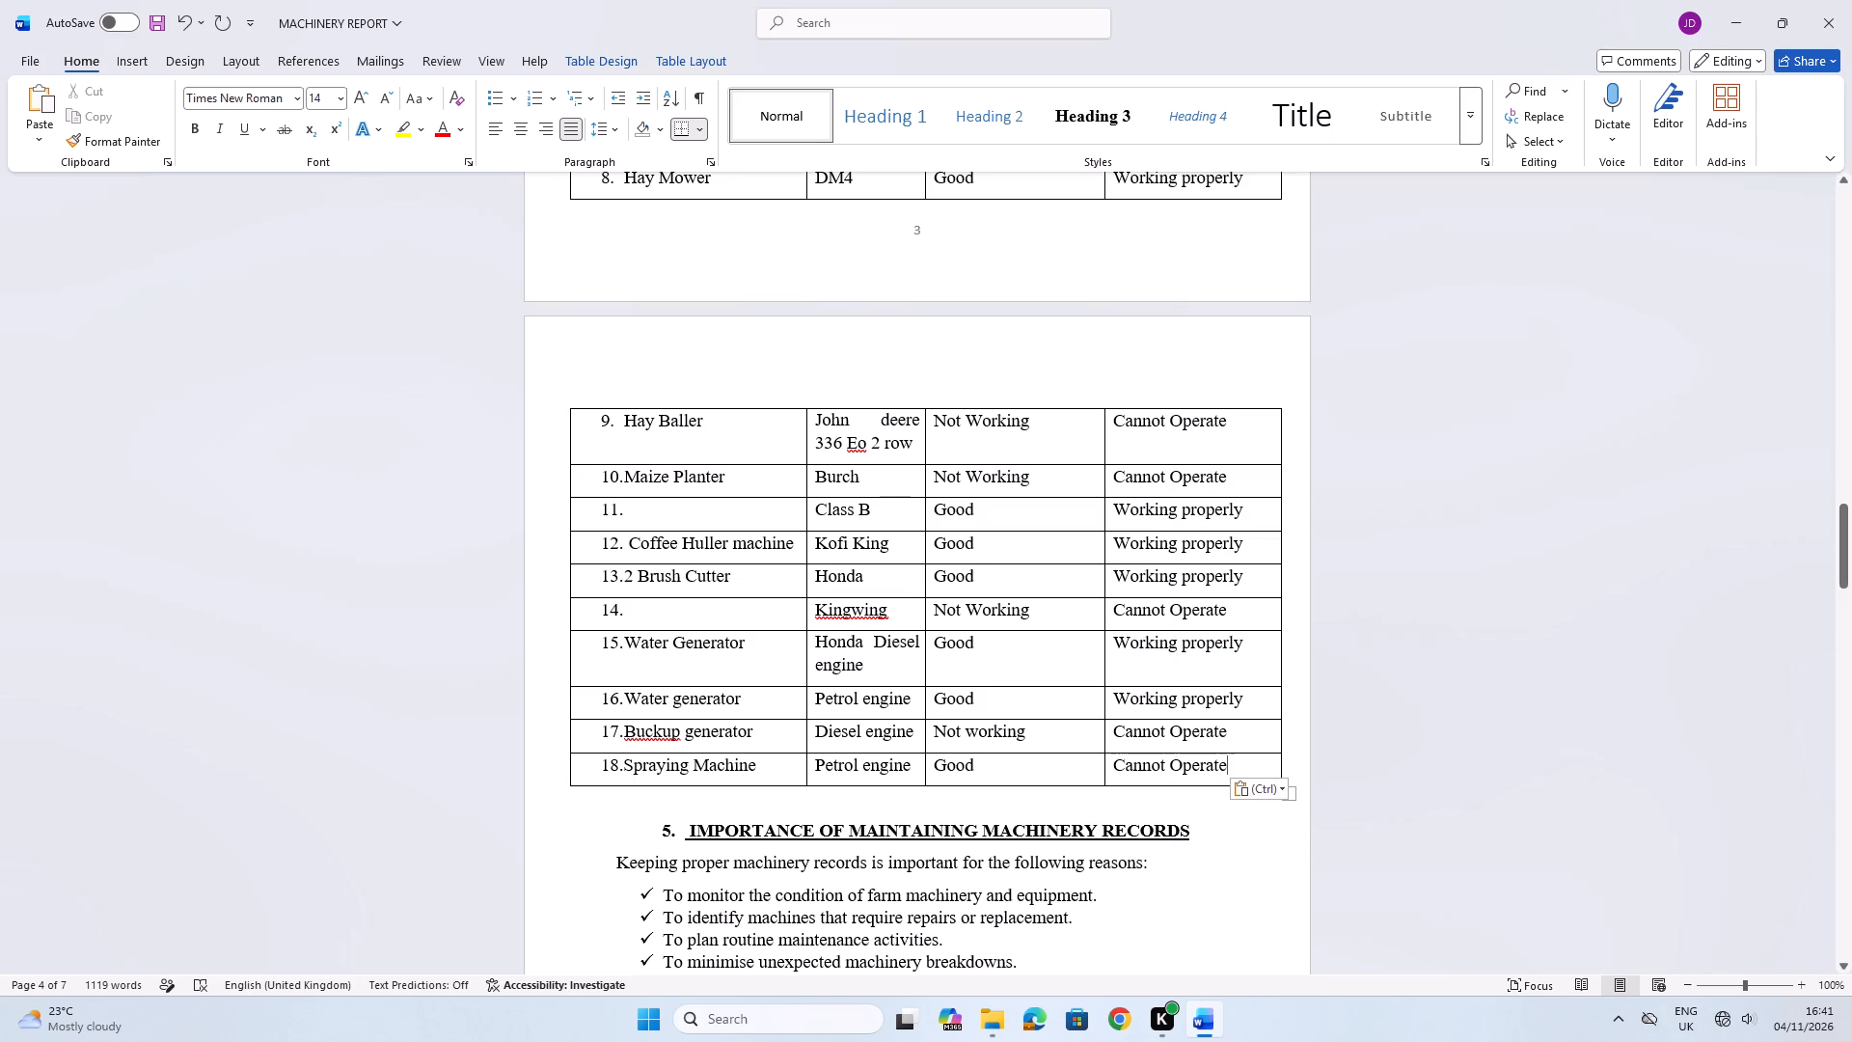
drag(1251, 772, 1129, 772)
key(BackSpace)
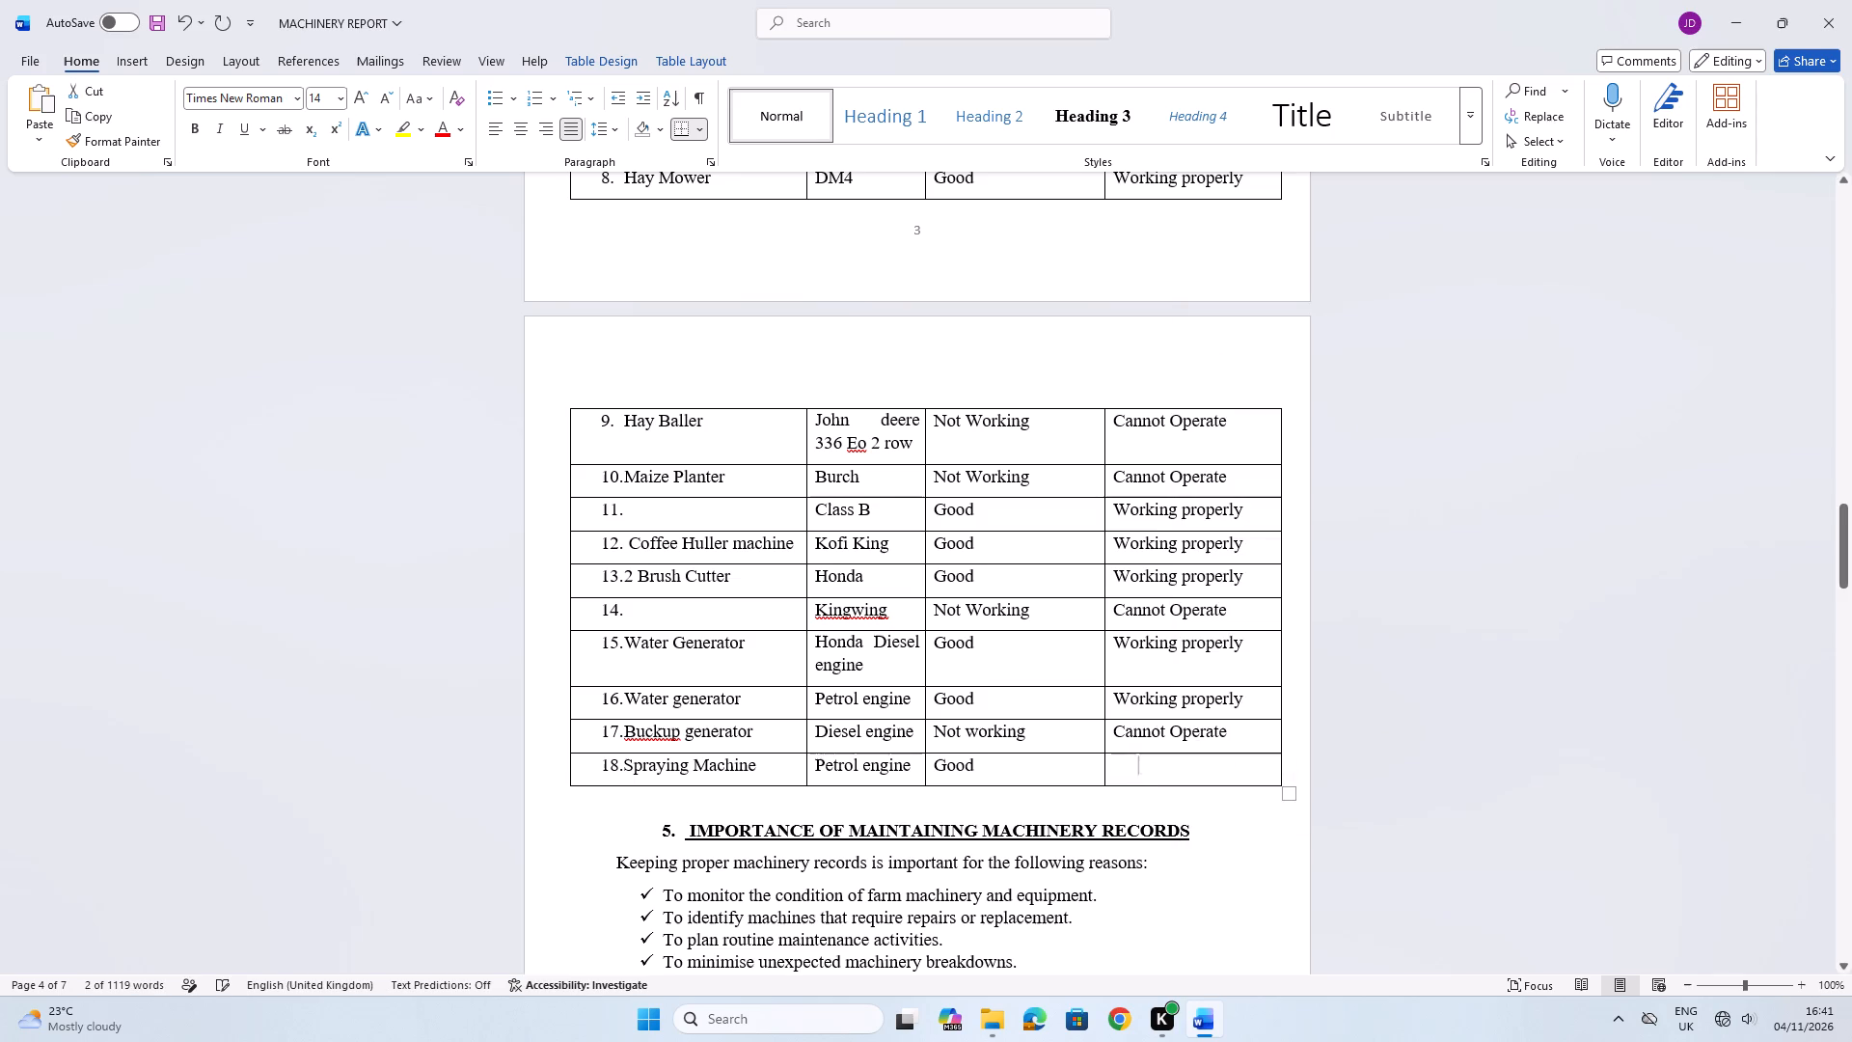
Copy the remark "Working properly" from row 16 into the Spraying Machine row and save the document.
drag(1261, 702, 1105, 698)
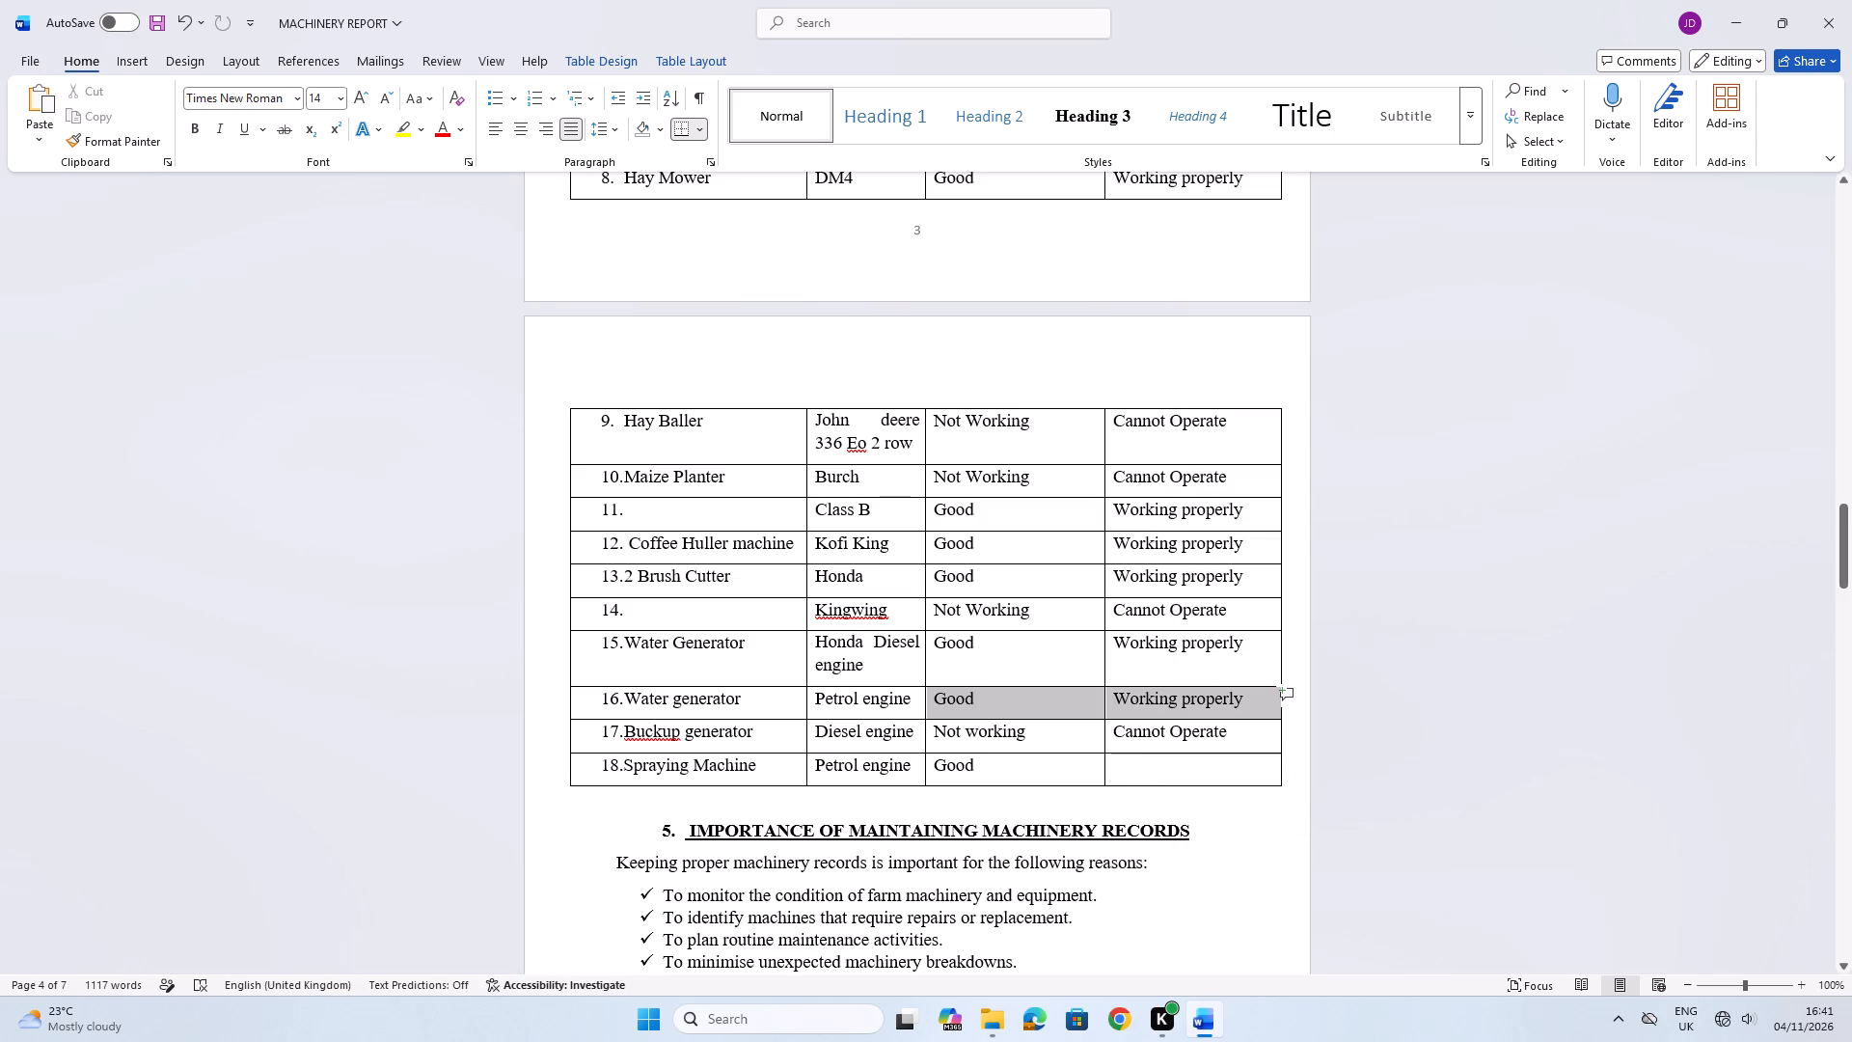
drag(1105, 698, 1119, 696)
right_click(1119, 696)
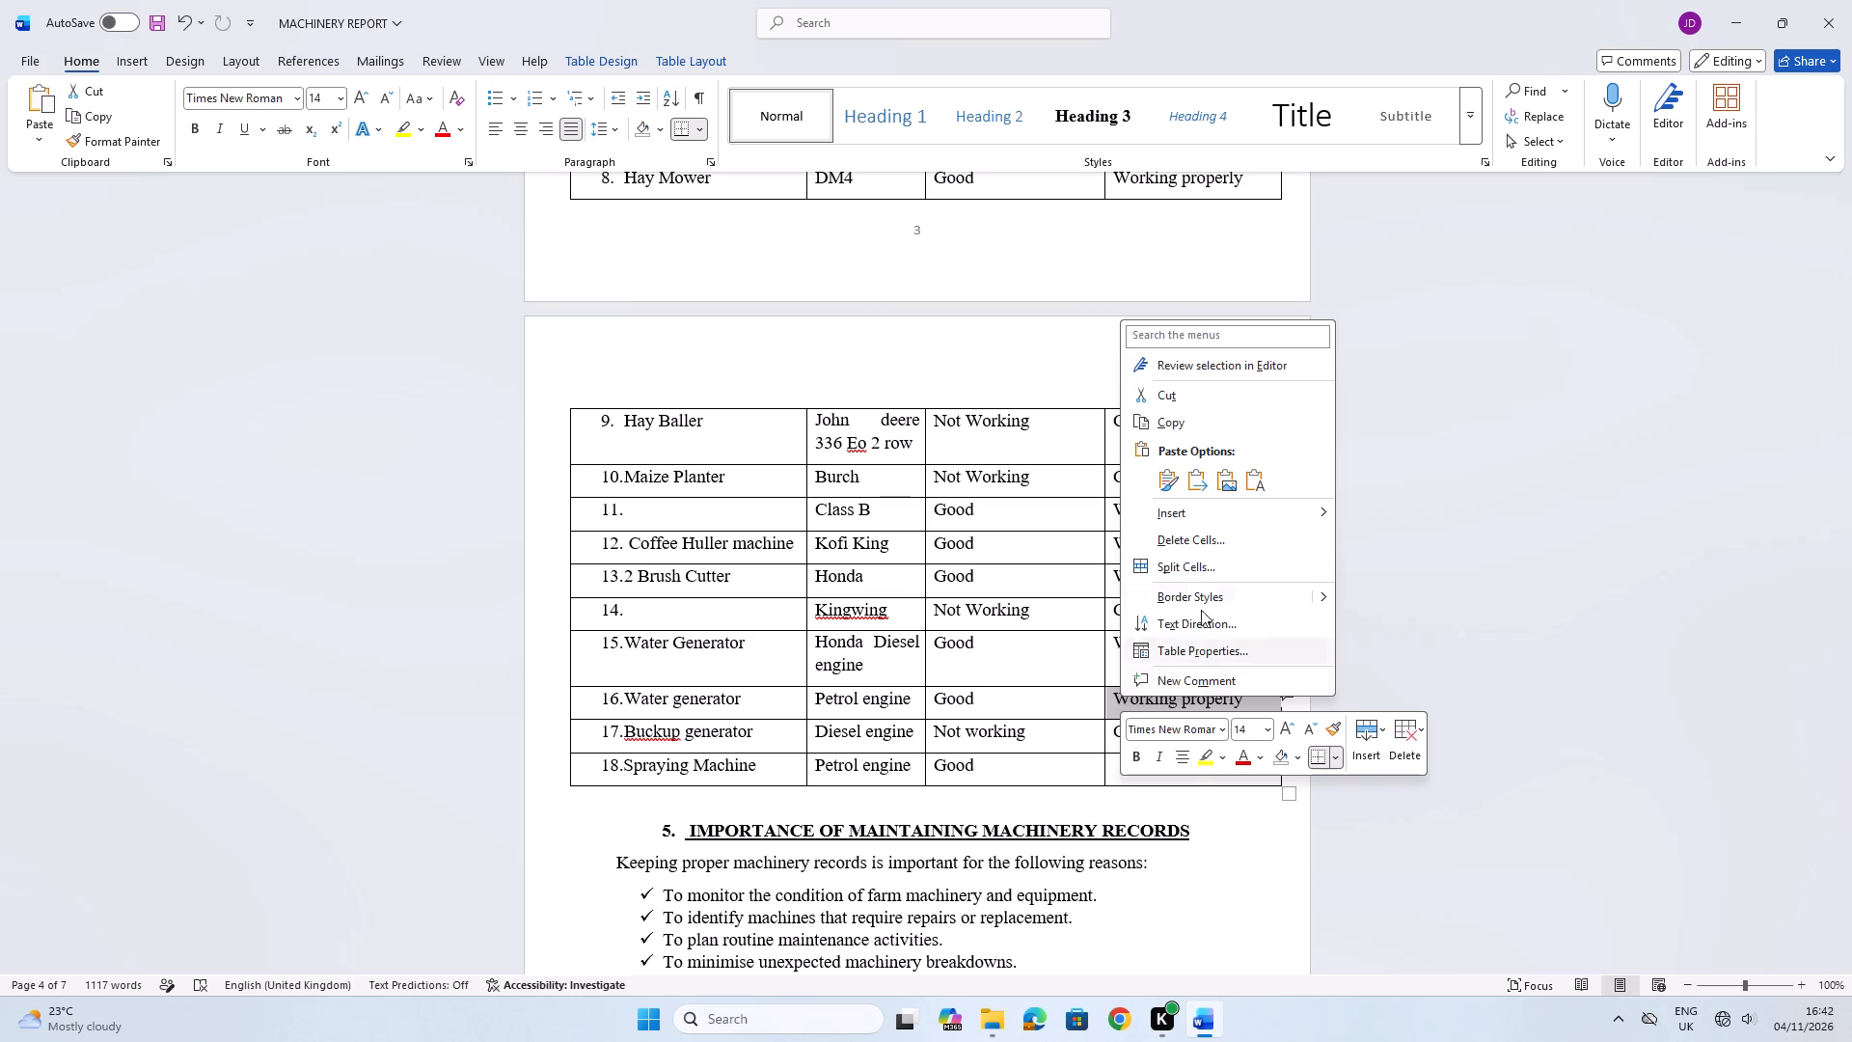
click(1179, 427)
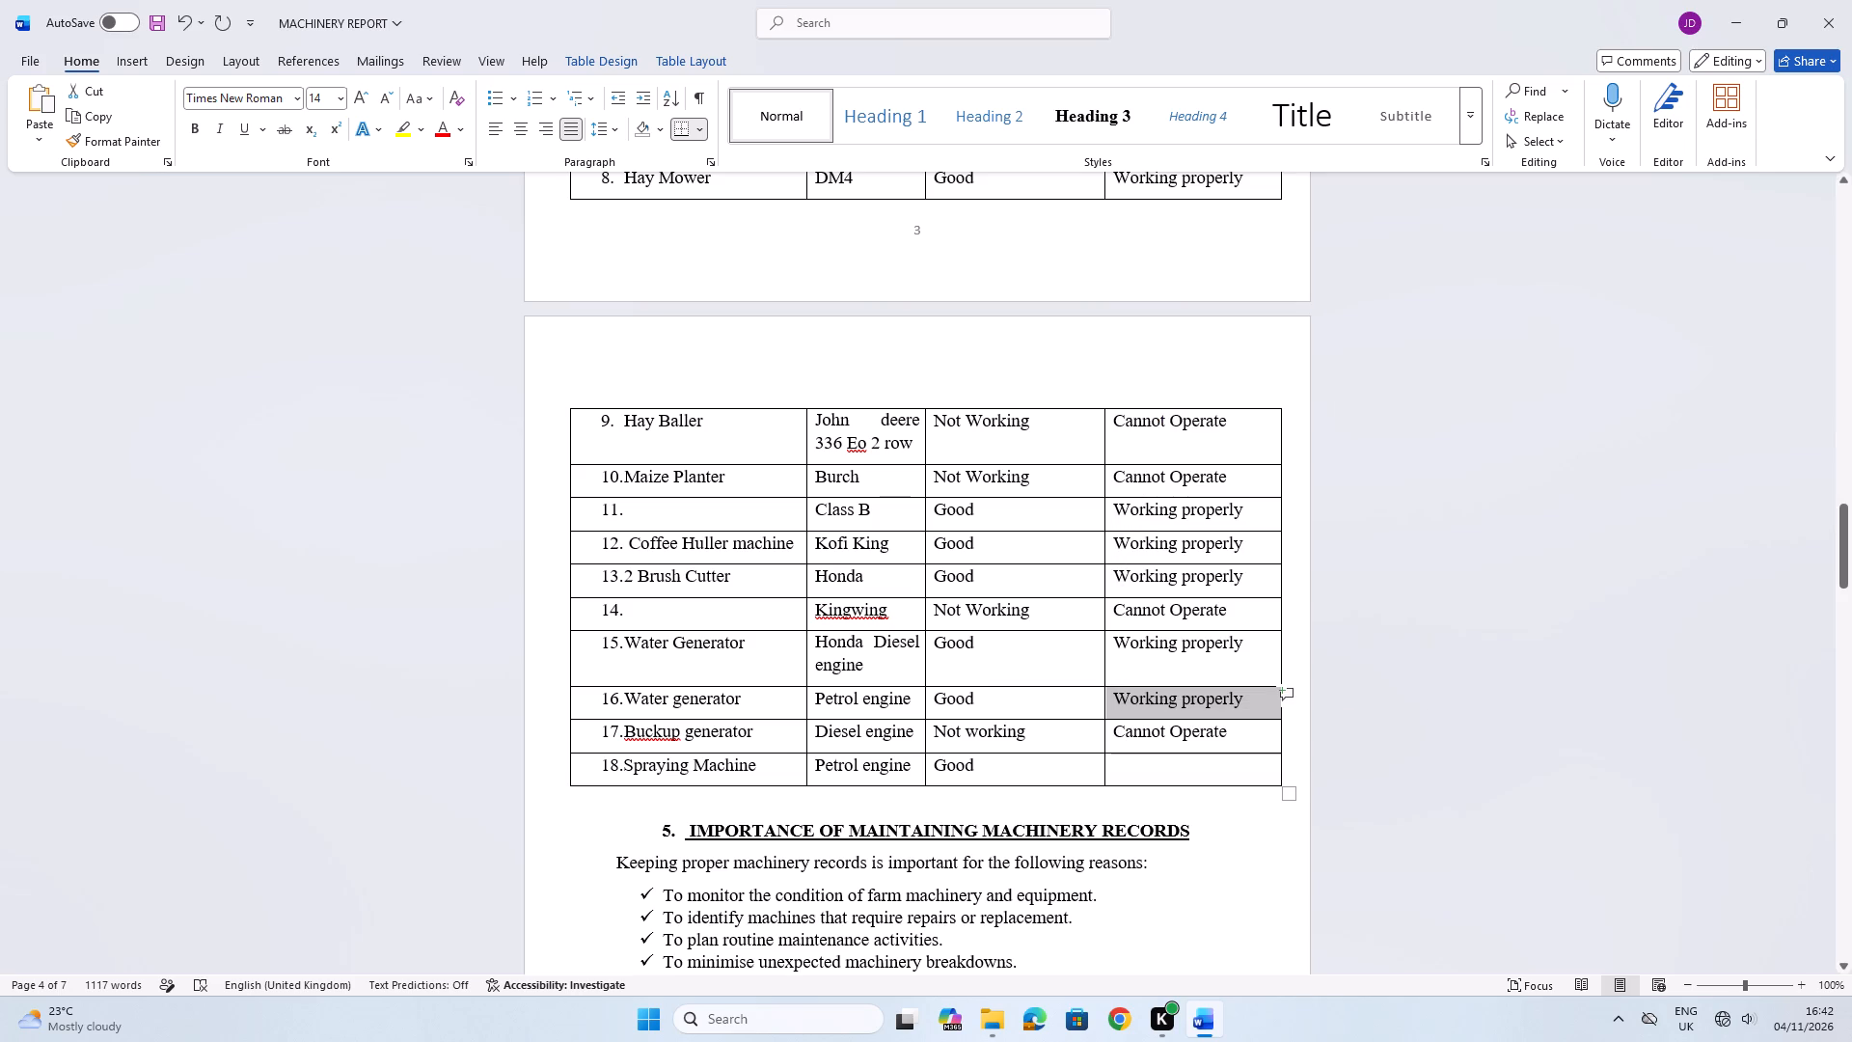
click(1172, 765)
right_click(1172, 765)
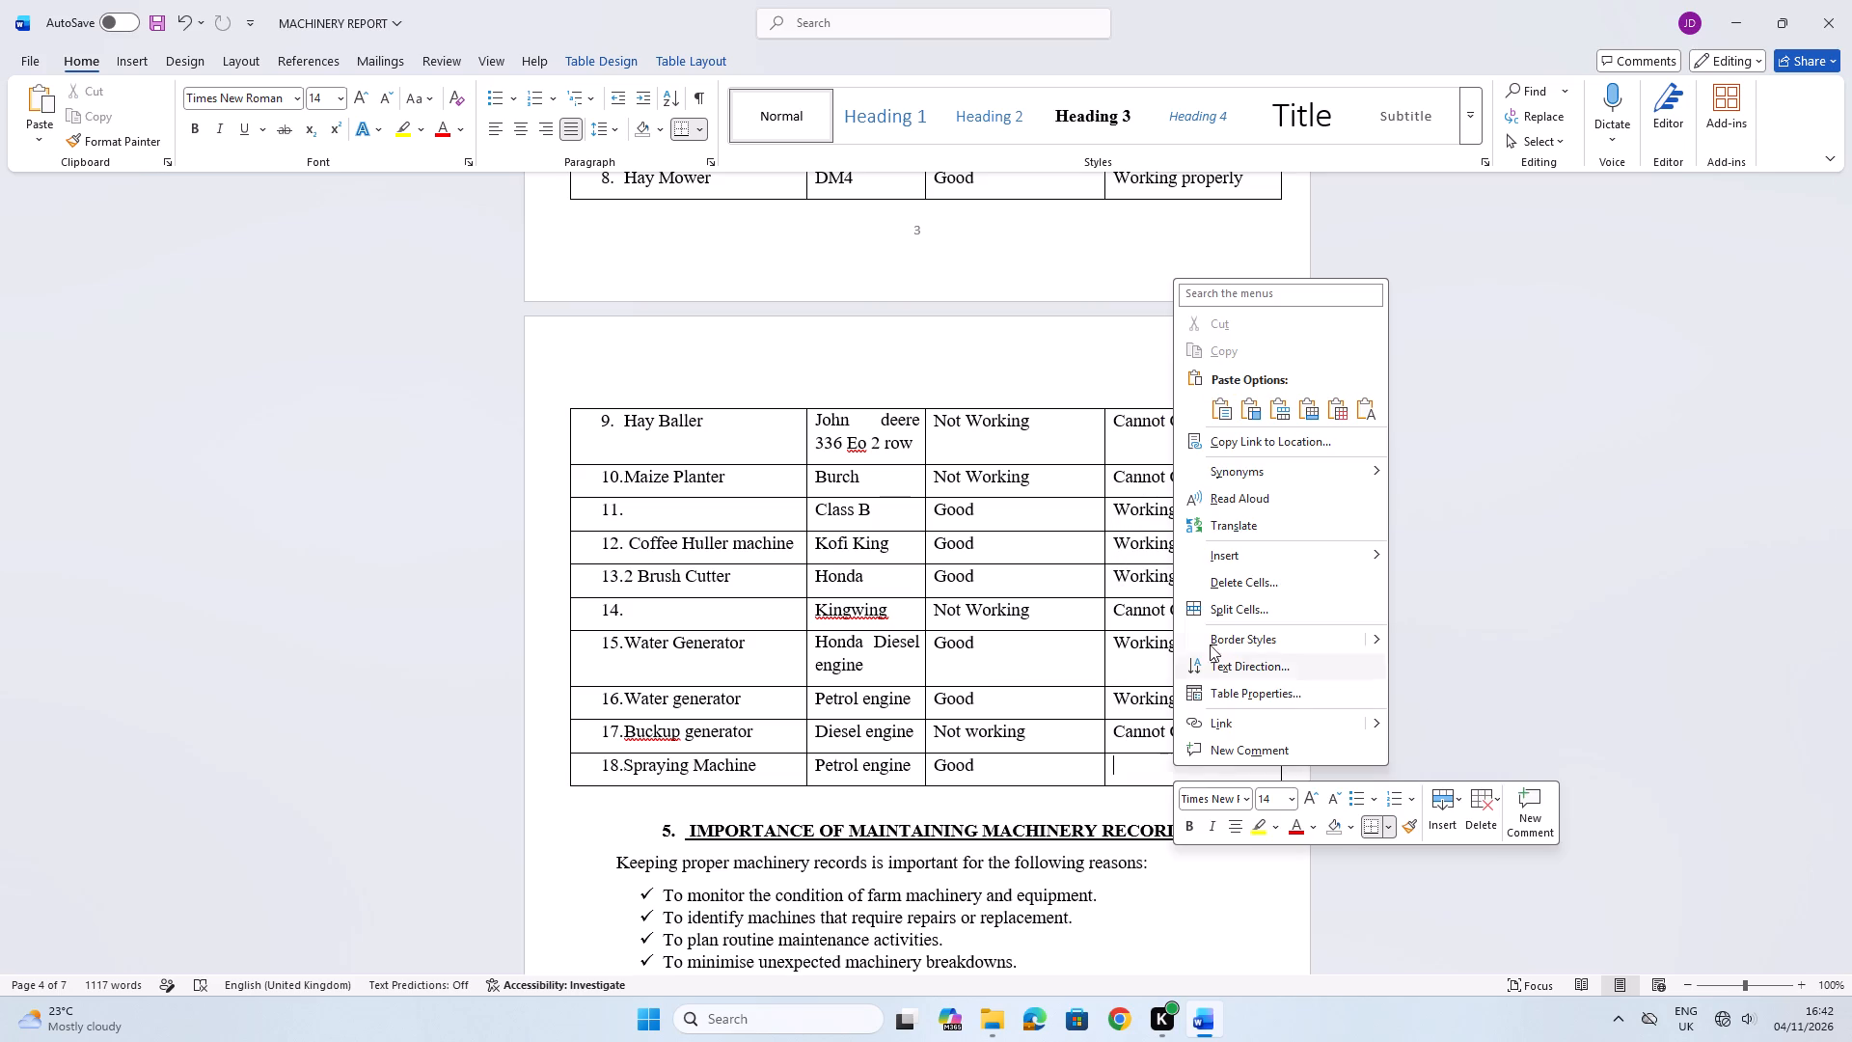
click(1221, 407)
click(1159, 770)
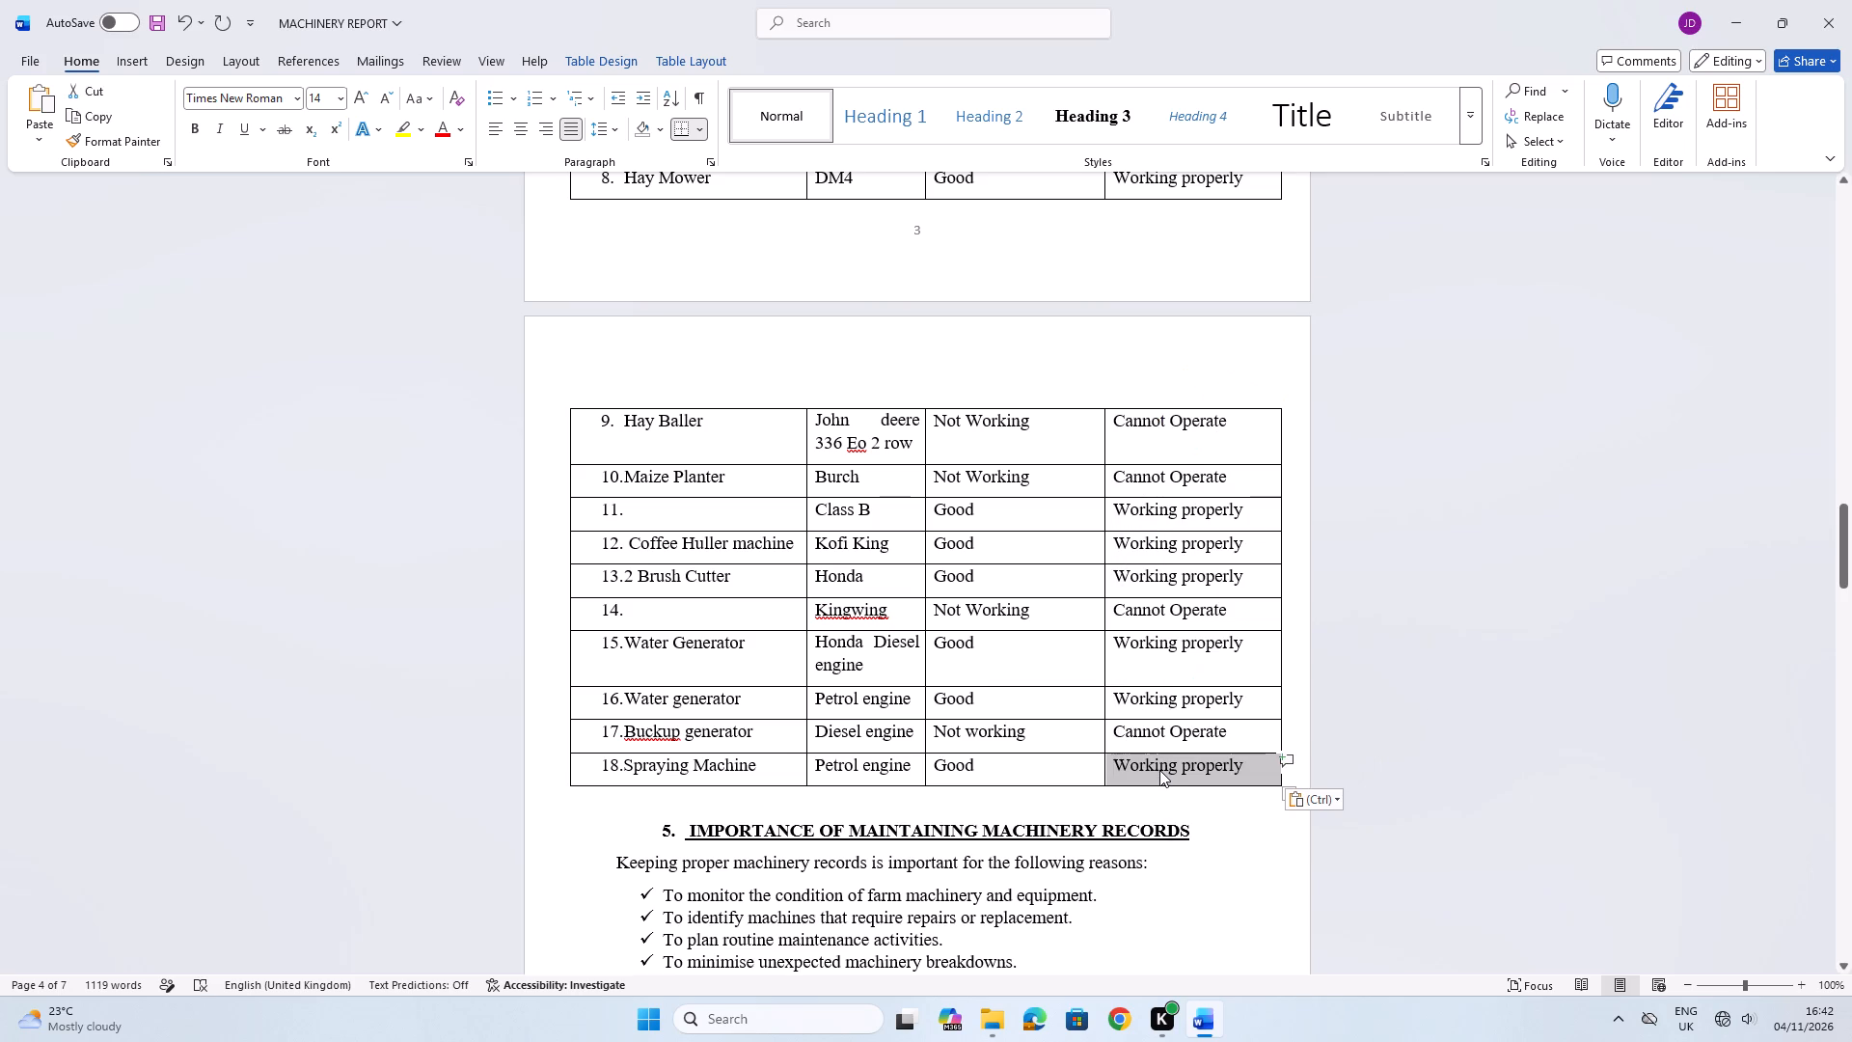
click(161, 20)
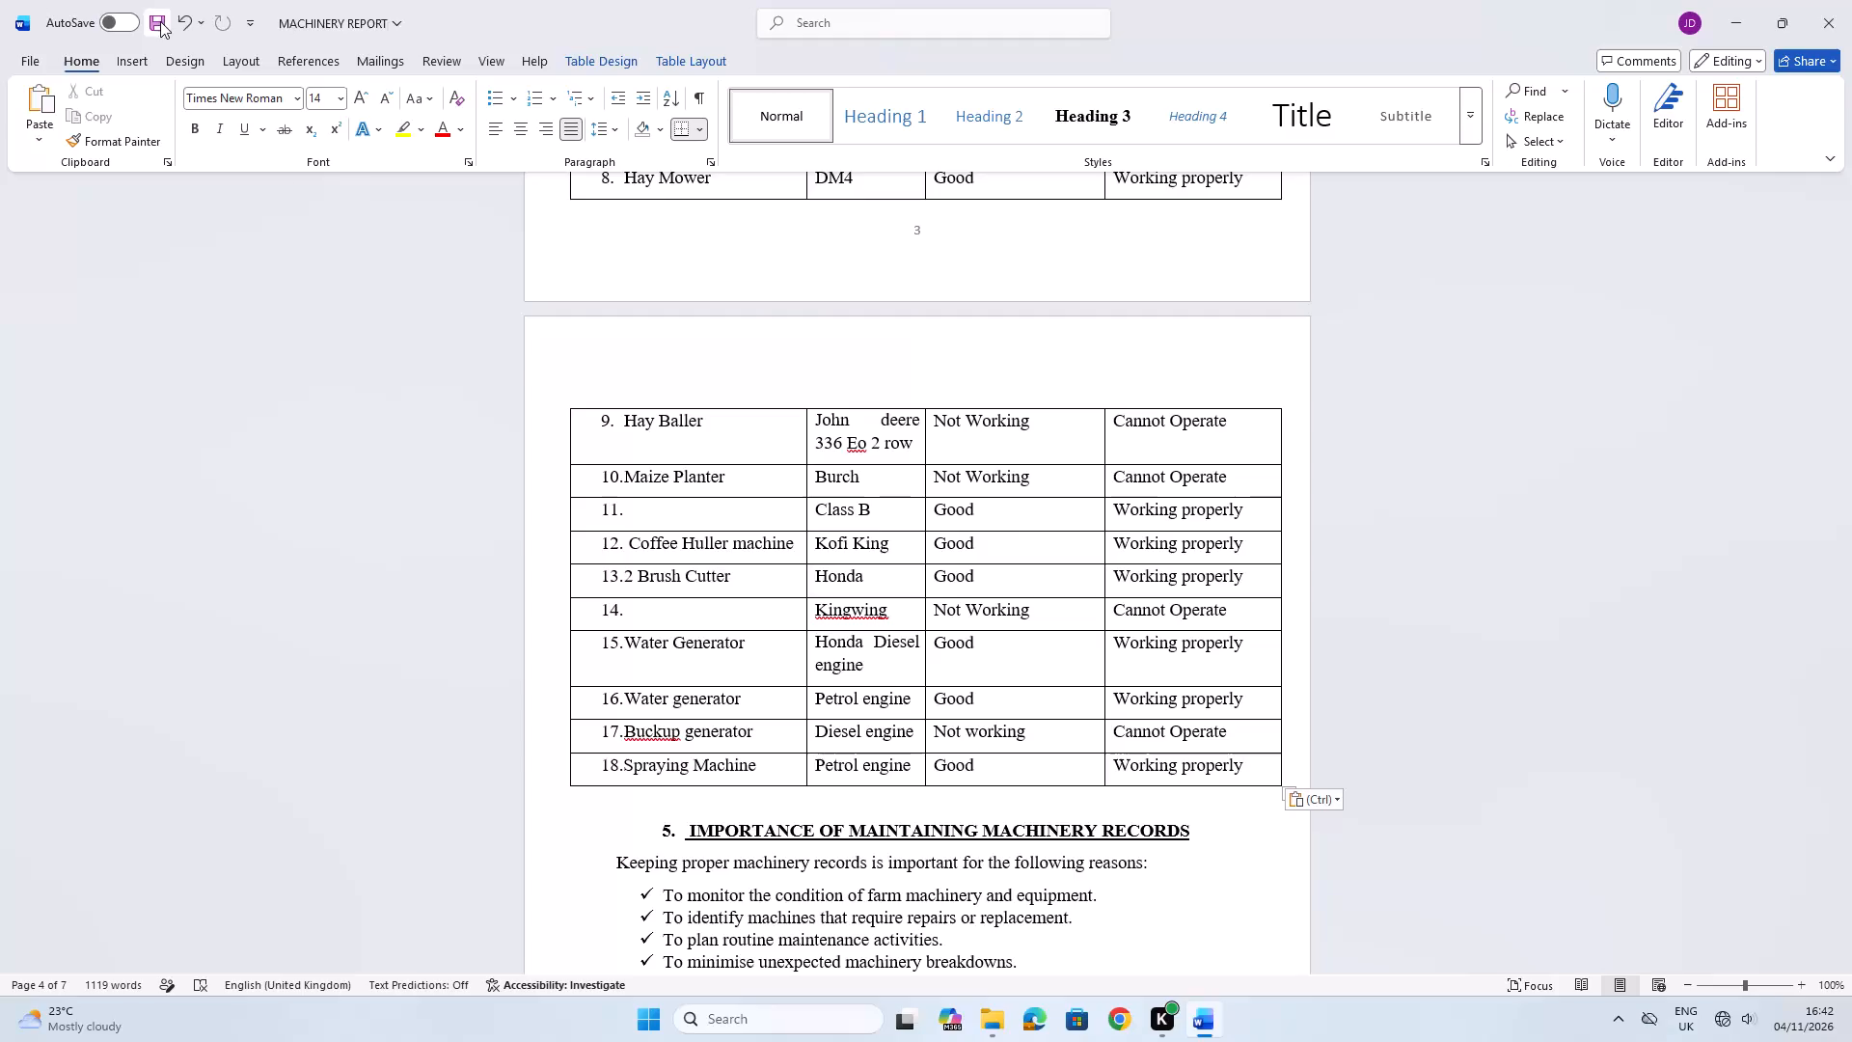
Add blank lines above the section 6 heading, "Challenges Facing the Farm Machinery Section", to push it onto the next page.
scroll(895, 537, down, 4)
scroll(859, 618, down, 7)
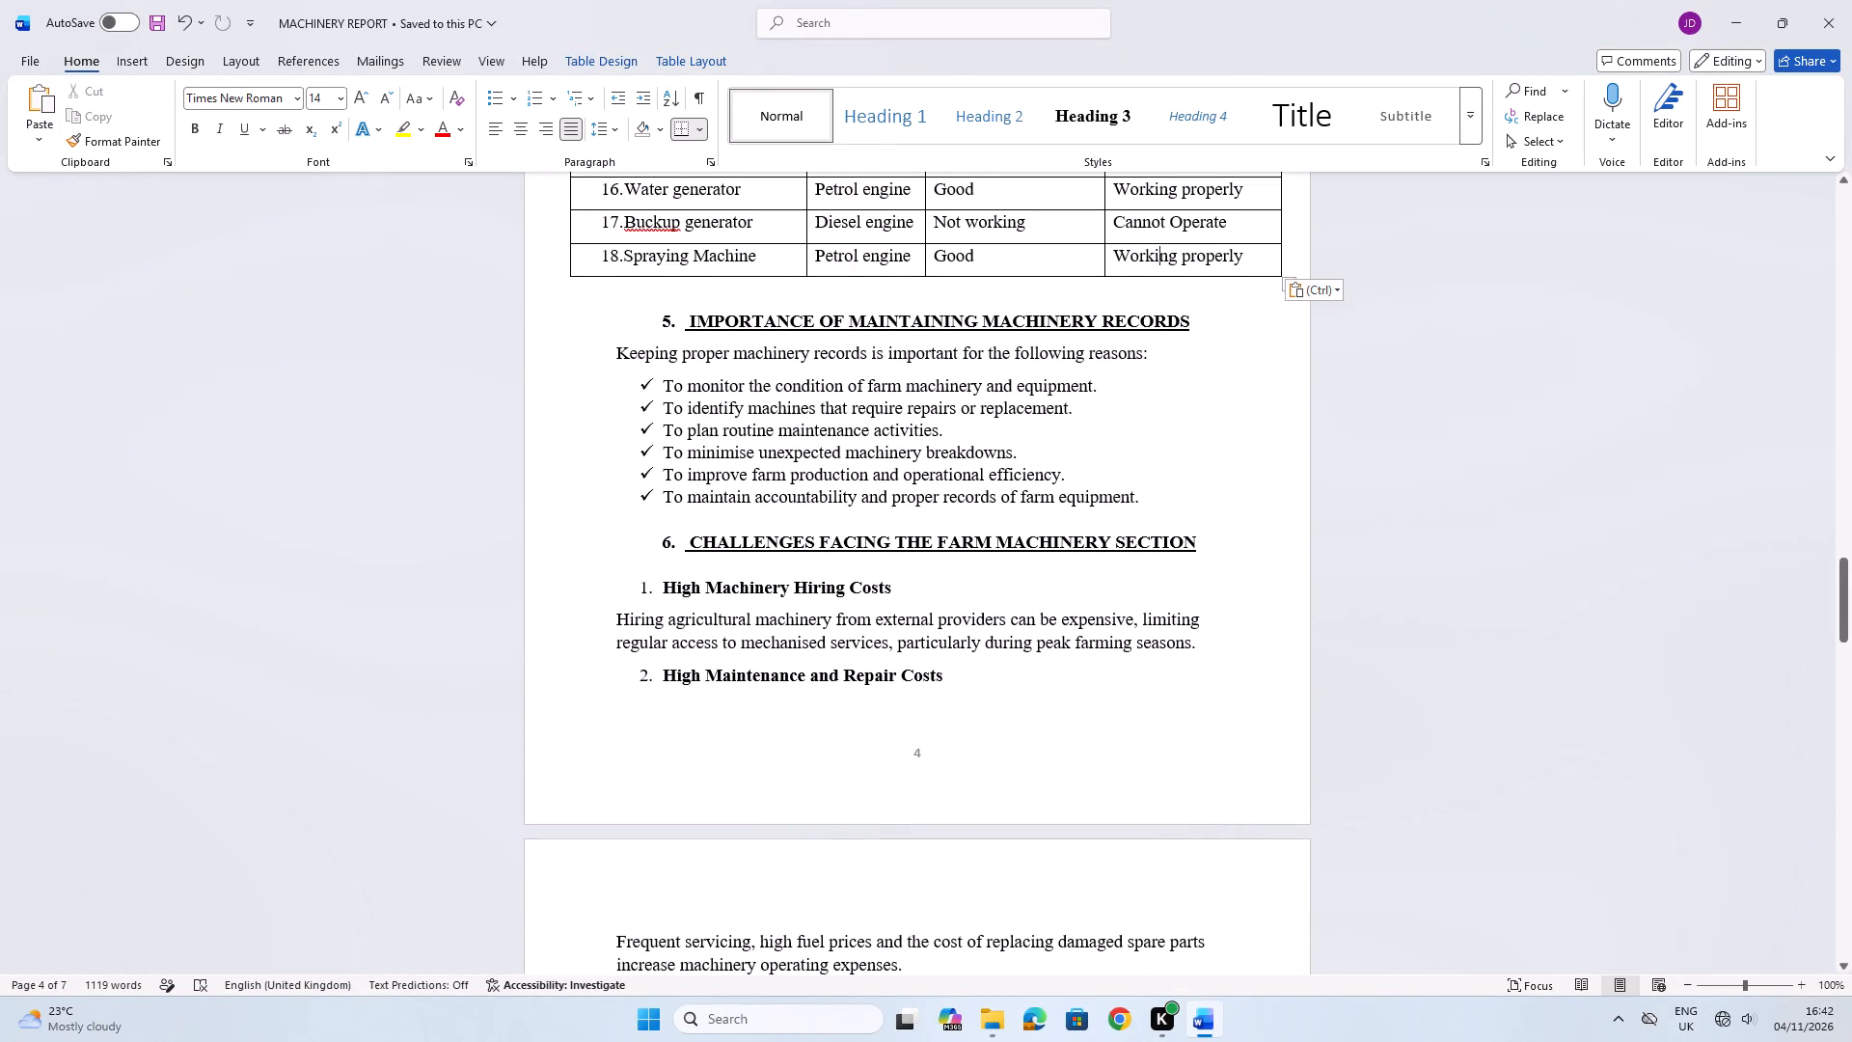
click(748, 531)
key(Return)
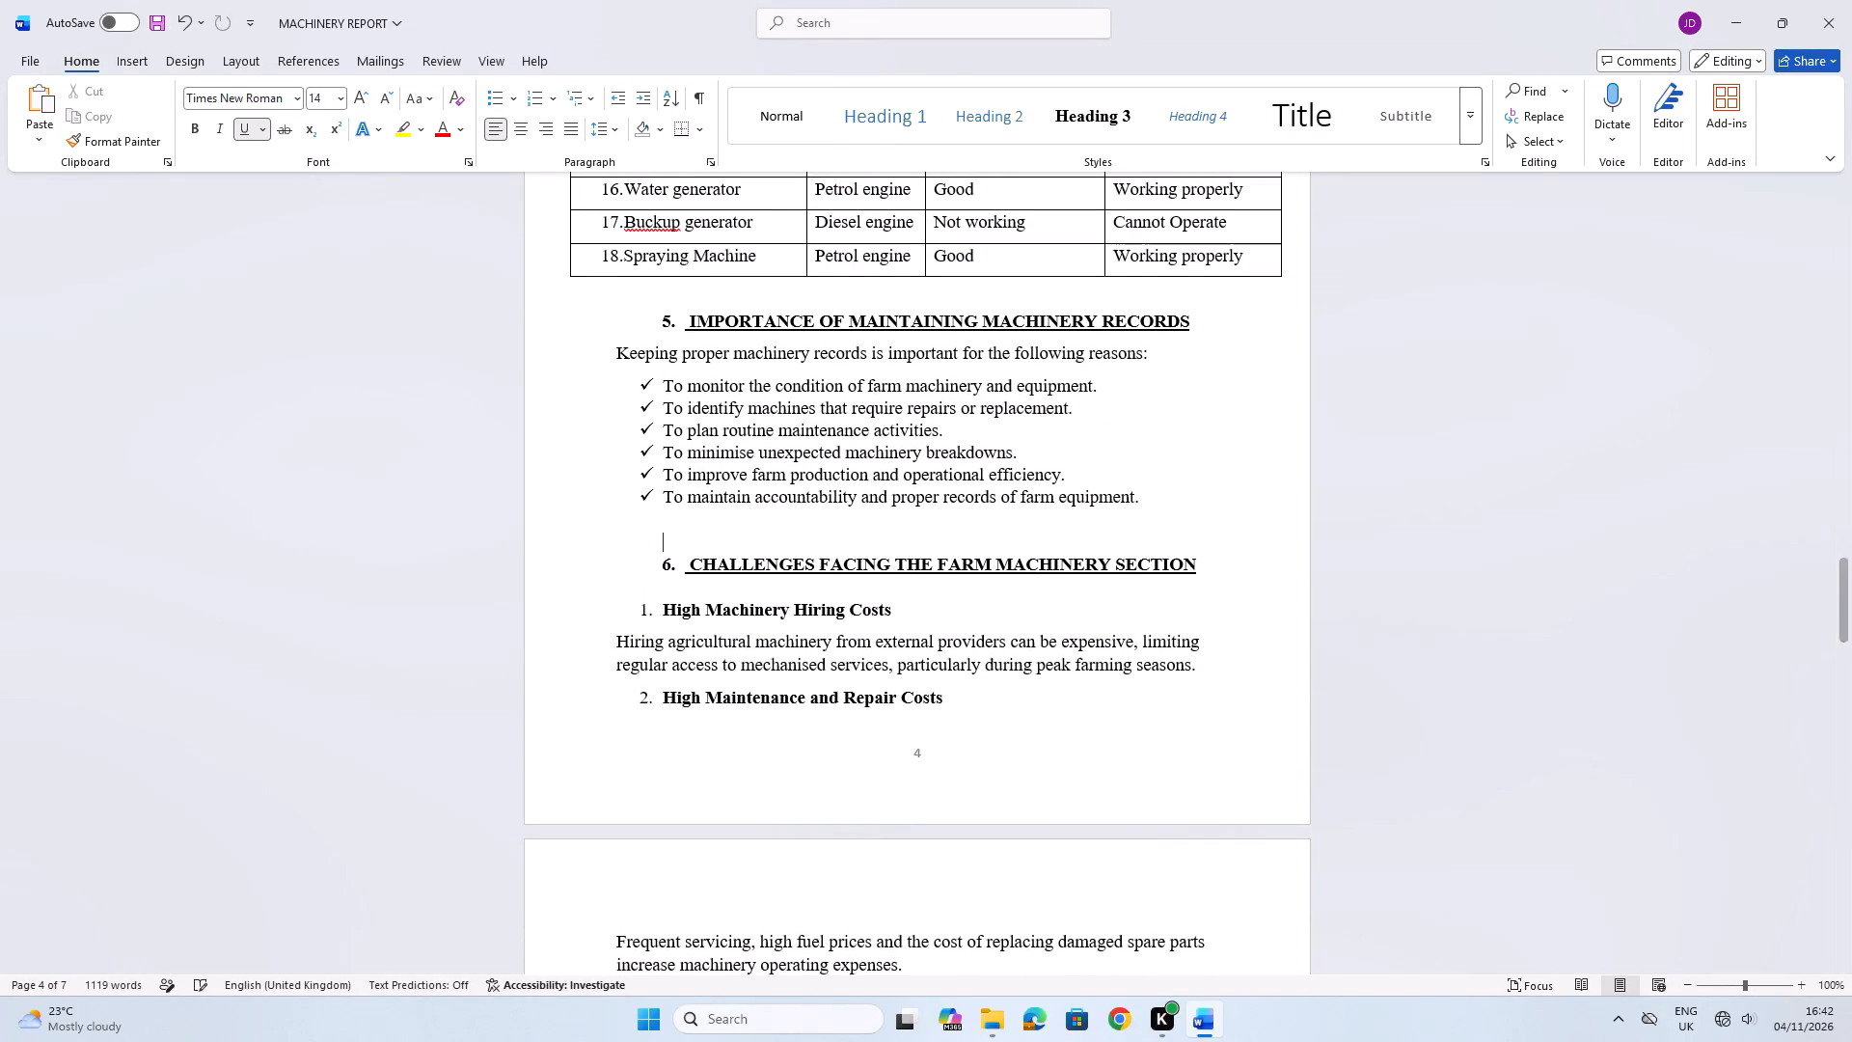
key(Return)
key(Return)
key(Return)
key(Return)
key(Return)
key(Return)
key(Return)
key(Return)
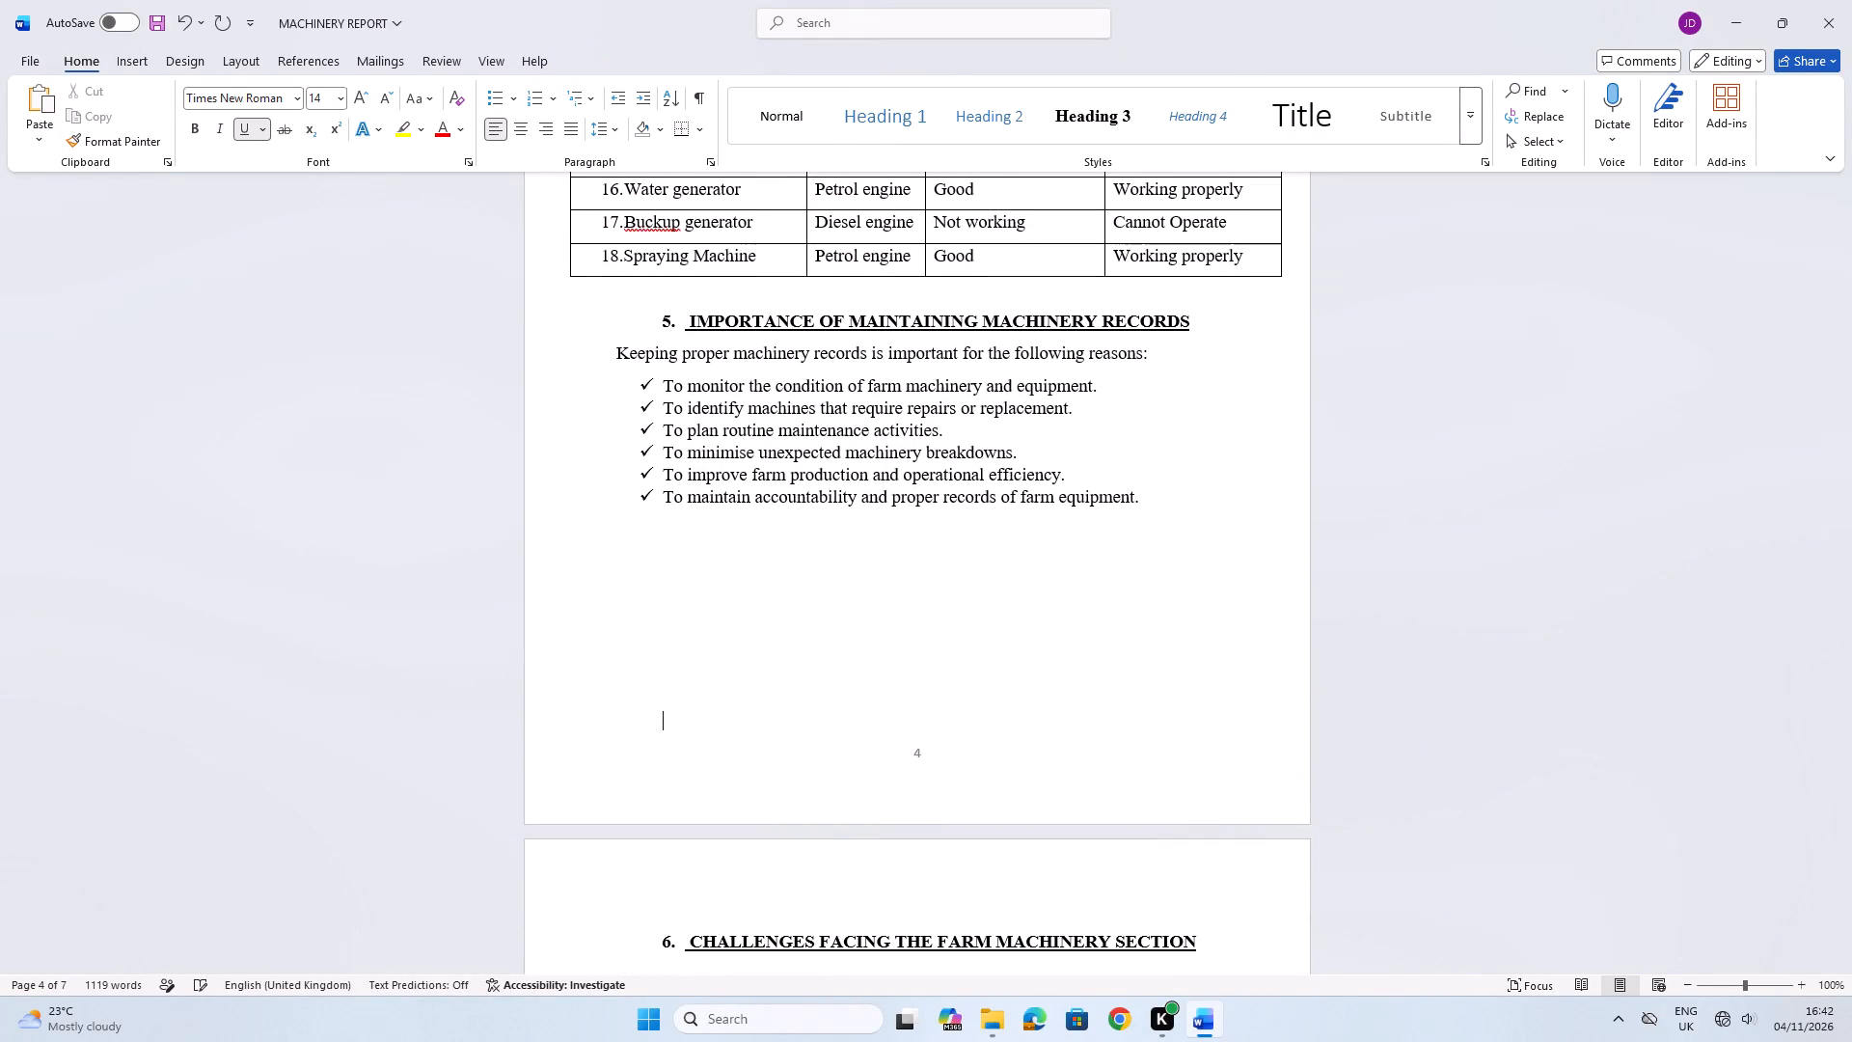
Close the gaps around the "Impact of Farm Mechanisation" heading, leaving one empty bullet line above it and no blank line below.
scroll(748, 531, up, 1)
scroll(747, 530, down, 4)
scroll(829, 587, down, 9)
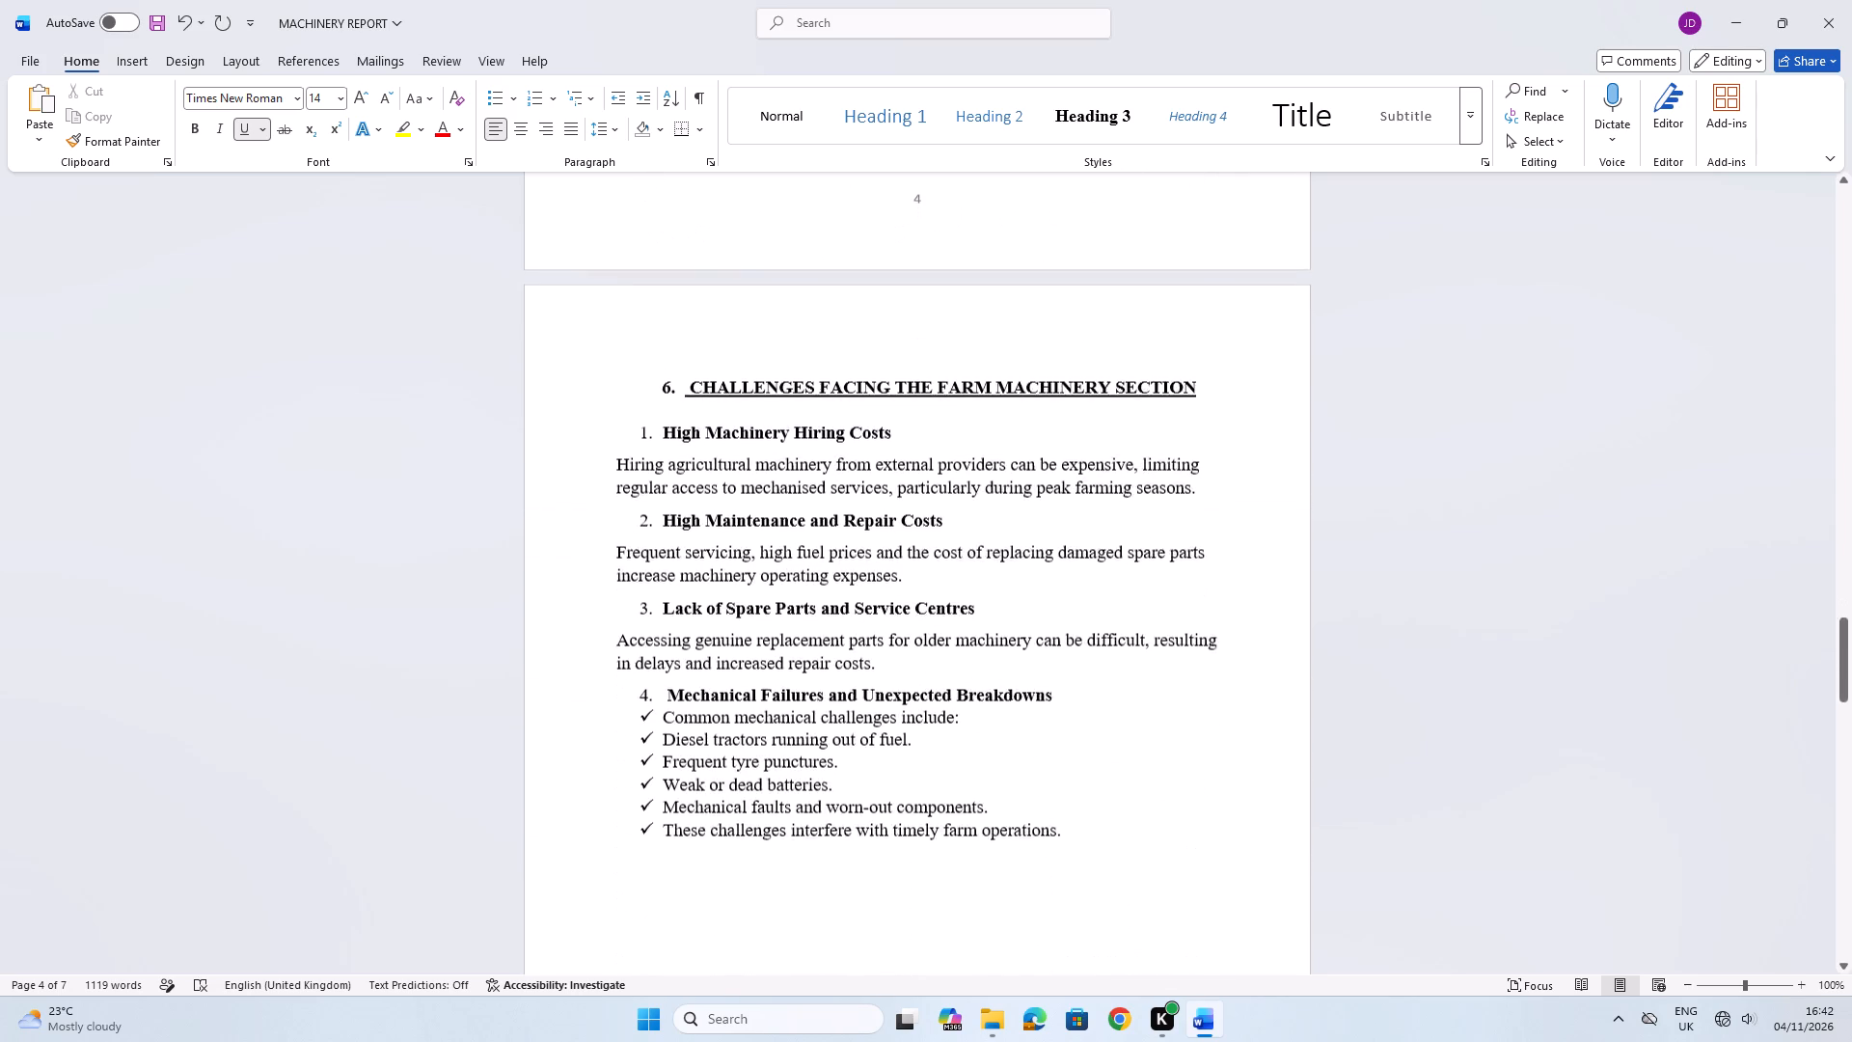
scroll(829, 586, down, 6)
click(655, 718)
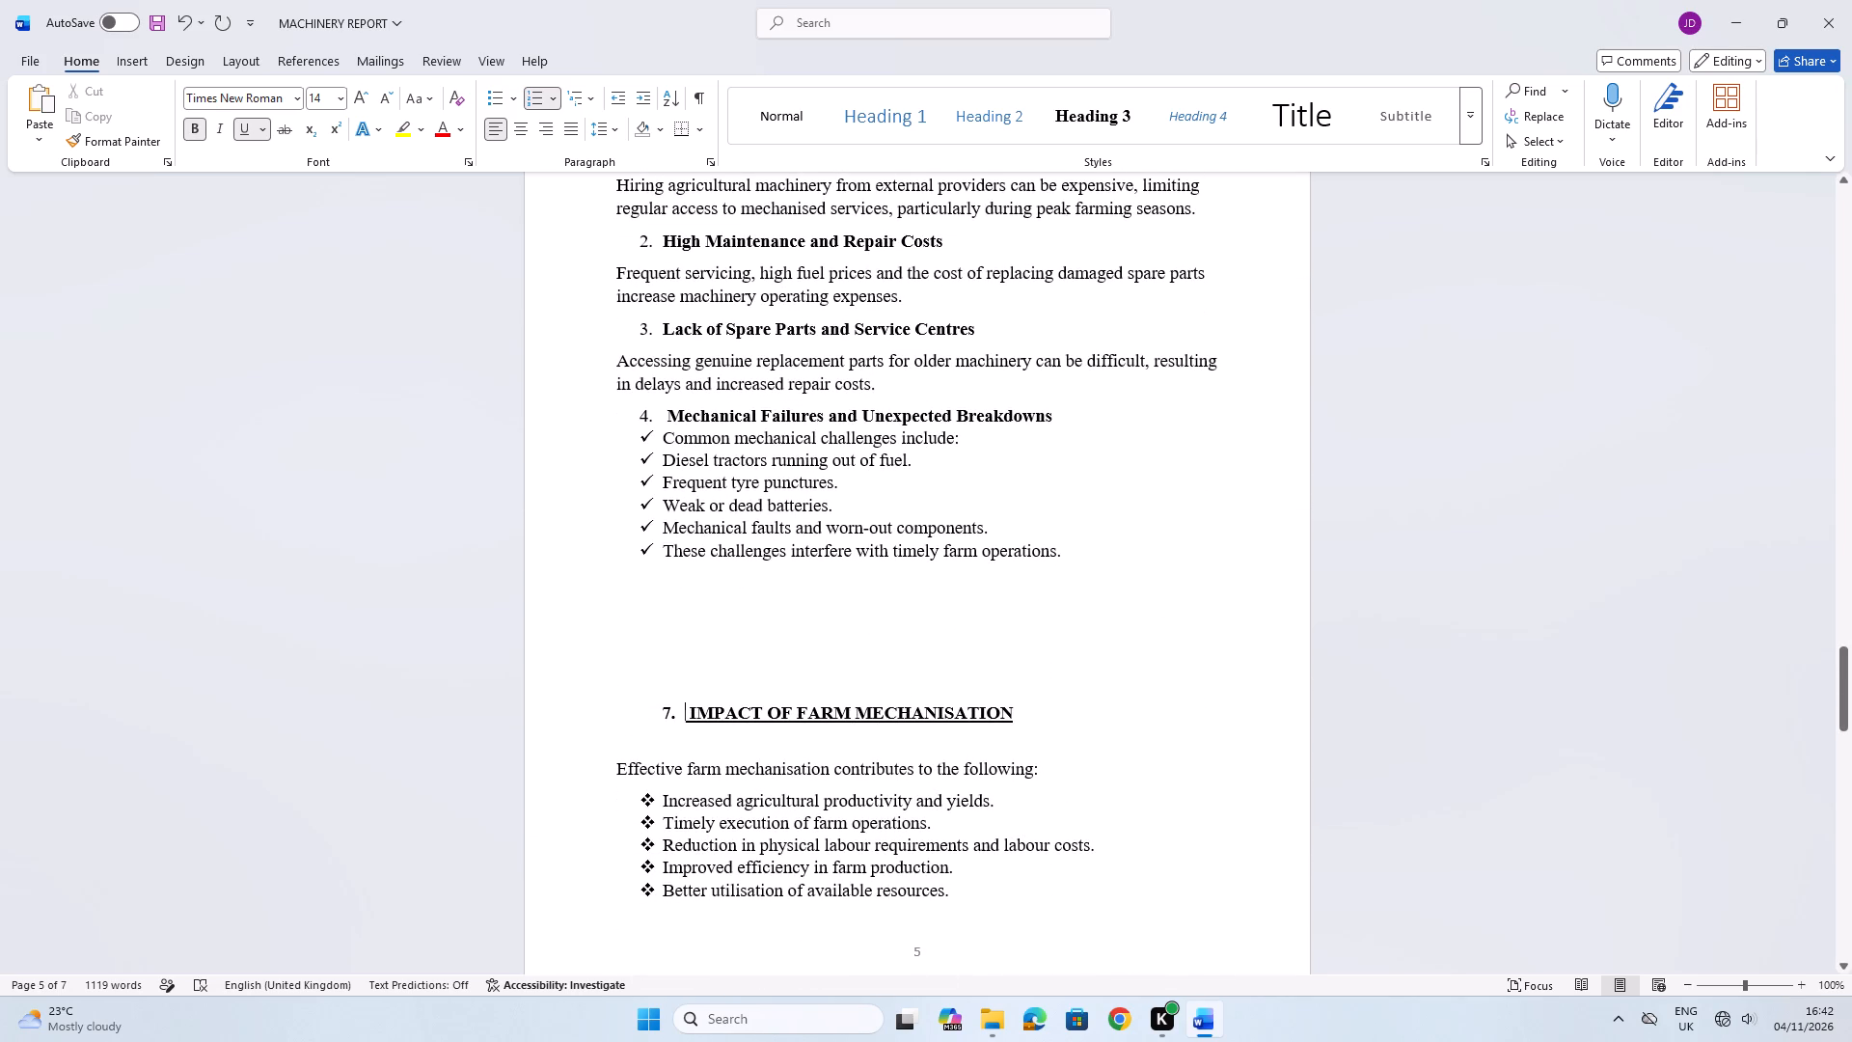
click(660, 683)
key(BackSpace)
key(BackSpace)
key(BackSpace)
key(BackSpace)
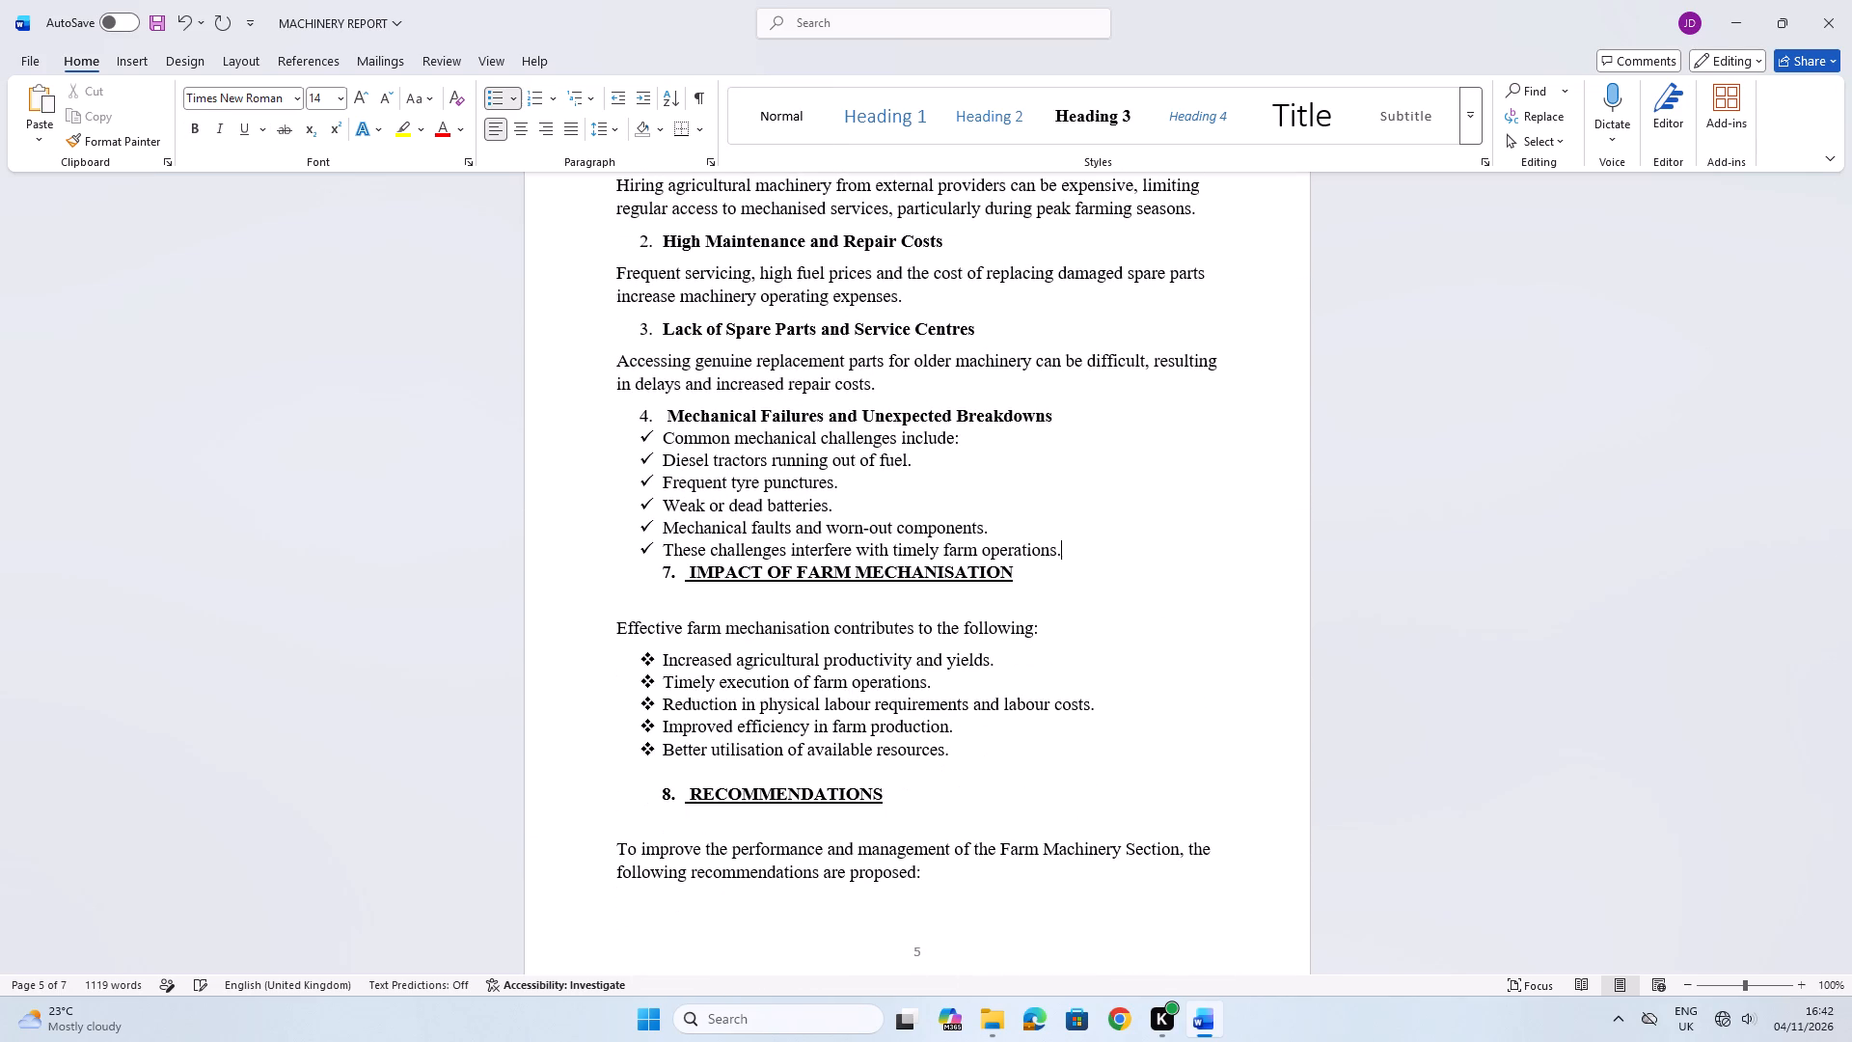
key(Return)
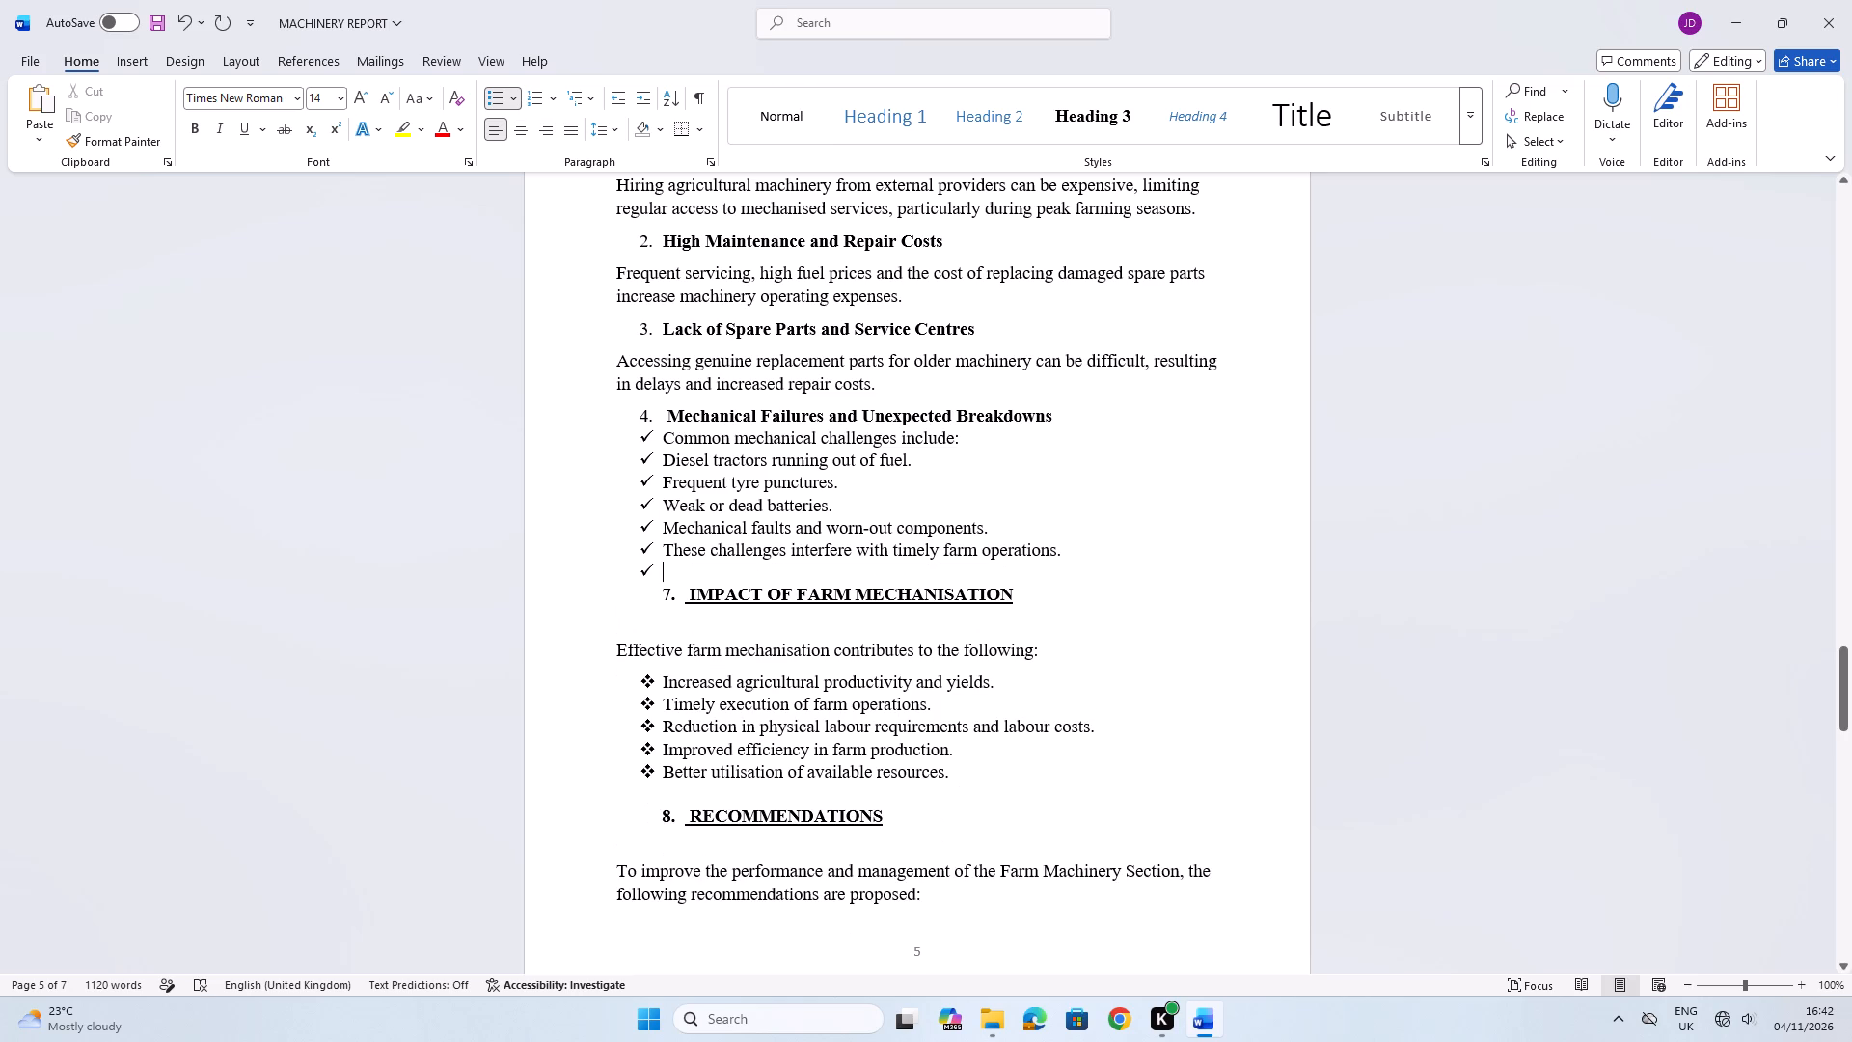
click(615, 658)
key(BackSpace)
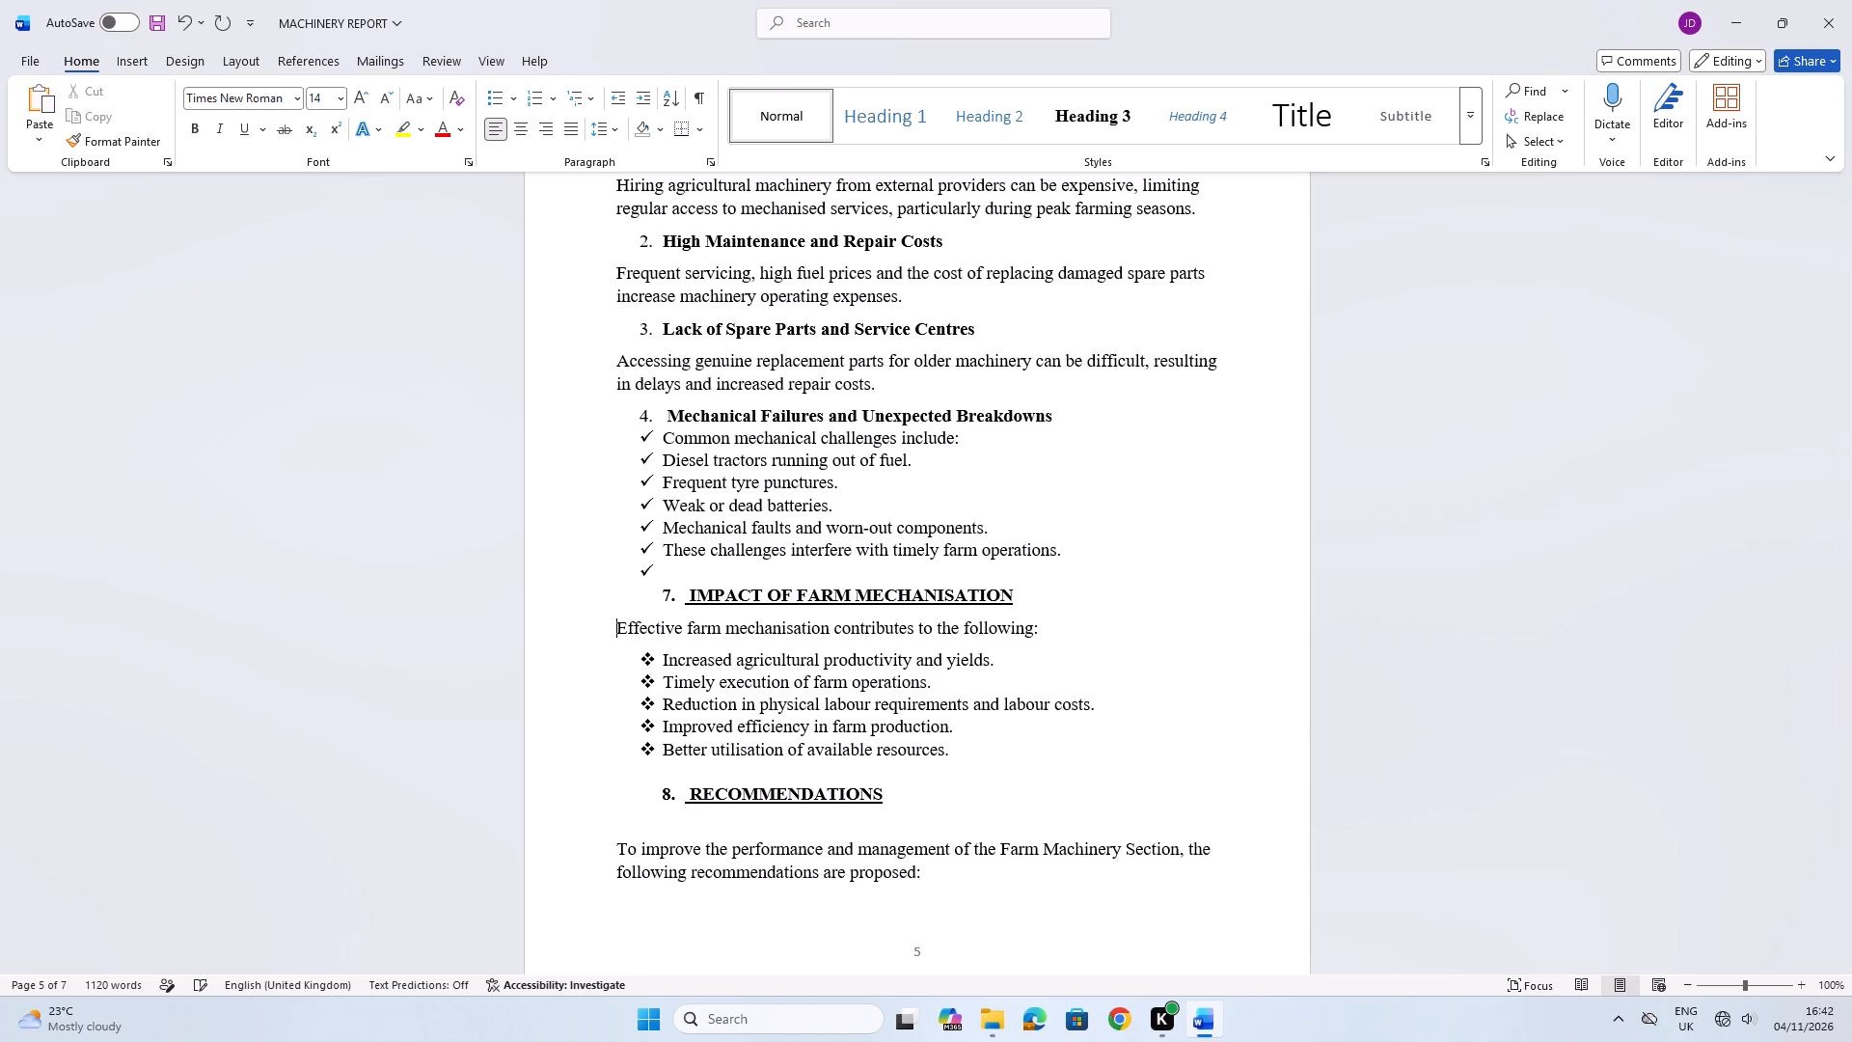
Insert blank lines above the section 8 heading, "Recommendations", to move it to the top of the next page.
scroll(648, 567, down, 6)
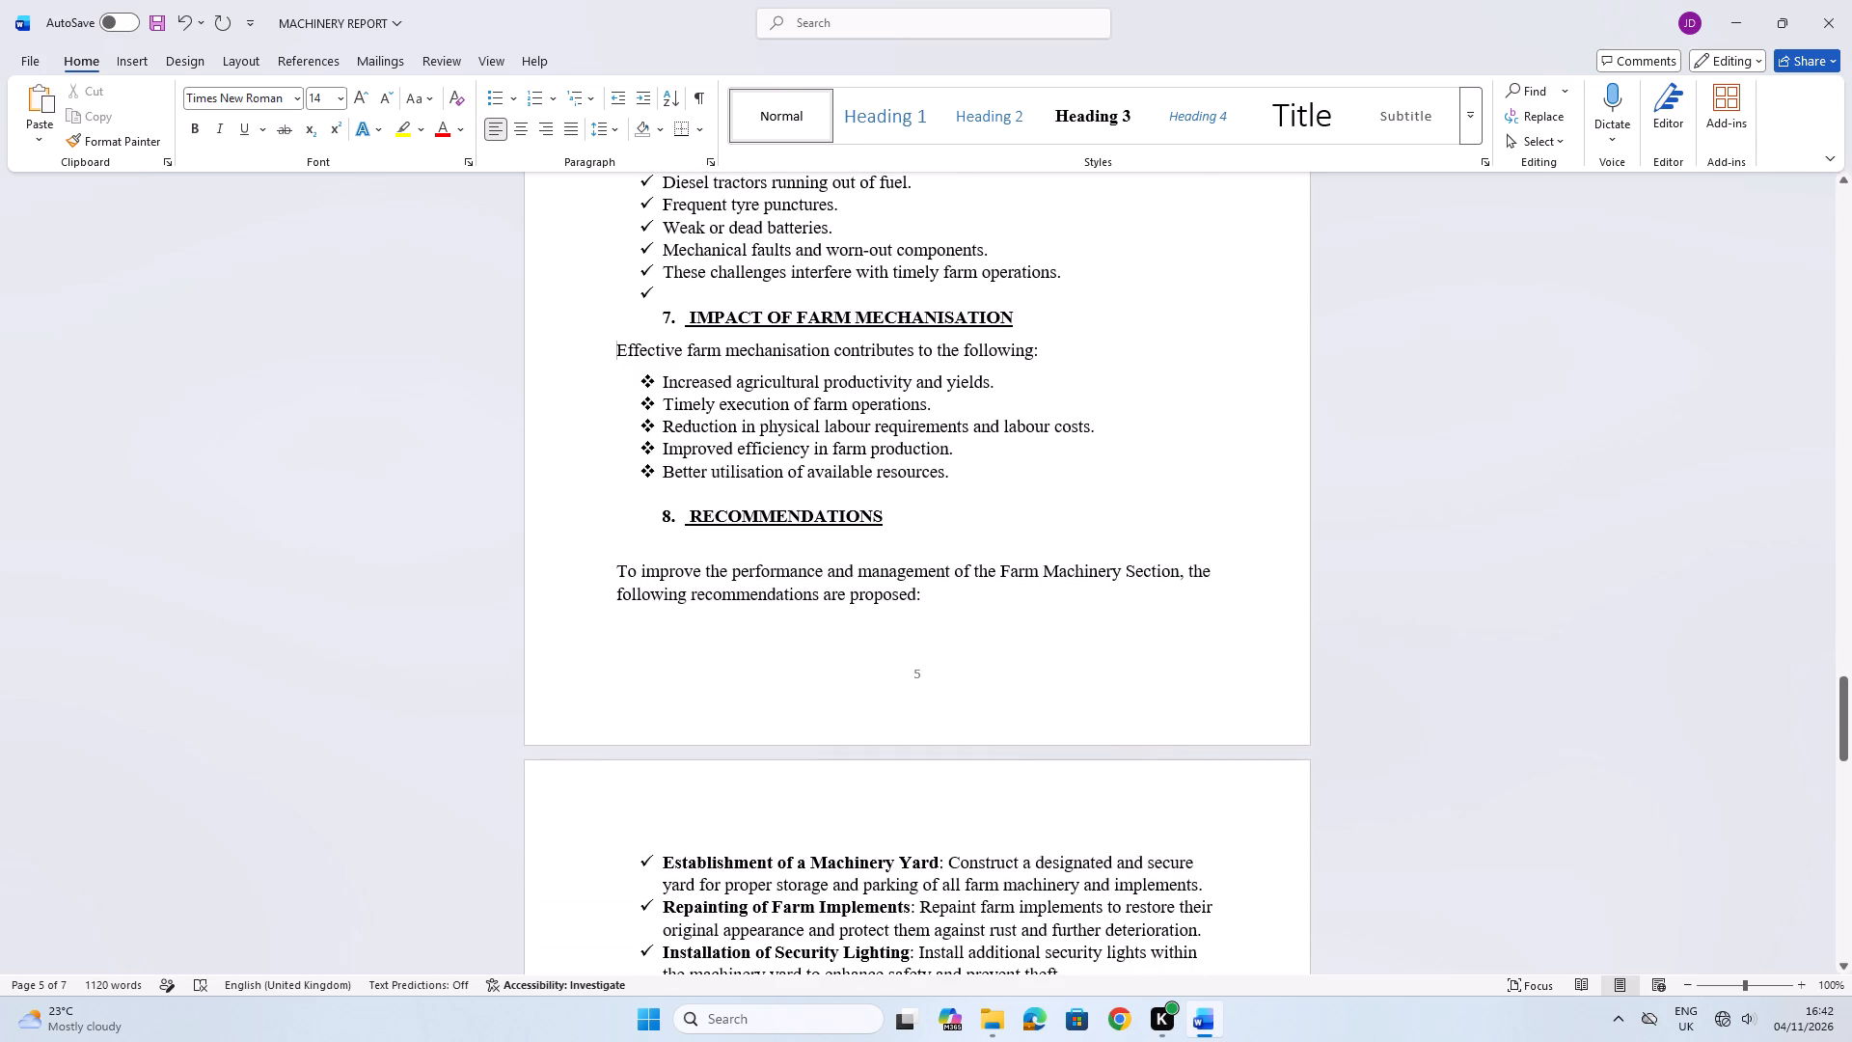
click(677, 494)
key(Return)
key(Return)
key(Return)
key(Return)
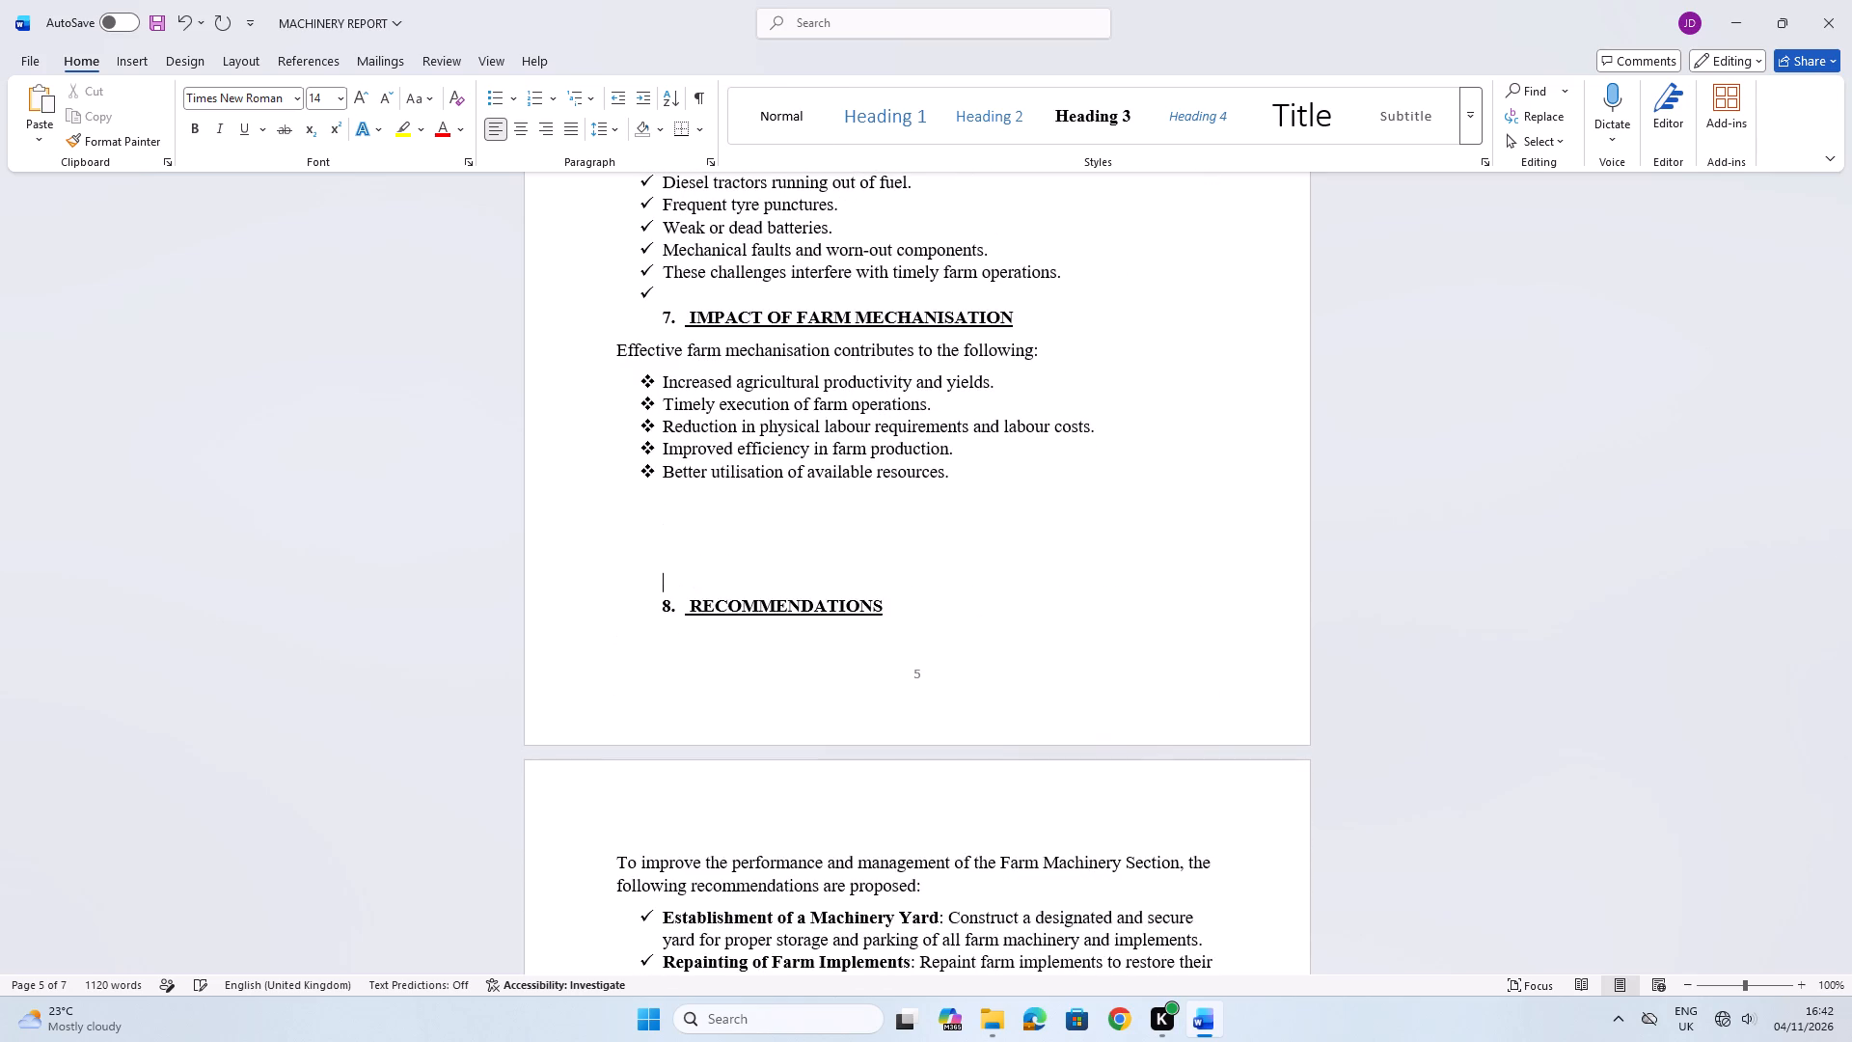
key(Return)
key(Return)
Delete the blank lines between the last recommendation and the section 9 "Conclusion" heading.
scroll(700, 479, down, 9)
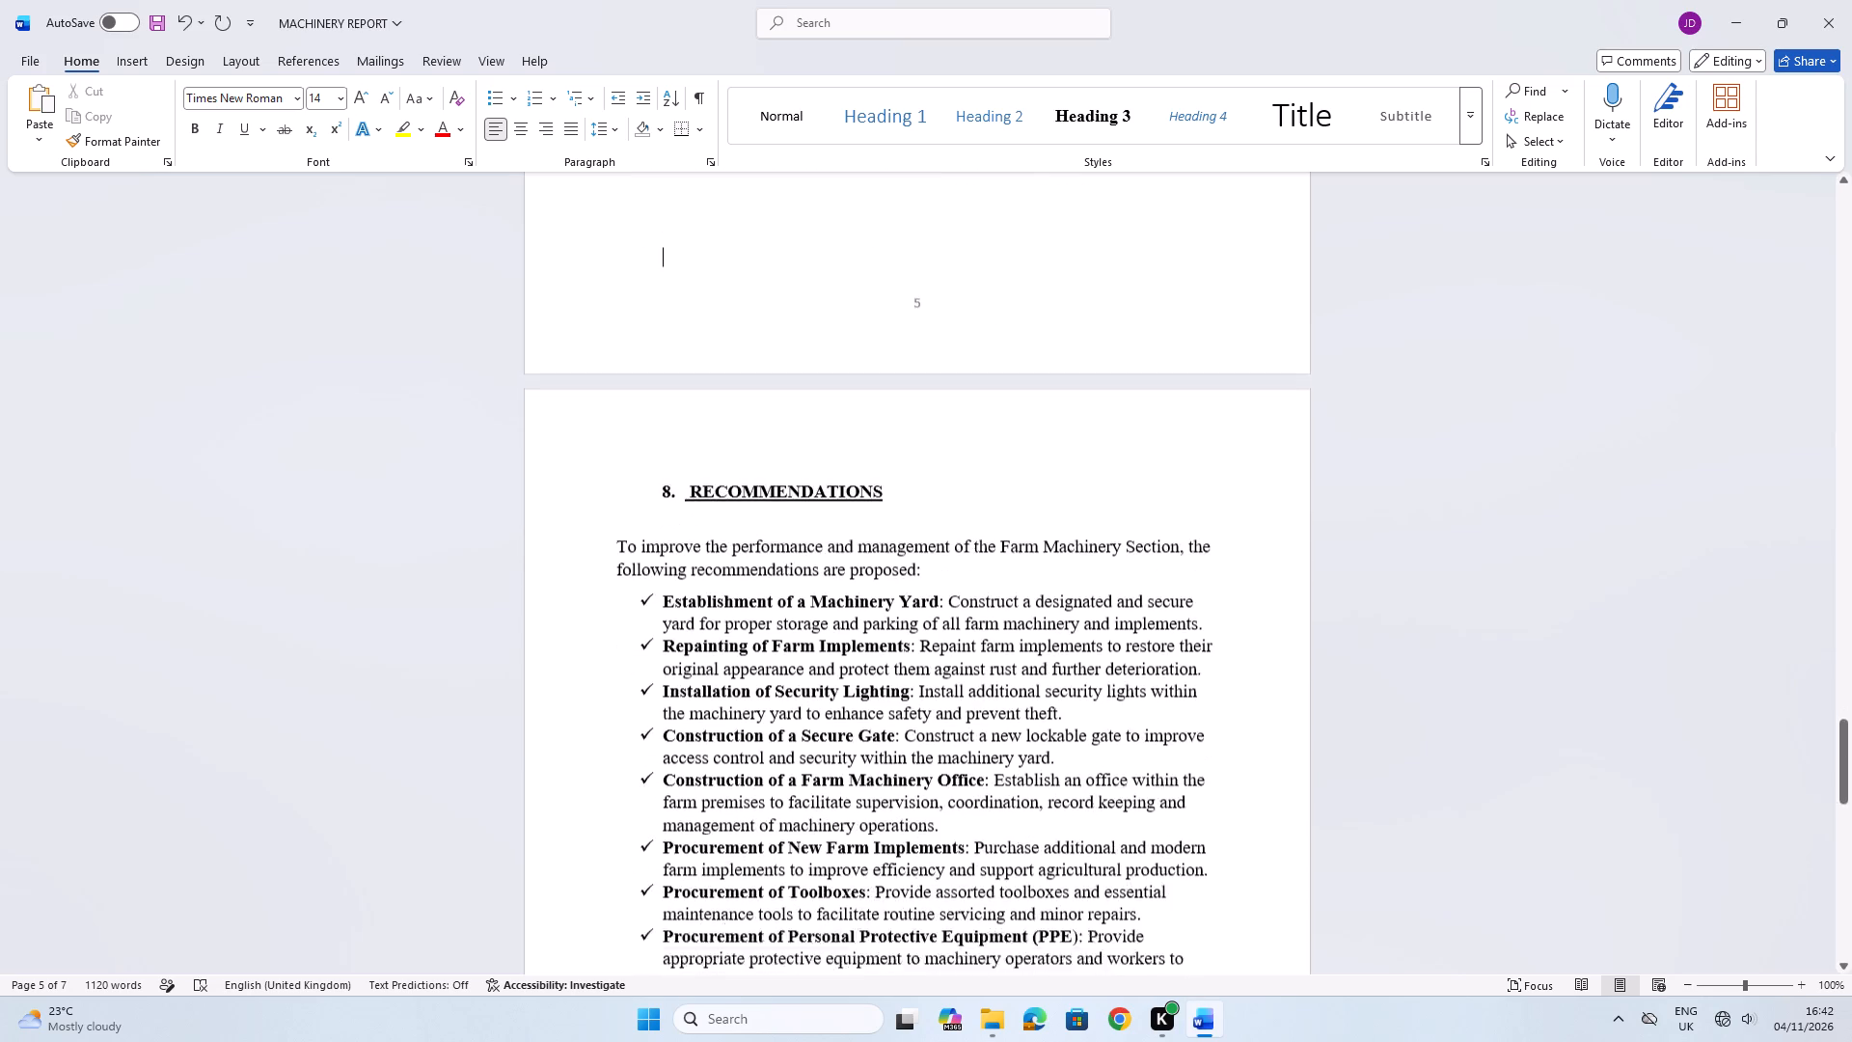
scroll(727, 458, down, 10)
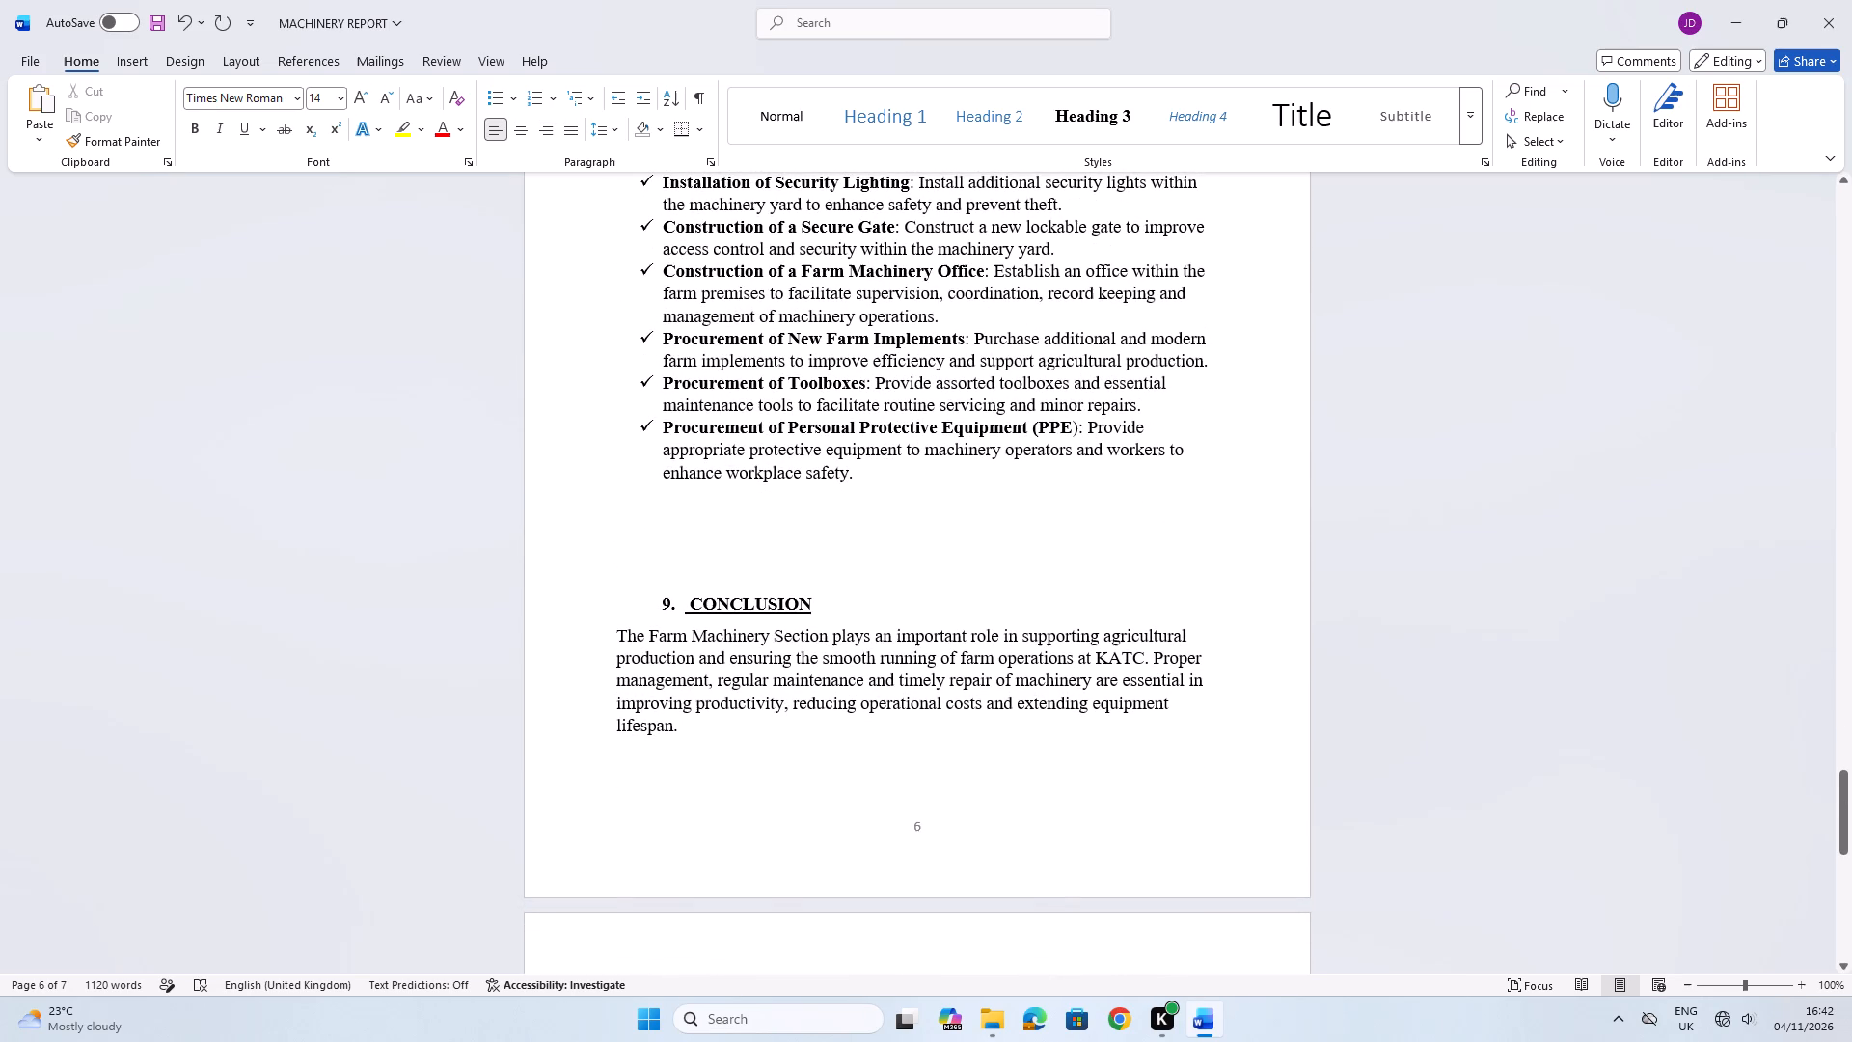
click(658, 604)
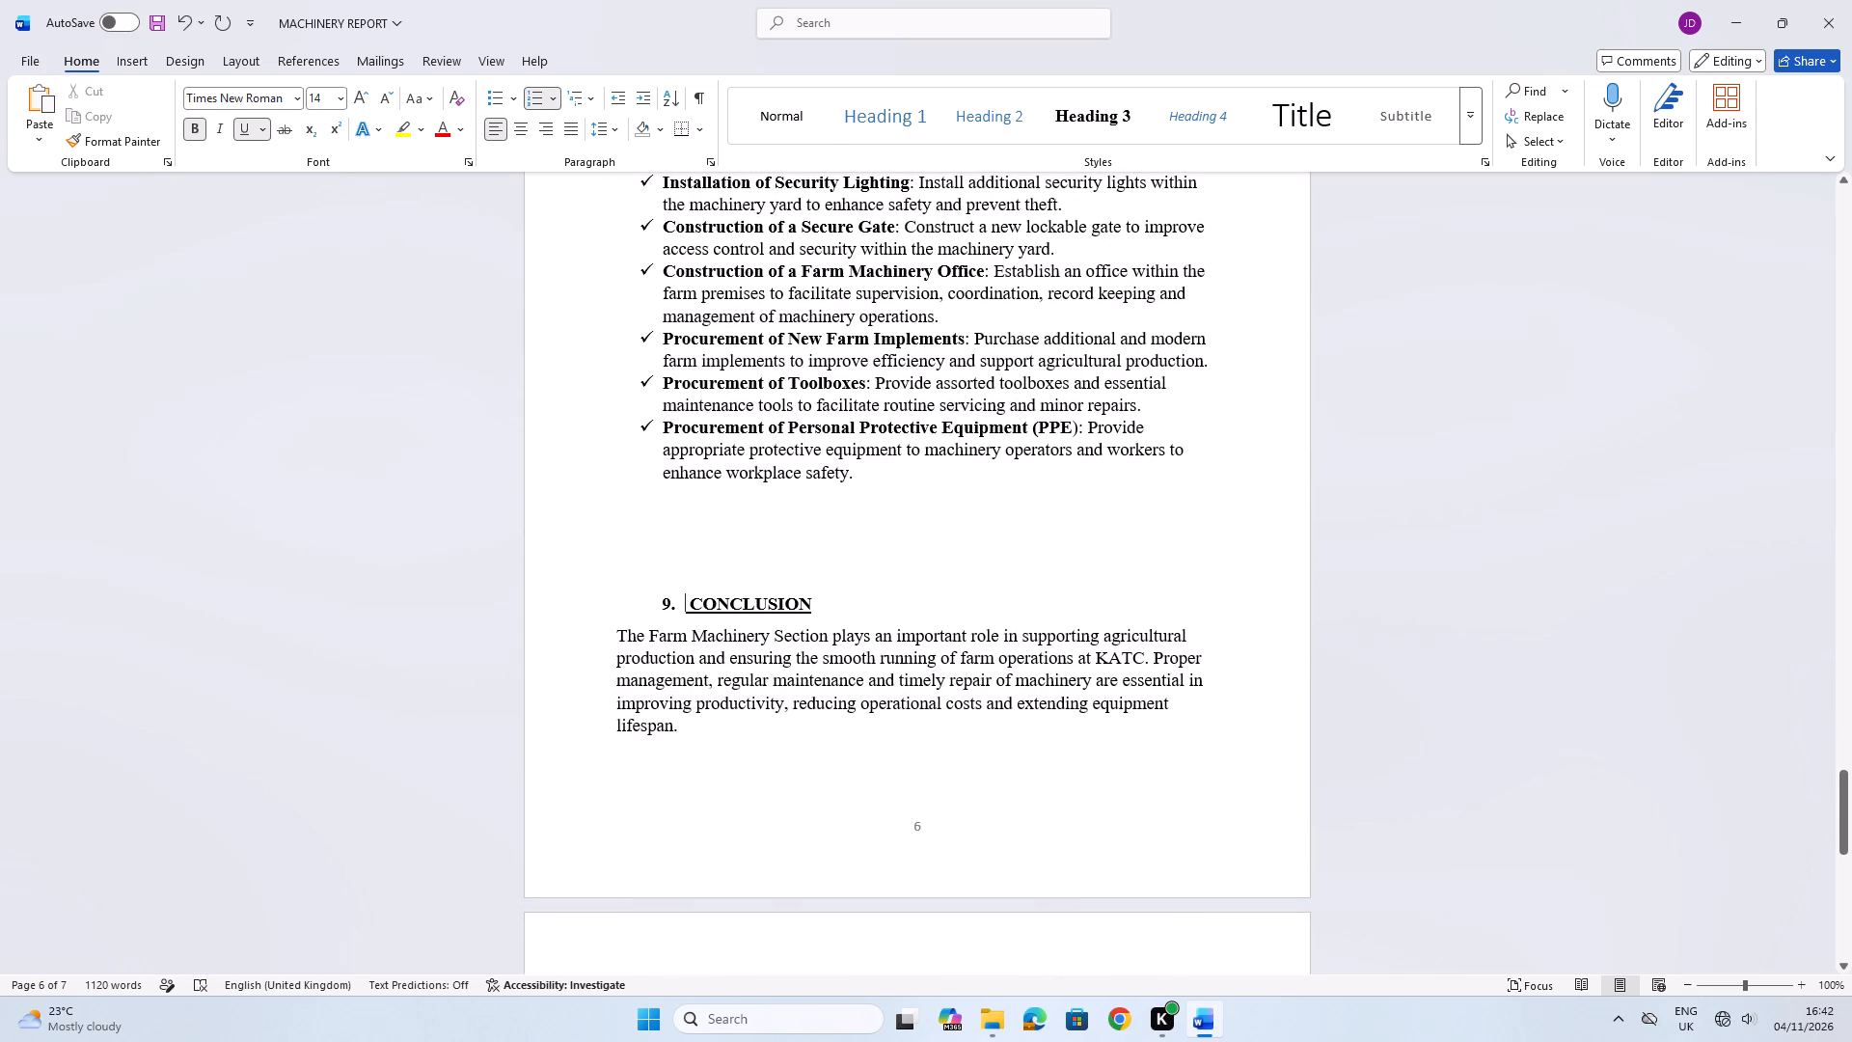
click(653, 580)
key(BackSpace)
key(BackSpace)
key(BackSpace)
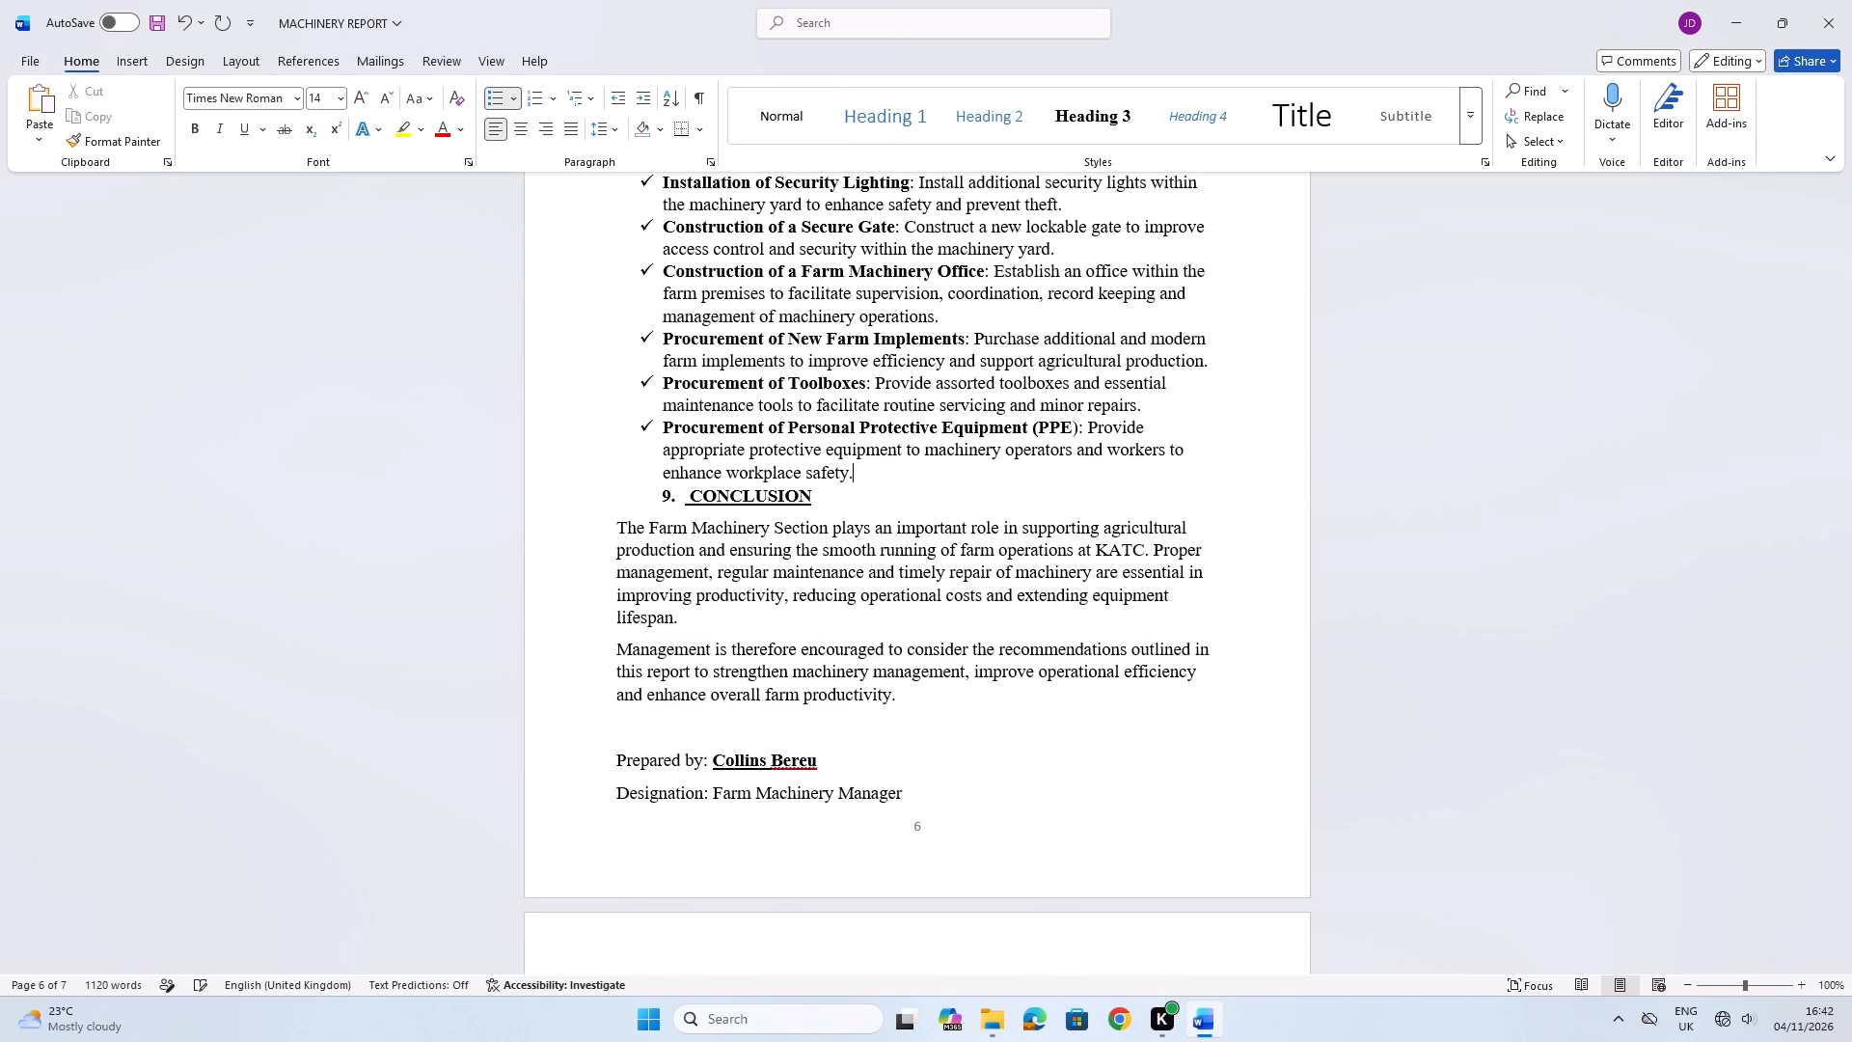
Review the page layout from the signature block back up through sections 8, 7, 6 and 5.
scroll(655, 580, down, 7)
scroll(703, 609, up, 4)
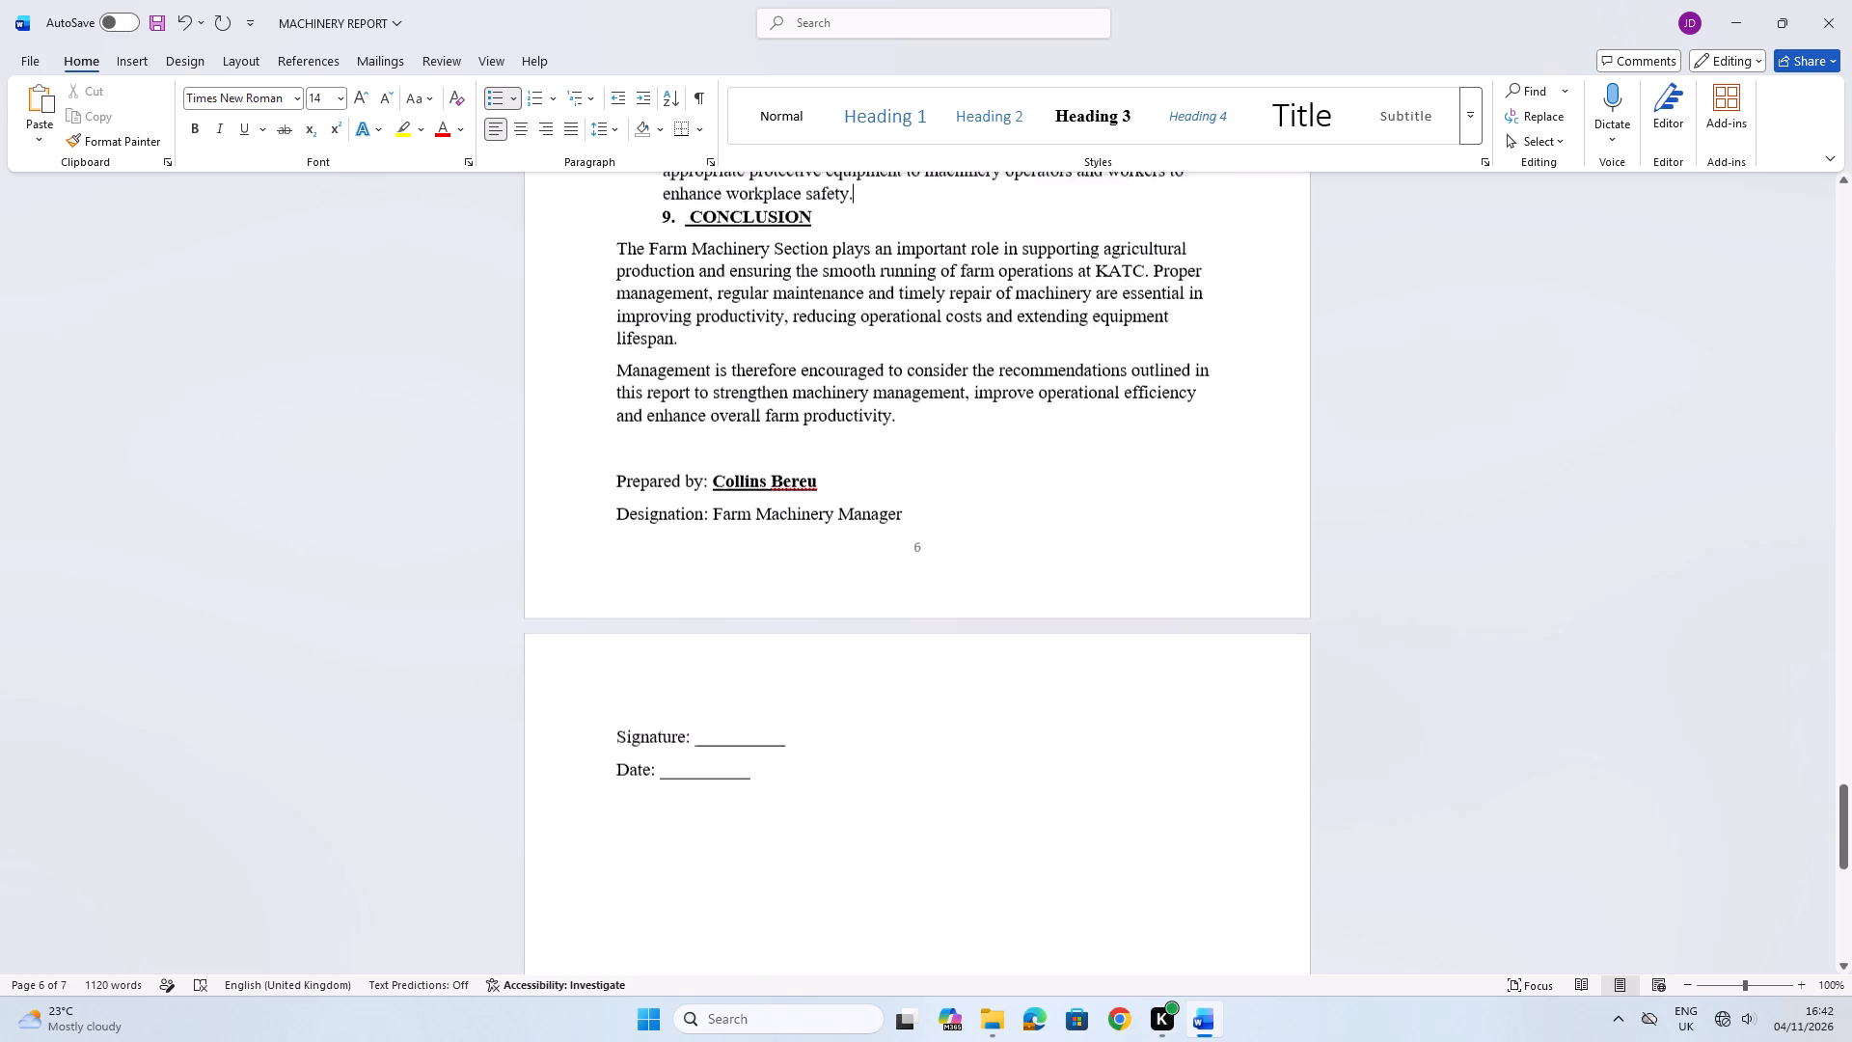
scroll(703, 609, up, 15)
scroll(703, 609, up, 6)
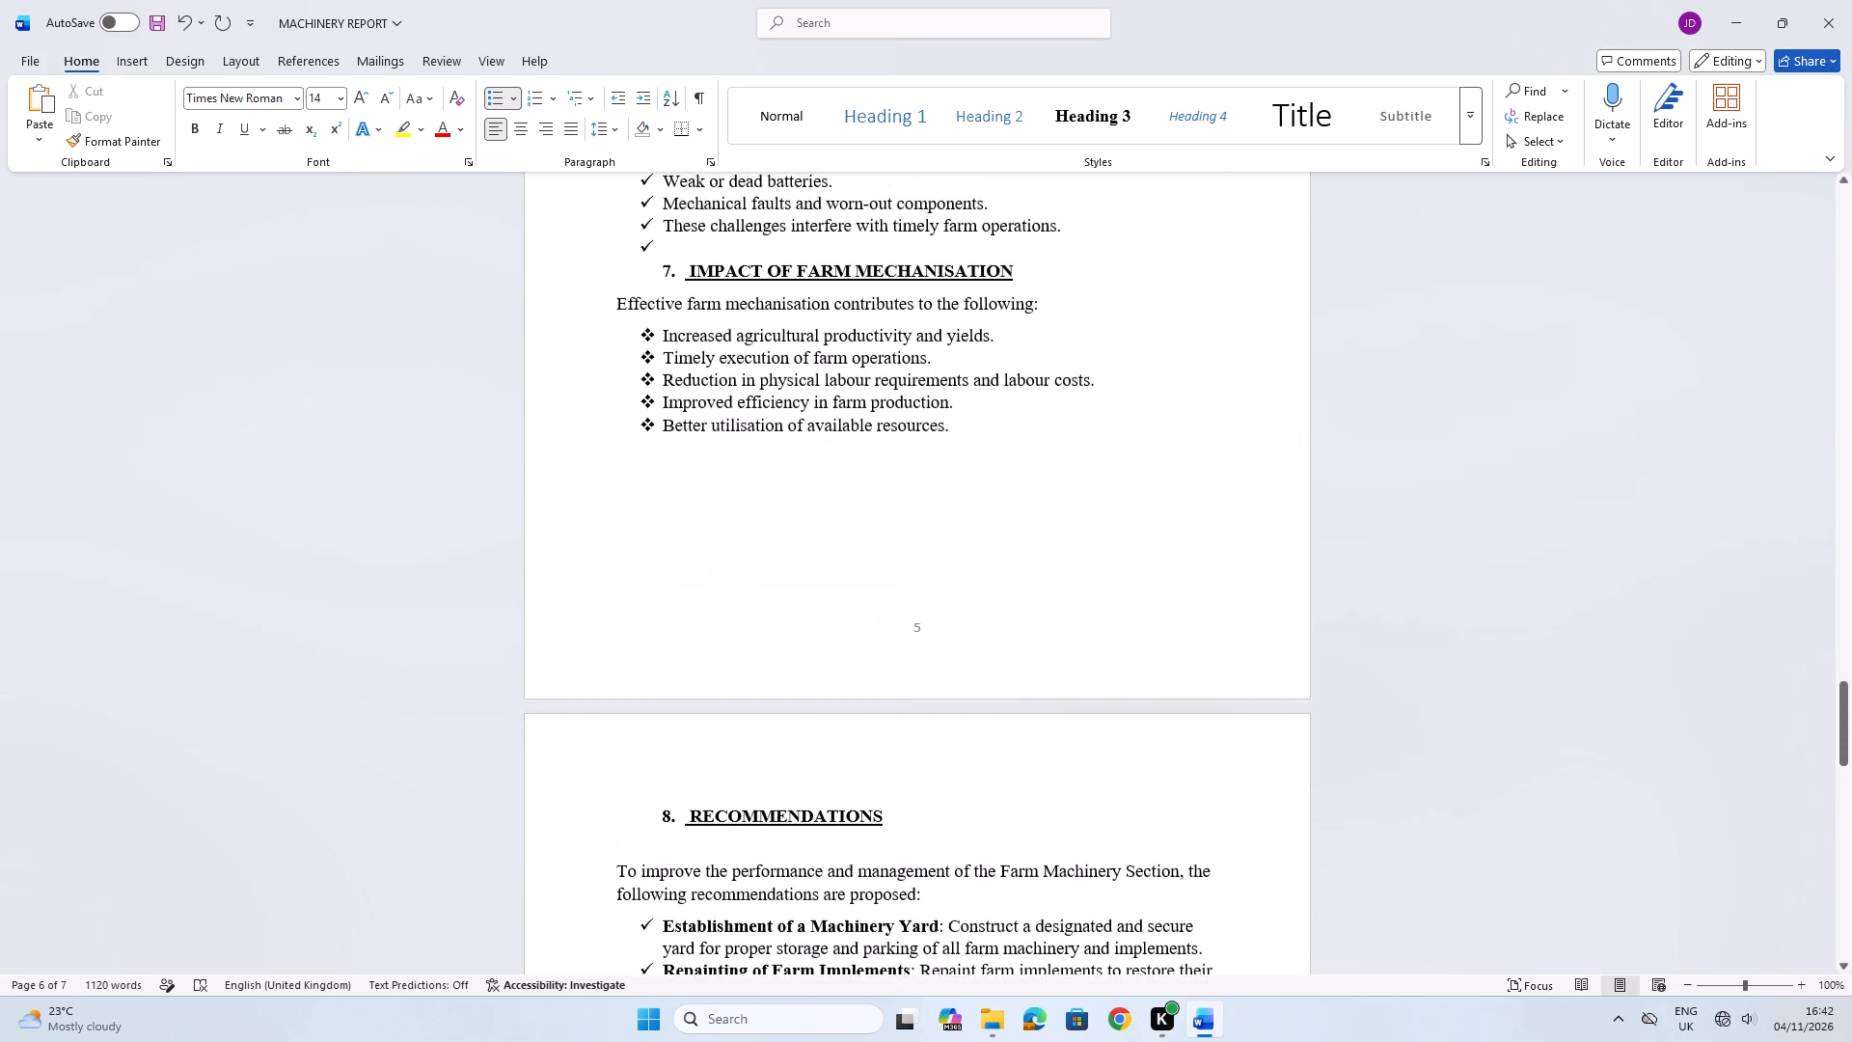
scroll(703, 609, up, 13)
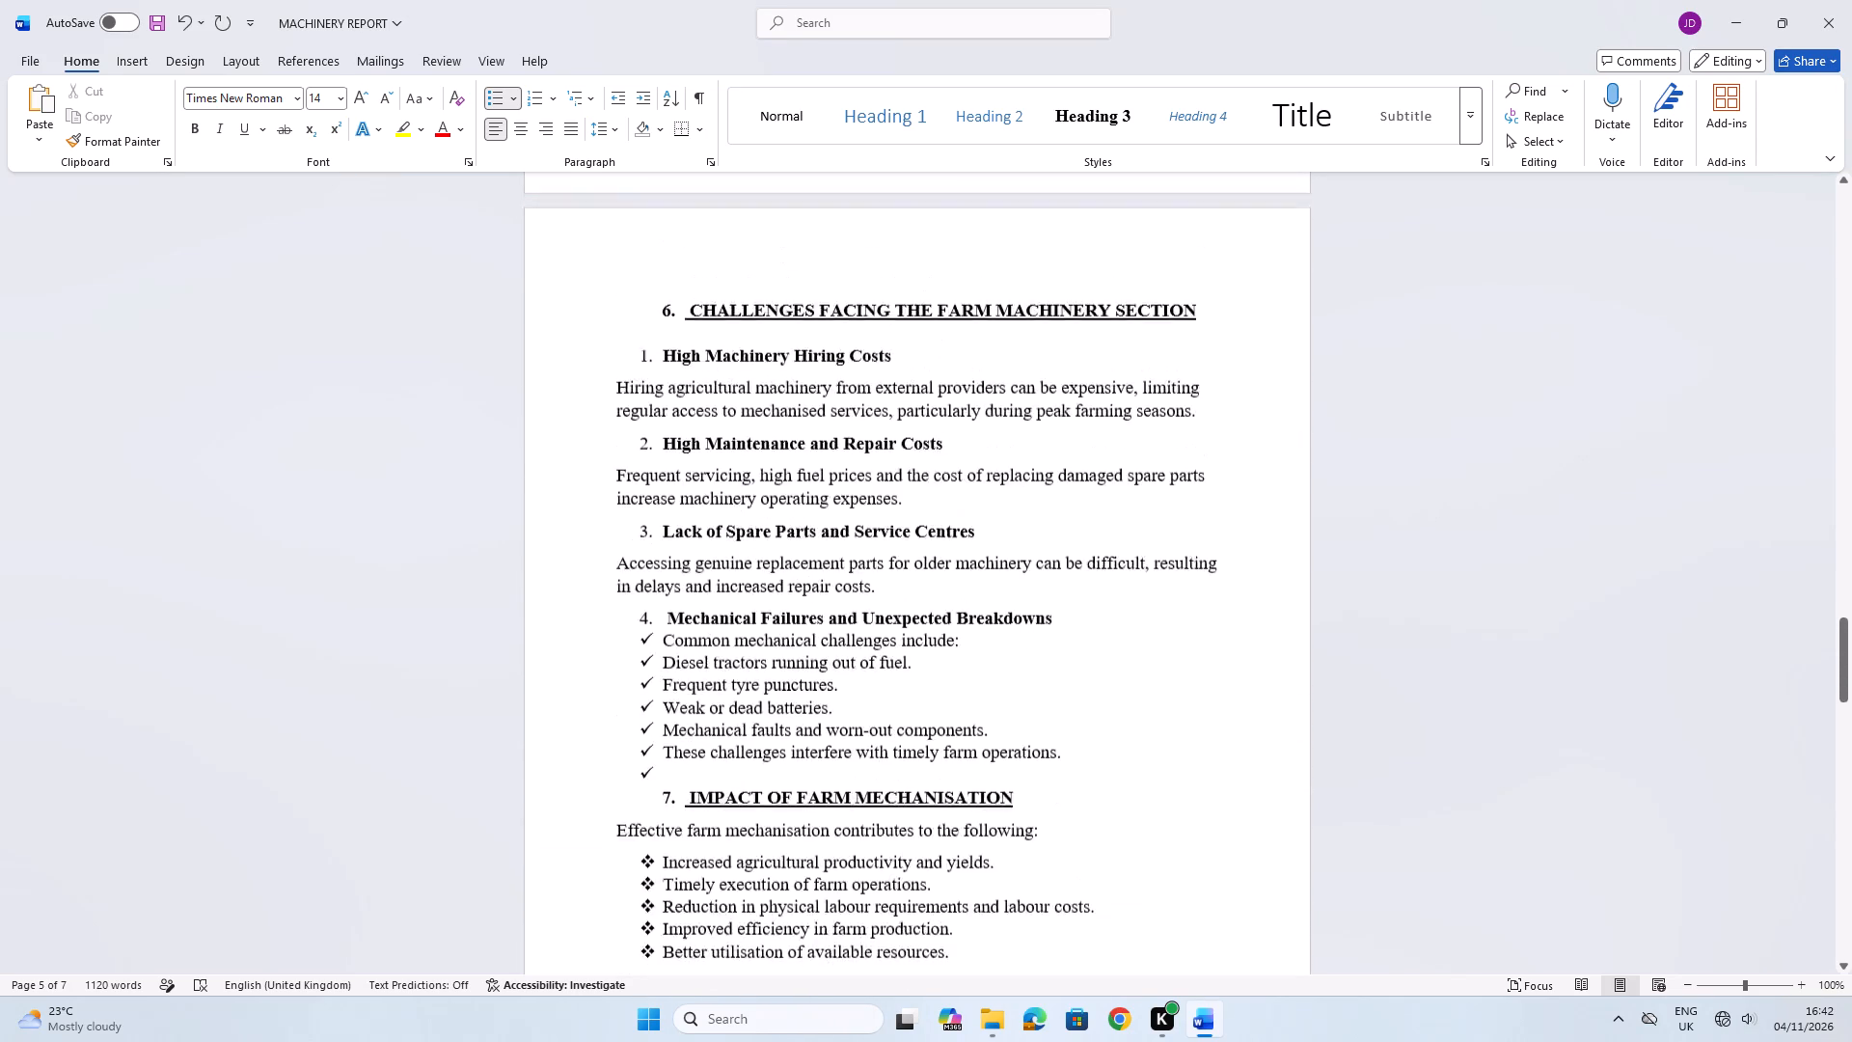
scroll(703, 609, up, 8)
scroll(703, 609, down, 2)
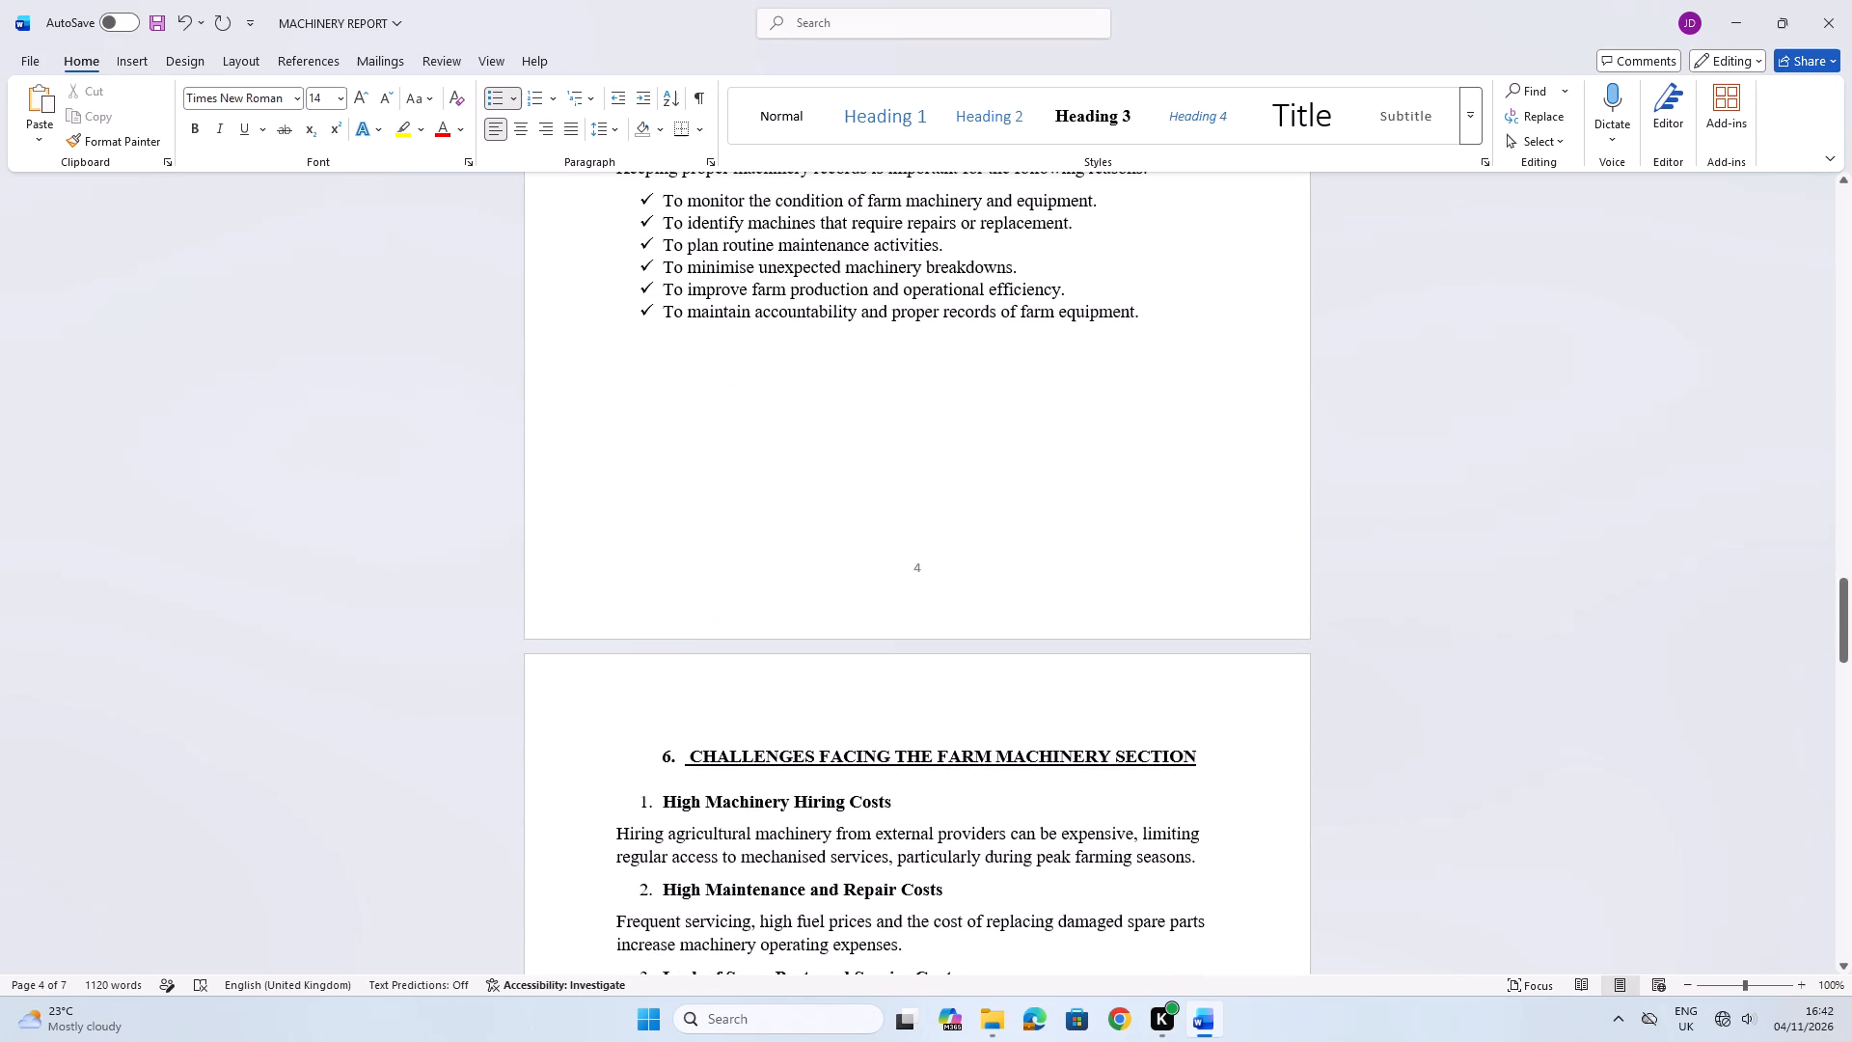
scroll(703, 609, down, 2)
scroll(703, 609, up, 3)
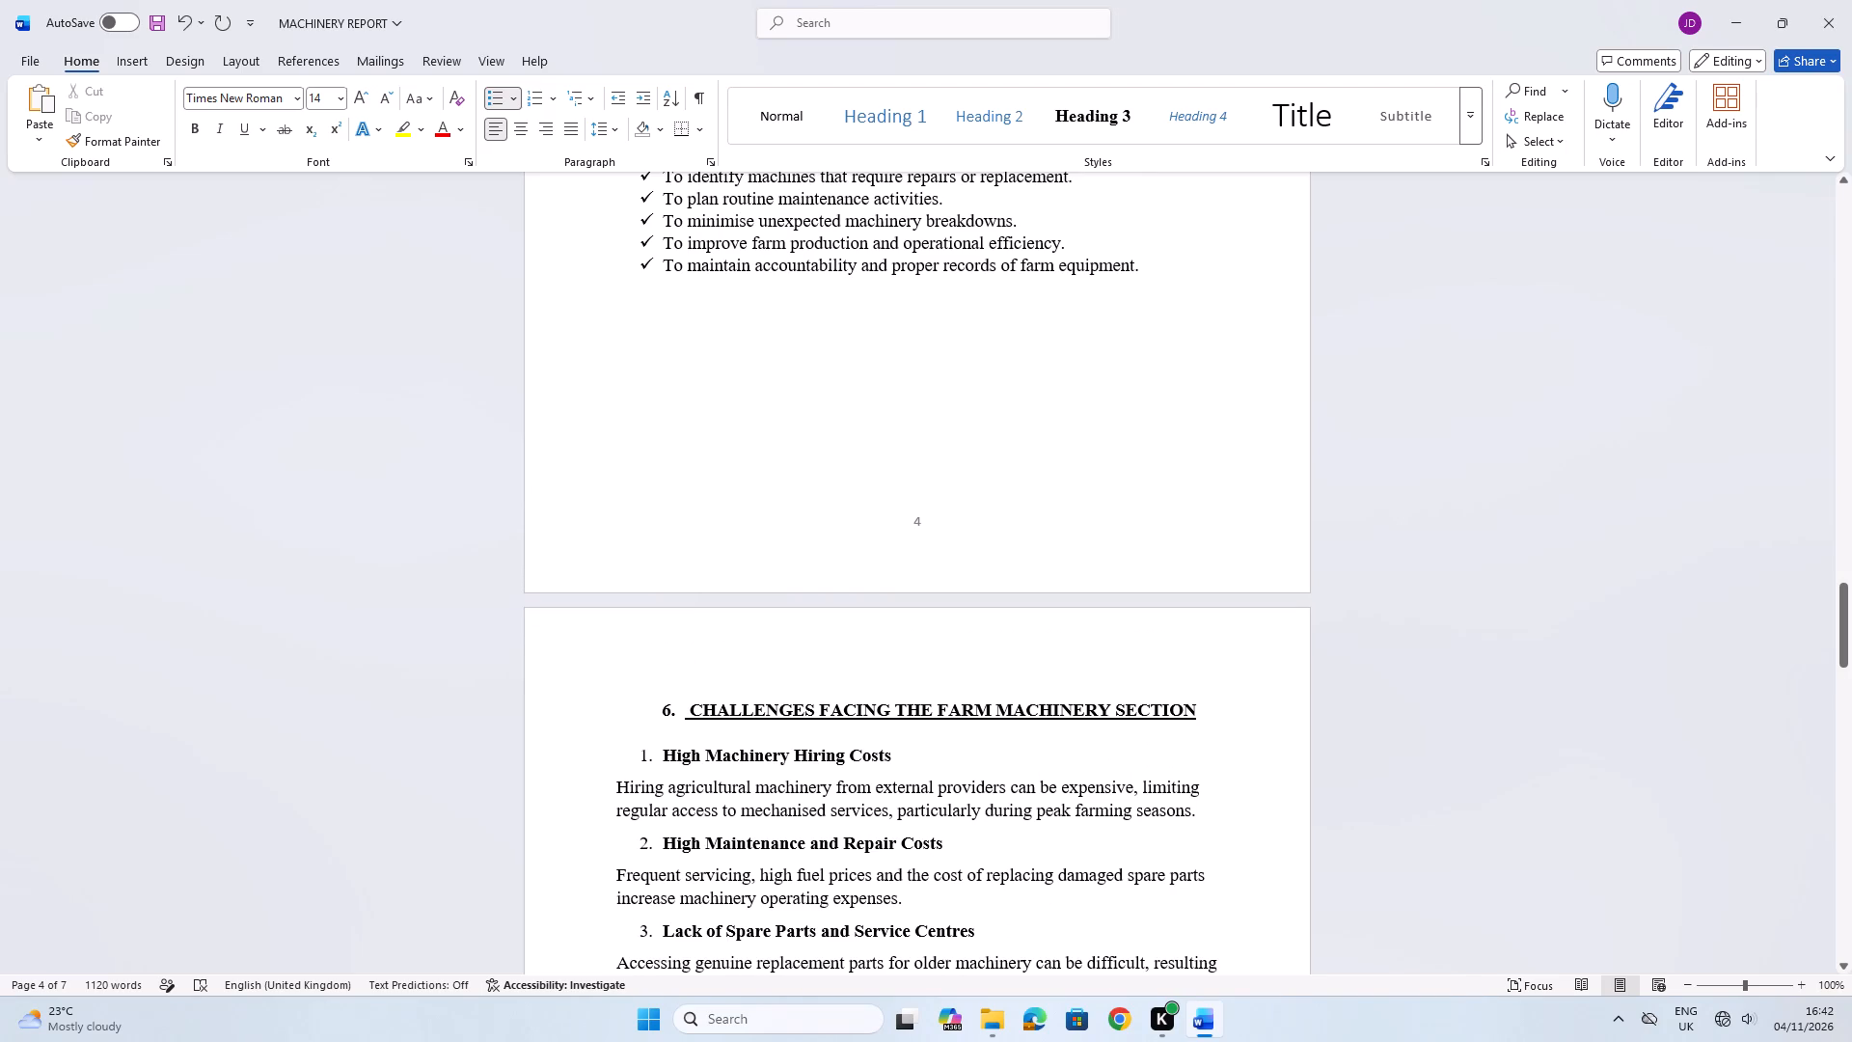
Delete most of the blank lines above the section 6 heading, "Challenges Facing the Farm Machinery Section", to pull it back onto page 4.
click(660, 703)
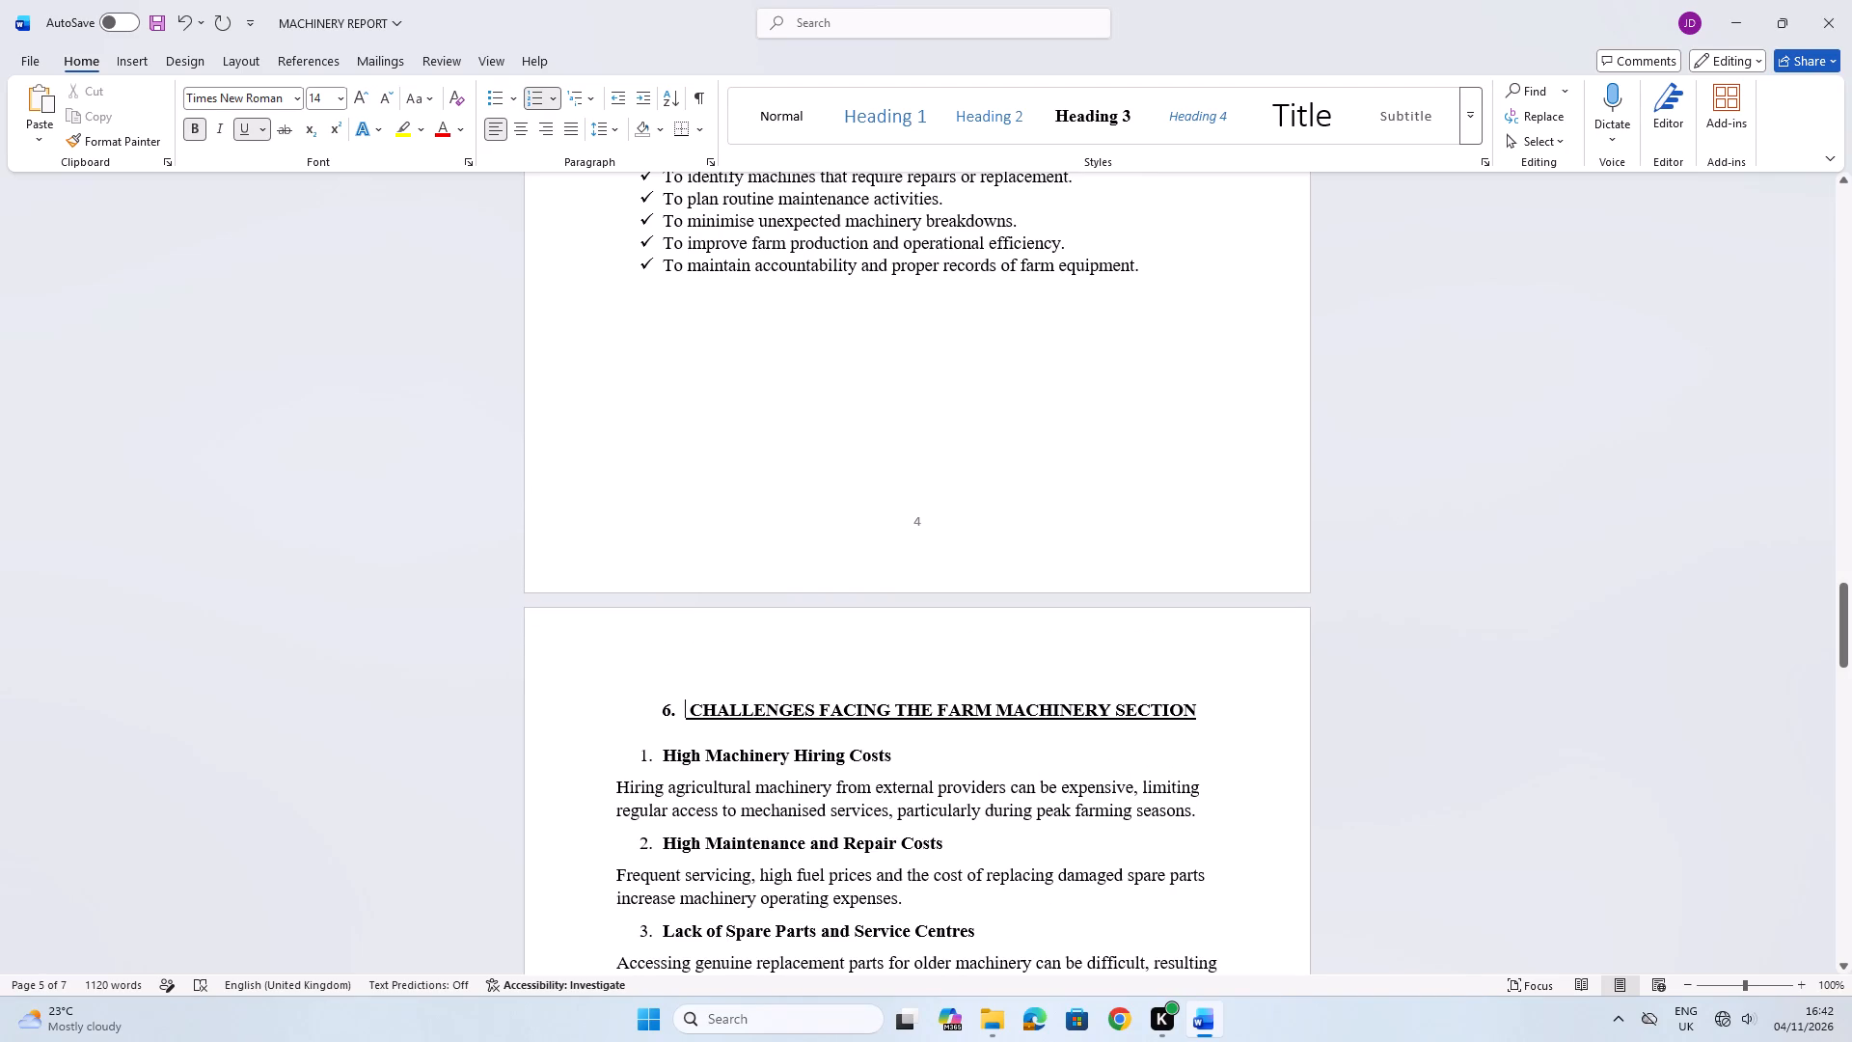
click(664, 689)
click(664, 689)
click(672, 680)
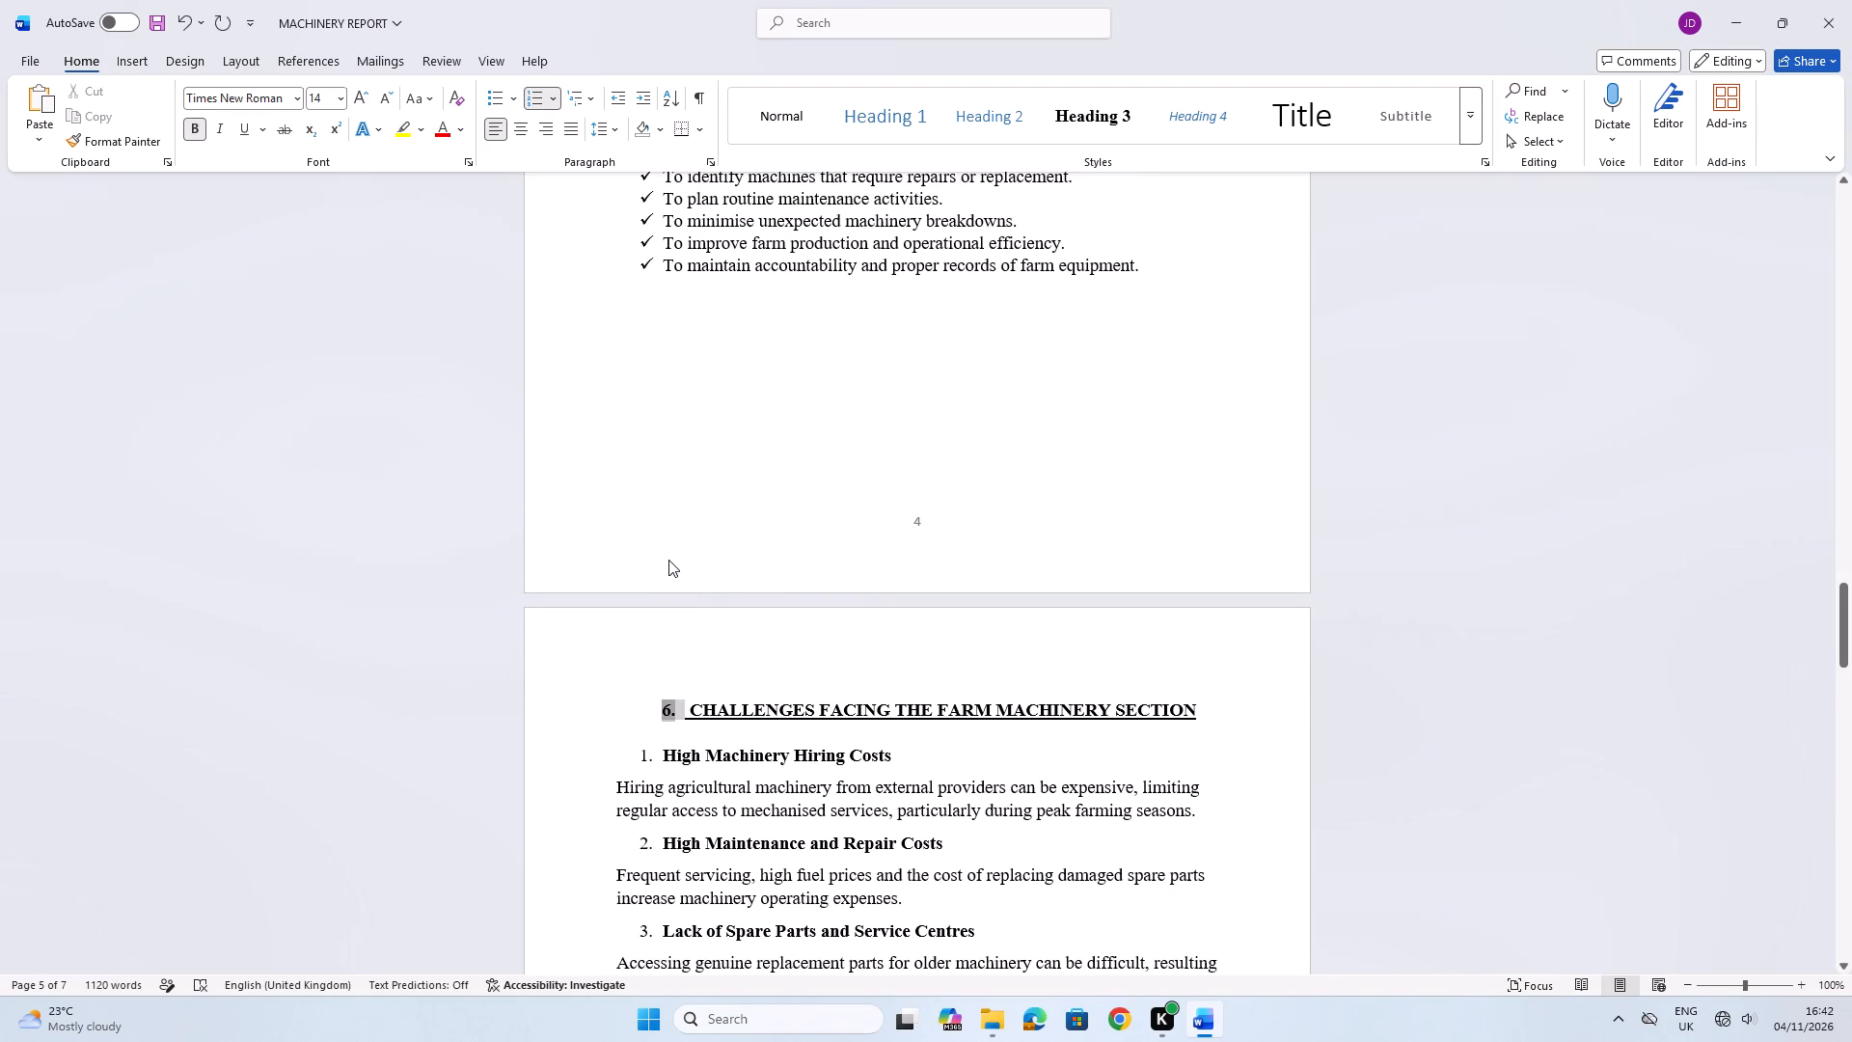
click(666, 554)
key(BackSpace)
key(BackSpace)
key(BackSpace)
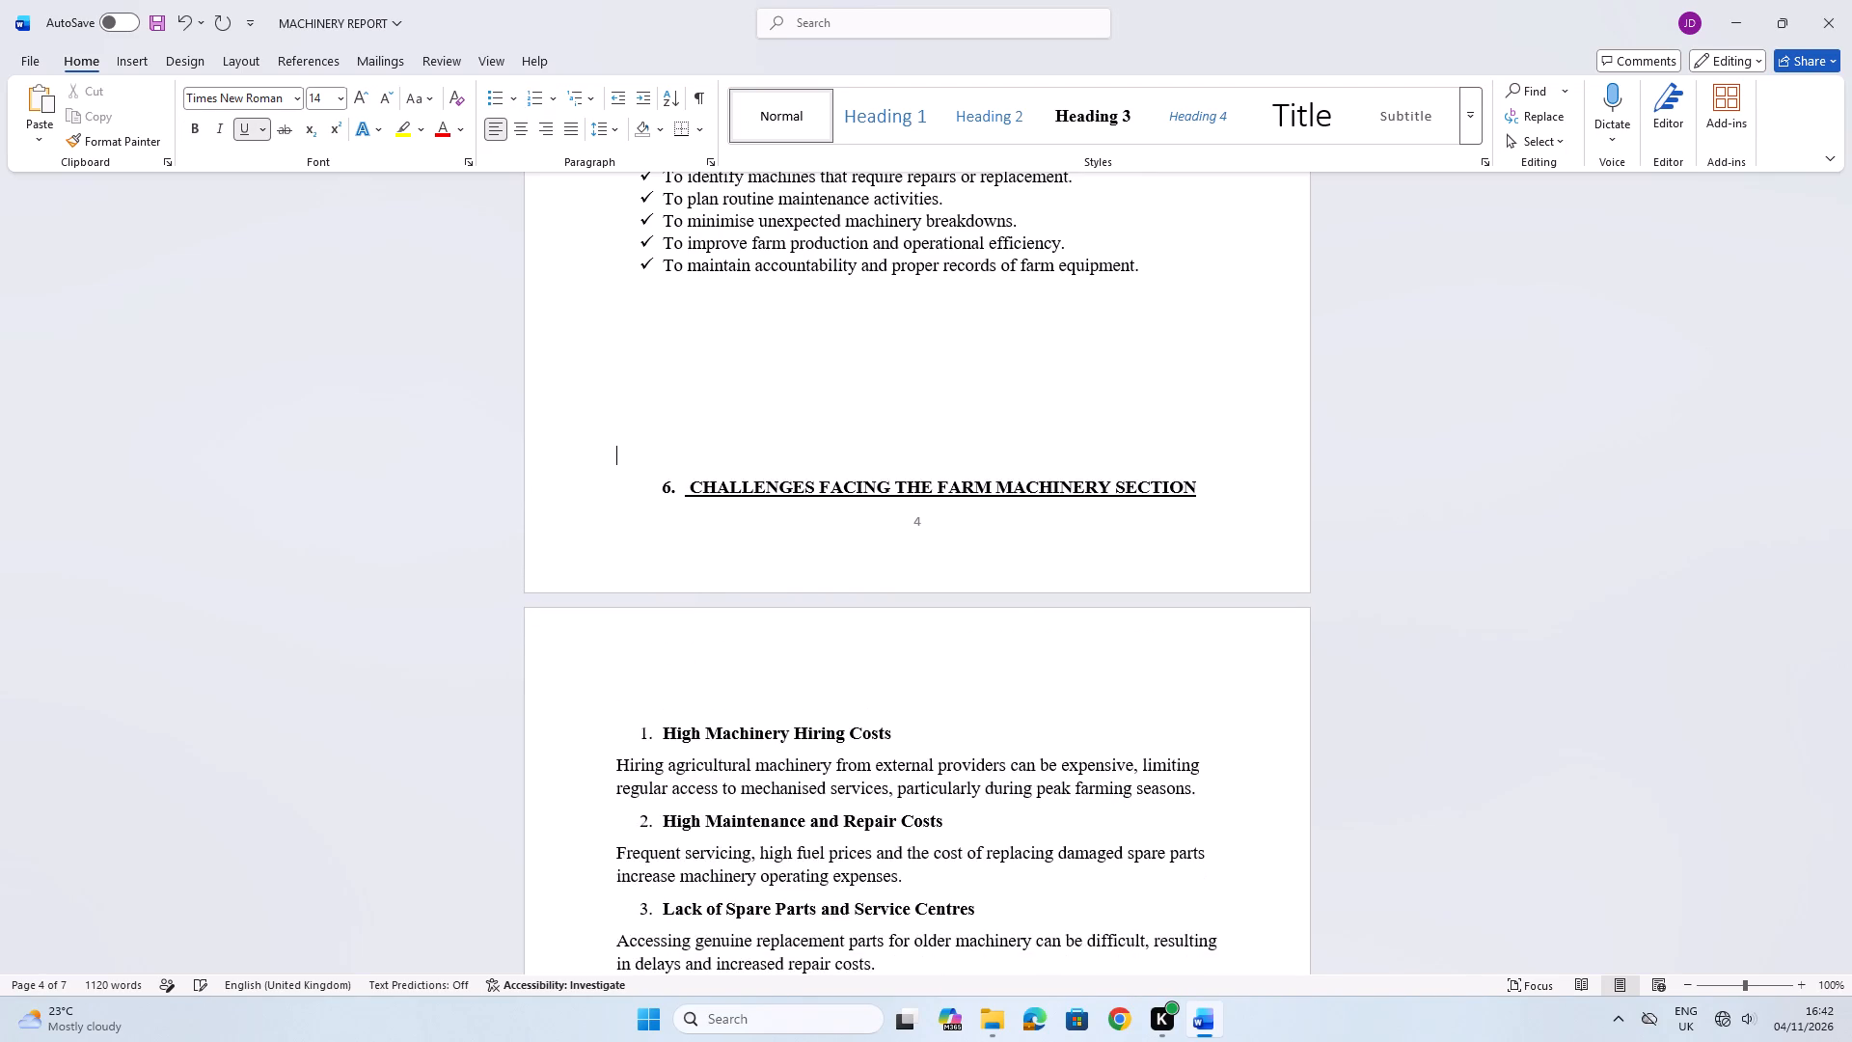
key(BackSpace)
key(BackSpace)
key(BackSpace)
key(BackSpace)
key(BackSpace)
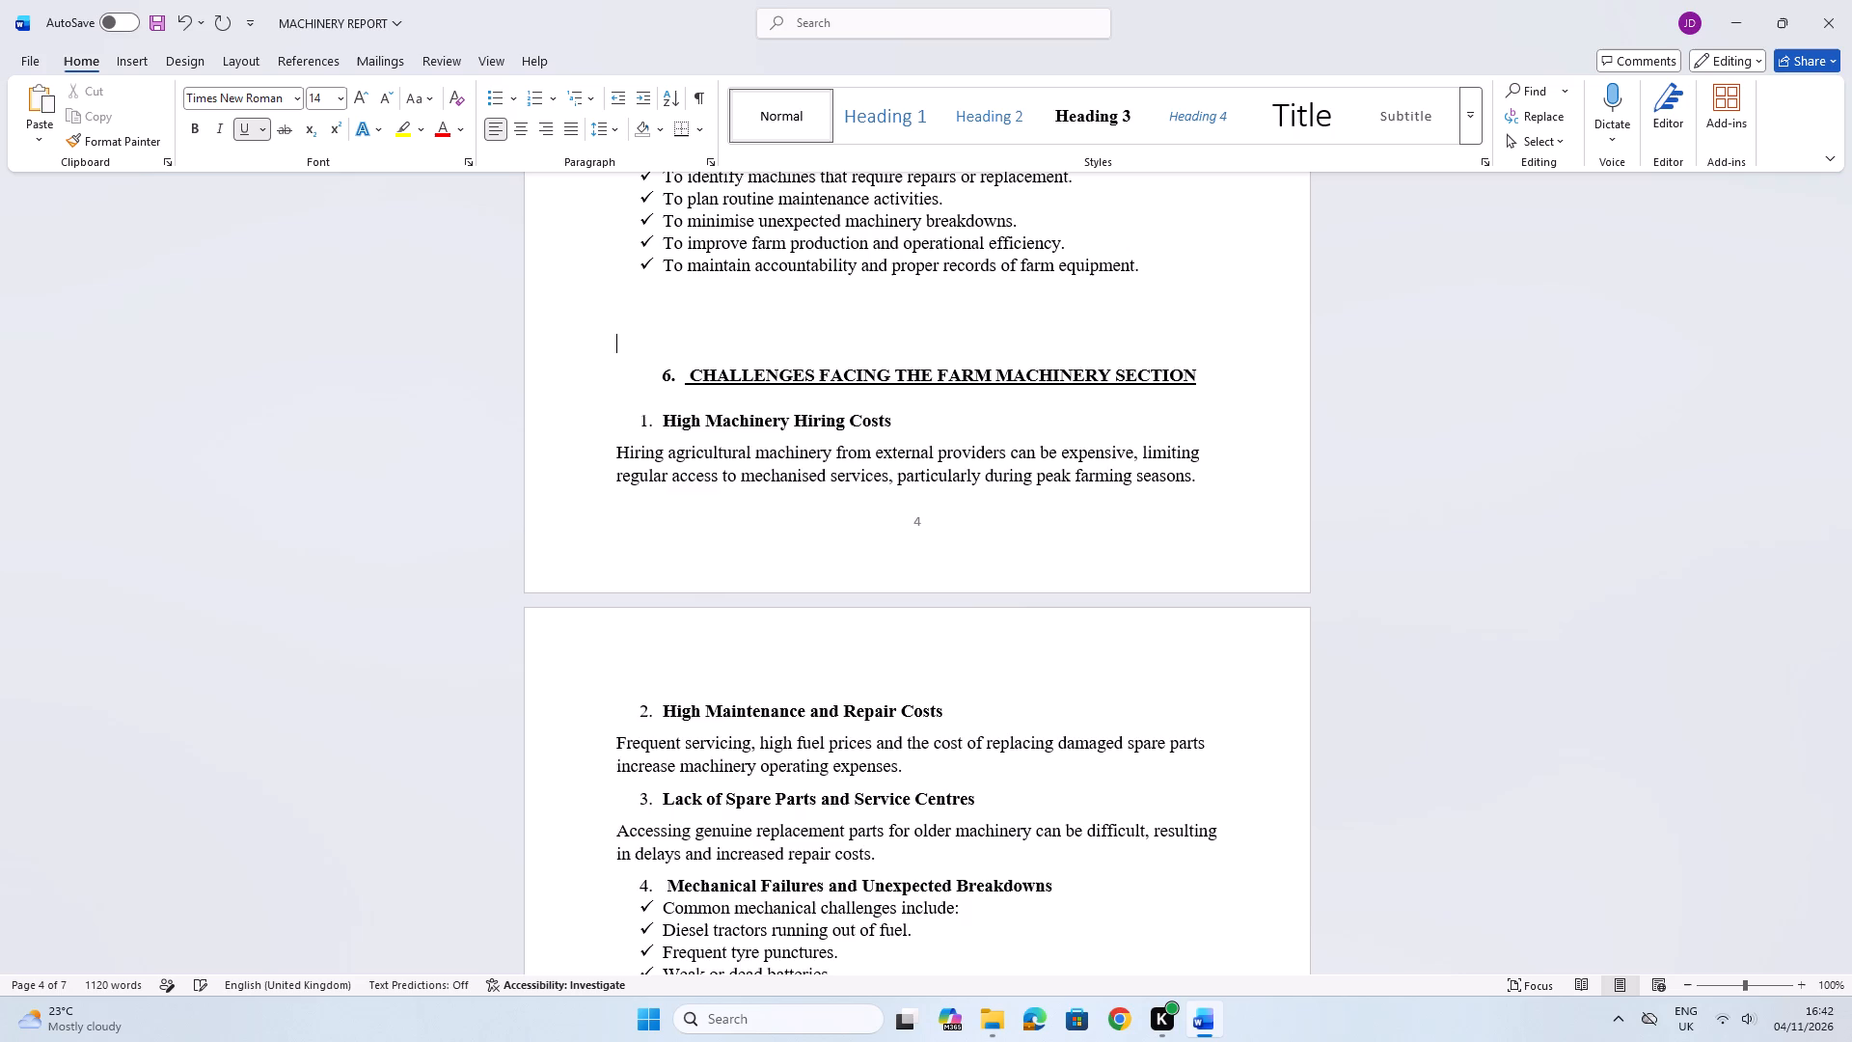
key(BackSpace)
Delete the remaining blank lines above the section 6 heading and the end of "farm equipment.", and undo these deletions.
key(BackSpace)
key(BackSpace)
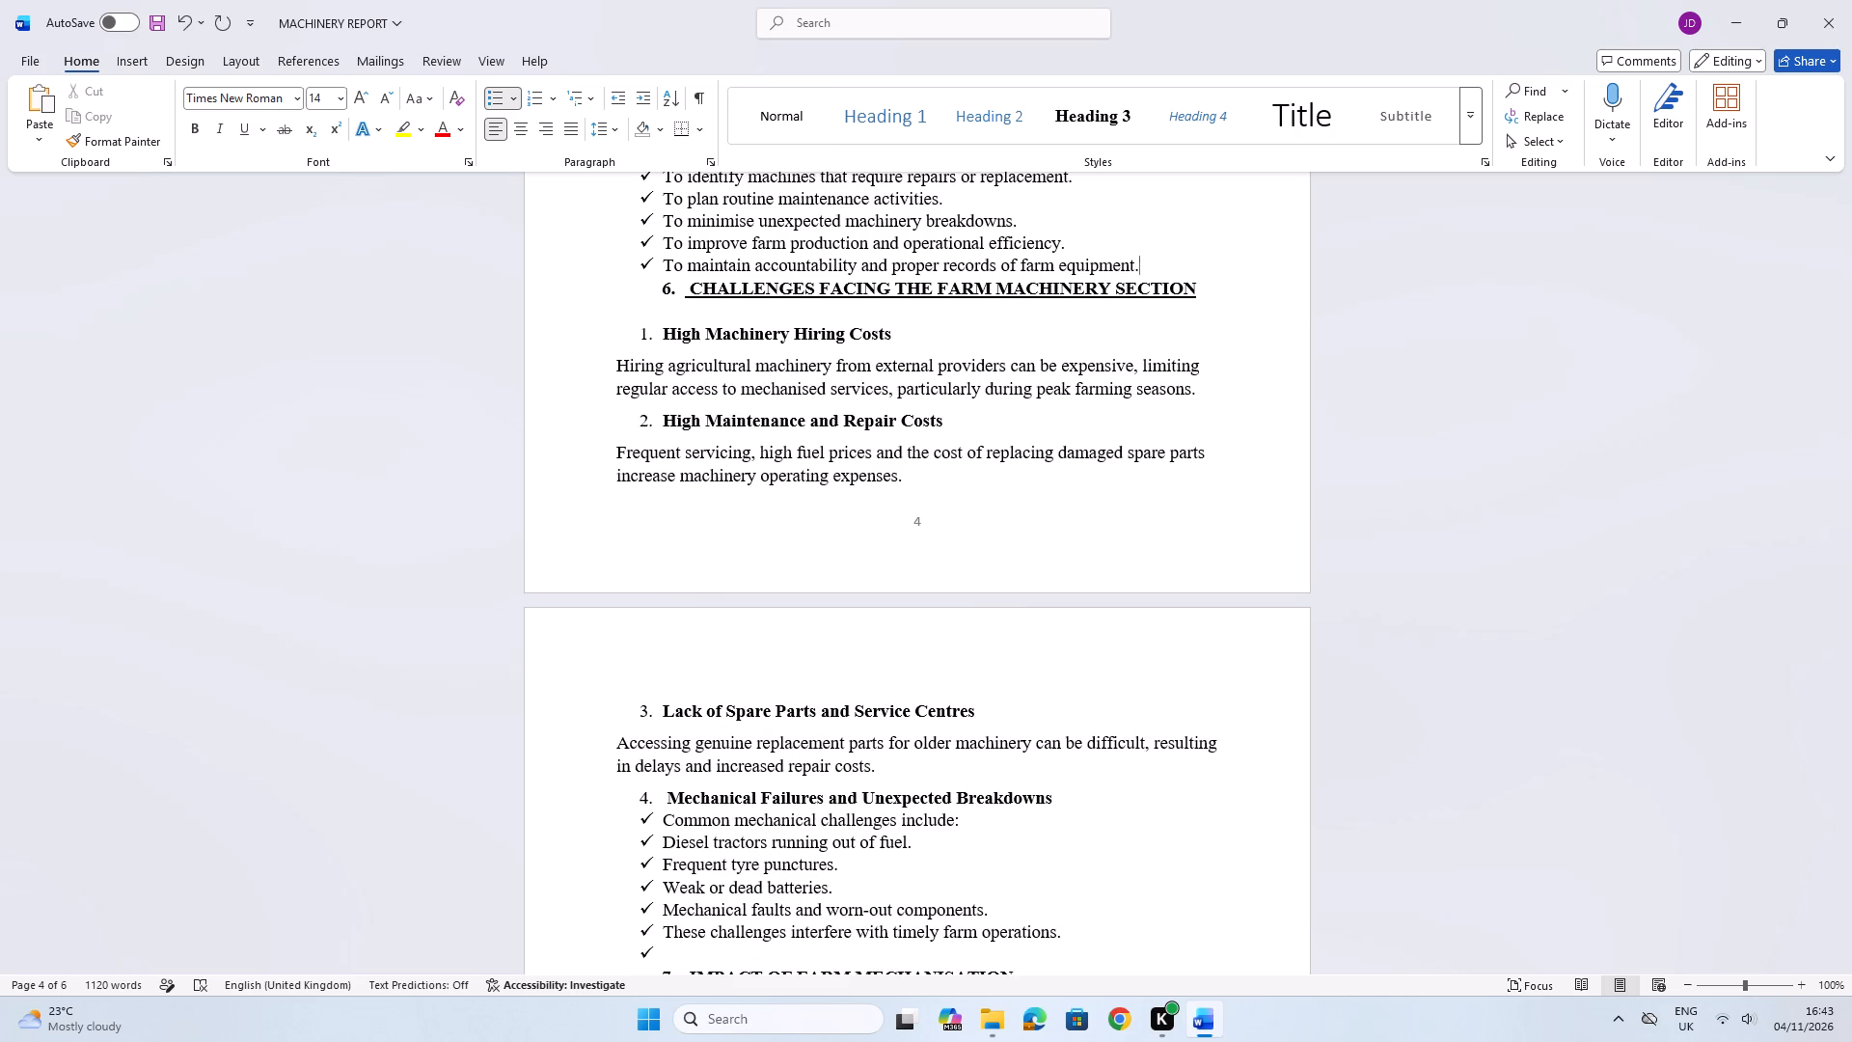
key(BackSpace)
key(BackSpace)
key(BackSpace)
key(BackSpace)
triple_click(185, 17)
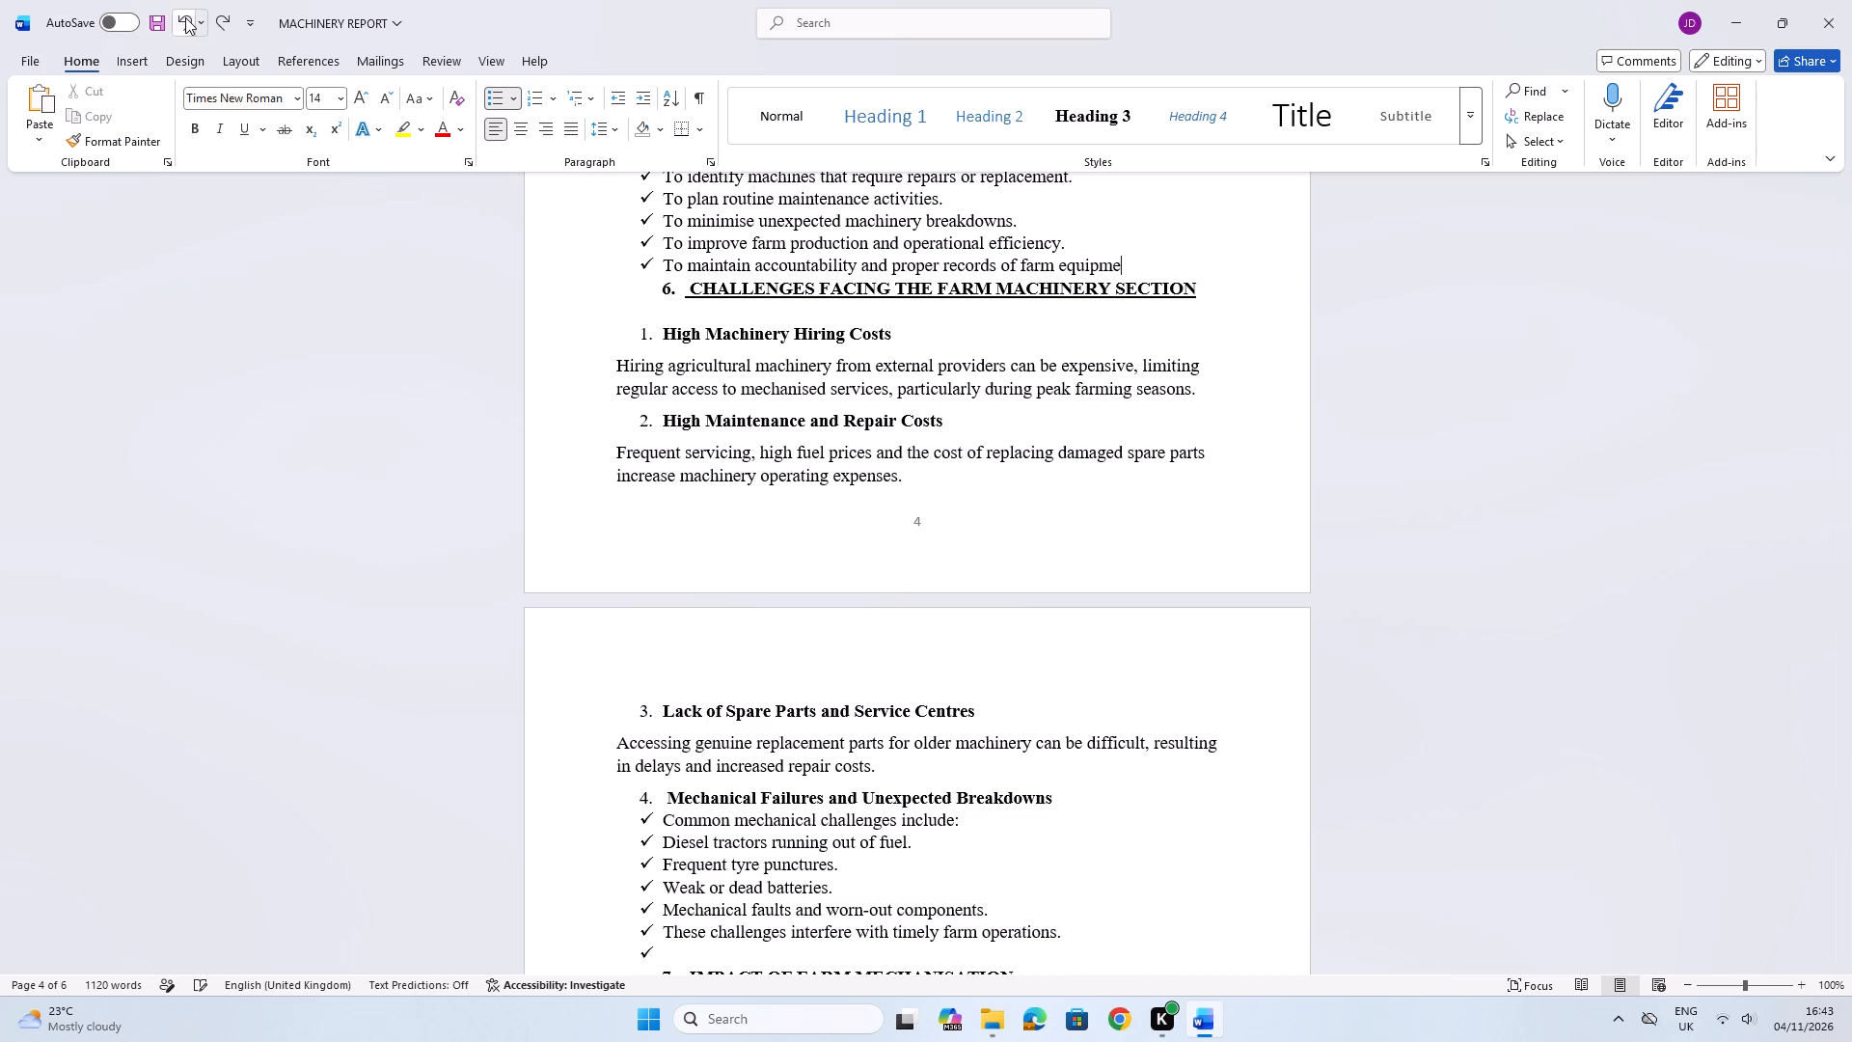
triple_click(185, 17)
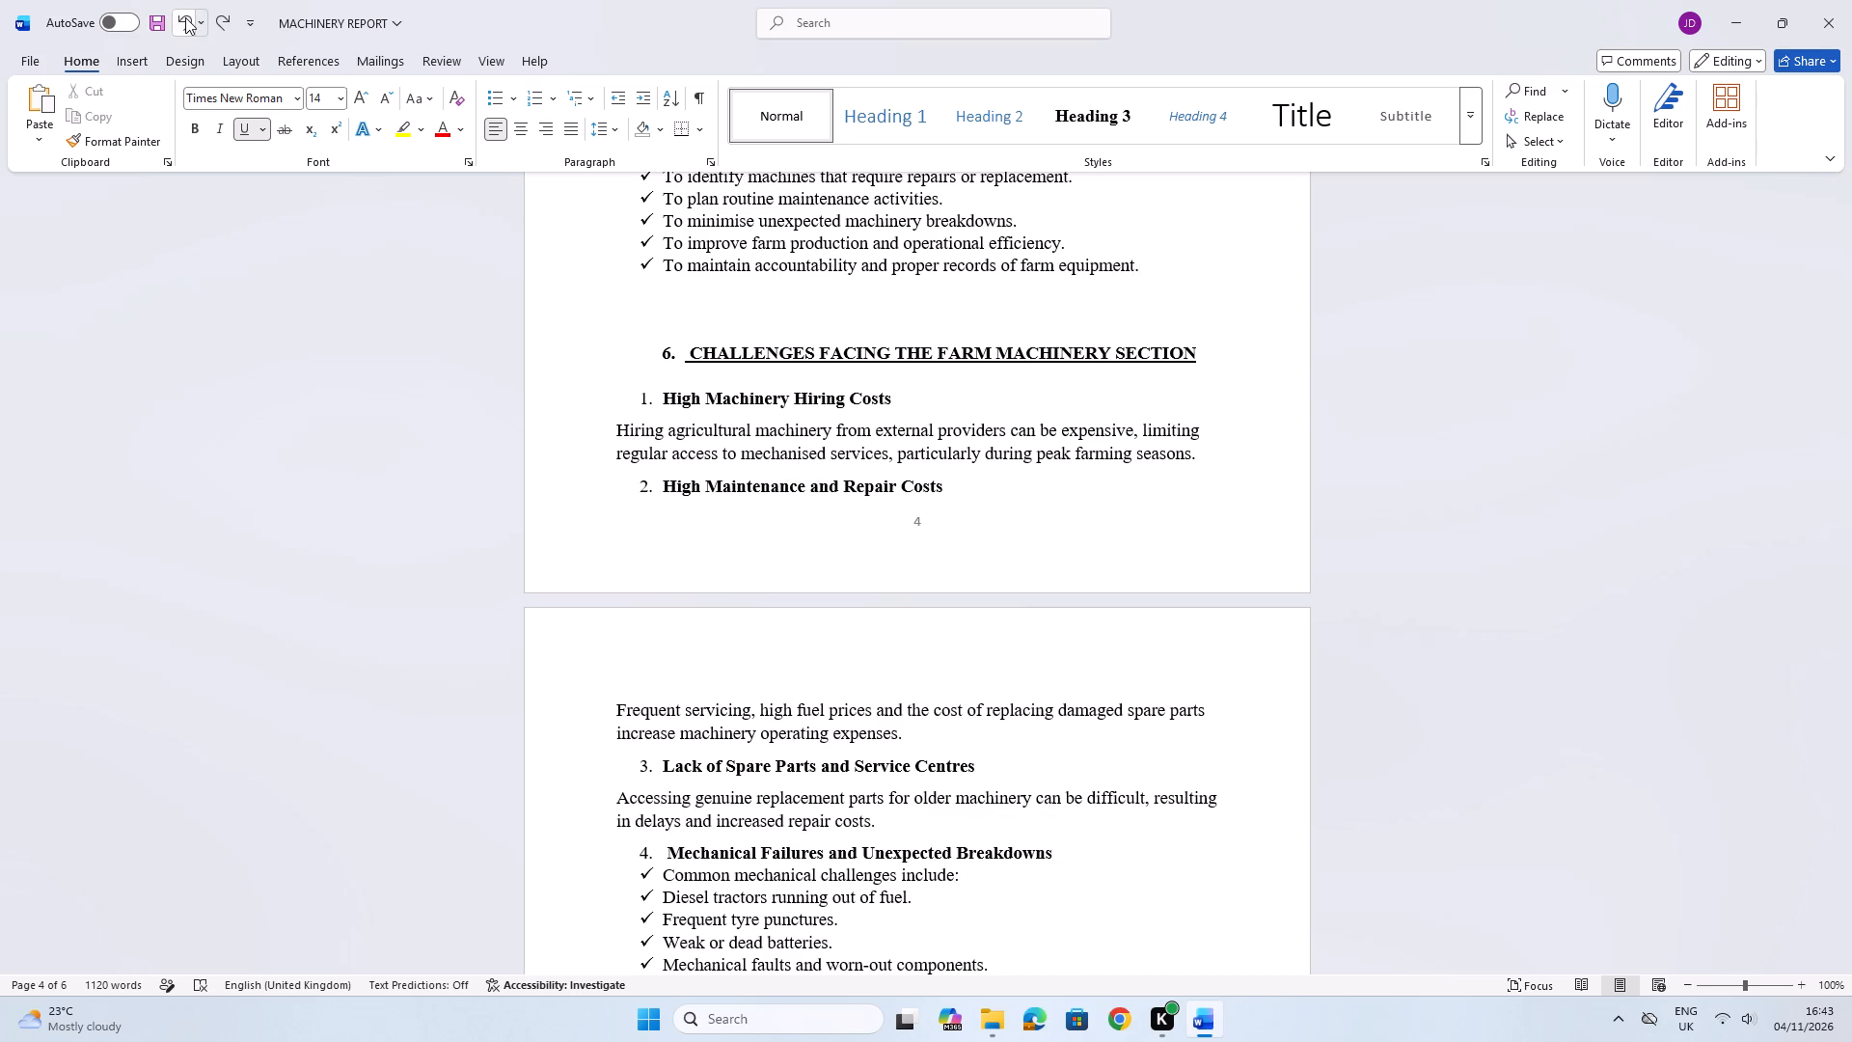
Close the remaining gap above the section 6 heading and re-enter its number as "6.", directly below the last section 5 bullet.
key(BackSpace)
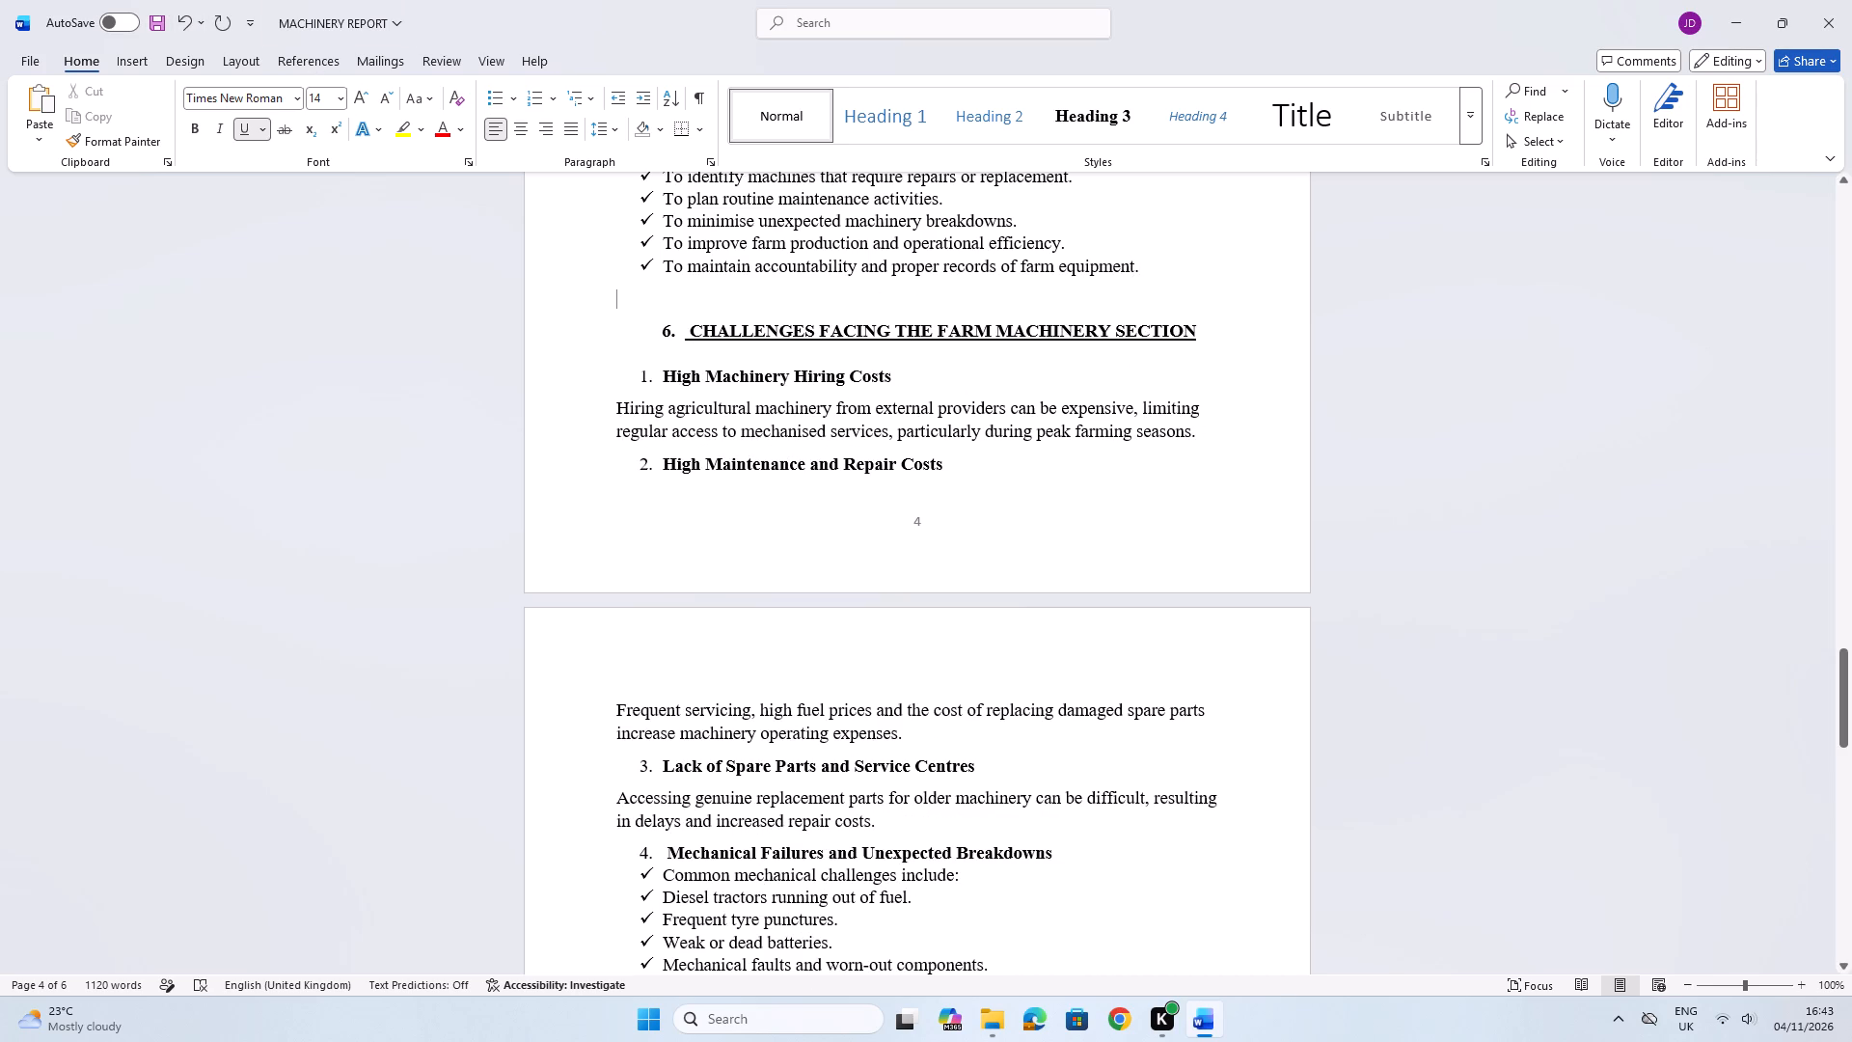
click(667, 316)
click(663, 322)
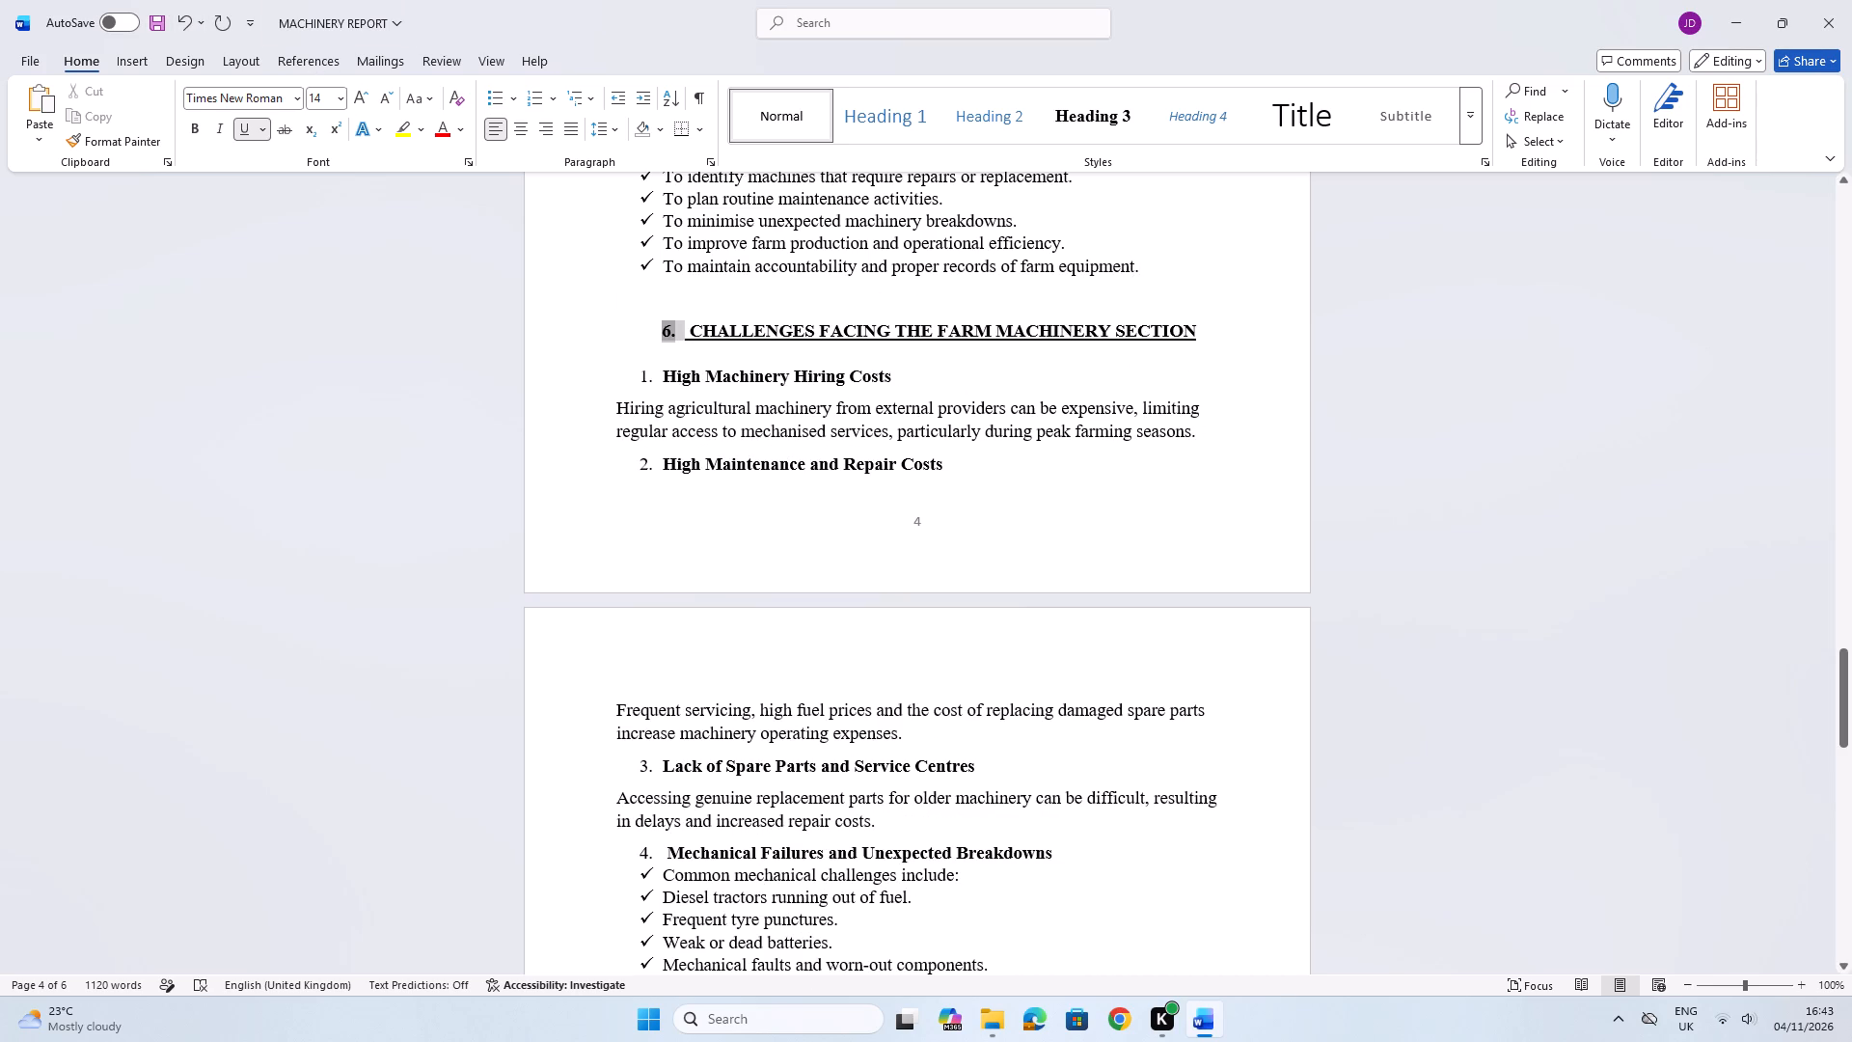
click(658, 331)
key(BackSpace)
key(BackSpace)
key(BackSpace)
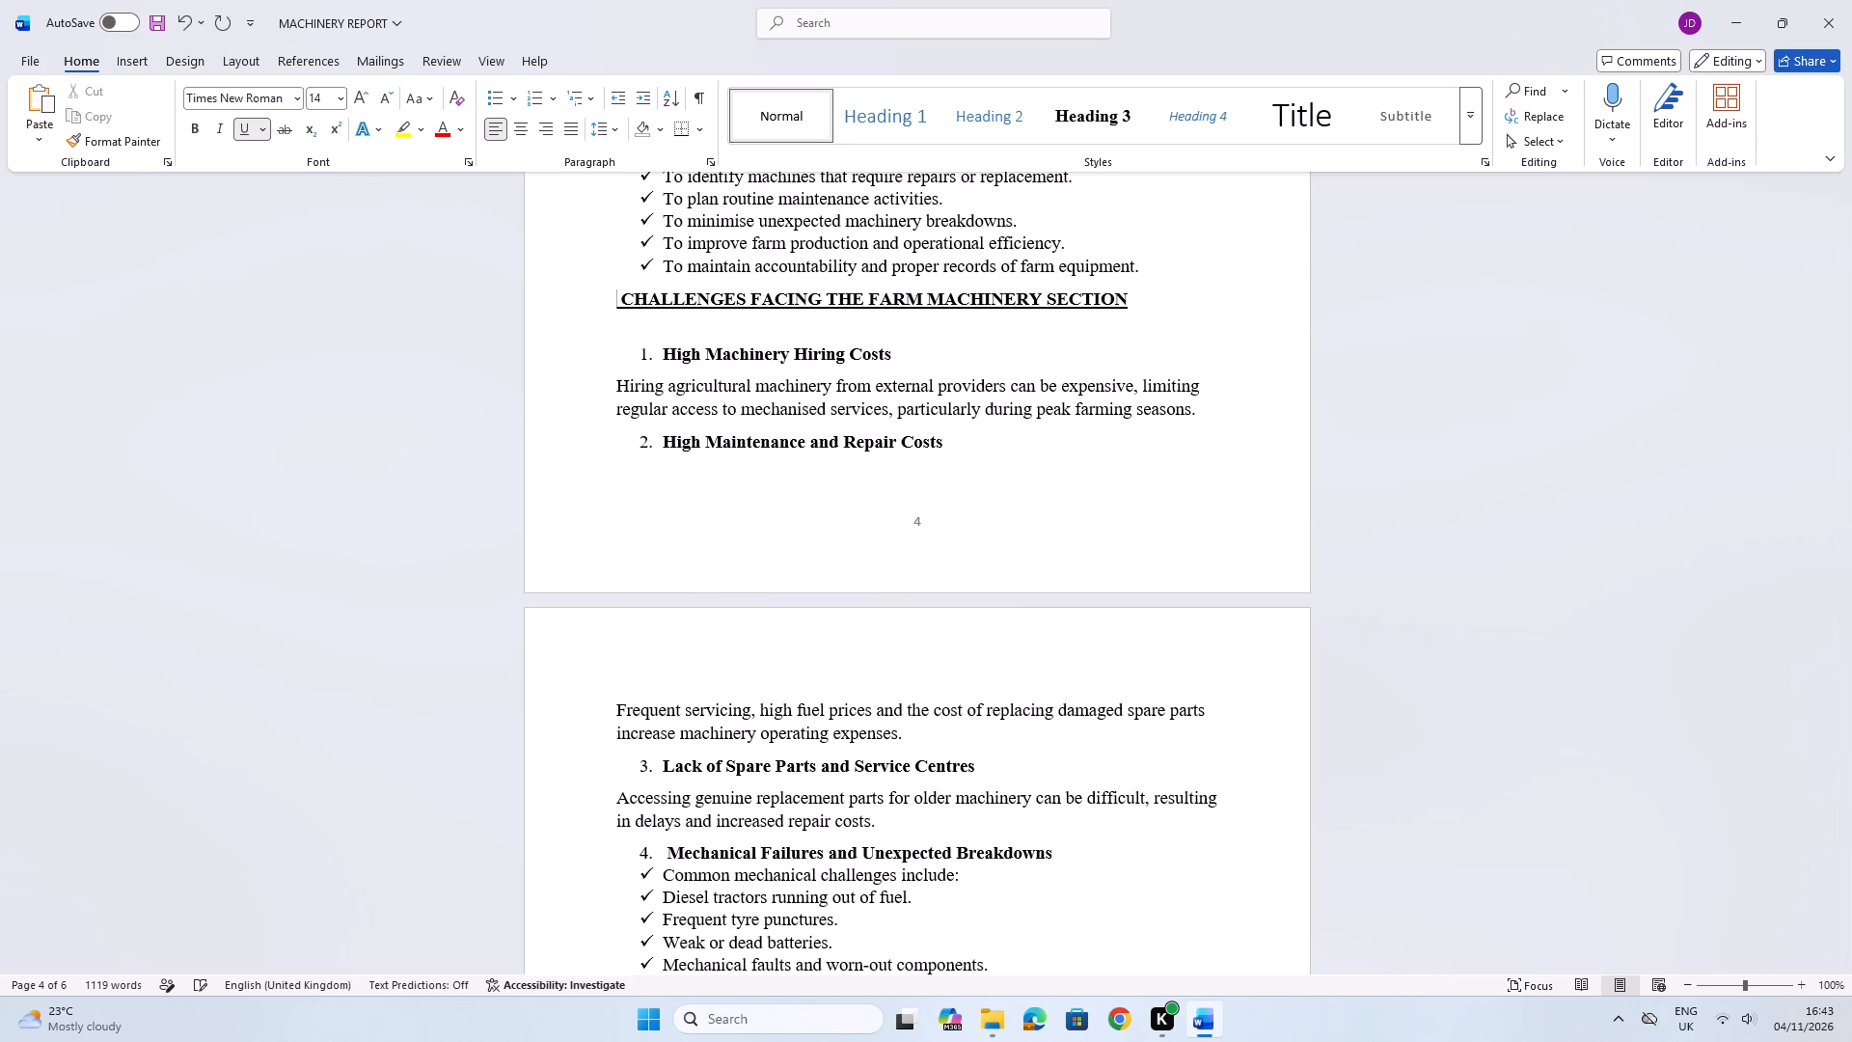
text(6.)
key(space)
Reduce the gap above the section 8 "Recommendations" heading to one blank line without a bullet.
scroll(659, 330, down, 1)
scroll(659, 330, up, 2)
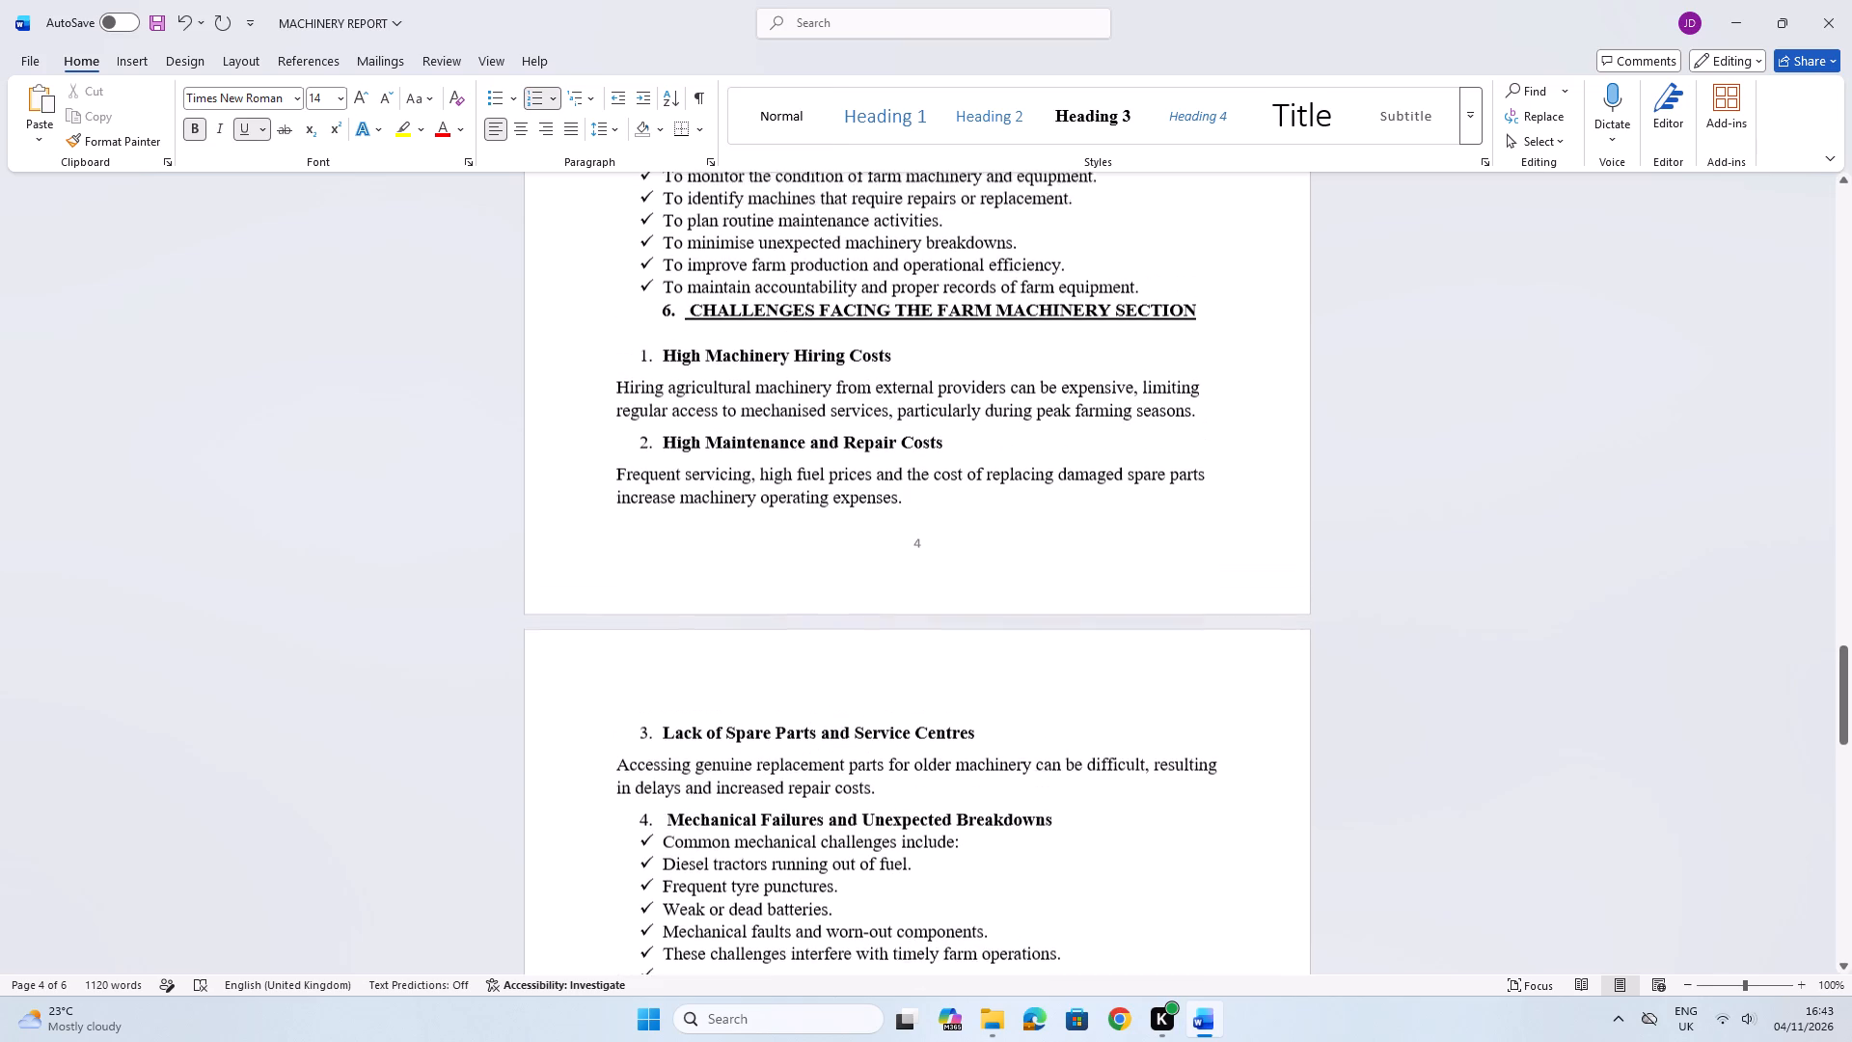
scroll(659, 330, up, 1)
scroll(659, 330, down, 10)
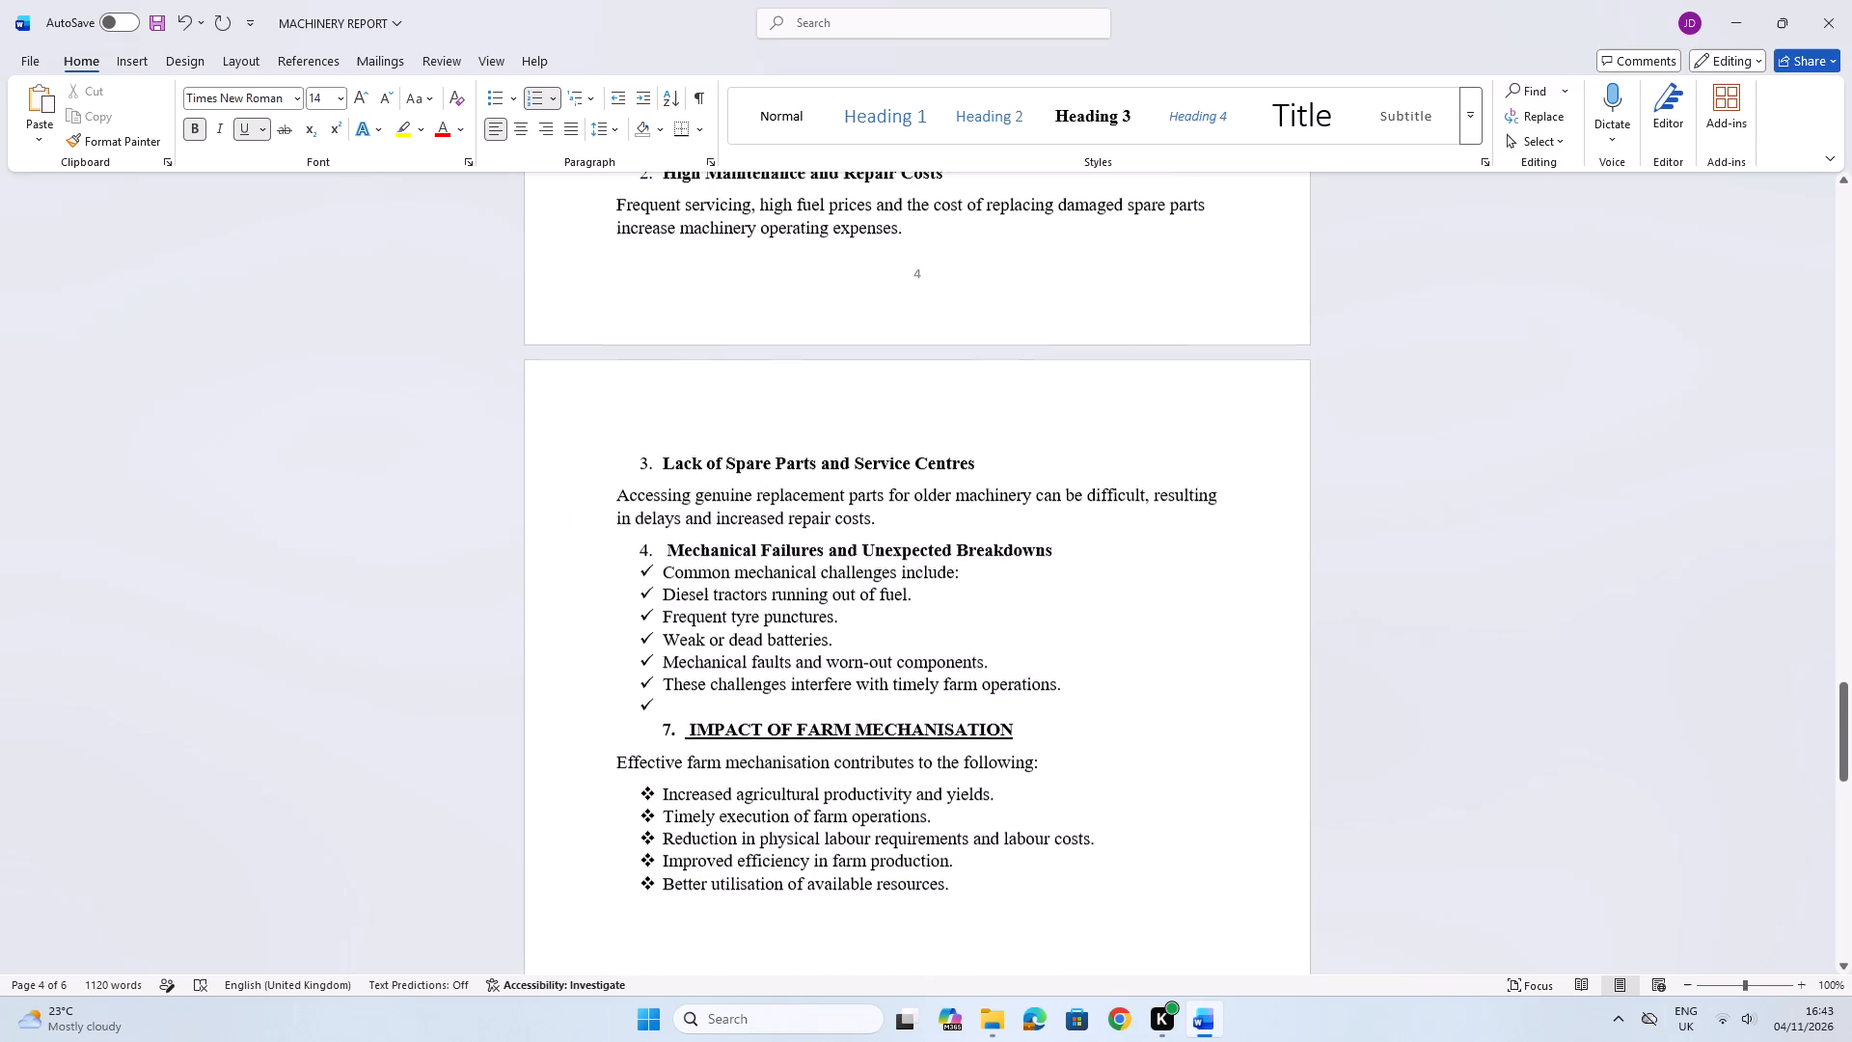
scroll(663, 327, down, 8)
click(659, 562)
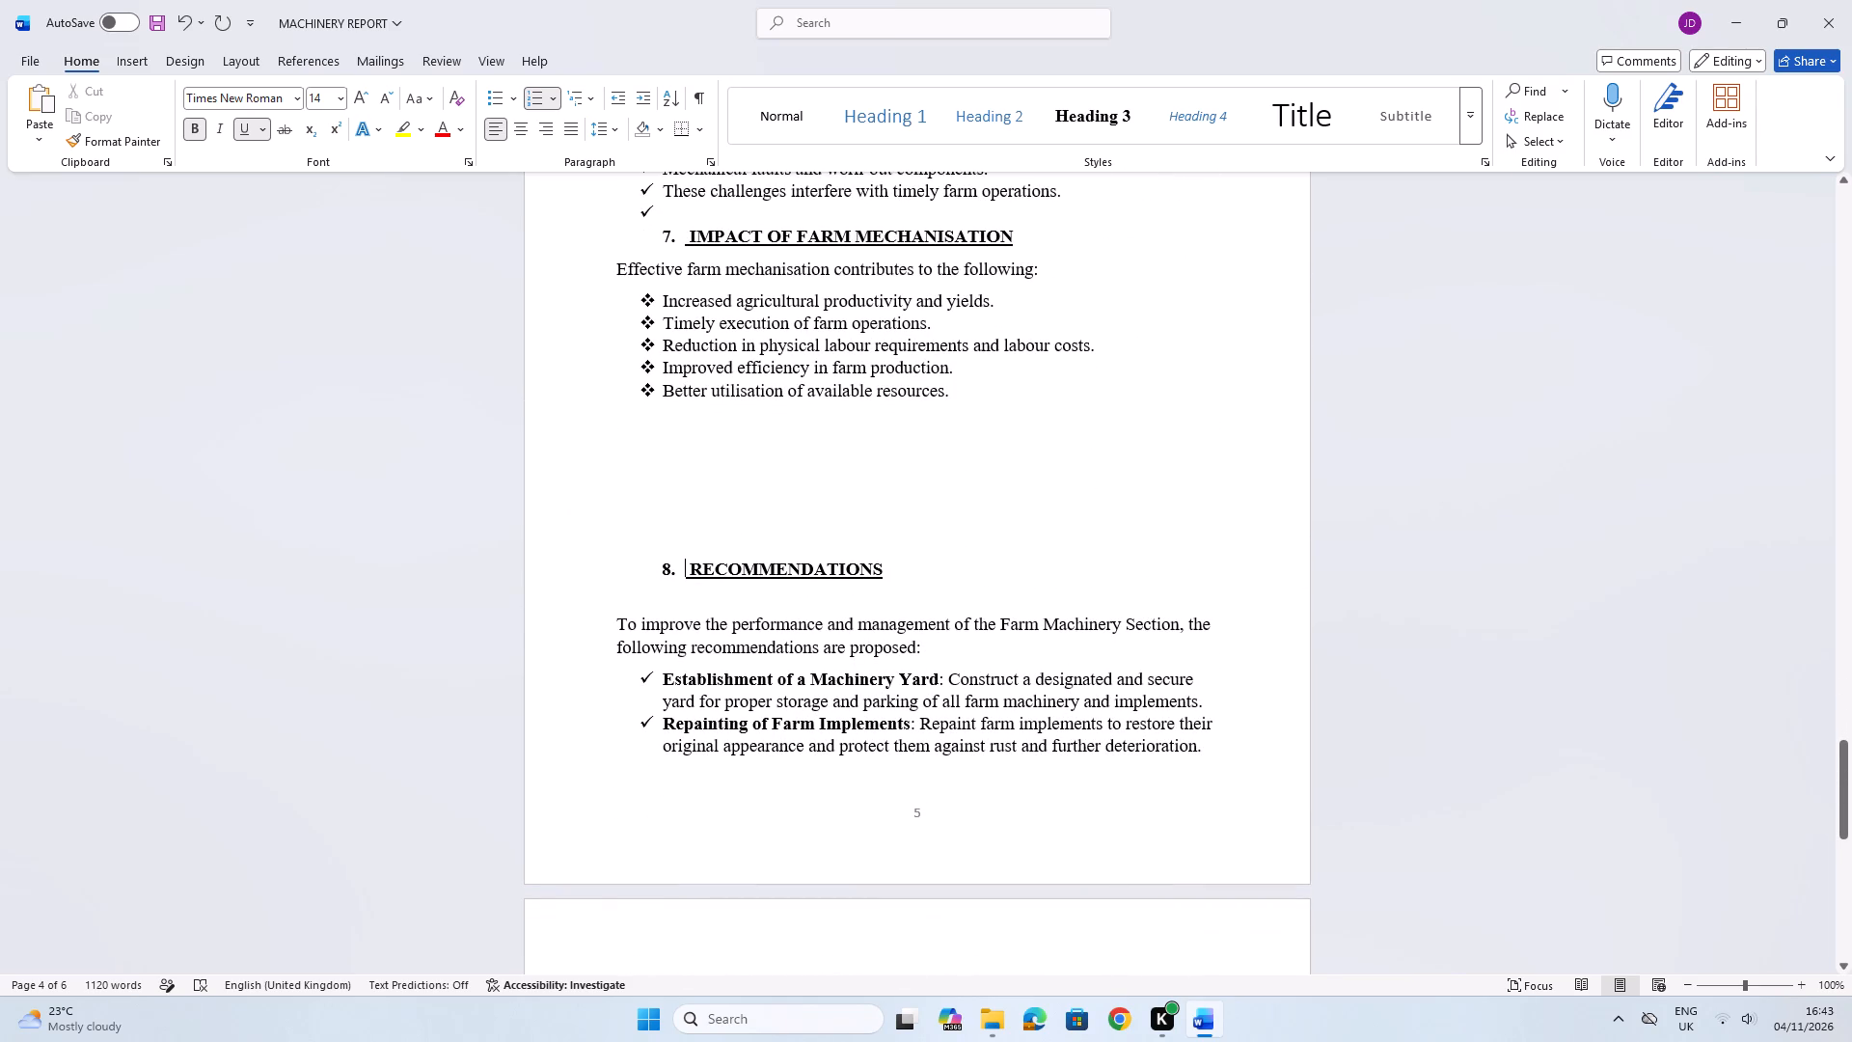
click(669, 547)
key(BackSpace)
key(BackSpace)
key(BackSpace)
key(BackSpace)
key(BackSpace)
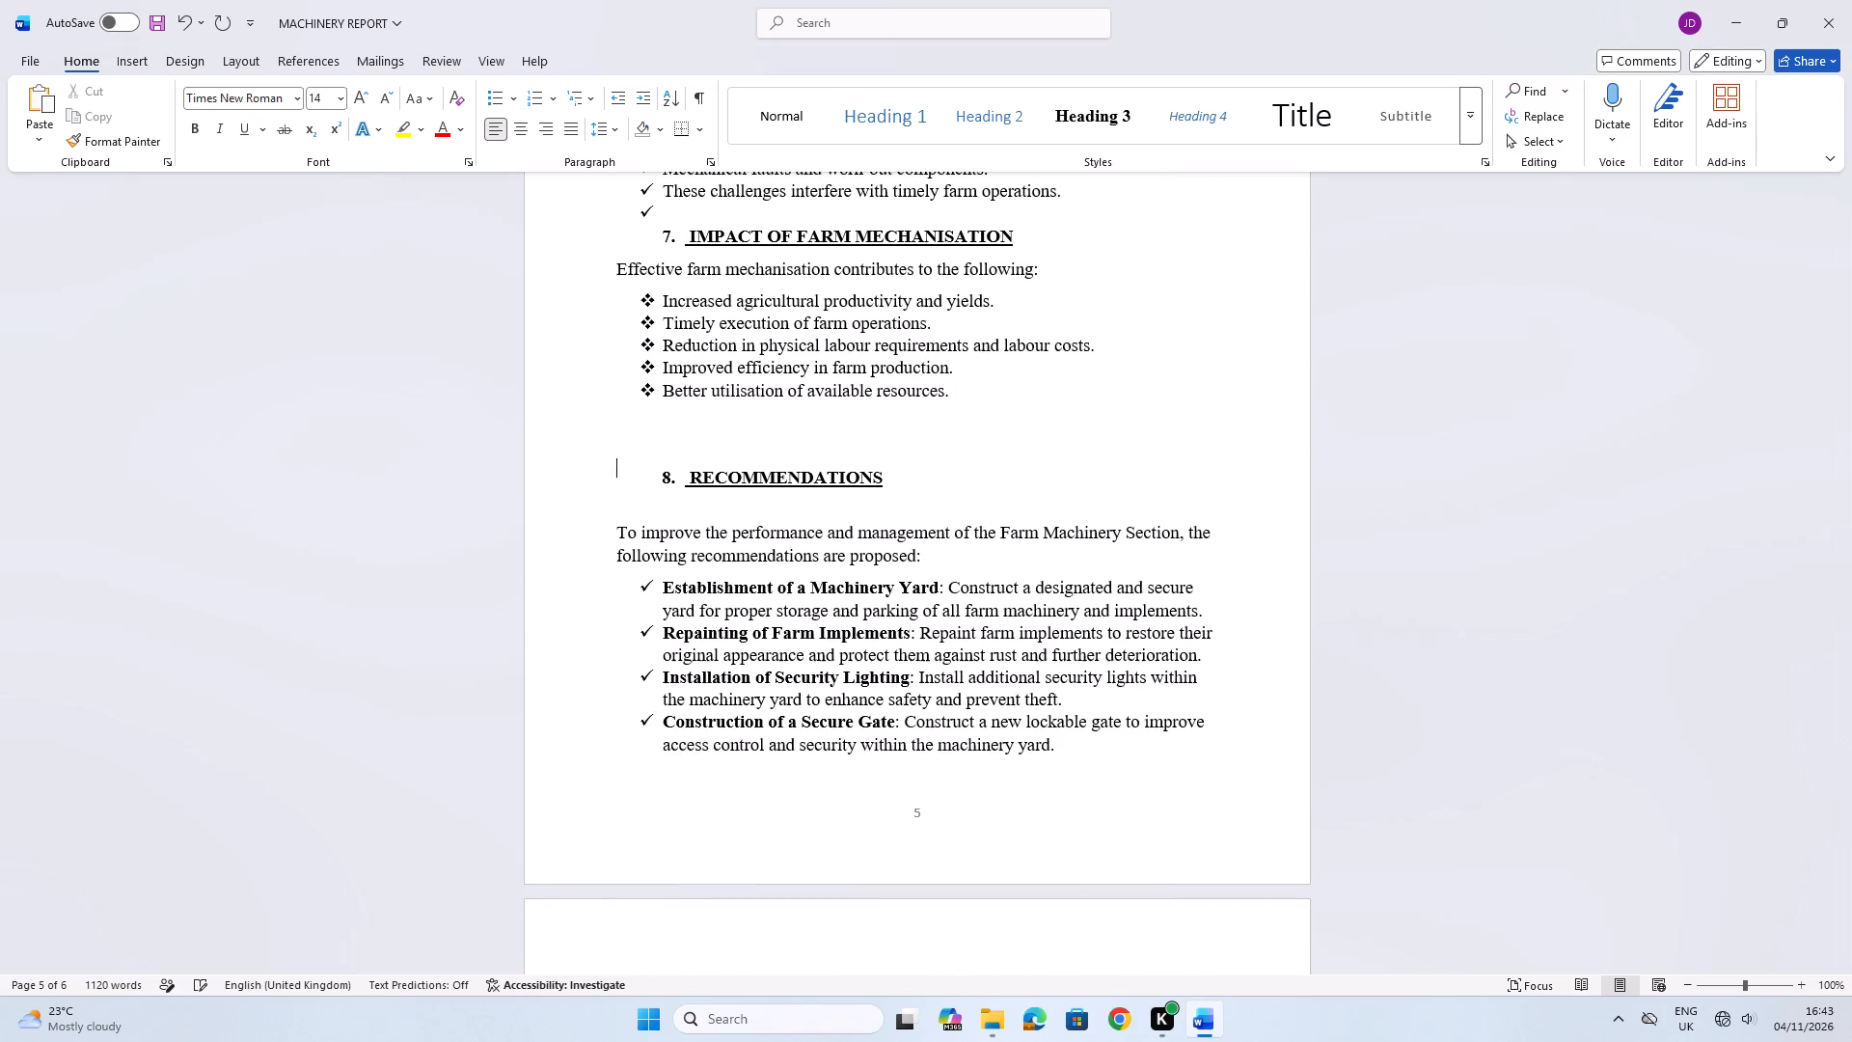
key(BackSpace)
key(BackSpace)
key(BackSpace)
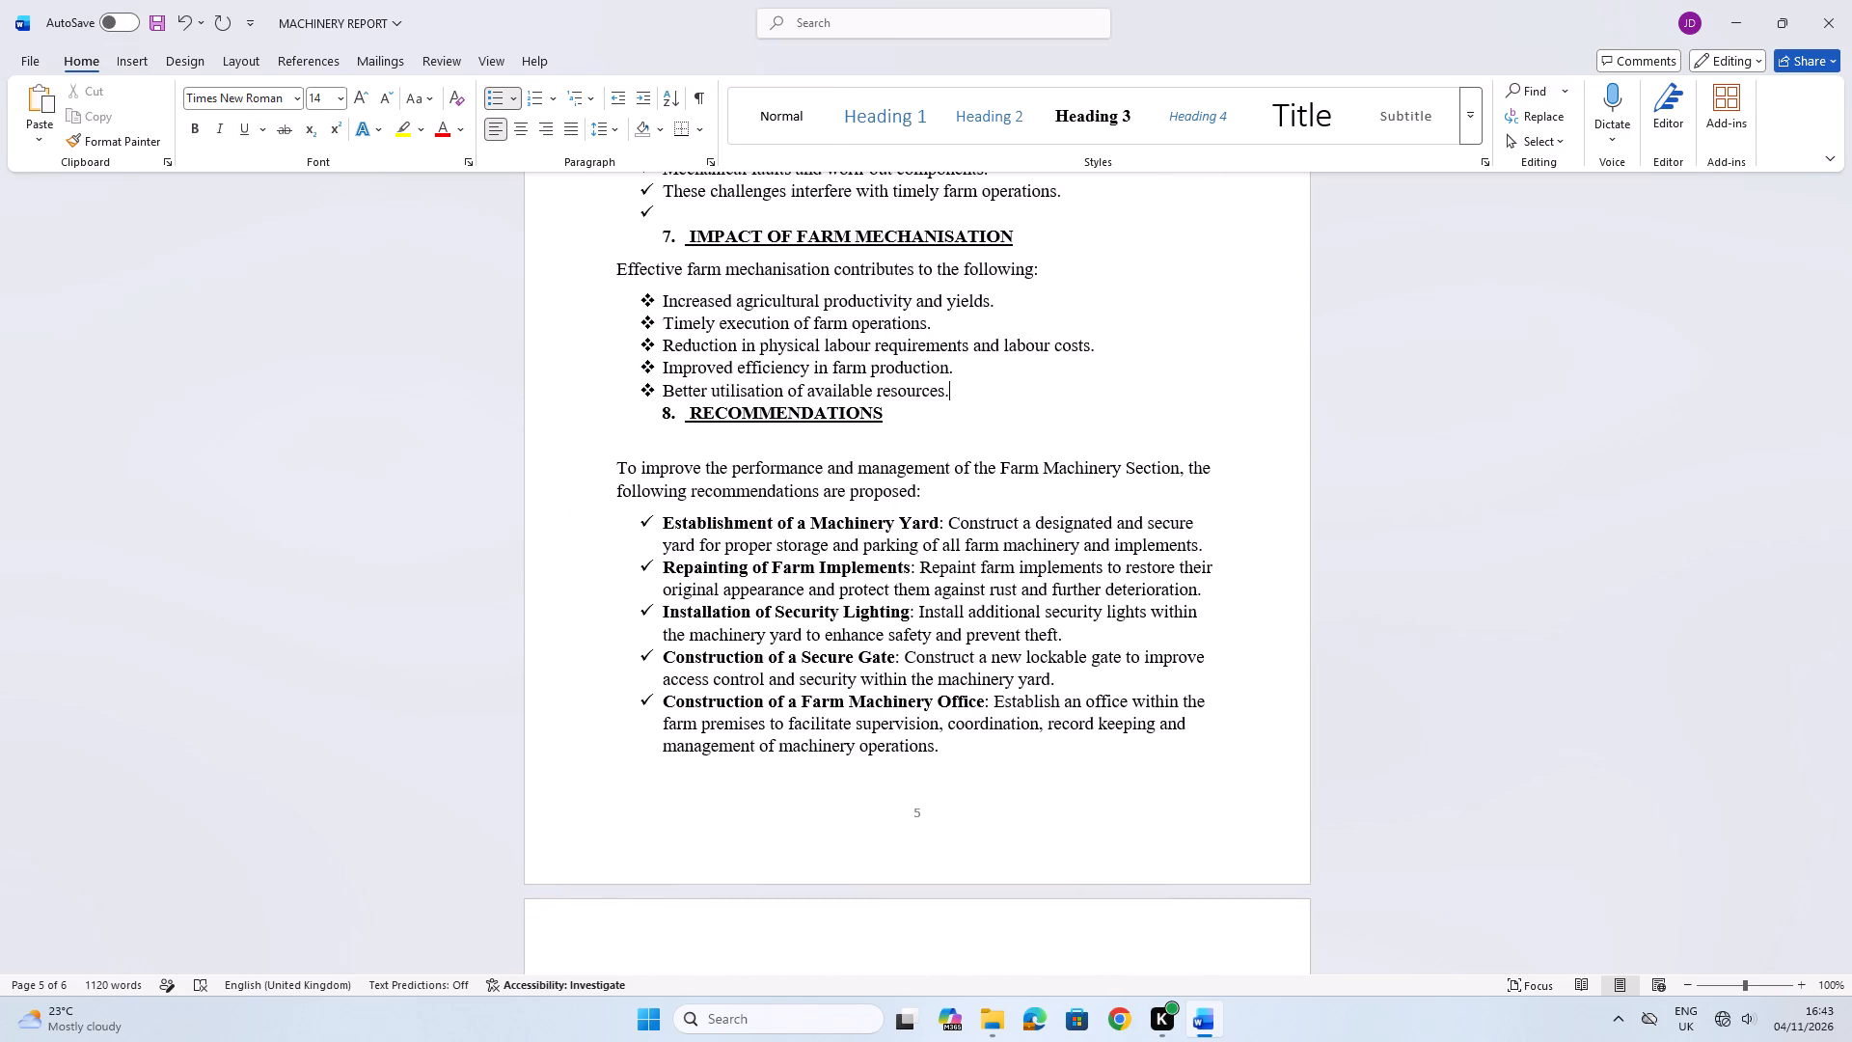
key(Return)
key(BackSpace)
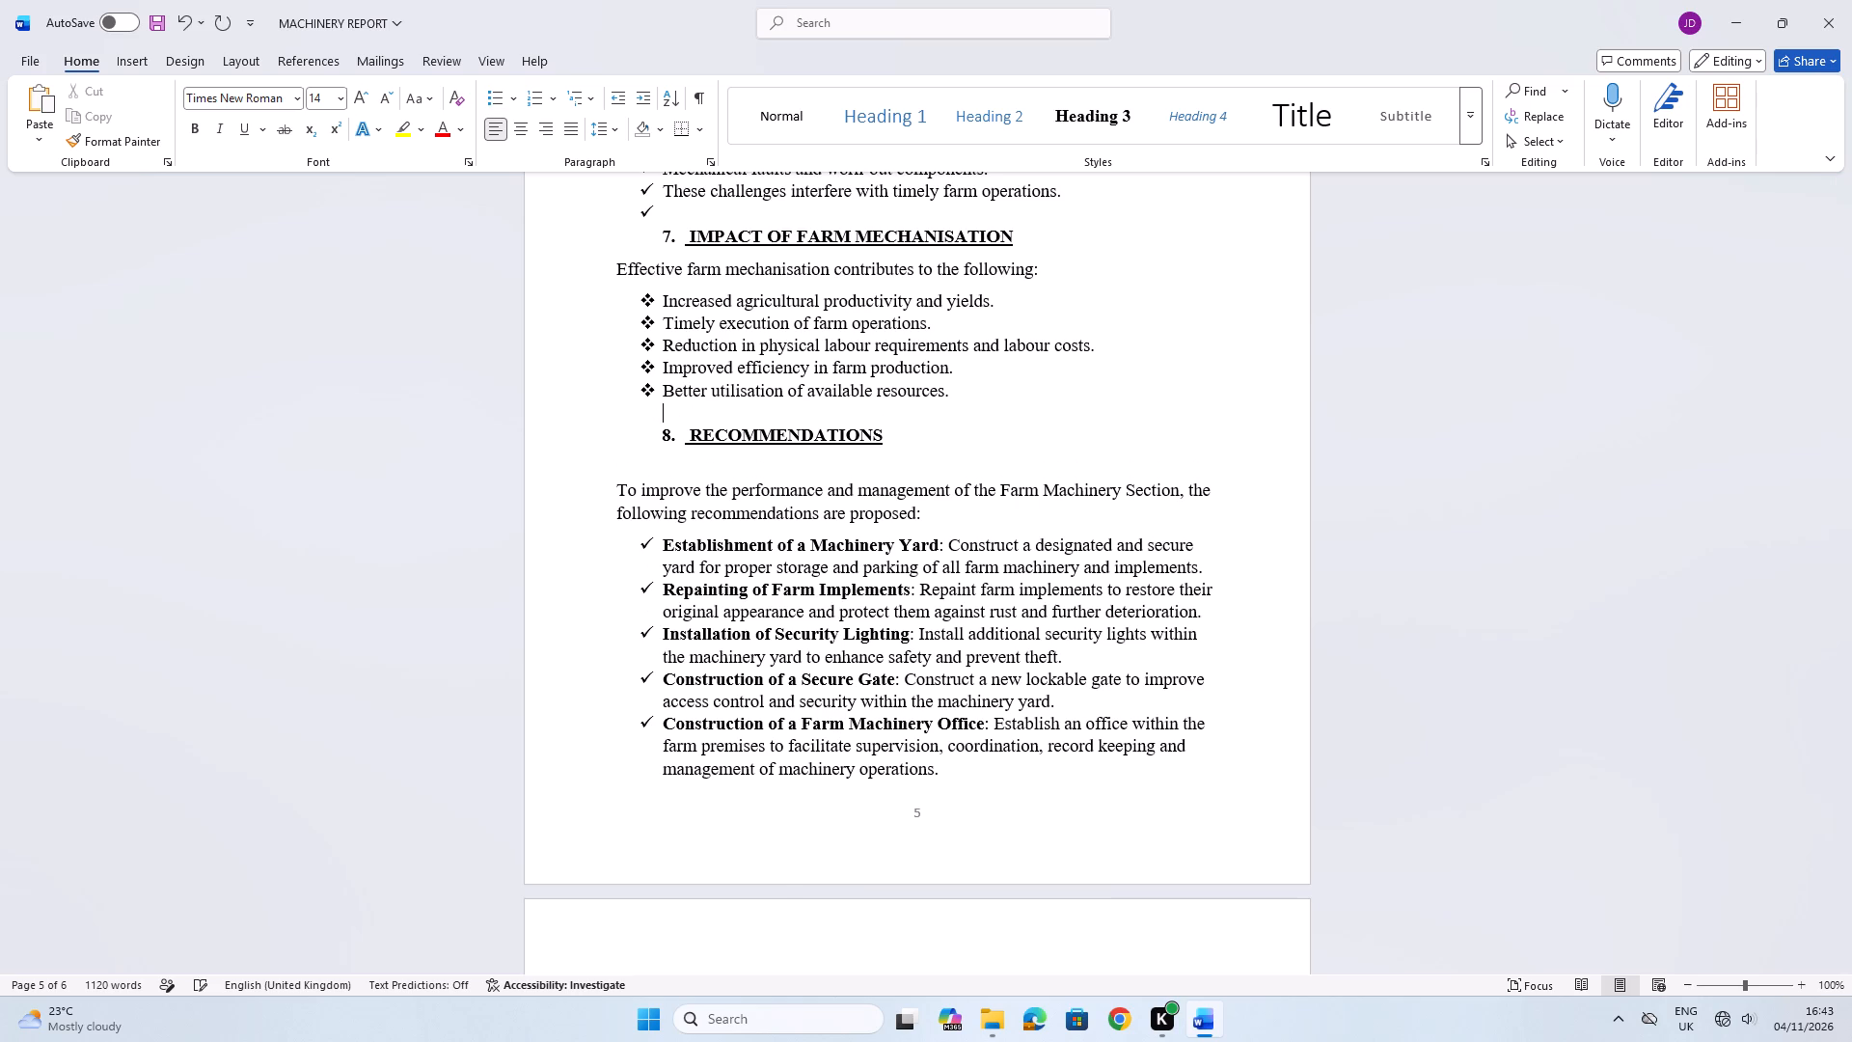
Insert one blank line without a bullet between the last recommendation and the section 9 "Conclusion" heading.
scroll(538, 406, down, 12)
scroll(675, 480, down, 8)
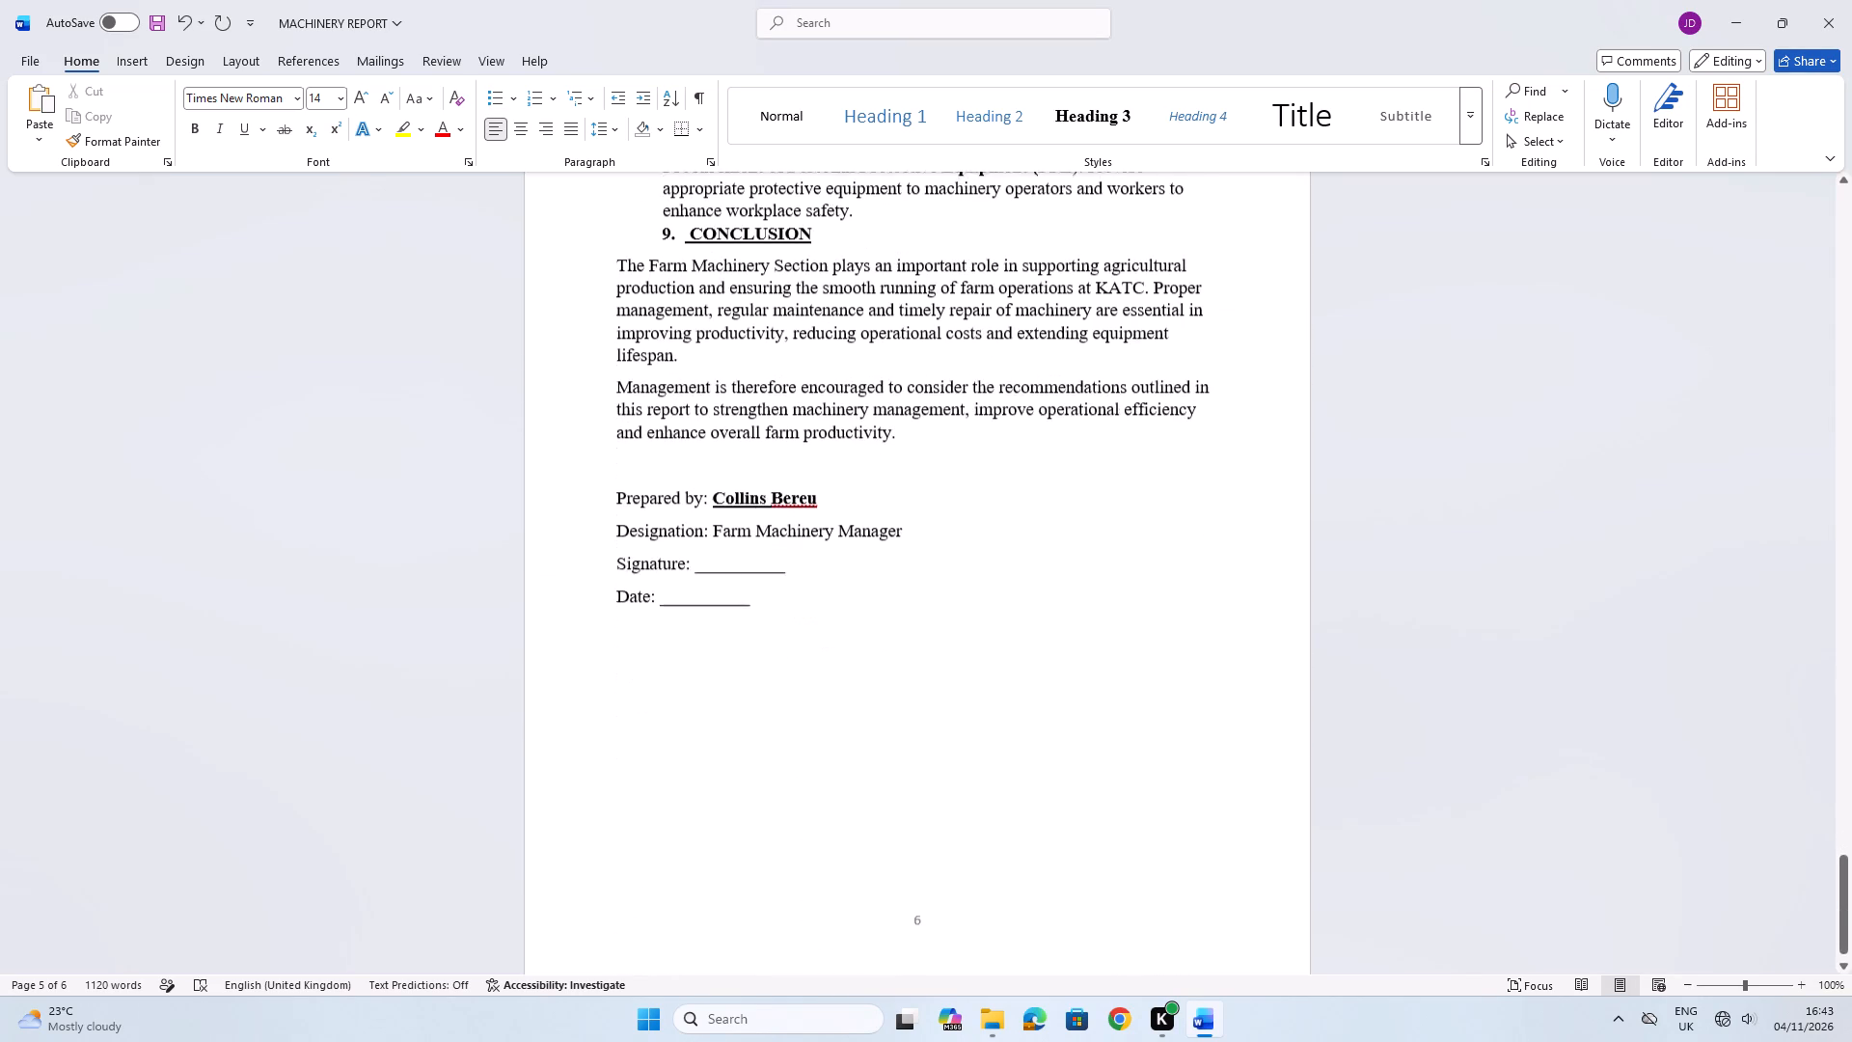
scroll(676, 480, up, 4)
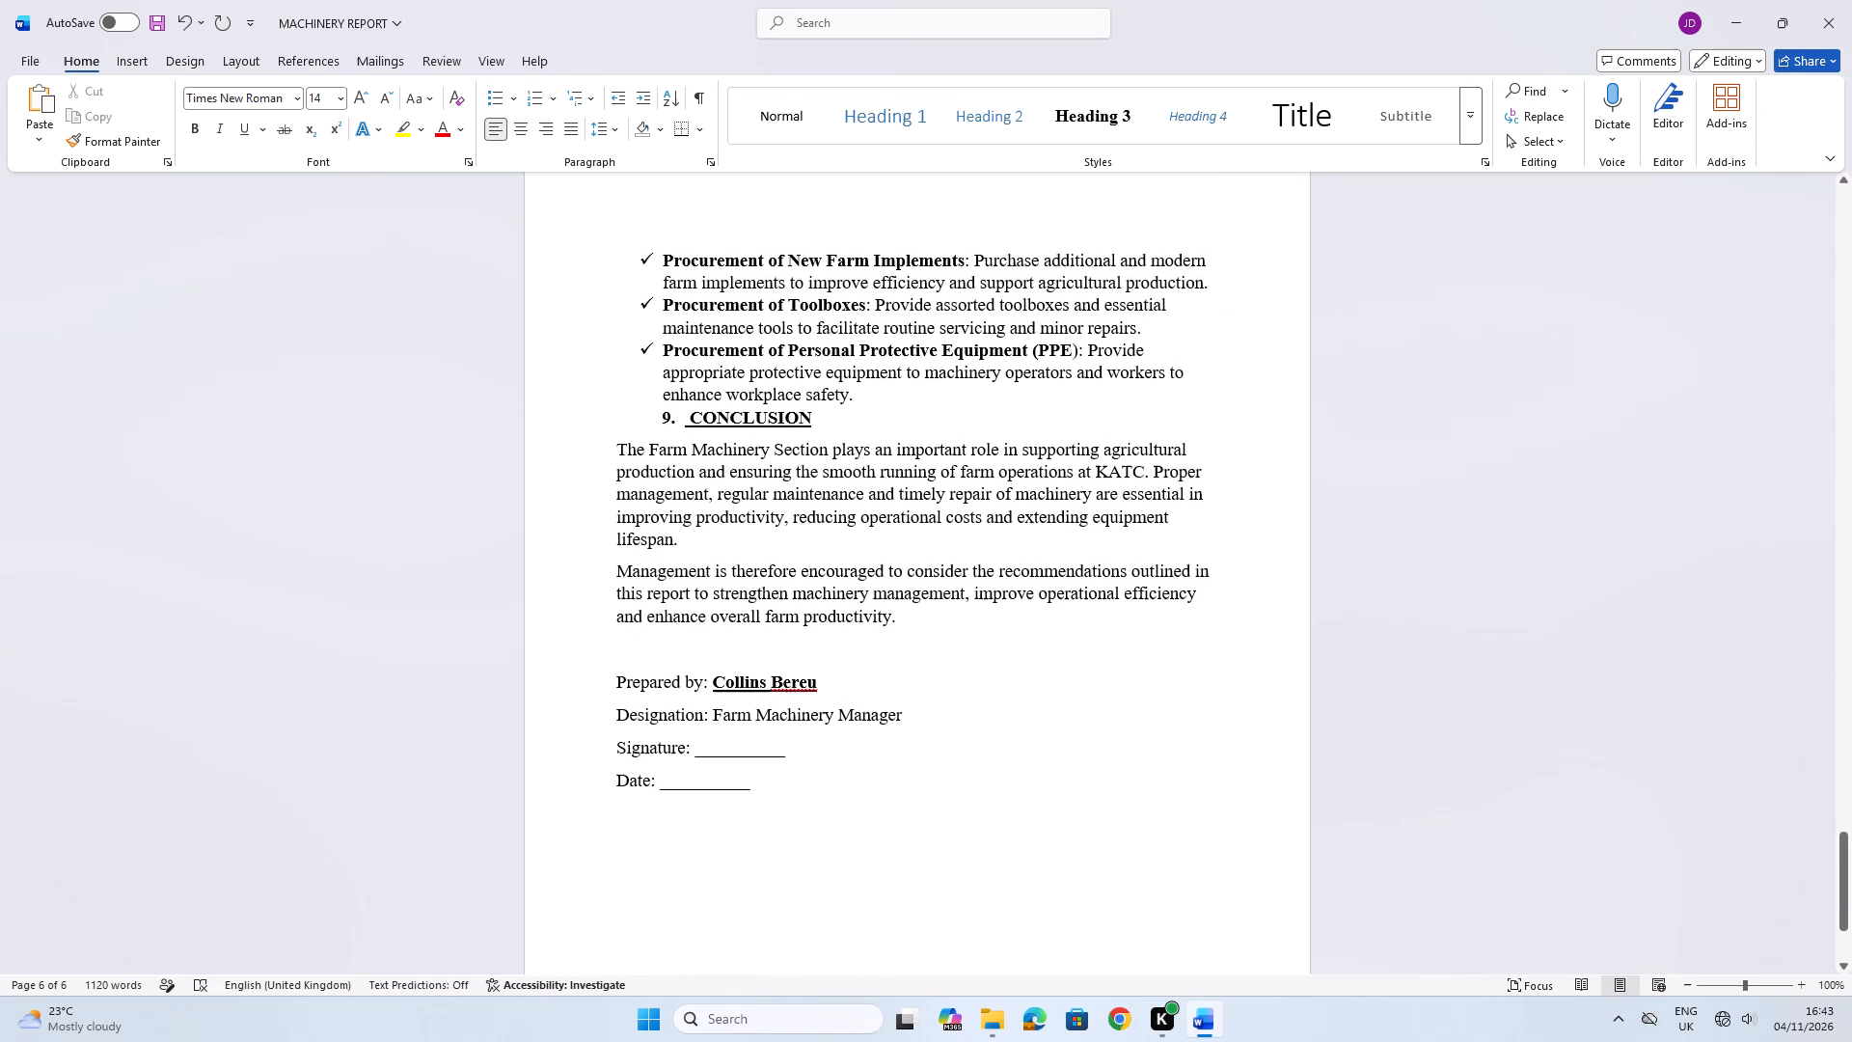
click(860, 394)
key(Return)
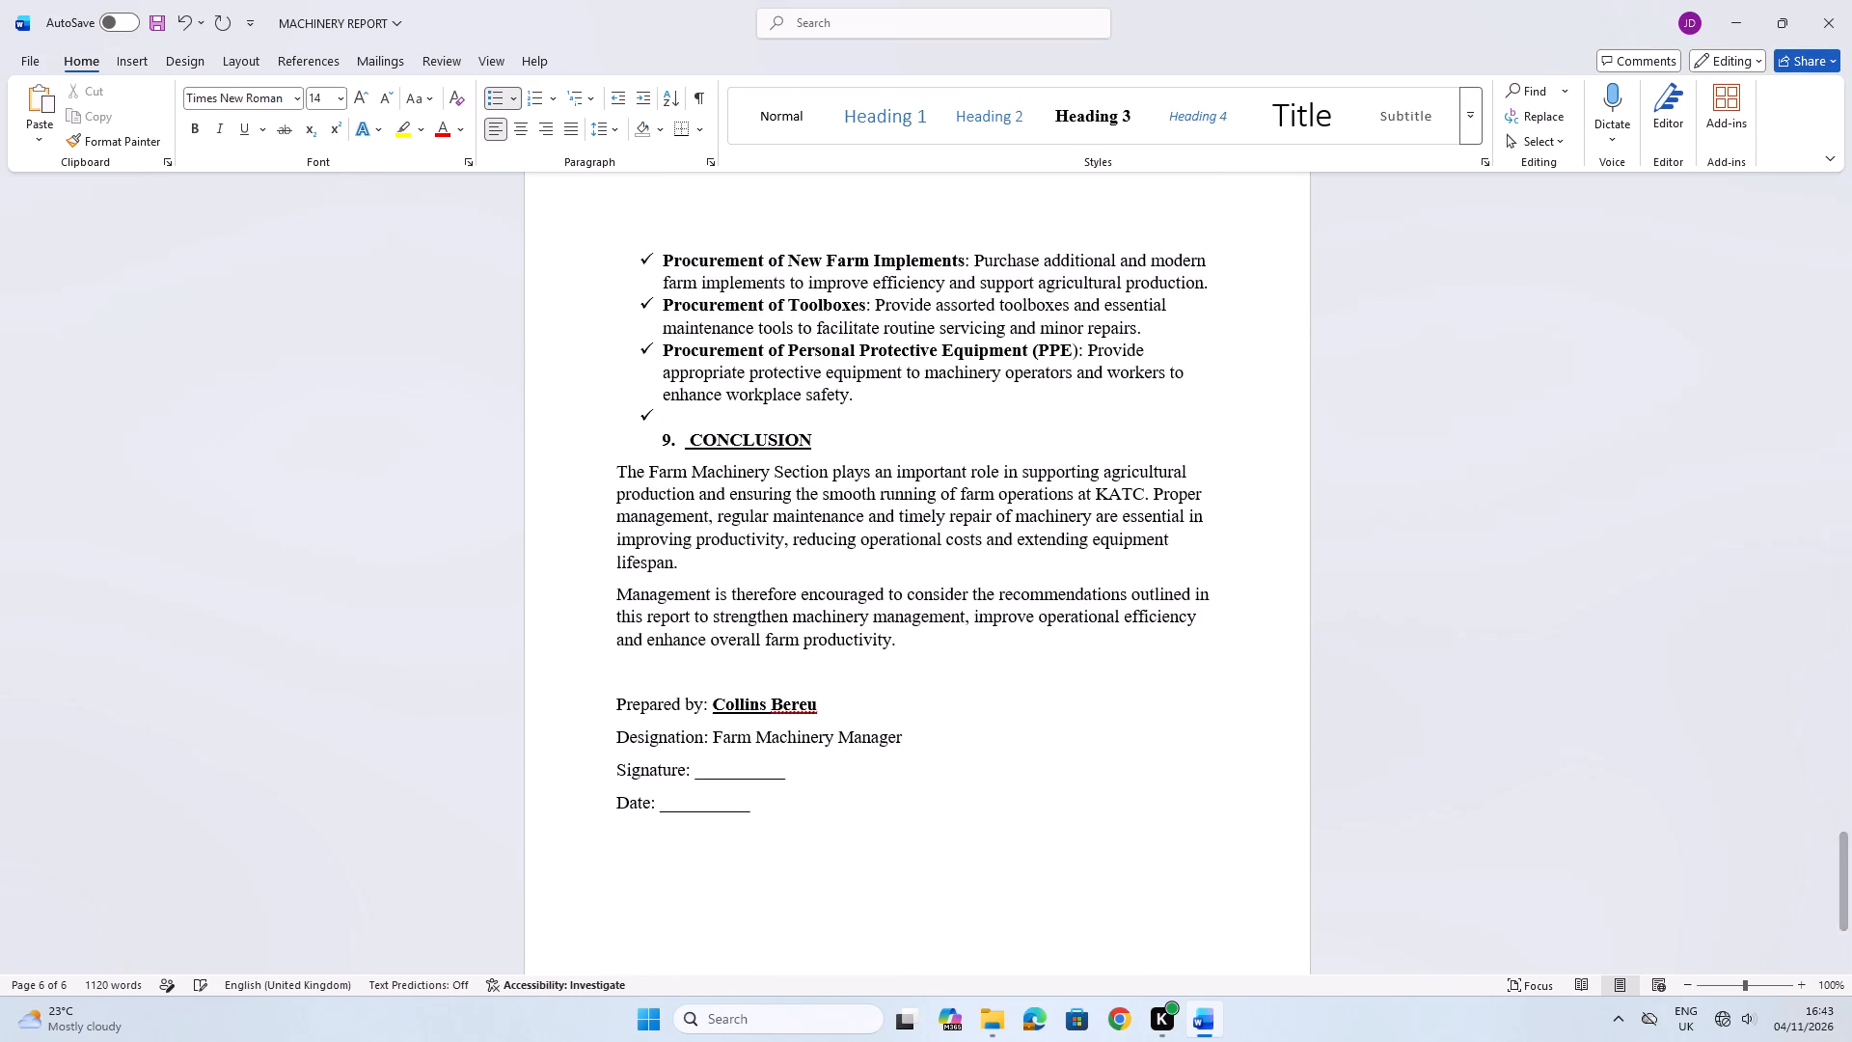
key(BackSpace)
Review the spacing and page layout of the whole report from the conclusion back up to the first page.
scroll(860, 394, up, 3)
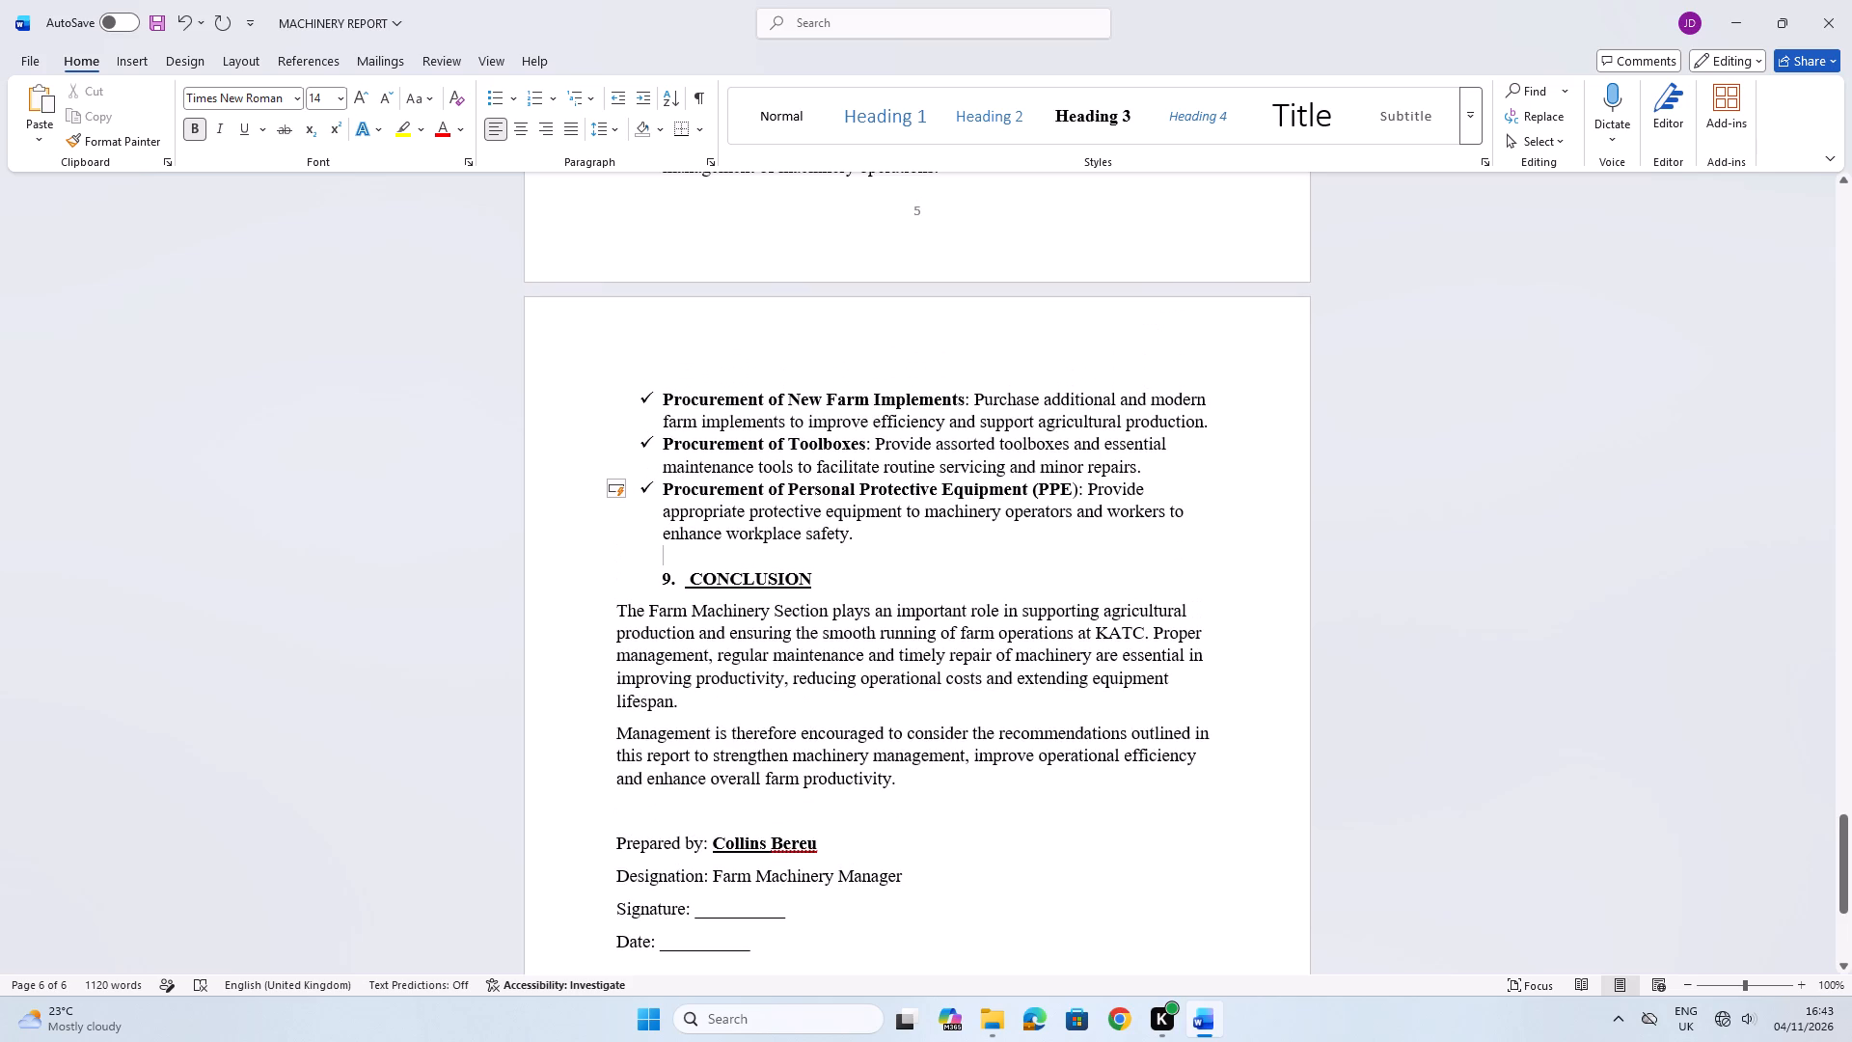
scroll(869, 398, up, 14)
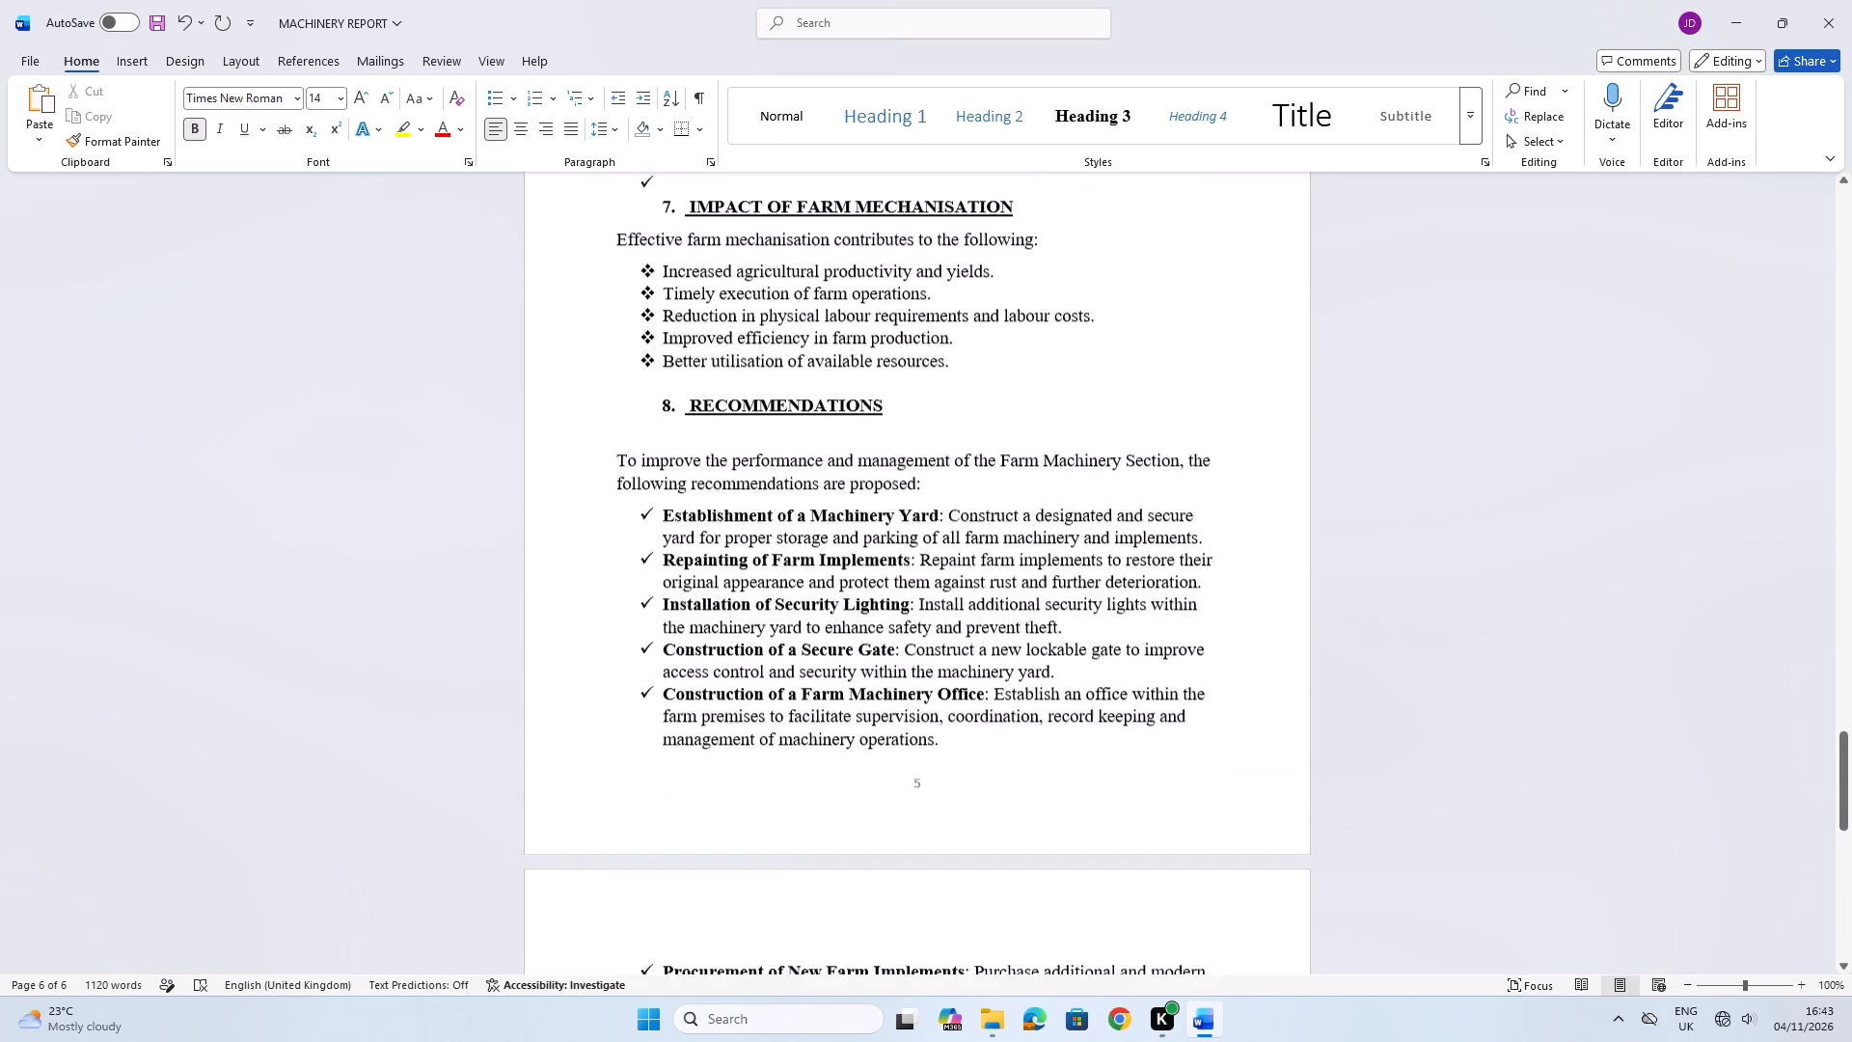
scroll(869, 399, up, 5)
scroll(869, 399, up, 19)
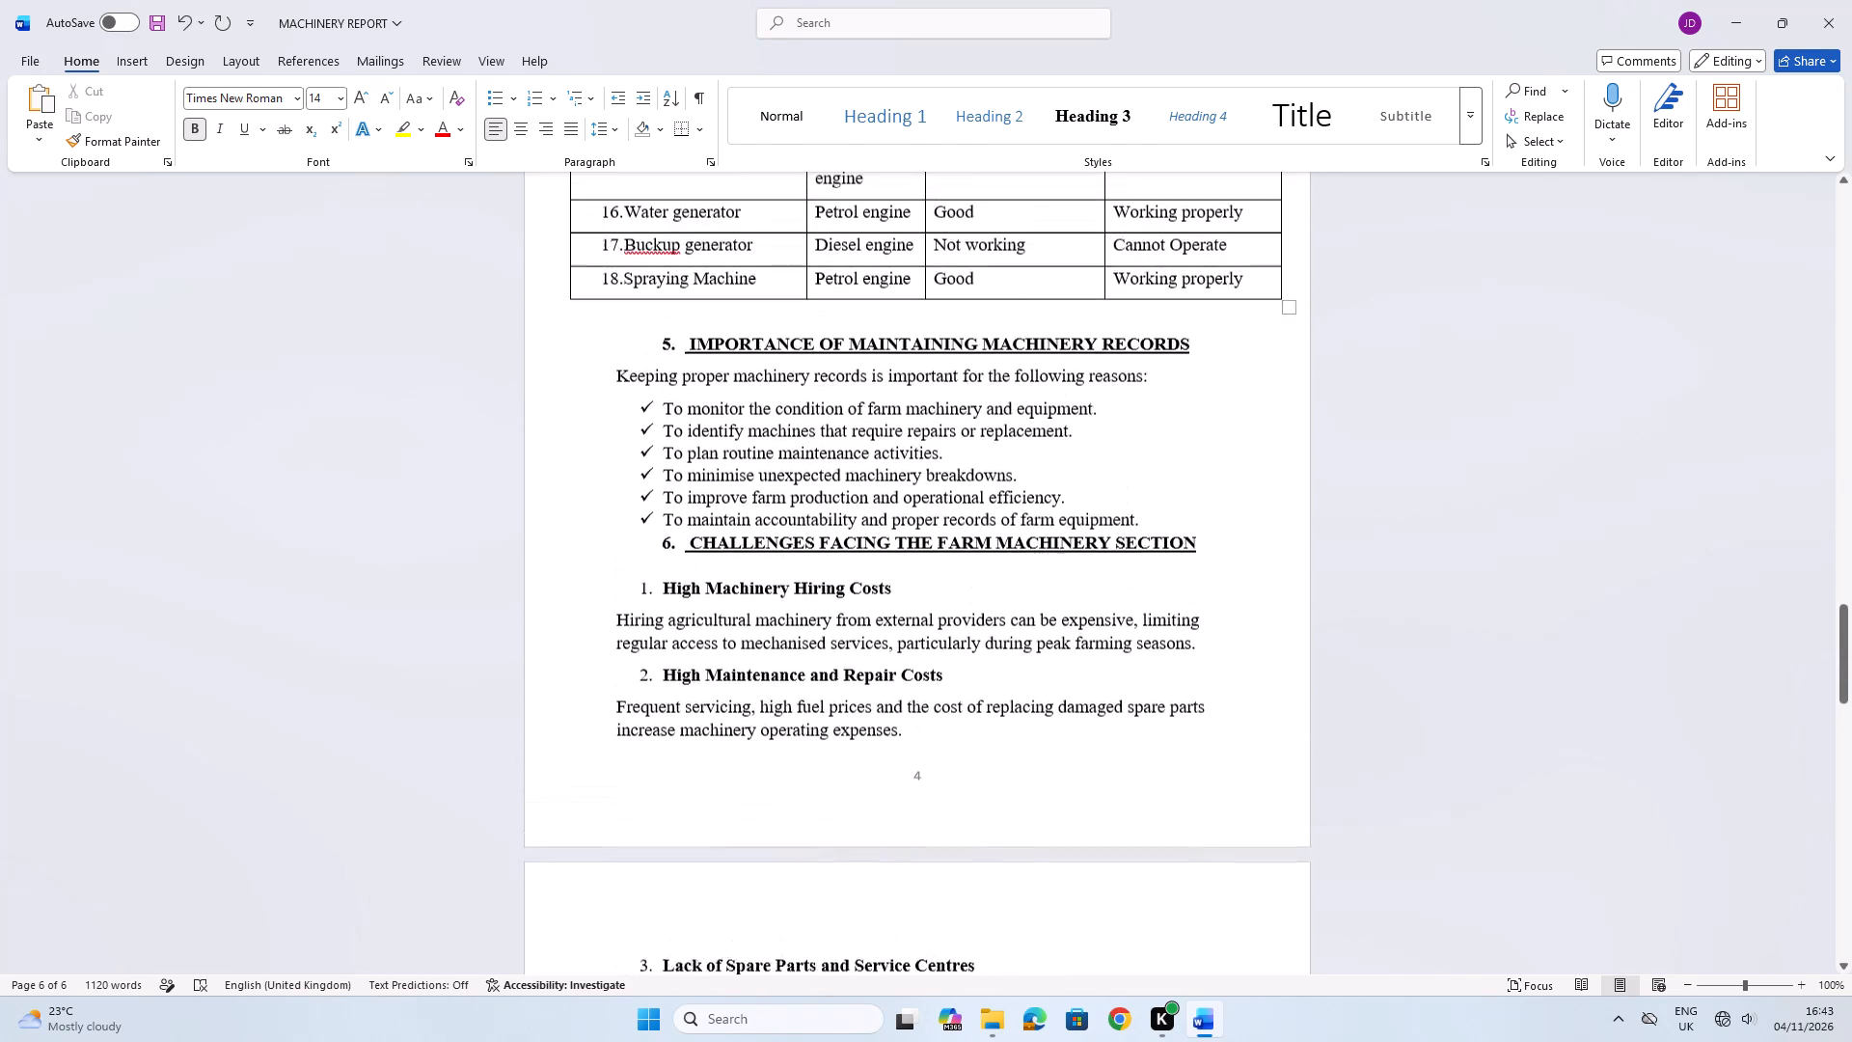
scroll(861, 393, up, 20)
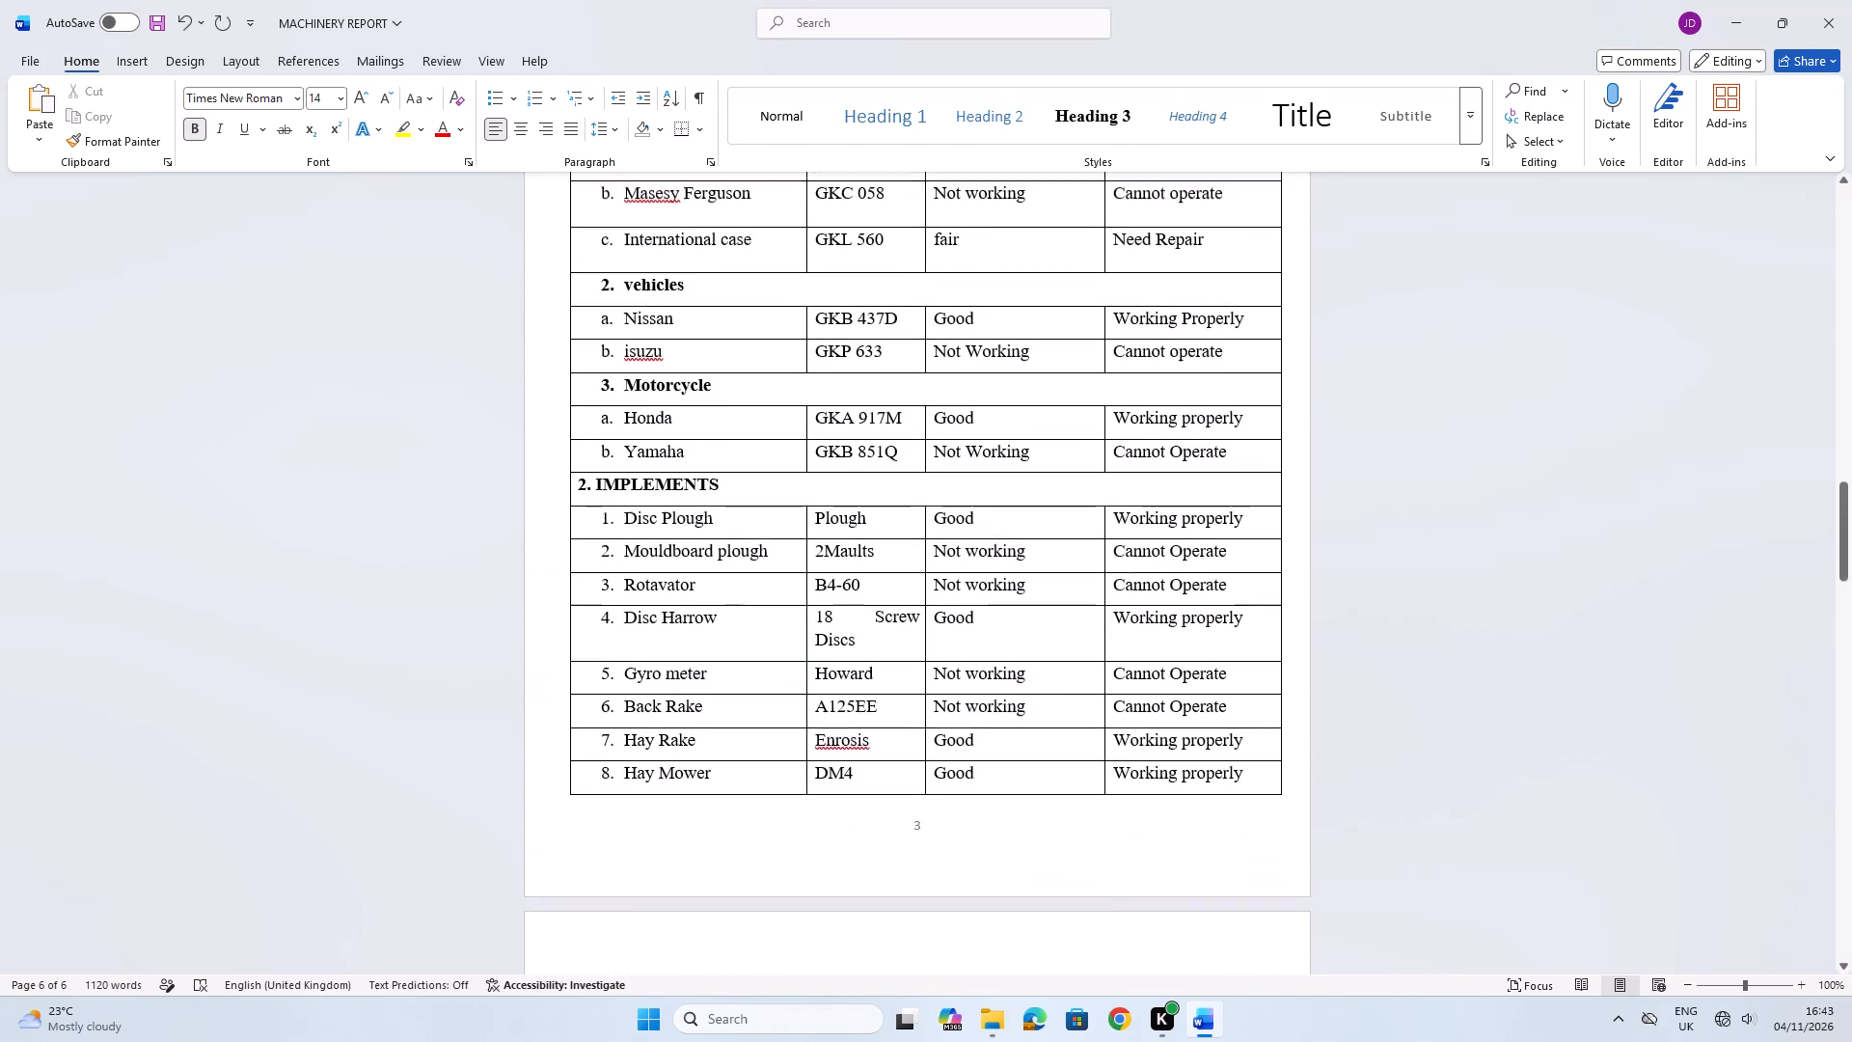
scroll(861, 393, up, 15)
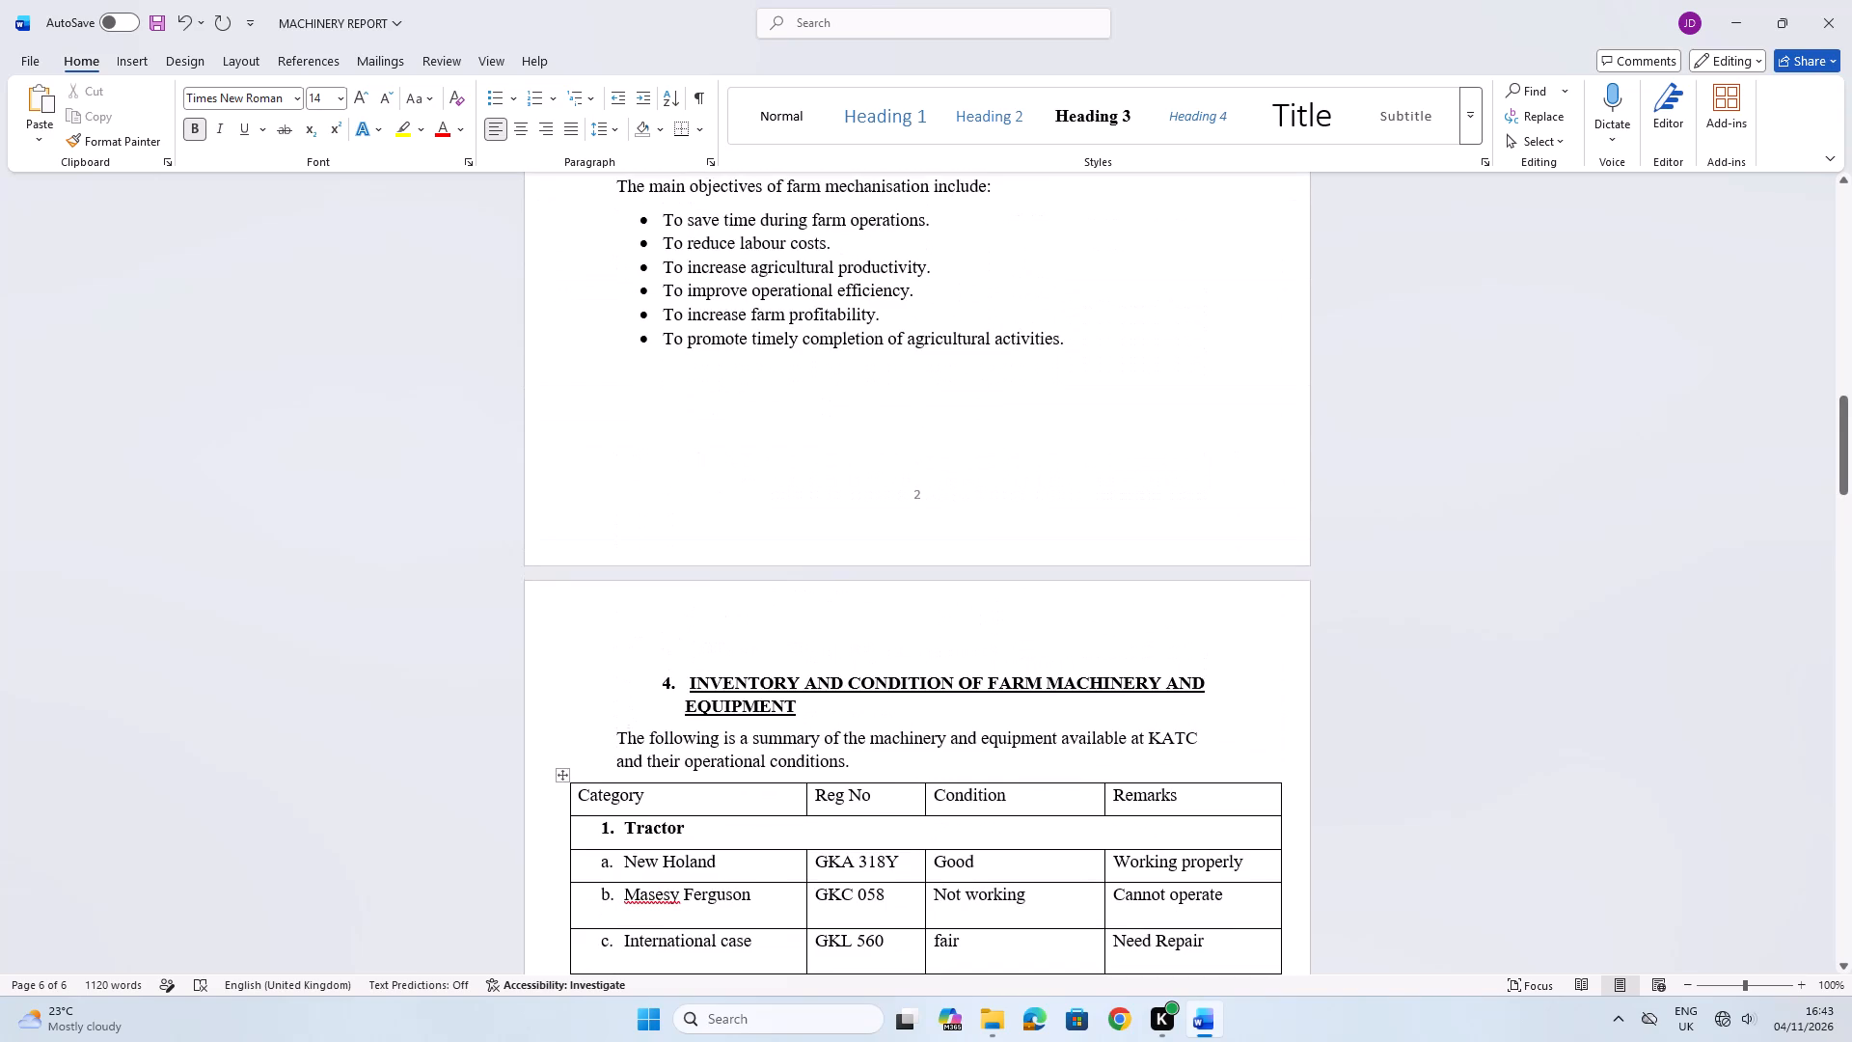
scroll(861, 393, up, 11)
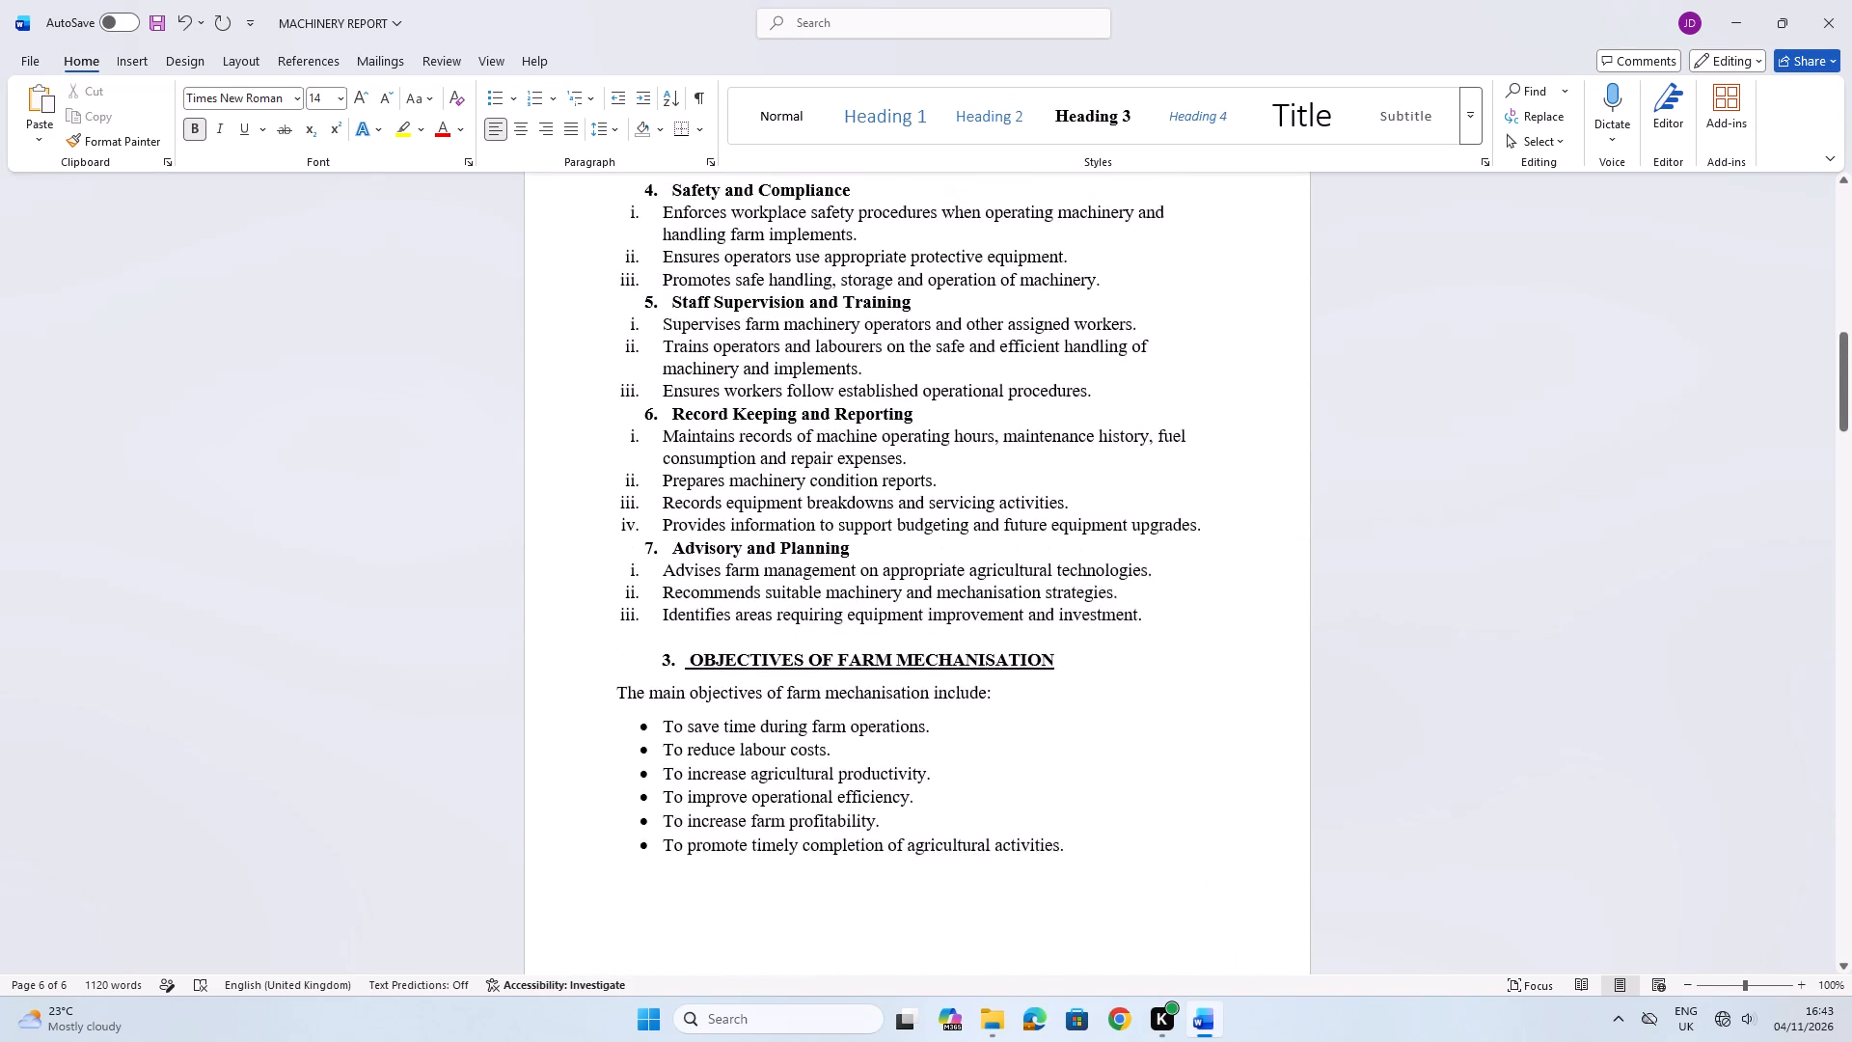
scroll(861, 393, up, 19)
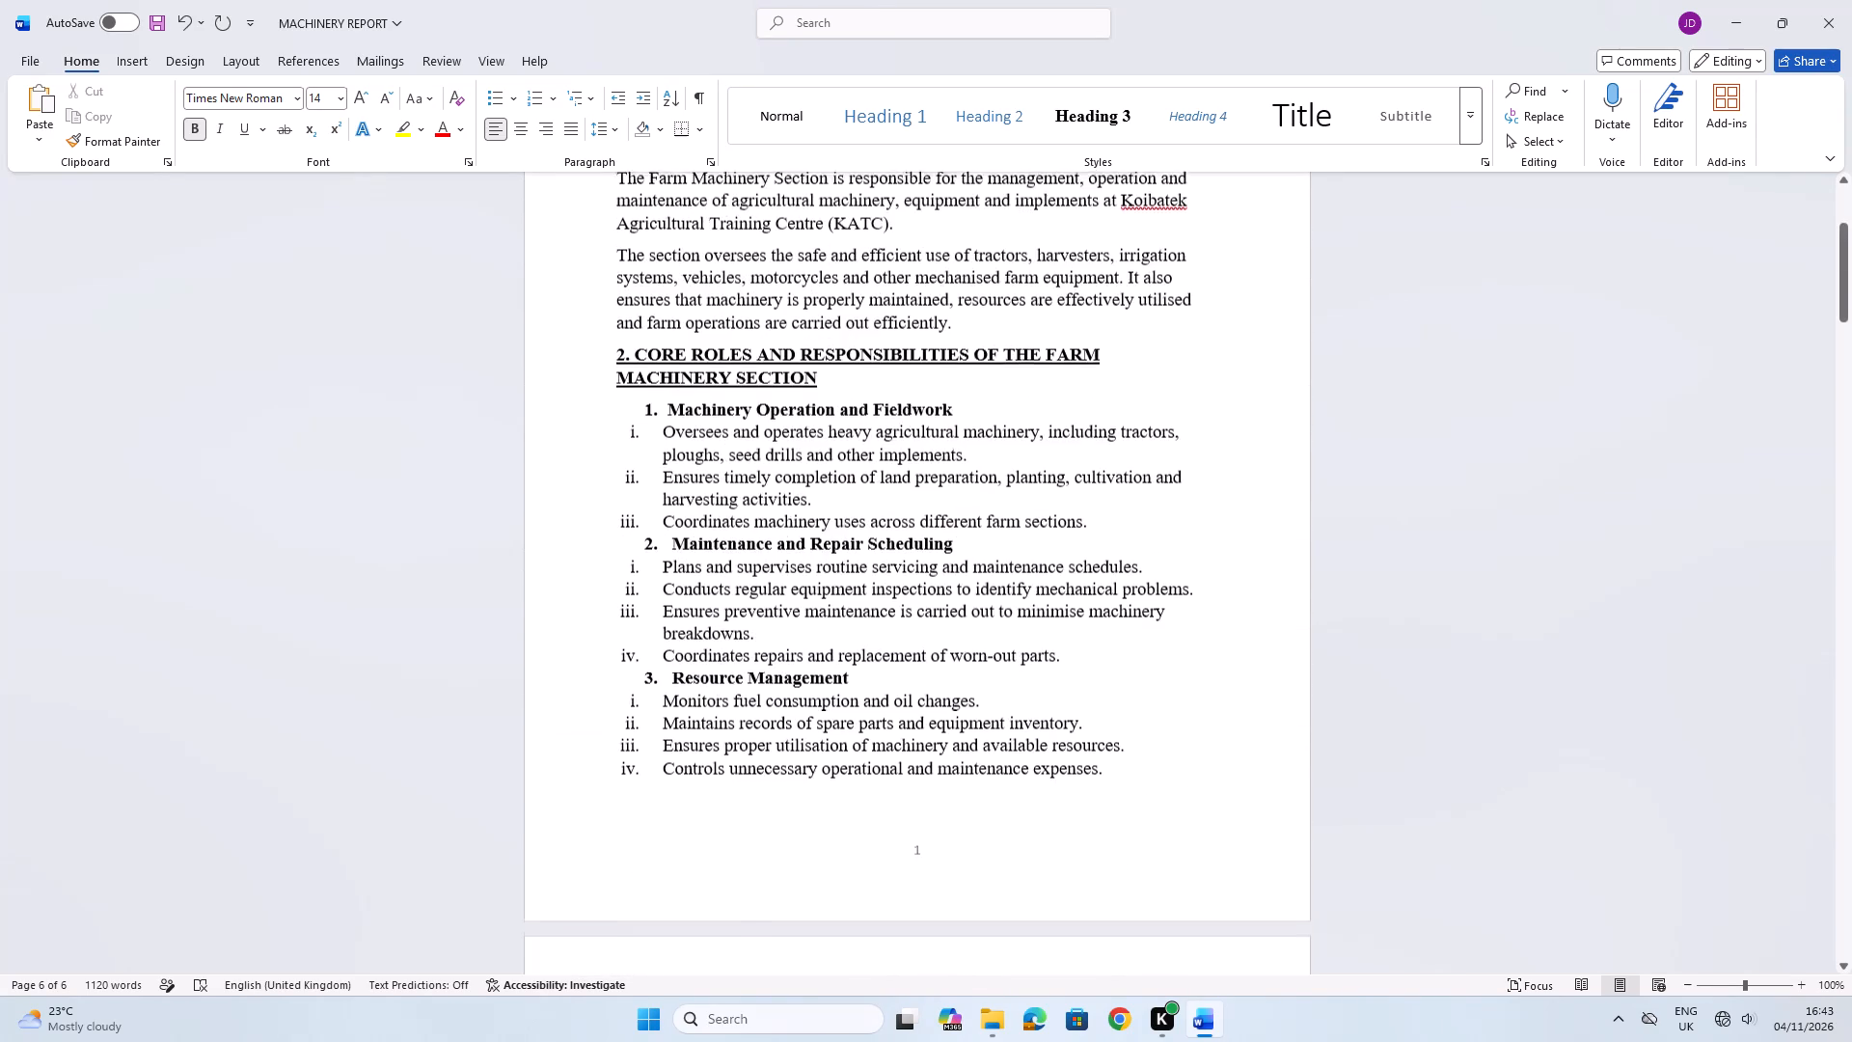
scroll(861, 393, up, 15)
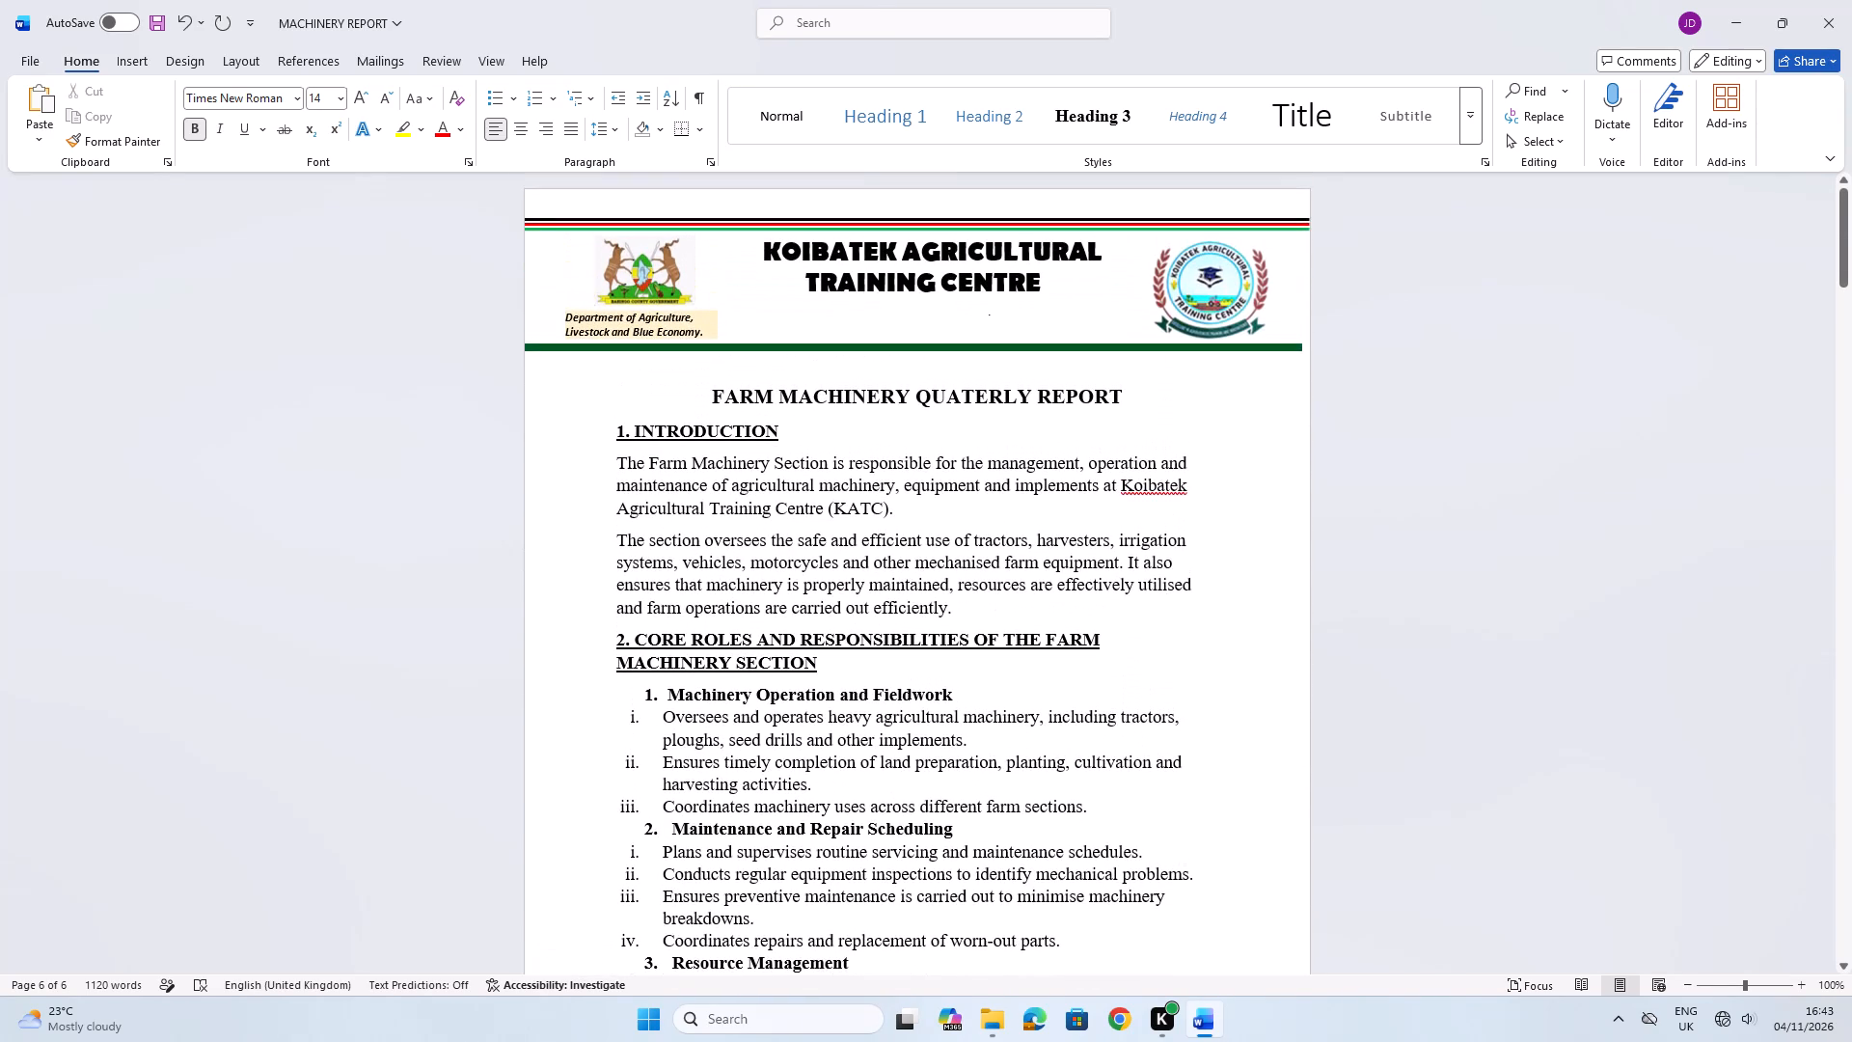
scroll(844, 376, down, 1)
scroll(784, 343, up, 4)
Save the machinery report.
click(161, 26)
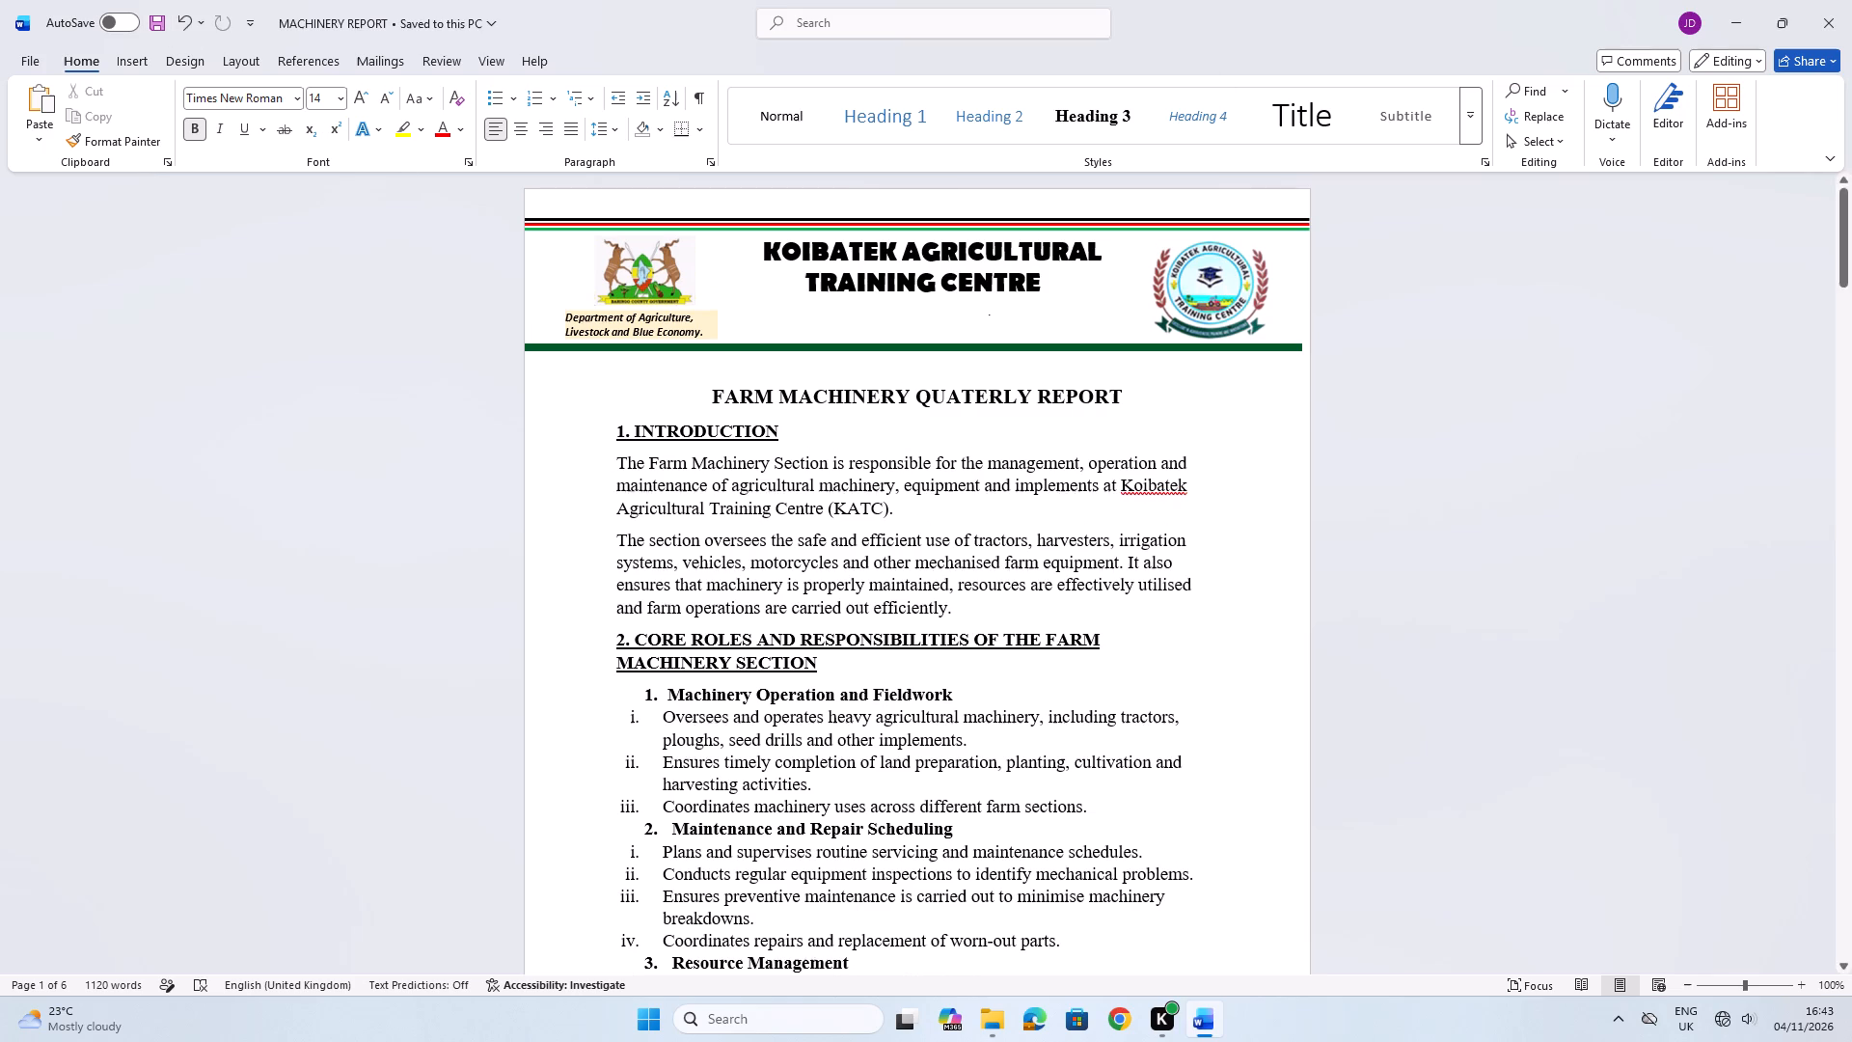
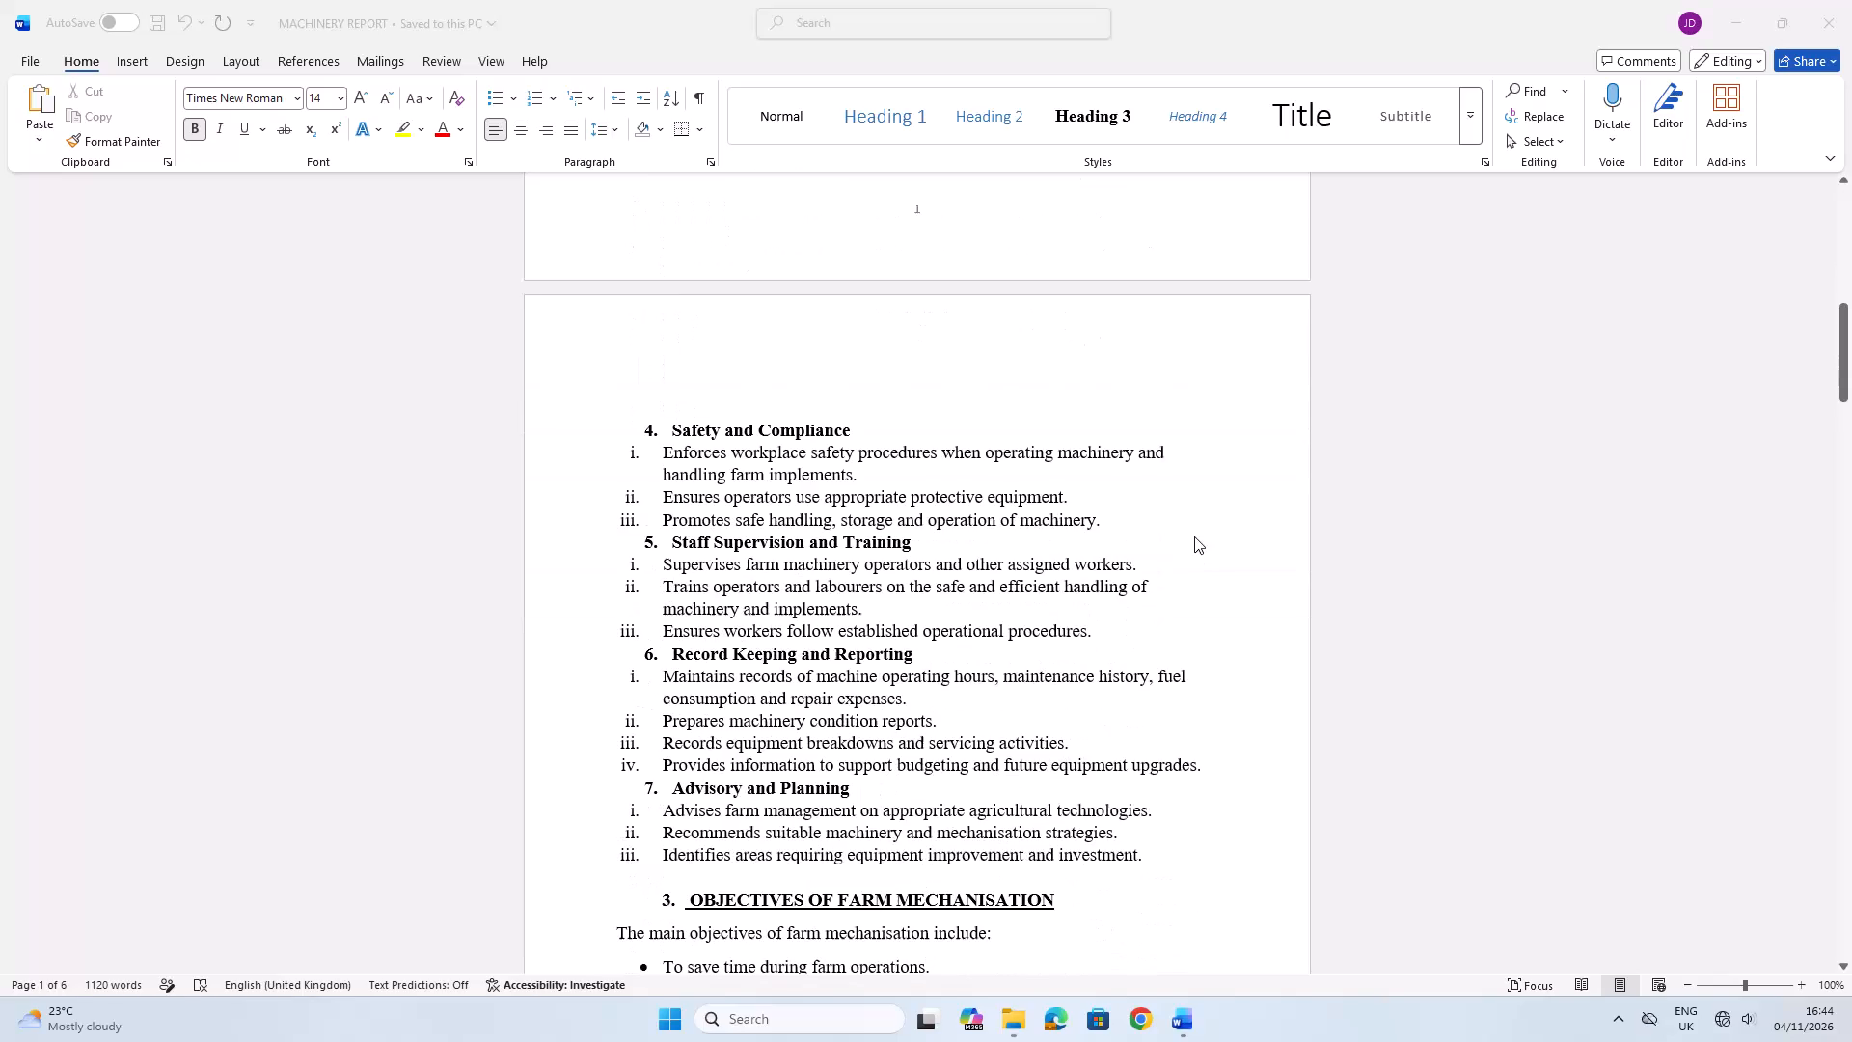
Review the report's layout and spacing from the staff duties on page 2 down to the section 8 recommendations.
scroll(1194, 536, down, 16)
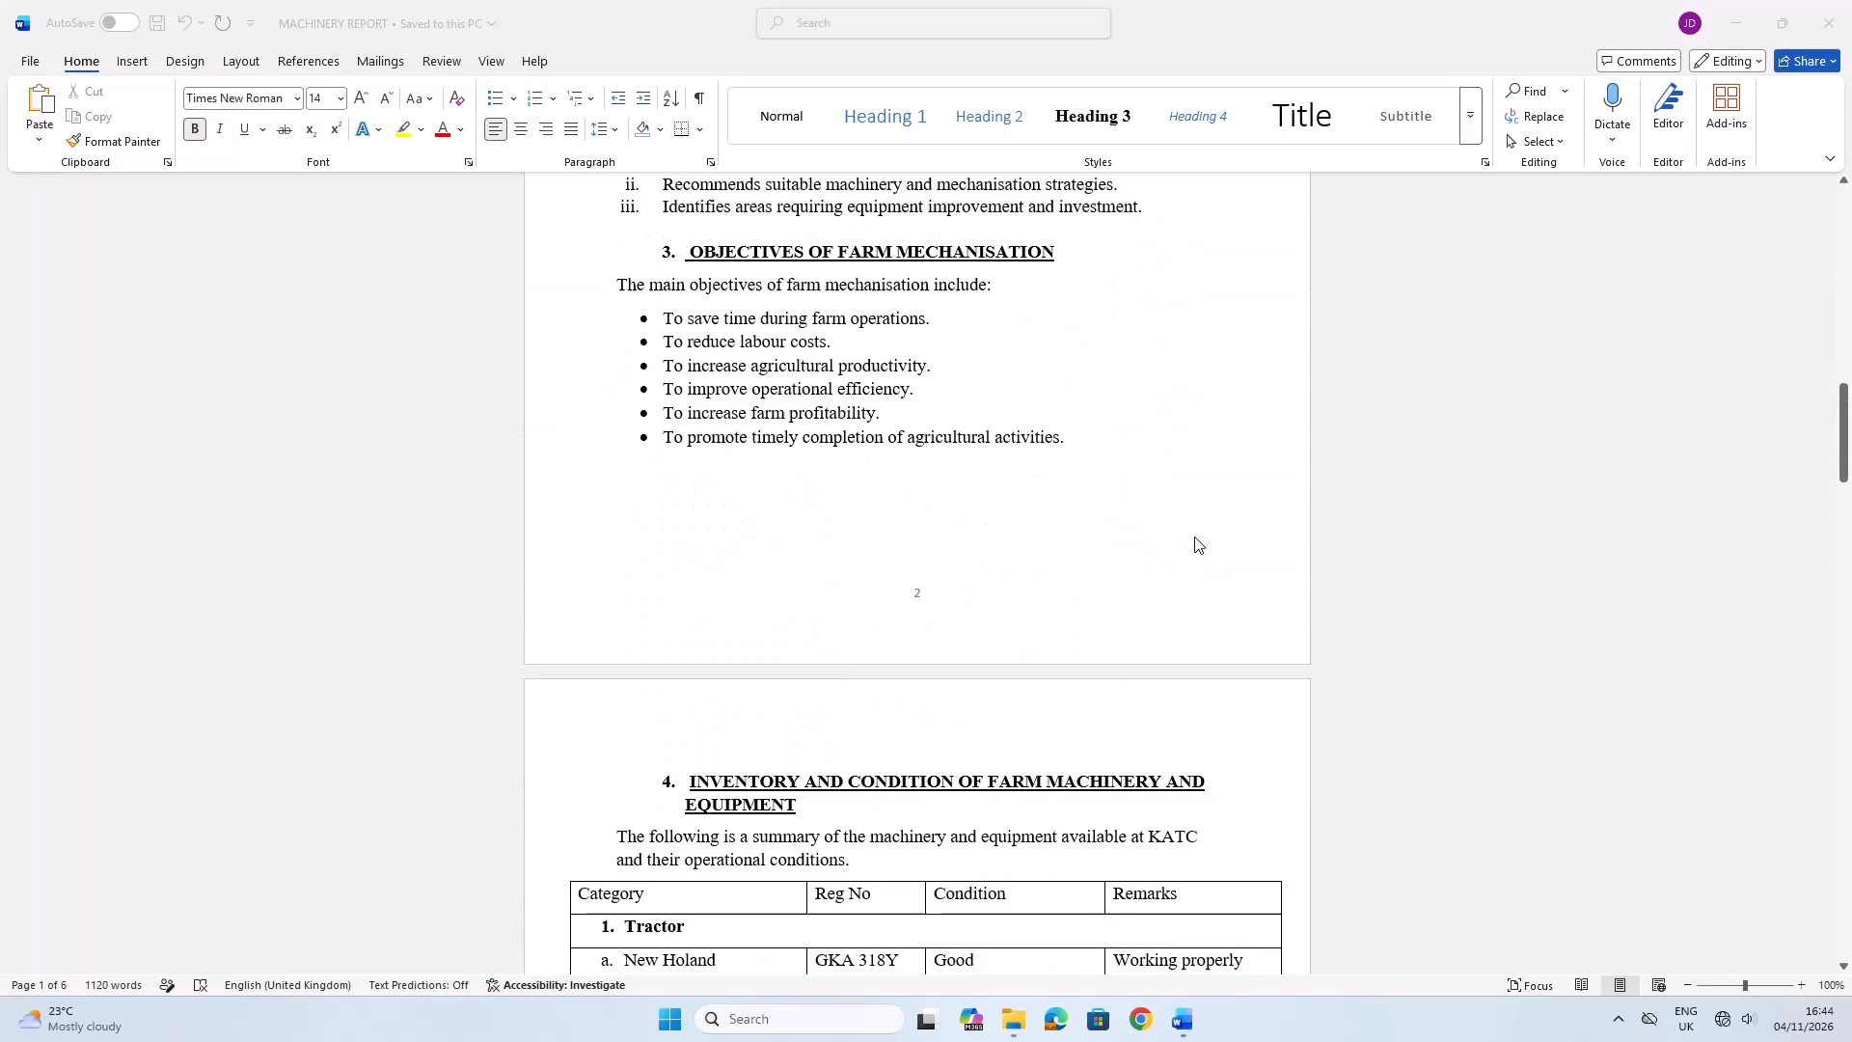
scroll(1194, 536, down, 3)
scroll(1194, 536, down, 18)
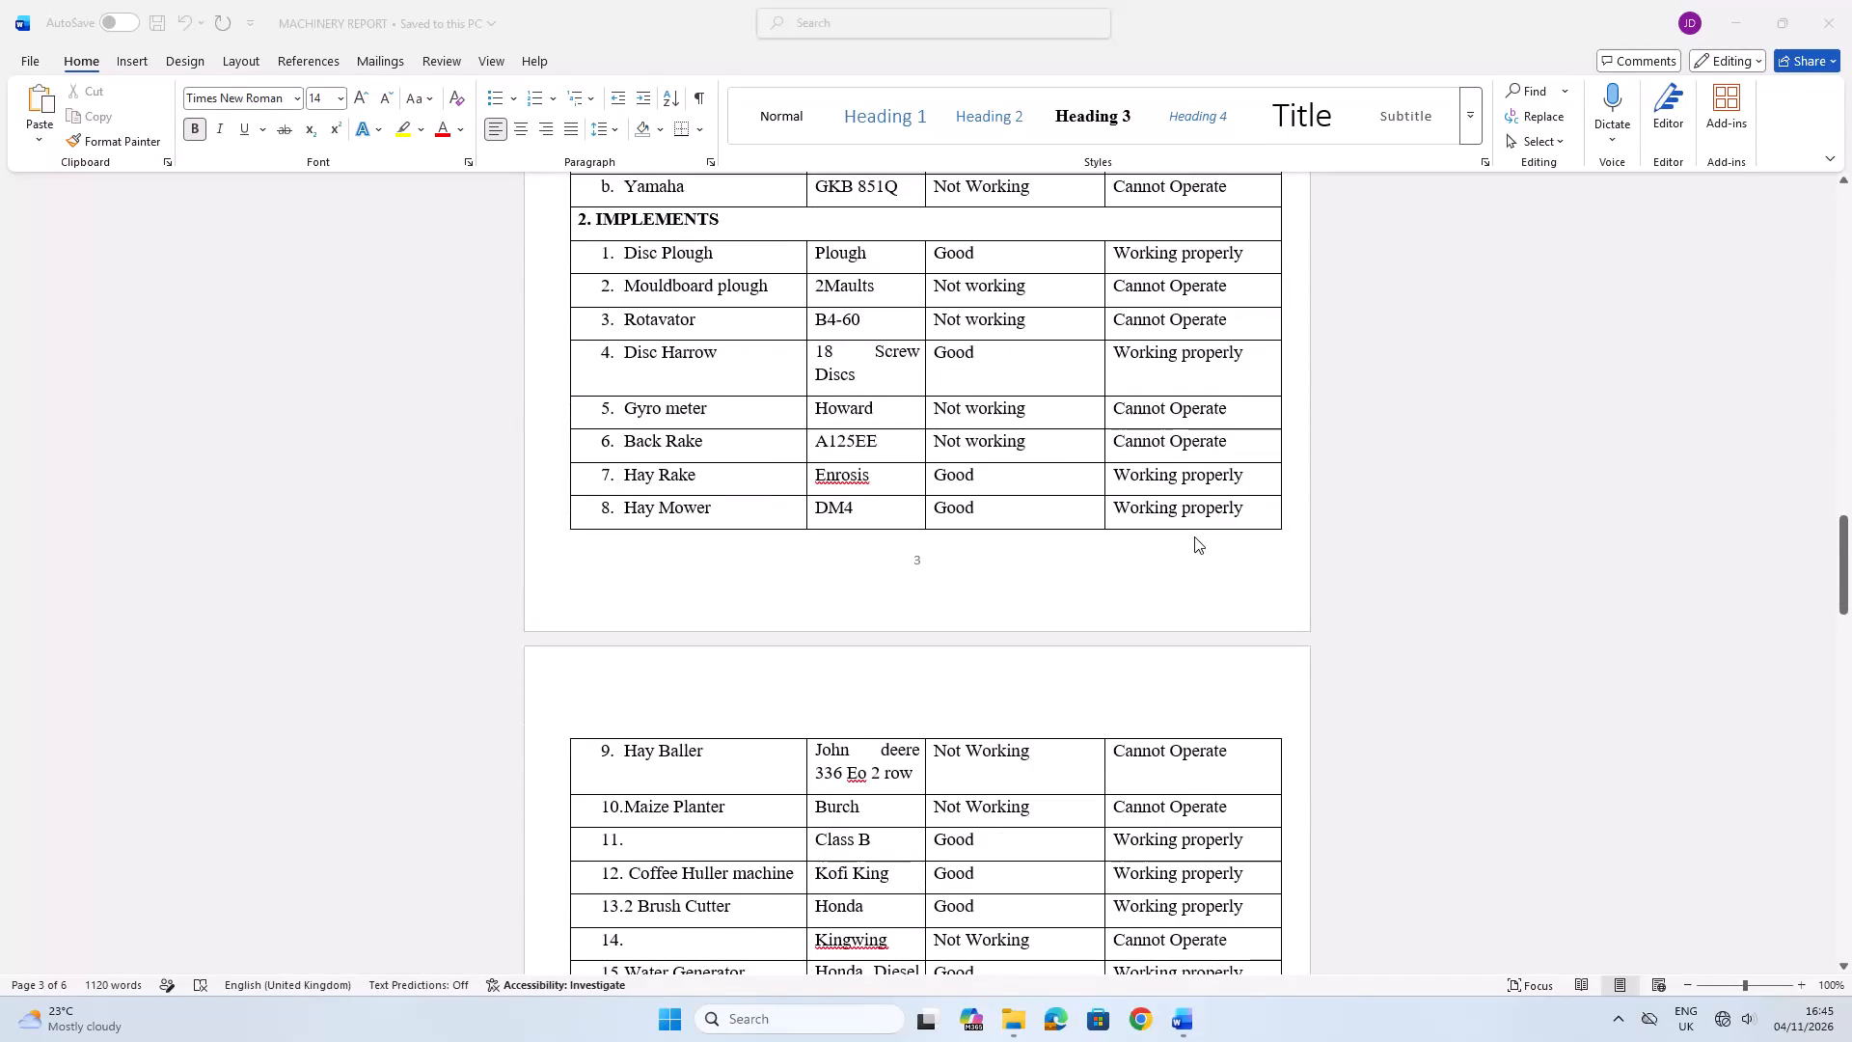
scroll(1194, 536, down, 16)
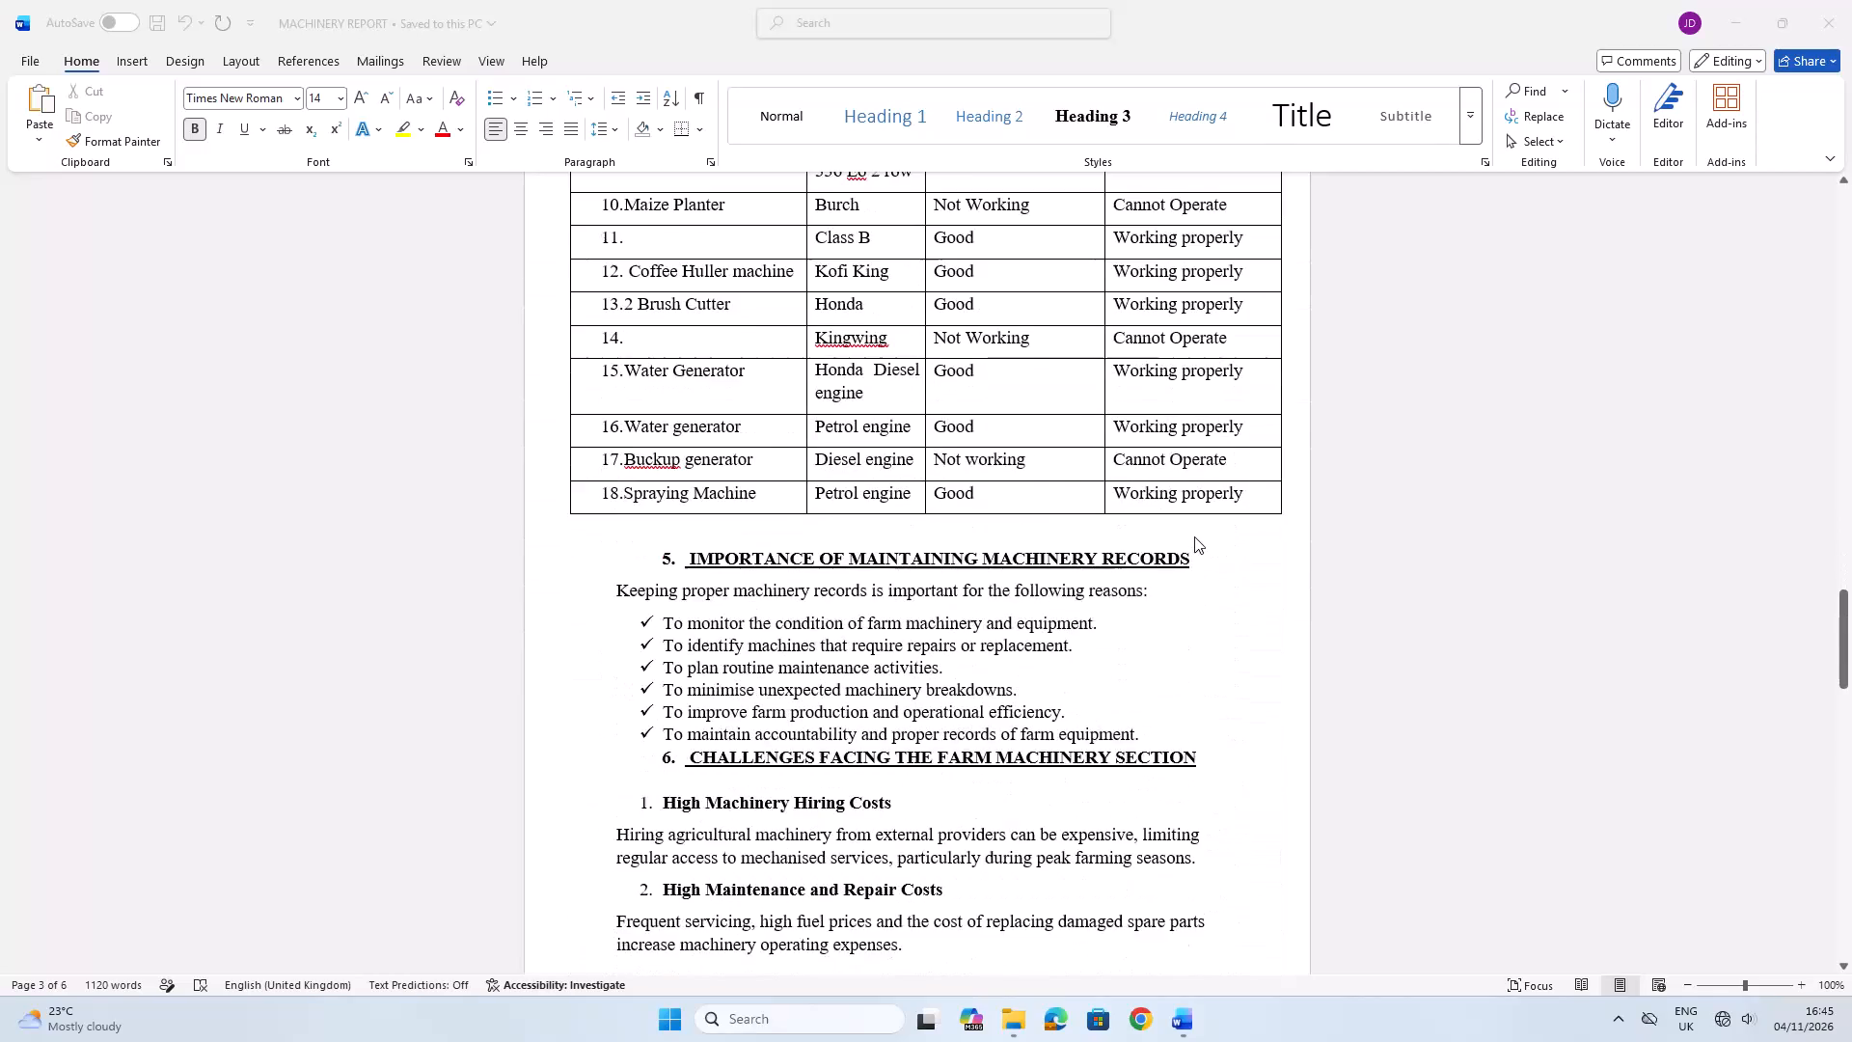
scroll(1194, 536, down, 17)
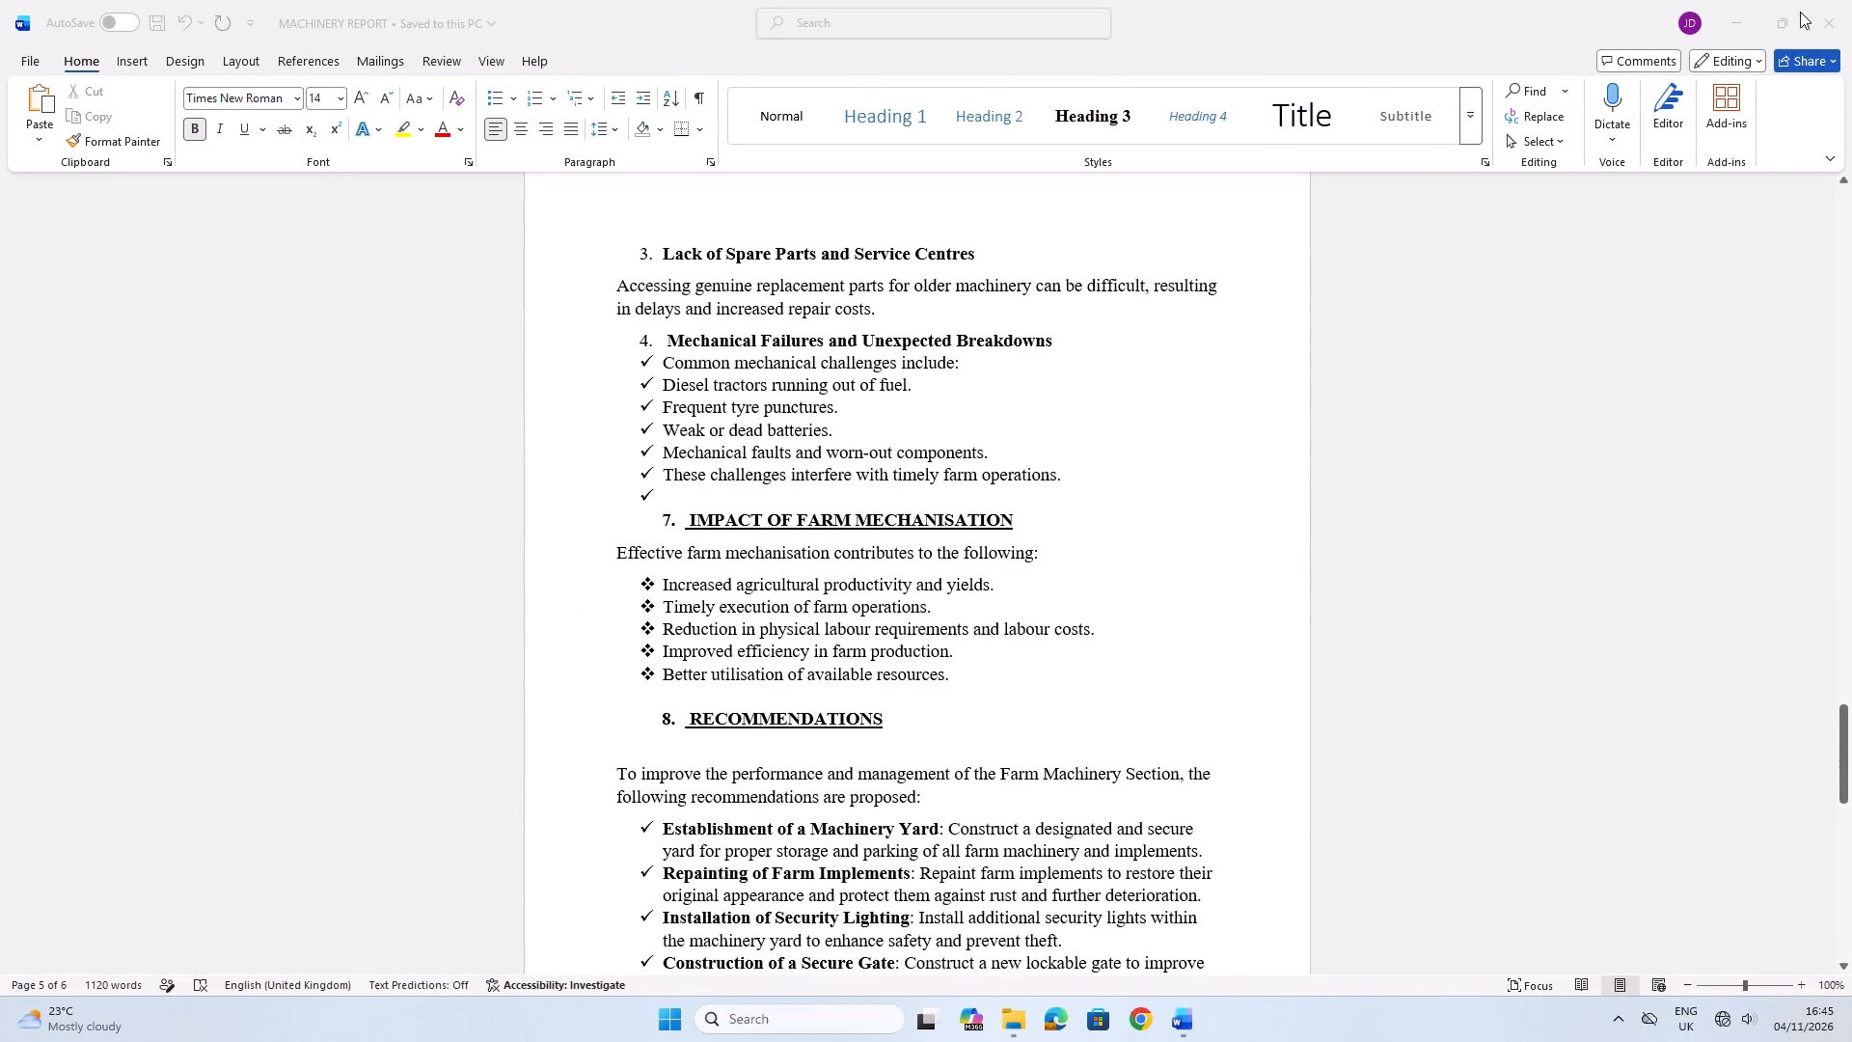
Close the machinery report and the KATC 2026 folder window.
click(1846, 11)
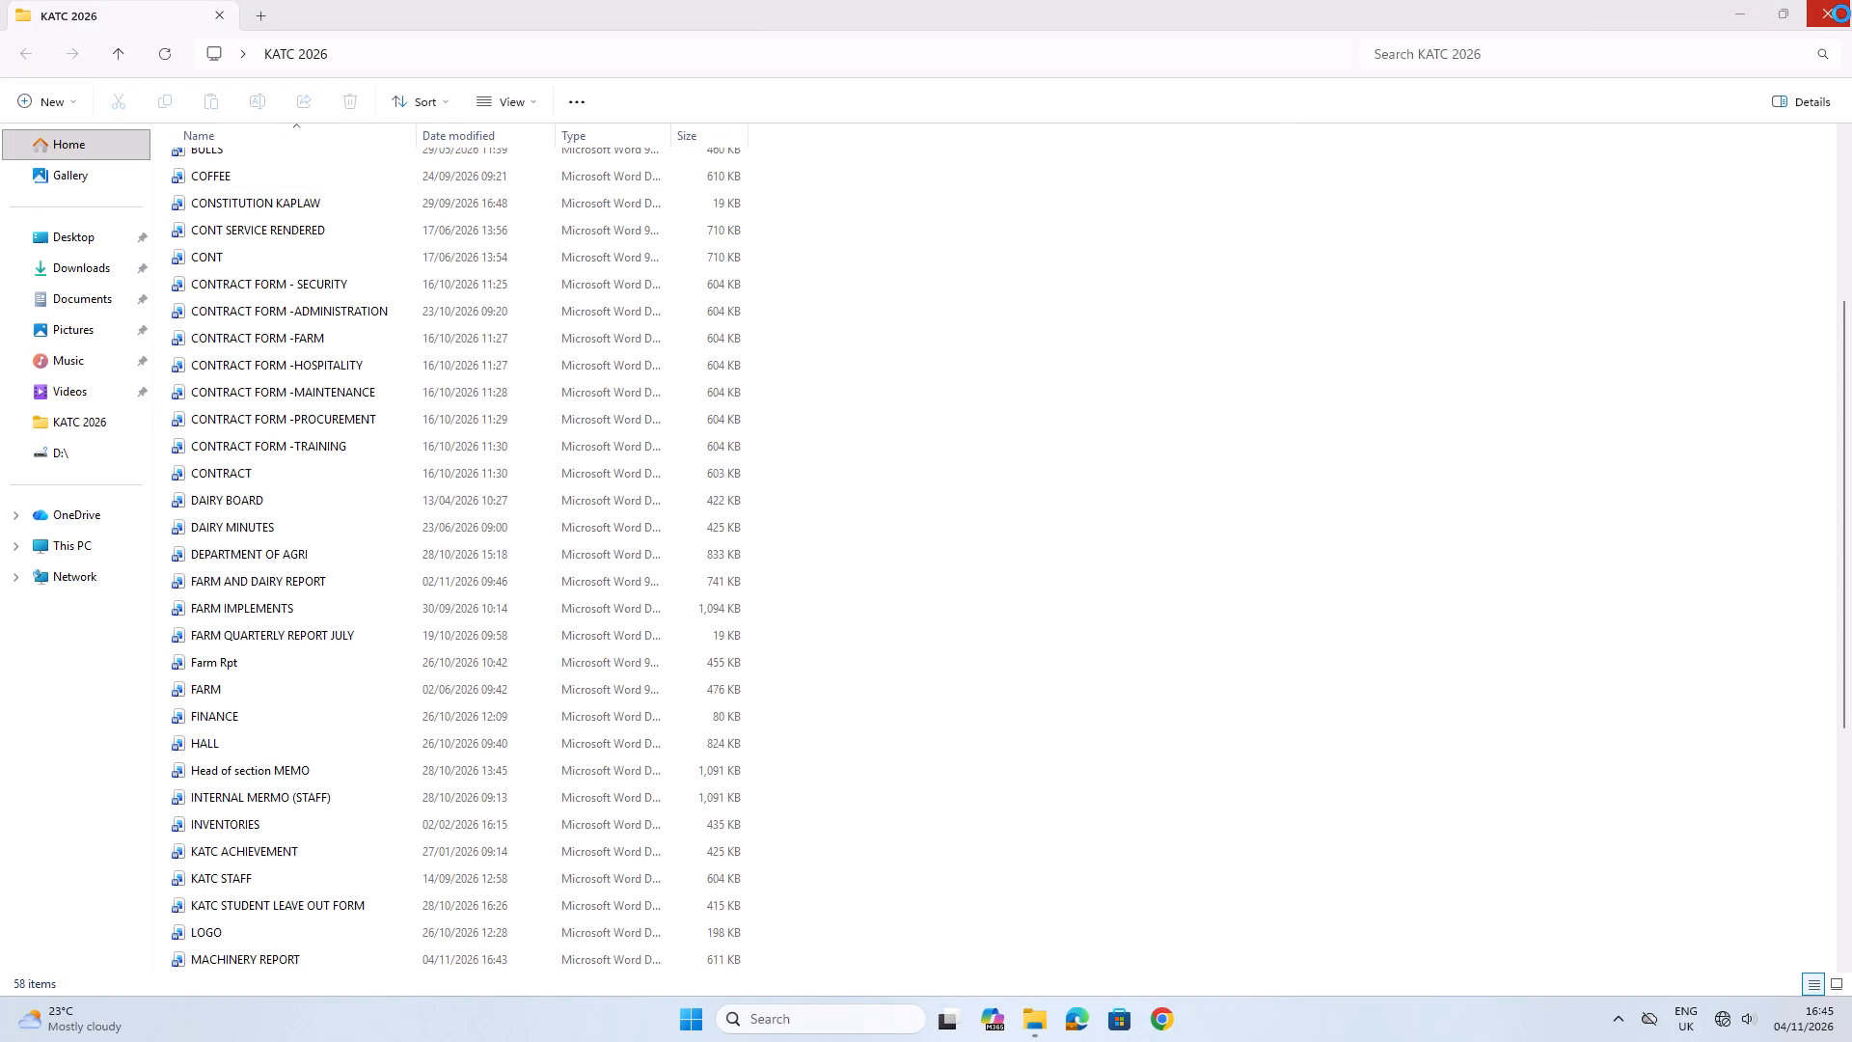
click(1841, 14)
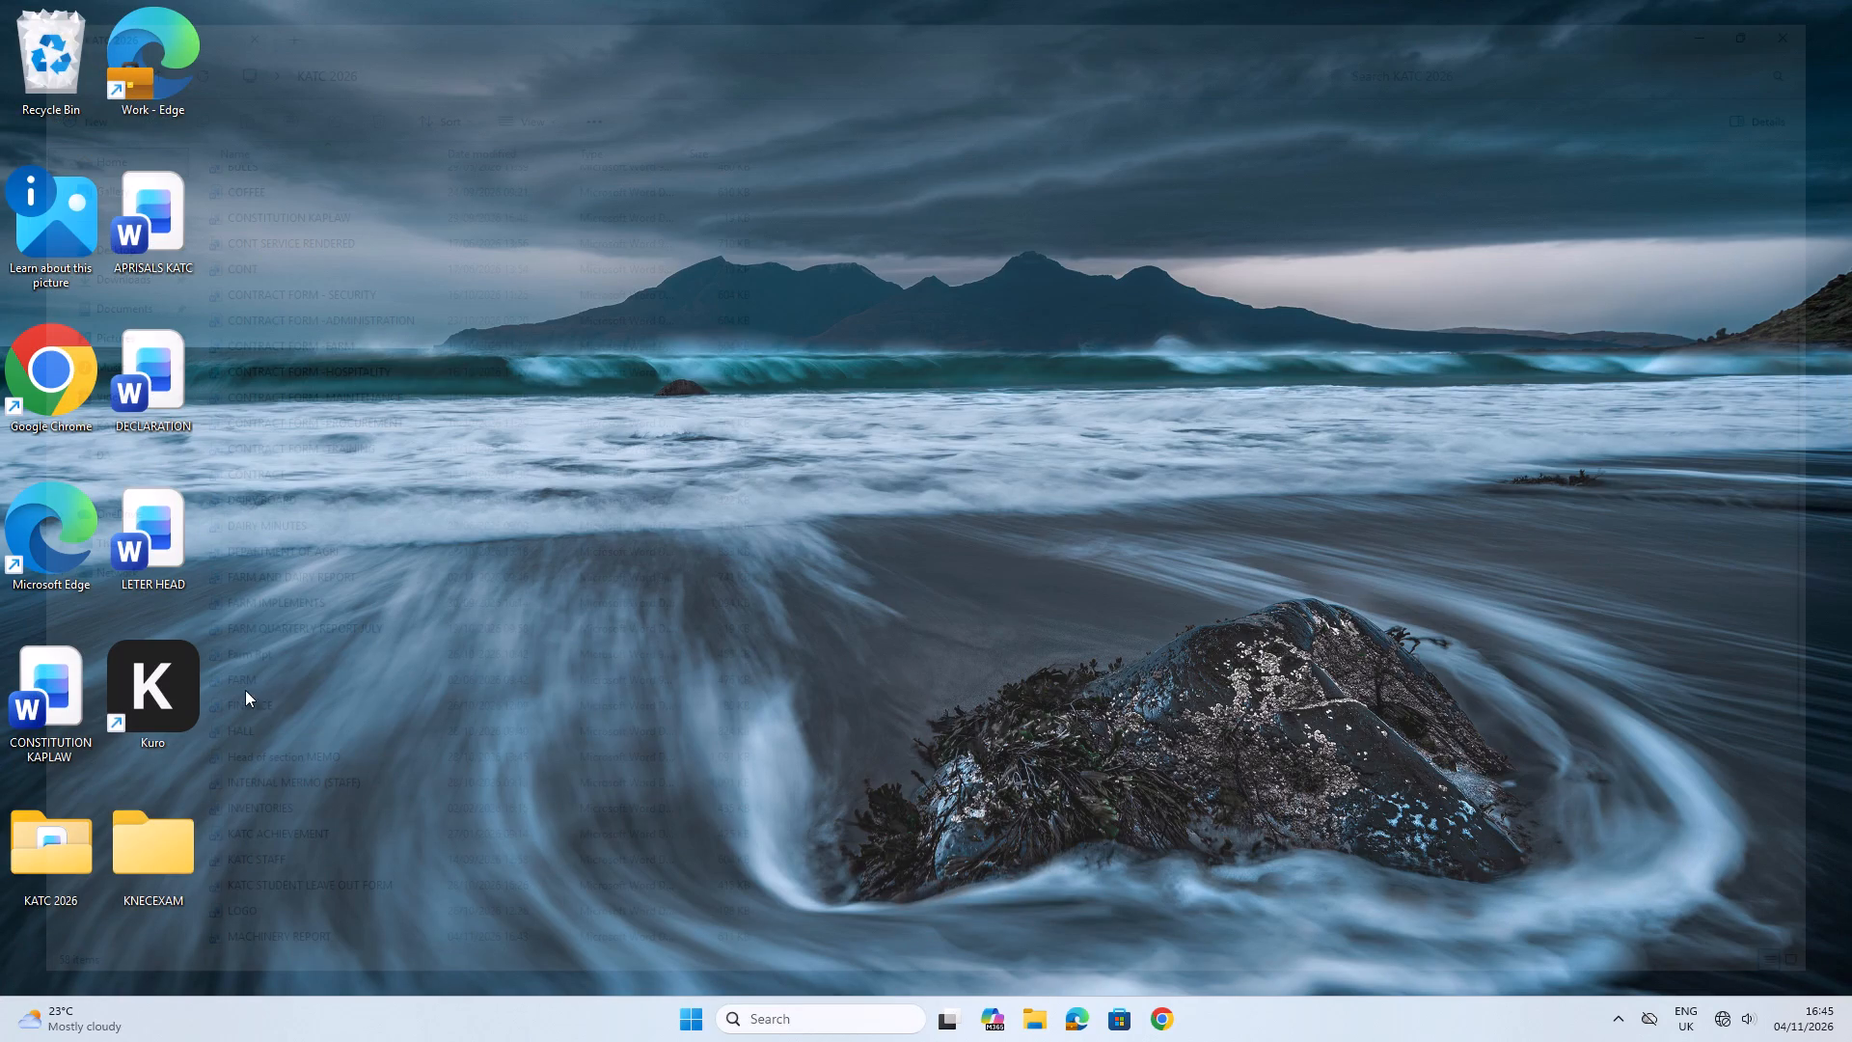
Launch the Kuro application from the desktop.
double_click(166, 694)
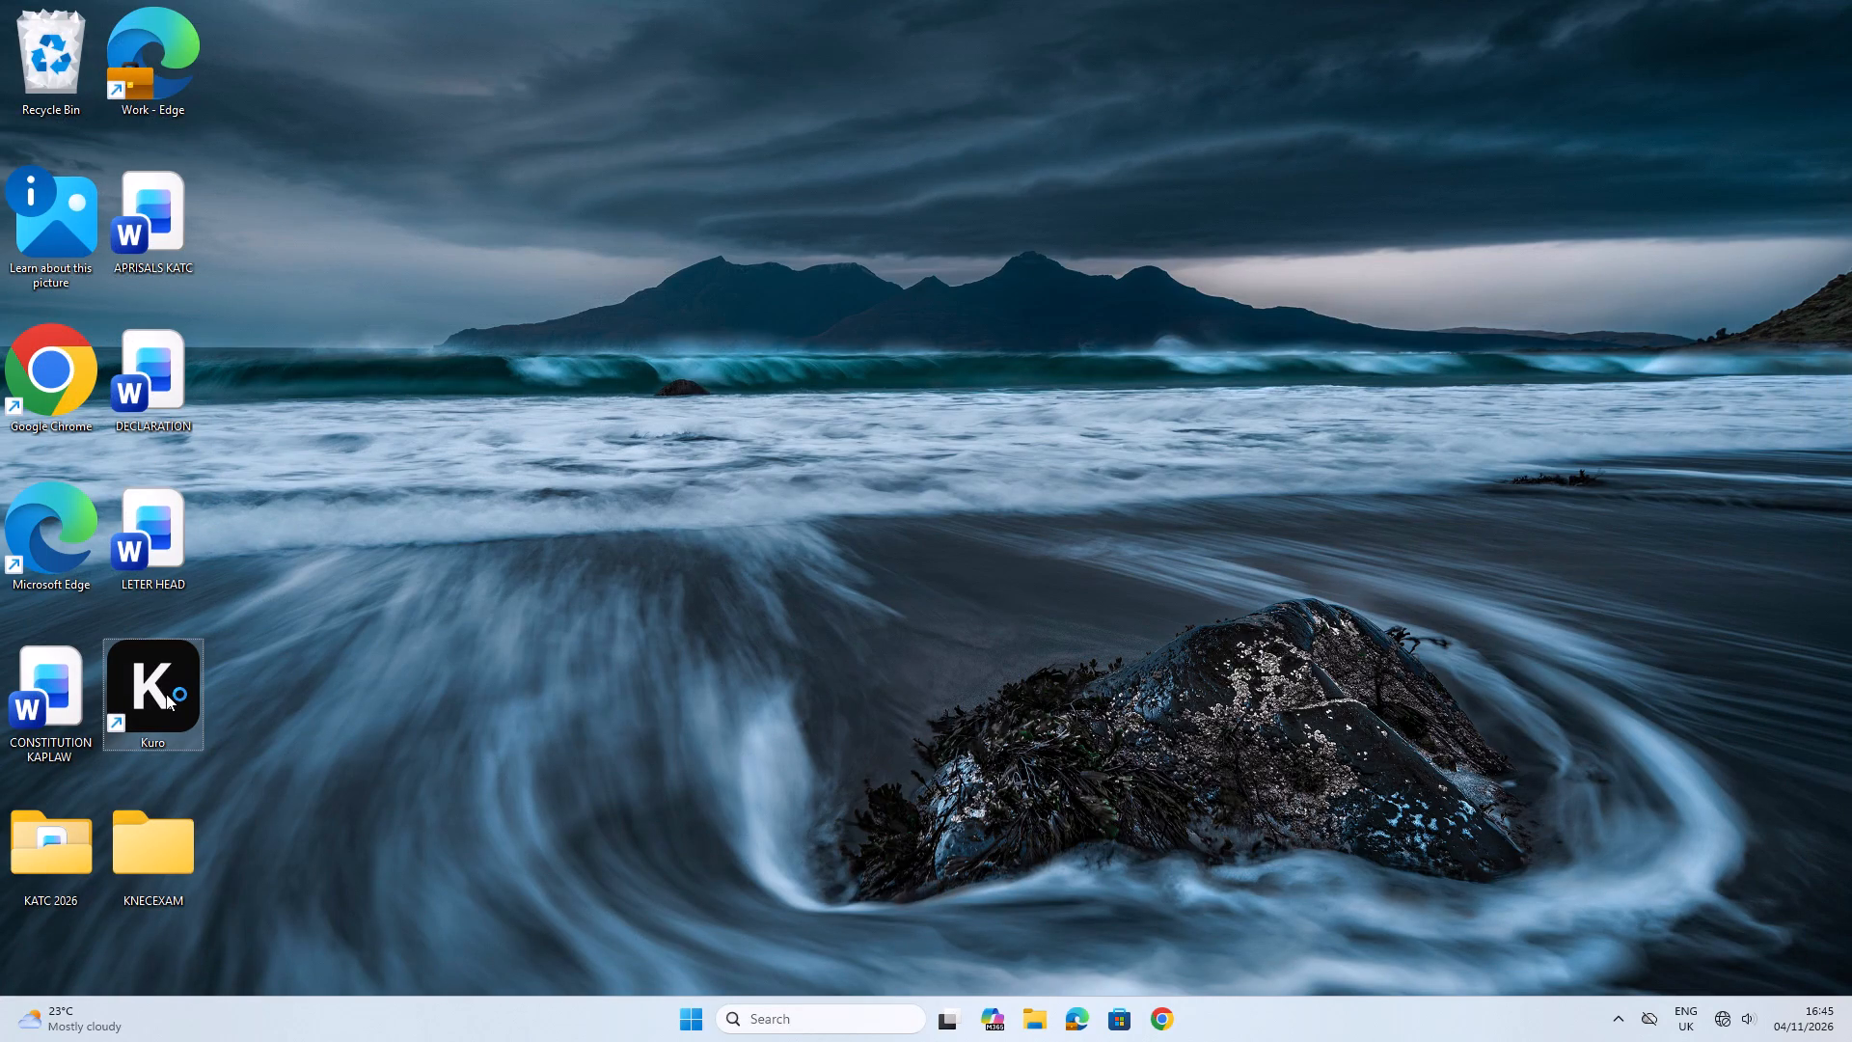